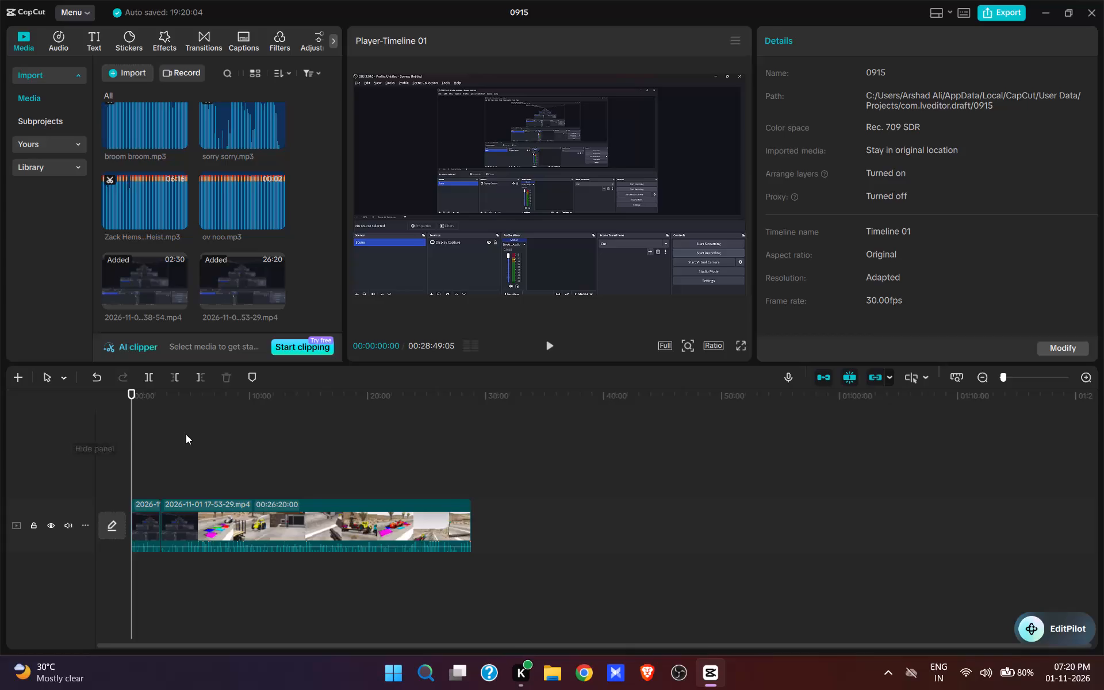
# Preview the opening of the first clip from the start of the timeline.
pyautogui.keyDown('ctrl'); pyautogui.scroll(17, 185, 434); pyautogui.keyUp('ctrl')
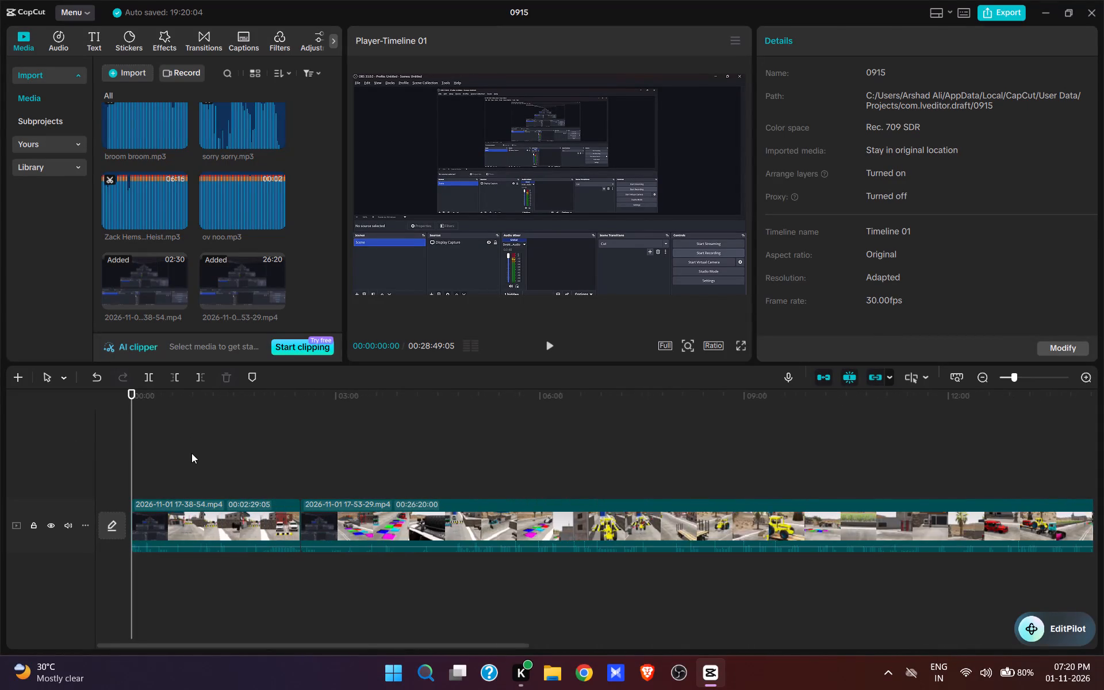
pyautogui.keyDown('ctrl'); pyautogui.scroll(2, 191, 453); pyautogui.keyUp('ctrl')
pyautogui.click(168, 486)
pyautogui.press('space')
pyautogui.click(144, 480)
pyautogui.moveTo(144, 480); pyautogui.dragTo(14, 492)
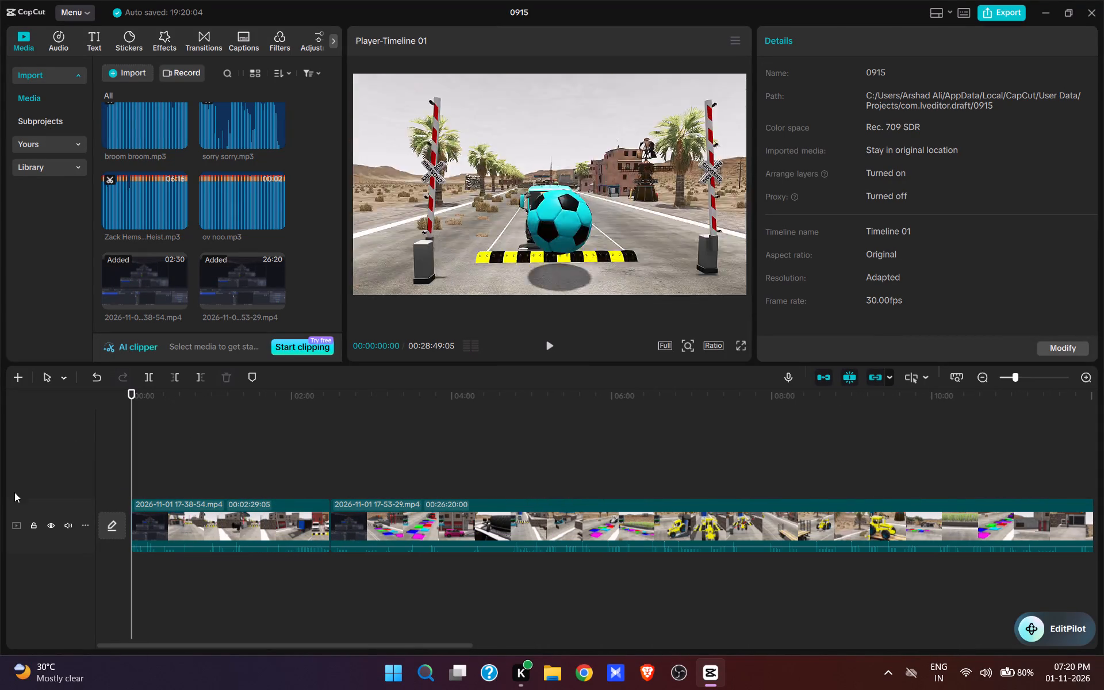
pyautogui.press('space')
pyautogui.press('space')
# Set the first clip's saturation to 40 and apply the adjustment to all clips.
pyautogui.click(218, 535)
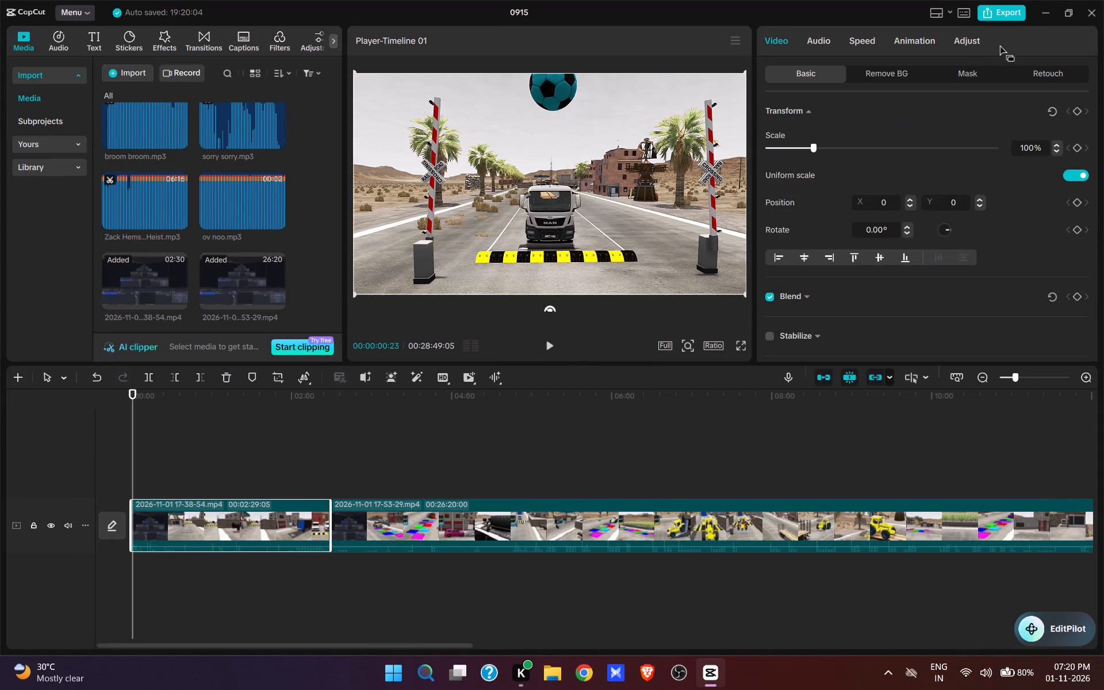
pyautogui.click(965, 47)
pyautogui.scroll(-12, 1011, 94)
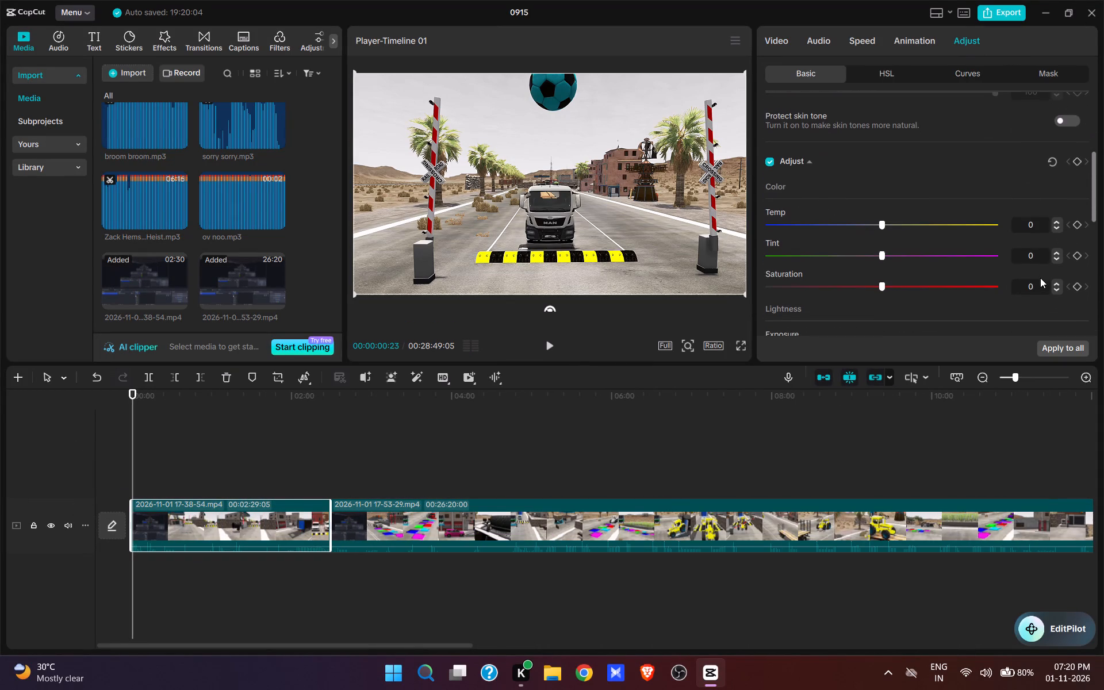
pyautogui.moveTo(1042, 283); pyautogui.dragTo(1006, 298)
pyautogui.press('BackSpace')
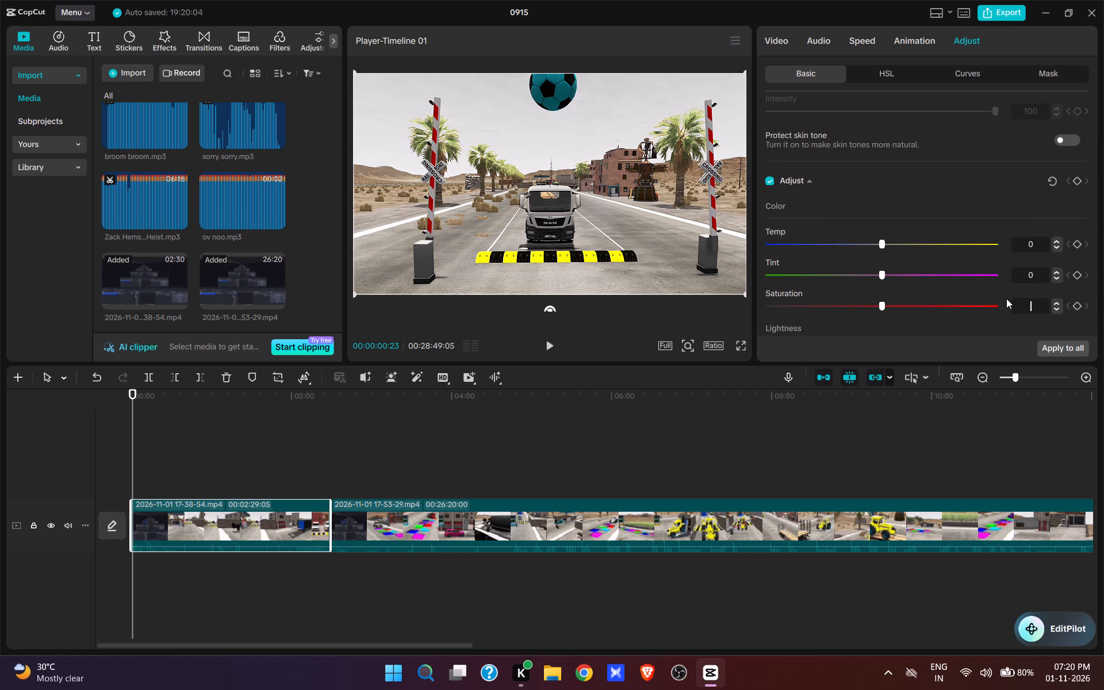
pyautogui.write('40')
pyautogui.press('Return')
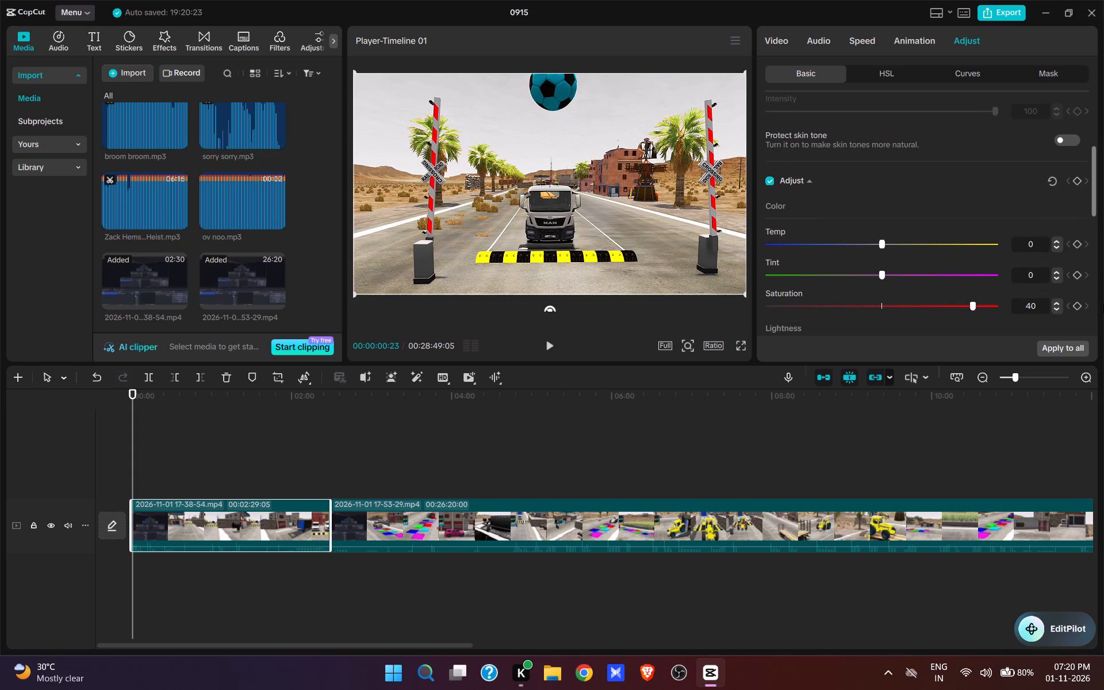
pyautogui.click(1045, 347)
# Play through the opening and trim about 2 seconds off the beginning of the first clip.
pyautogui.press('space')
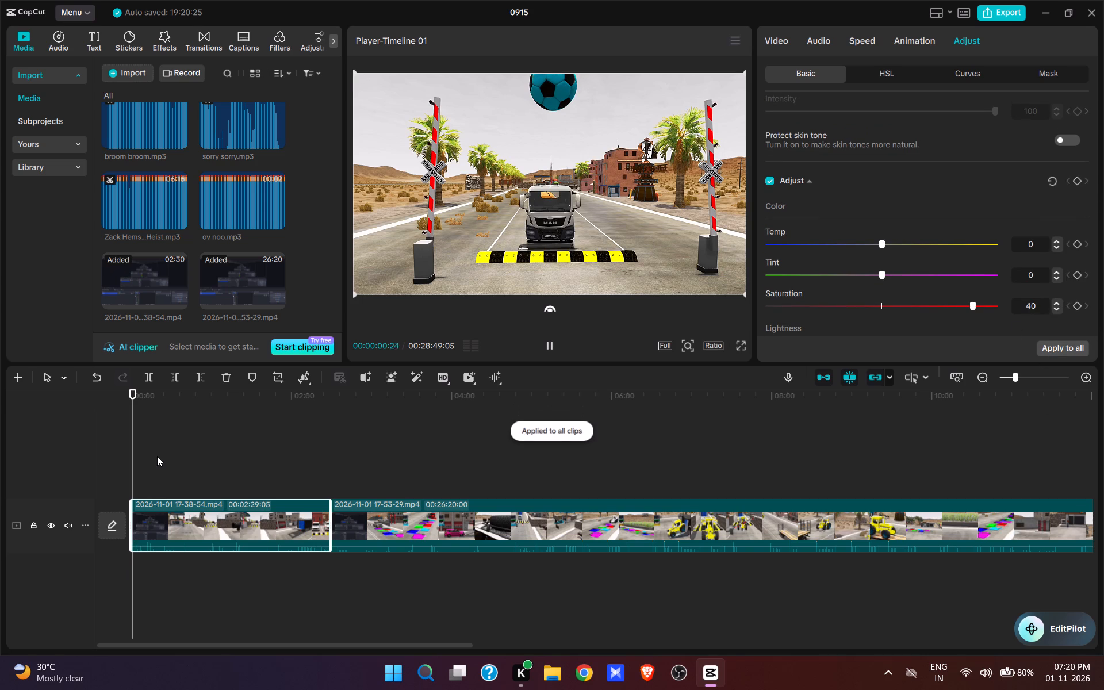
pyautogui.press('space')
pyautogui.press('space')
pyautogui.press('space')
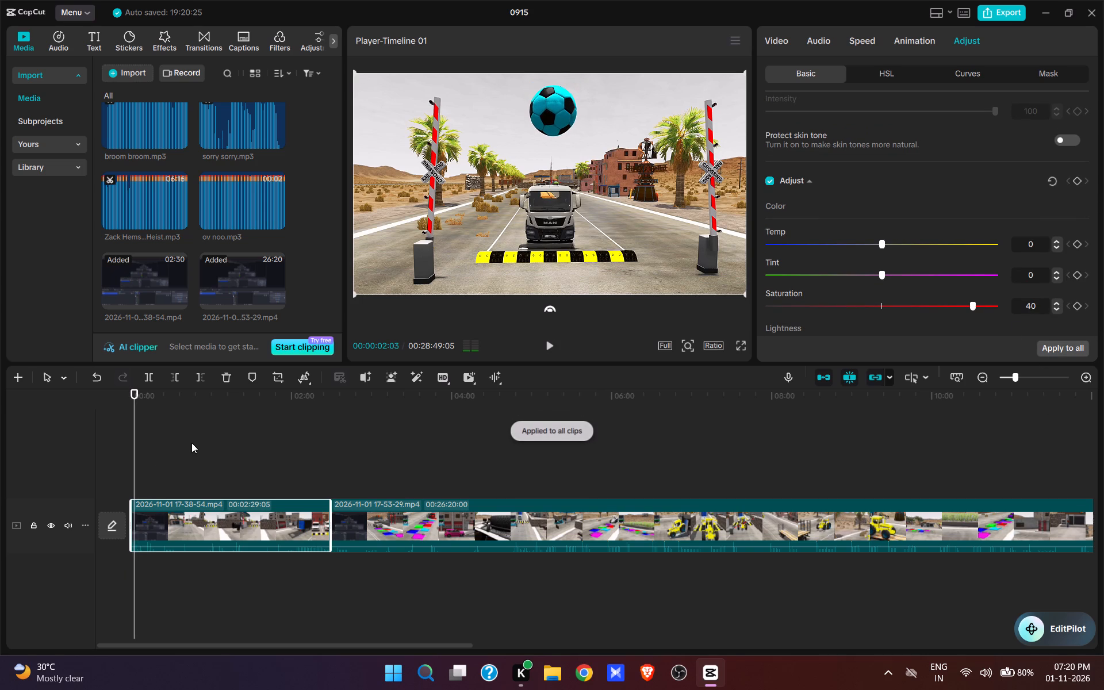
pyautogui.keyDown('ctrl'); pyautogui.scroll(7, 163, 460); pyautogui.keyUp('ctrl')
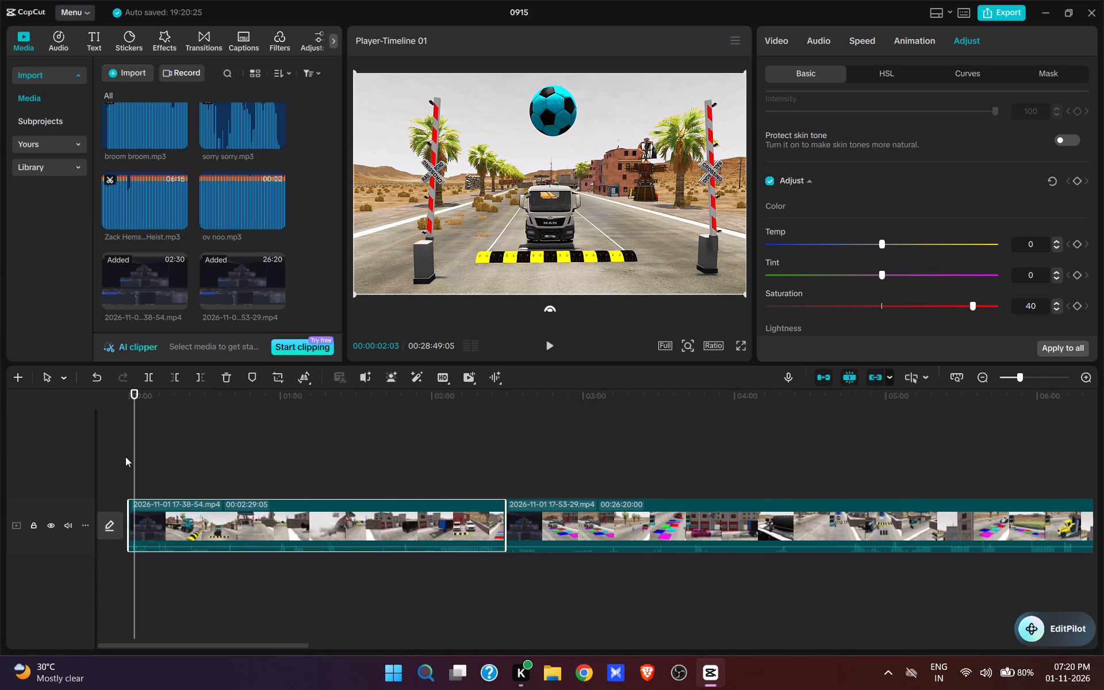
pyautogui.click(152, 458)
pyautogui.click(145, 455)
pyautogui.moveTo(145, 455); pyautogui.dragTo(90, 461)
pyautogui.press('space')
pyautogui.press('space')
pyautogui.press('space')
pyautogui.press('space')
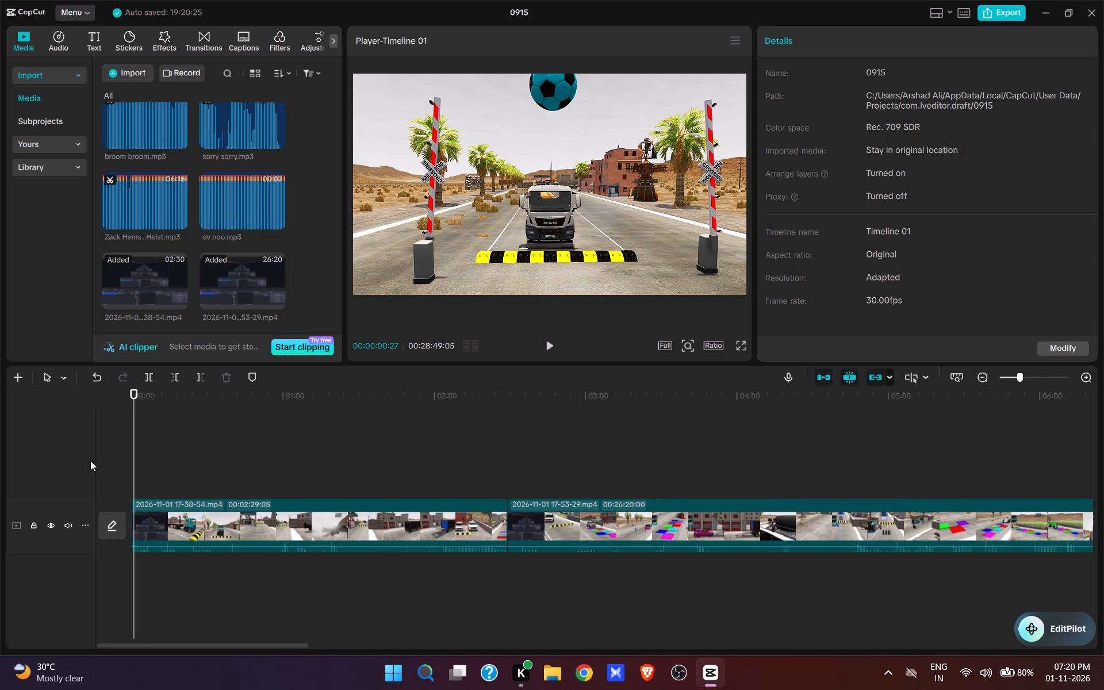
pyautogui.press('space')
pyautogui.press('space')
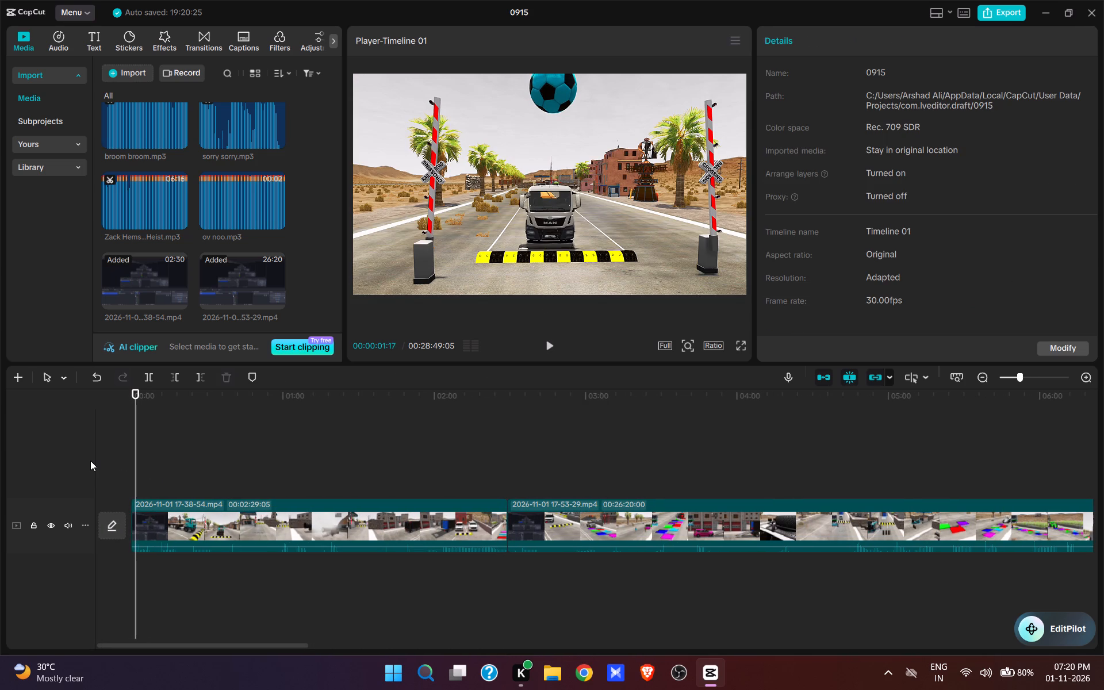
pyautogui.press('space')
pyautogui.press('space')
pyautogui.press('q')
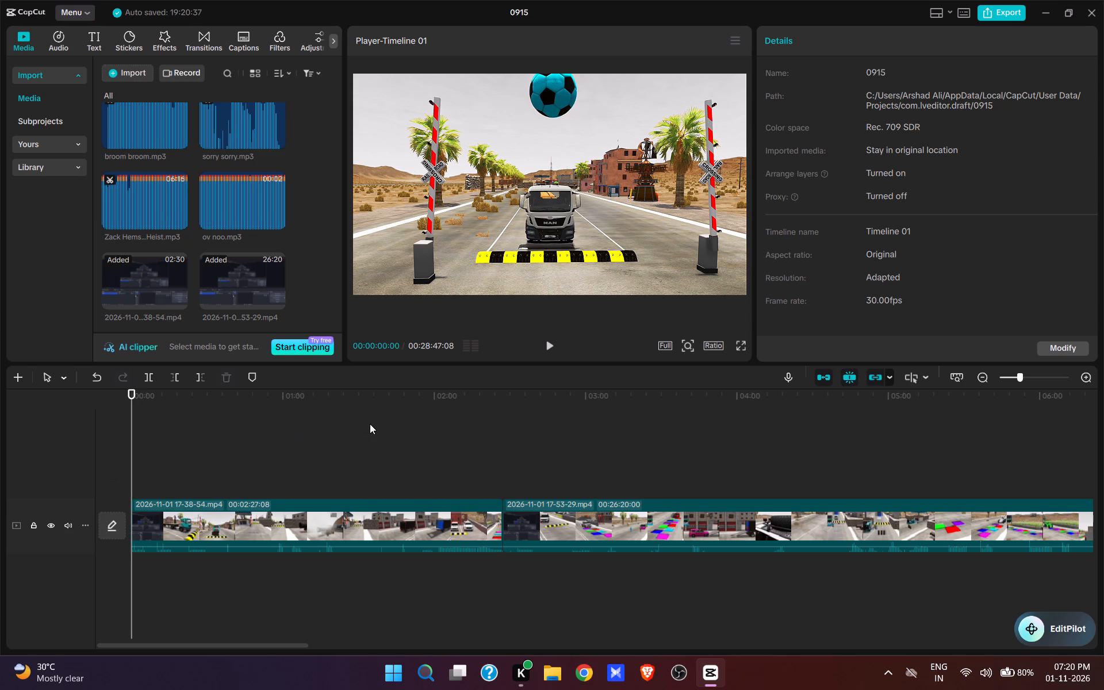
# Add the Surpiris.mp3 sound to the timeline at 00:00:00:29, as the ball drops above the truck.
pyautogui.press('space')
pyautogui.press('space')
pyautogui.press('space')
pyautogui.press('space')
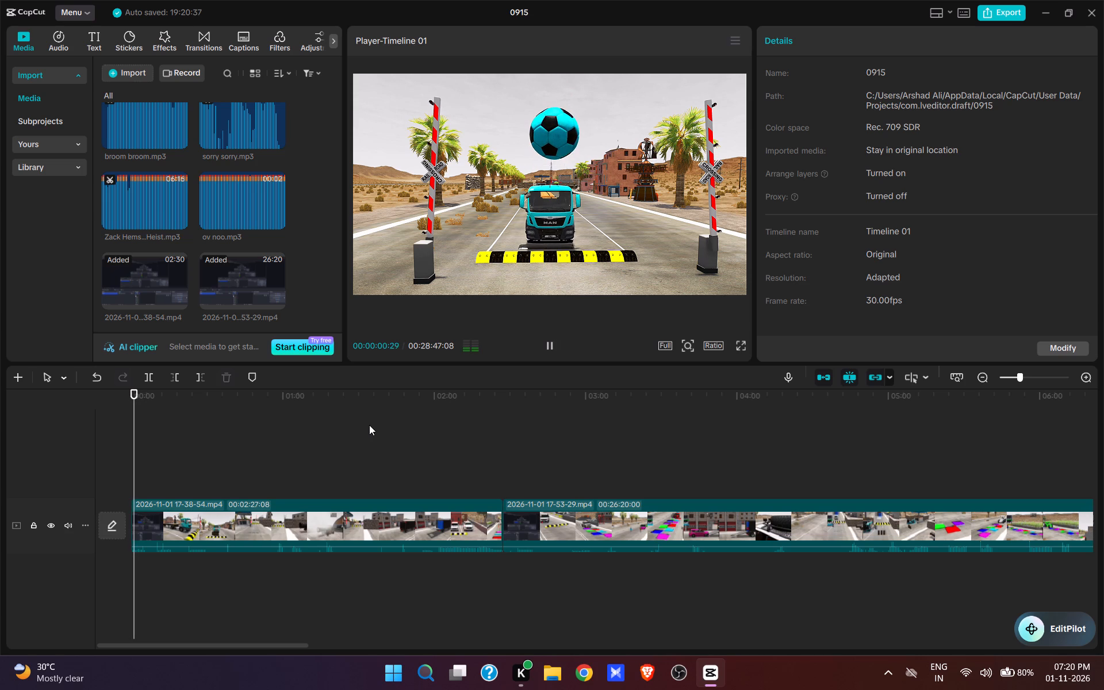
pyautogui.scroll(7, 191, 231)
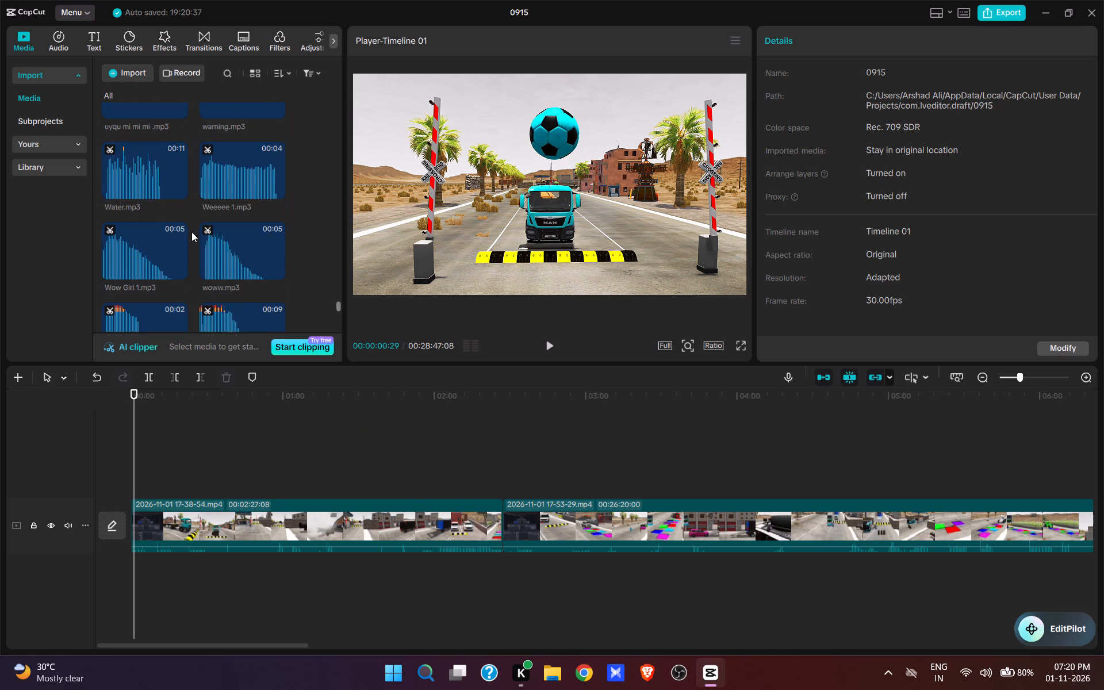
pyautogui.scroll(7, 191, 232)
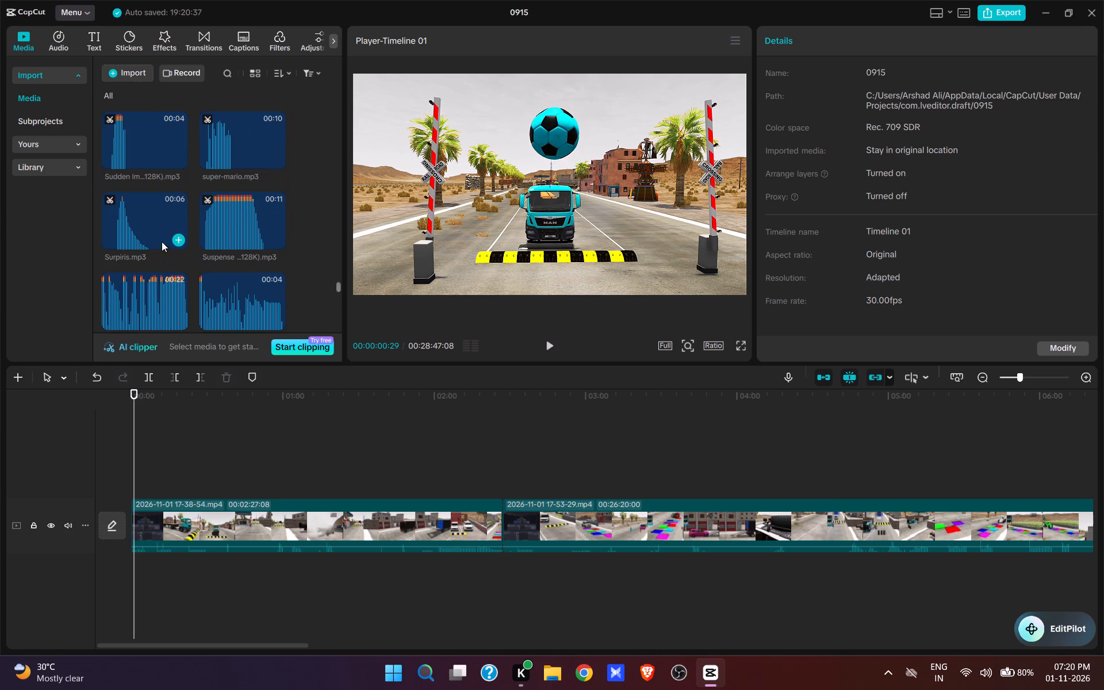
pyautogui.click(177, 240)
# Play back the opening to check the timing of Surpiris.mp3 against the falling ball.
pyautogui.press('space')
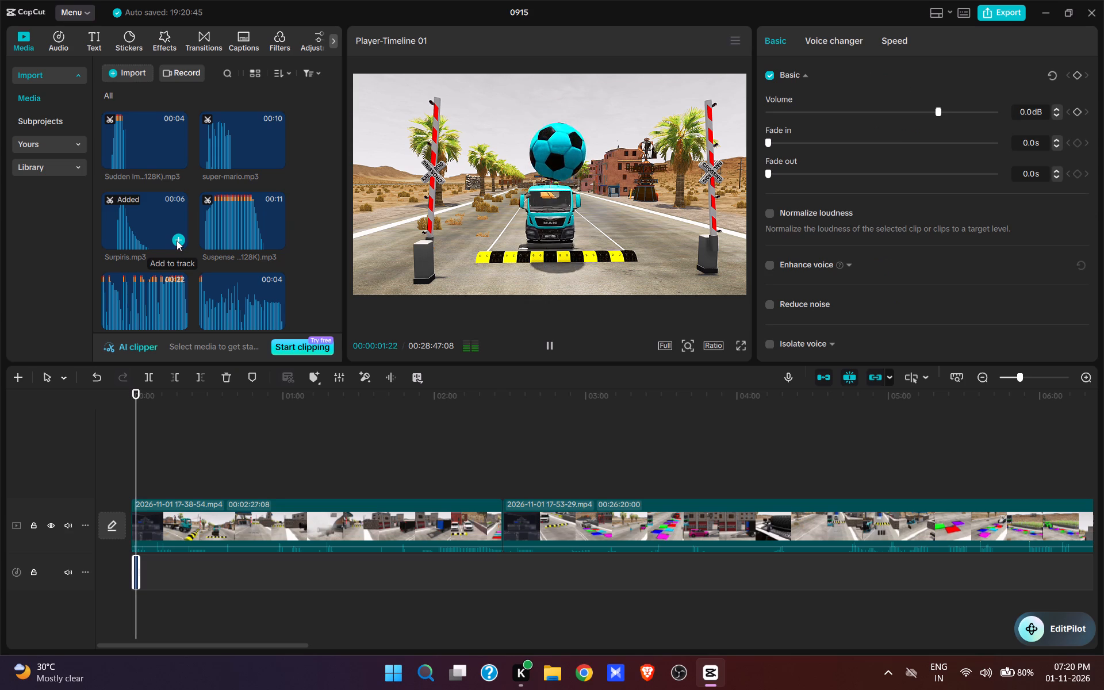
pyautogui.press('space')
pyautogui.keyDown('ctrl'); pyautogui.scroll(8, 198, 471); pyautogui.keyUp('ctrl')
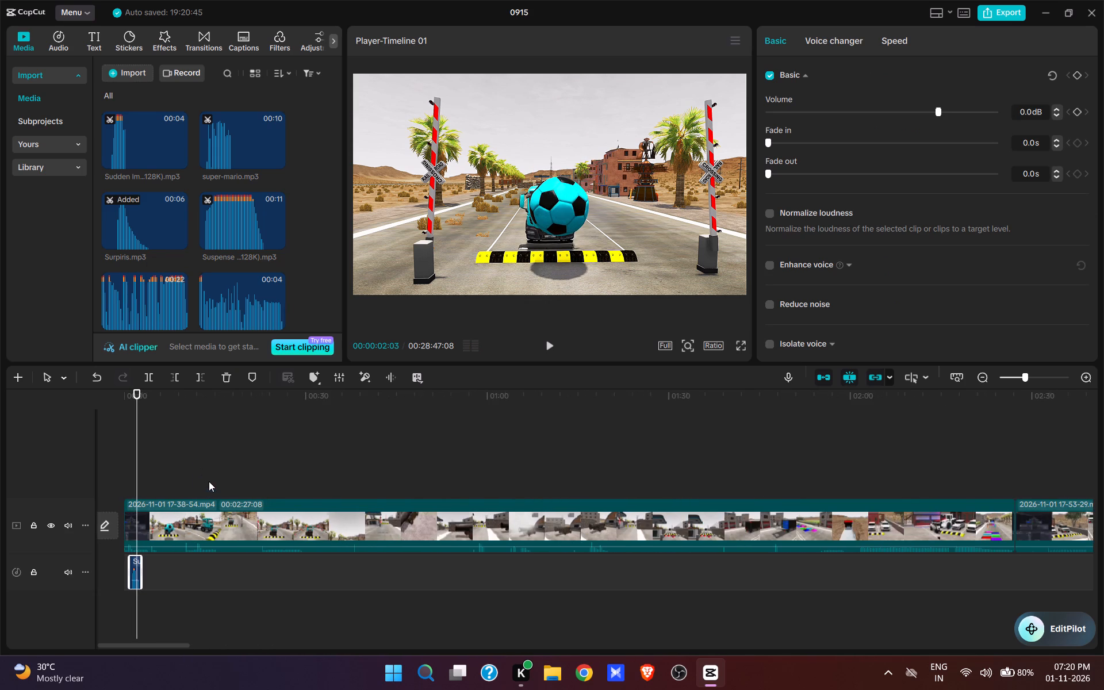
pyautogui.keyDown('ctrl'); pyautogui.scroll(1, 209, 481); pyautogui.keyUp('ctrl')
pyautogui.moveTo(155, 645); pyautogui.dragTo(95, 649)
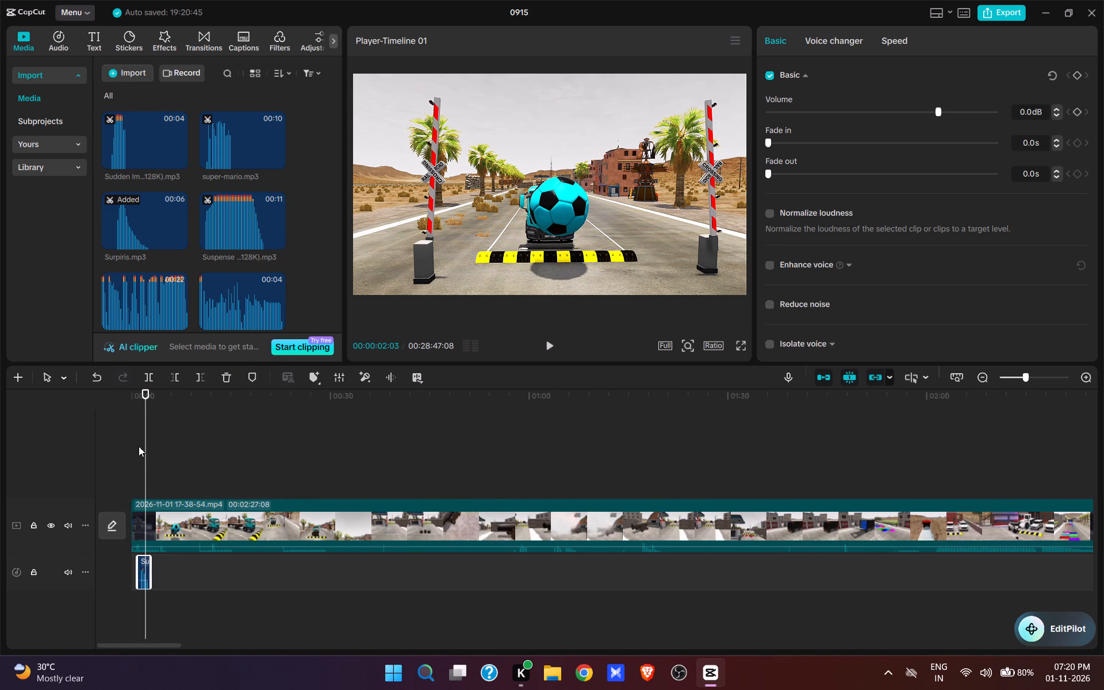
pyautogui.click(148, 451)
pyautogui.moveTo(148, 451); pyautogui.dragTo(101, 454)
pyautogui.press('space')
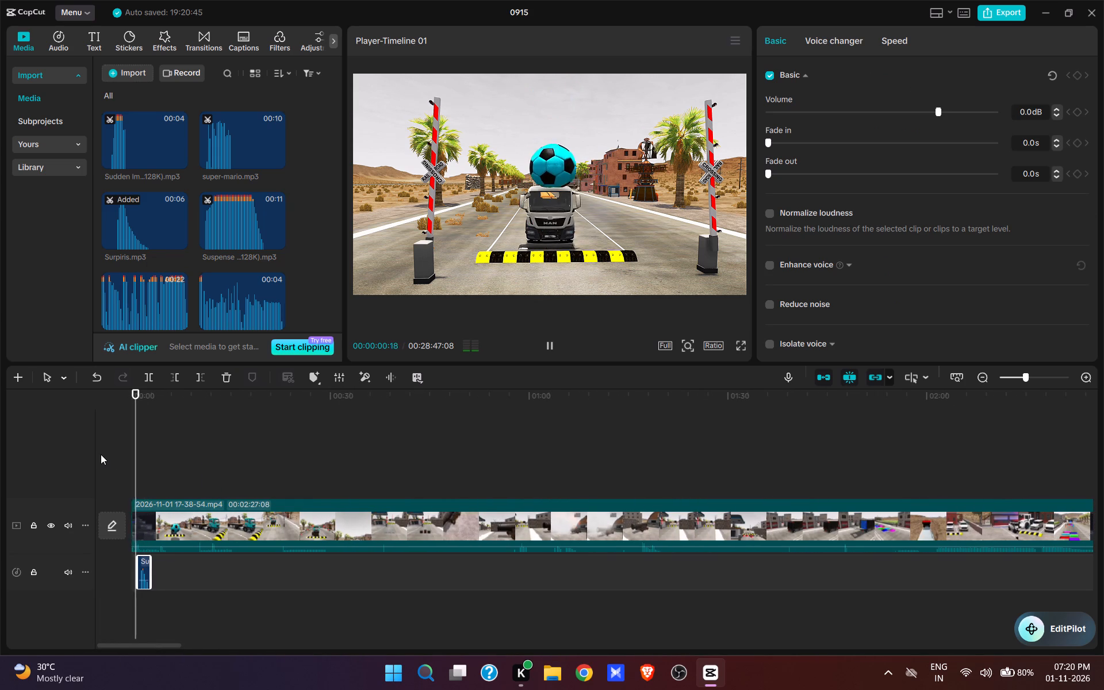
pyautogui.press('space')
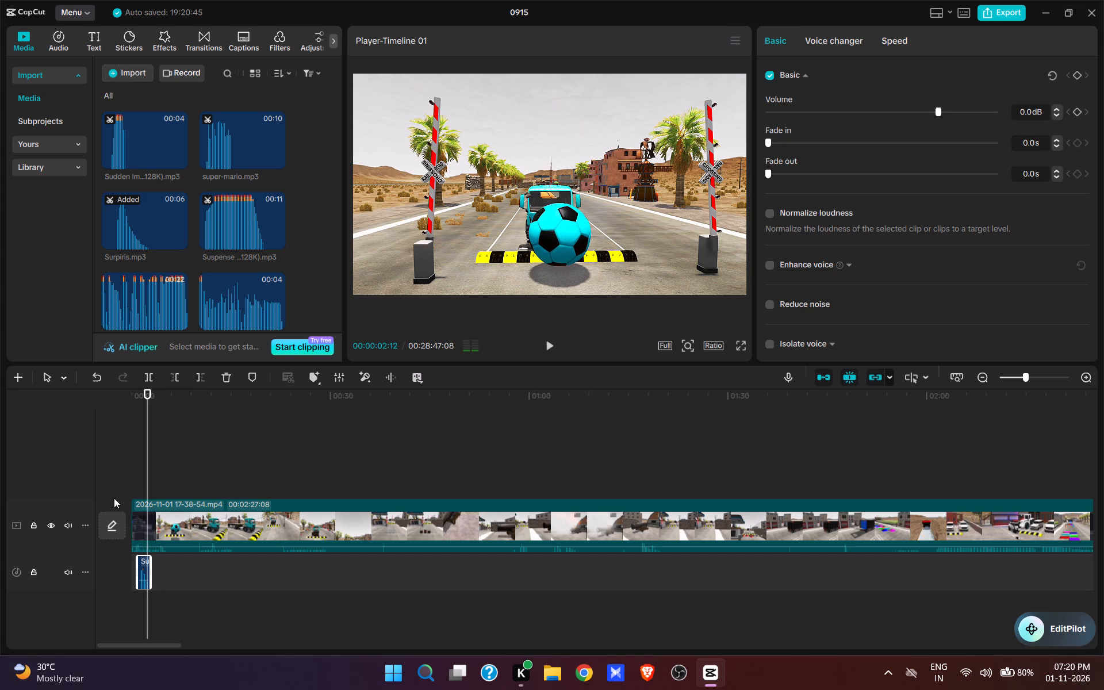
pyautogui.click(140, 486)
pyautogui.moveTo(140, 485); pyautogui.dragTo(120, 488)
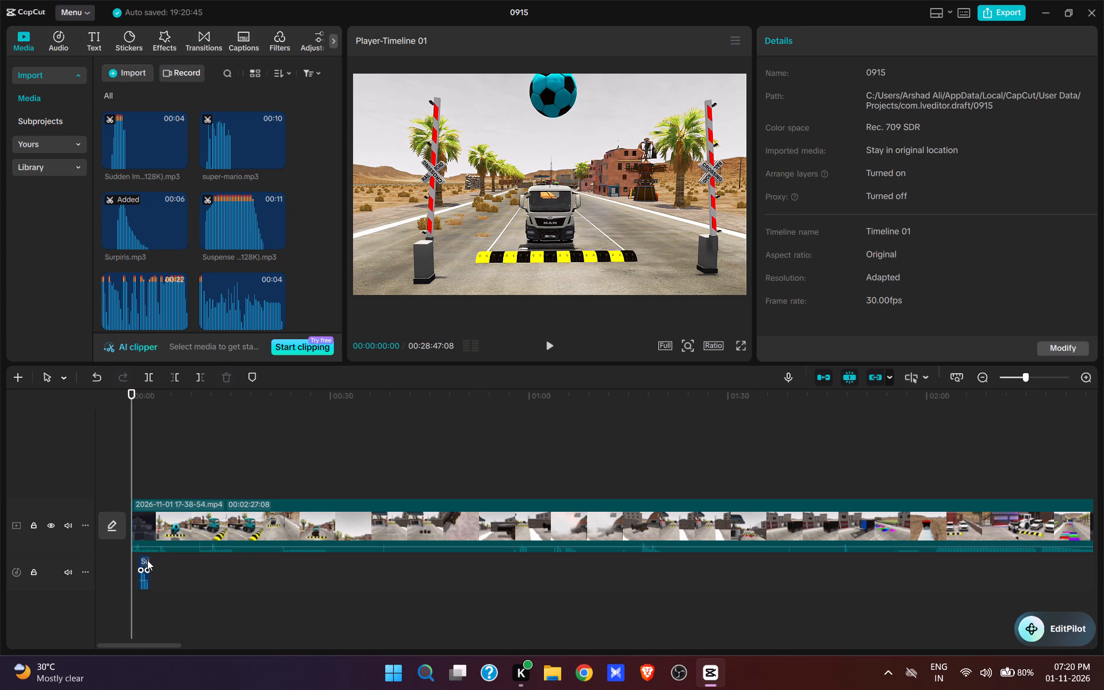
# Move Surpiris.mp3 to the timeline start, adjust its end to a length of about 3 seconds, and play it.
pyautogui.moveTo(147, 559); pyautogui.dragTo(163, 565)
pyautogui.moveTo(149, 559); pyautogui.dragTo(149, 559)
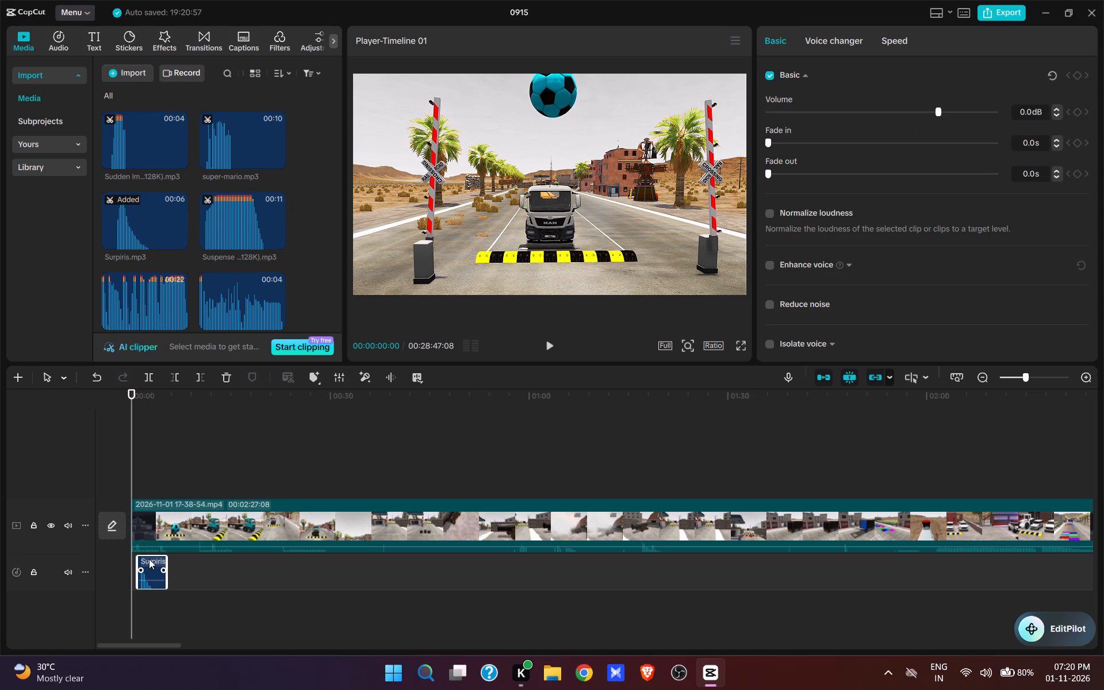
pyautogui.moveTo(149, 559); pyautogui.dragTo(143, 558)
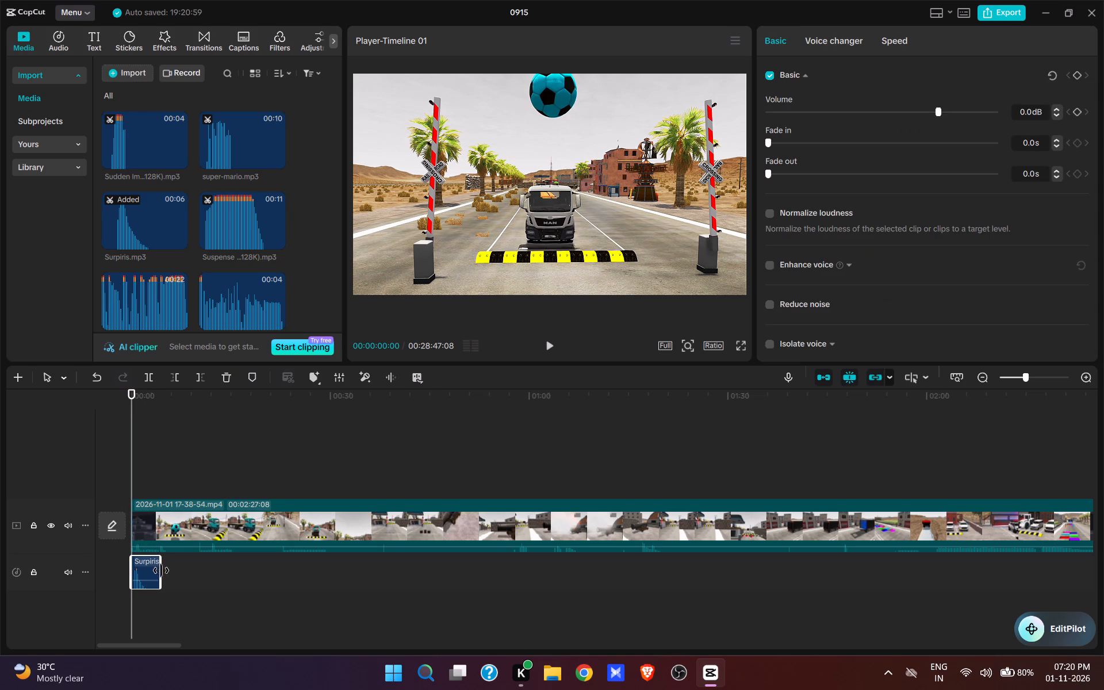
pyautogui.moveTo(161, 570); pyautogui.dragTo(148, 565)
pyautogui.press('space')
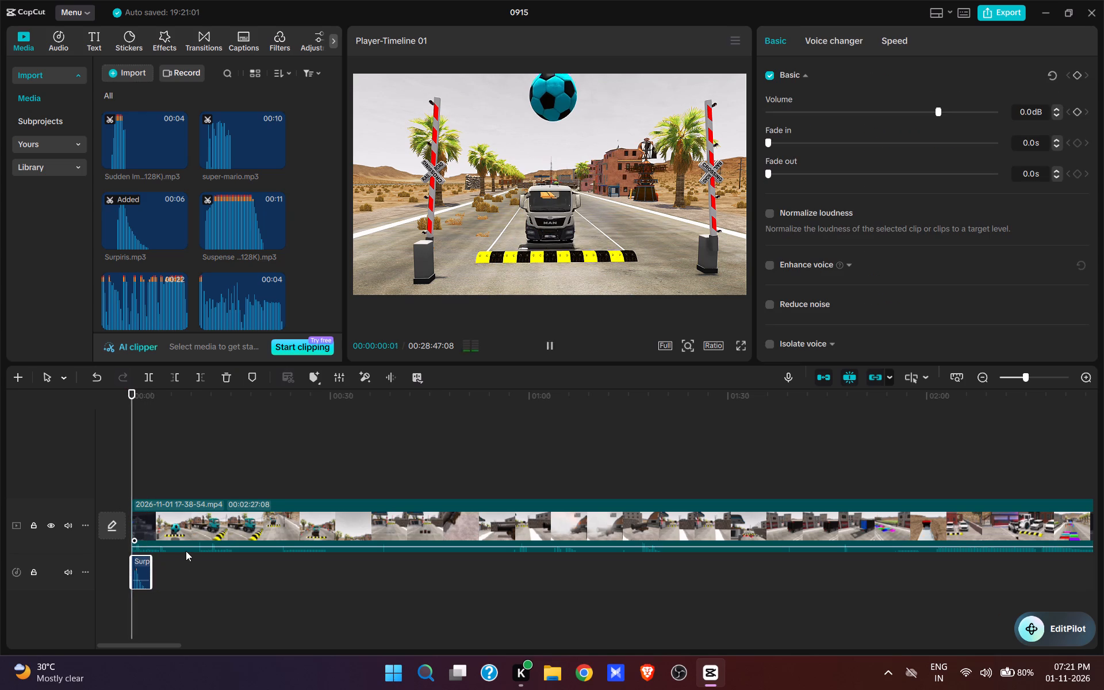
pyautogui.press('space')
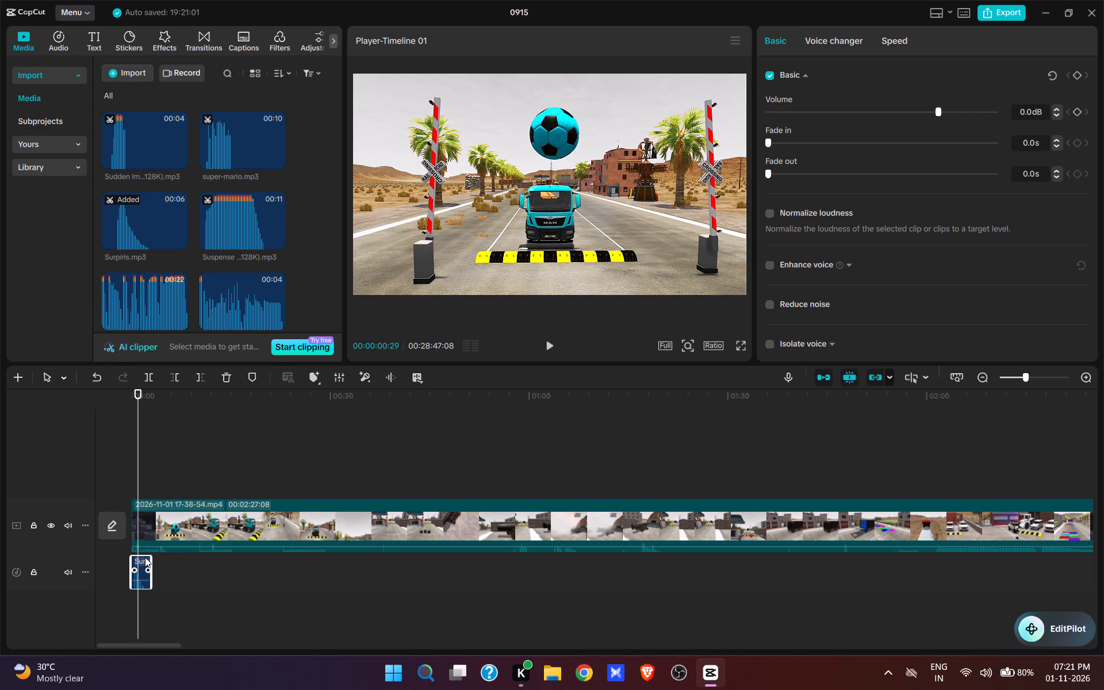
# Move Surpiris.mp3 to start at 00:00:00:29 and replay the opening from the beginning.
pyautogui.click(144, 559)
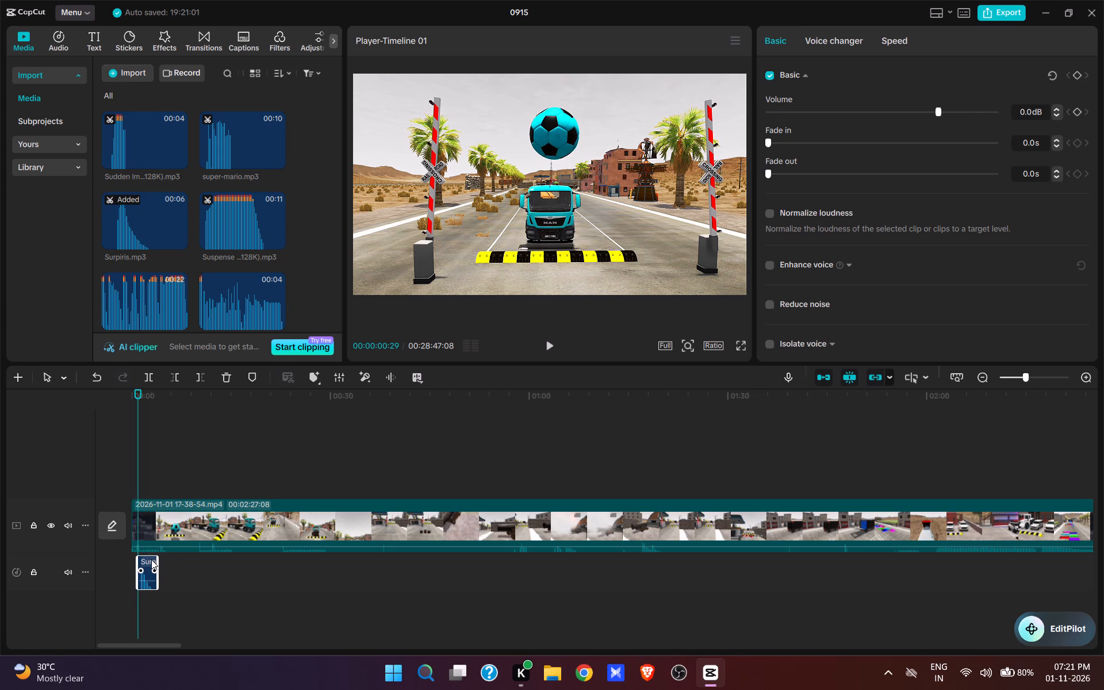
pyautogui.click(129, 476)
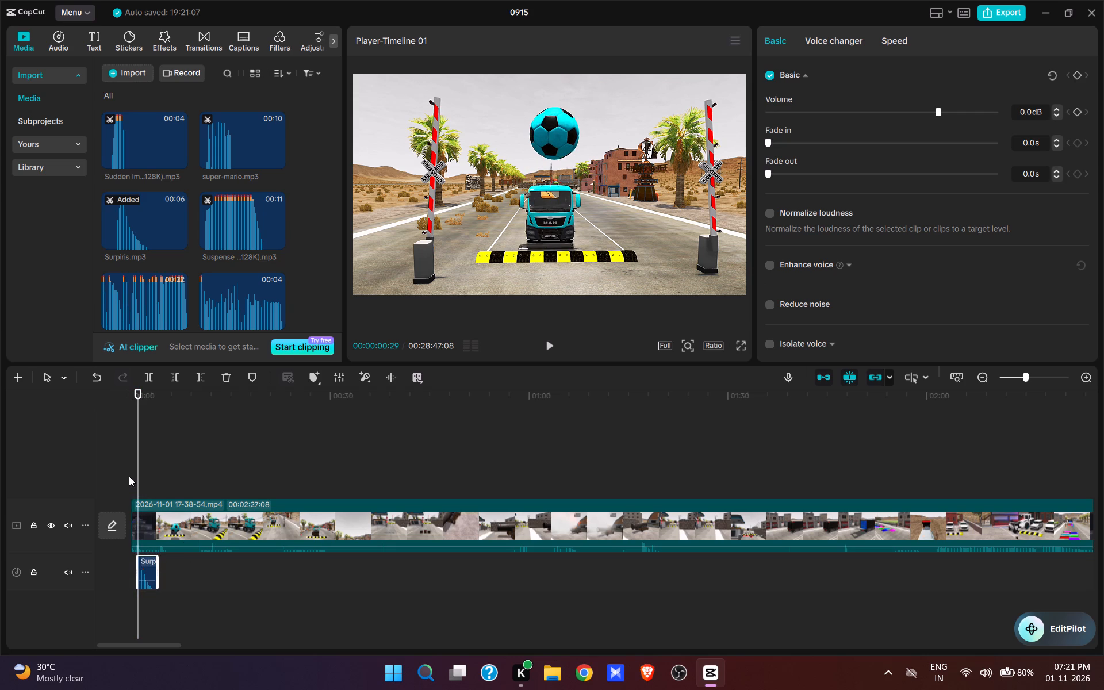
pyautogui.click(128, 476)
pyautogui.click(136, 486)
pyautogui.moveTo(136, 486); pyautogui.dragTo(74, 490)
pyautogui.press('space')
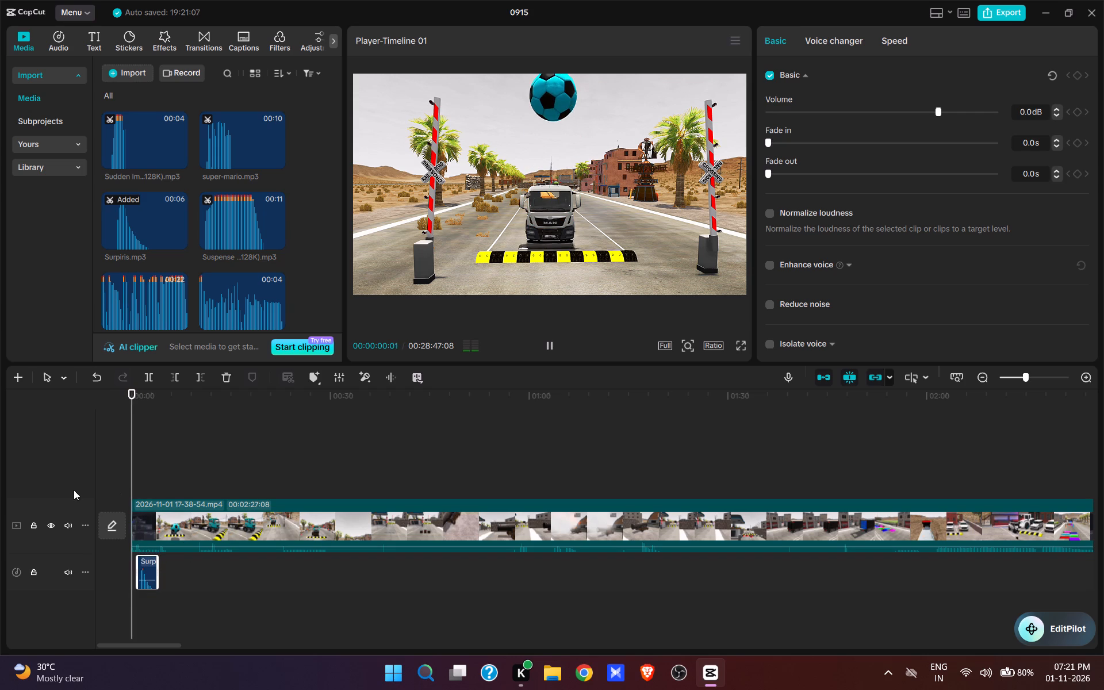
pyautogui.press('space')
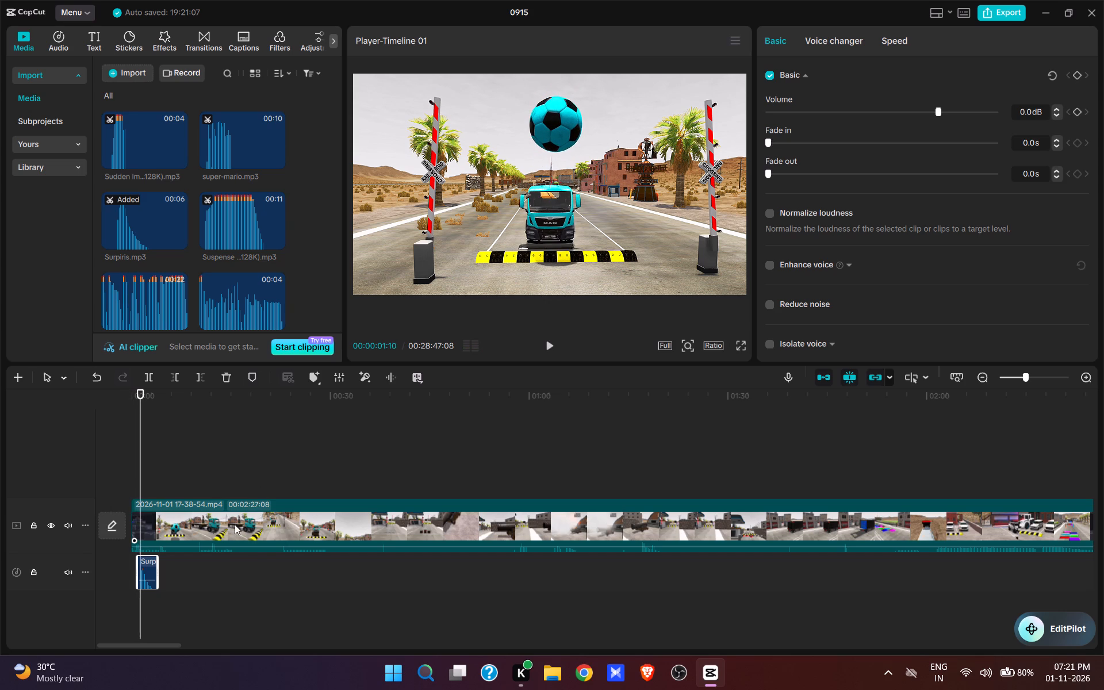
# Split the first video clip at 00:00:05:07.
pyautogui.click(187, 502)
pyautogui.click(166, 488)
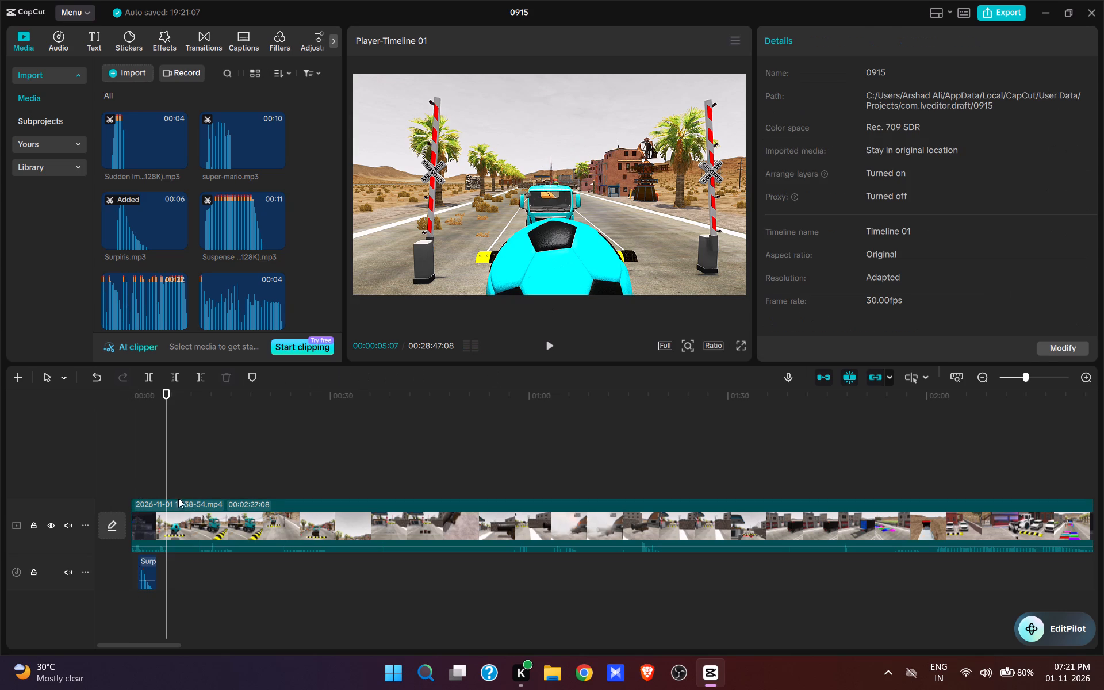
pyautogui.click(197, 530)
pyautogui.press('w')
# Turn the audio volume of the short opening video segment all the way down.
pyautogui.moveTo(156, 547); pyautogui.dragTo(156, 548)
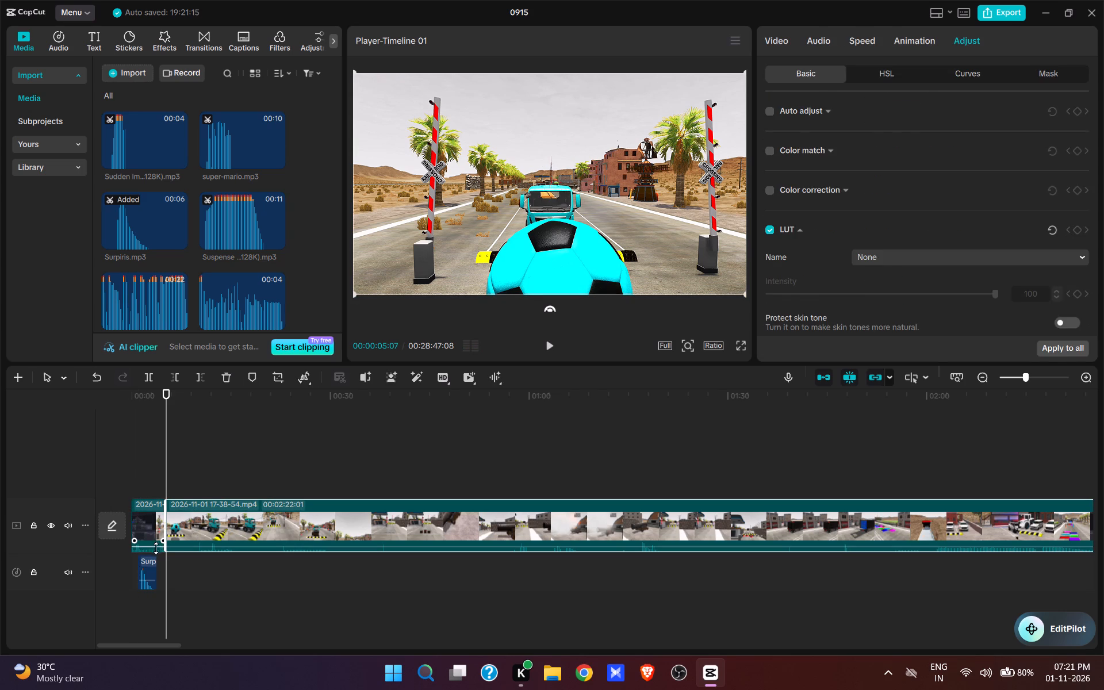
pyautogui.moveTo(156, 548); pyautogui.dragTo(156, 559)
# Move Surpiris.mp3 to start at 00:00:00:20 and play back the opening to check it.
pyautogui.click(121, 454)
pyautogui.moveTo(124, 461); pyautogui.dragTo(109, 466)
pyautogui.press('space')
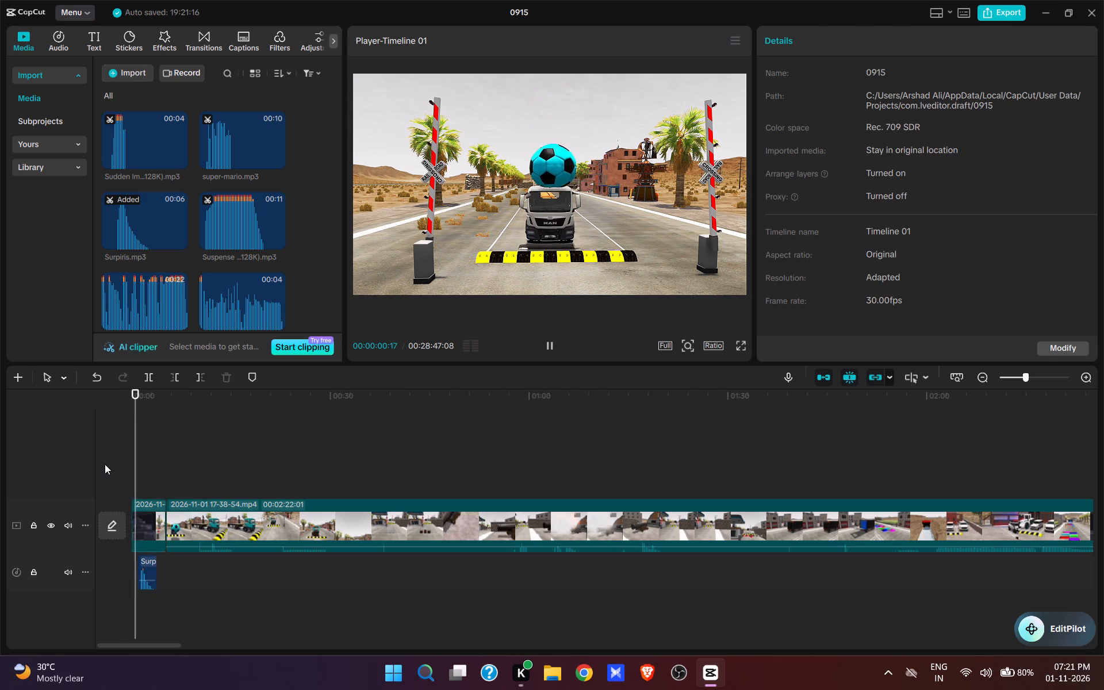
pyautogui.press('space')
pyautogui.click(145, 558)
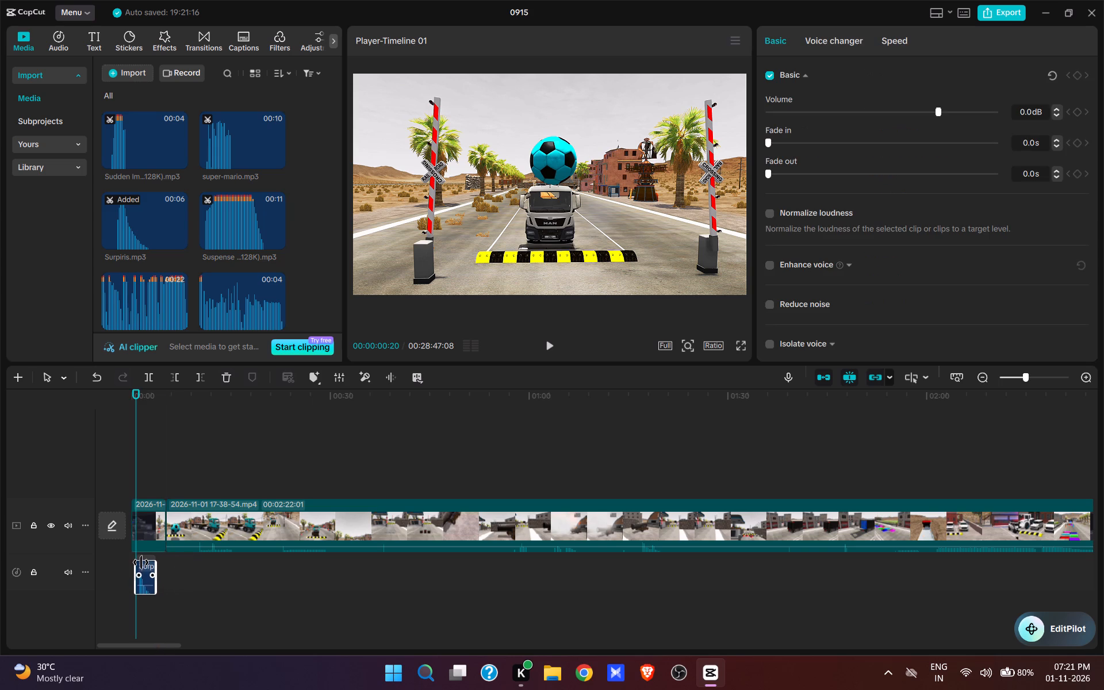
pyautogui.press('space')
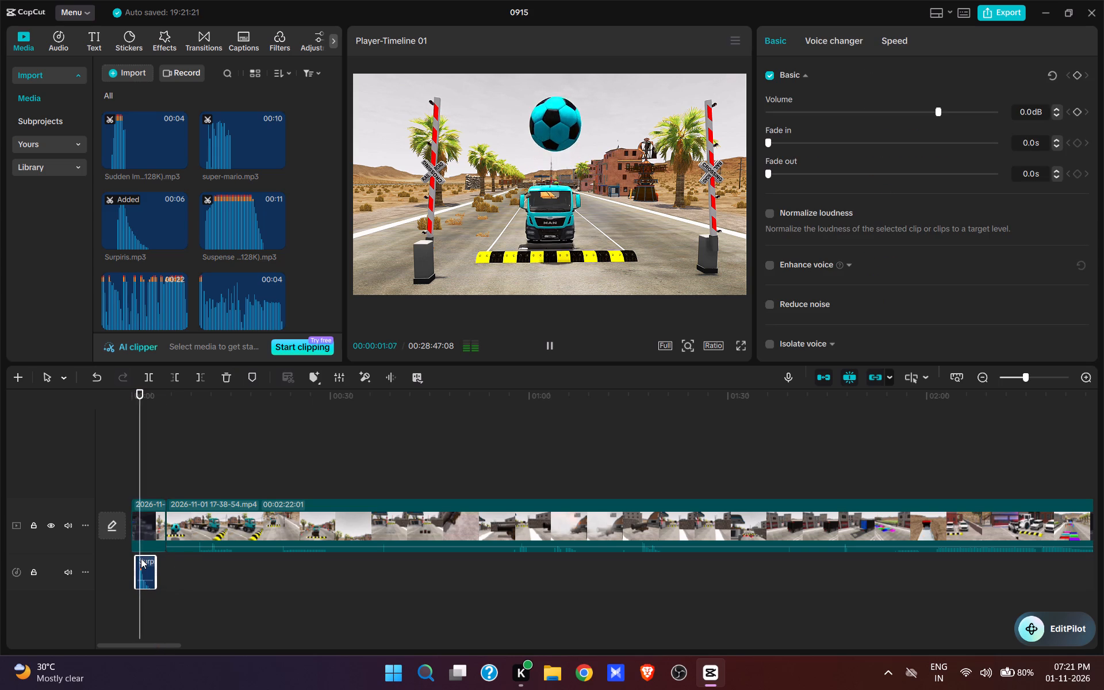
pyautogui.press('space')
pyautogui.press('space')
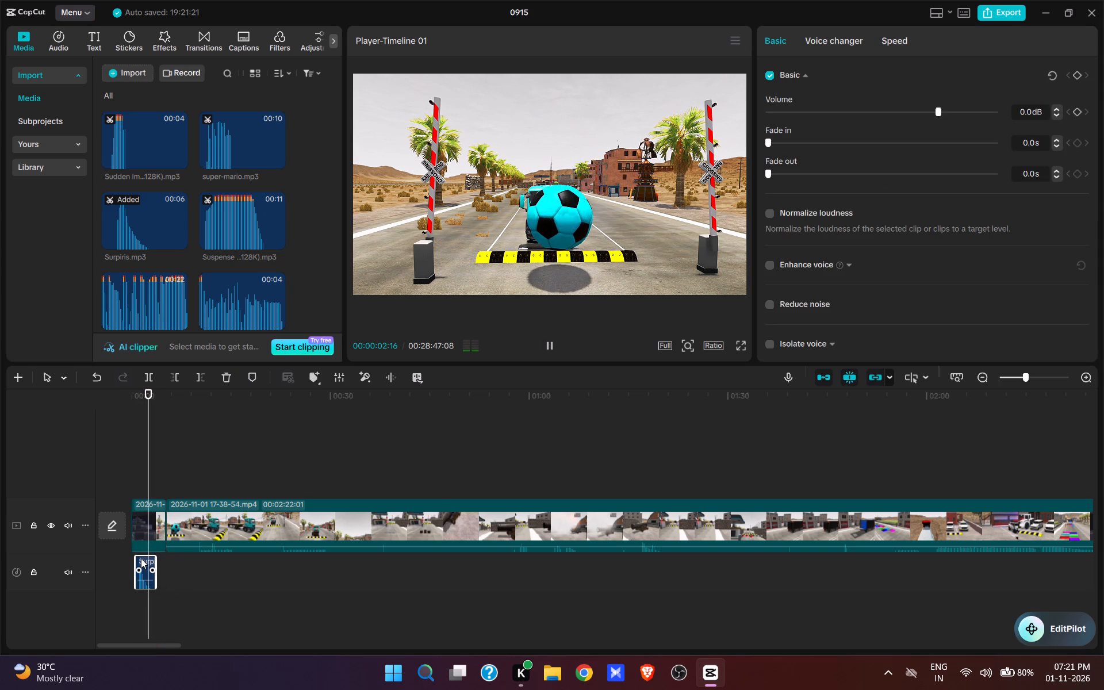
# Trim the end of the opening video segment to 00:00:03:18.
pyautogui.press('space')
pyautogui.press('space')
pyautogui.press('space')
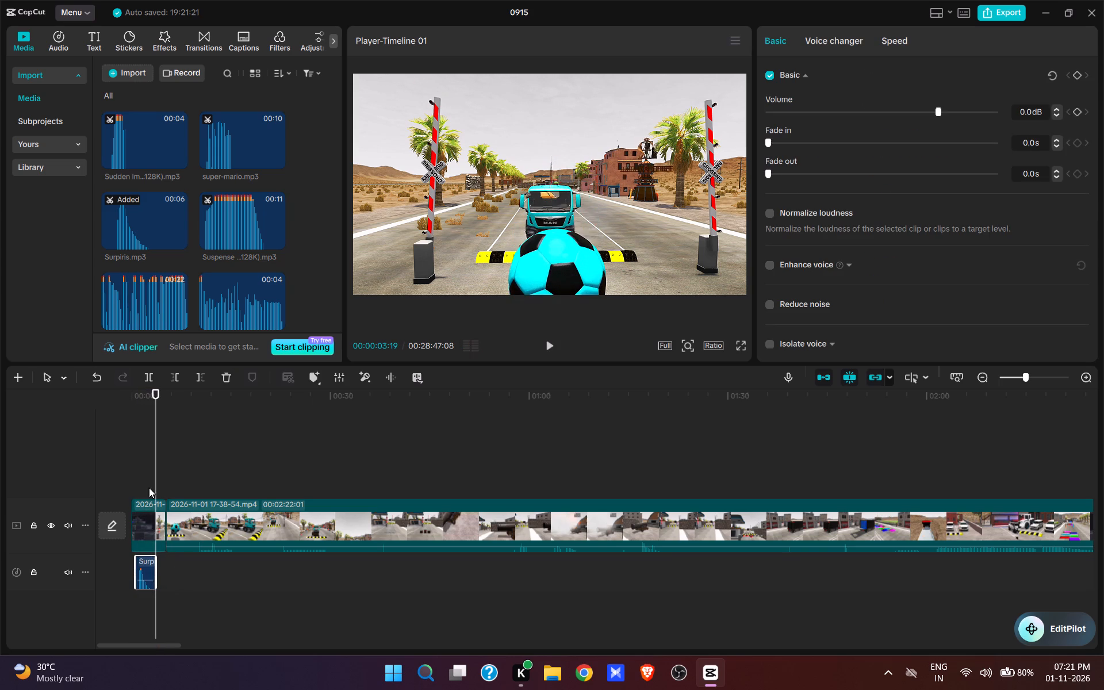
pyautogui.click(156, 473)
pyautogui.click(153, 517)
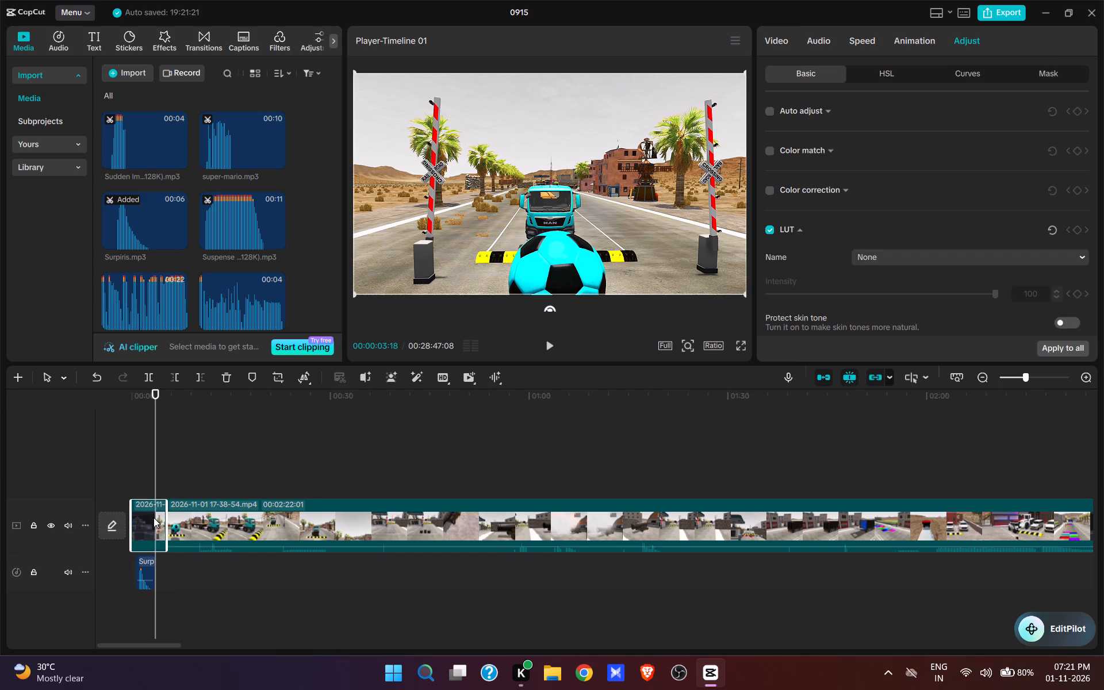
pyautogui.press('e')
# Trim the start of the second video clip in two passes to the side view of the stationary truck, and play it back.
pyautogui.click(176, 478)
pyautogui.press('space')
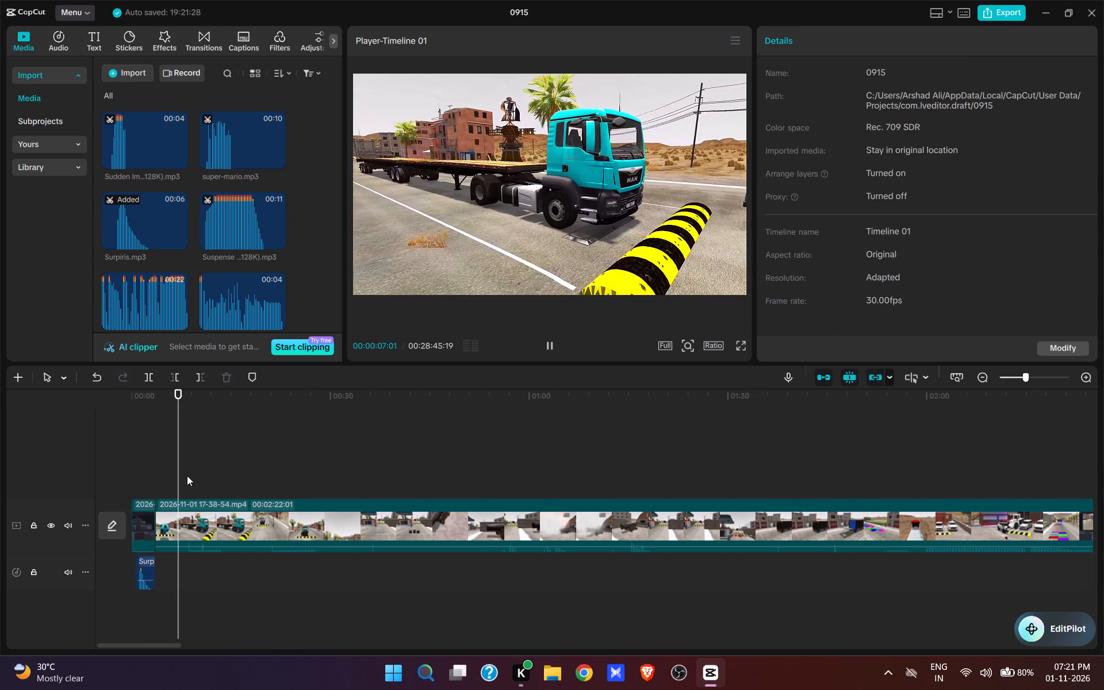
pyautogui.press('space')
pyautogui.write('q')
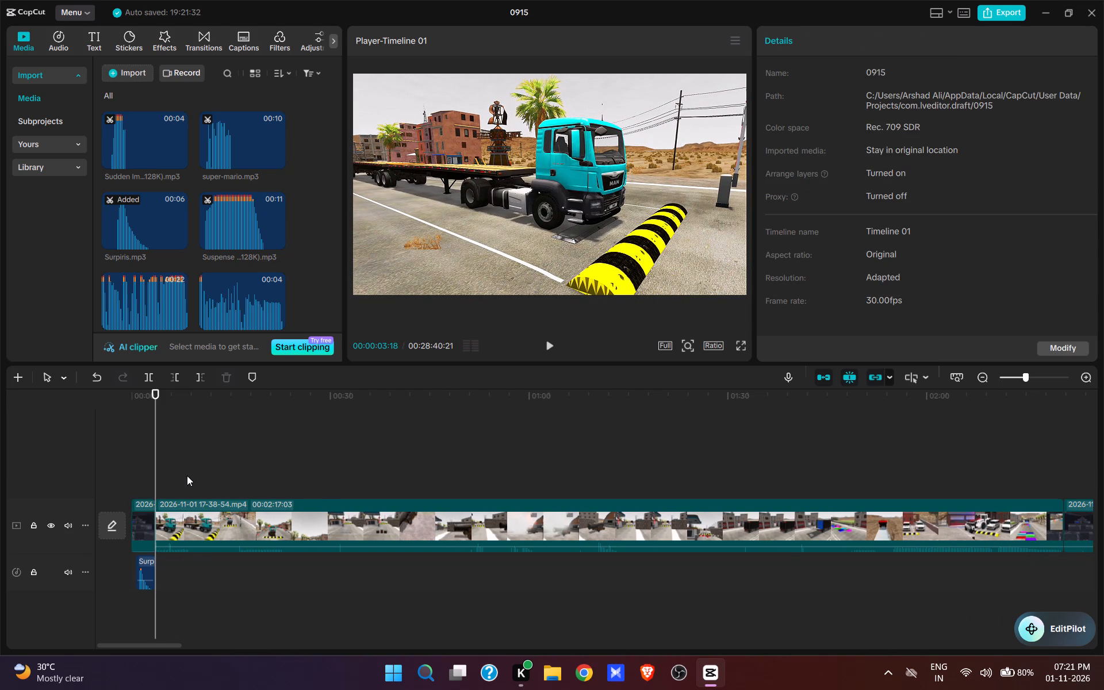
pyautogui.press('space')
pyautogui.press('space')
pyautogui.write('q')
pyautogui.press('space')
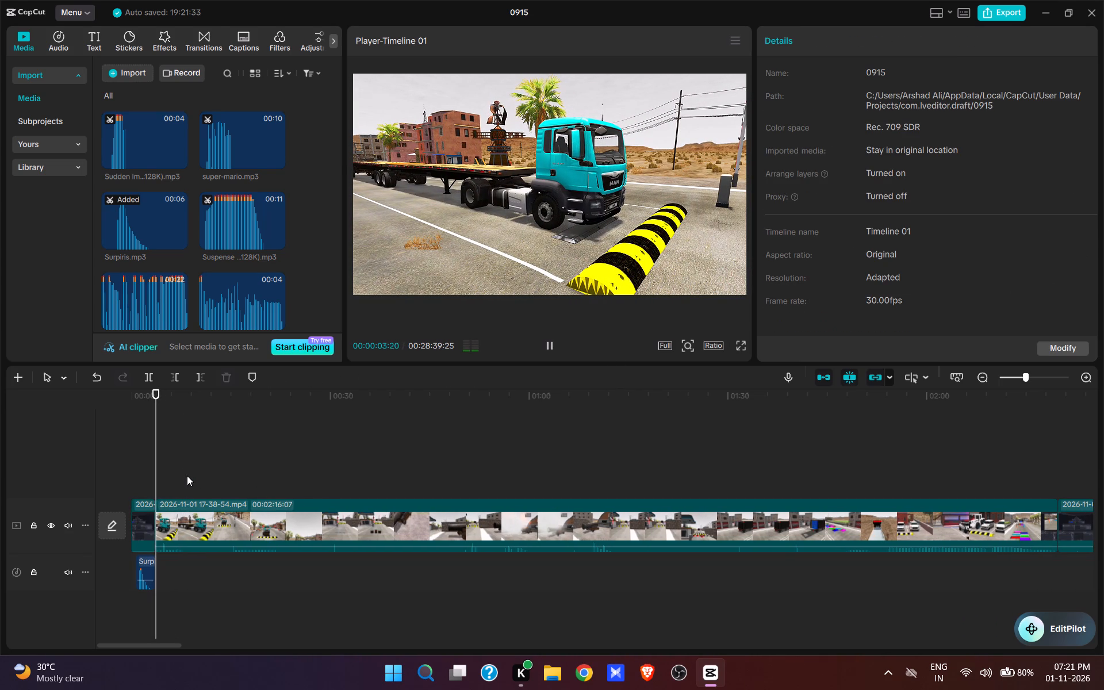
pyautogui.press('space')
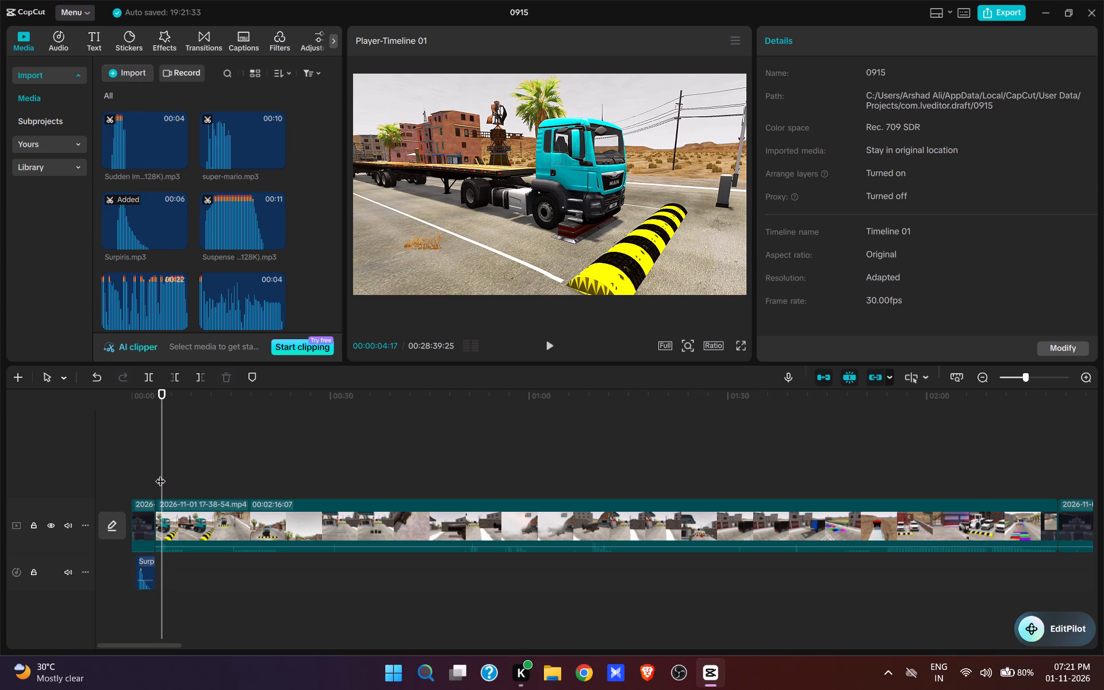
# Add the Crane Low.mp3 sound effect at 00:00:03:18, where the second video clip begins.
pyautogui.click(160, 474)
pyautogui.click(160, 474)
pyautogui.scroll(17, 222, 219)
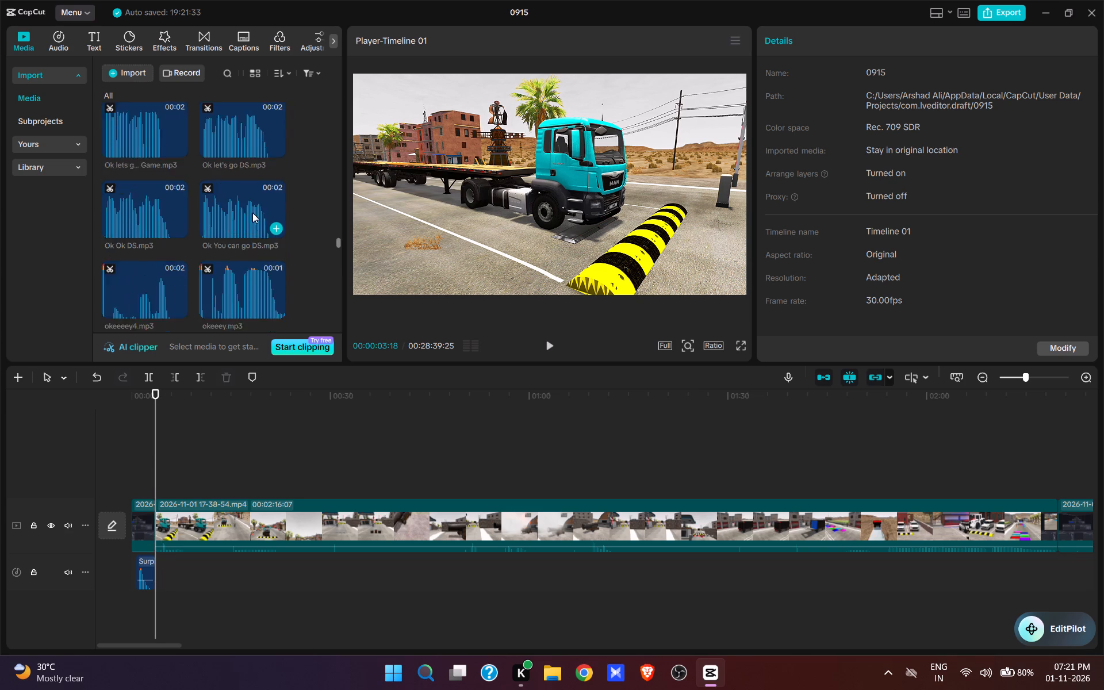
pyautogui.scroll(20, 252, 213)
pyautogui.scroll(20, 252, 213)
pyautogui.scroll(15, 252, 213)
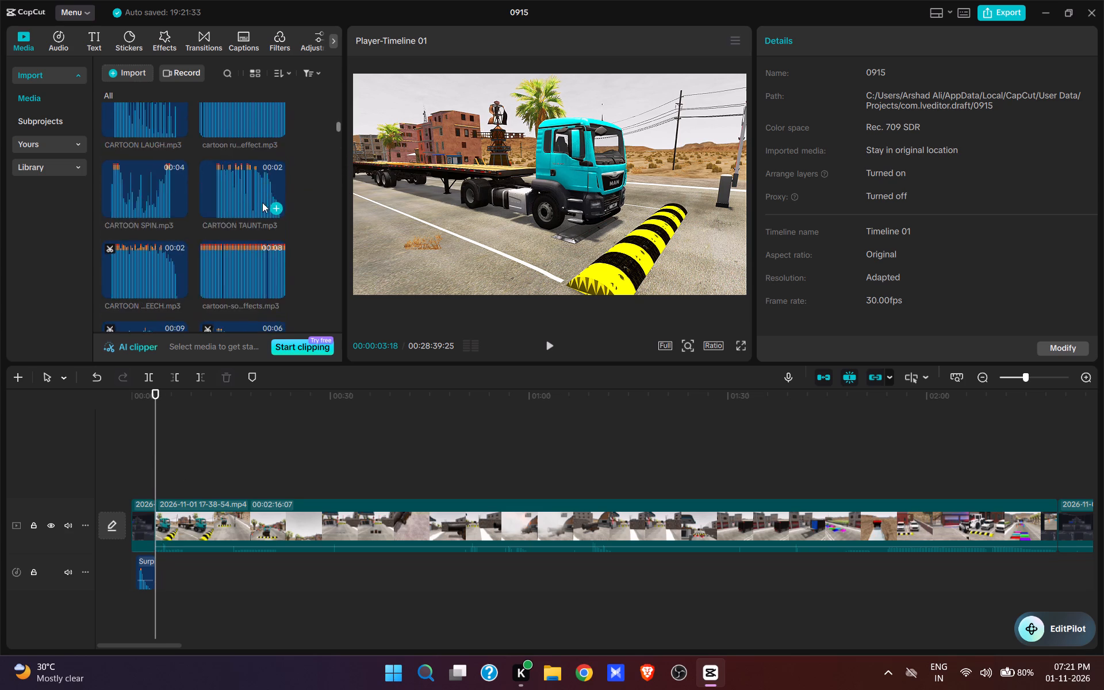
pyautogui.scroll(16, 262, 202)
pyautogui.scroll(-5, 261, 153)
pyautogui.scroll(3, 260, 160)
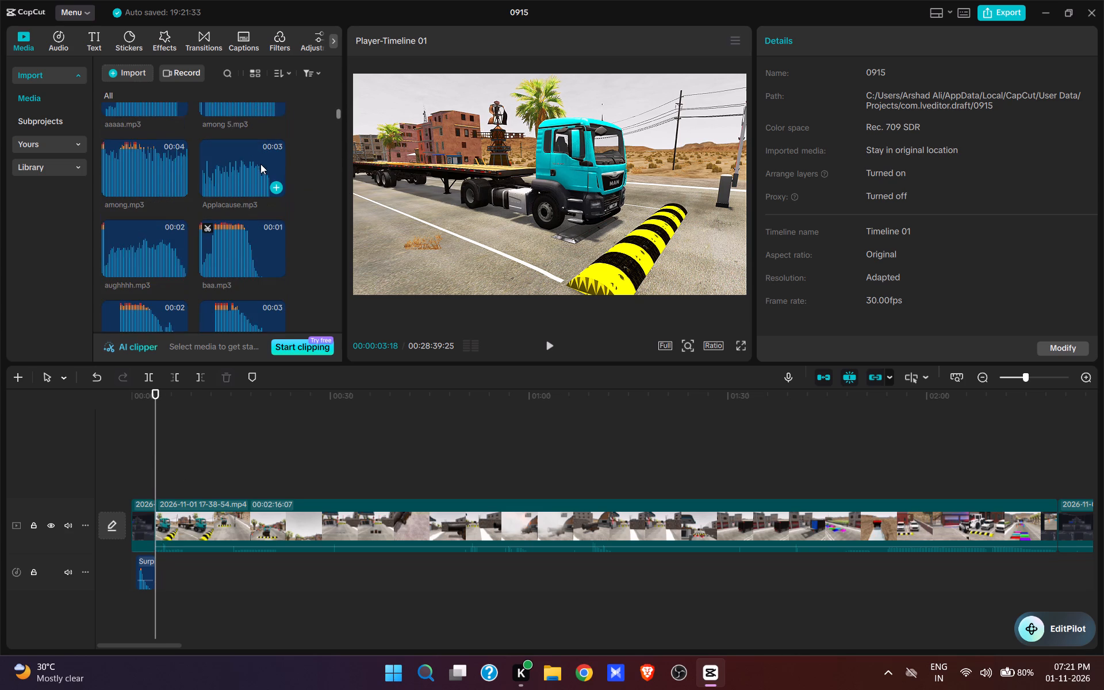
pyautogui.scroll(9, 260, 170)
pyautogui.scroll(-8, 260, 178)
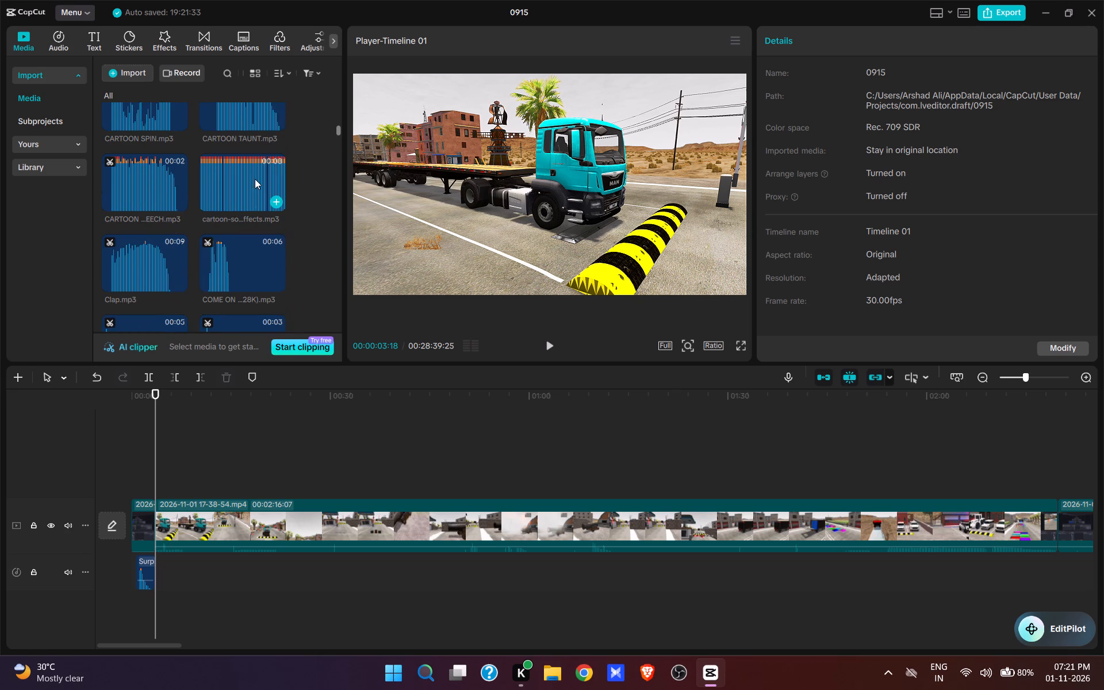
pyautogui.scroll(-2, 255, 178)
pyautogui.click(224, 209)
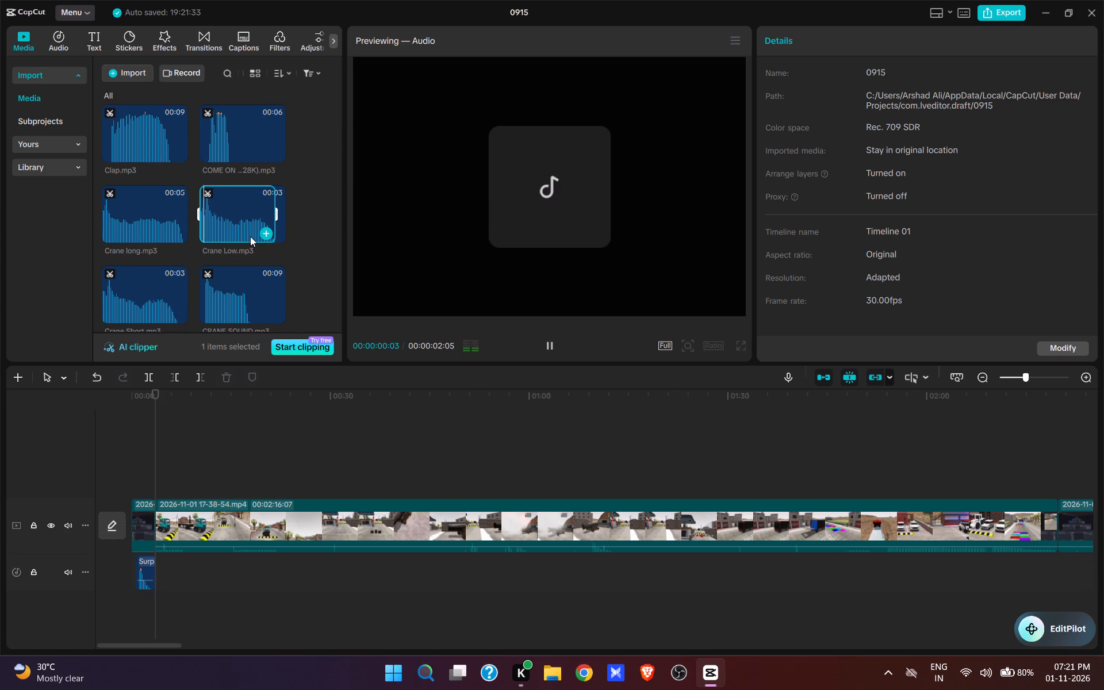
pyautogui.click(266, 233)
# Play back the crane sound and trim the start of the side-view truck clip up to about 00:00:04:06, just before the block rises.
pyautogui.press('space')
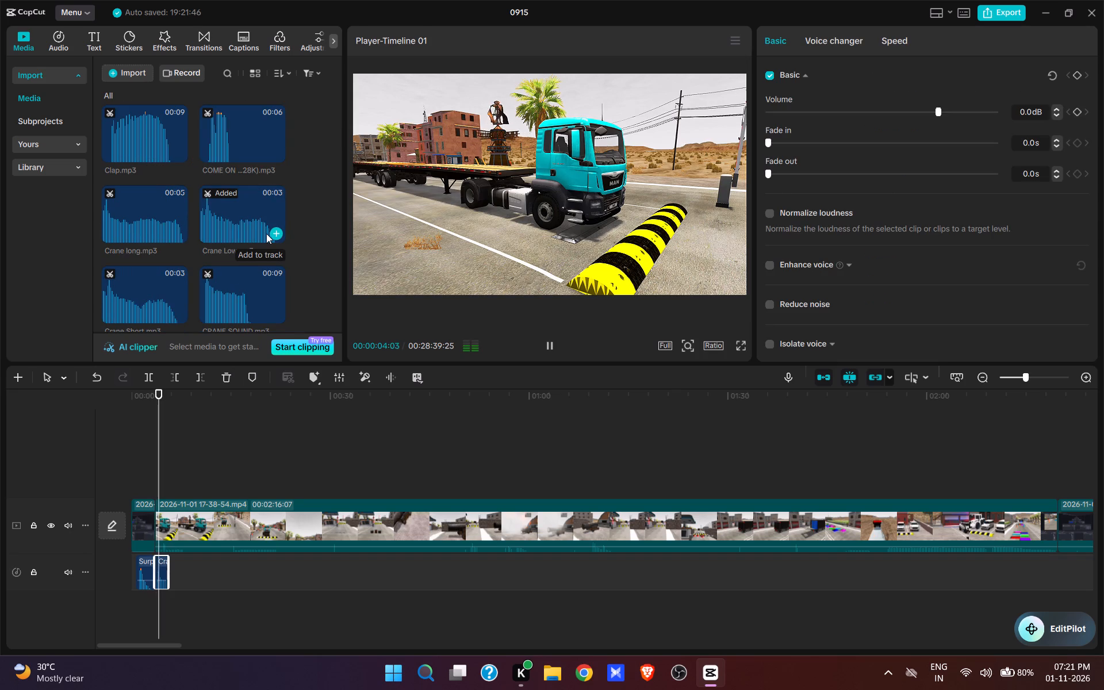
pyautogui.press('space')
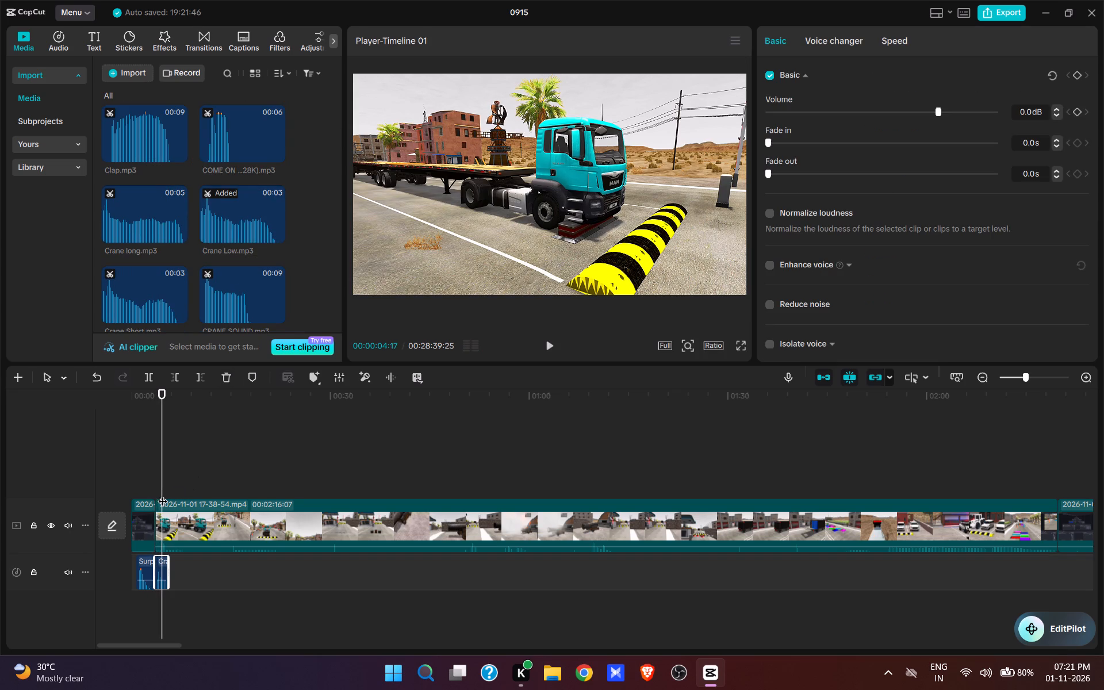
pyautogui.click(160, 488)
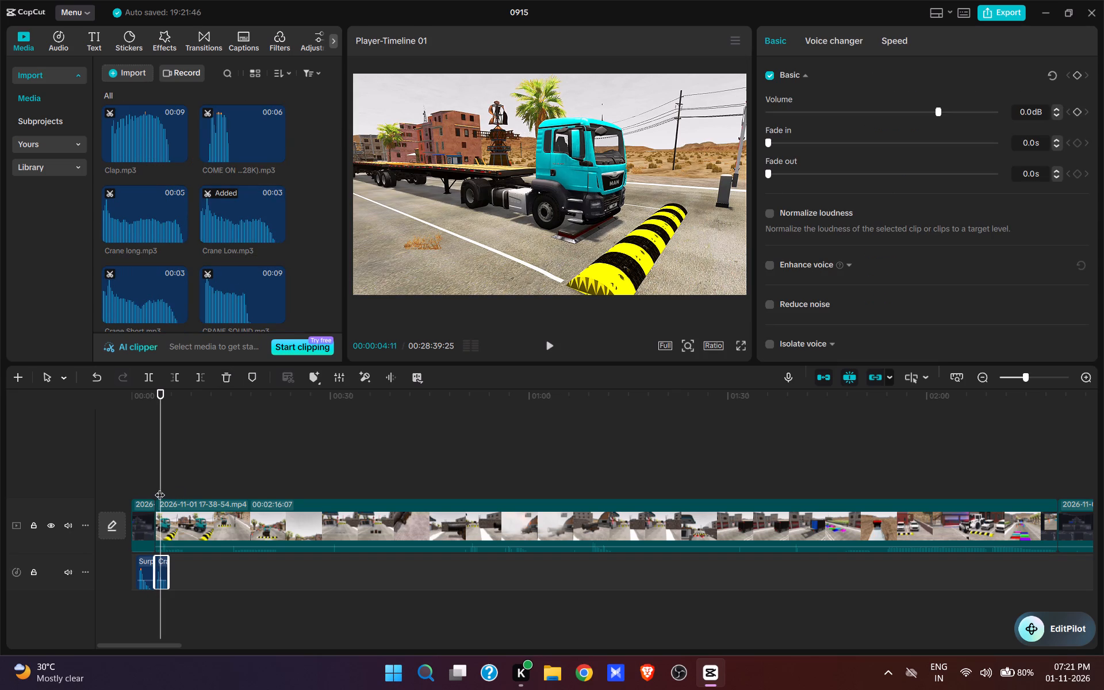
pyautogui.click(158, 487)
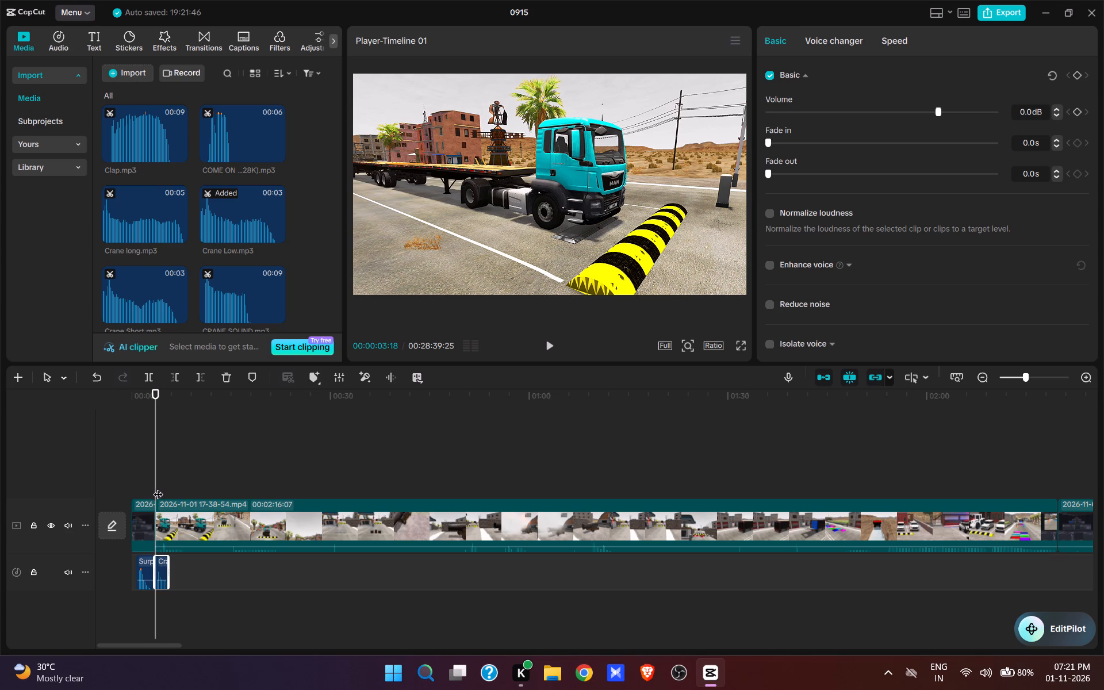
pyautogui.keyDown('ctrl'); pyautogui.scroll(4, 159, 482); pyautogui.keyUp('ctrl')
pyautogui.click(164, 481)
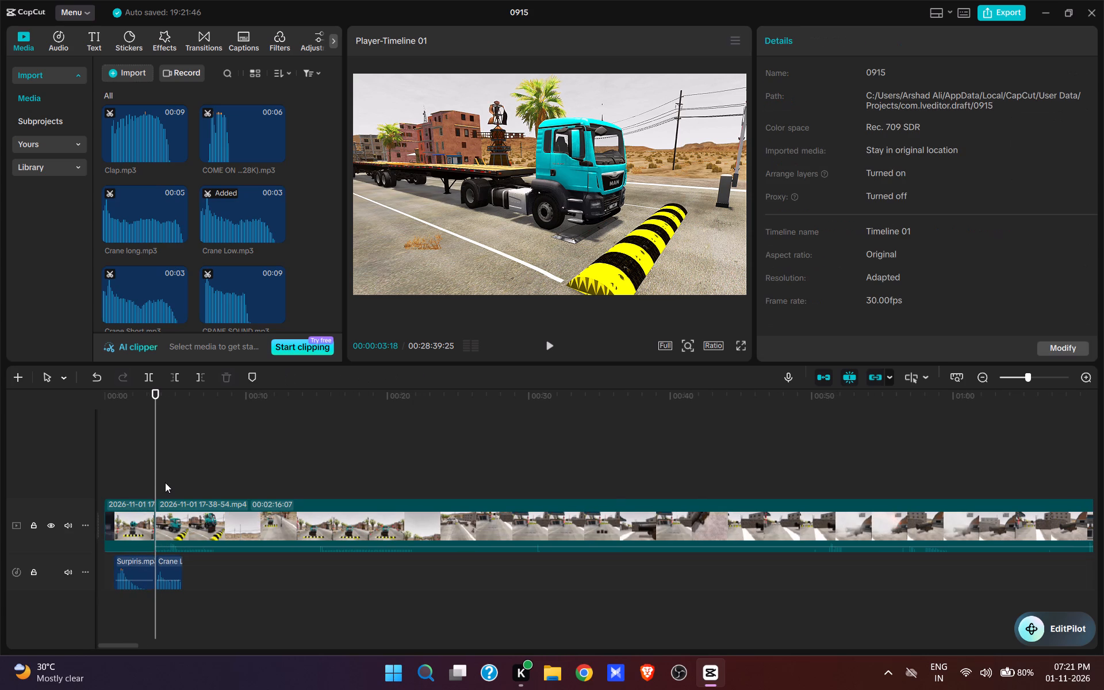
pyautogui.click(165, 482)
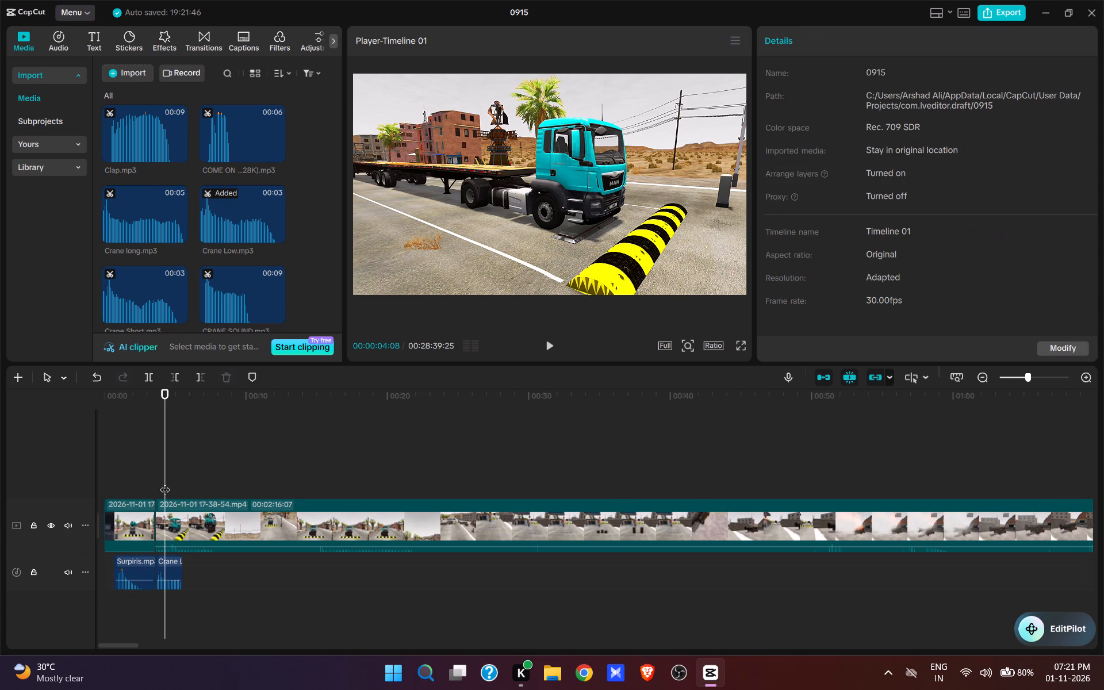
pyautogui.click(164, 481)
pyautogui.press('q')
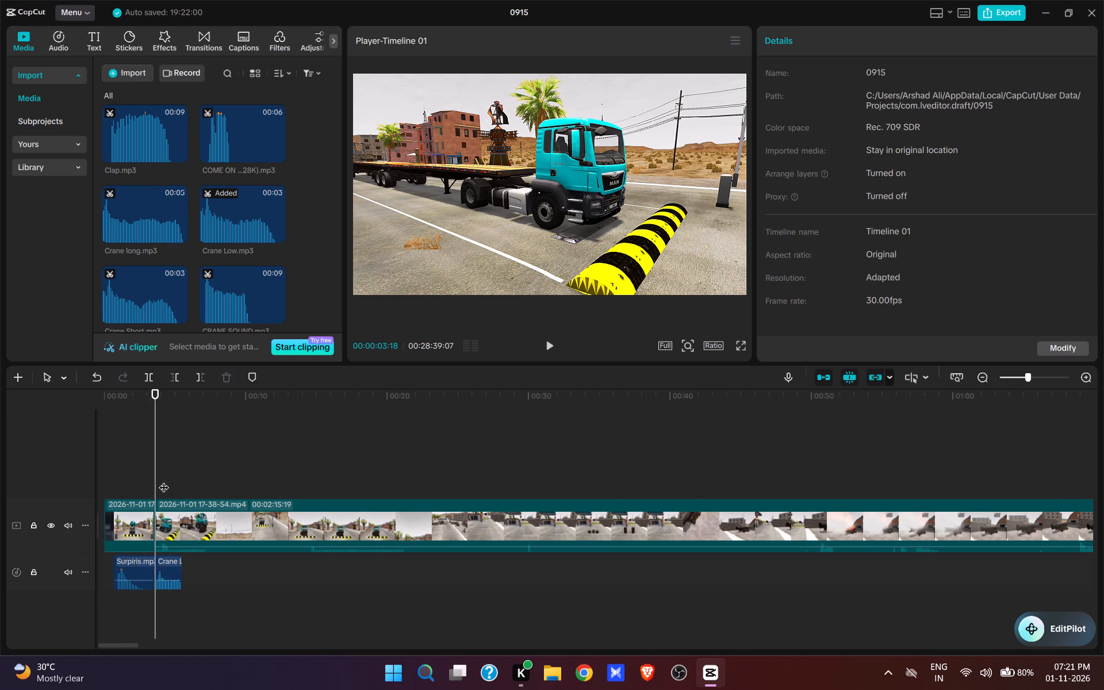
# Play back the truck being lifted and split the side-view clip at 00:00:06:24.
pyautogui.click(143, 481)
pyautogui.press('space')
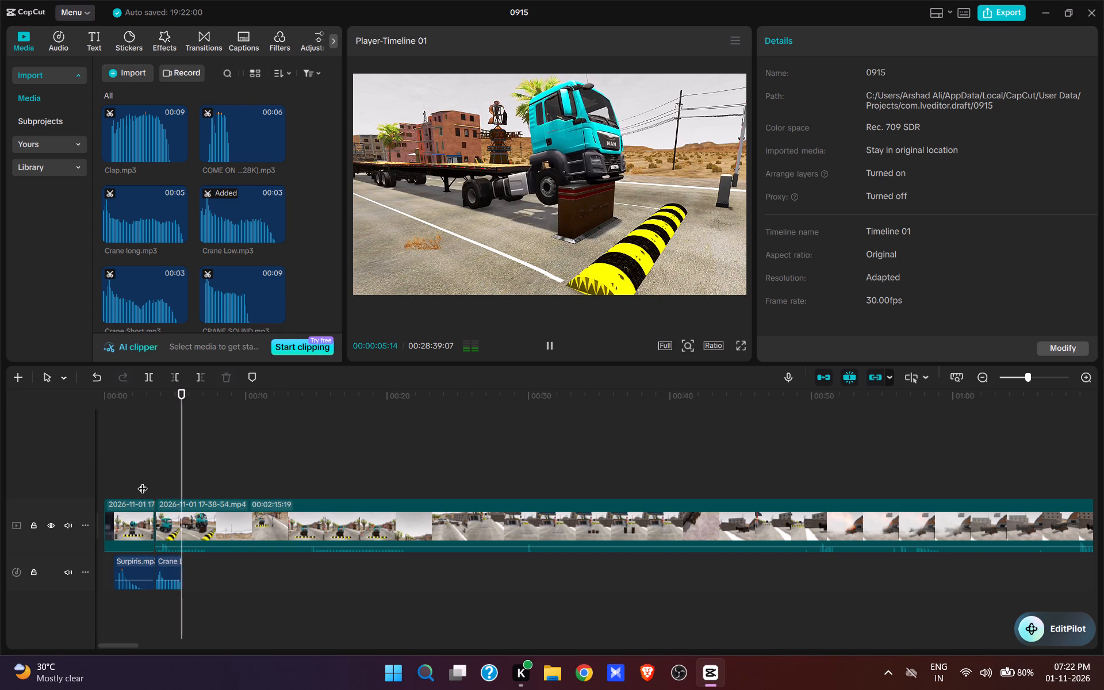
pyautogui.press('space')
pyautogui.press('space')
pyautogui.press('space')
pyautogui.press('space')
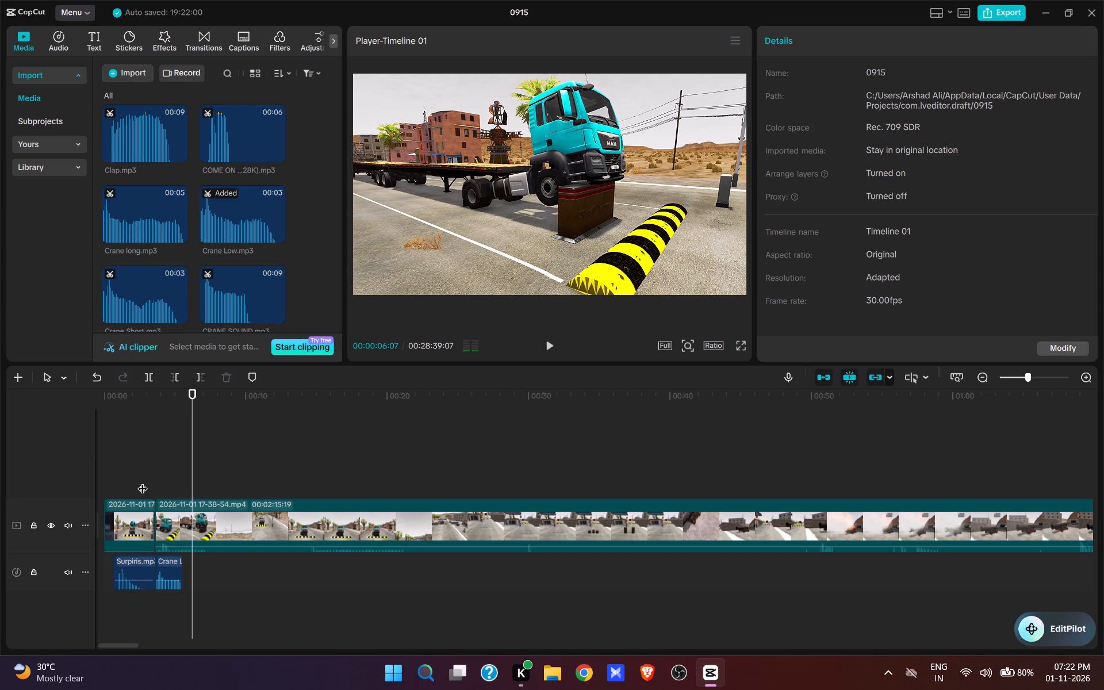
pyautogui.press('space')
pyautogui.press('w')
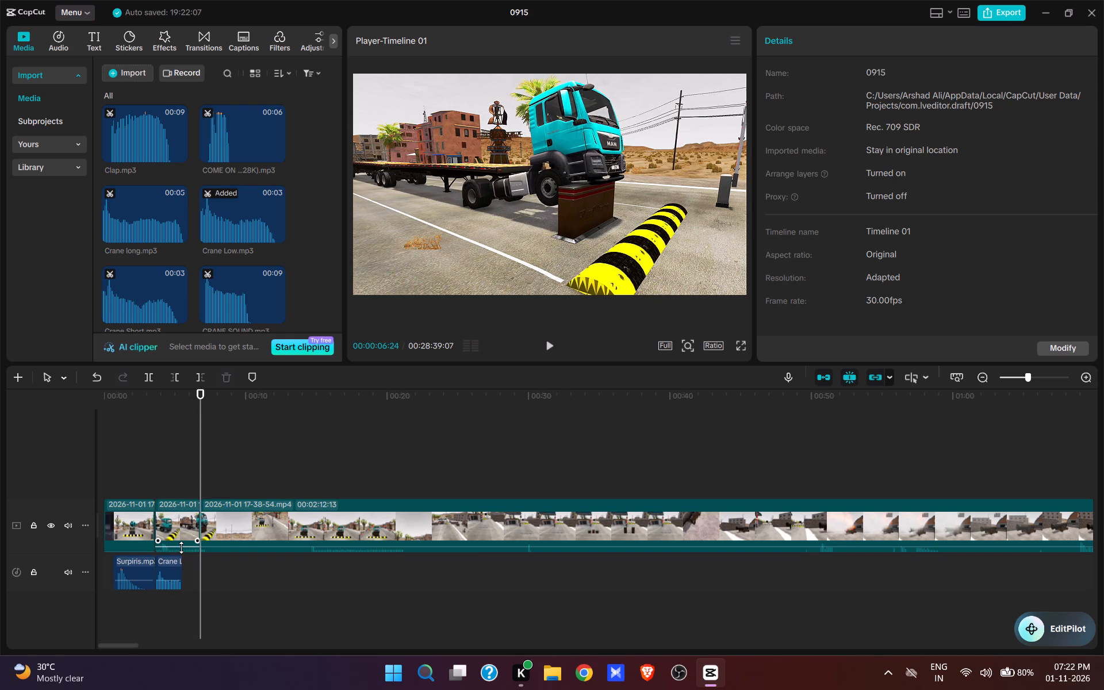
# Turn the audio volume of the short side-view truck segment all the way down.
pyautogui.moveTo(181, 547); pyautogui.dragTo(181, 559)
# Play back the lift and trim the end of the side-view truck segment to 00:00:06:03.
pyautogui.click(142, 474)
pyautogui.press('space')
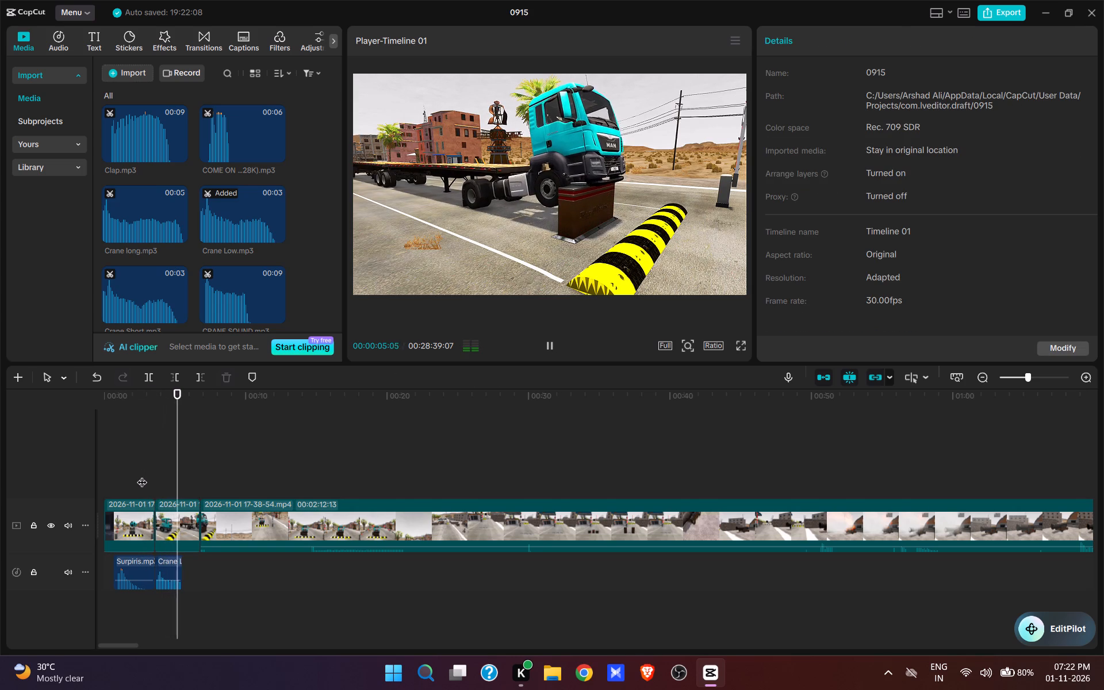
pyautogui.press('space')
pyautogui.press('space')
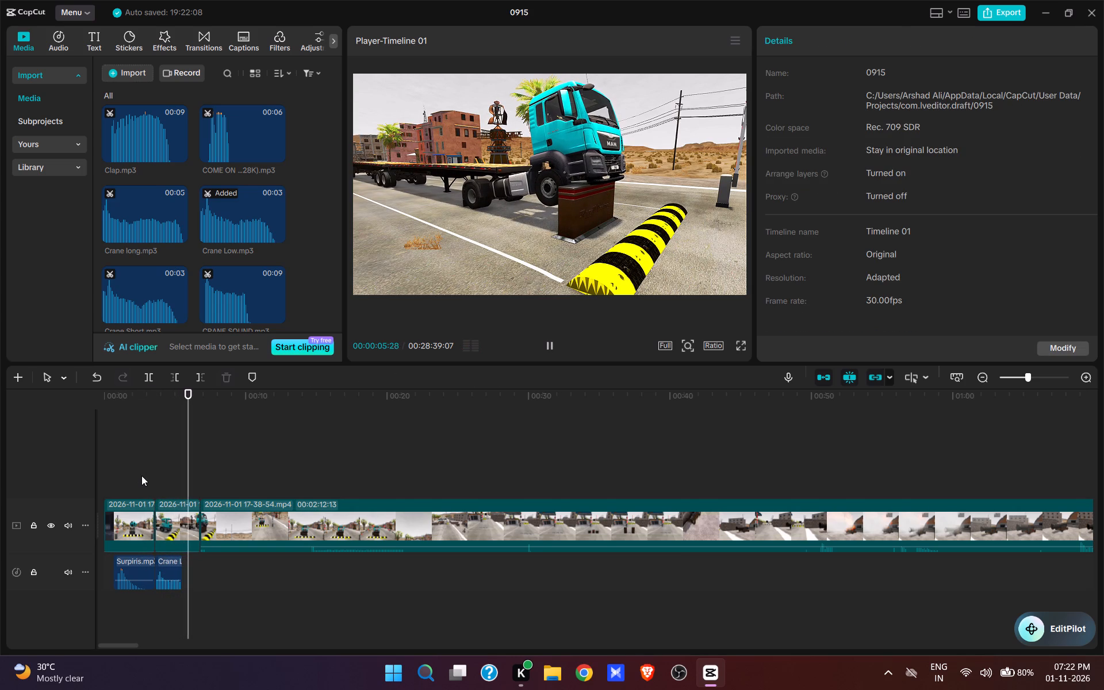
pyautogui.press('space')
pyautogui.write('e')
# Trim the start of the following clip up to about 00:00:14:15, just before the crossing barriers lower.
pyautogui.click(292, 469)
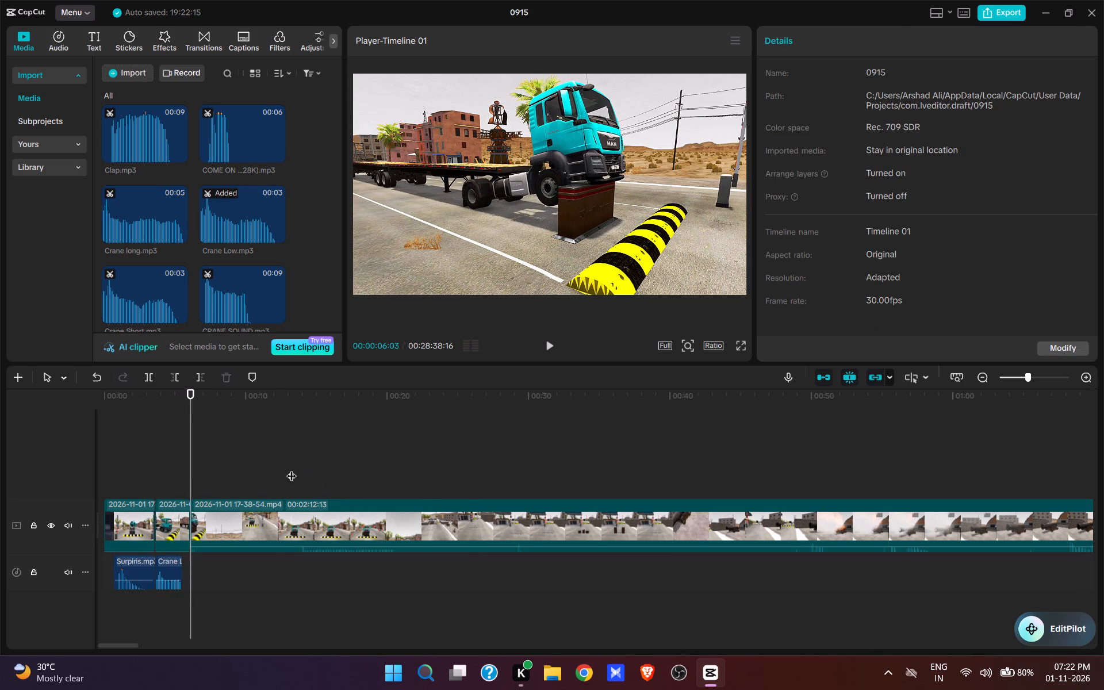
pyautogui.press('space')
pyautogui.press('space')
pyautogui.press('space')
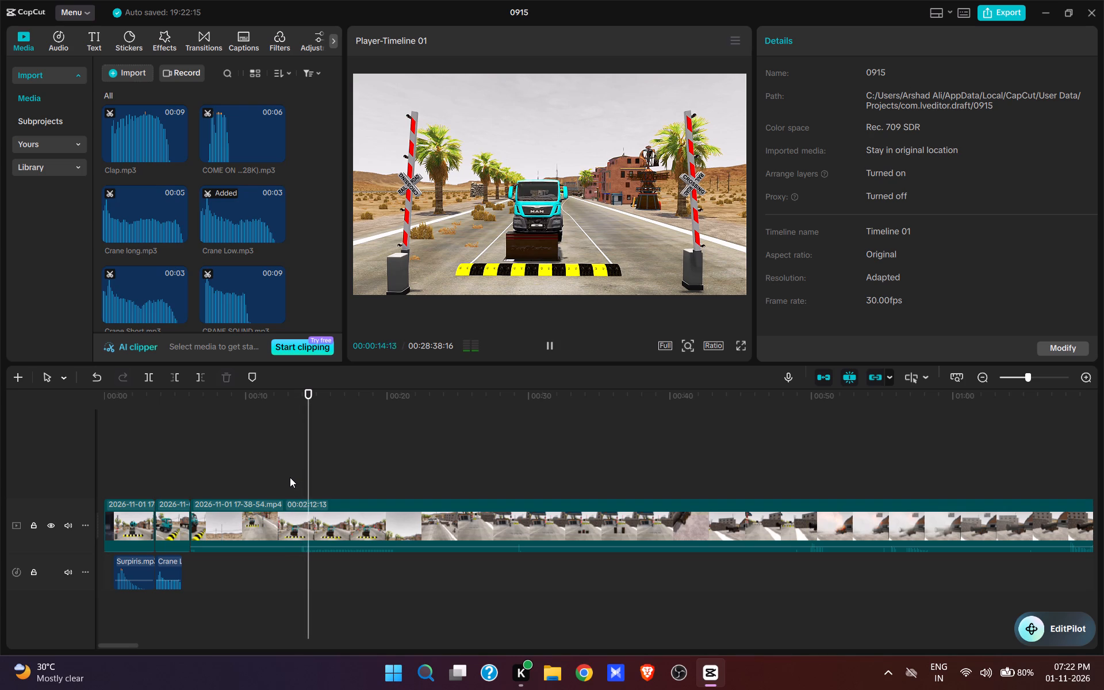
pyautogui.press('space')
pyautogui.click(313, 482)
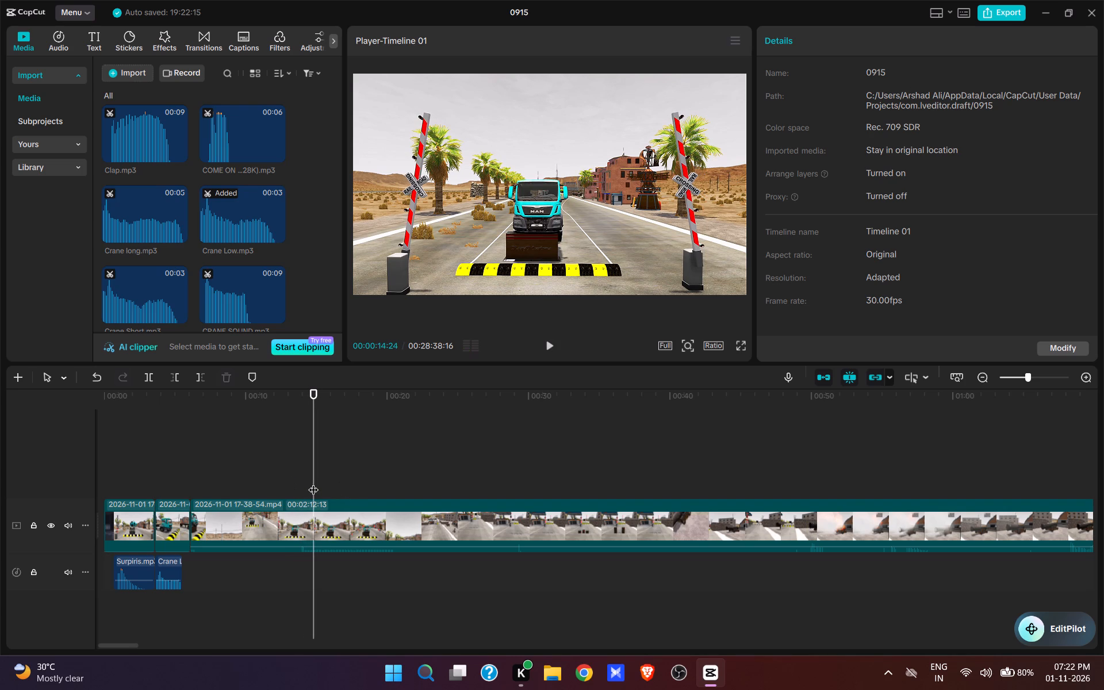
pyautogui.click(311, 482)
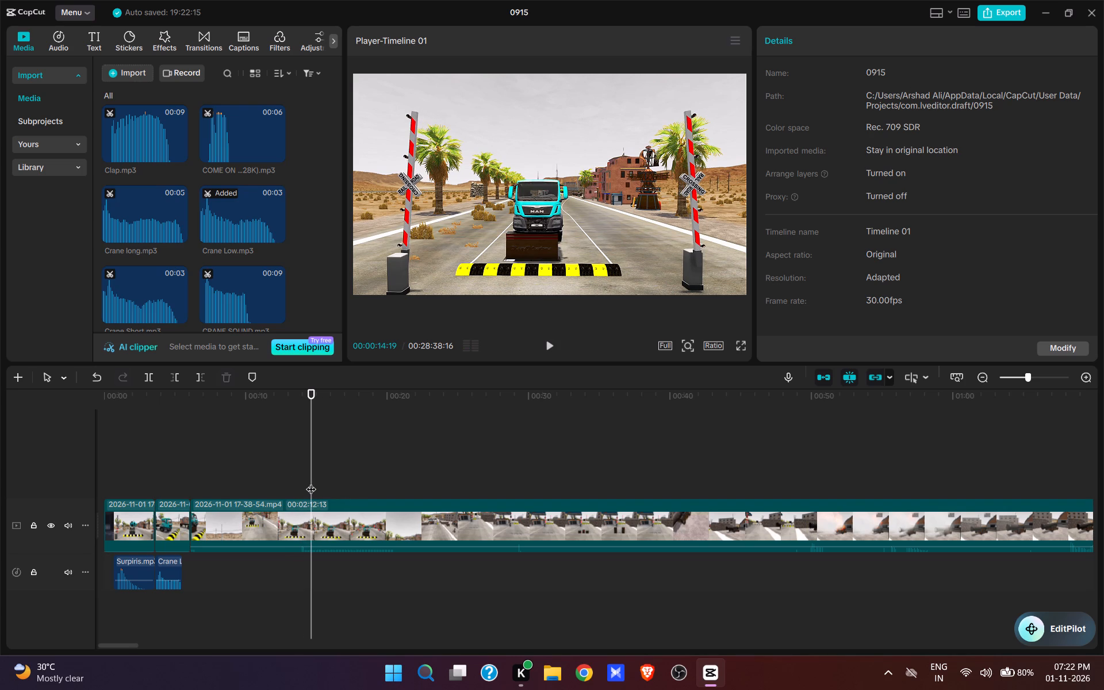
pyautogui.click(309, 482)
pyautogui.press('q')
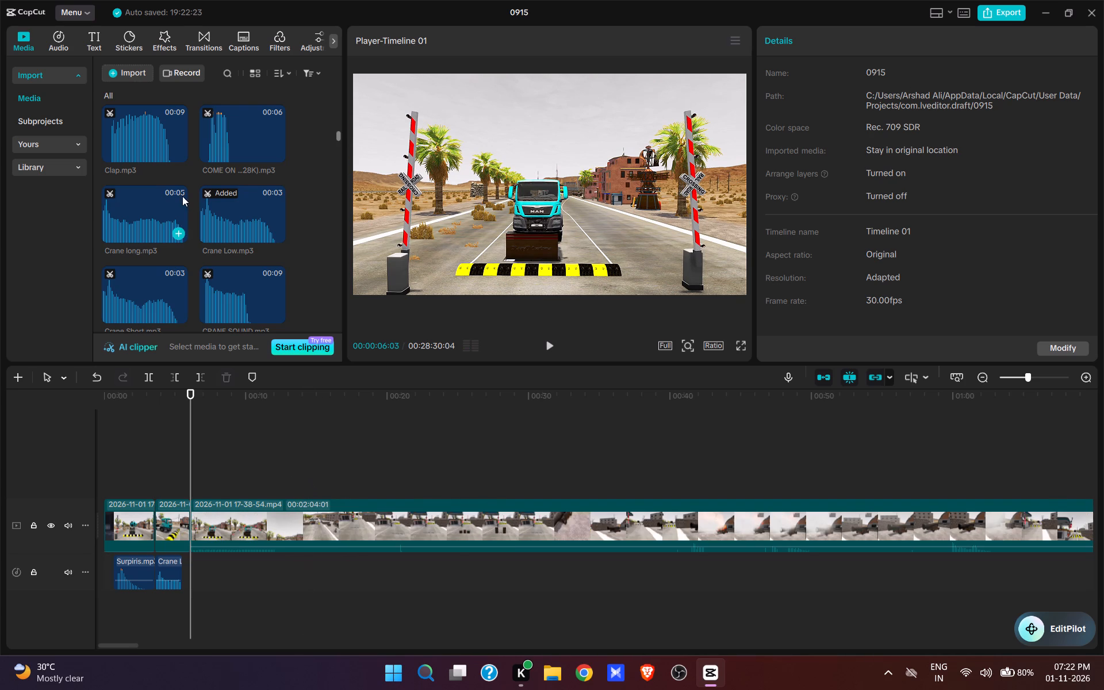
# Split the crossing-barrier clip at 00:00:10:08, once the barriers are fully lowered.
pyautogui.click(254, 471)
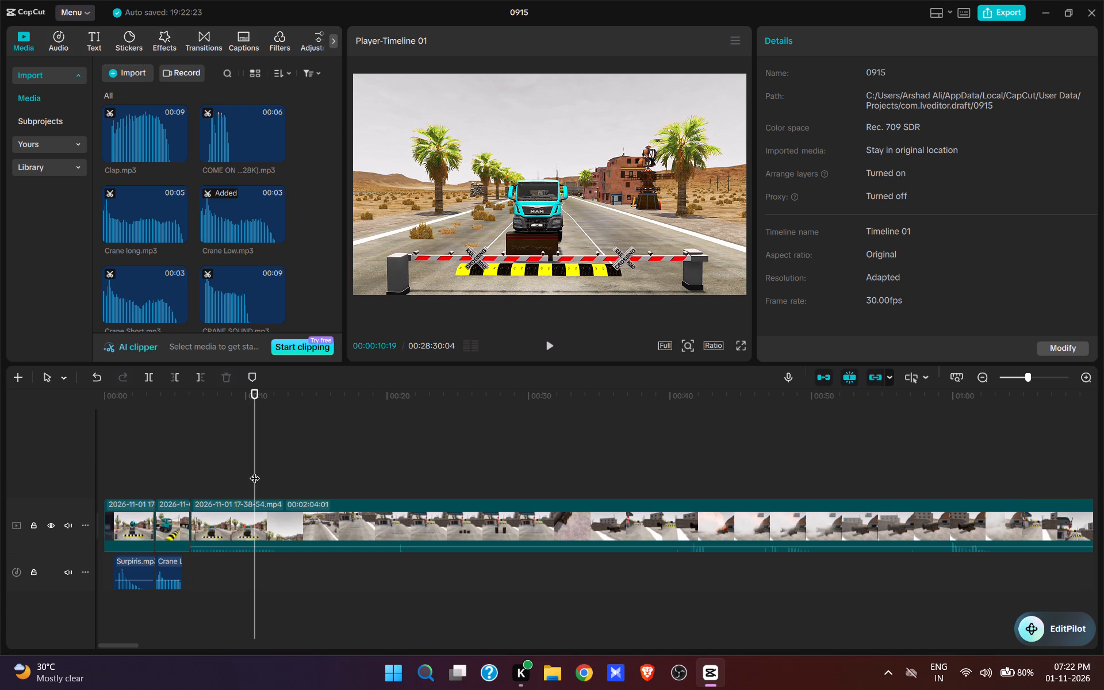
pyautogui.click(241, 474)
pyautogui.press('space')
pyautogui.press('space')
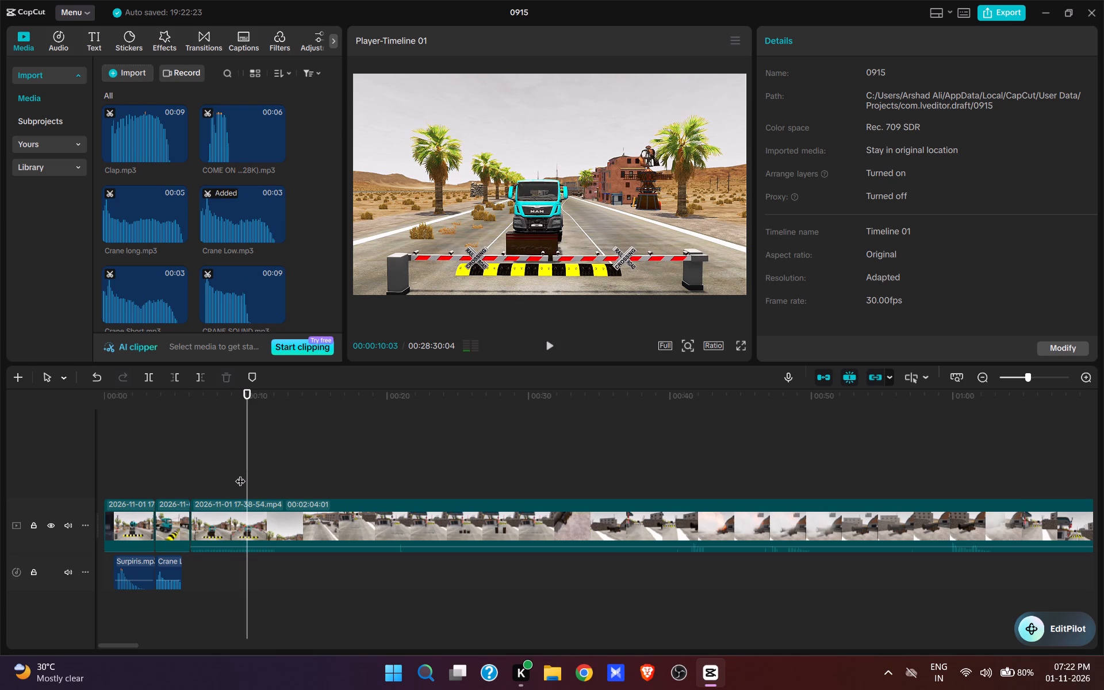
pyautogui.press('space')
pyautogui.press('space')
pyautogui.write('w')
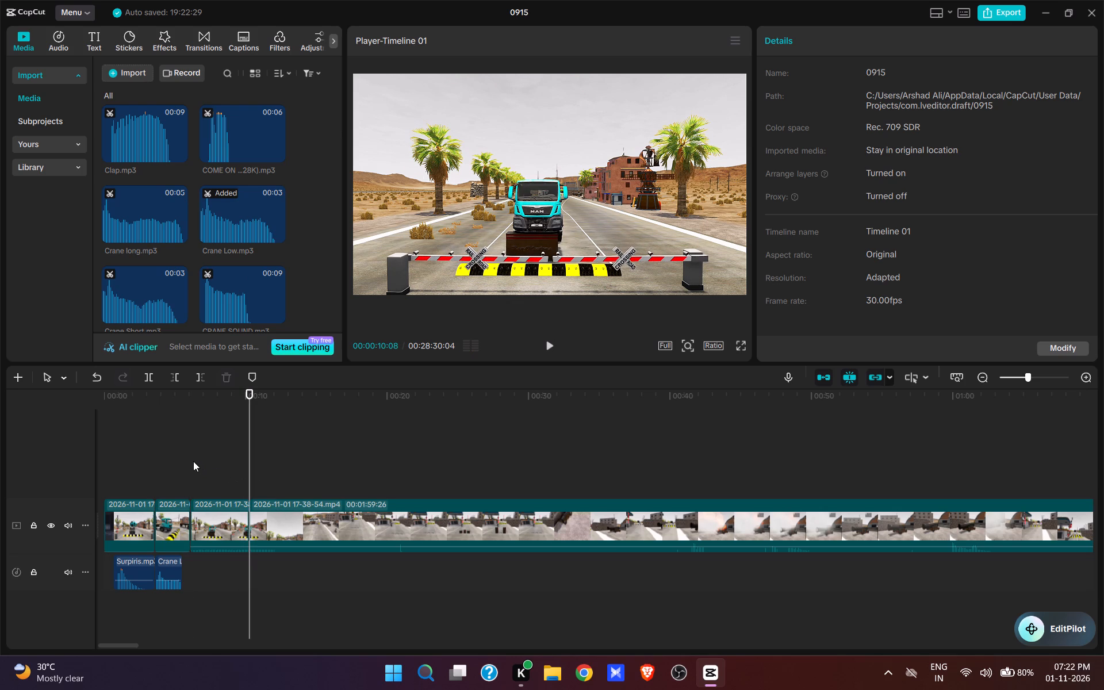
# Add the ding ding 1.mp3 sound effect at 00:00:06:03, where the crossing-barrier clip begins.
pyautogui.click(193, 461)
pyautogui.scroll(8, 189, 175)
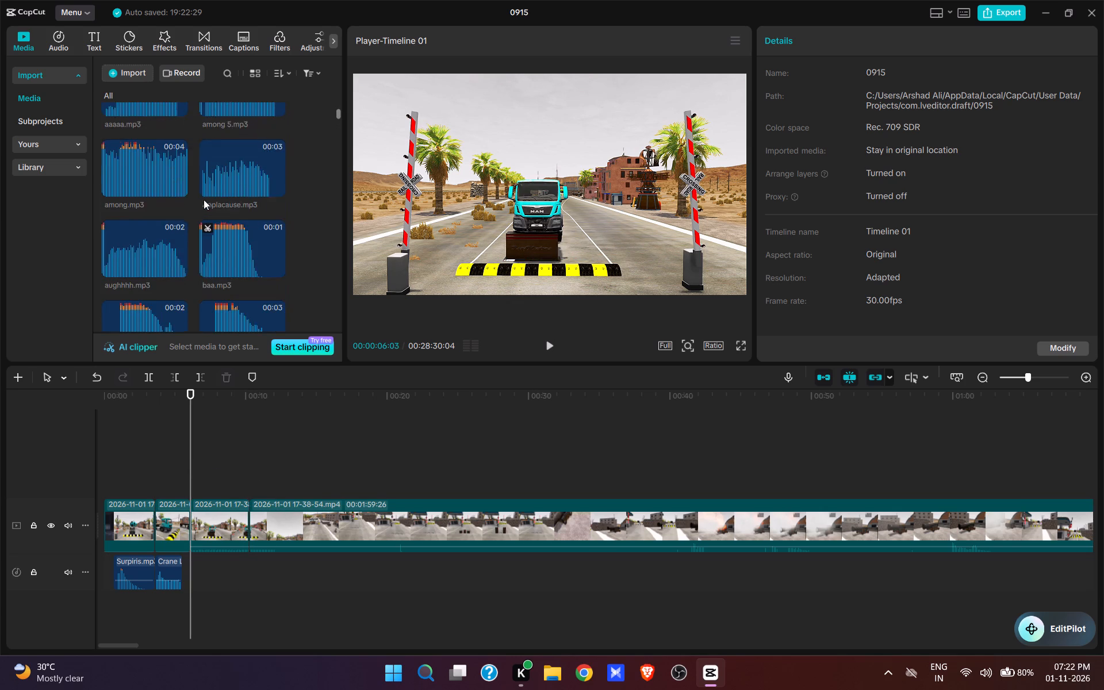
pyautogui.scroll(10, 204, 200)
pyautogui.scroll(-4, 208, 201)
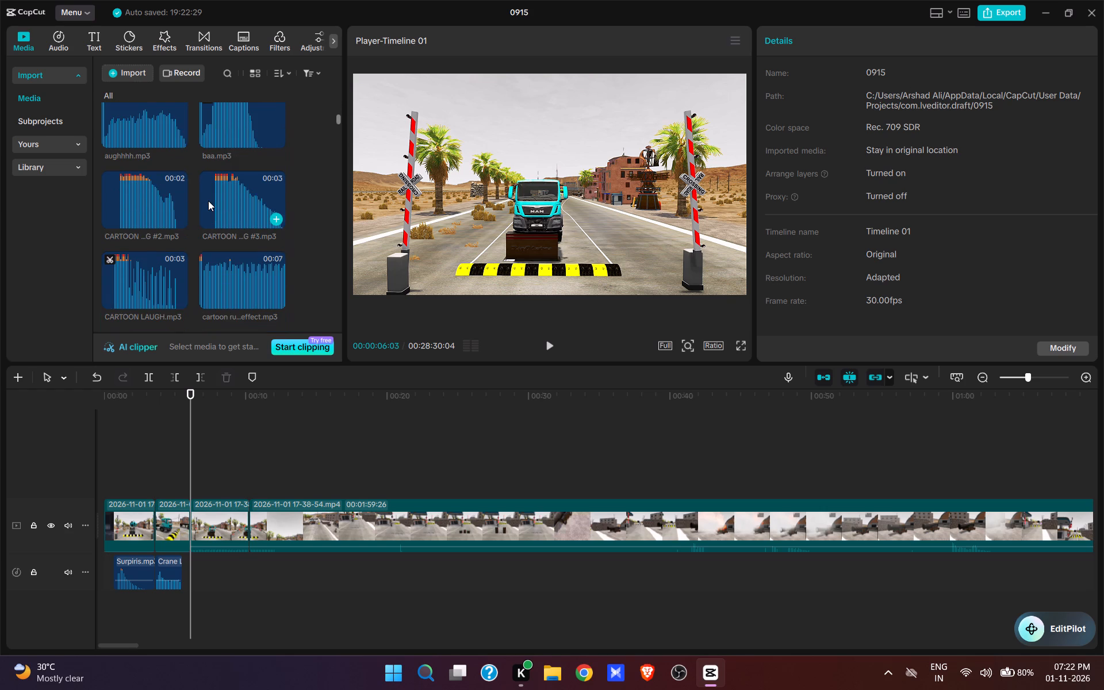
pyautogui.scroll(1, 208, 200)
pyautogui.scroll(-8, 209, 200)
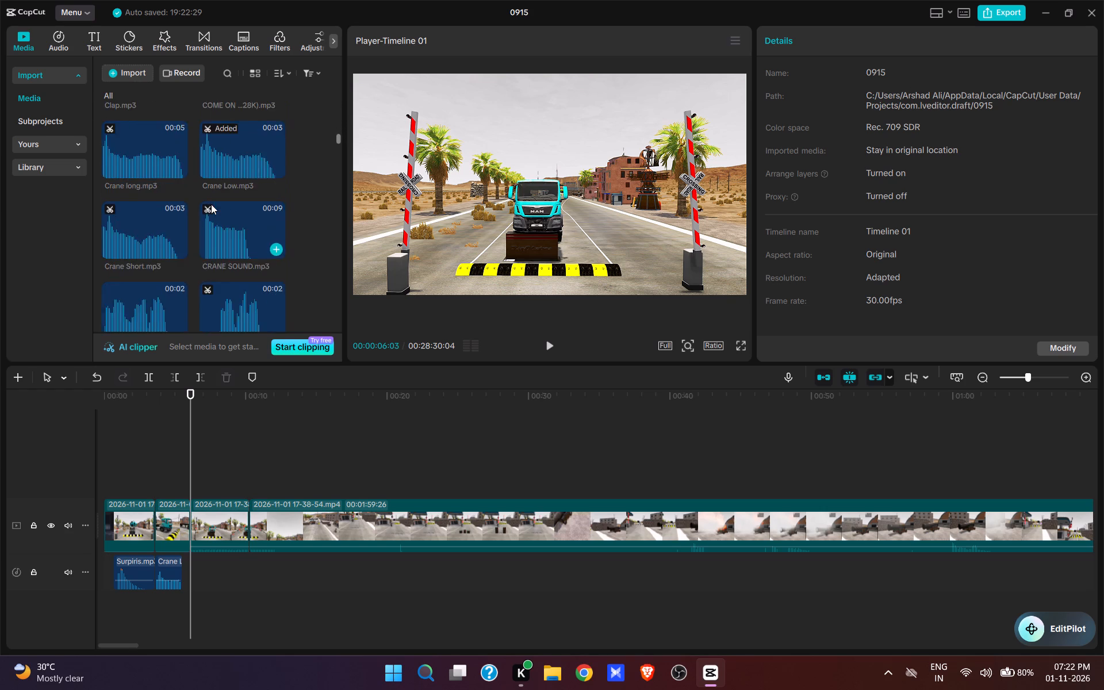
pyautogui.scroll(-3, 213, 208)
pyautogui.click(171, 220)
pyautogui.click(179, 217)
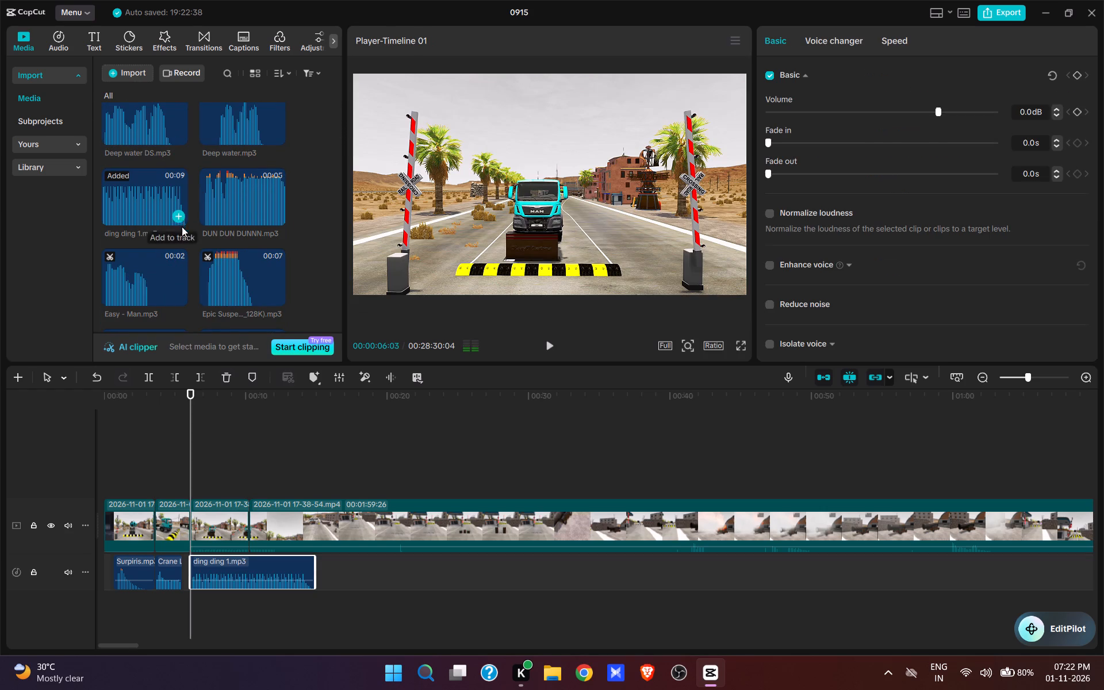
# Trim the end of the ding ding 1.mp3 sound to 00:00:10:08, where the crossing-barrier clip ends, and replay it.
pyautogui.press('space')
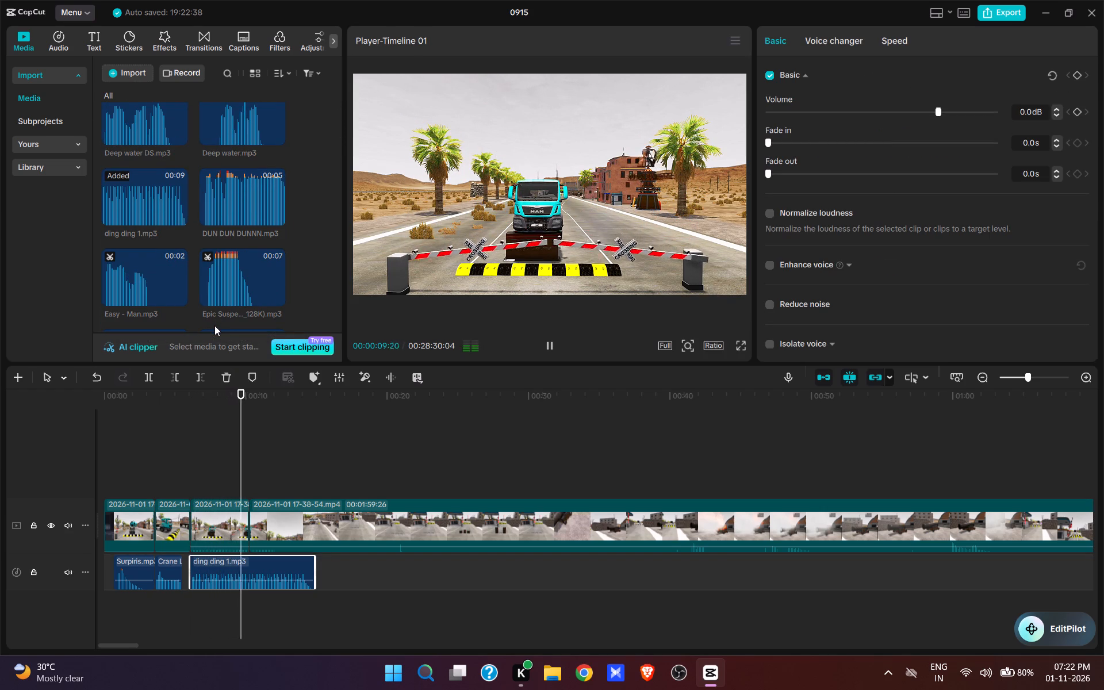
pyautogui.press('space')
pyautogui.moveTo(247, 441); pyautogui.dragTo(253, 447)
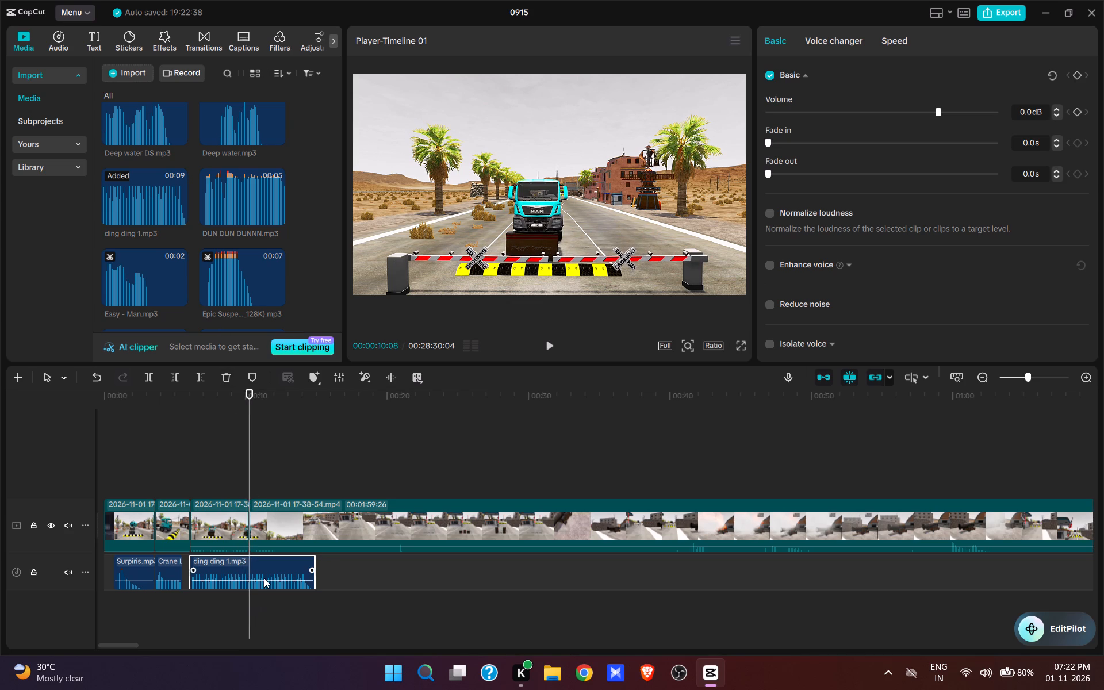
pyautogui.click(264, 578)
pyautogui.press('e')
pyautogui.click(156, 473)
pyautogui.press('space')
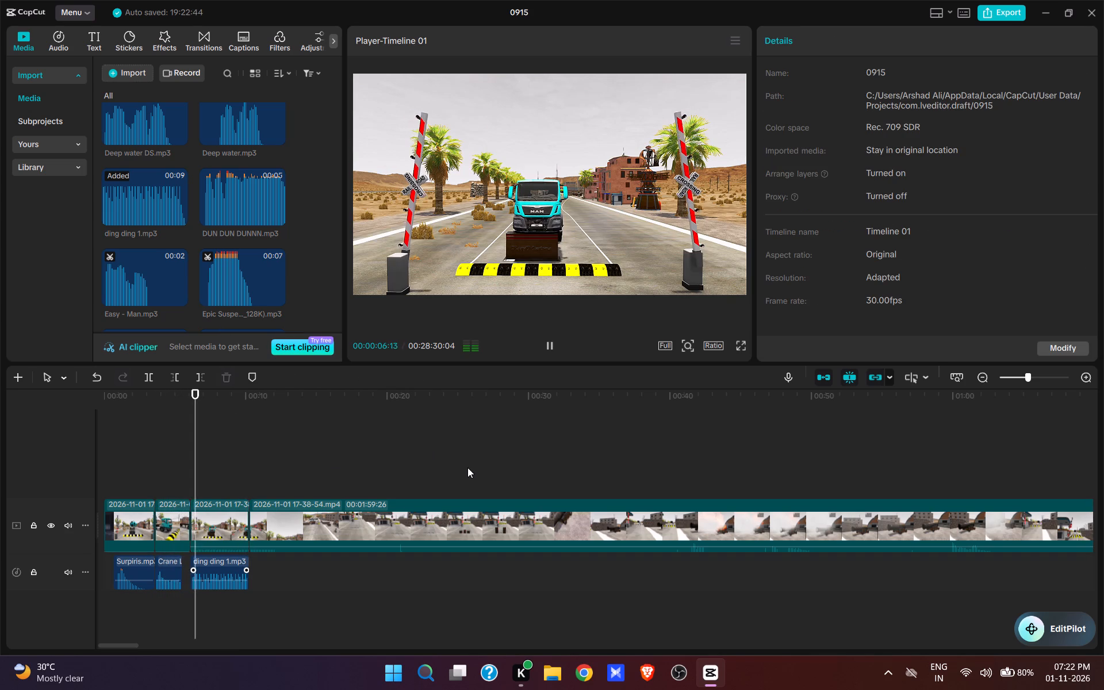
# Lower the system sound volume to 32.
pyautogui.click(982, 673)
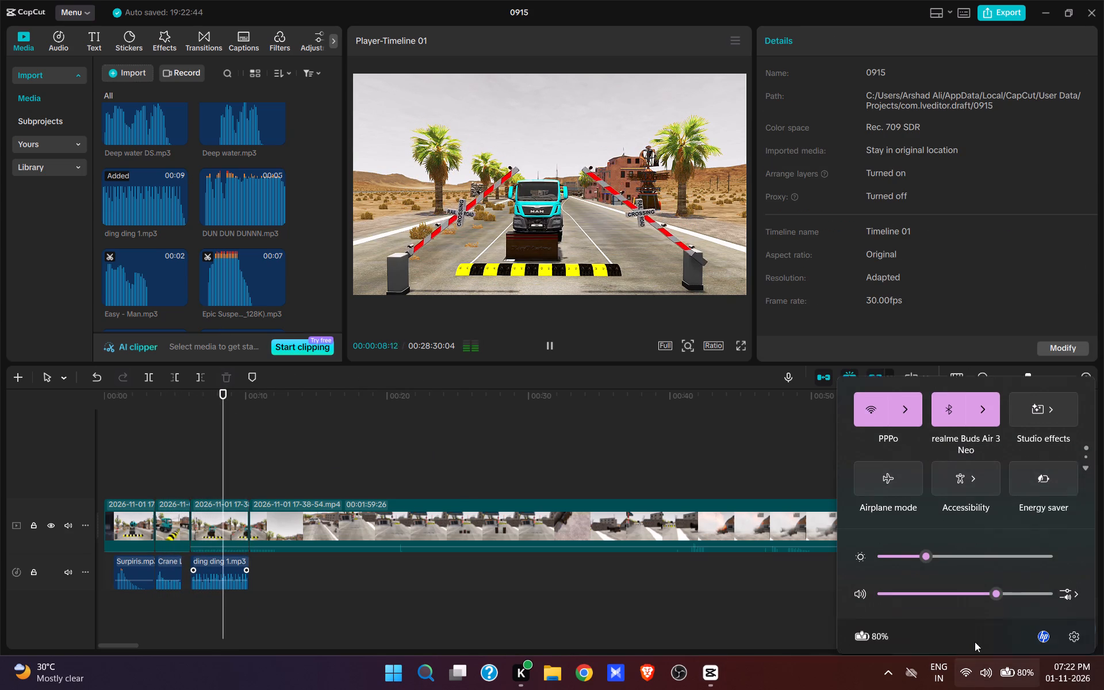
pyautogui.click(948, 585)
pyautogui.click(936, 584)
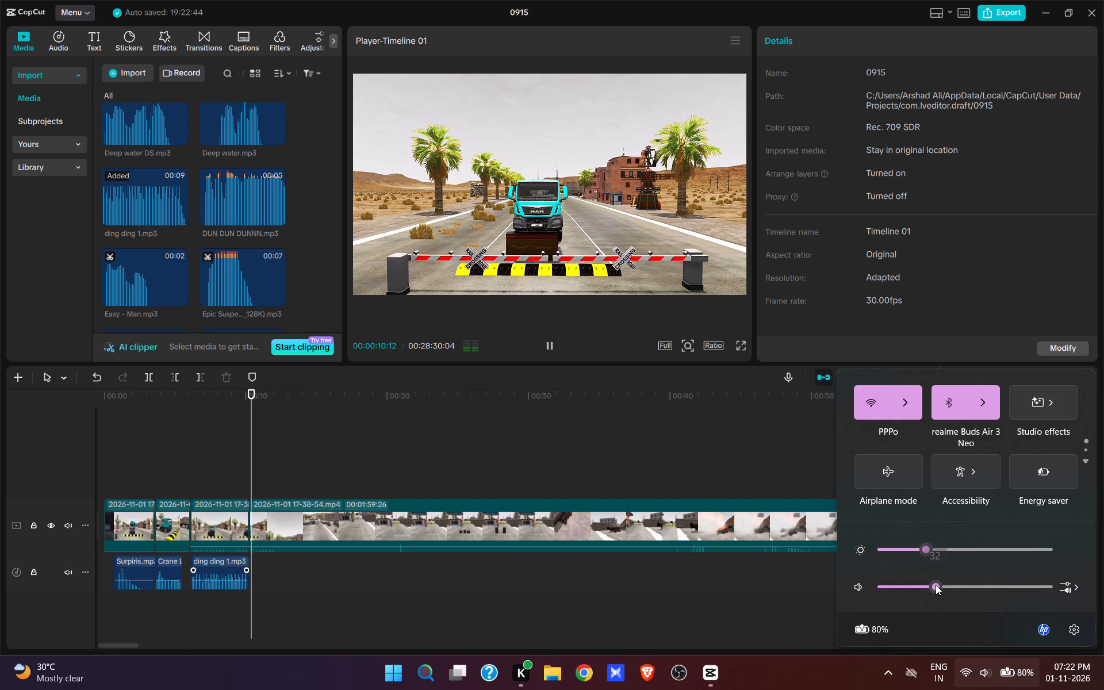
pyautogui.press('space')
# Trim the start of the clip after the crossing barriers up to about 00:00:21:11, just before the bollards rise.
pyautogui.click(185, 465)
pyautogui.press('space')
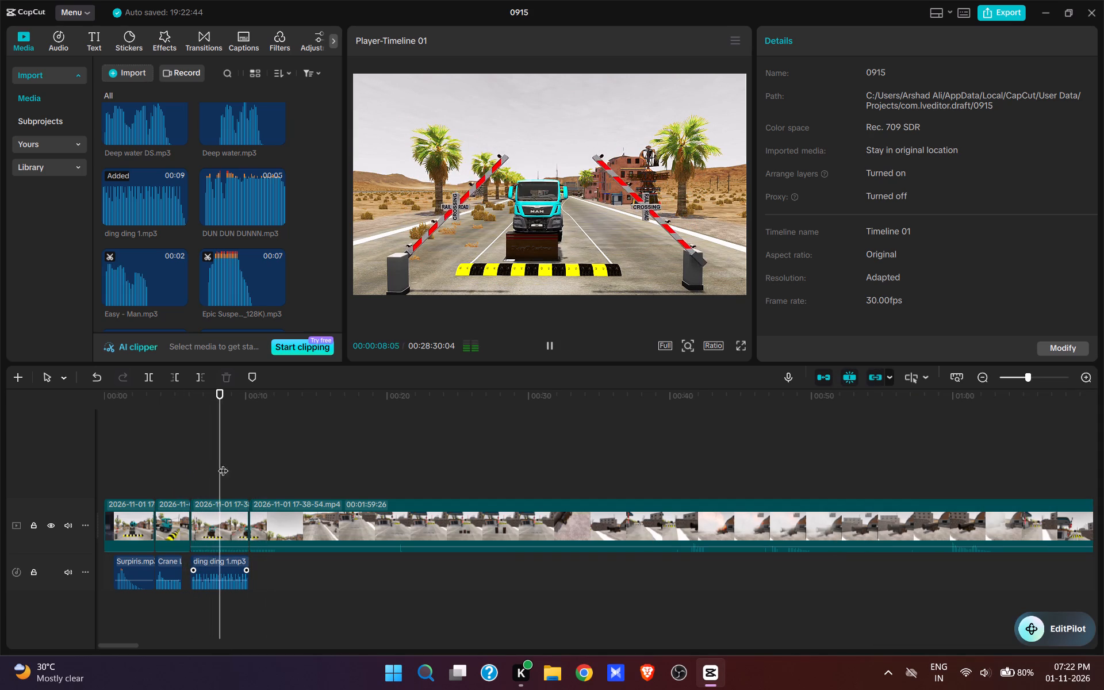
pyautogui.click(408, 475)
pyautogui.press('space')
pyautogui.click(382, 475)
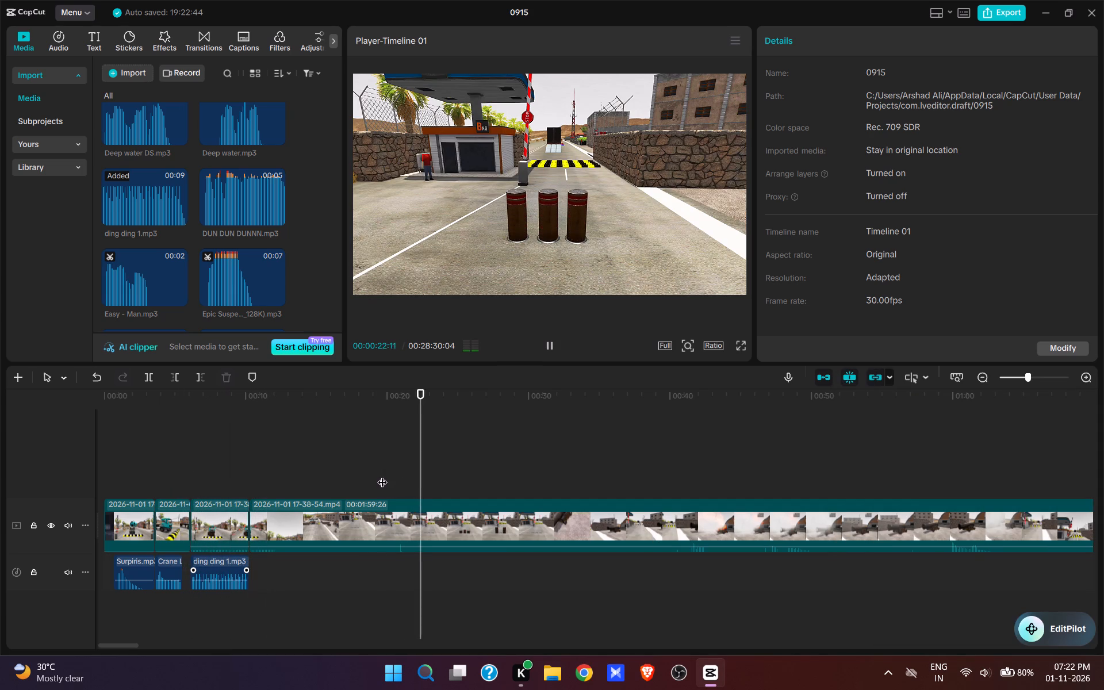
pyautogui.press('space')
pyautogui.click(303, 470)
pyautogui.press('space')
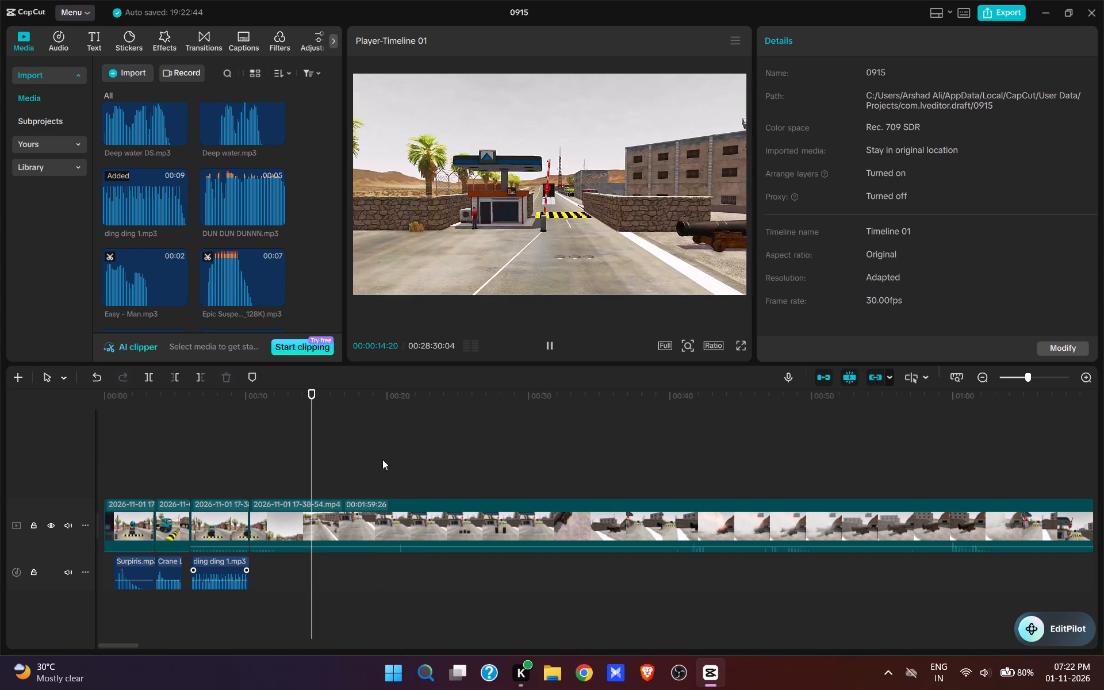
pyautogui.click(382, 459)
pyautogui.press('space')
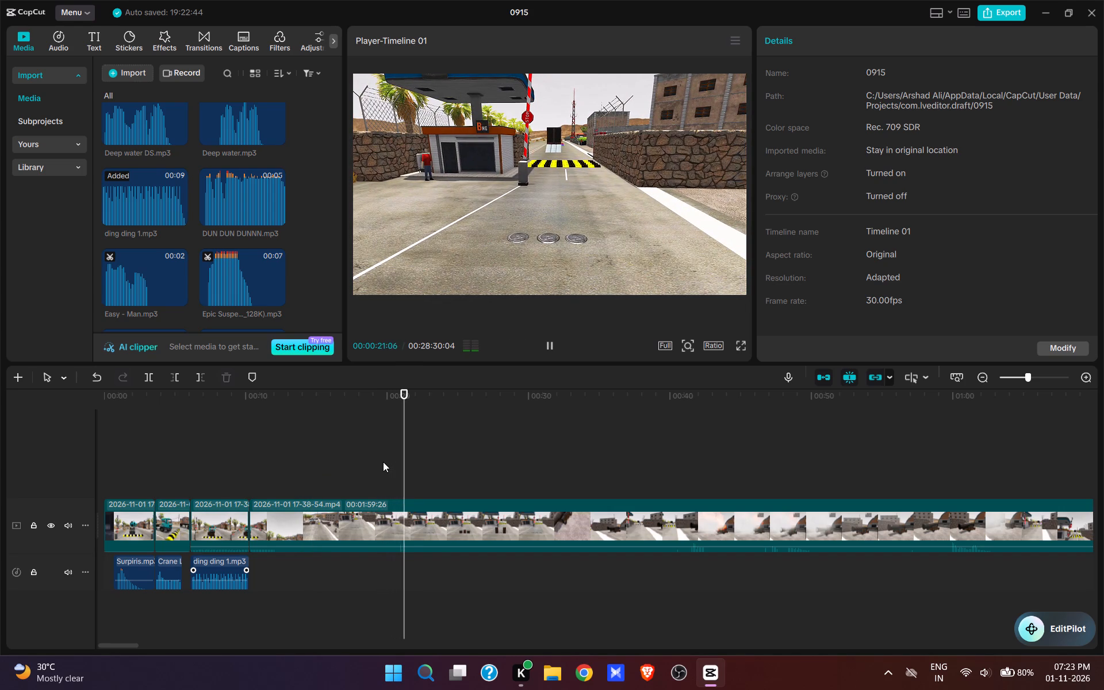
pyautogui.press('space')
pyautogui.press('space')
pyautogui.press('space')
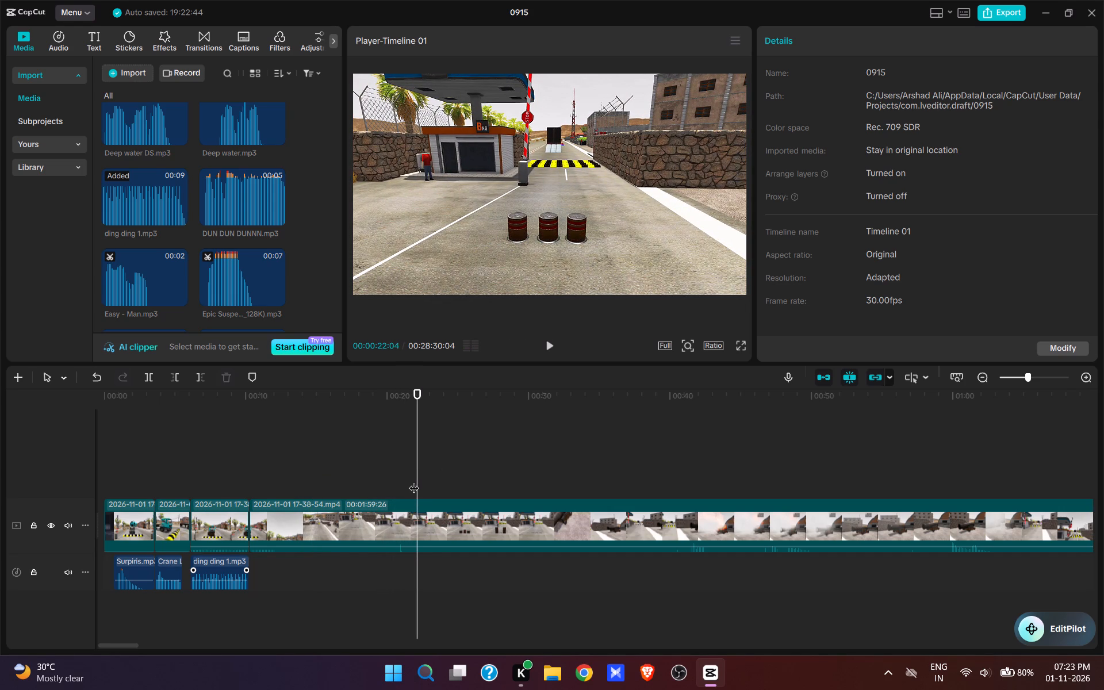
pyautogui.click(414, 481)
pyautogui.click(411, 481)
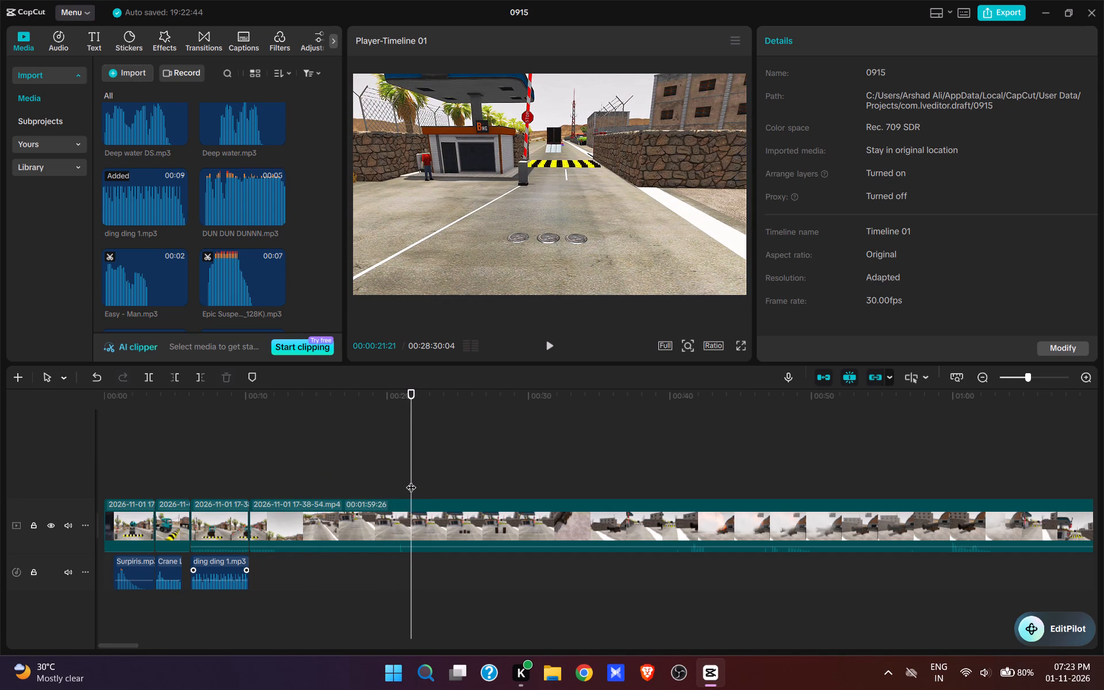
pyautogui.click(407, 479)
pyautogui.press('q')
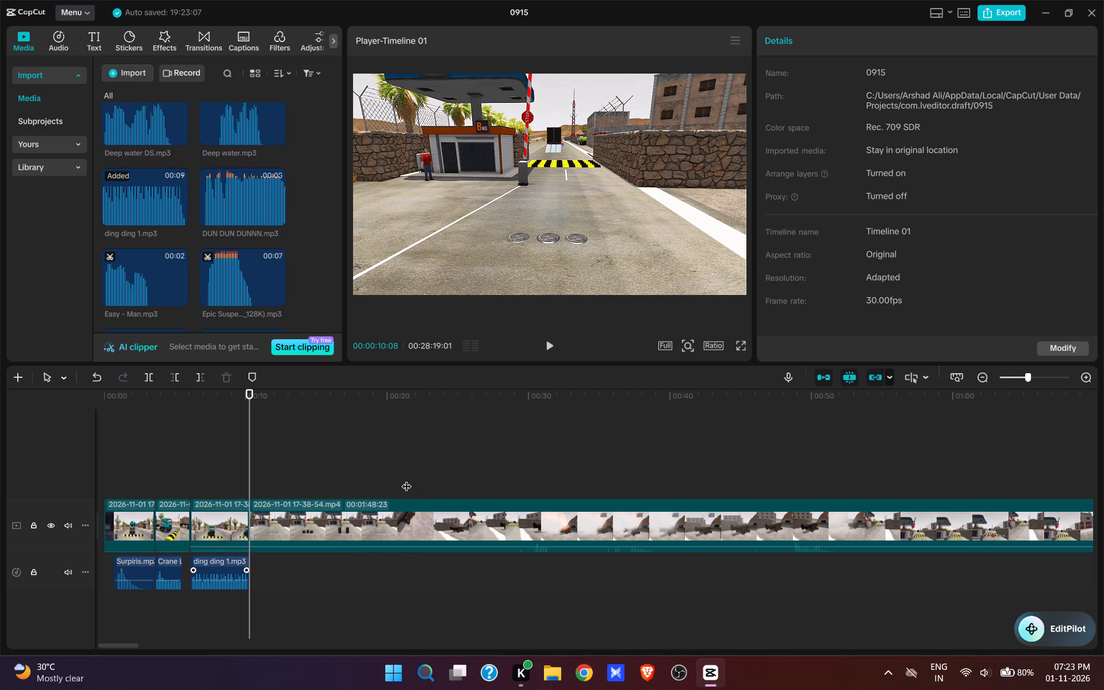
# Trim the remaining still moment from the start of the bollard clip, up to about 00:00:10:22.
pyautogui.press('space')
pyautogui.press('space')
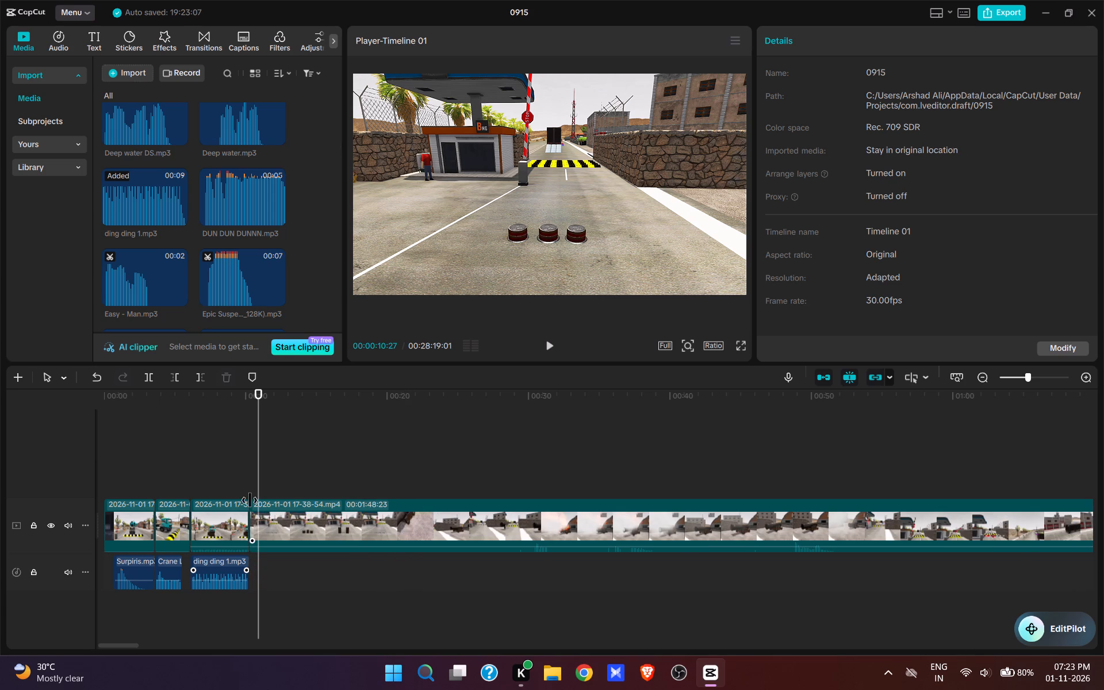
pyautogui.click(256, 488)
pyautogui.press('q')
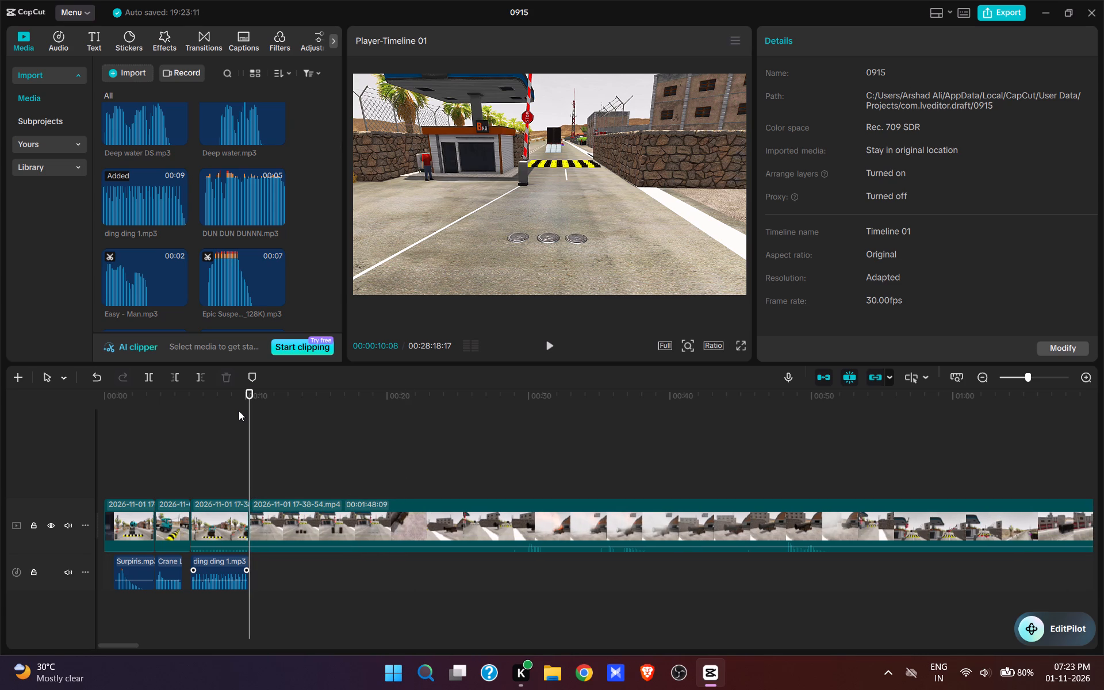
# Add the Crane Low.mp3 sound effect at 00:00:10:08, where the bollards start rising.
pyautogui.press('space')
pyautogui.press('space')
pyautogui.click(254, 466)
pyautogui.scroll(13, 236, 245)
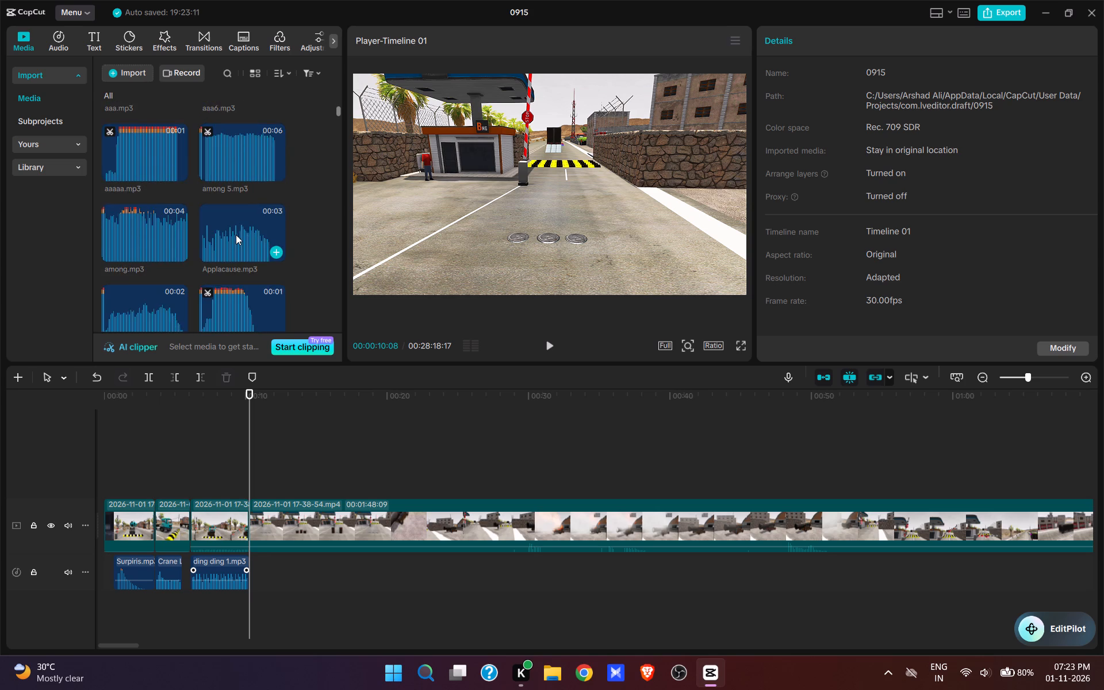
pyautogui.scroll(-8, 236, 235)
pyautogui.click(238, 206)
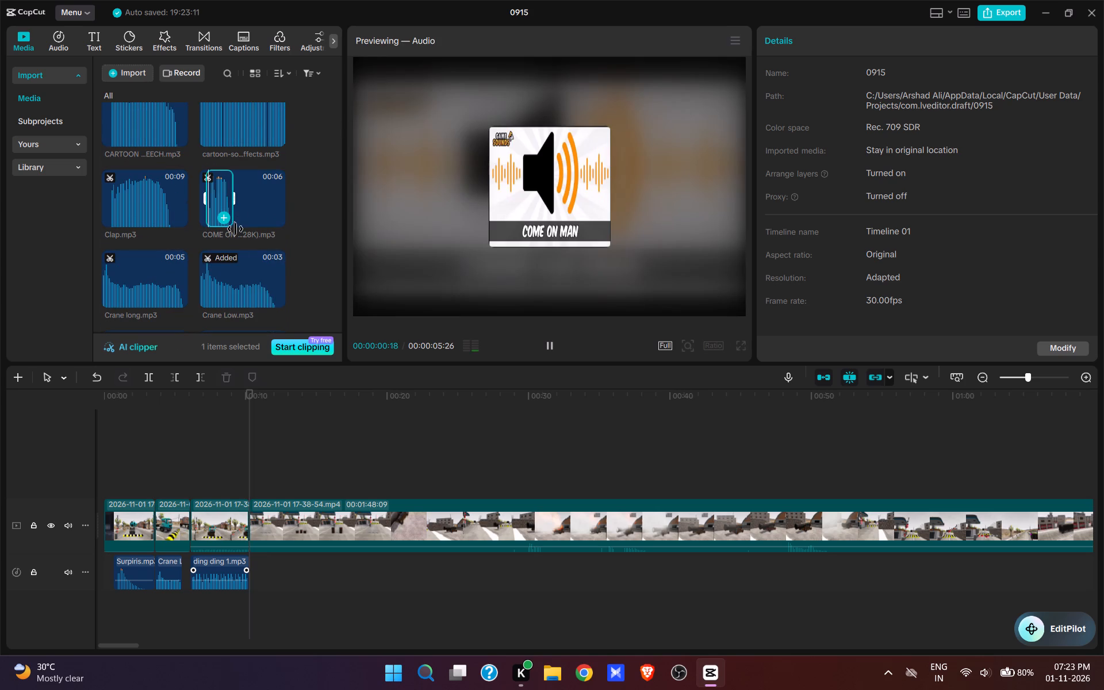
pyautogui.click(246, 285)
pyautogui.click(270, 296)
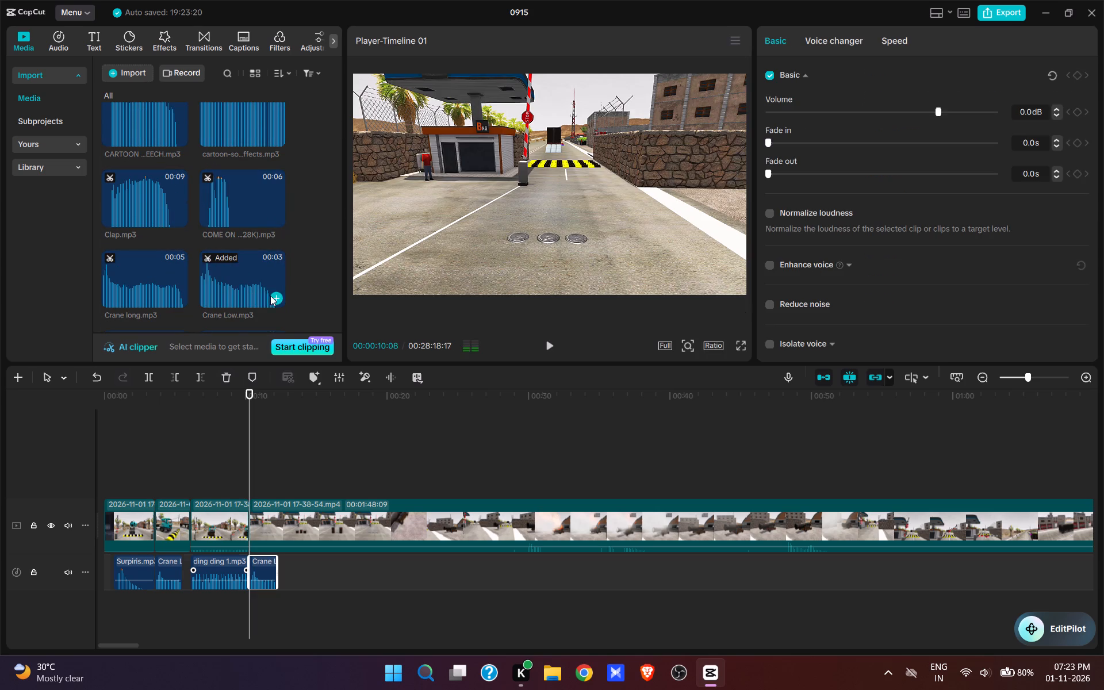
# Play back the rising bollards and split the clip at 00:00:11:04, once they are fully raised.
pyautogui.press('space')
pyautogui.press('space')
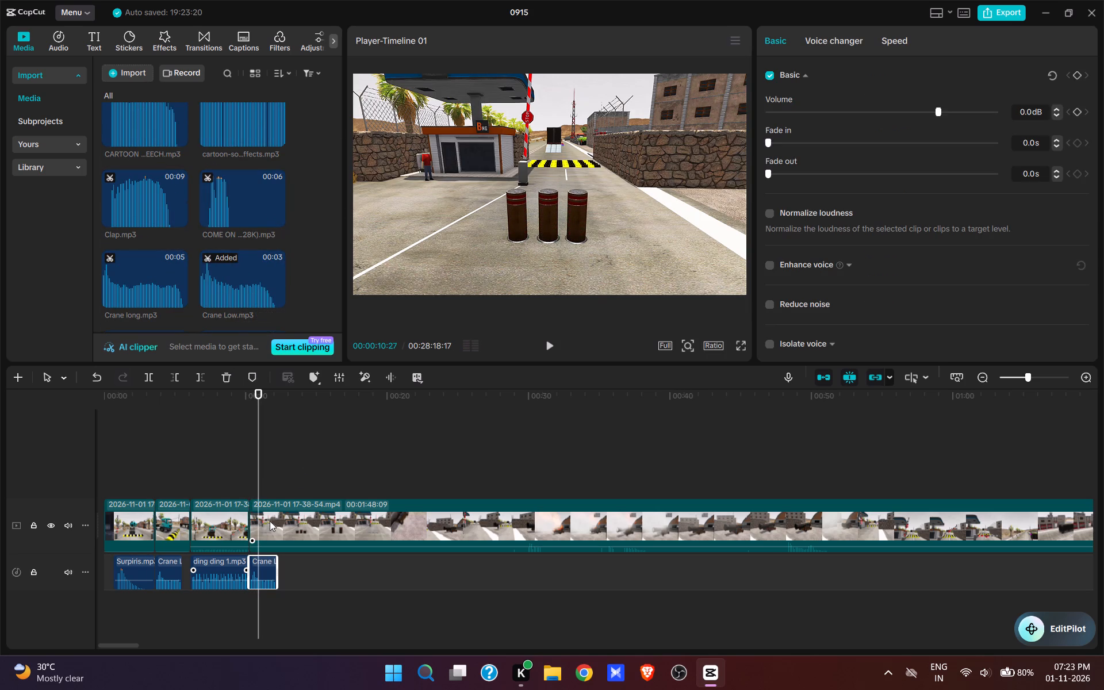
pyautogui.click(248, 480)
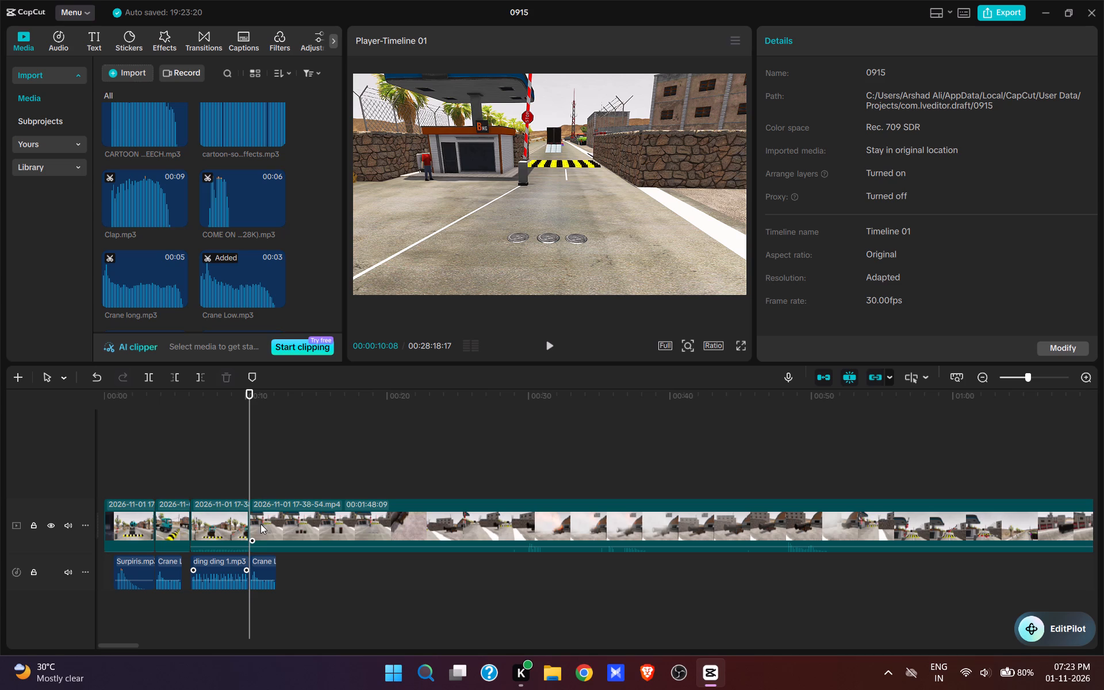
pyautogui.press('space')
pyautogui.press('space')
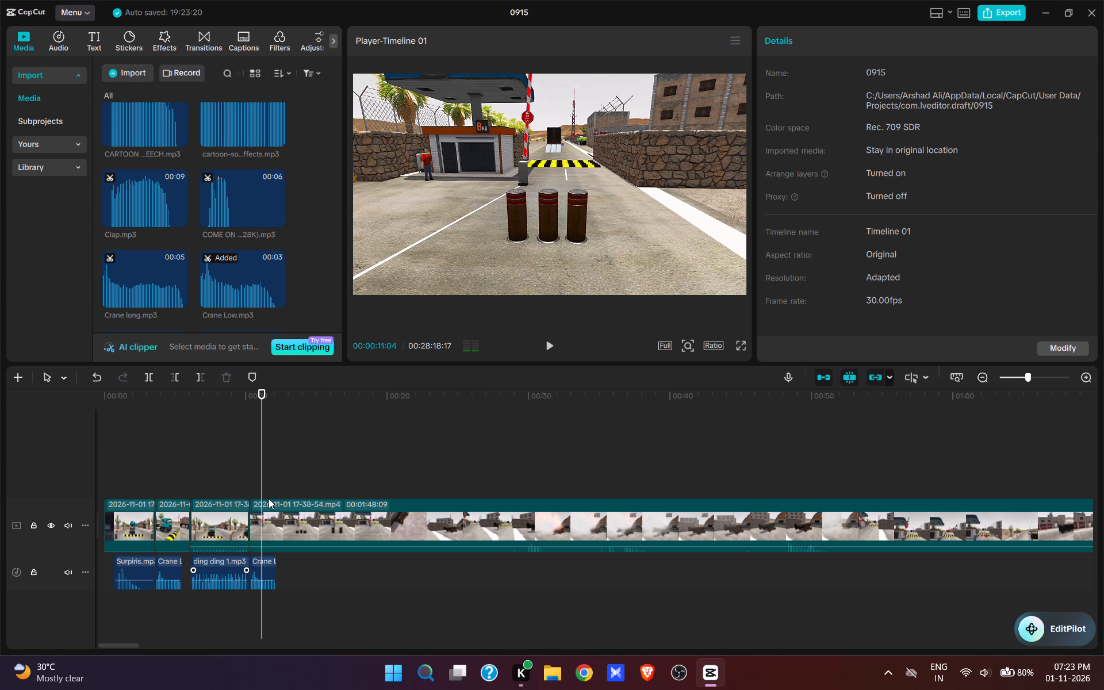
pyautogui.press('w')
# Set the duration of the Crane Low.mp3 sound under the rising bollards to 0.9s and play it back.
pyautogui.click(256, 517)
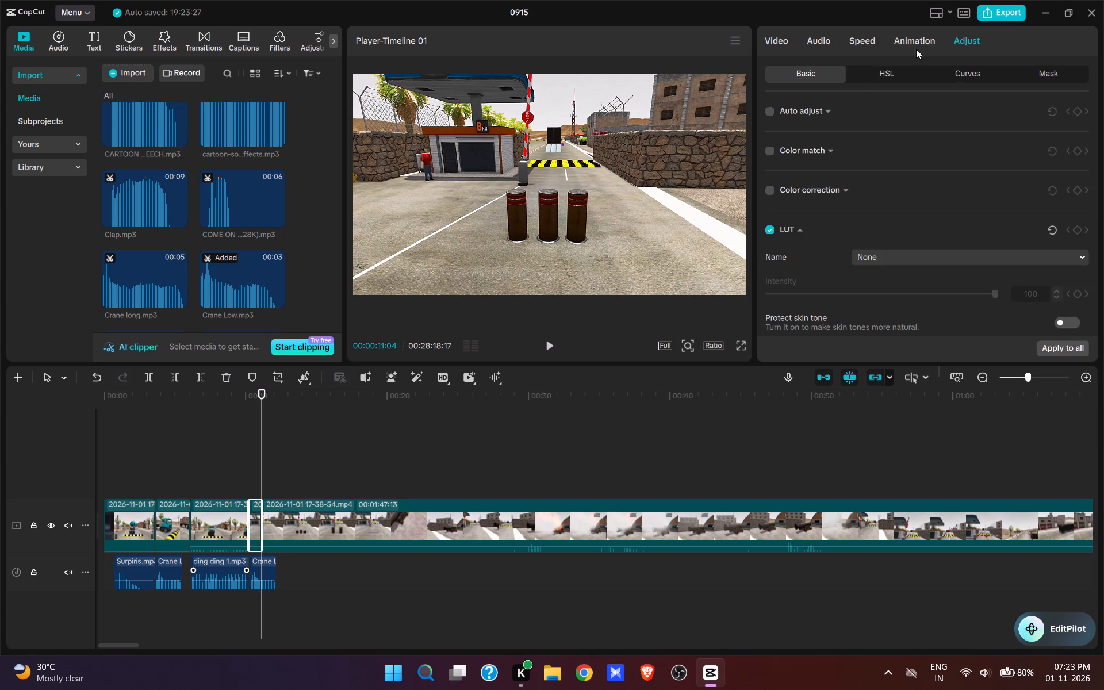
pyautogui.click(872, 41)
pyautogui.click(256, 581)
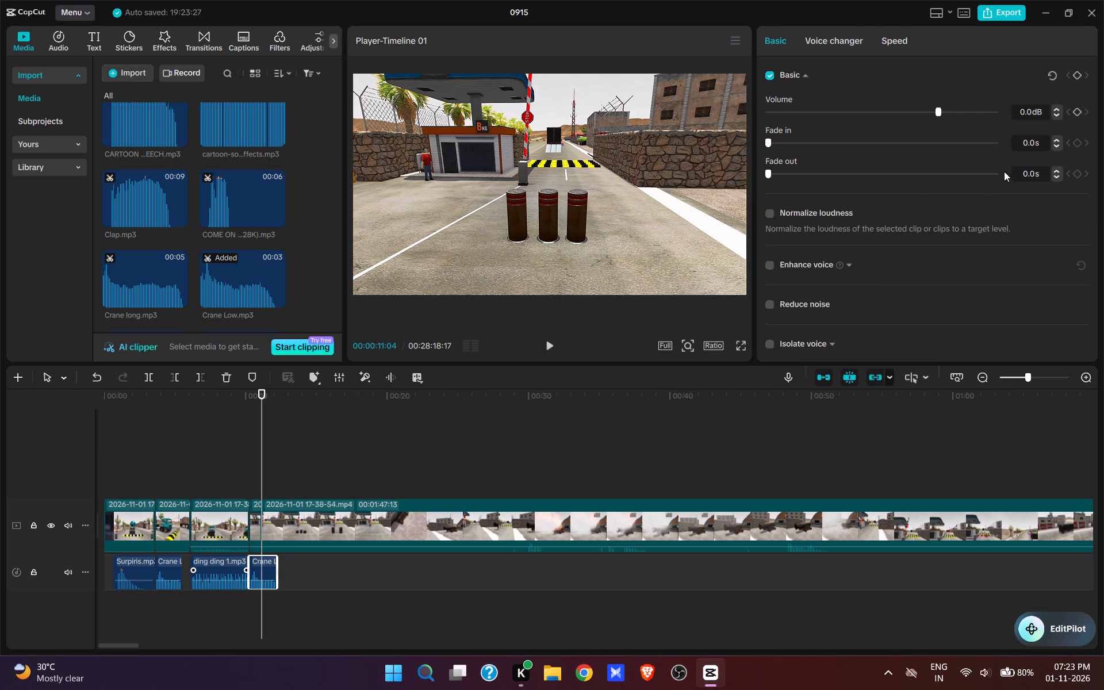
pyautogui.click(910, 35)
pyautogui.moveTo(1066, 139); pyautogui.dragTo(997, 146)
pyautogui.write('0.9')
pyautogui.press('Return')
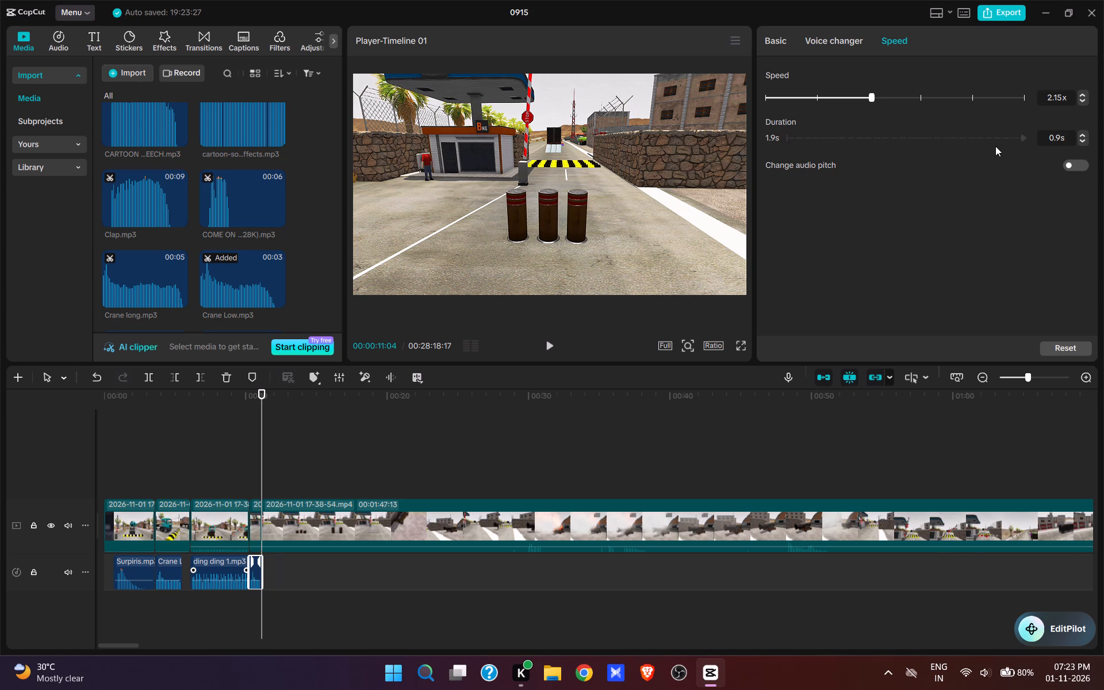
pyautogui.click(239, 467)
pyautogui.press('space')
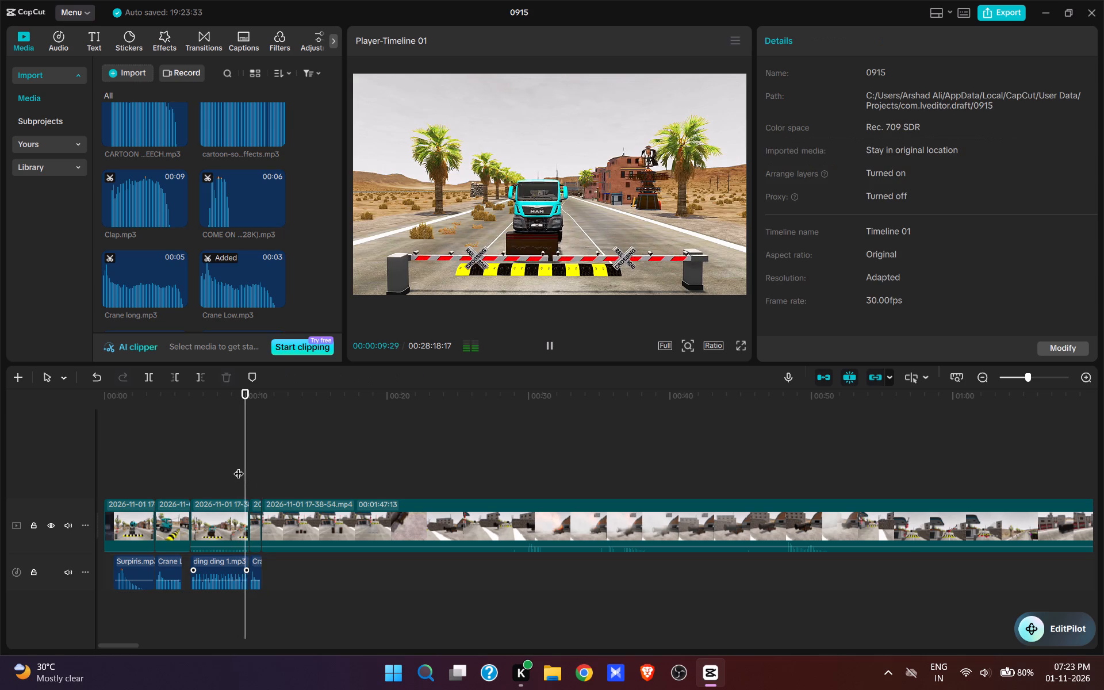
pyautogui.press('space')
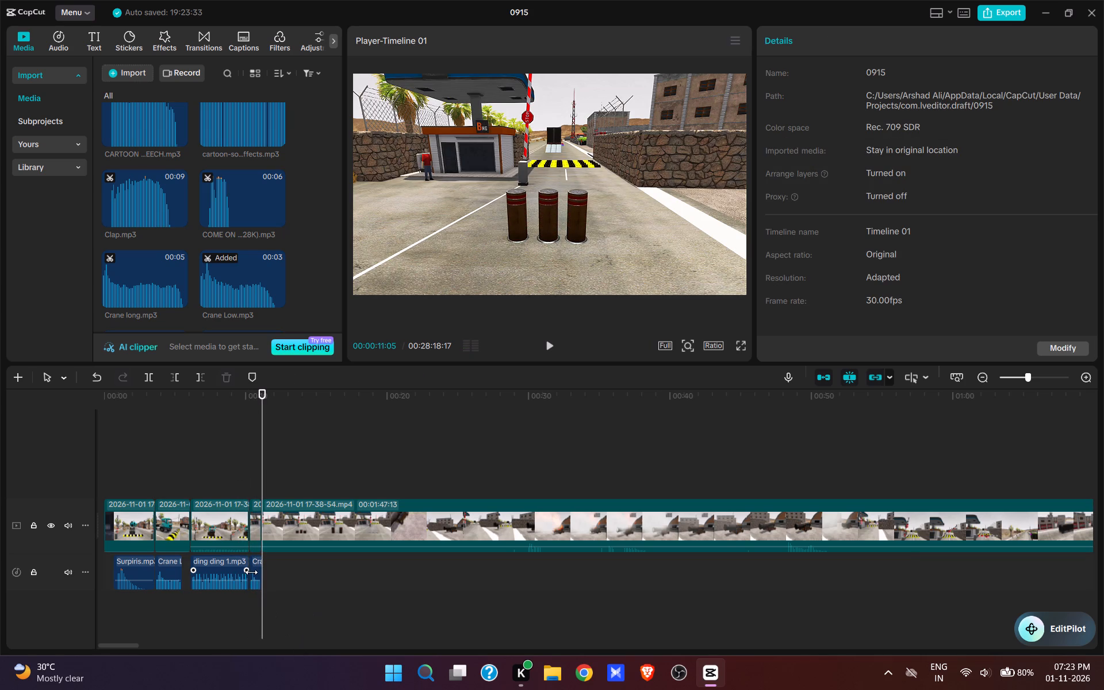
# Duplicate the shortened Crane Low.mp3 sound at 00:00:11:04, the start of the following bollard clip.
pyautogui.click(252, 572)
pyautogui.hotkey('ctrl', 'c')
pyautogui.press('space')
pyautogui.press('space')
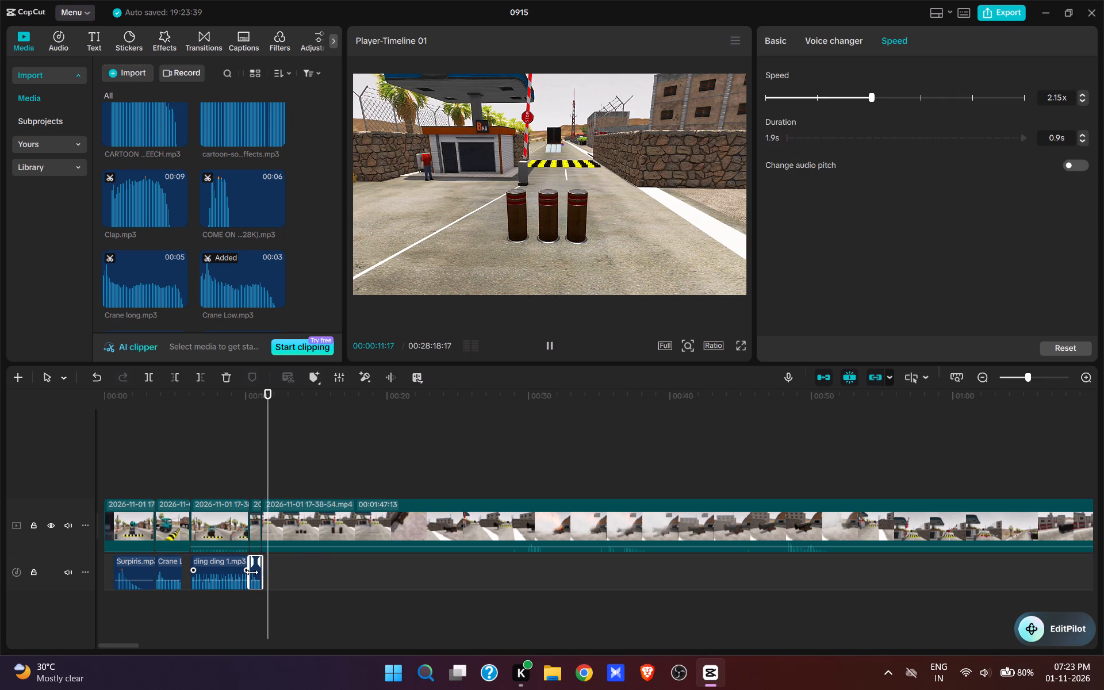
pyautogui.click(266, 483)
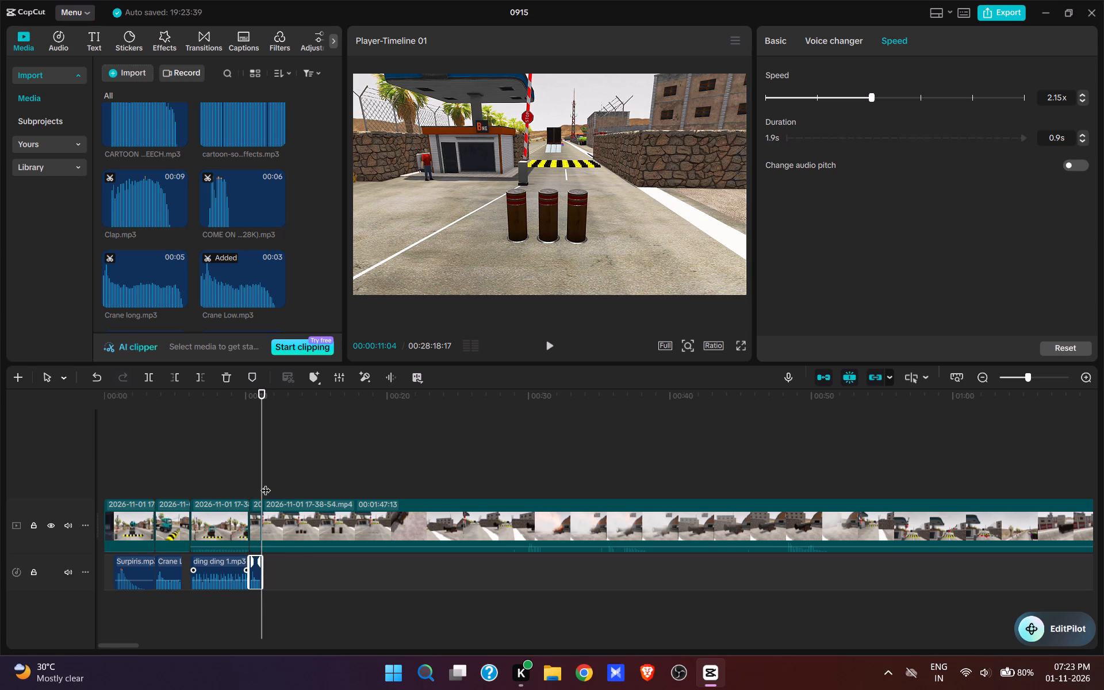
pyautogui.hotkey('ctrl', 'v')
pyautogui.press('space')
pyautogui.press('space')
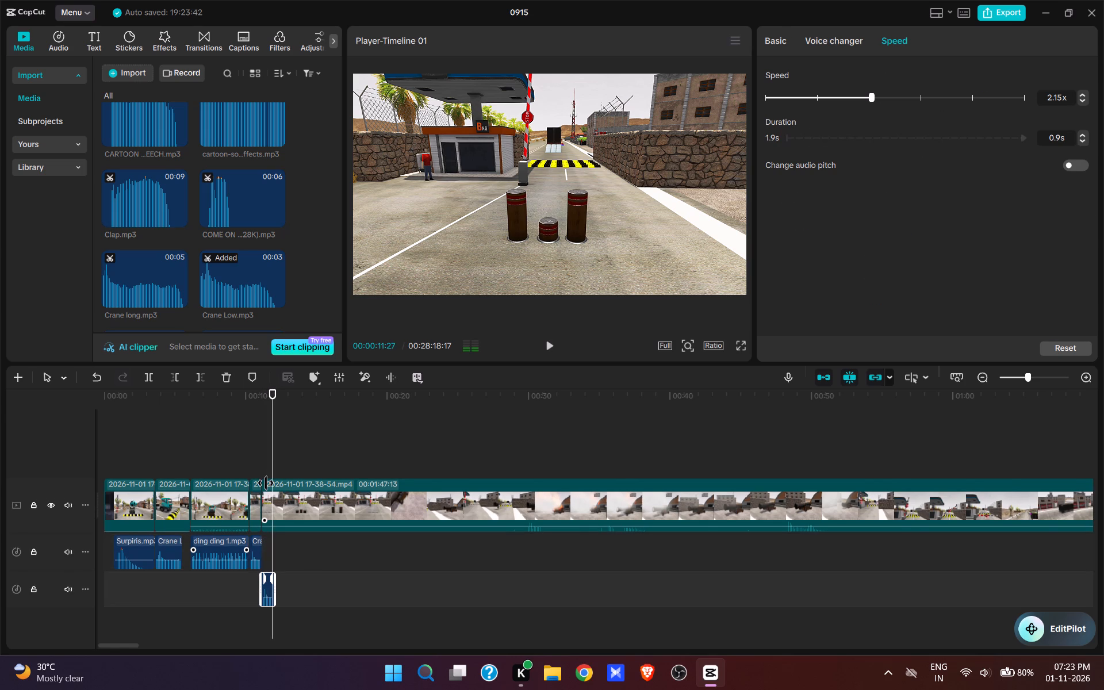
# Move the duplicated Crane Low.mp3 sound onto the first audio track, starting at 00:00:11:16, where the middle bollard begins to drop.
pyautogui.keyDown('ctrl'); pyautogui.scroll(2, 266, 484); pyautogui.keyUp('ctrl')
pyautogui.click(222, 449)
pyautogui.press('space')
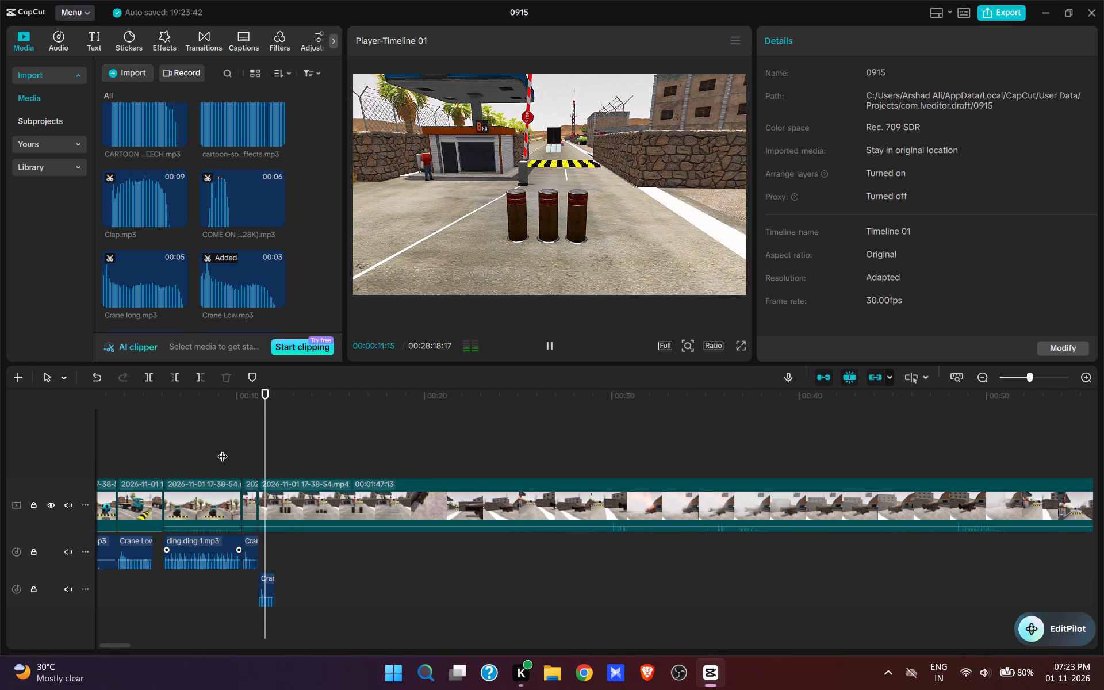
pyautogui.press('space')
pyautogui.click(268, 467)
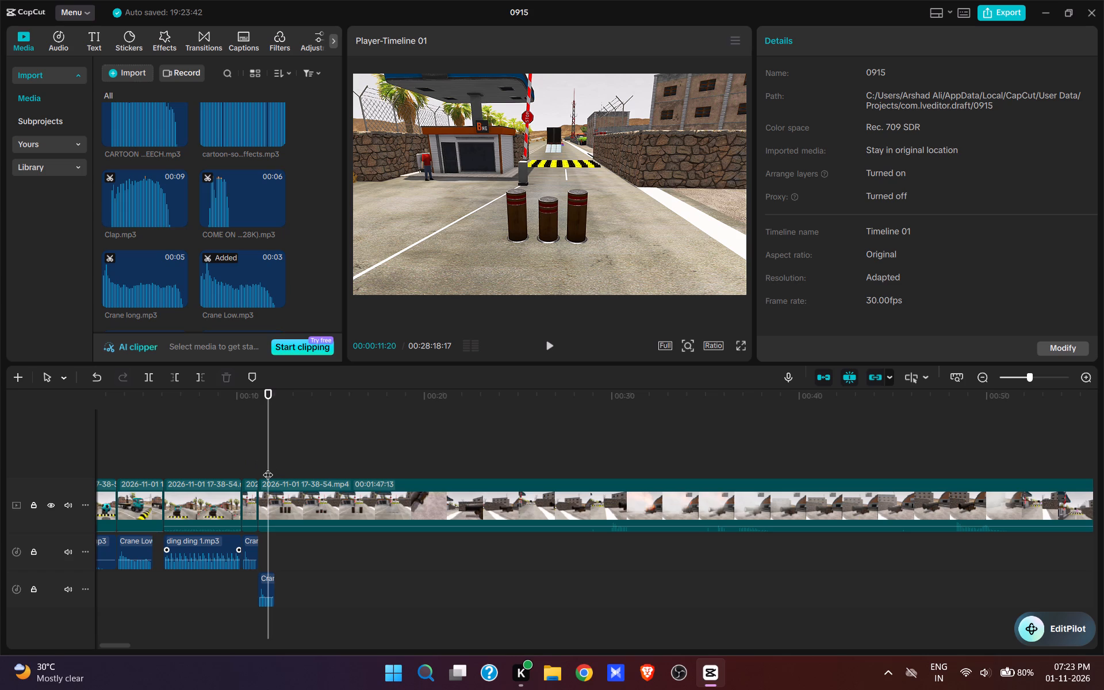
pyautogui.click(266, 467)
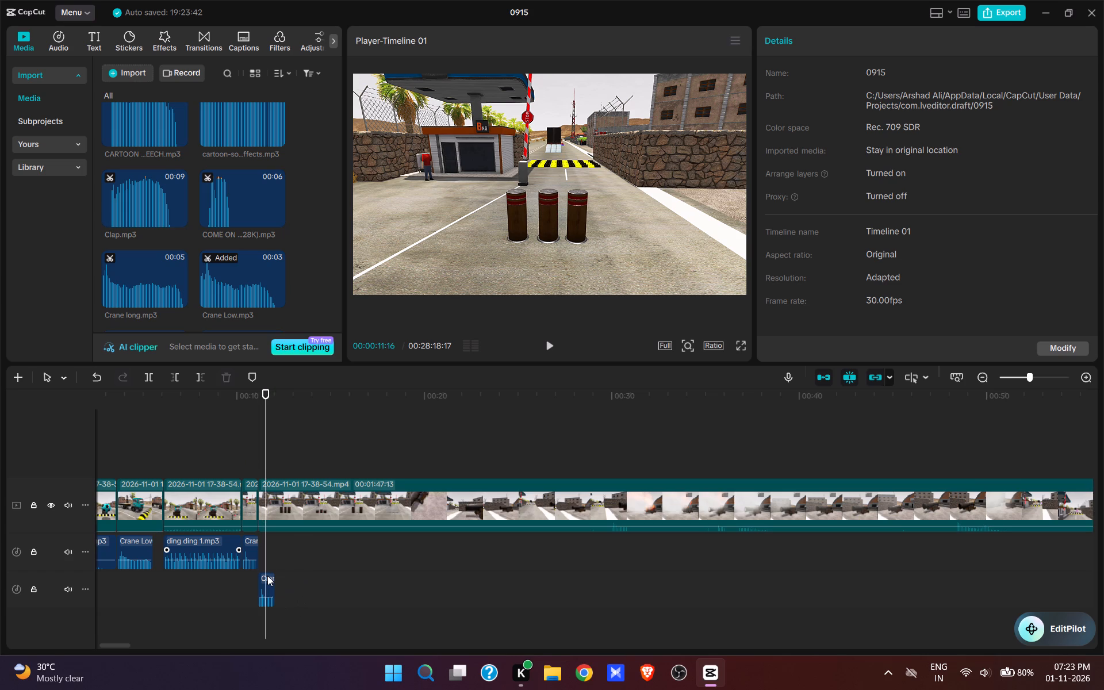
pyautogui.moveTo(267, 576); pyautogui.dragTo(274, 549)
# Paste another copy of the shortened Crane Low.mp3 sound at 00:00:12:17 and start playback.
pyautogui.press('space')
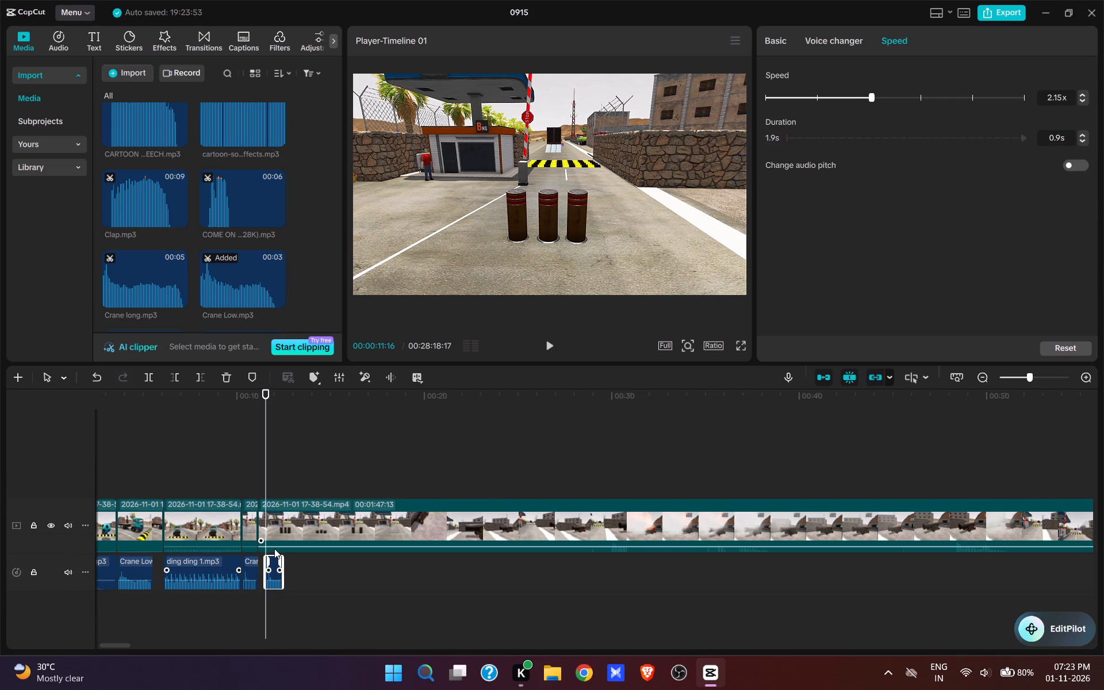
pyautogui.press('space')
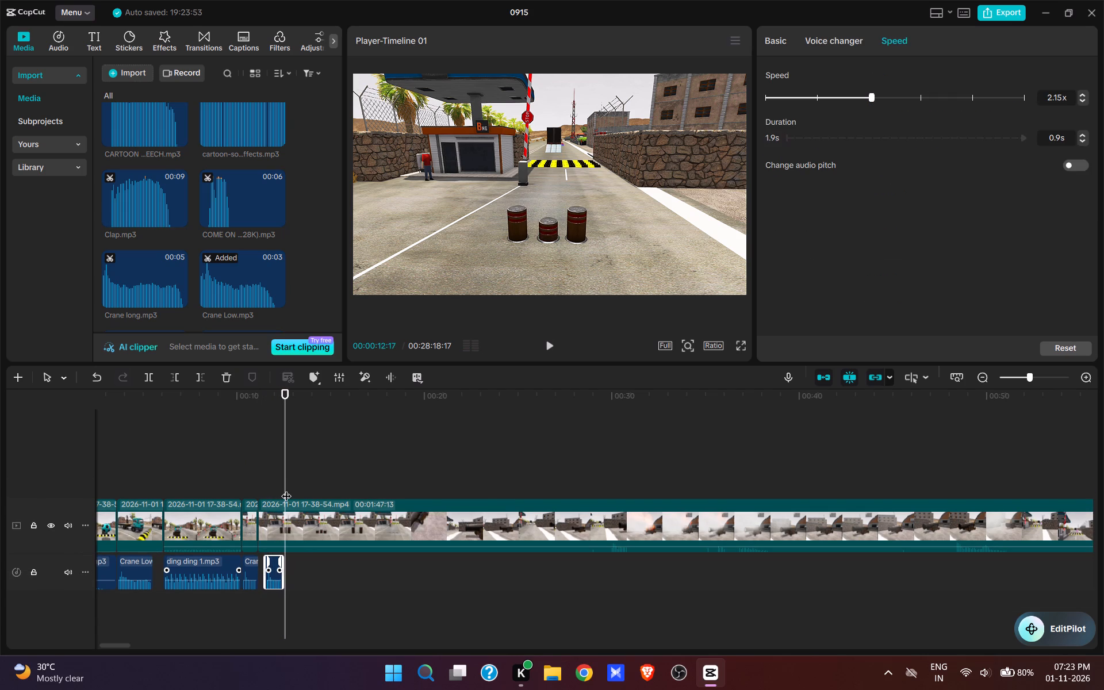
pyautogui.click(286, 487)
pyautogui.hotkey('ctrl', 'v')
pyautogui.press('space')
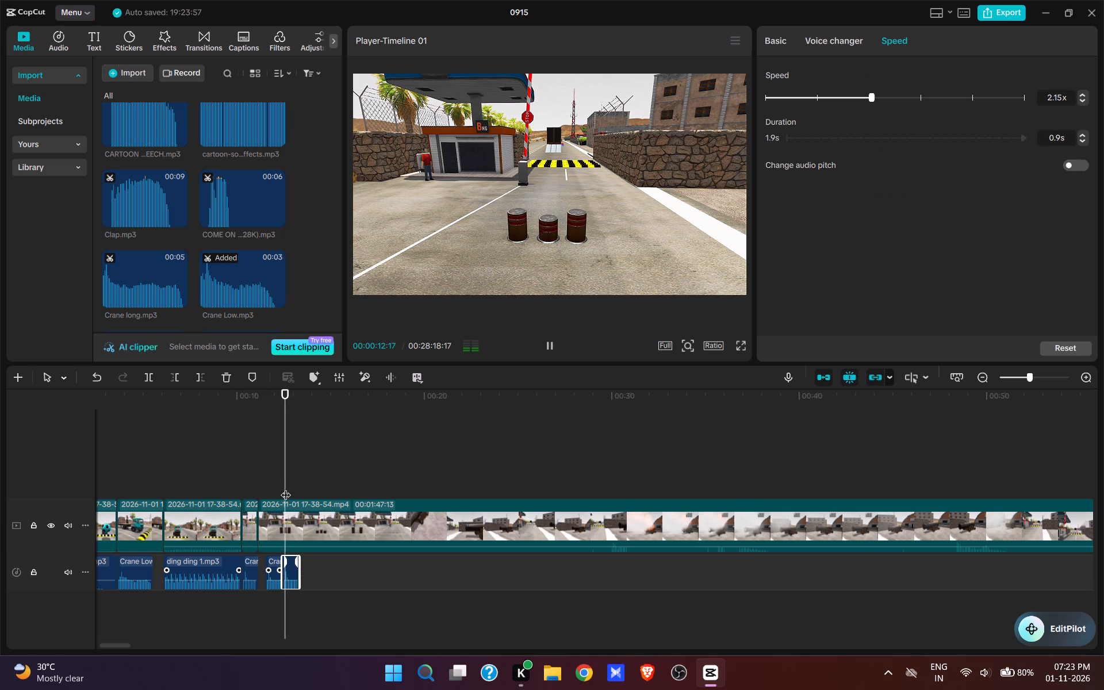
# Paste another copy of the shortened Crane Low.mp3 sound at about 00:00:13:14, as the side bollards drop, and play it back.
pyautogui.press('space')
pyautogui.press('space')
pyautogui.press('space')
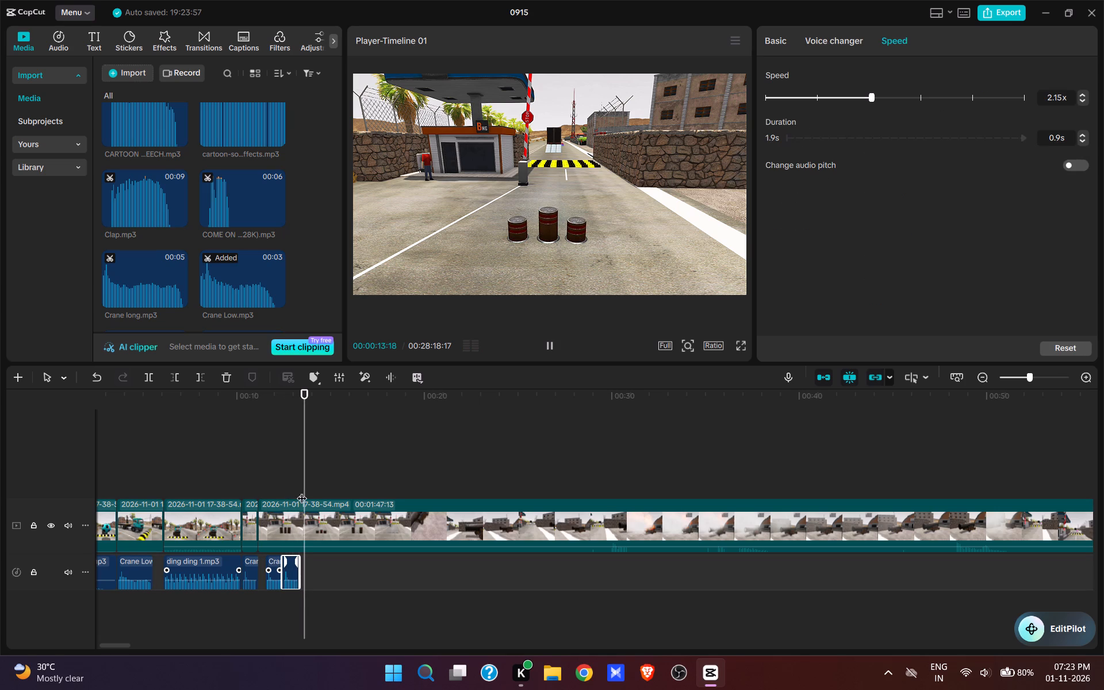
pyautogui.click(302, 485)
pyautogui.hotkey('ctrl', 'v')
pyautogui.press('space')
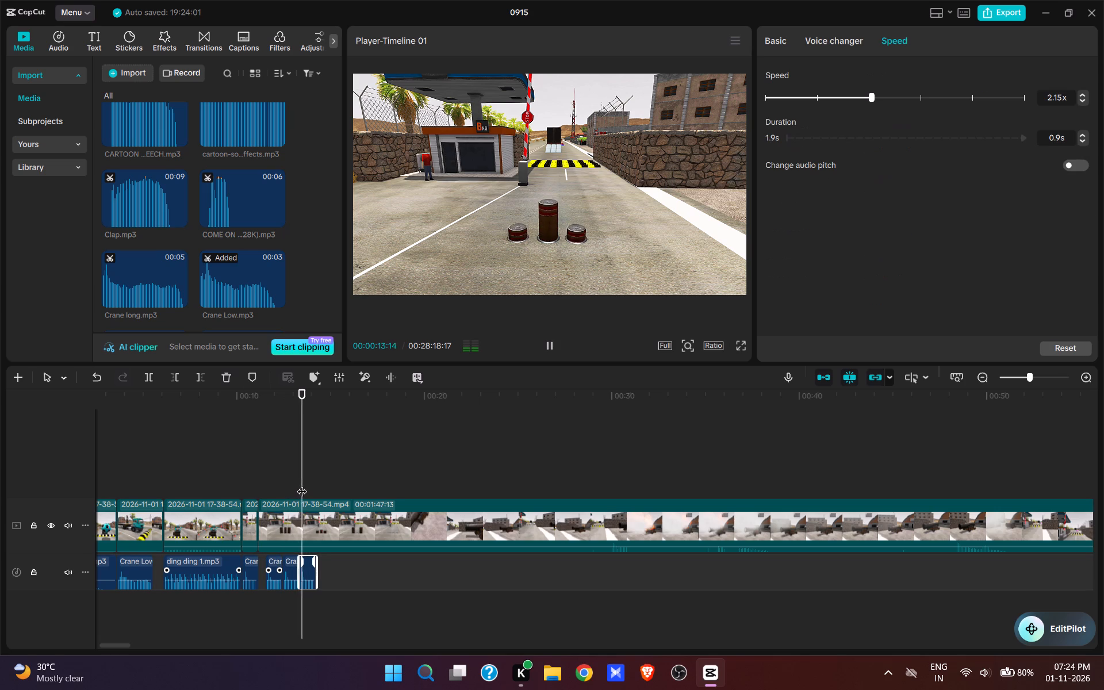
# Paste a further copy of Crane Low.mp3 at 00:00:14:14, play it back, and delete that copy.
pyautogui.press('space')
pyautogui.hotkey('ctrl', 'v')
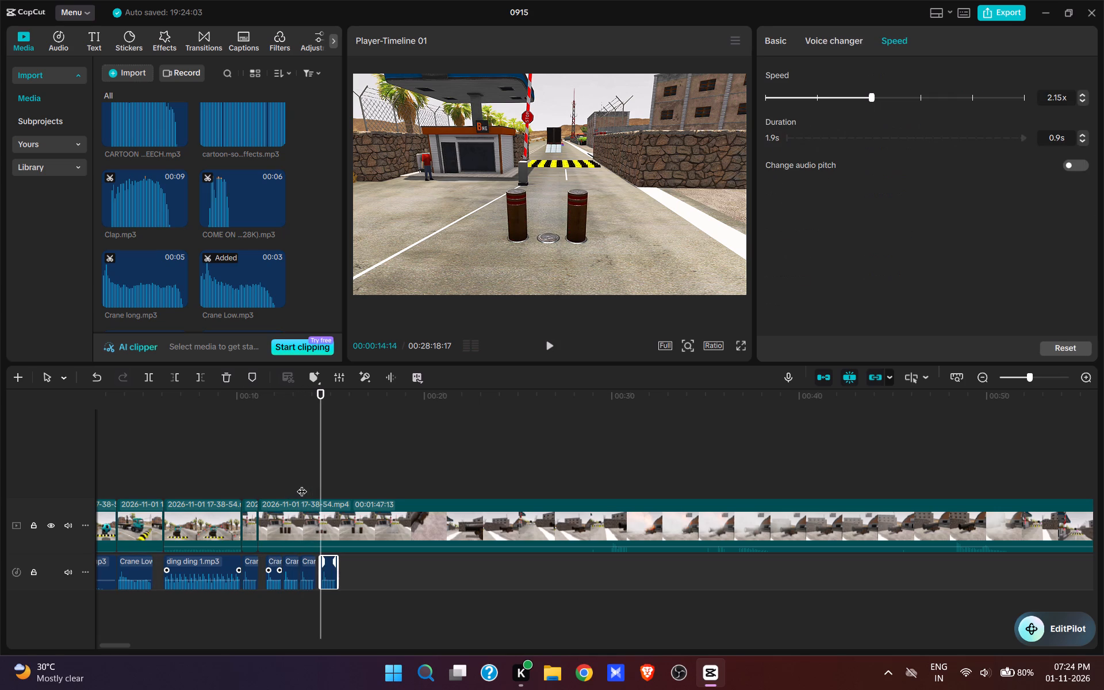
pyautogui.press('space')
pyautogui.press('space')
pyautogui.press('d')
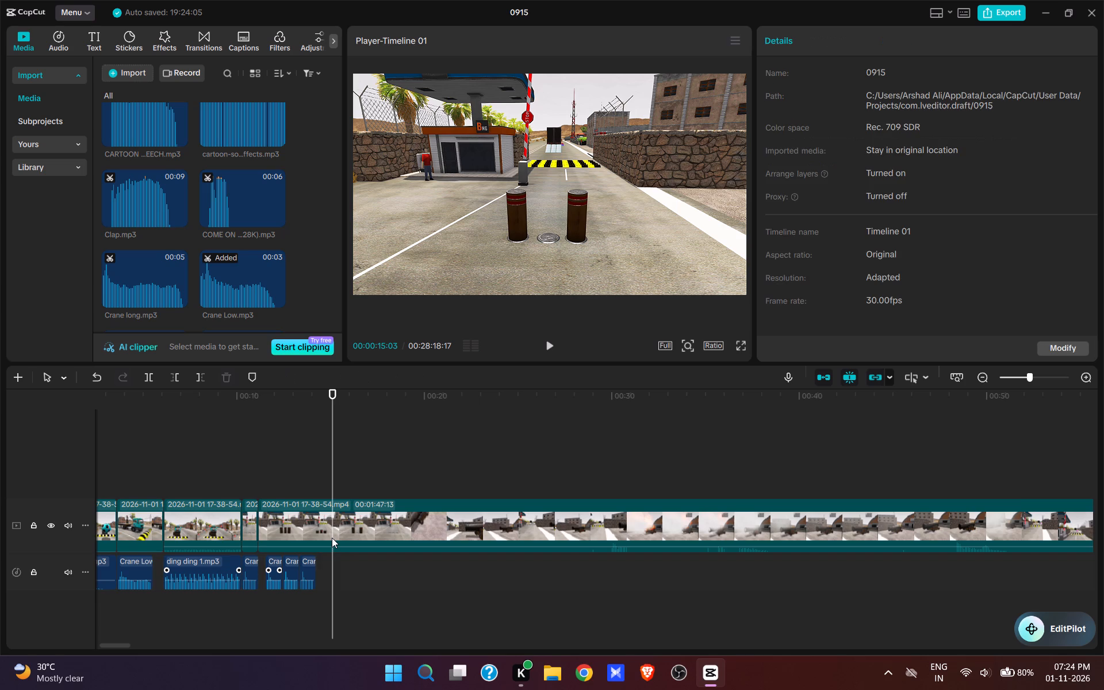
# Split the long bollard video clip at 00:00:14:07, near the end of the last Crane Low.mp3 sound.
pyautogui.press('space')
pyautogui.press('space')
pyautogui.click(313, 486)
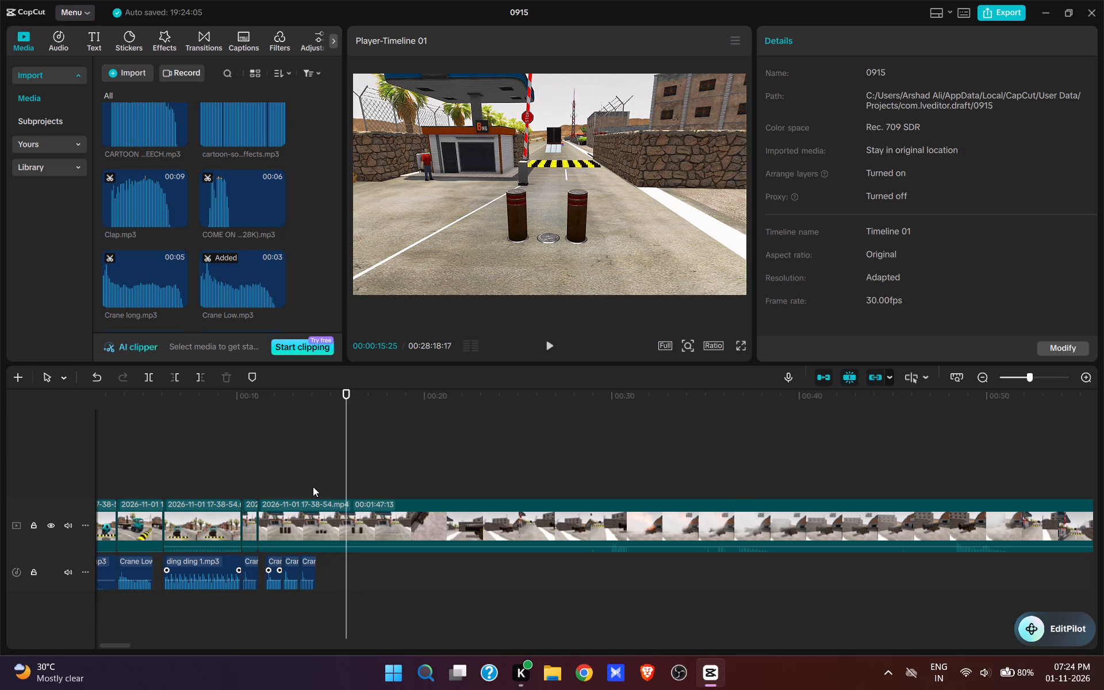
pyautogui.press('space')
pyautogui.click(313, 486)
pyautogui.write('w')
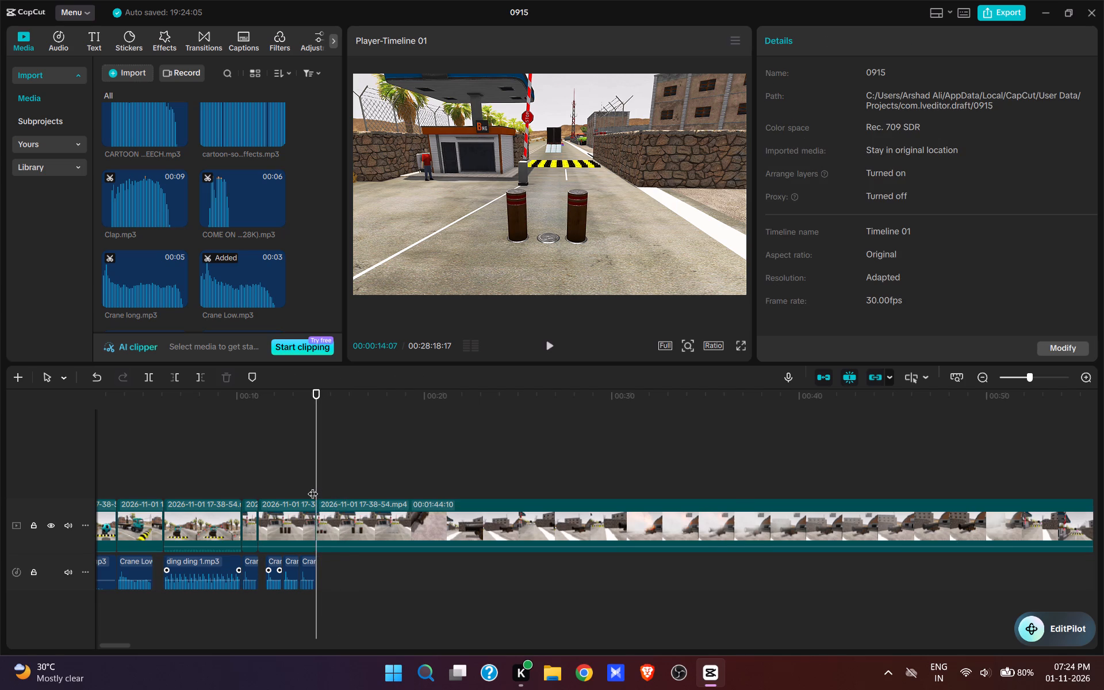
# Paste a copy of Crane Low.mp3 at 00:00:15:09, where the two raised side bollards begin to drop, and play it back.
pyautogui.press('space')
pyautogui.press('space')
pyautogui.press('space')
pyautogui.press('space')
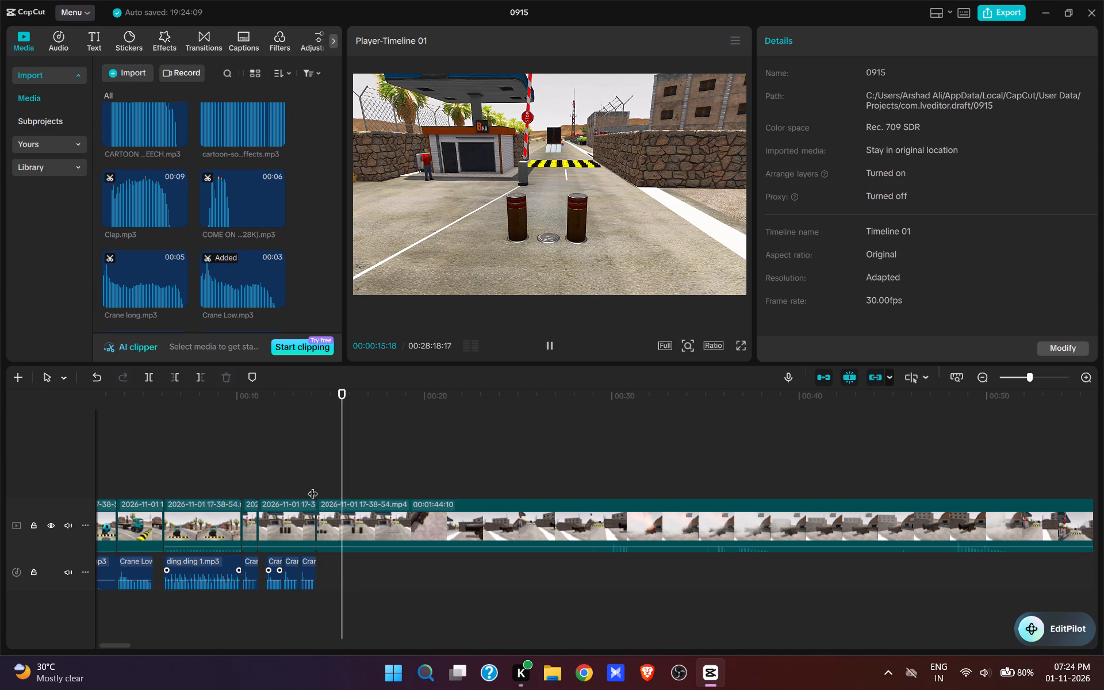
pyautogui.click(338, 489)
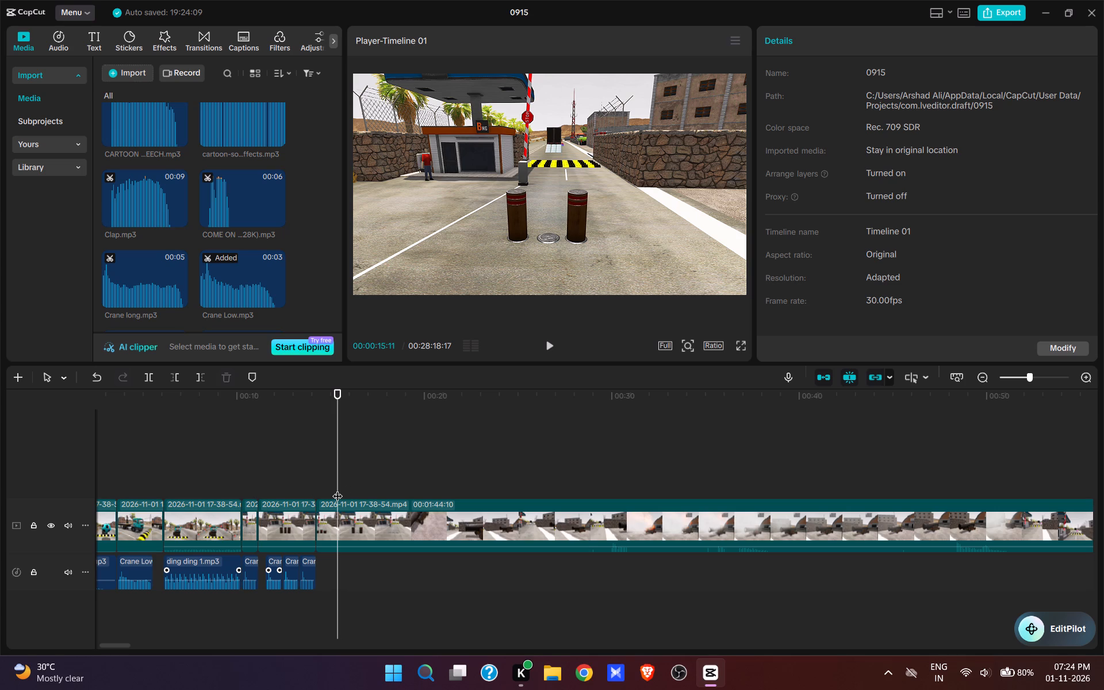
pyautogui.click(336, 486)
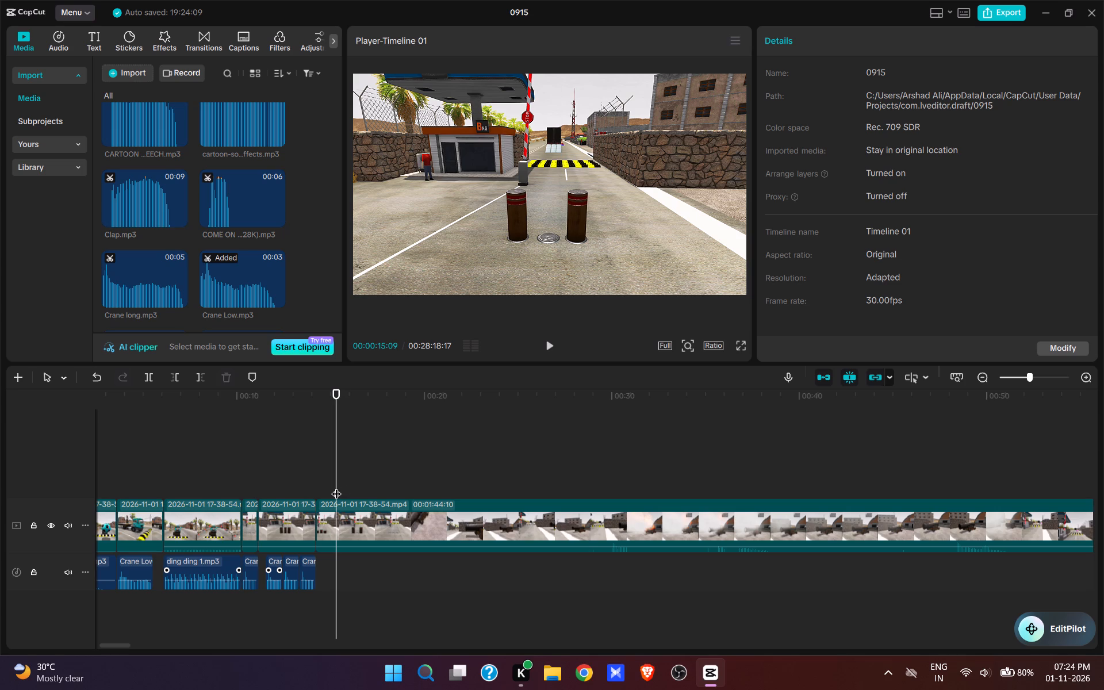
pyautogui.hotkey('ctrl', 'v')
pyautogui.press('space')
pyautogui.press('space')
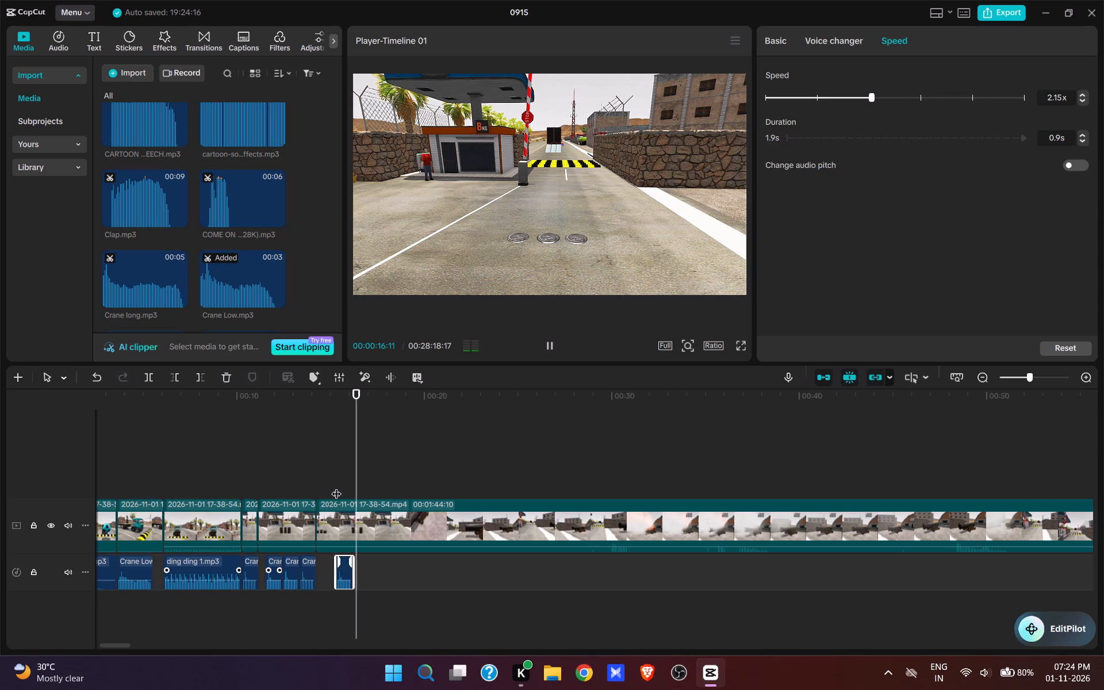
# Trim off the start of the long video clip up to about 00:00:15:09, closing the gap, and play back the bollard scene.
pyautogui.click(336, 486)
pyautogui.click(336, 522)
pyautogui.press('q')
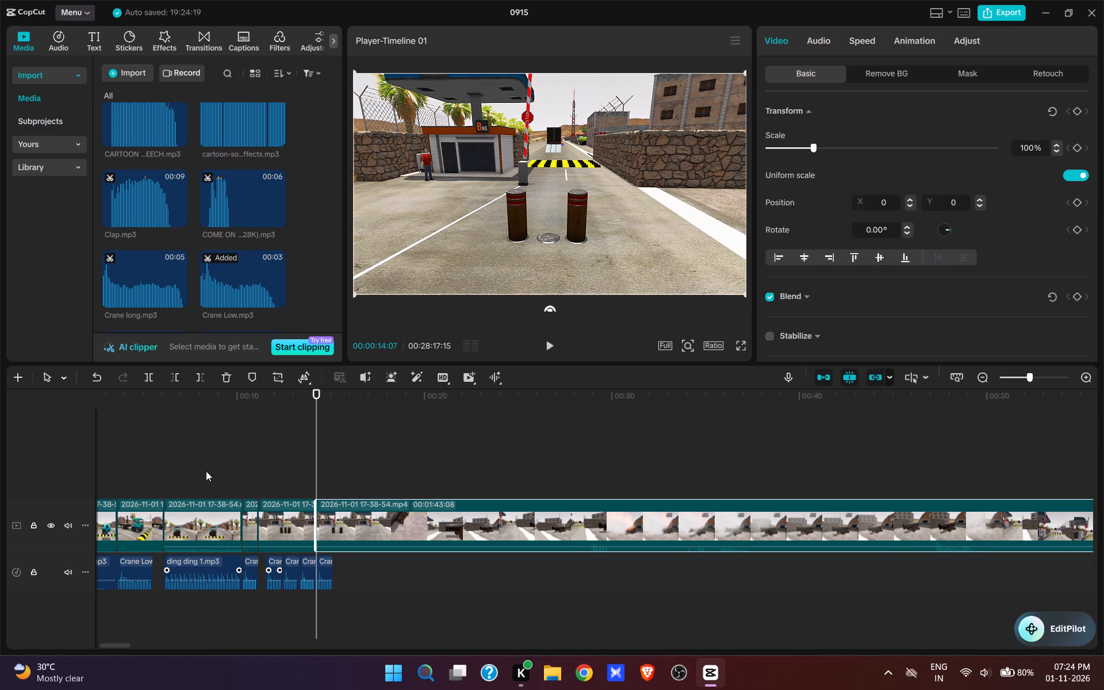
pyautogui.click(206, 471)
pyautogui.press('space')
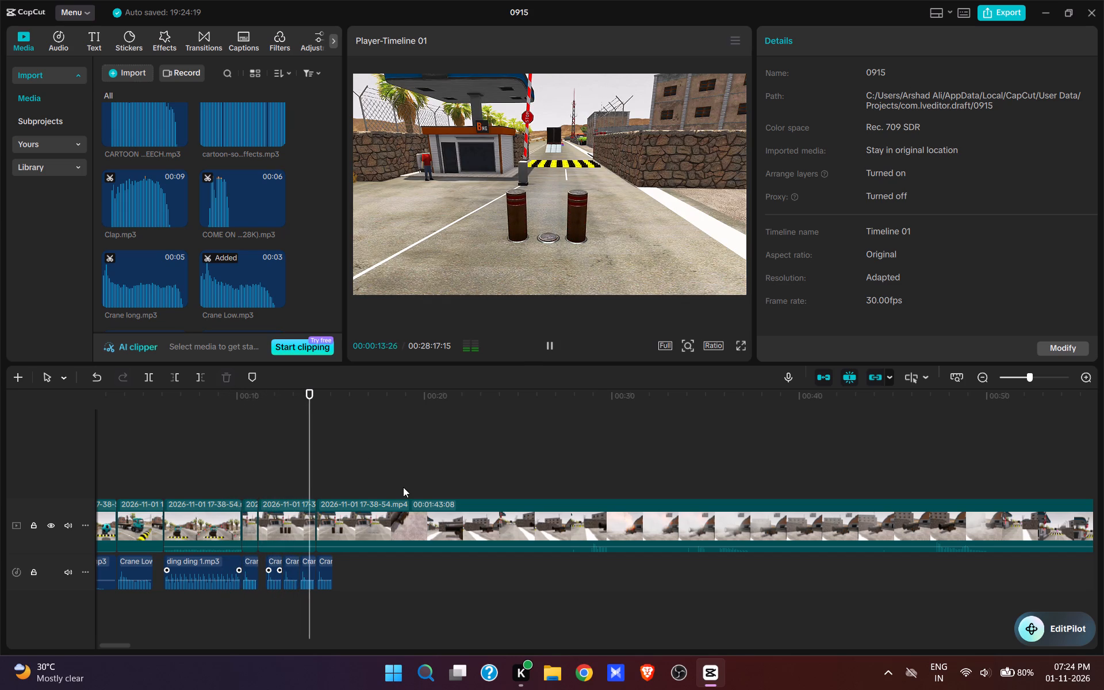
pyautogui.press('space')
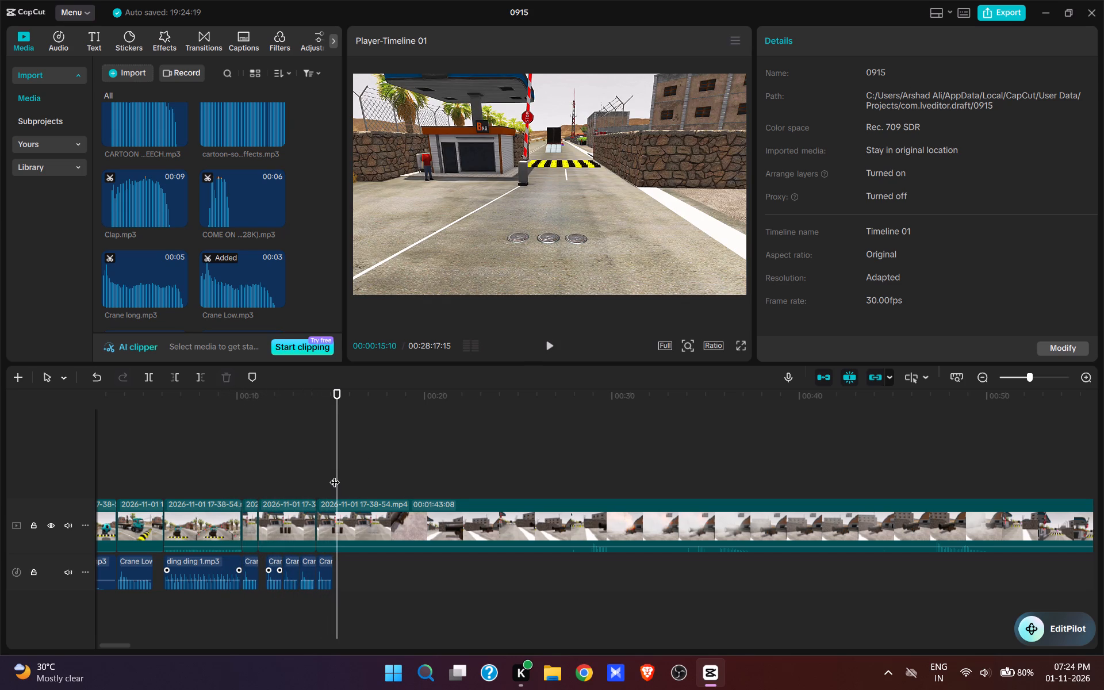
# Split the long video clip at about 00:00:15:04, just after the last Crane Low.mp3 sound ends.
pyautogui.click(335, 475)
pyautogui.click(343, 523)
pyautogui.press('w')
# Find the second cannon shot and trim off the start of the long video clip up to 00:00:46:28, just before it fires, closing the gap.
pyautogui.click(468, 476)
pyautogui.click(511, 483)
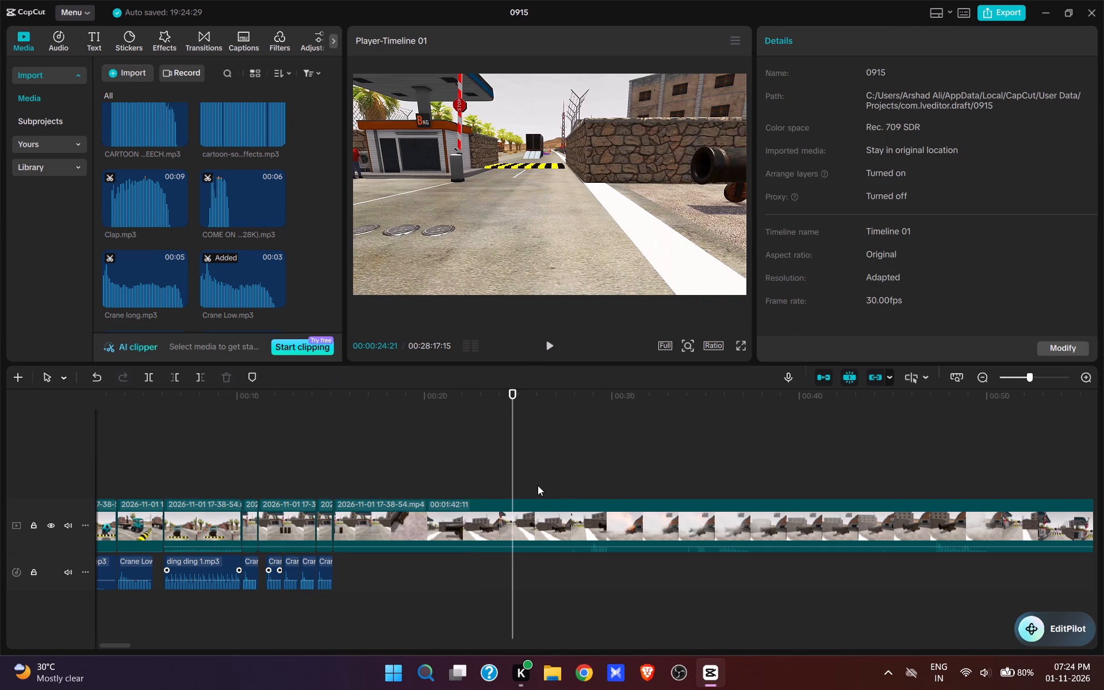
pyautogui.click(560, 486)
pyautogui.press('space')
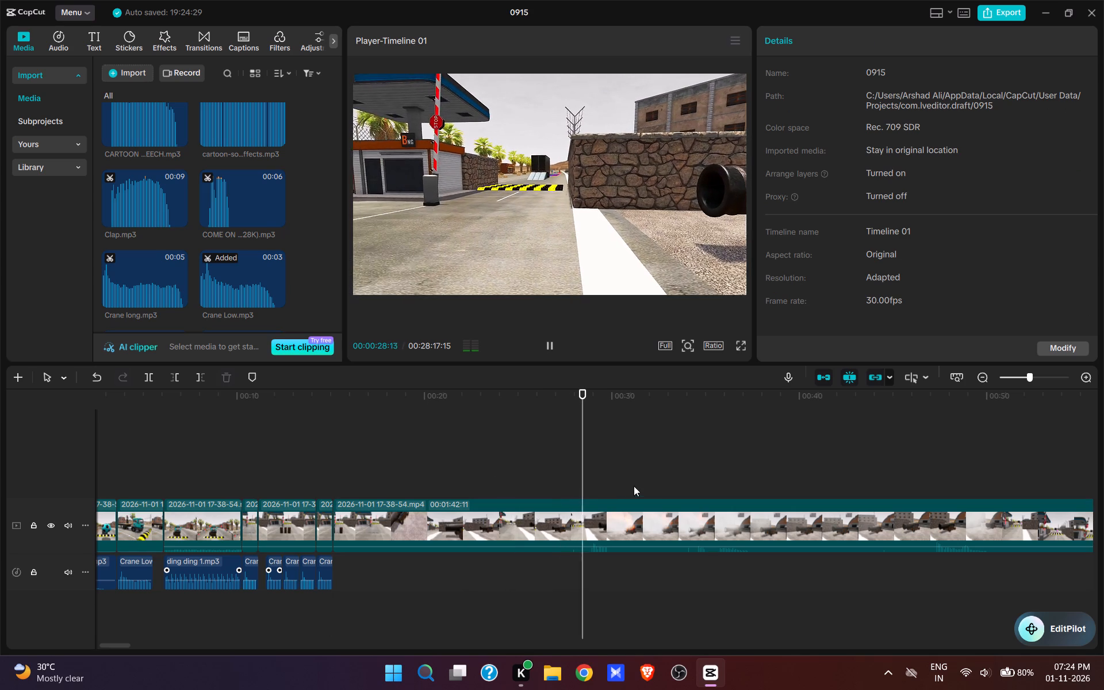
pyautogui.click(669, 487)
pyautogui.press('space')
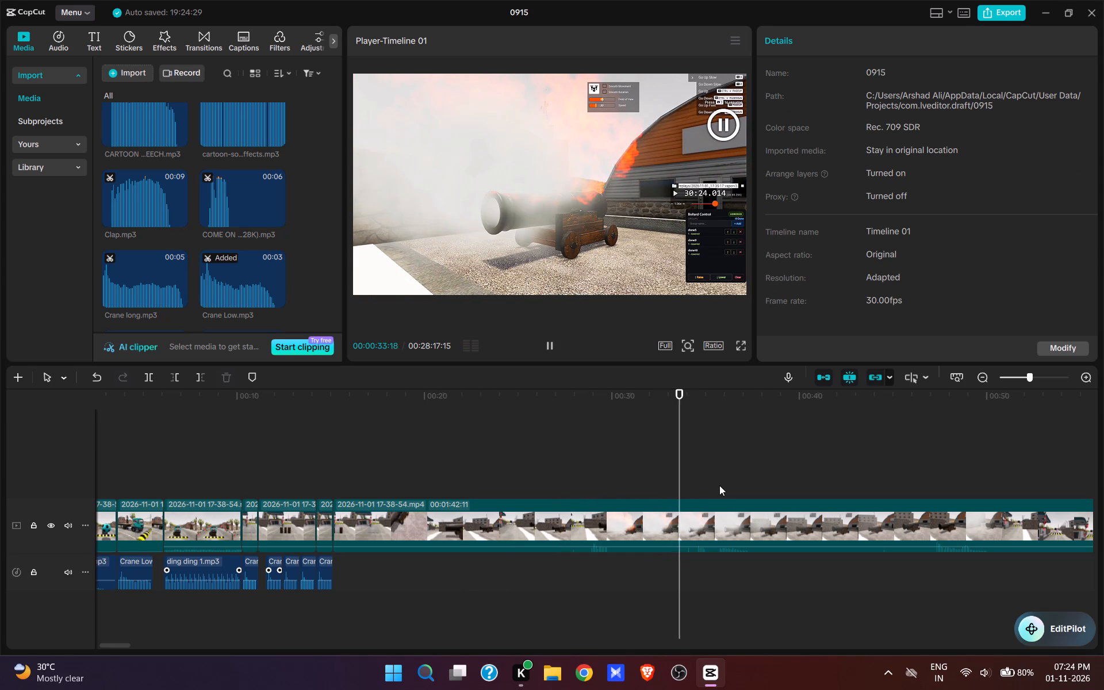
pyautogui.moveTo(764, 494); pyautogui.dragTo(753, 559)
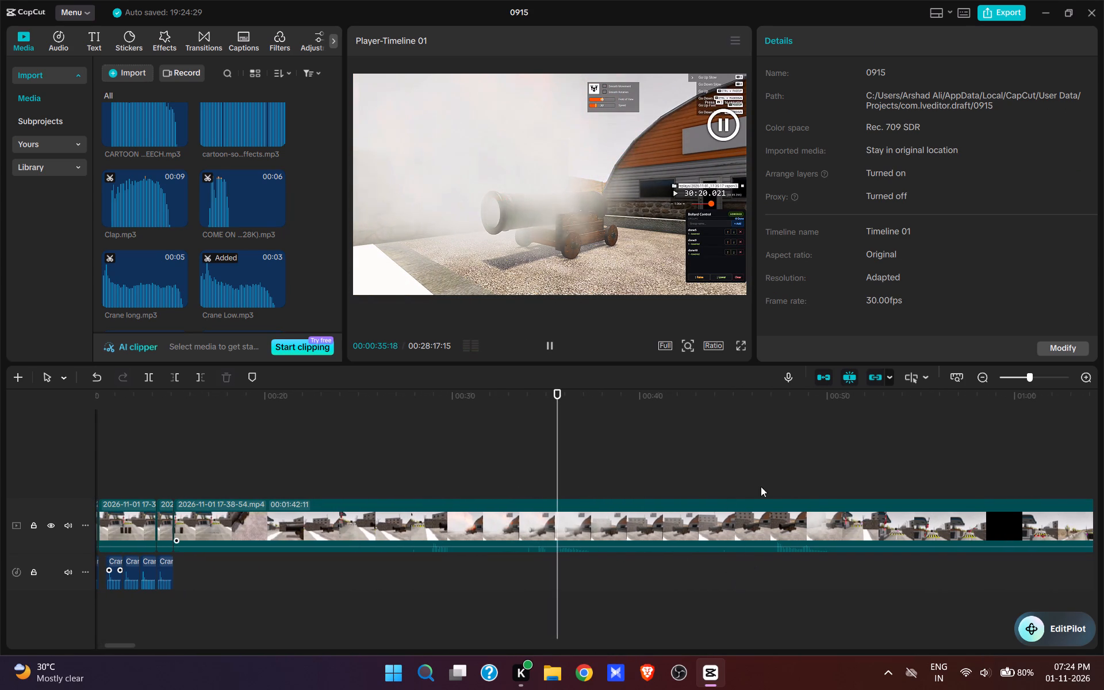
pyautogui.click(766, 478)
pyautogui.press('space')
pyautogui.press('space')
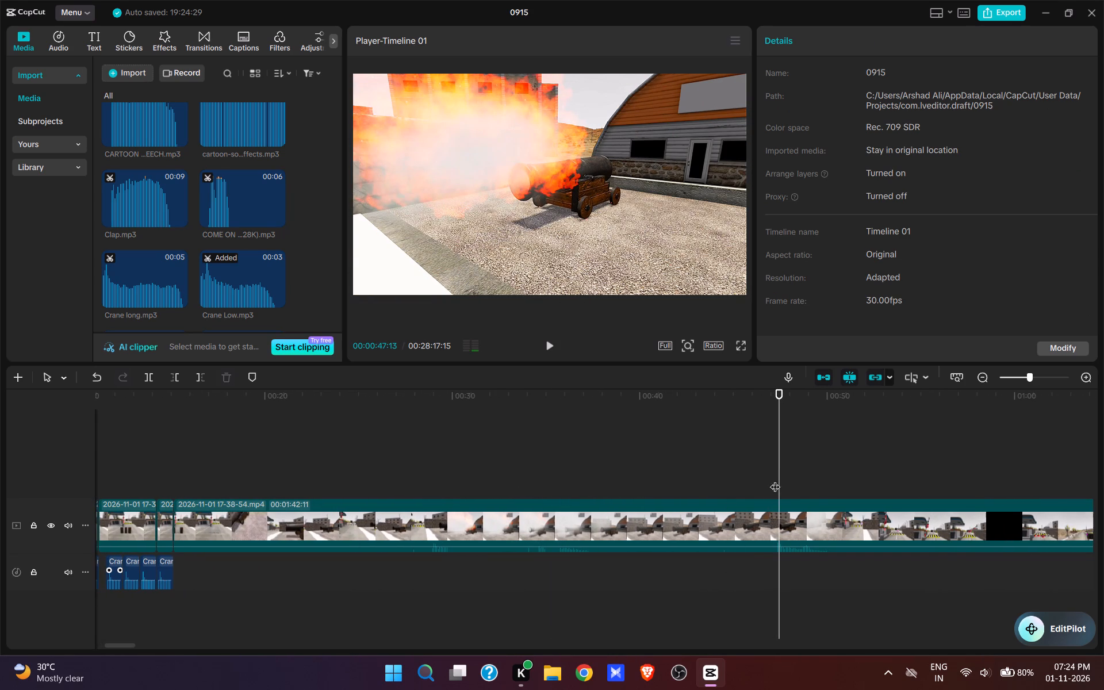
pyautogui.click(772, 480)
pyautogui.click(770, 480)
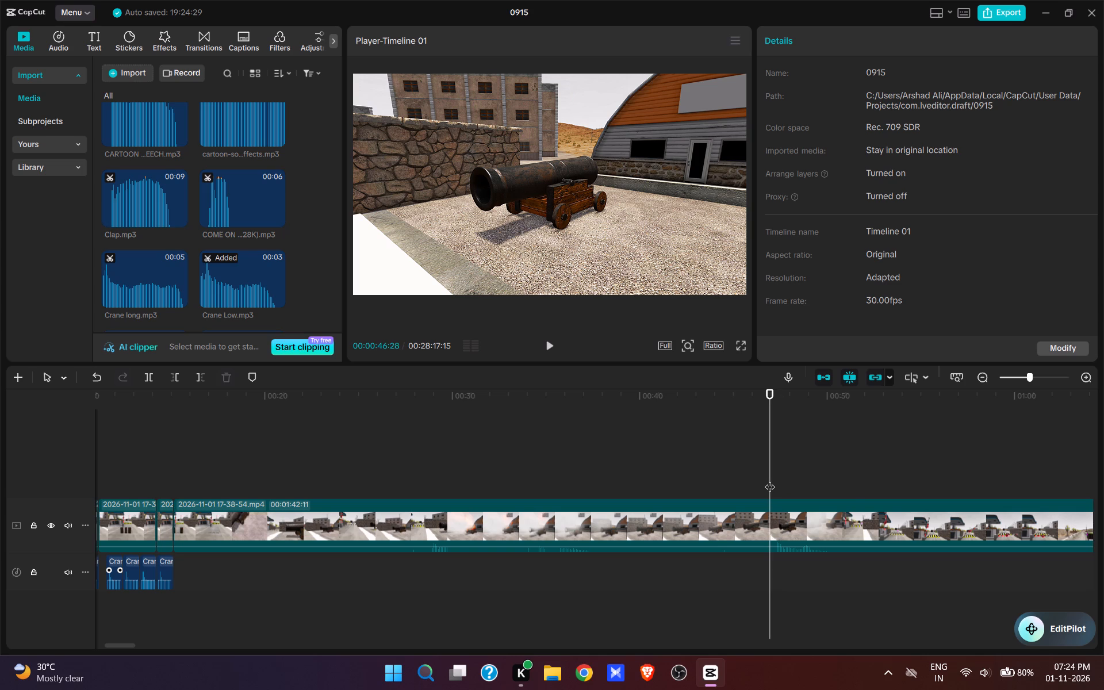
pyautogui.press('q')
# Raise the screen brightness slightly while browsing the imported sounds, and add Oh no funny.mp3 to the timeline at 00:00:15:04.
pyautogui.scroll(-15, 198, 231)
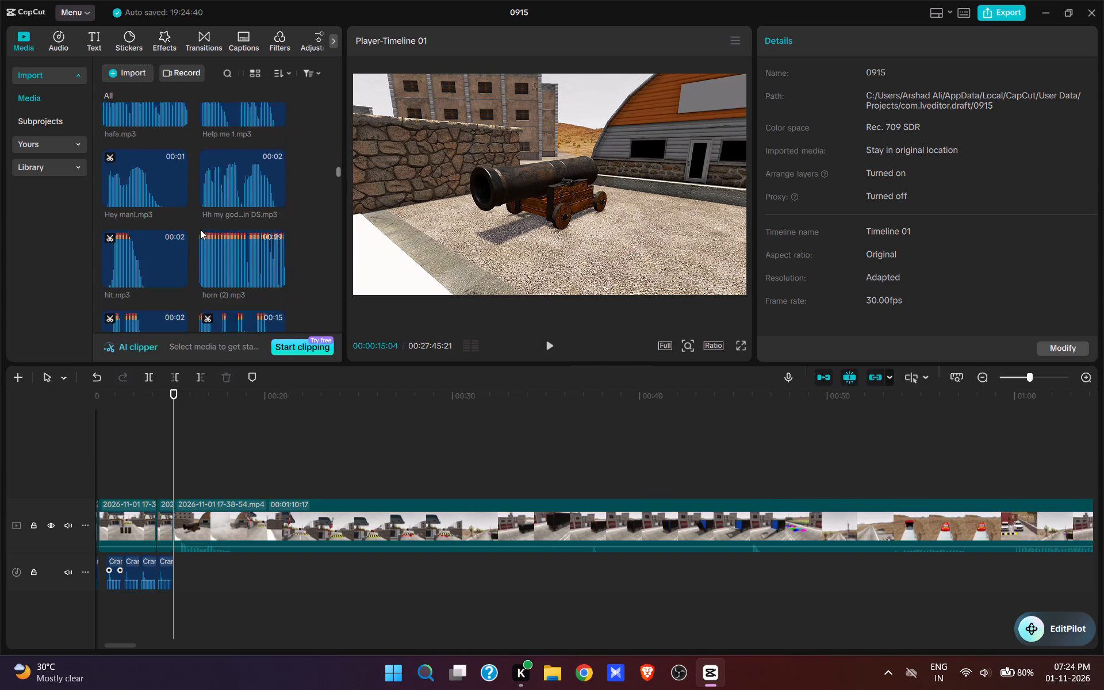
pyautogui.scroll(-4, 200, 229)
pyautogui.click(958, 677)
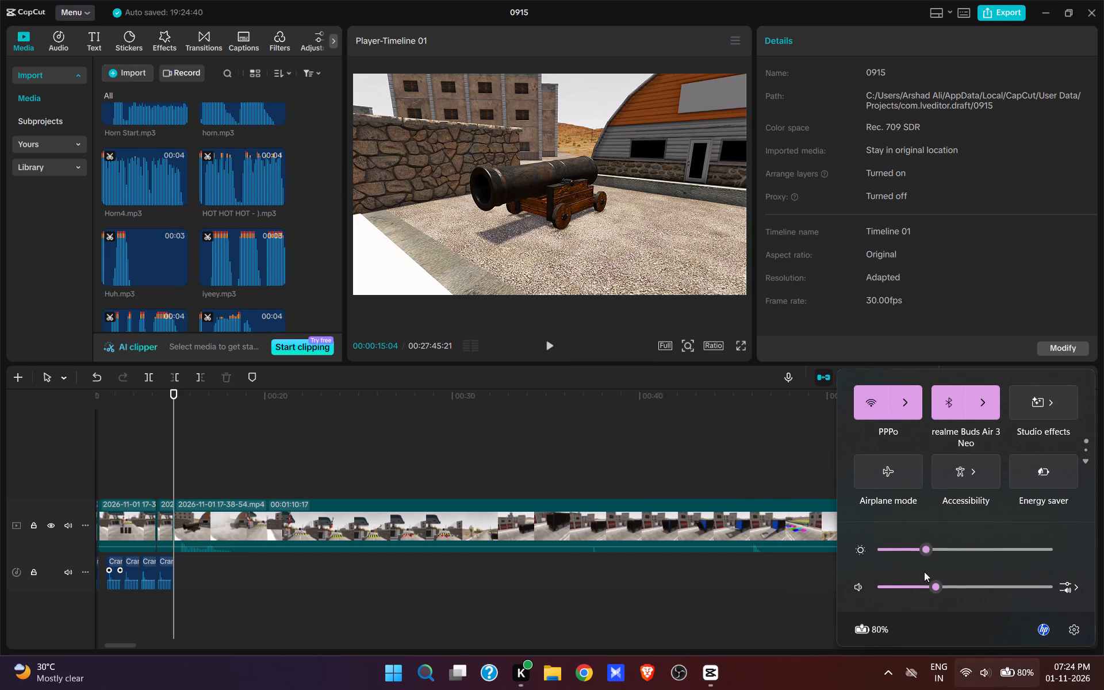
pyautogui.click(934, 547)
pyautogui.scroll(-7, 210, 237)
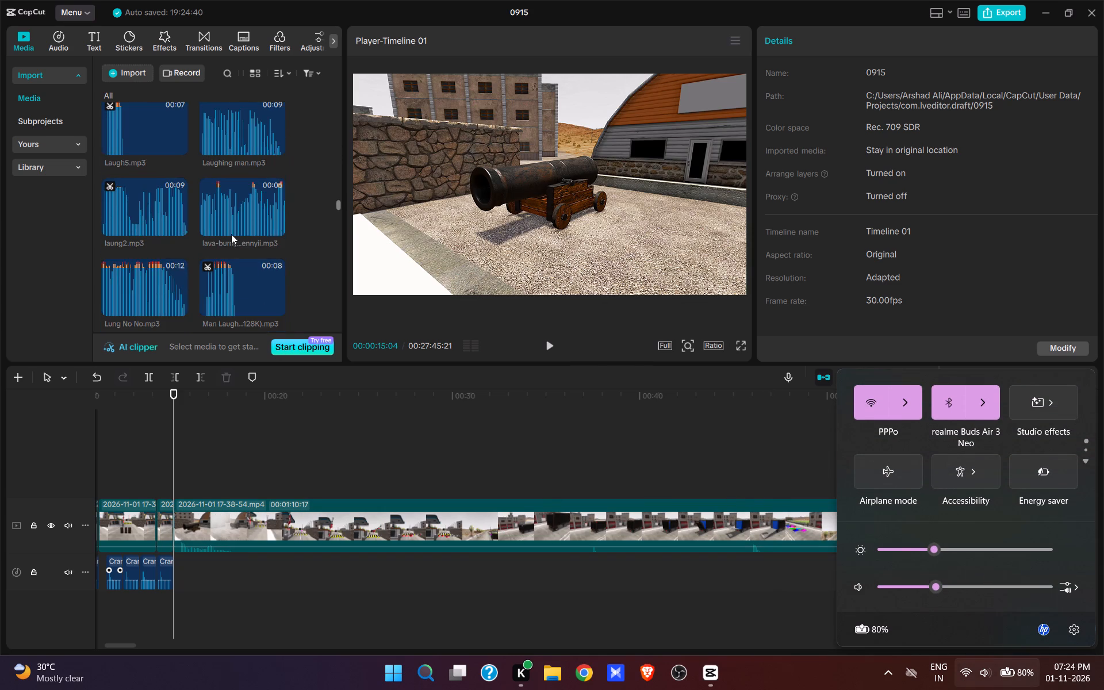
pyautogui.scroll(-10, 237, 247)
pyautogui.click(223, 220)
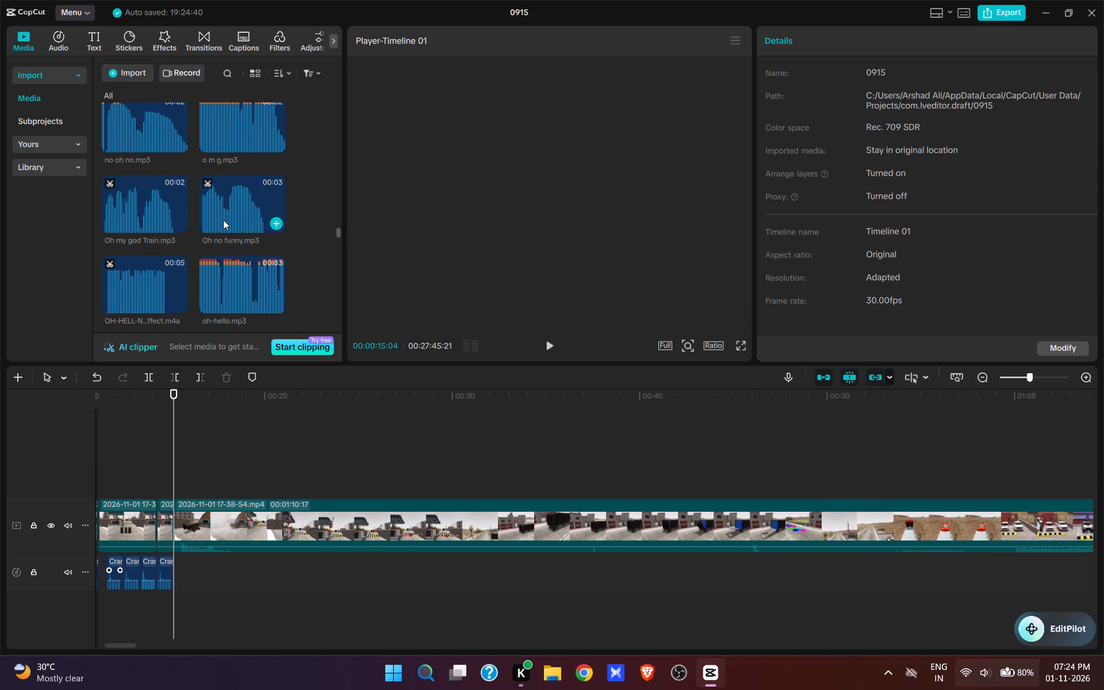
pyautogui.click(258, 224)
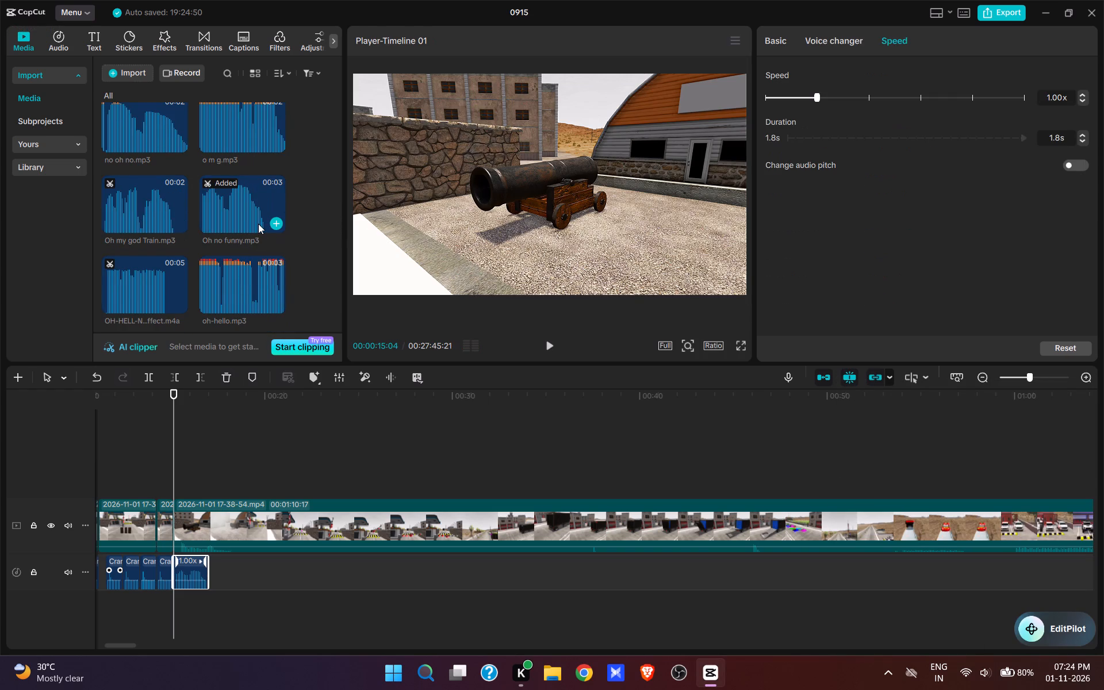
# Play back the cannon shot, split the long video clip at 00:00:17:26 as the smoke clears, and replay the scene.
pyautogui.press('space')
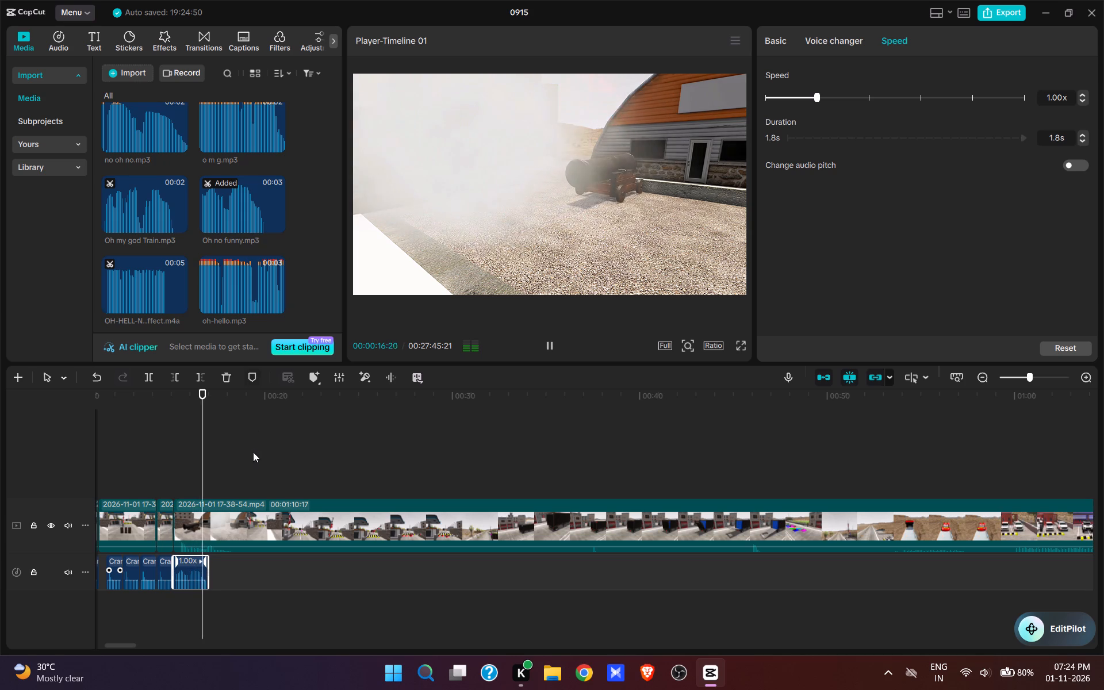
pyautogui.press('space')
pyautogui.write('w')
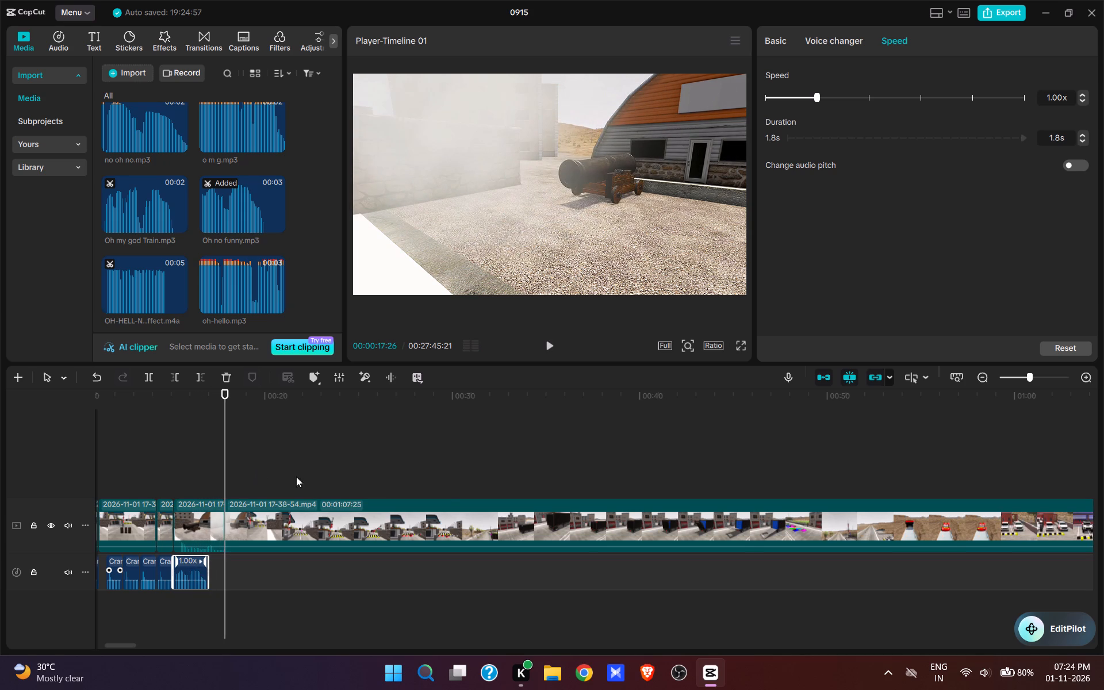
pyautogui.click(211, 484)
pyautogui.click(189, 487)
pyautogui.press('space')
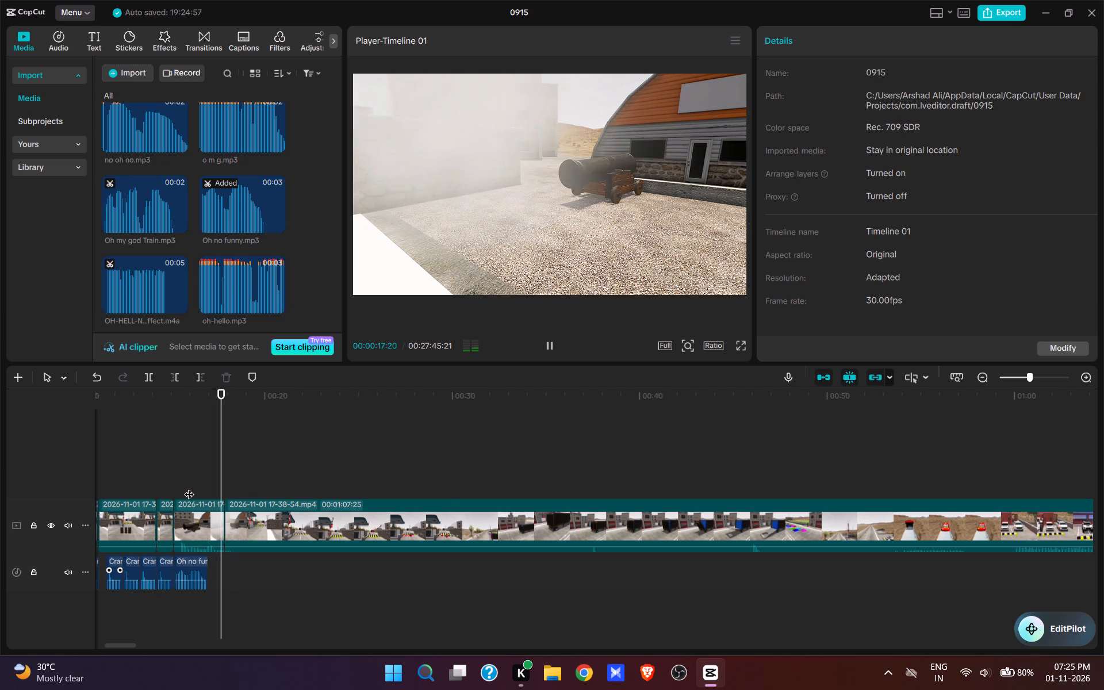
# Trim the start of the long clip after the cannon scene up to 00:00:39:06, just before the trailer's rear opens.
pyautogui.click(570, 475)
pyautogui.press('space')
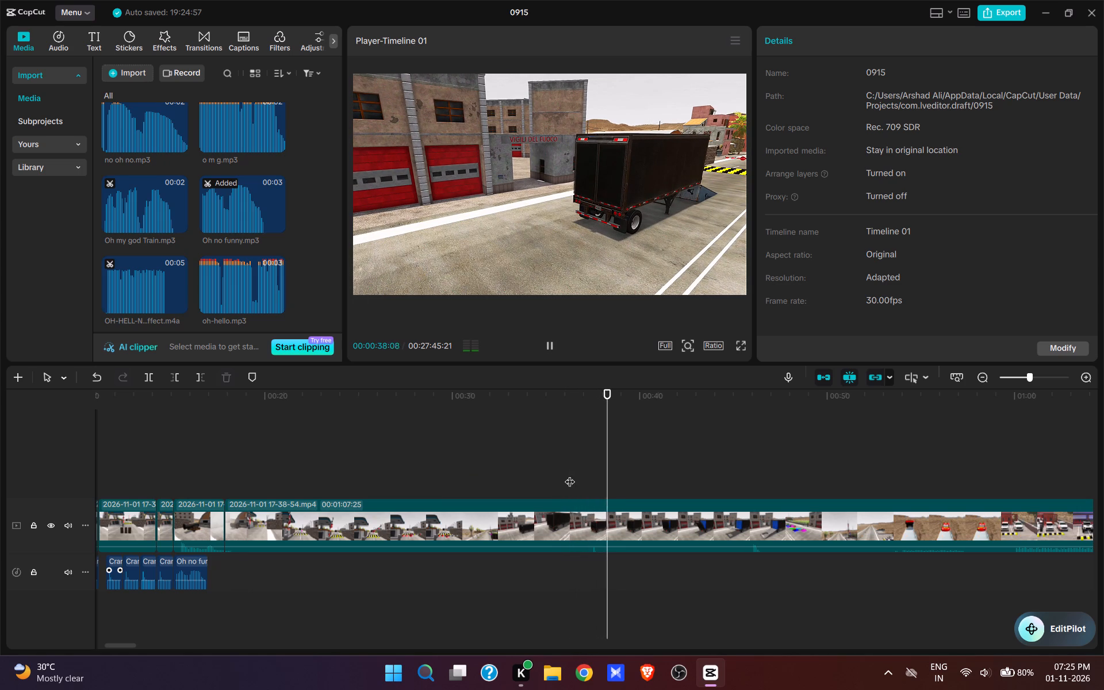
pyautogui.click(634, 485)
pyautogui.click(628, 484)
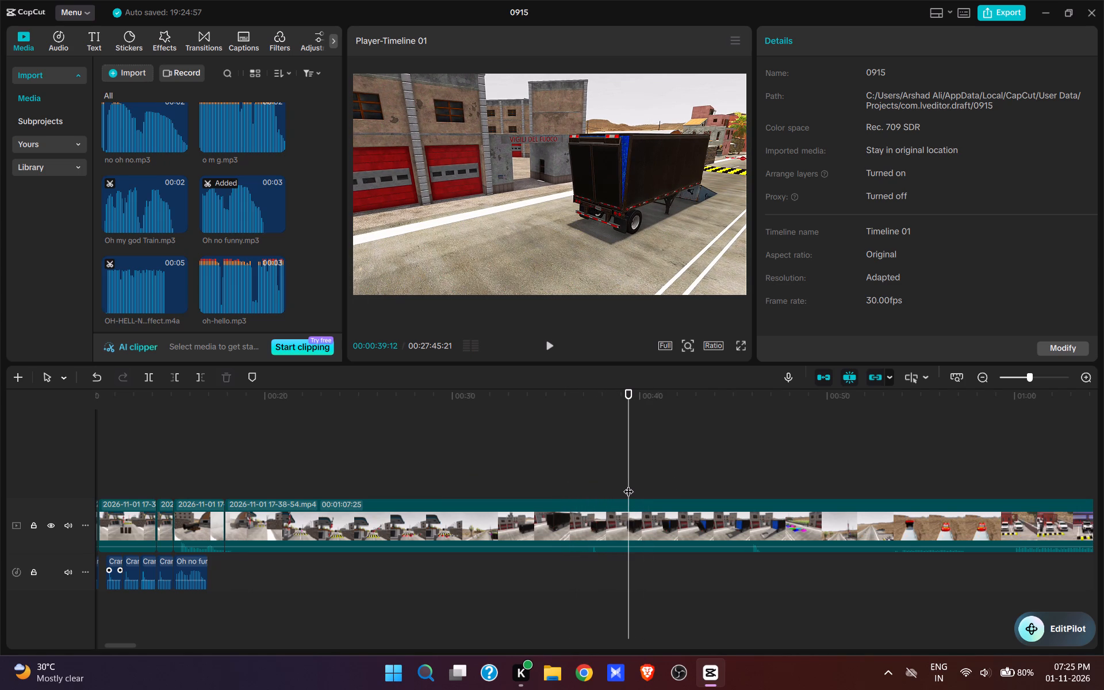
pyautogui.click(626, 482)
pyautogui.click(625, 481)
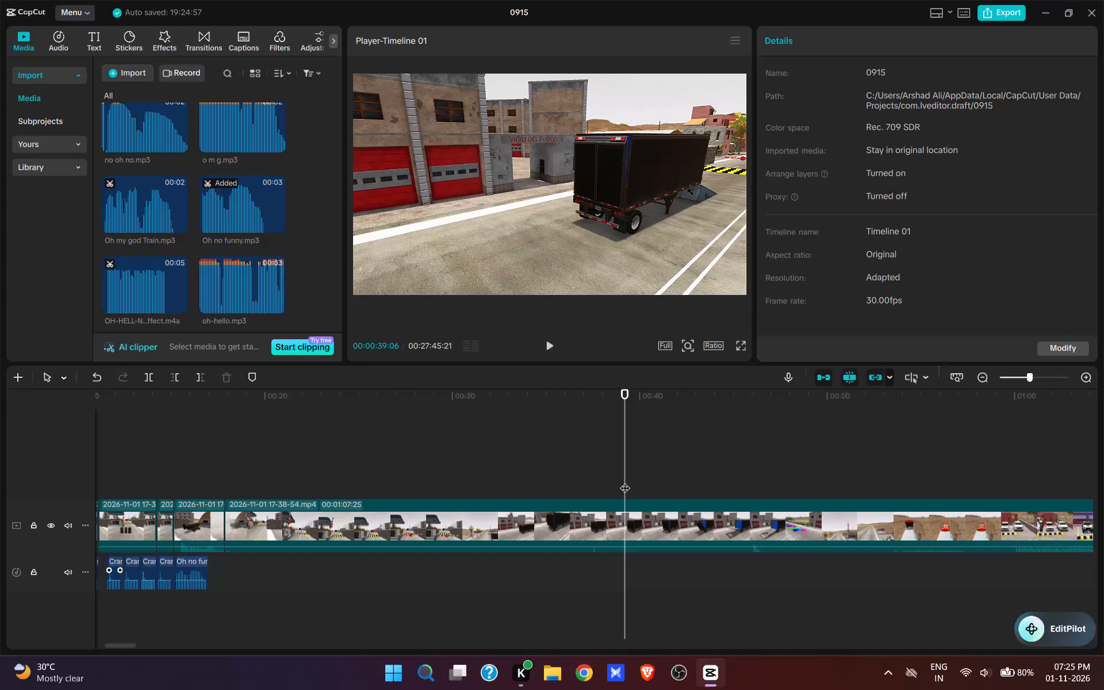
pyautogui.press('q')
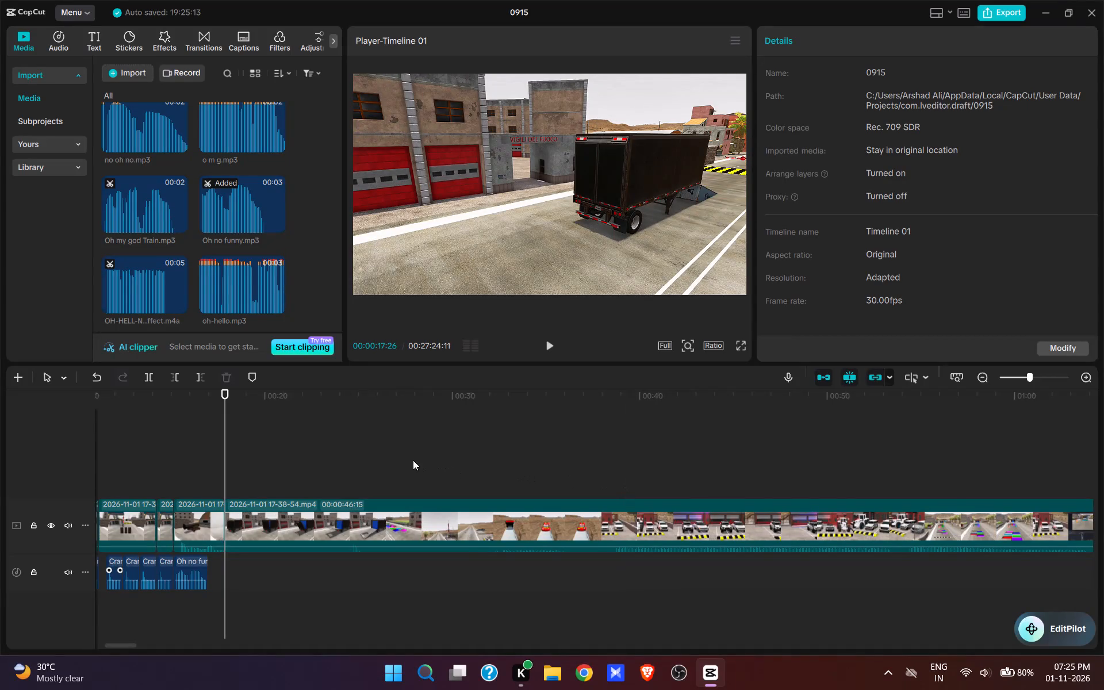
# Play the trailer scene and split its clip at 00:00:25:15, after the ramp is fully lowered.
pyautogui.click(333, 462)
pyautogui.press('space')
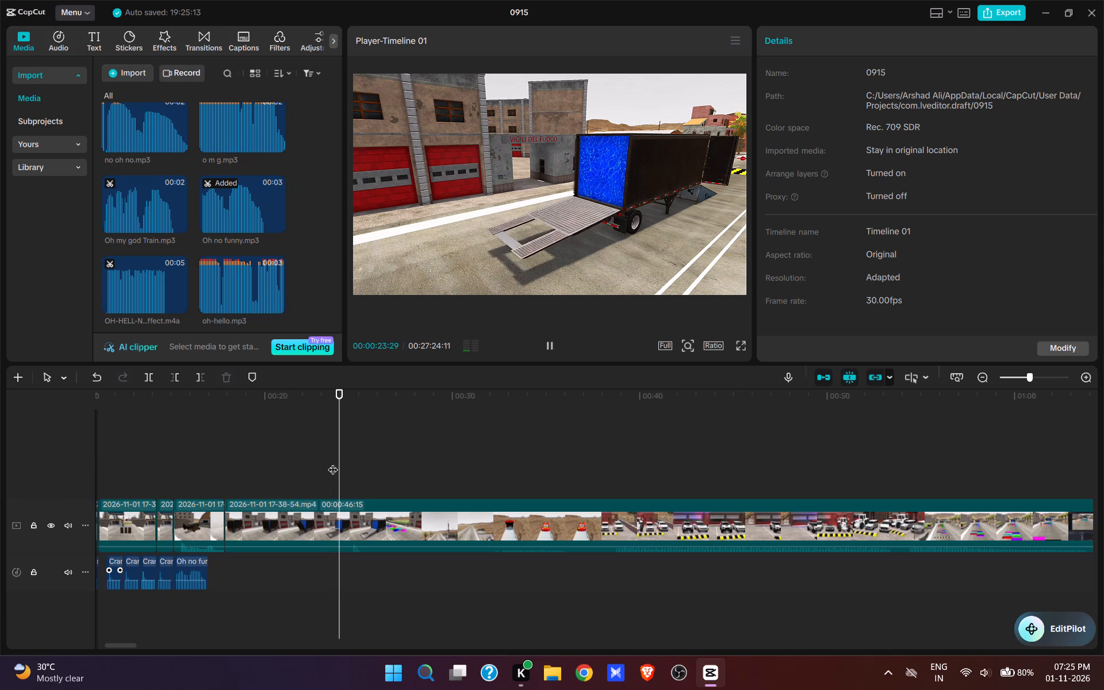
pyautogui.press('space')
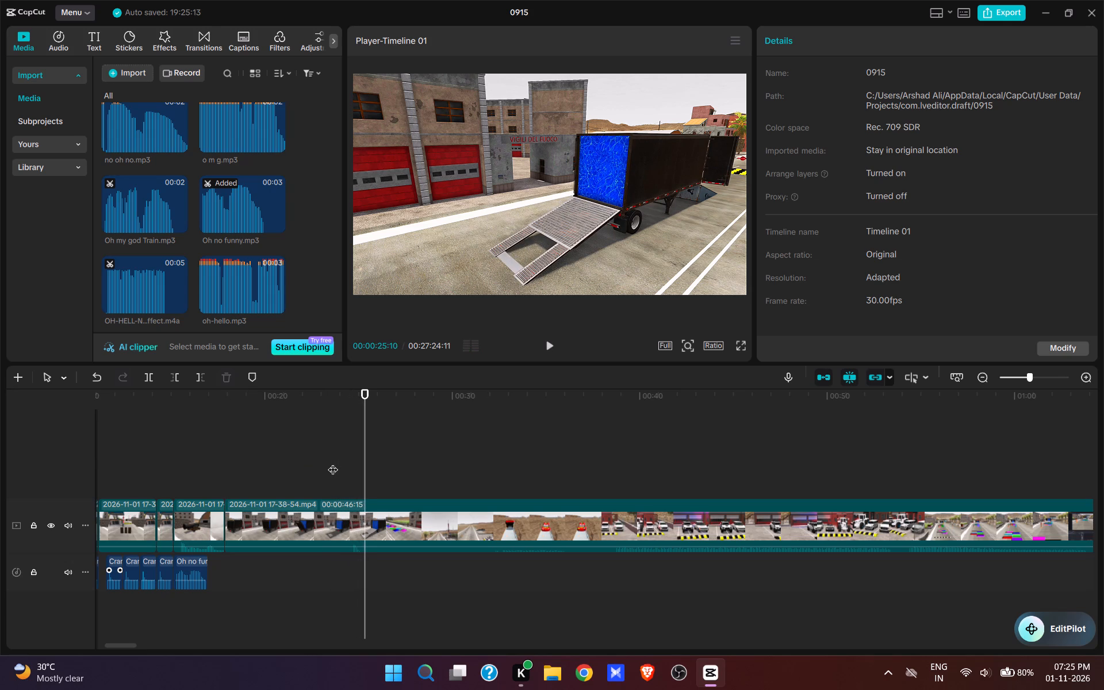
pyautogui.click(333, 466)
pyautogui.press('space')
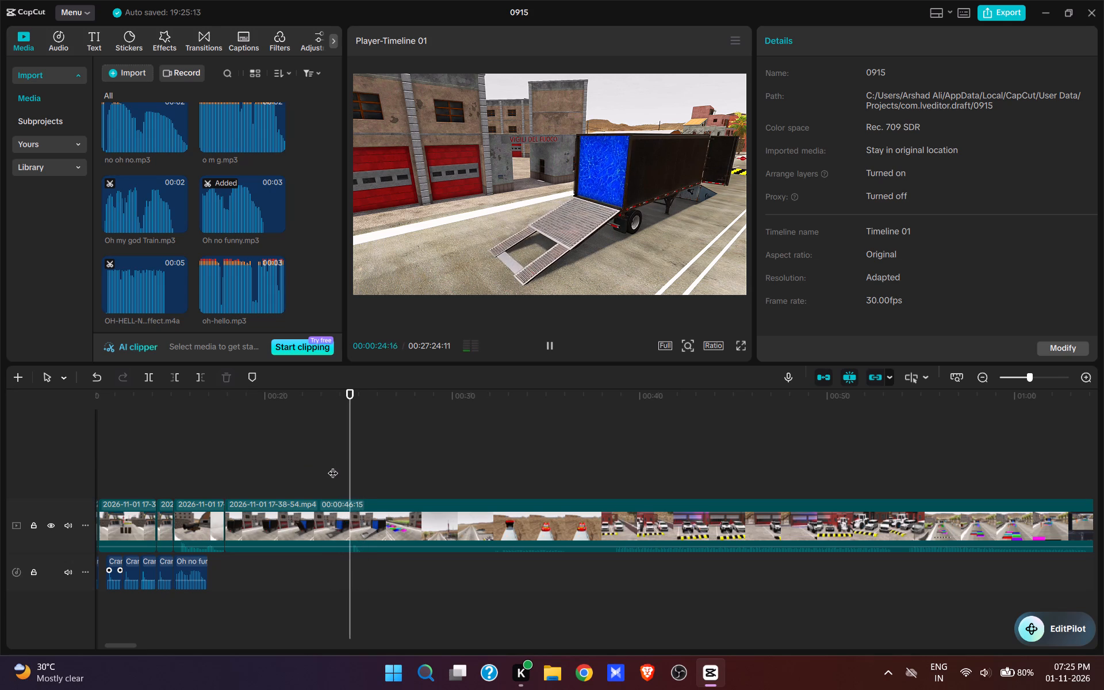
pyautogui.press('space')
pyautogui.write('w')
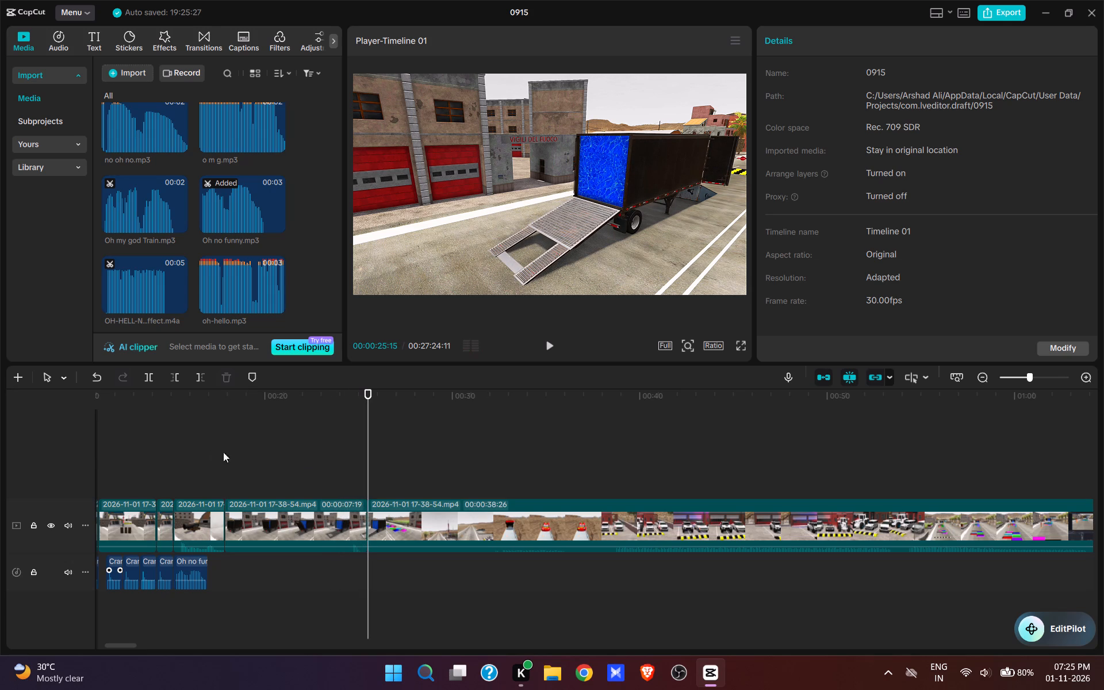
# Find Crane long.mp3 in the imported sounds and add it at 00:00:17:26, the start of the trailer clip.
pyautogui.click(230, 452)
pyautogui.moveTo(232, 452); pyautogui.dragTo(225, 450)
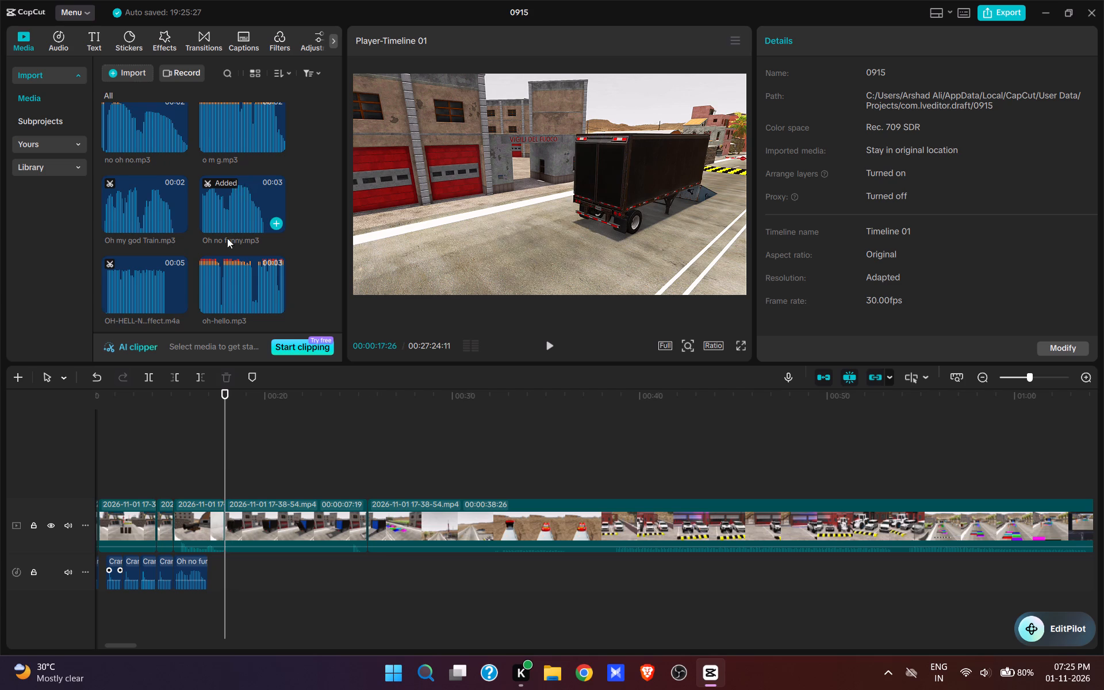
pyautogui.scroll(20, 227, 240)
pyautogui.scroll(20, 227, 240)
pyautogui.scroll(13, 227, 240)
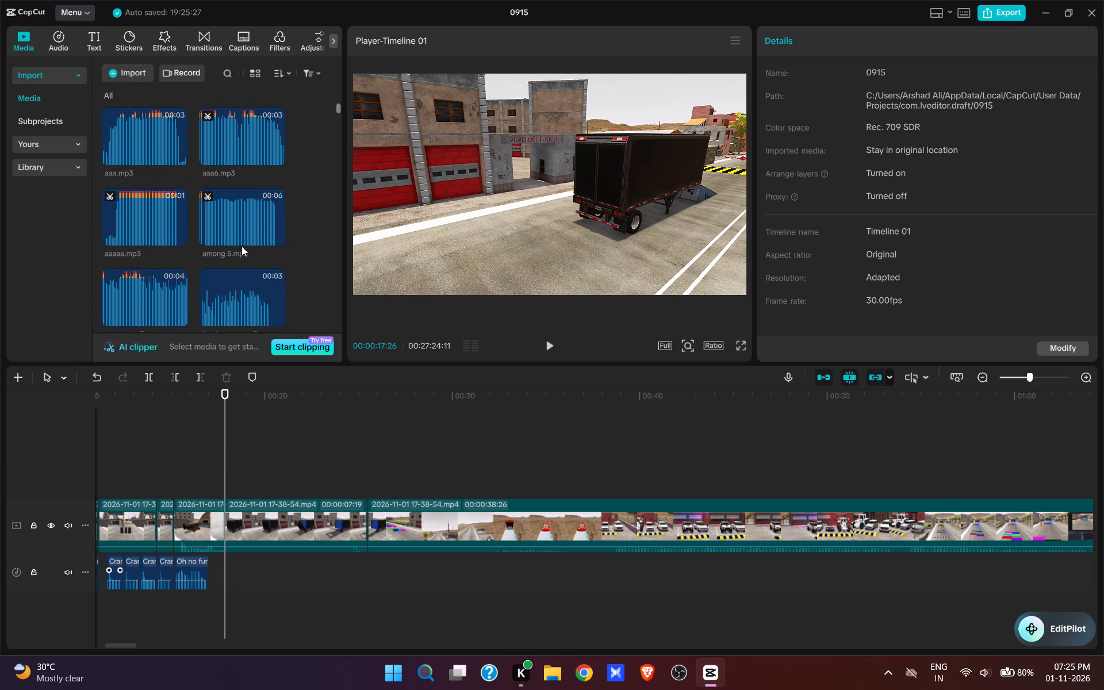
pyautogui.scroll(9, 241, 246)
pyautogui.scroll(-12, 232, 228)
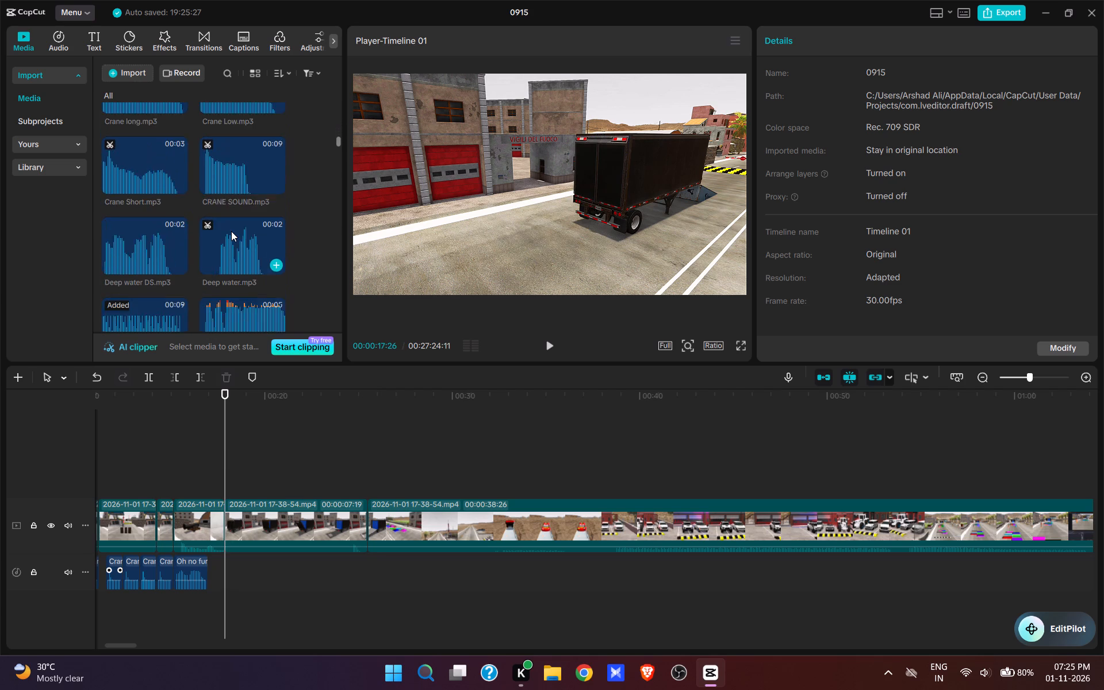
pyautogui.scroll(-12, 231, 231)
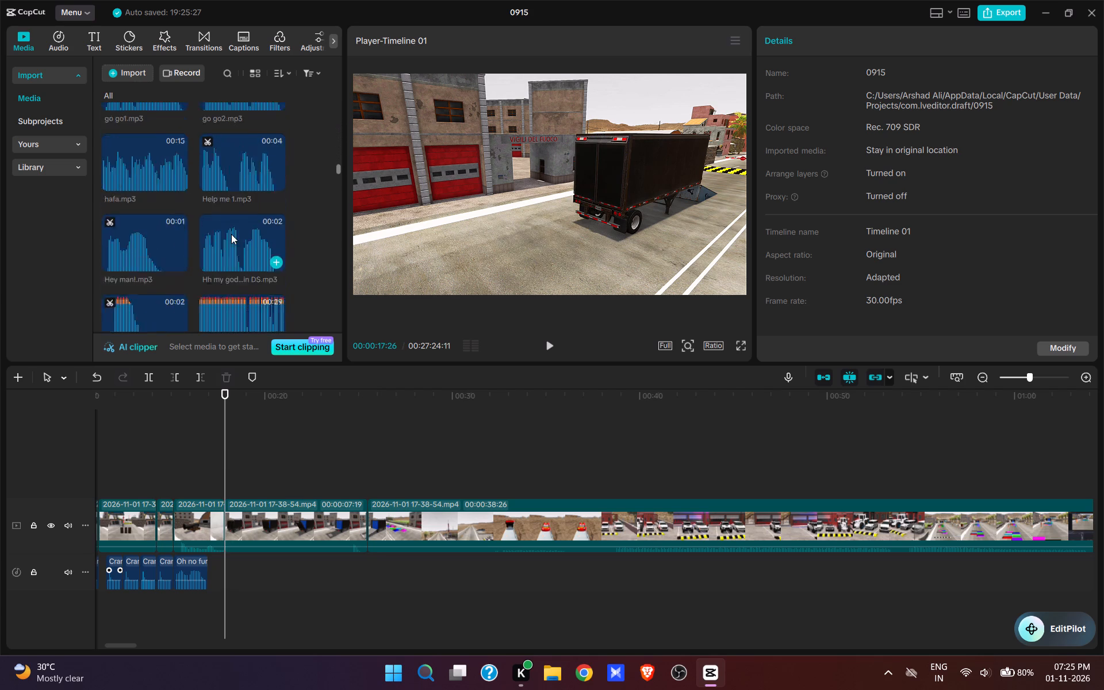
pyautogui.scroll(-11, 231, 234)
pyautogui.scroll(3, 166, 244)
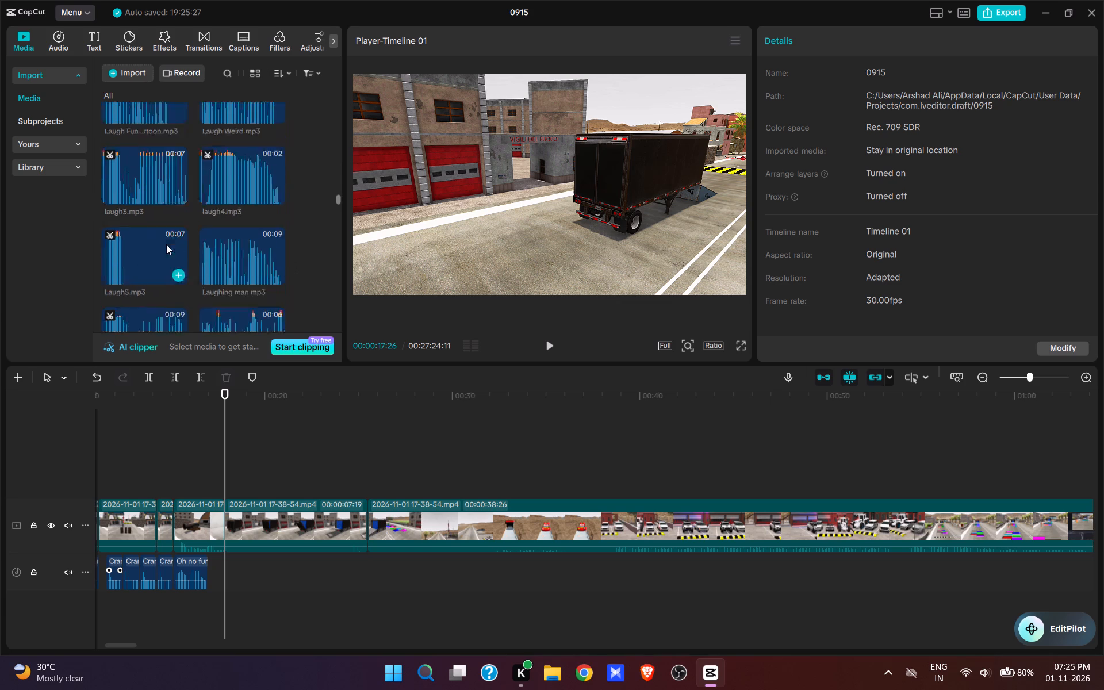
pyautogui.scroll(8, 166, 244)
pyautogui.moveTo(340, 171); pyautogui.dragTo(340, 62)
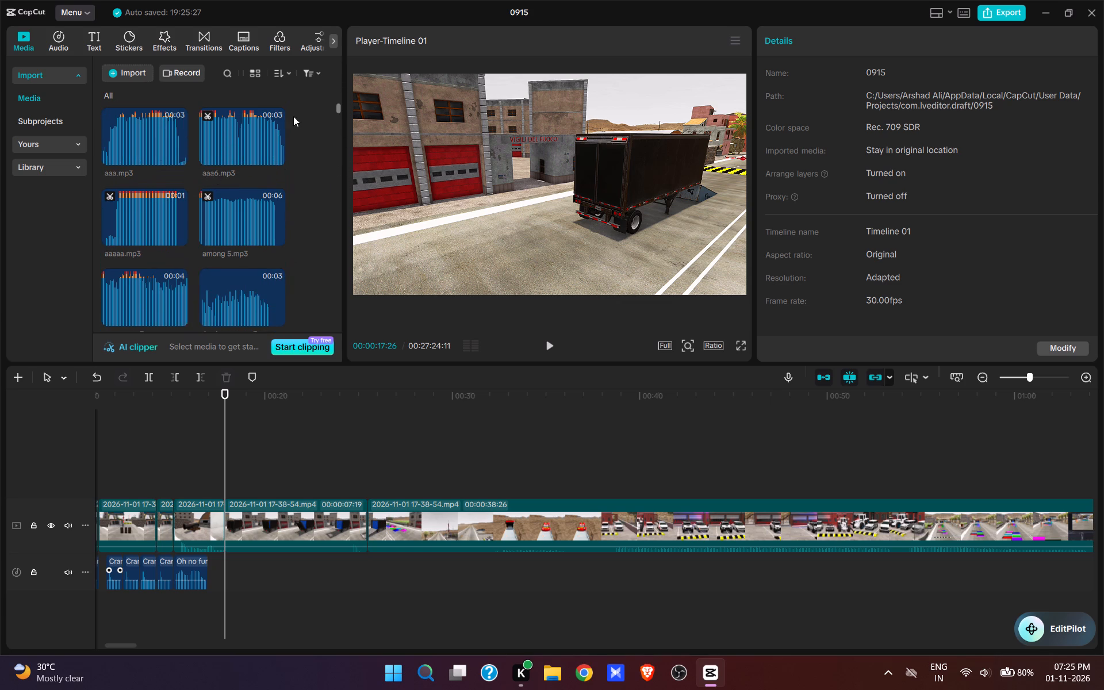
pyautogui.scroll(4, 151, 194)
pyautogui.scroll(-6, 151, 194)
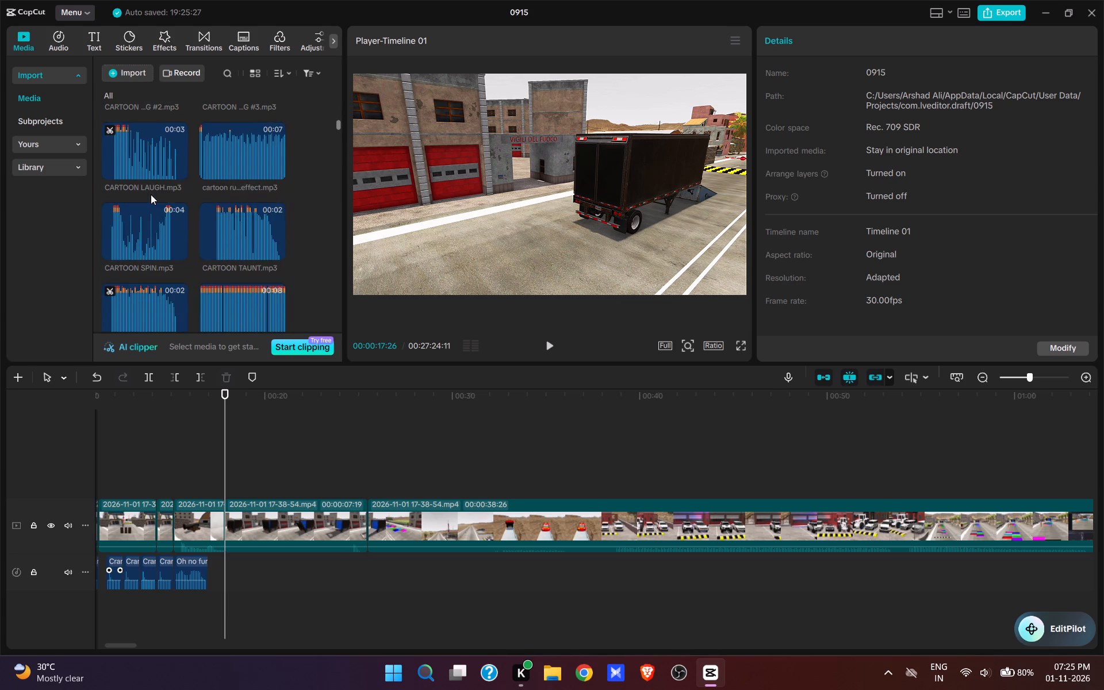
pyautogui.scroll(-9, 151, 194)
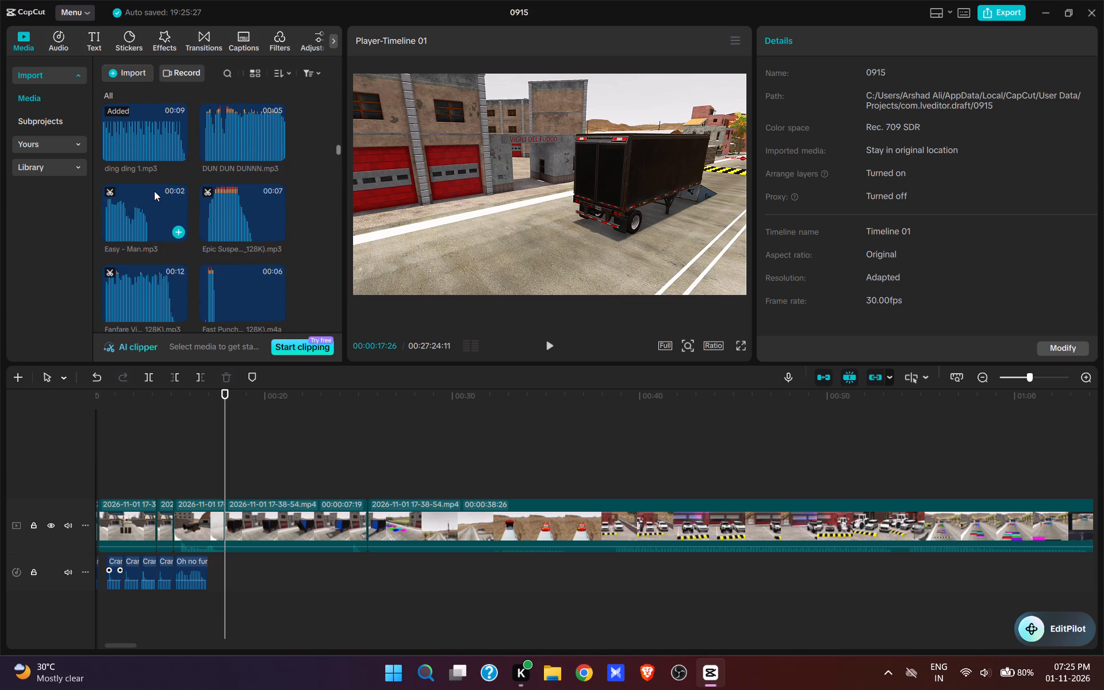
pyautogui.scroll(-7, 154, 191)
pyautogui.scroll(17, 154, 191)
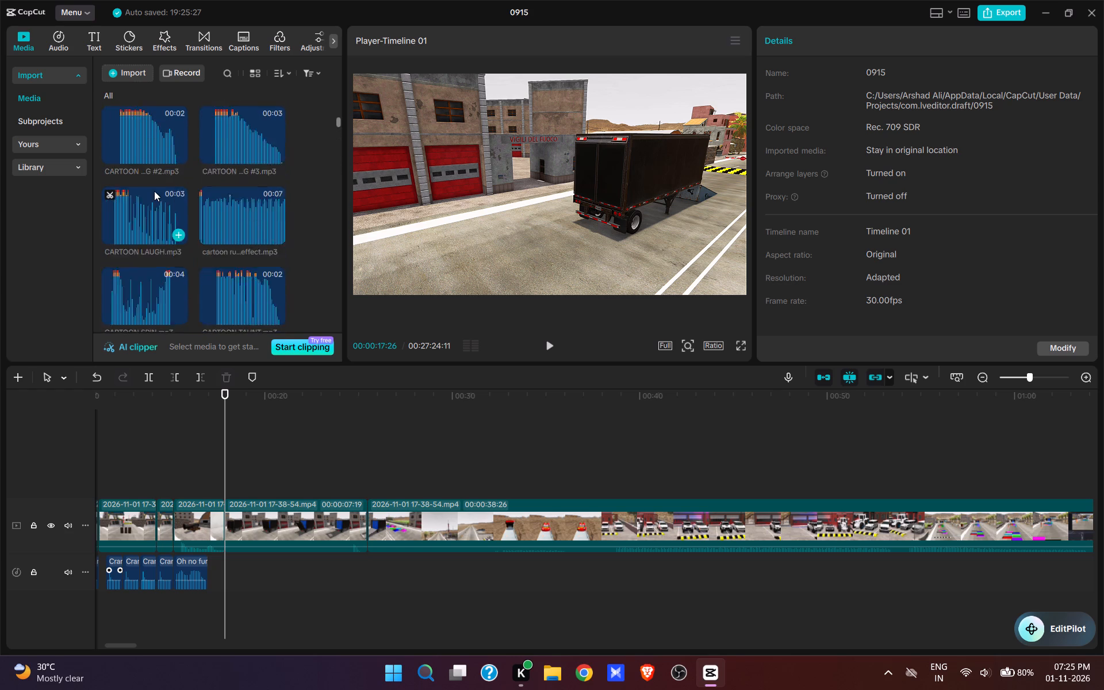
pyautogui.scroll(17, 154, 191)
pyautogui.scroll(-5, 154, 191)
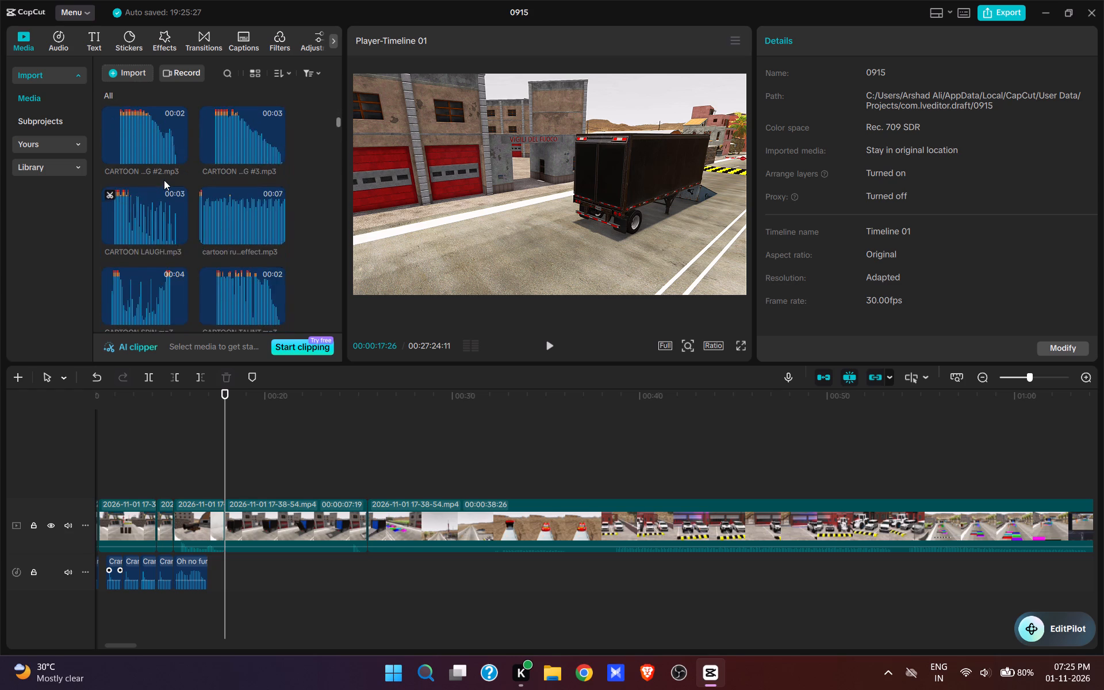
pyautogui.scroll(-6, 164, 182)
pyautogui.click(140, 163)
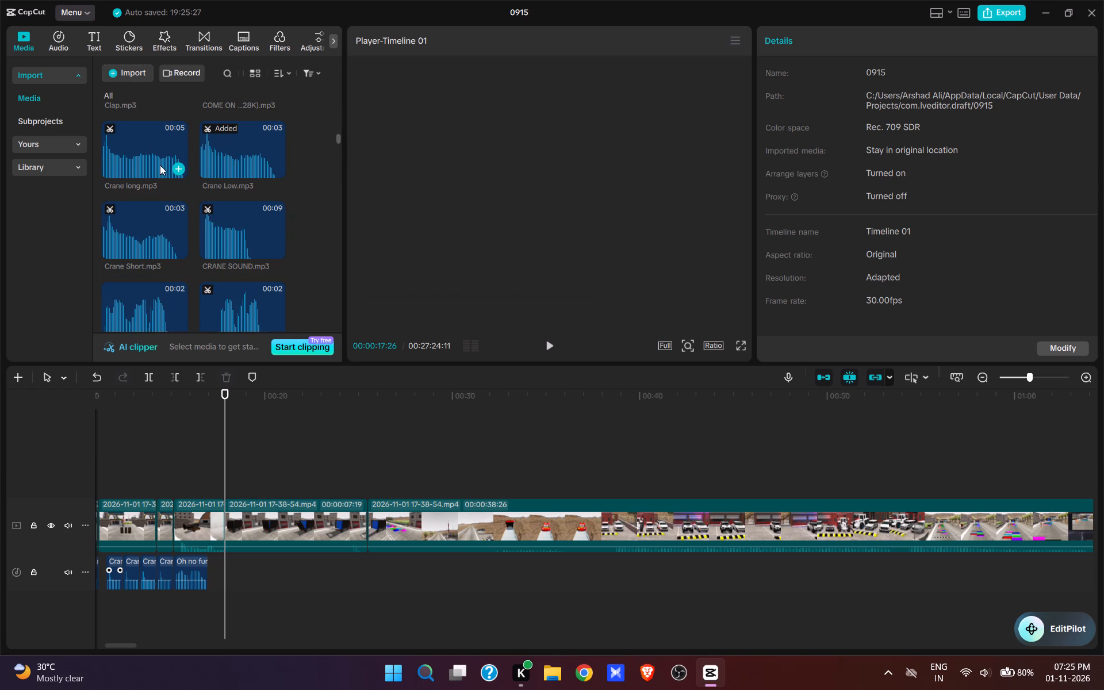
pyautogui.click(174, 169)
# Set the duration of the trailer ramp video clip to 4.2s to match the Crane long.mp3 sound.
pyautogui.click(294, 517)
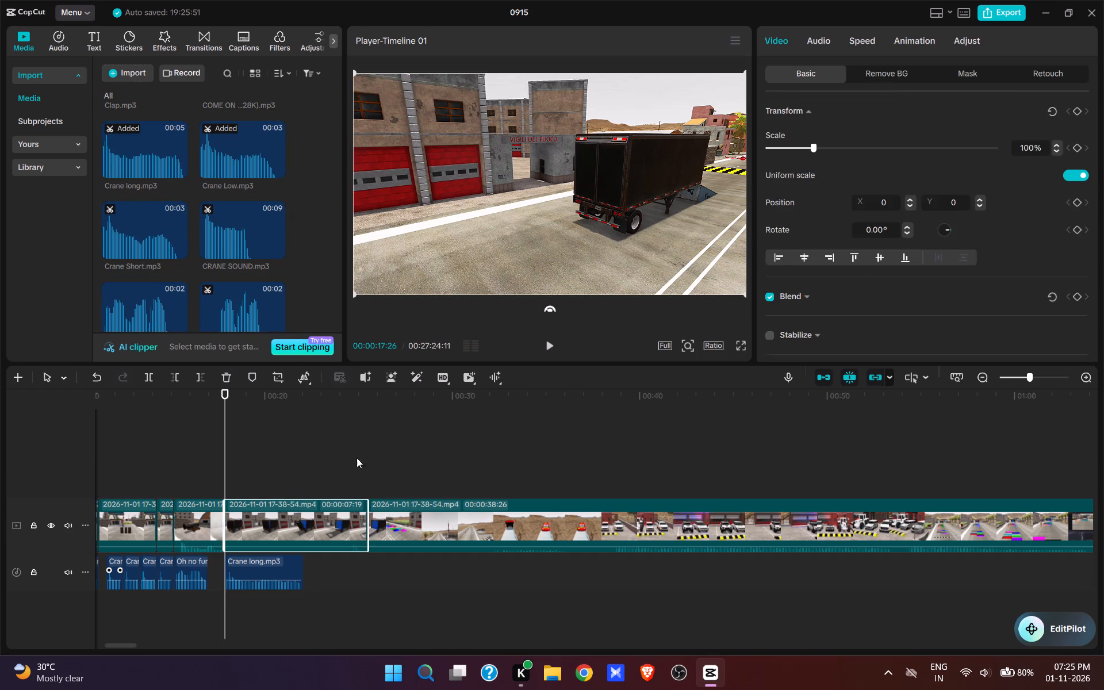
pyautogui.click(912, 44)
pyautogui.click(874, 41)
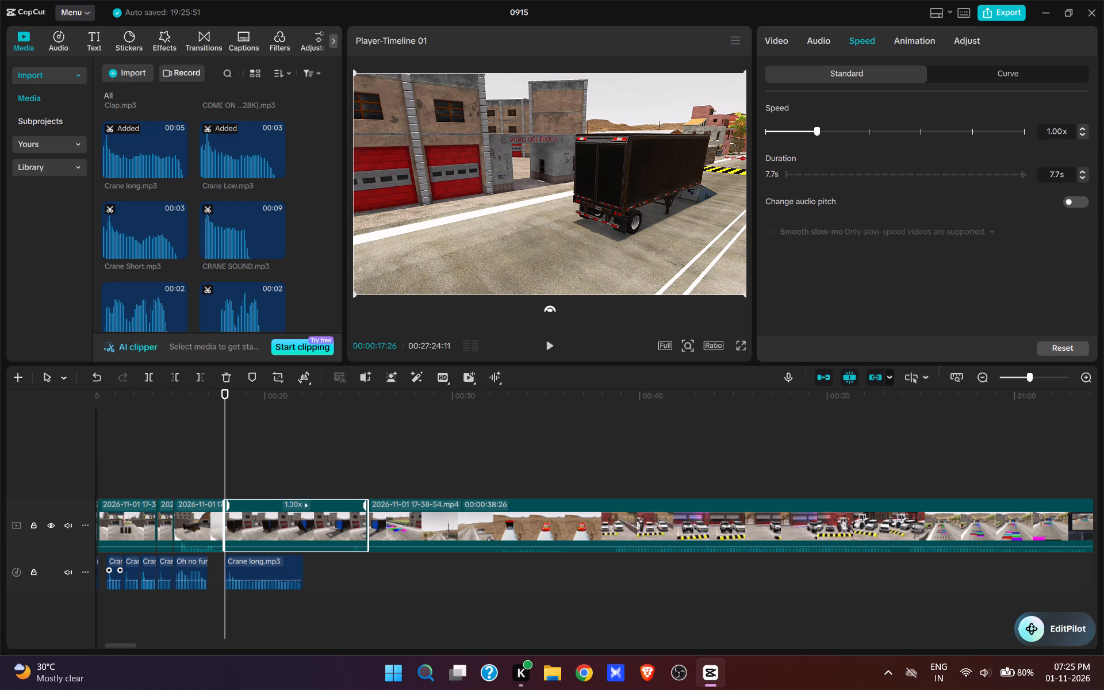
pyautogui.moveTo(1067, 175); pyautogui.dragTo(979, 172)
pyautogui.write('4.2')
pyautogui.press('Return')
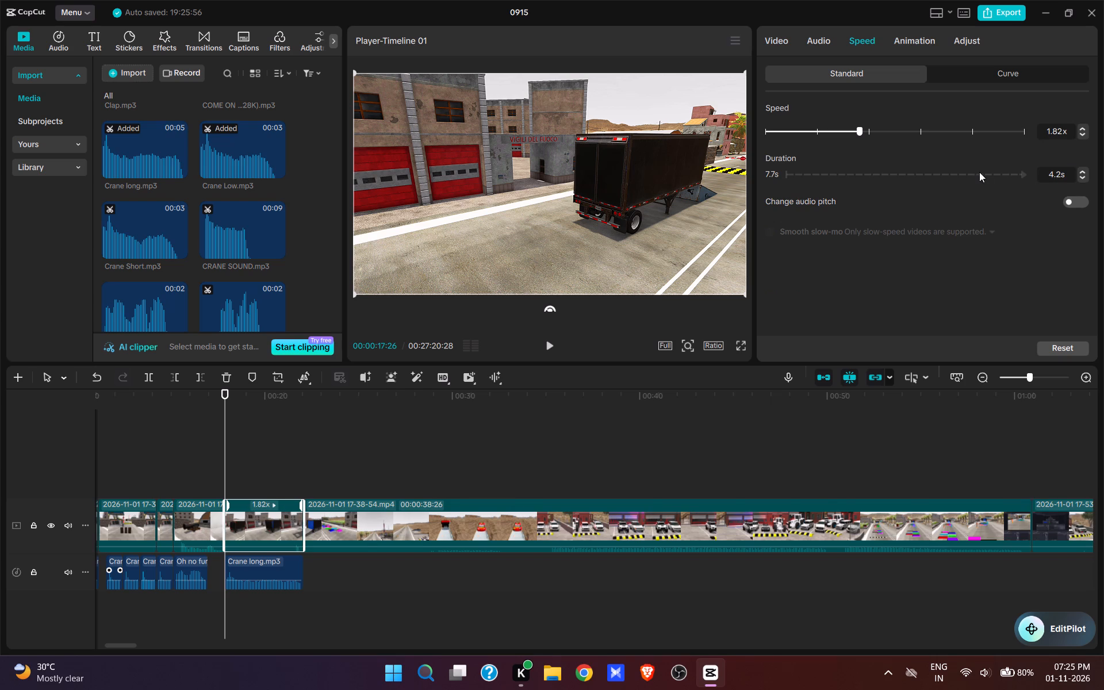
# Trim the start of the clip after the trailer scene up to about 00:00:28:28, where the red car is on the metal ramp.
pyautogui.press('space')
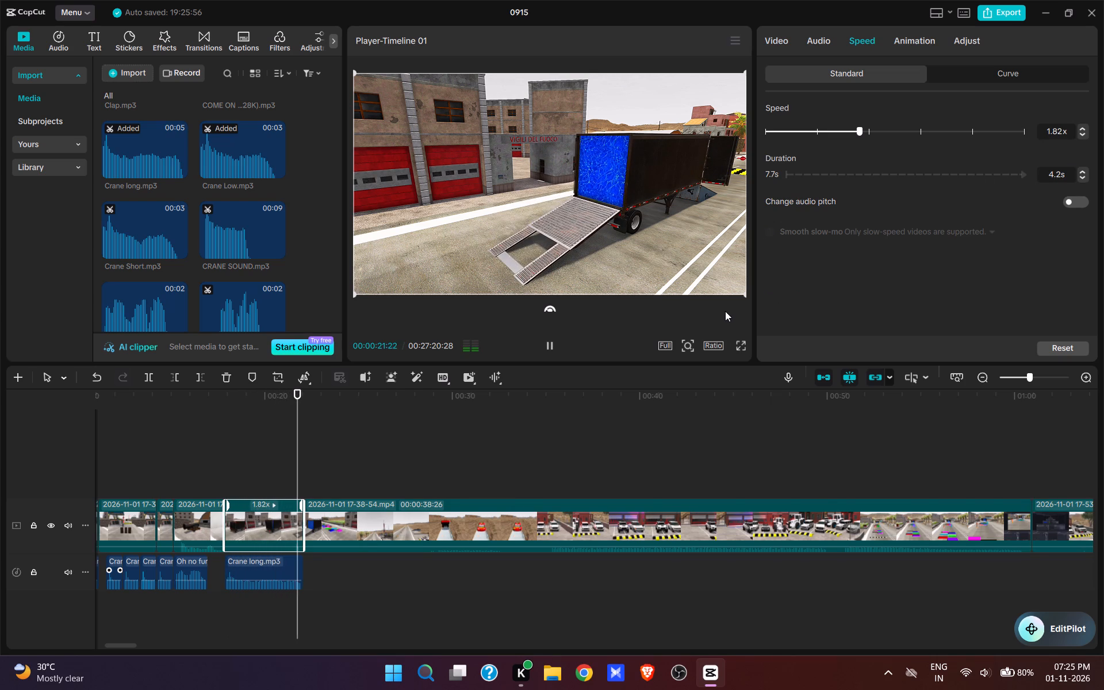
pyautogui.click(443, 481)
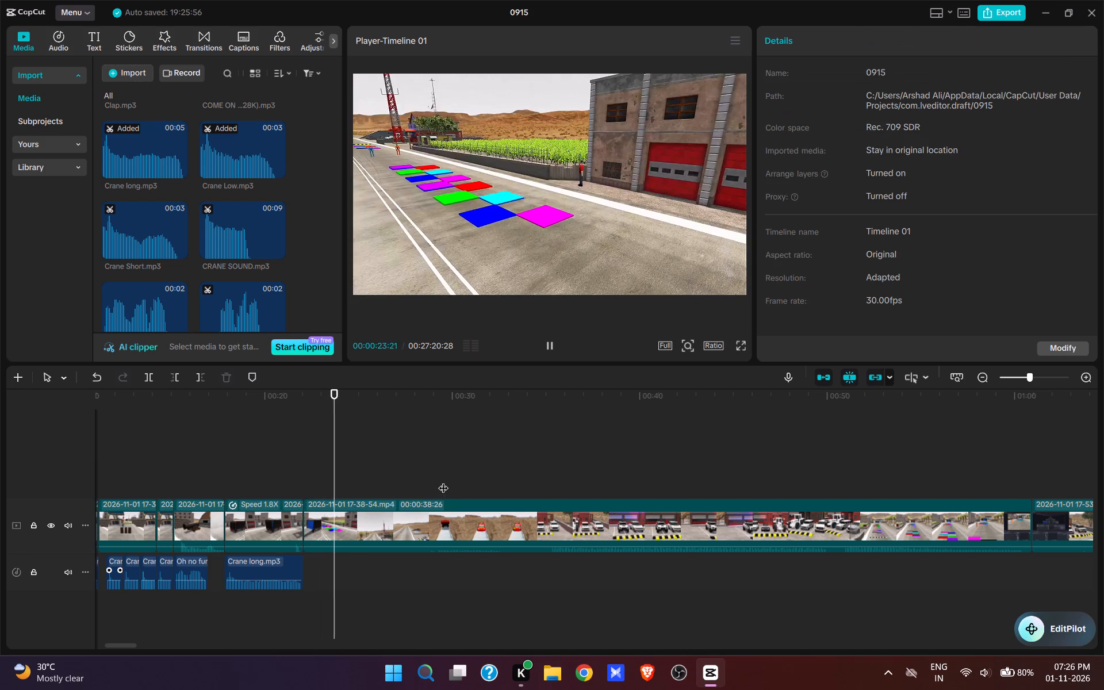
pyautogui.press('space')
pyautogui.click(426, 485)
pyautogui.press('space')
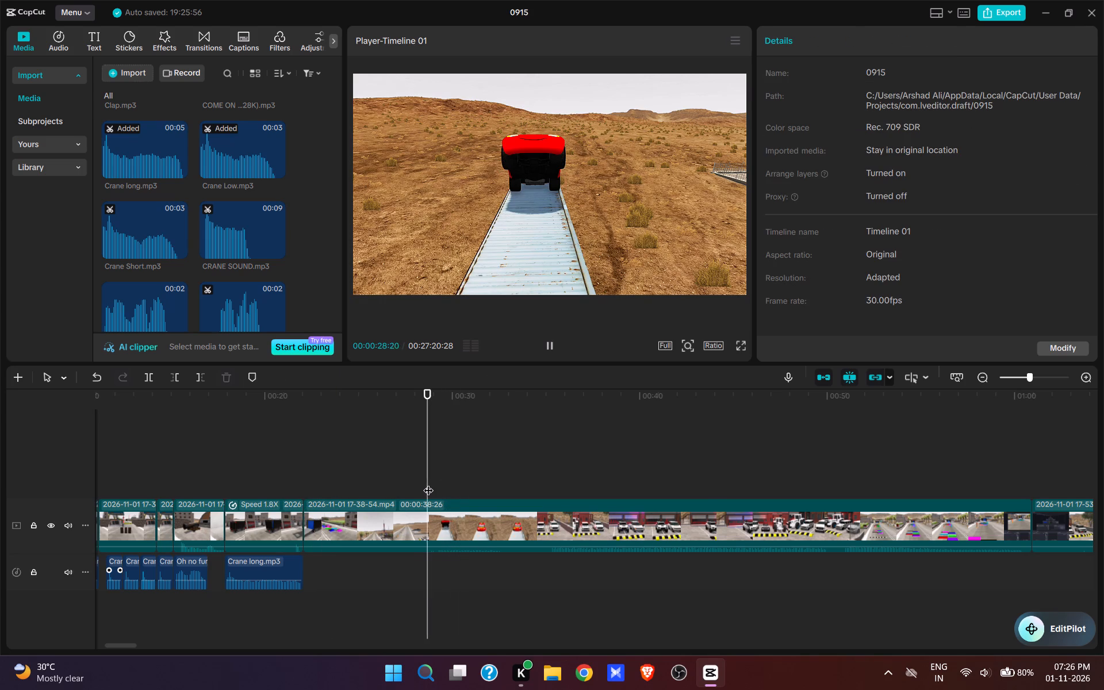
pyautogui.press('space')
pyautogui.write('q')
pyautogui.press('space')
# Find oh-hello.mp3 in the imported sounds and add it at 00:00:22:02, the start of the red car clip.
pyautogui.click(282, 480)
pyautogui.press('space')
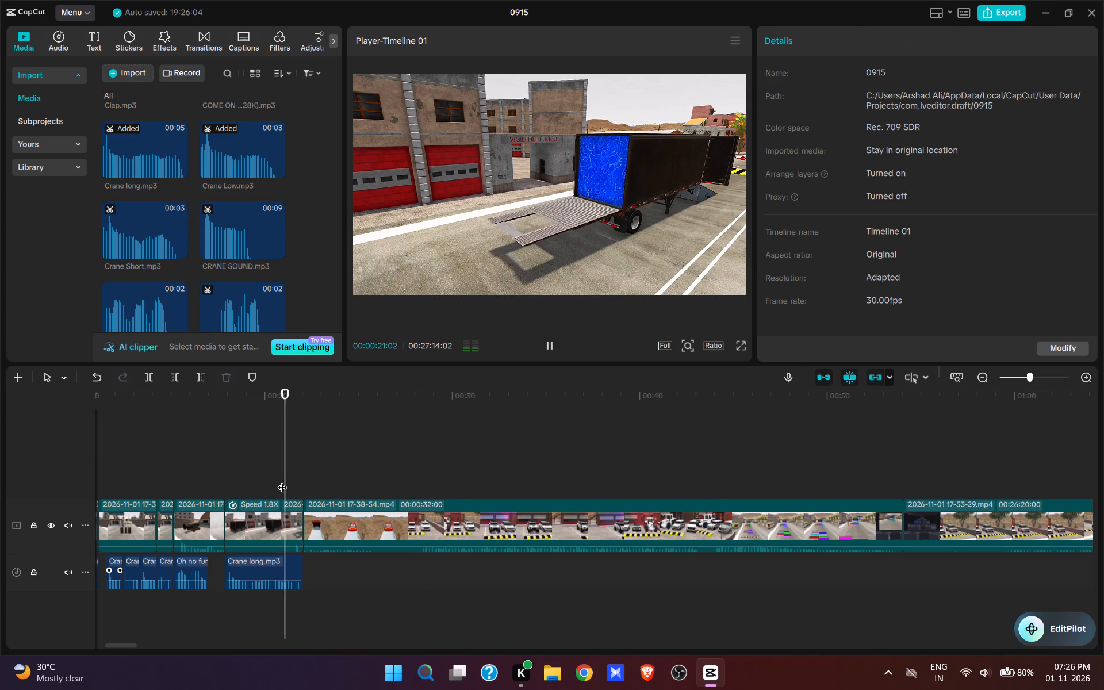
pyautogui.press('space')
pyautogui.click(304, 479)
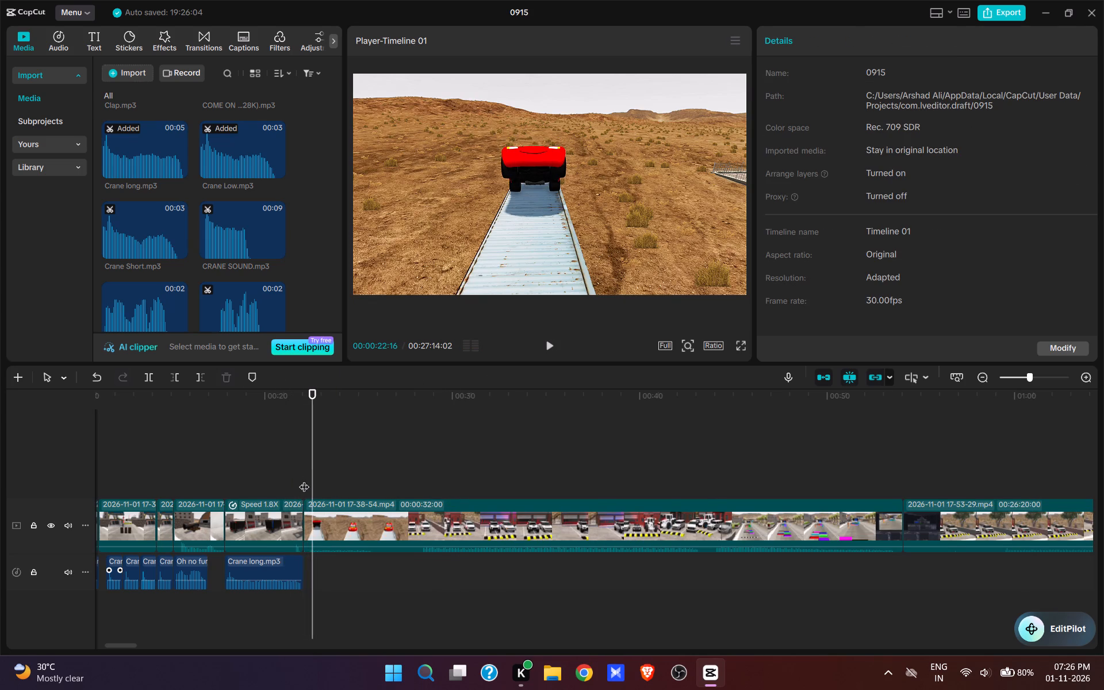
pyautogui.scroll(-17, 233, 263)
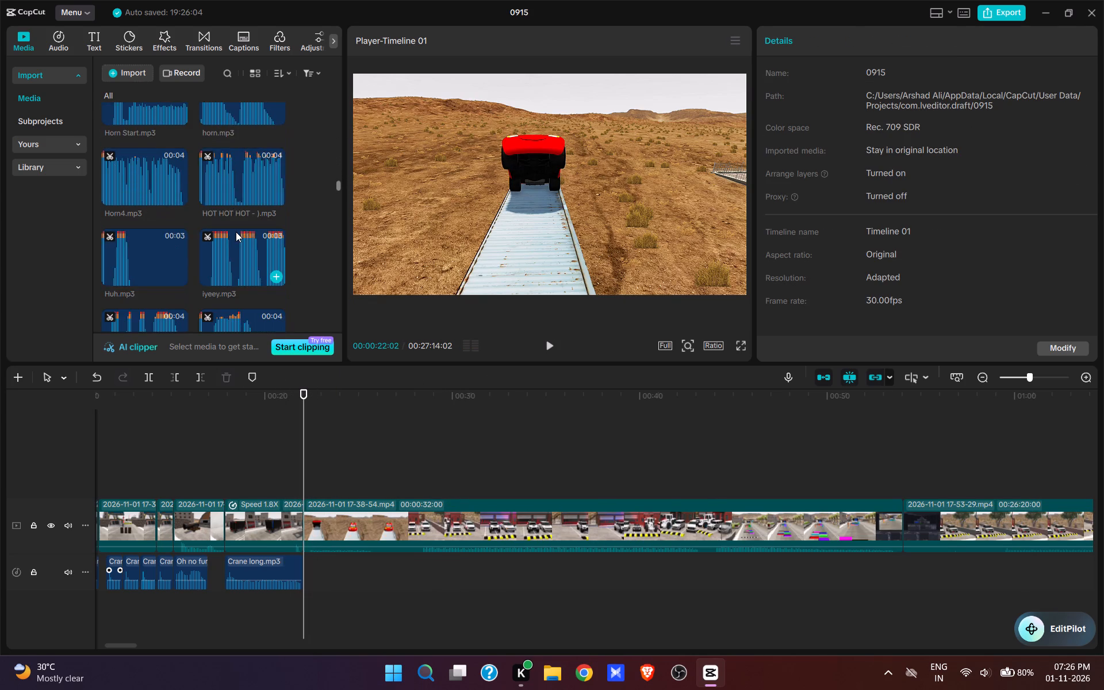
pyautogui.scroll(-9, 236, 232)
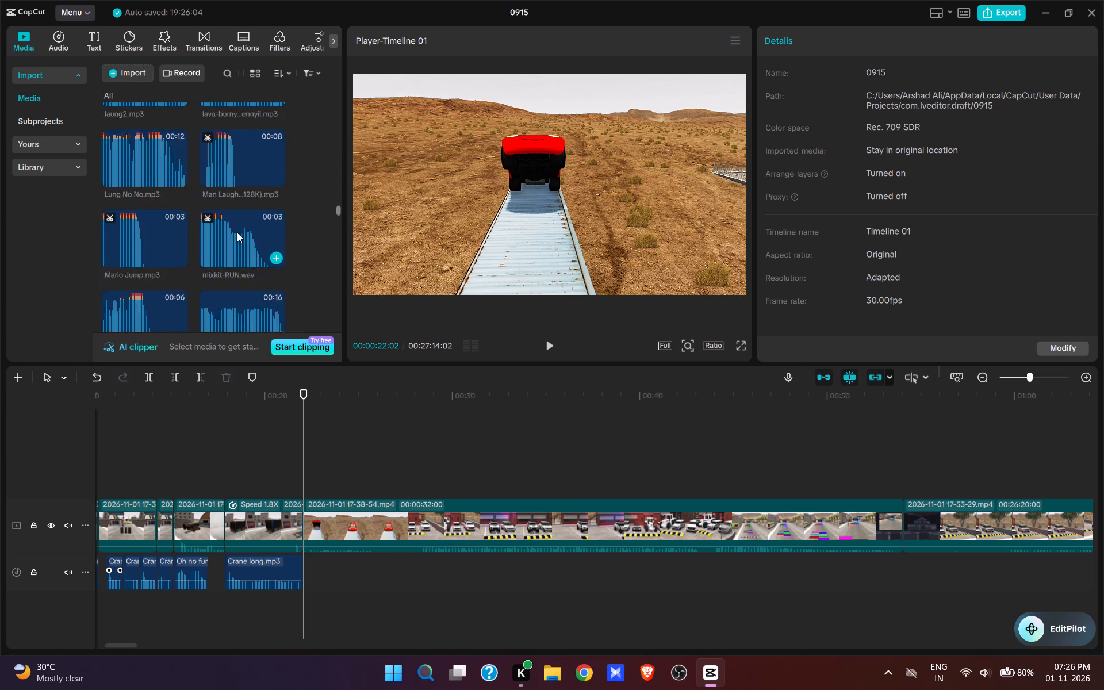
pyautogui.scroll(-8, 237, 232)
pyautogui.click(247, 191)
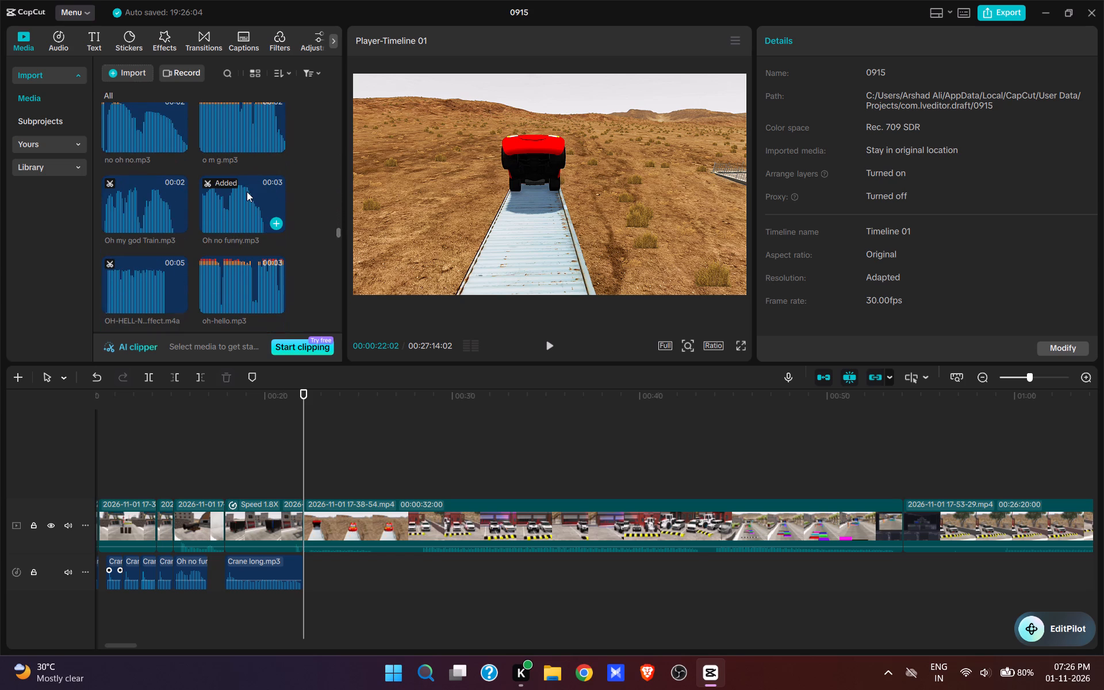
pyautogui.click(275, 307)
# Play the red car scene and split its video clip at 00:00:24:18, where the oh-hello.mp3 sound ends.
pyautogui.press('space')
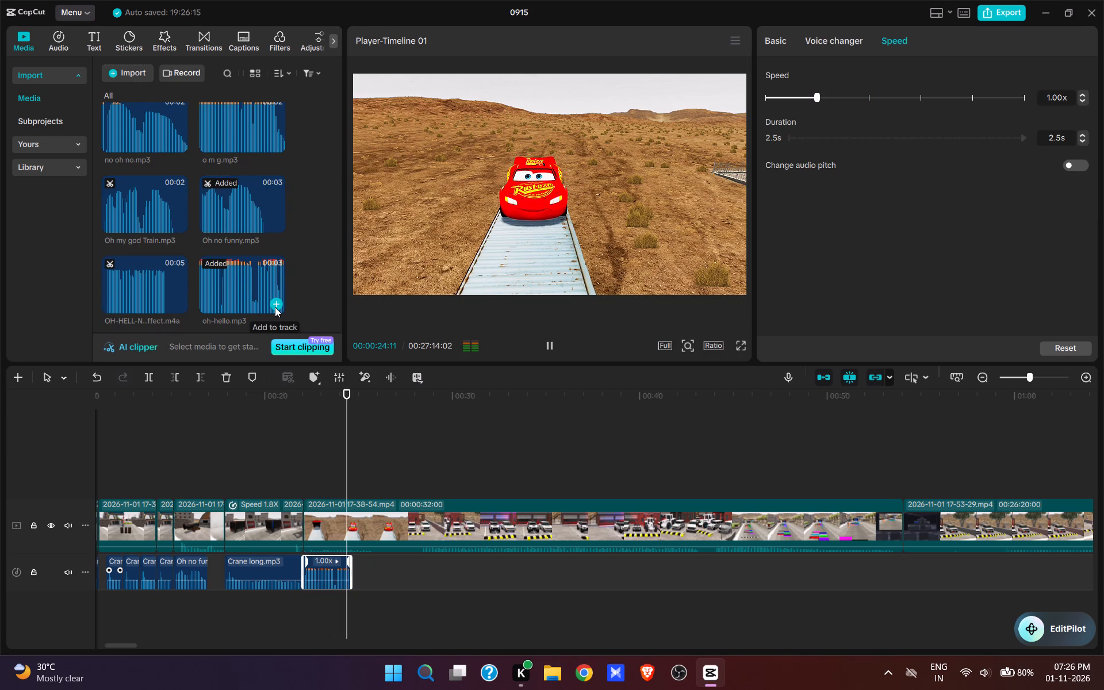
pyautogui.press('space')
pyautogui.click(355, 480)
pyautogui.click(359, 533)
pyautogui.press('w')
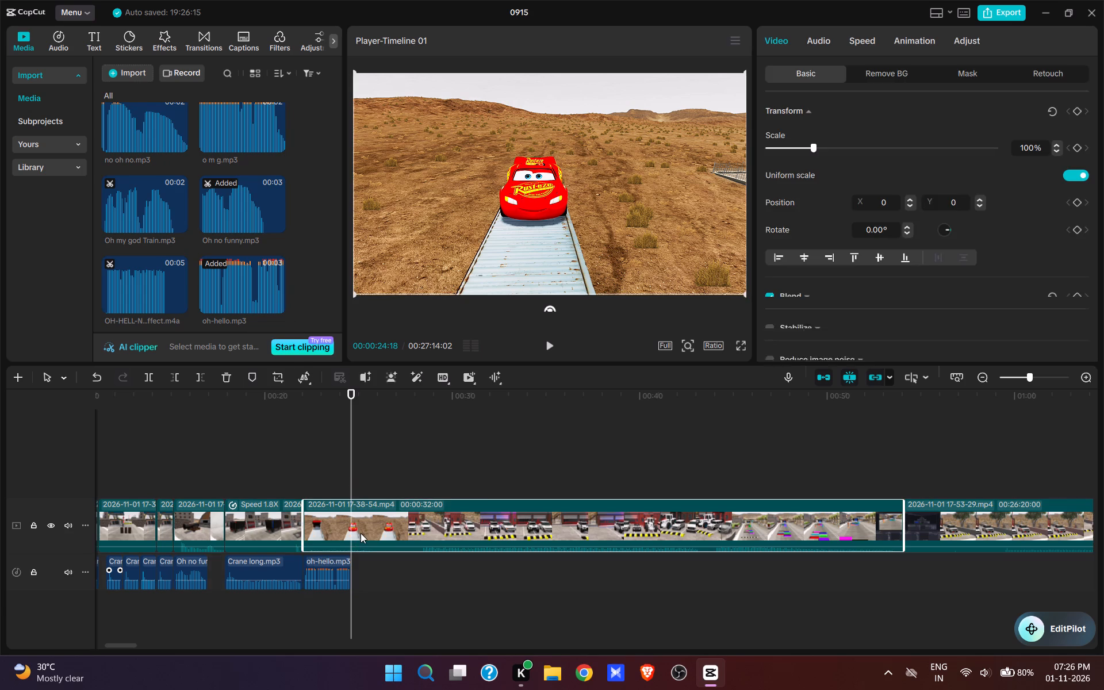
# Trim the start of the clip after the red car scene up to about 00:00:36:28, where the parked white vehicles appear.
pyautogui.click(405, 458)
pyautogui.press('space')
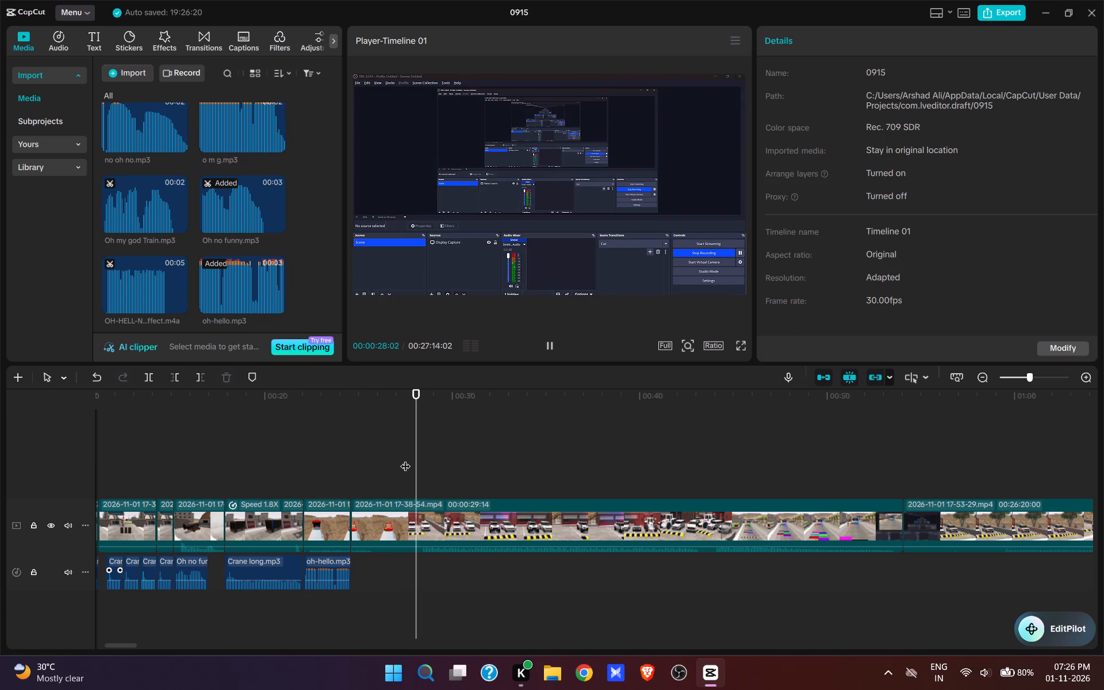
pyautogui.press('space')
pyautogui.press('space')
pyautogui.press('space')
pyautogui.press('space')
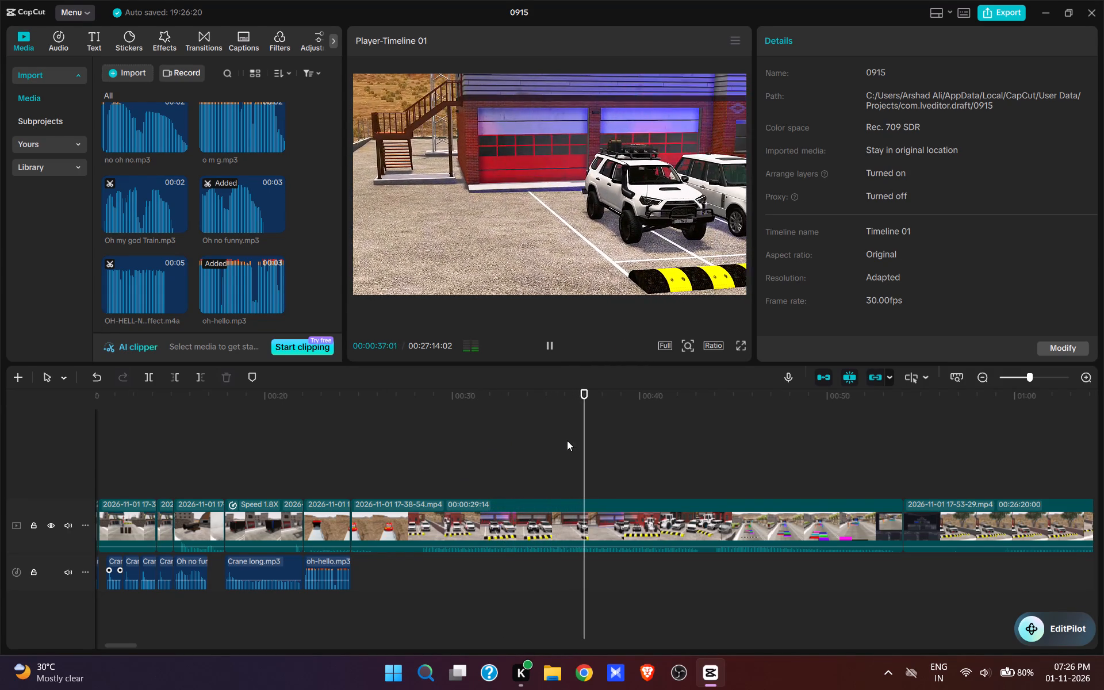
pyautogui.press('space')
pyautogui.click(582, 482)
pyautogui.write('q')
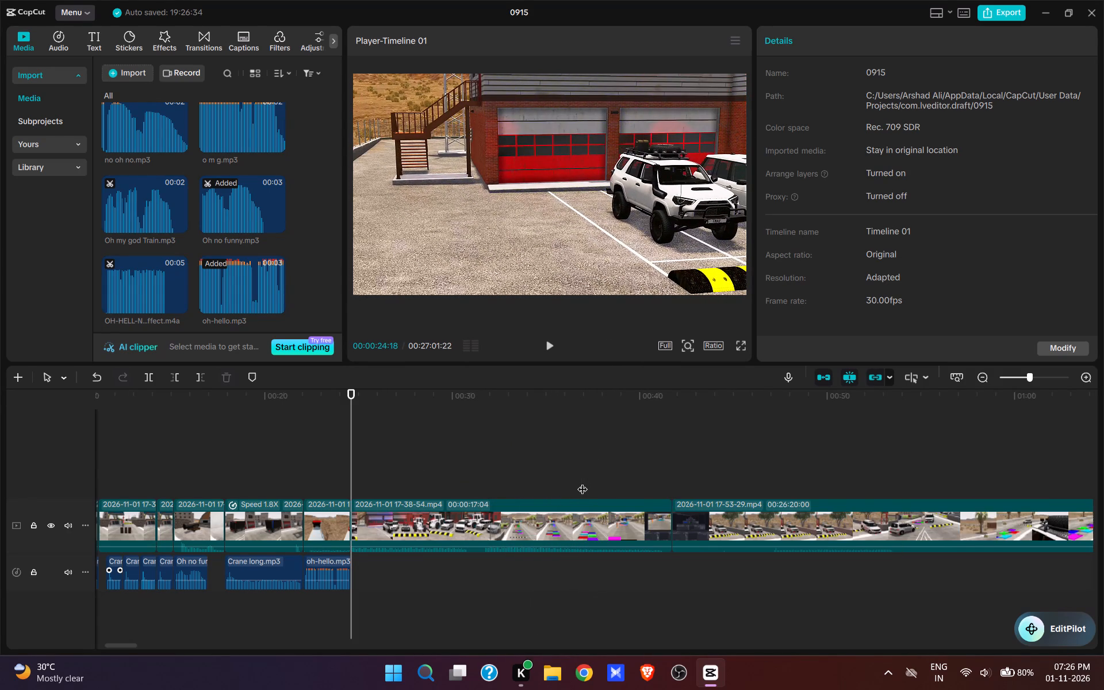
# Find Horn4.mp3 in the imported sounds, preview it and add it at 00:00:24:18, the start of the parked vehicles clip.
pyautogui.press('space')
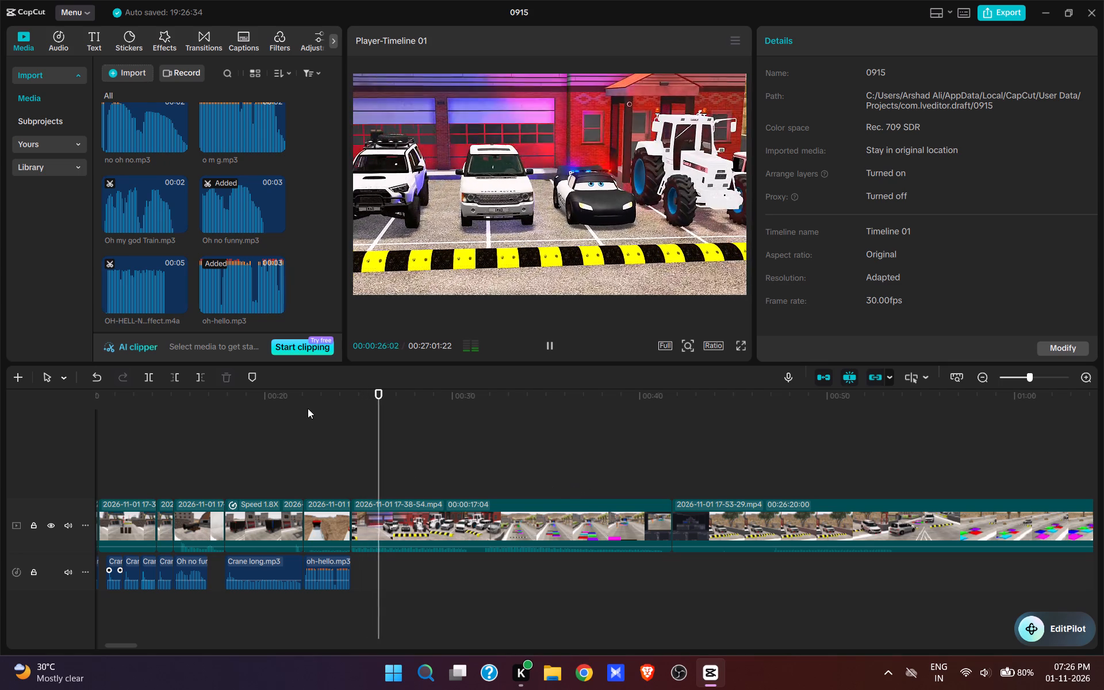
pyautogui.click(352, 454)
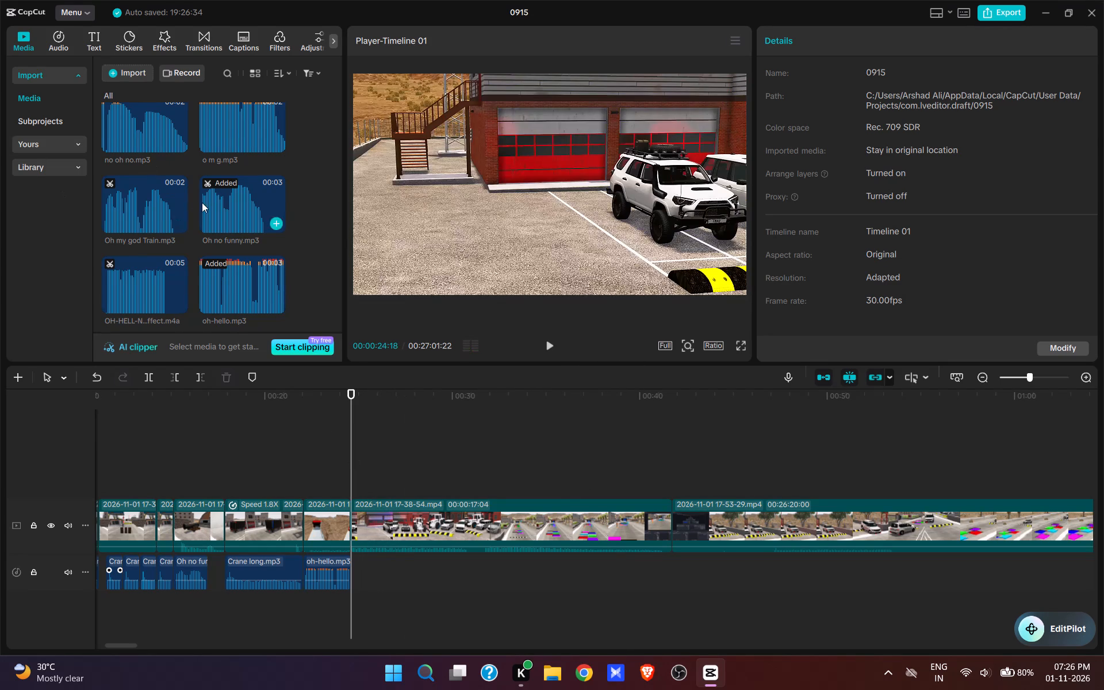
pyautogui.scroll(-7, 202, 202)
pyautogui.scroll(14, 202, 202)
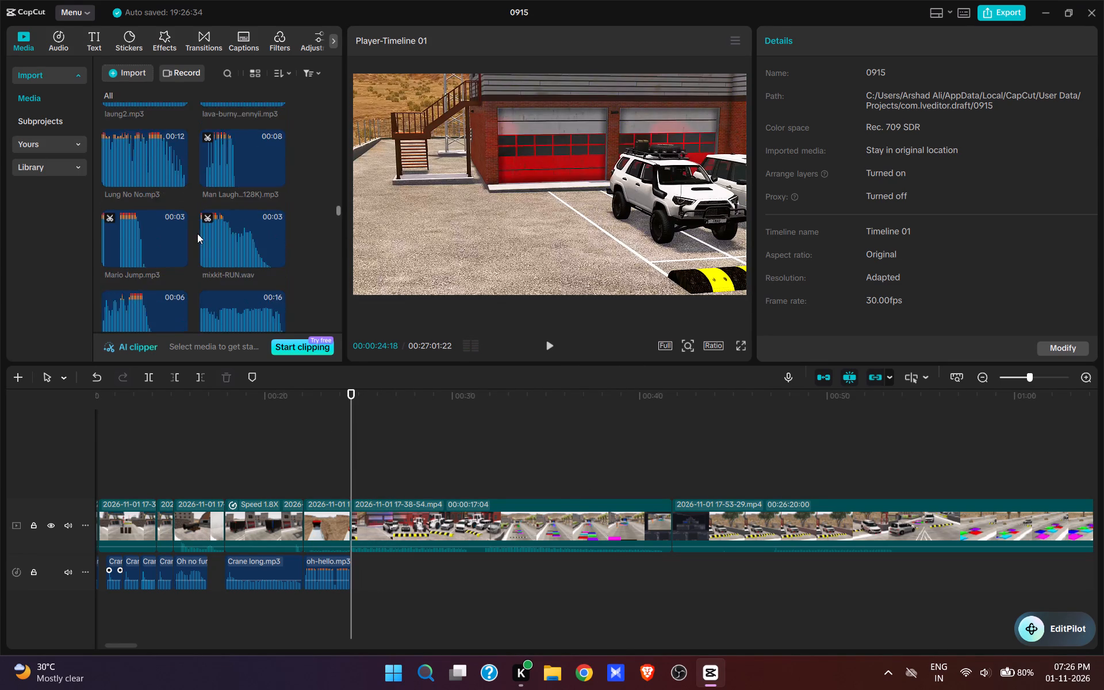
pyautogui.scroll(11, 197, 233)
pyautogui.scroll(16, 204, 232)
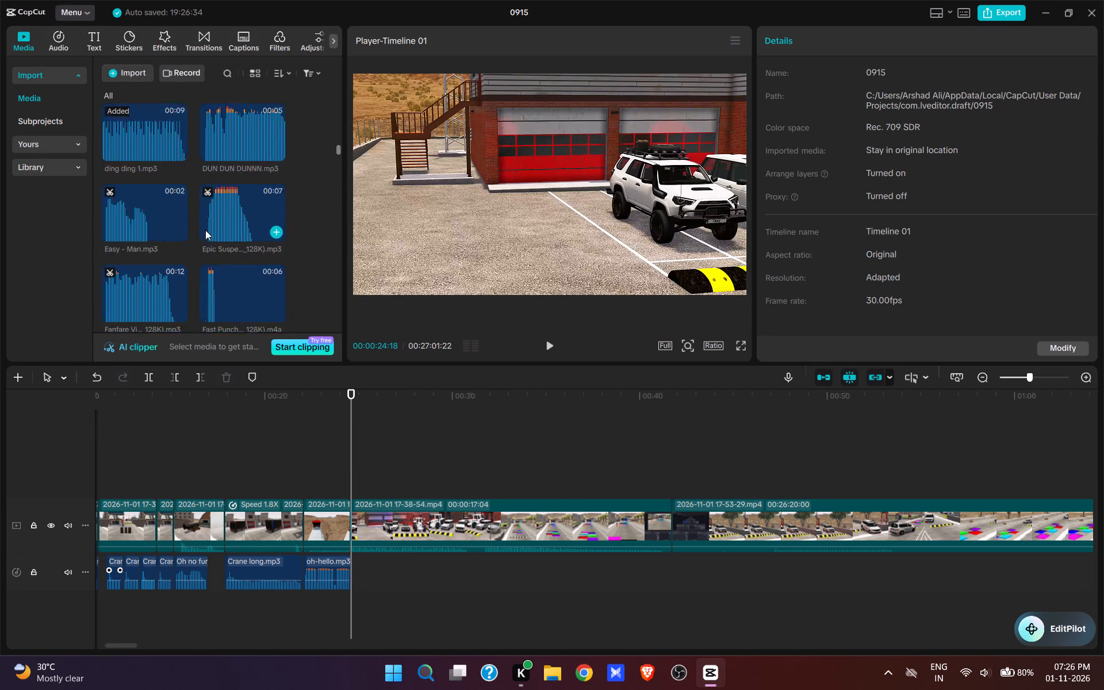
pyautogui.scroll(17, 205, 230)
pyautogui.scroll(-13, 164, 152)
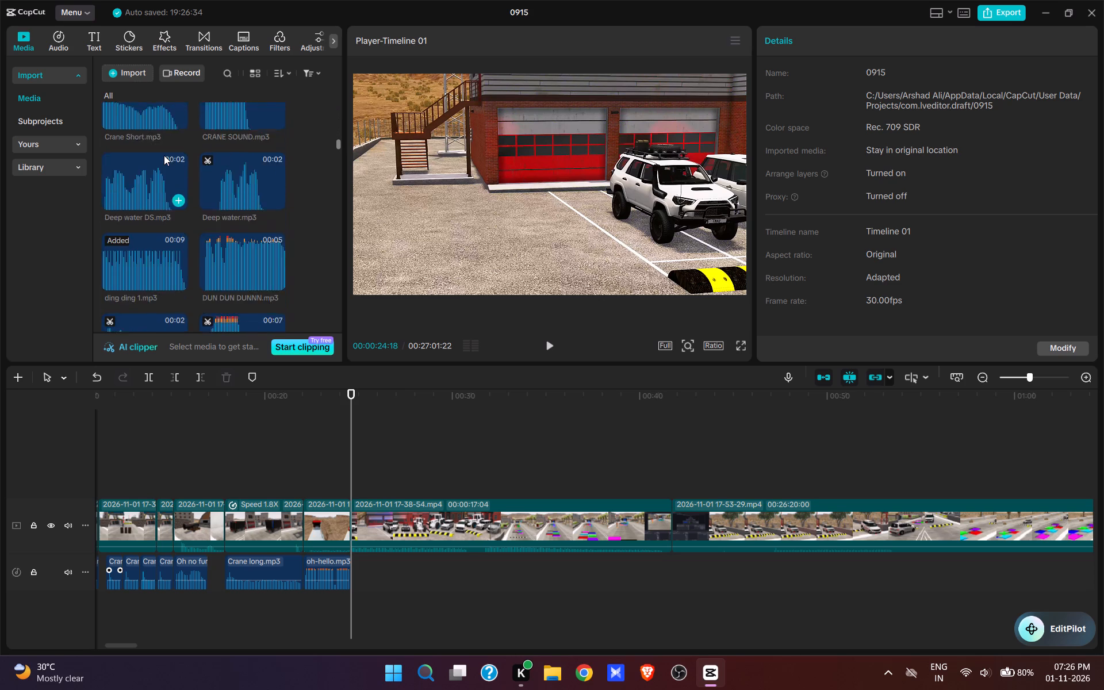
pyautogui.scroll(-13, 164, 155)
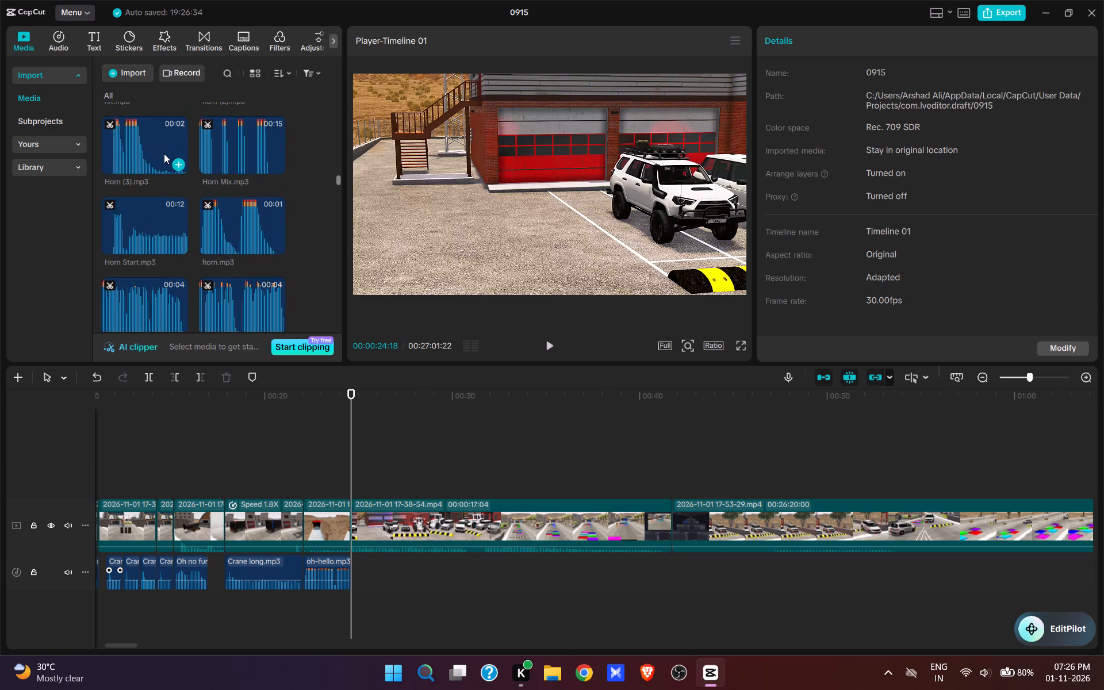
pyautogui.scroll(-1, 164, 154)
pyautogui.click(141, 243)
pyautogui.scroll(-1, 154, 228)
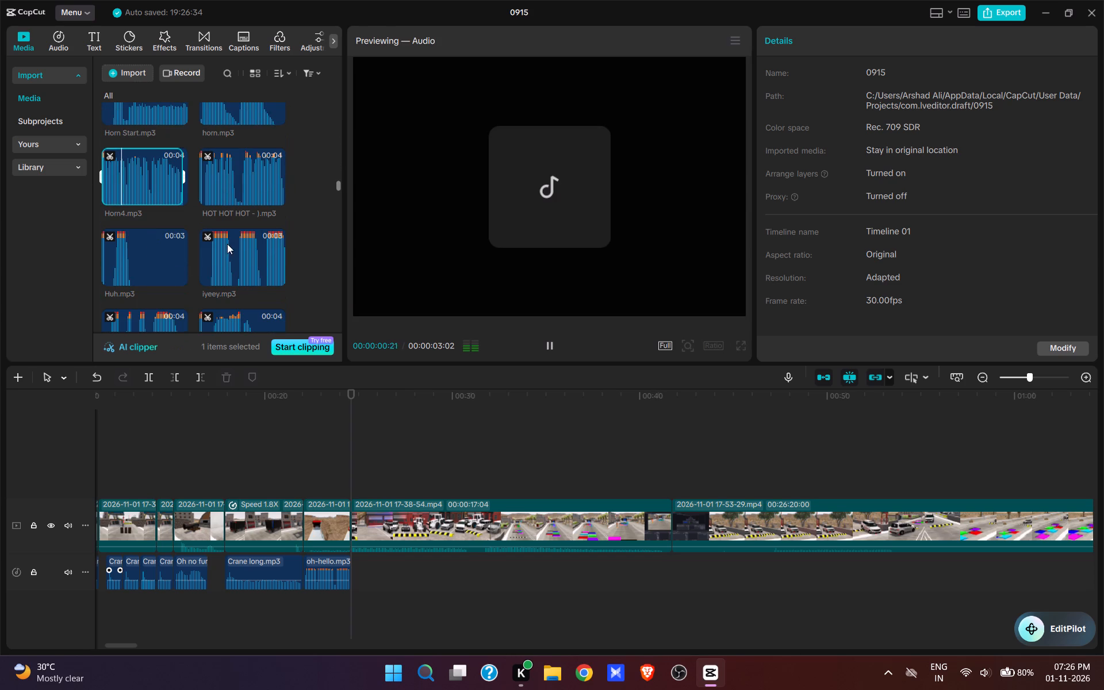
pyautogui.click(172, 197)
# Play the parked vehicles scene and split its video clip at 00:00:28:13, as the camera reaches the last white SUV.
pyautogui.press('space')
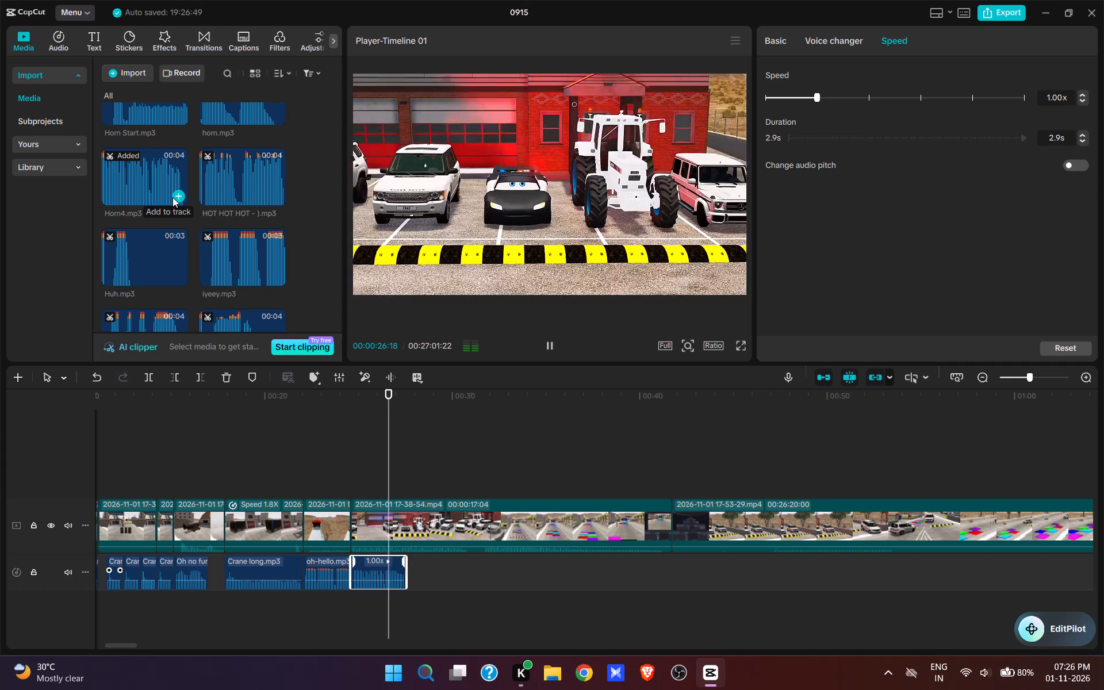
pyautogui.press('space')
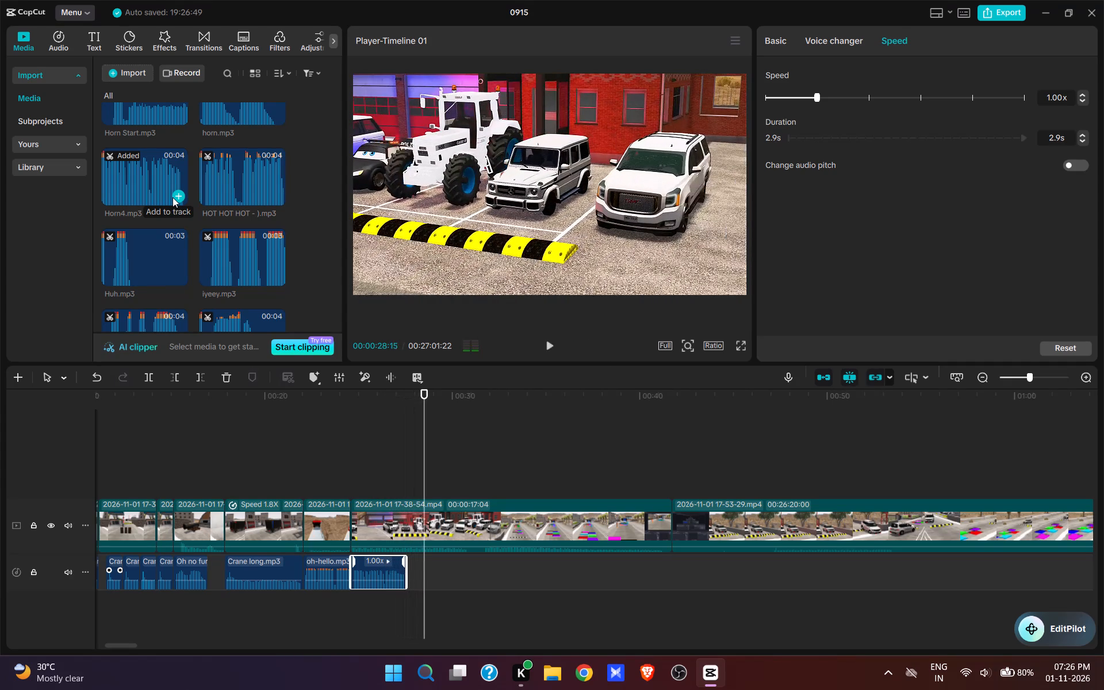
pyautogui.press('space')
pyautogui.press('space')
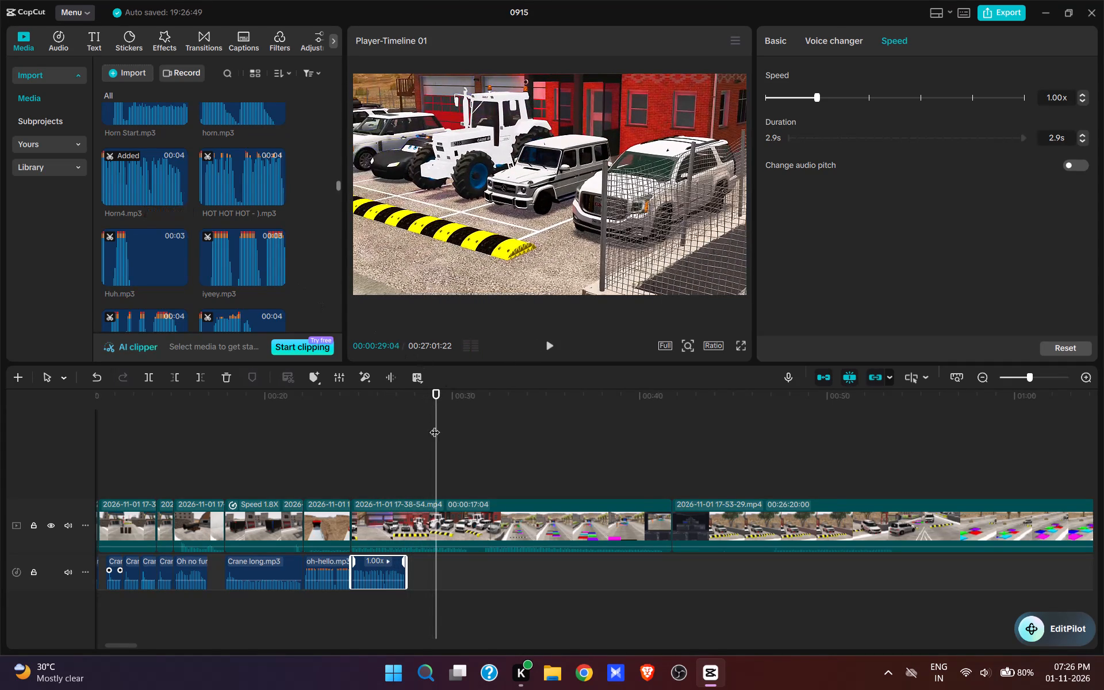
pyautogui.click(423, 483)
pyautogui.press('w')
# Trim the start of the clip after the parked vehicles up to about 00:00:32:19, in the road shot with the coloured tiles.
pyautogui.click(356, 478)
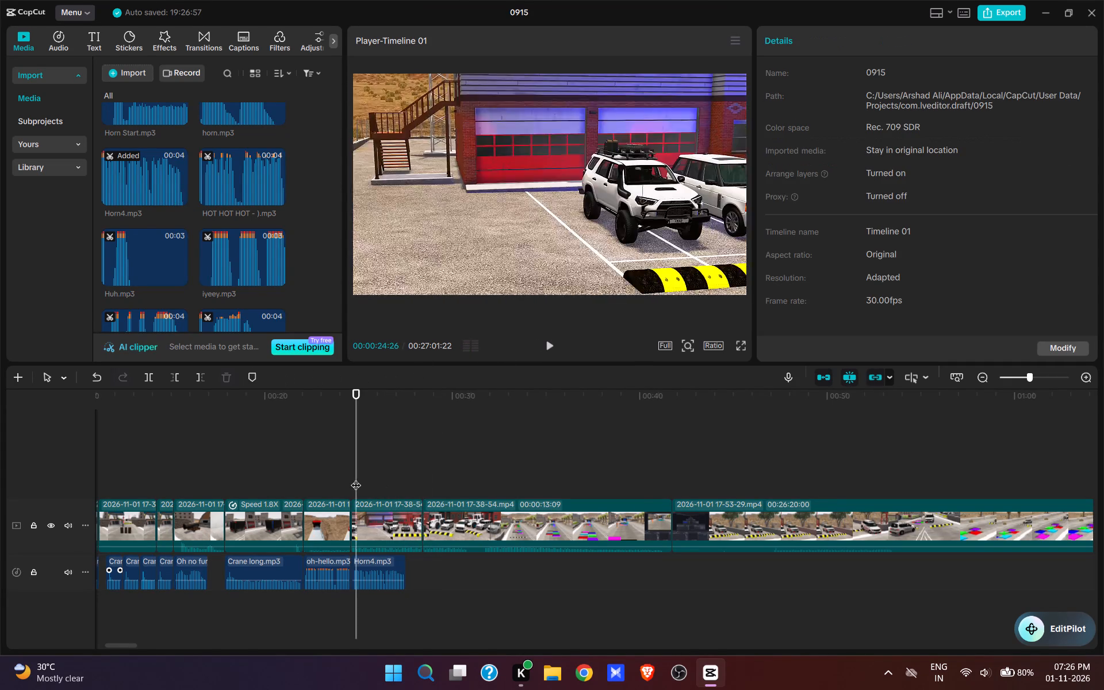
pyautogui.press('space')
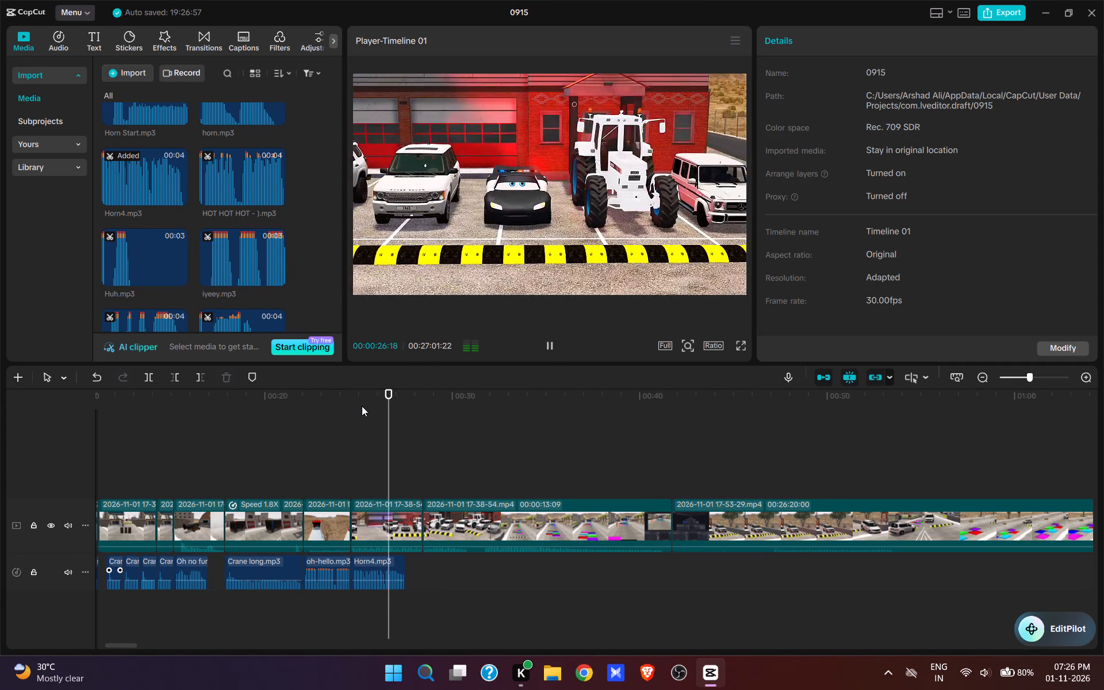
pyautogui.click(484, 482)
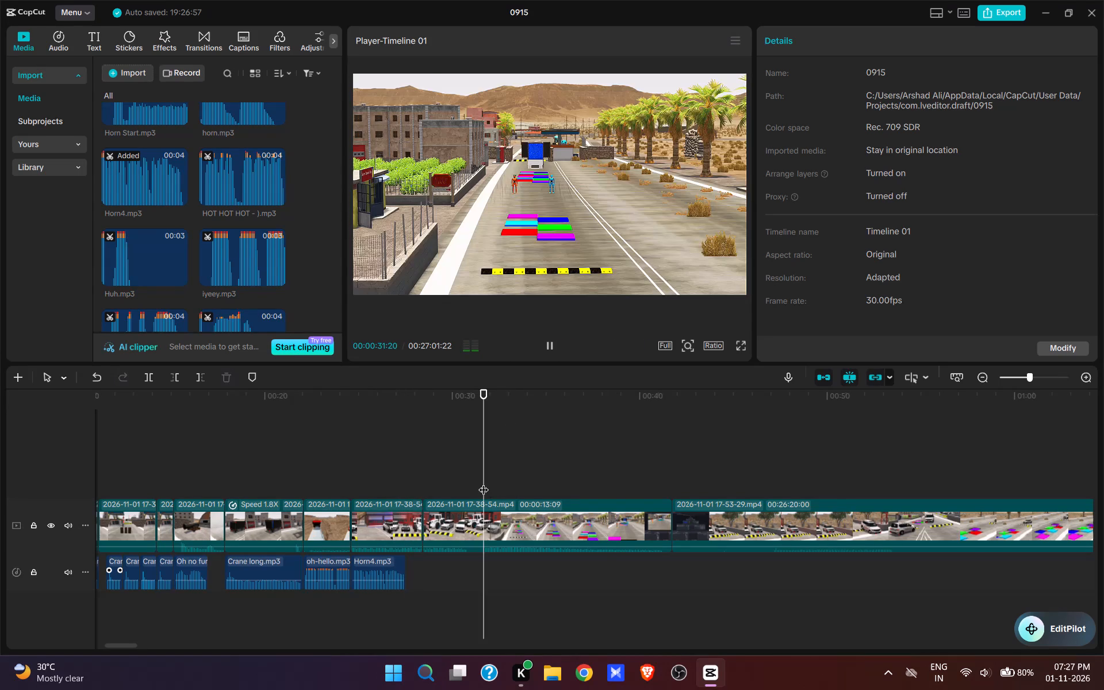
pyautogui.press('space')
pyautogui.press('space')
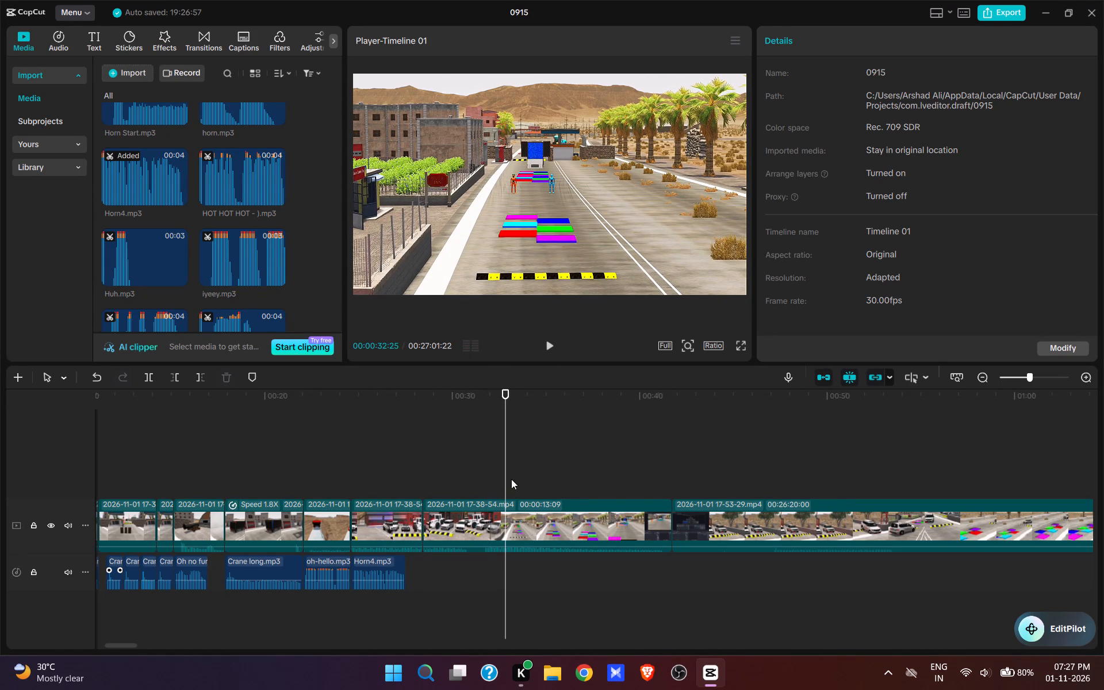
pyautogui.click(501, 485)
pyautogui.press('q')
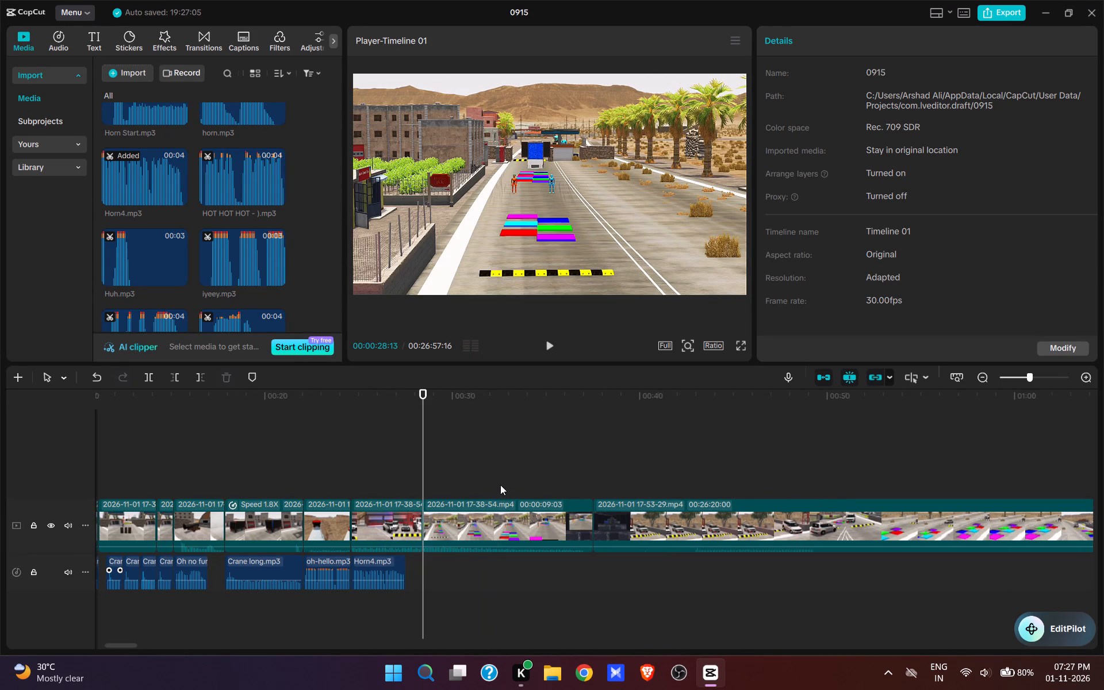
# Find Squid Game.mp3 in the imported sounds and add it at 00:00:28:13, the start of the coloured tiles clip.
pyautogui.press('space')
pyautogui.press('space')
pyautogui.click(425, 473)
pyautogui.scroll(-6, 208, 228)
pyautogui.moveTo(337, 200); pyautogui.dragTo(350, 383)
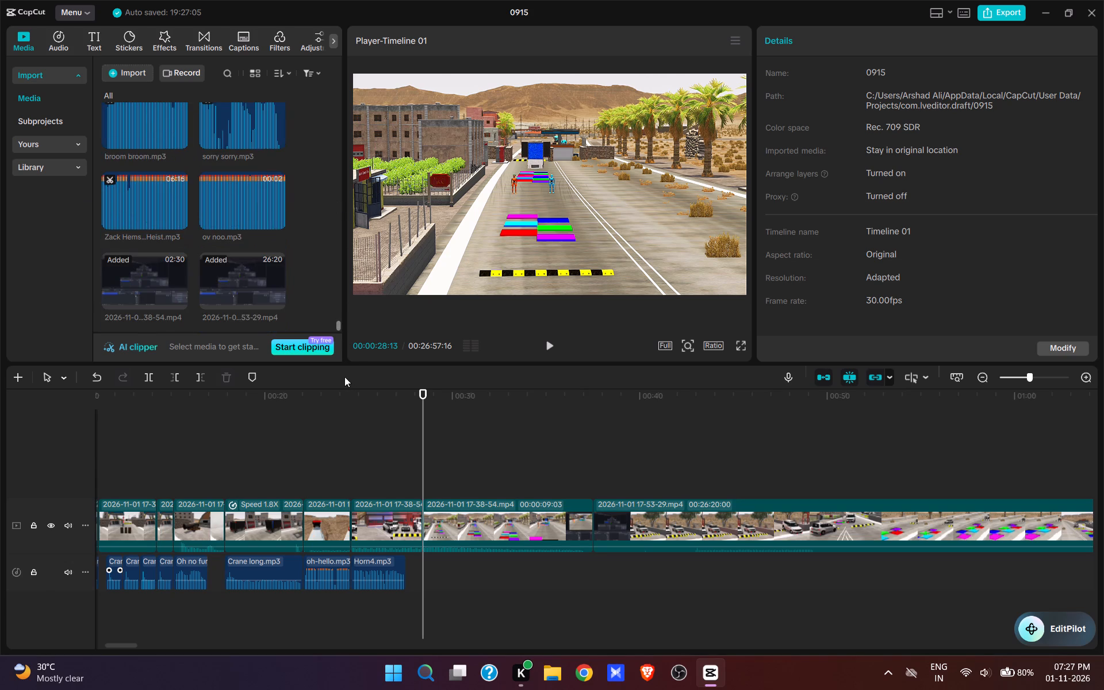
pyautogui.scroll(2, 223, 189)
pyautogui.click(274, 189)
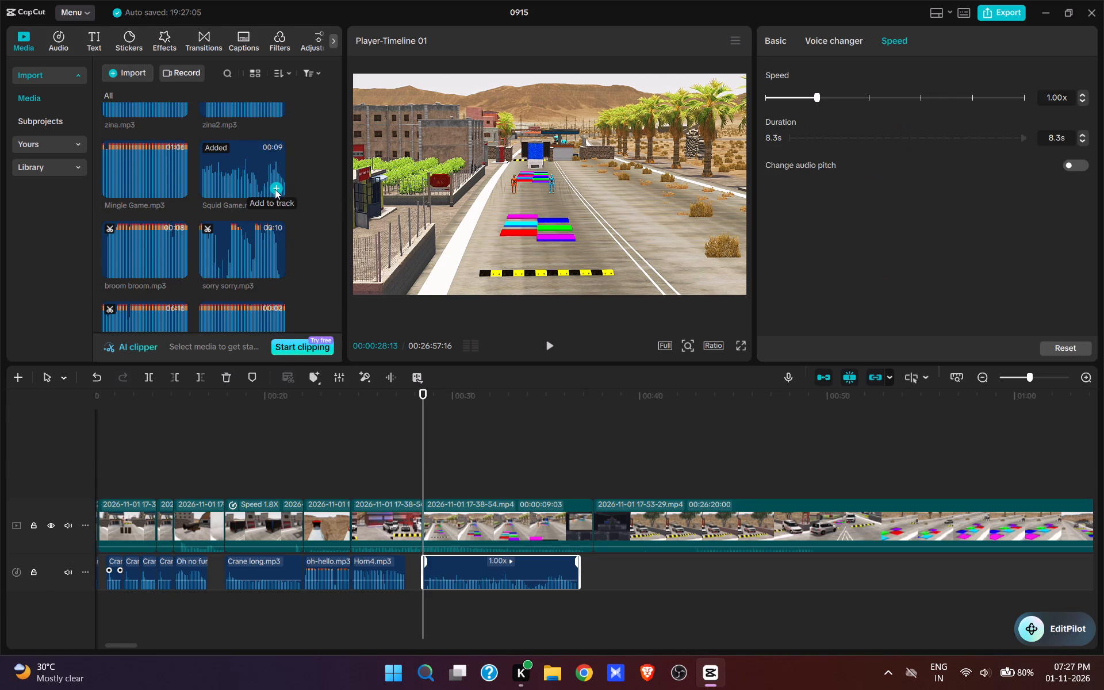
# Play the coloured tiles scene and cut both its video clip and Squid Game.mp3 at 00:00:34:03, removing the remainders.
pyautogui.press('space')
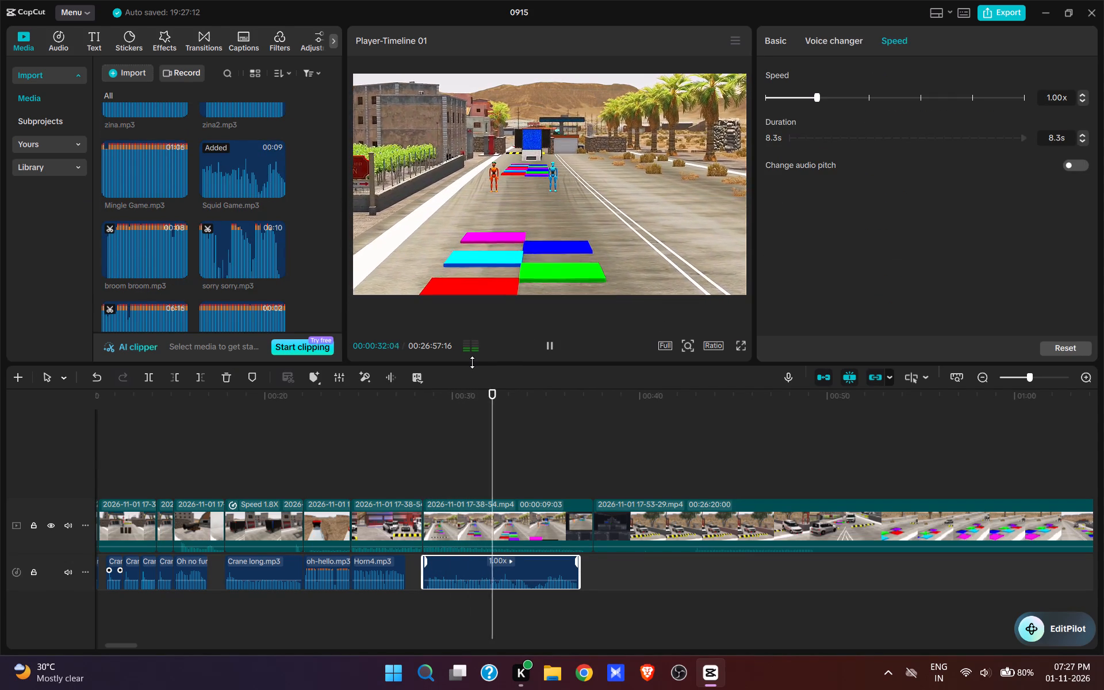
pyautogui.press('space')
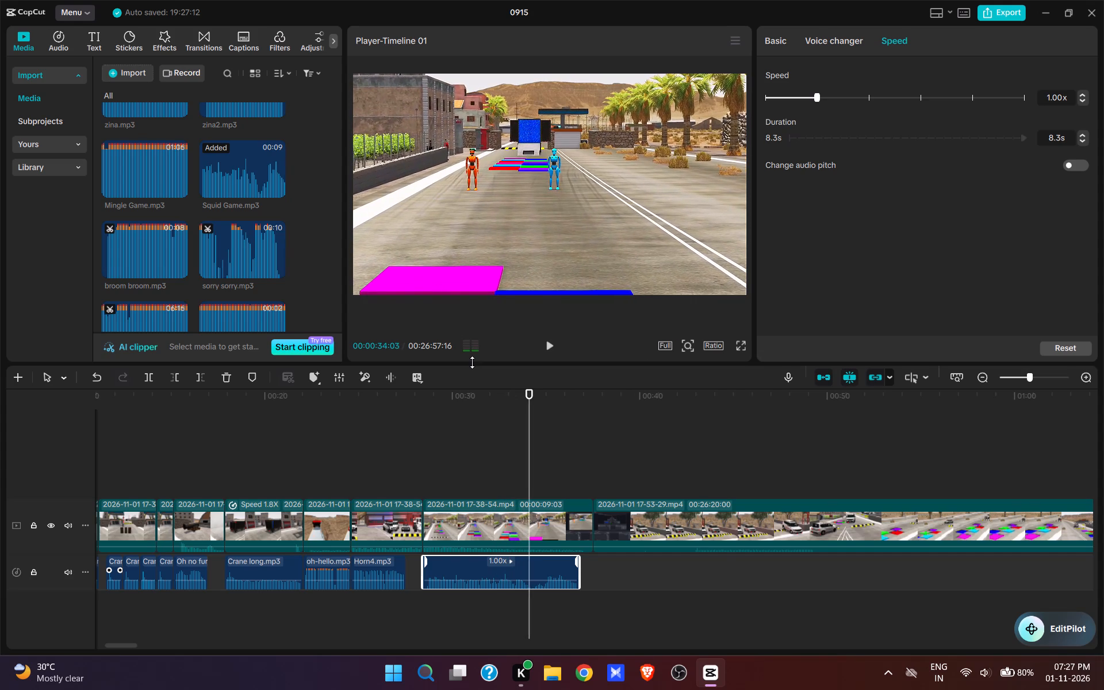
pyautogui.write('ew')
pyautogui.click(546, 515)
pyautogui.press('w')
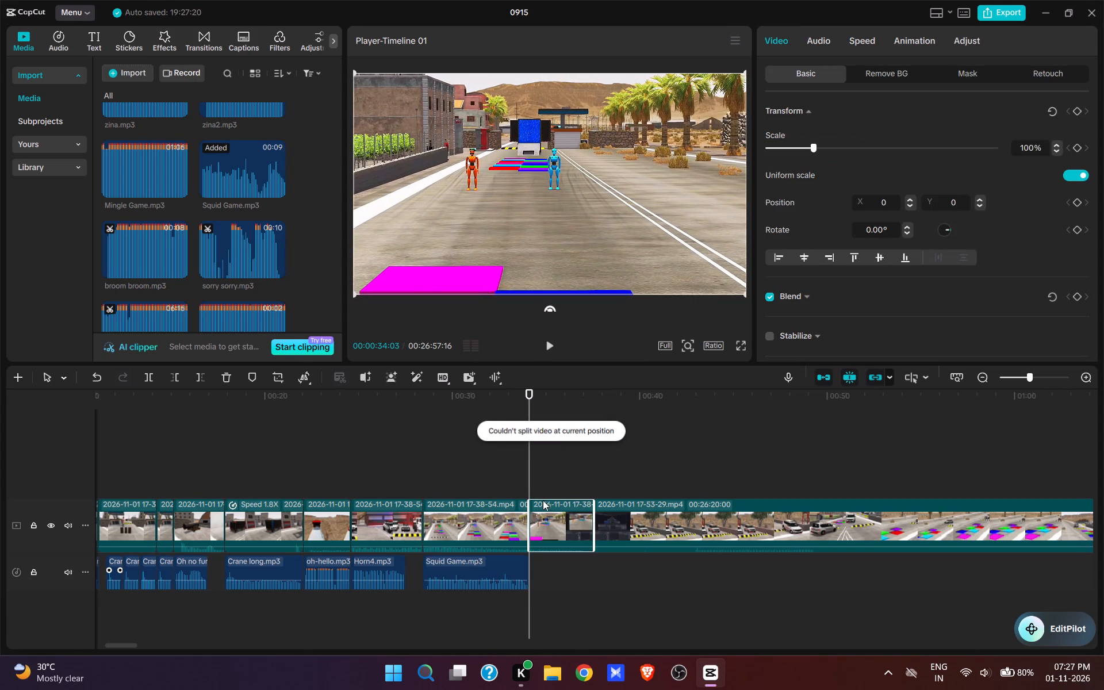
pyautogui.press('d')
# Review the start of the 17-53-29 clip and trim it up to 00:00:40:09, shortly before the parked white SUV drives off.
pyautogui.click(573, 489)
pyautogui.press('space')
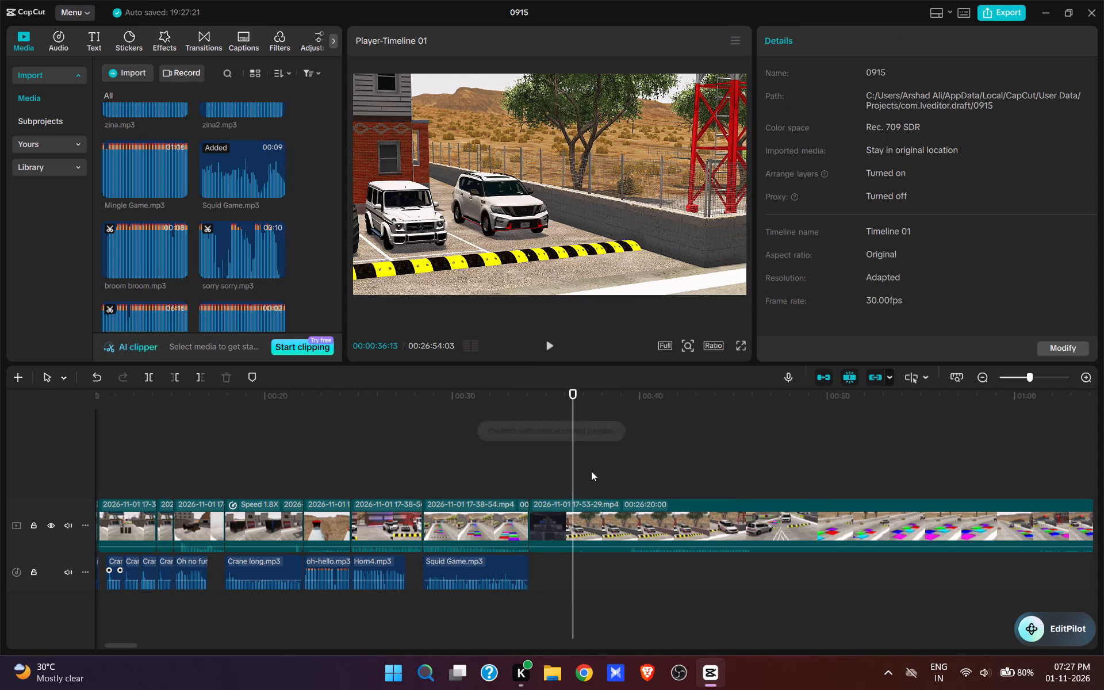
pyautogui.click(615, 470)
pyautogui.press('space')
pyautogui.press('space')
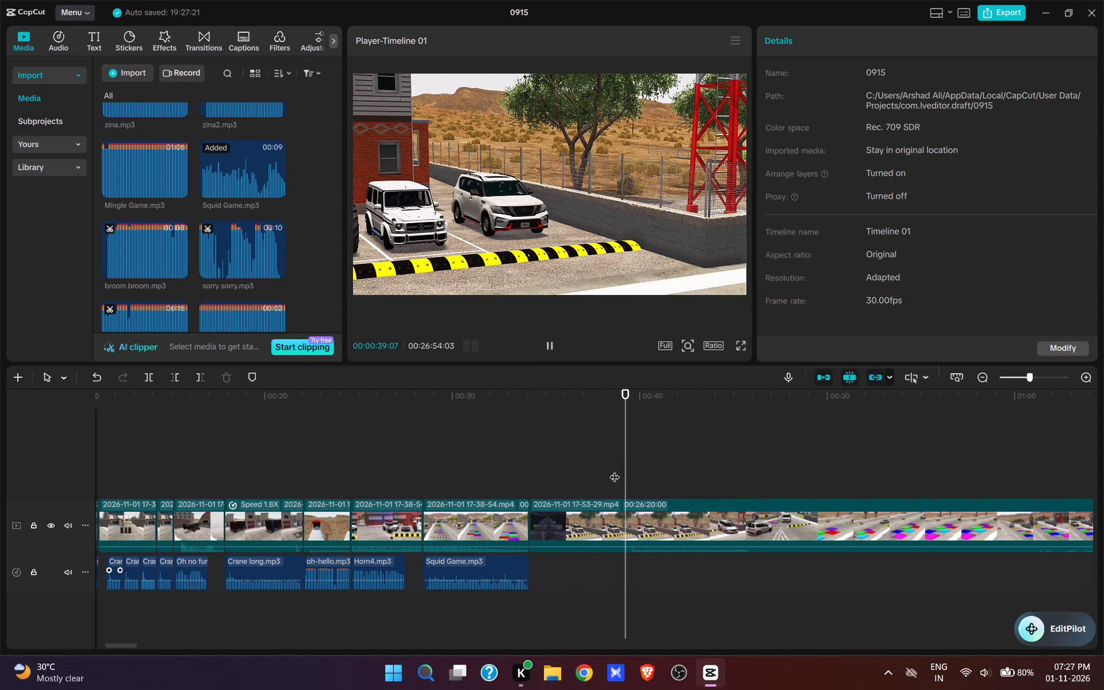
pyautogui.press('space')
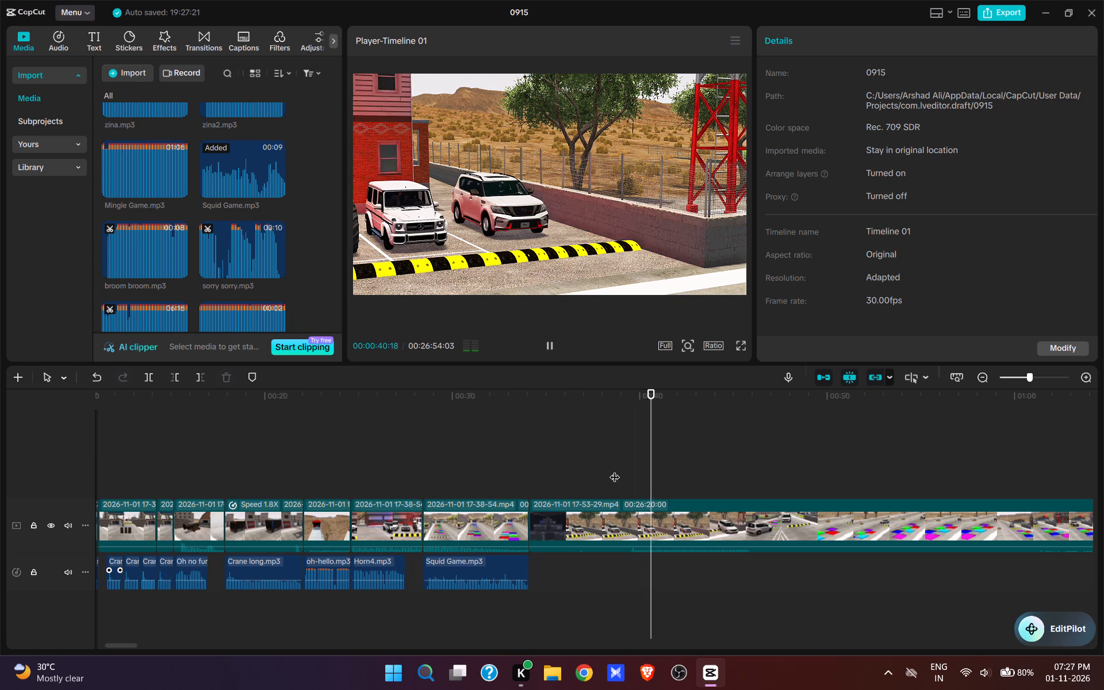
pyautogui.press('space')
pyautogui.click(631, 477)
pyautogui.press('space')
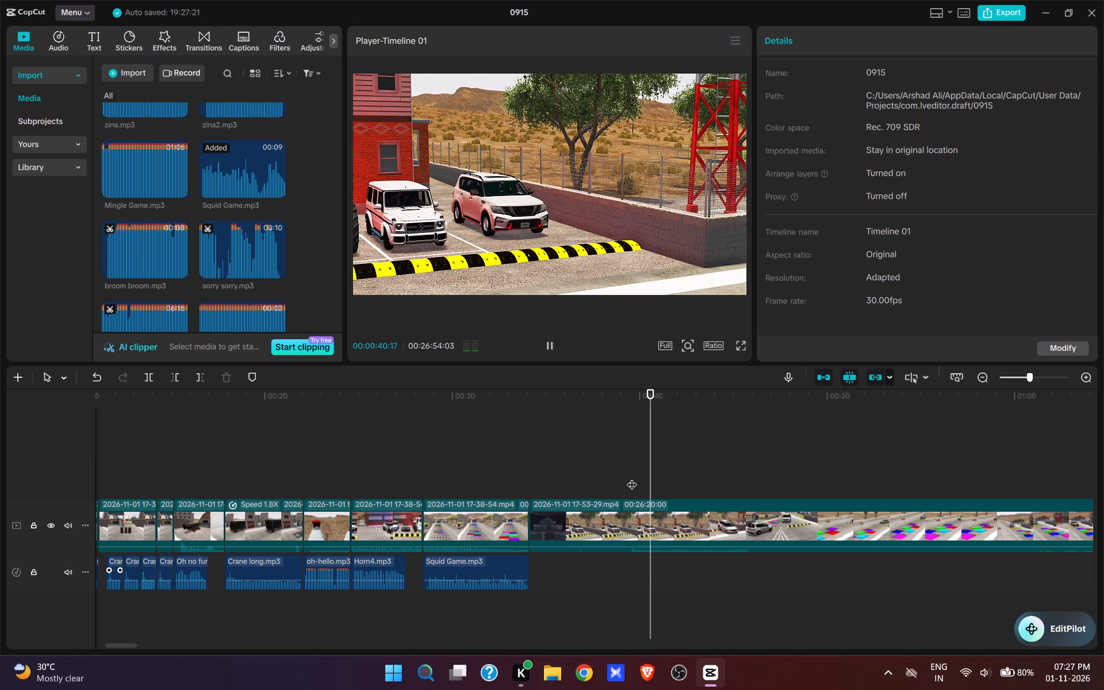
pyautogui.press('space')
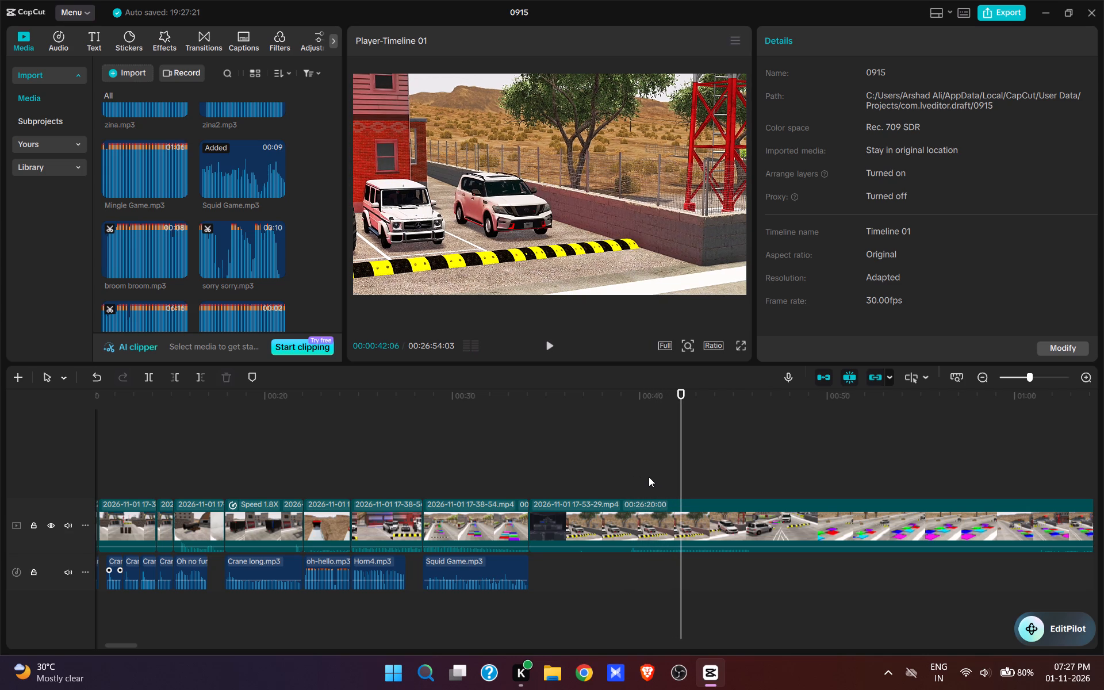
pyautogui.click(645, 482)
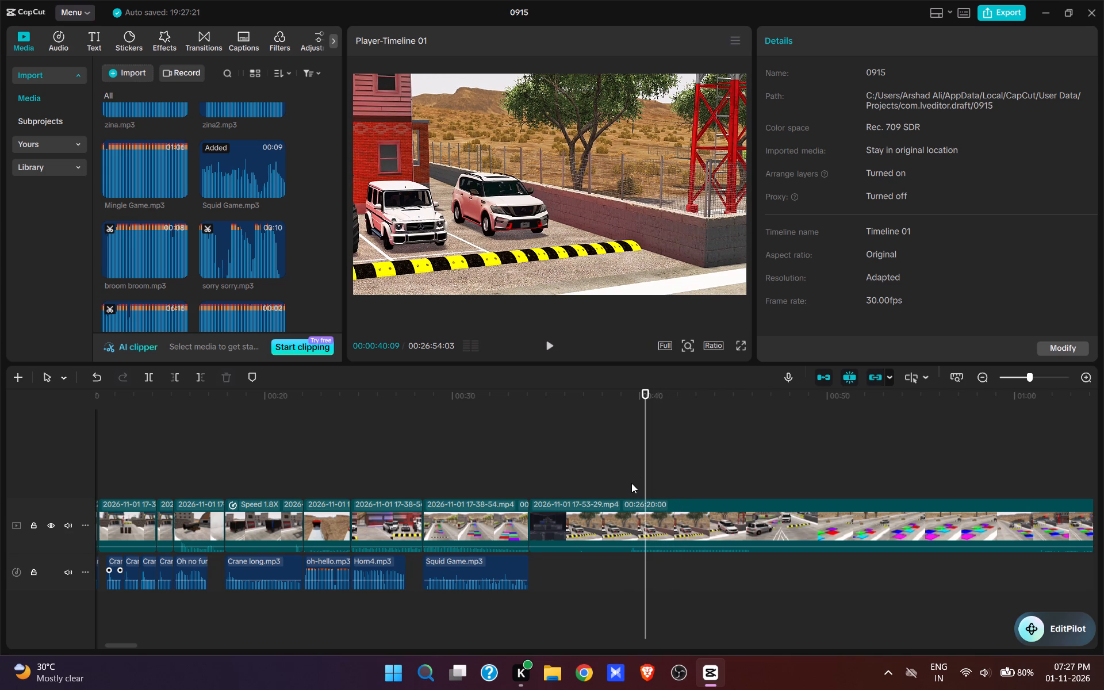
pyautogui.press('q')
# Find Okeey lets go.mp3 in the imported sounds, add it at 00:00:34:03, the start of the white SUV clip, and play it.
pyautogui.scroll(-12, 232, 207)
pyautogui.scroll(5, 239, 235)
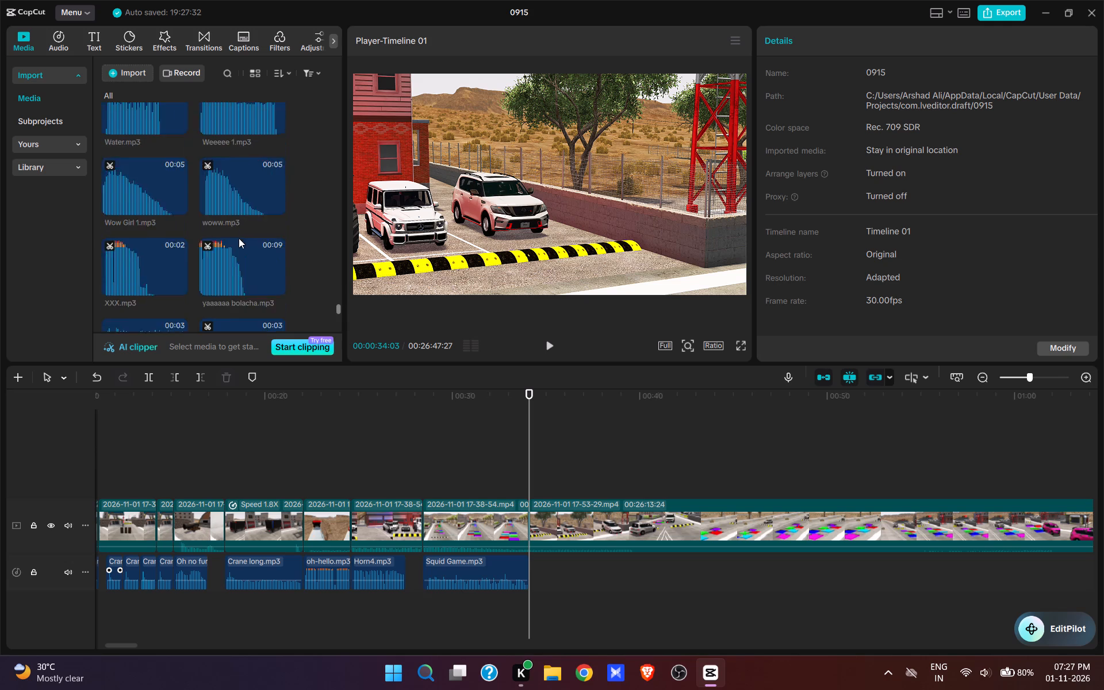
pyautogui.scroll(17, 239, 238)
pyautogui.scroll(8, 239, 237)
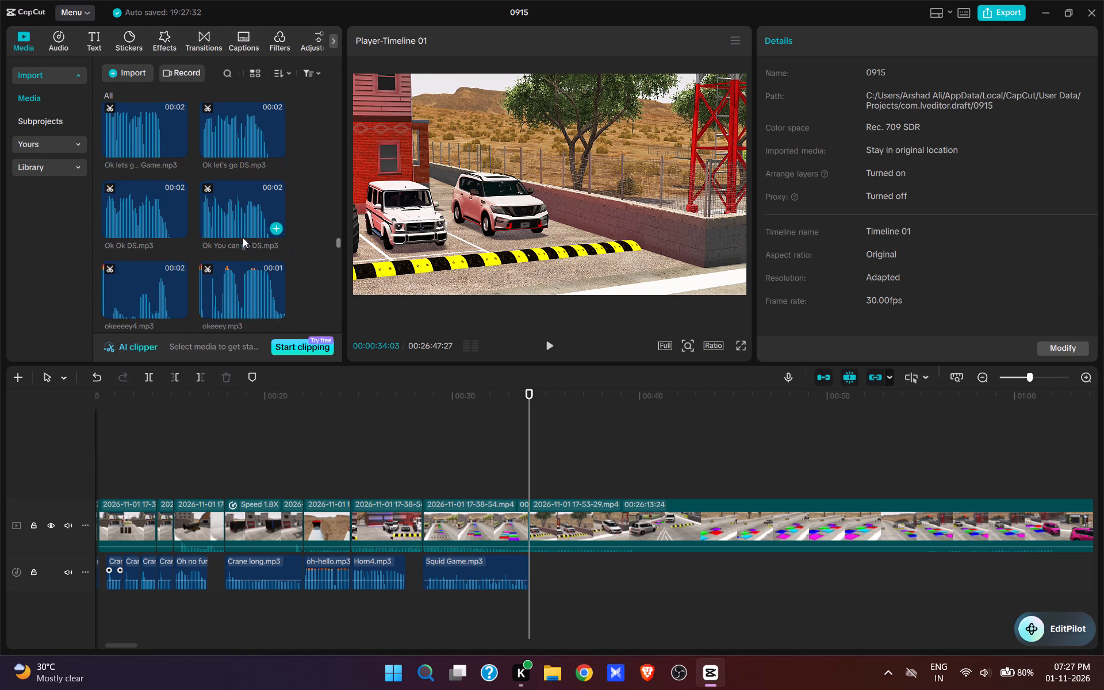
pyautogui.scroll(-2, 212, 243)
pyautogui.click(157, 239)
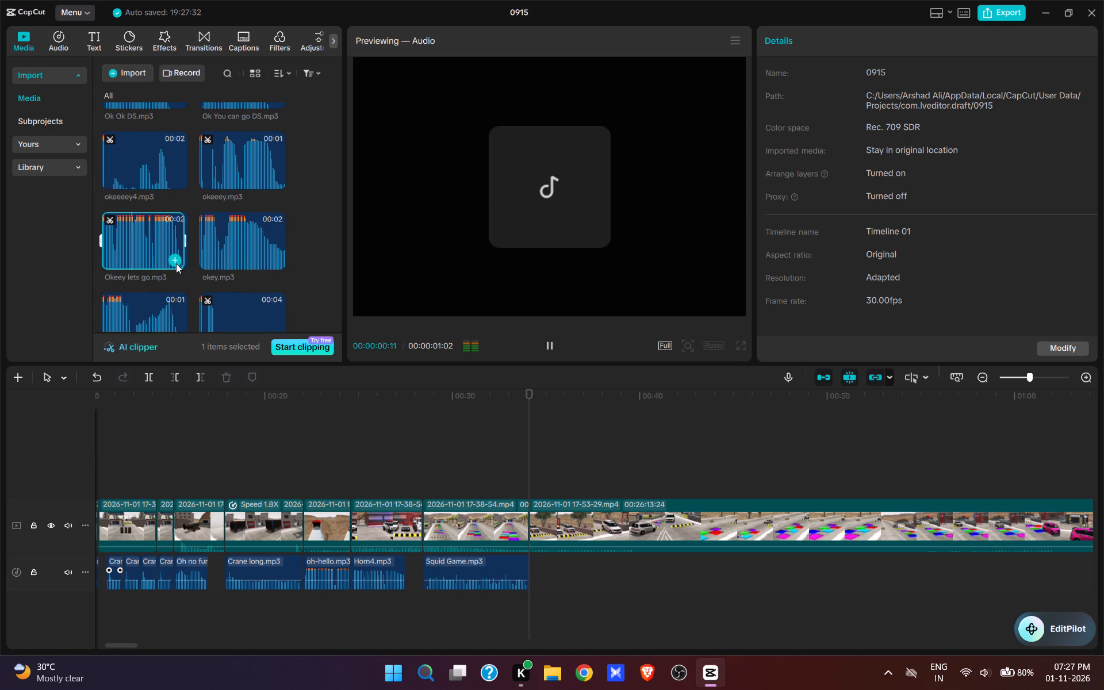
pyautogui.click(176, 260)
pyautogui.press('space')
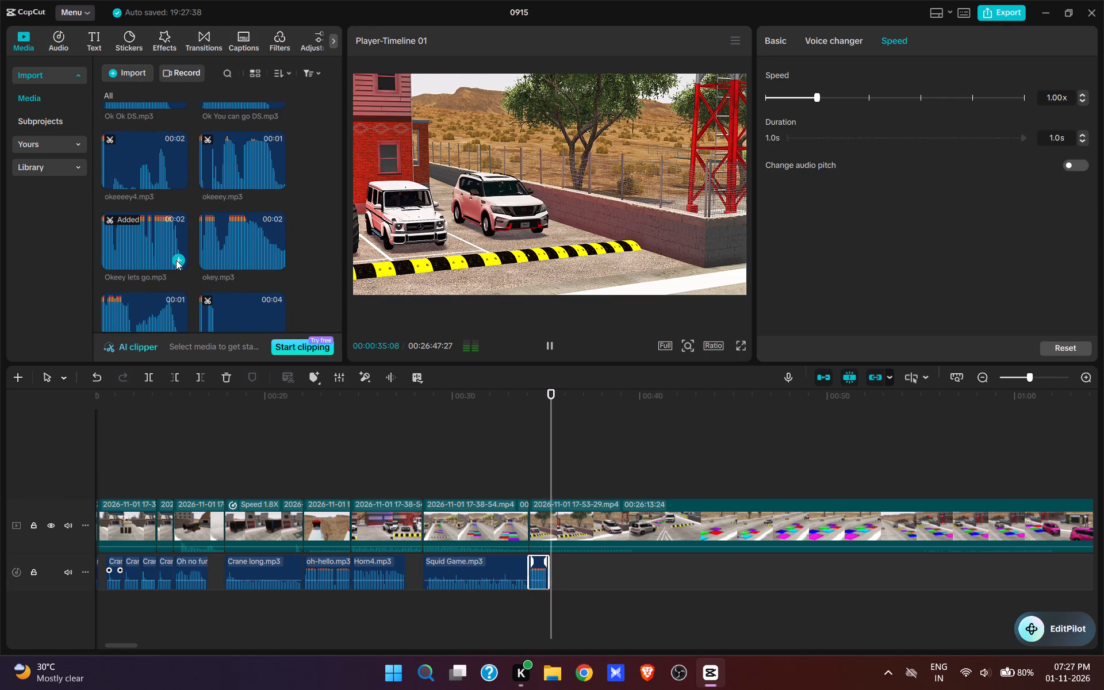
pyautogui.press('space')
# Add okey.mp3 at 00:00:35:04, right behind Okeey lets go.mp3, and play it with the SUV scene.
pyautogui.click(553, 467)
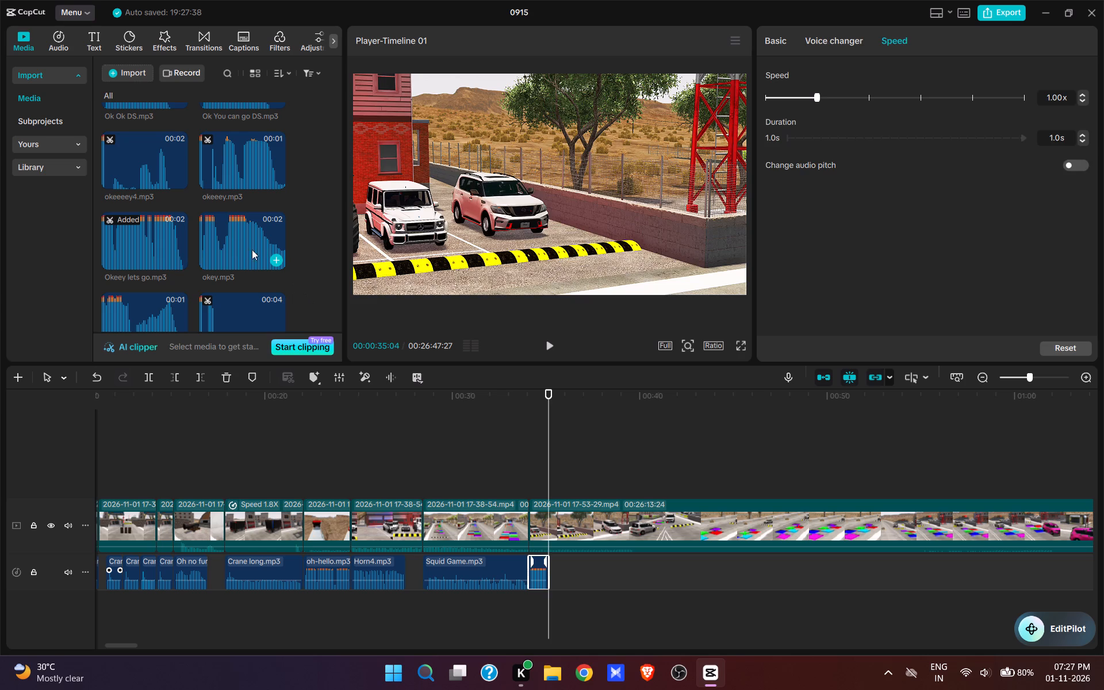
pyautogui.click(252, 250)
pyautogui.click(277, 260)
pyautogui.press('space')
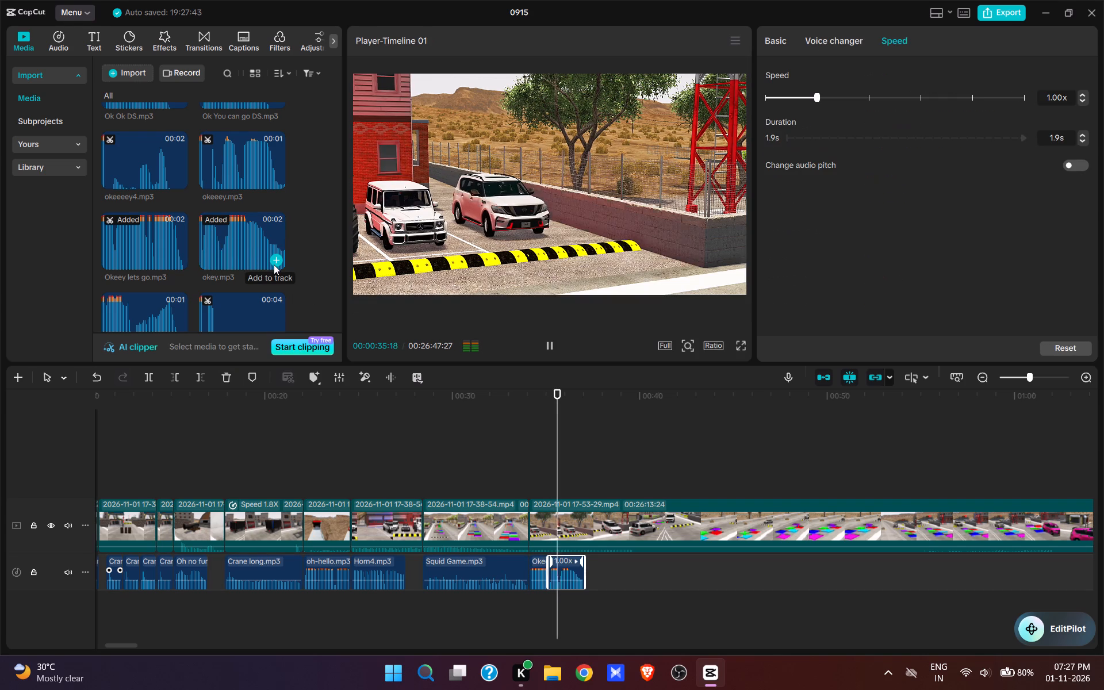
pyautogui.press('space')
pyautogui.press('space')
pyautogui.press('space')
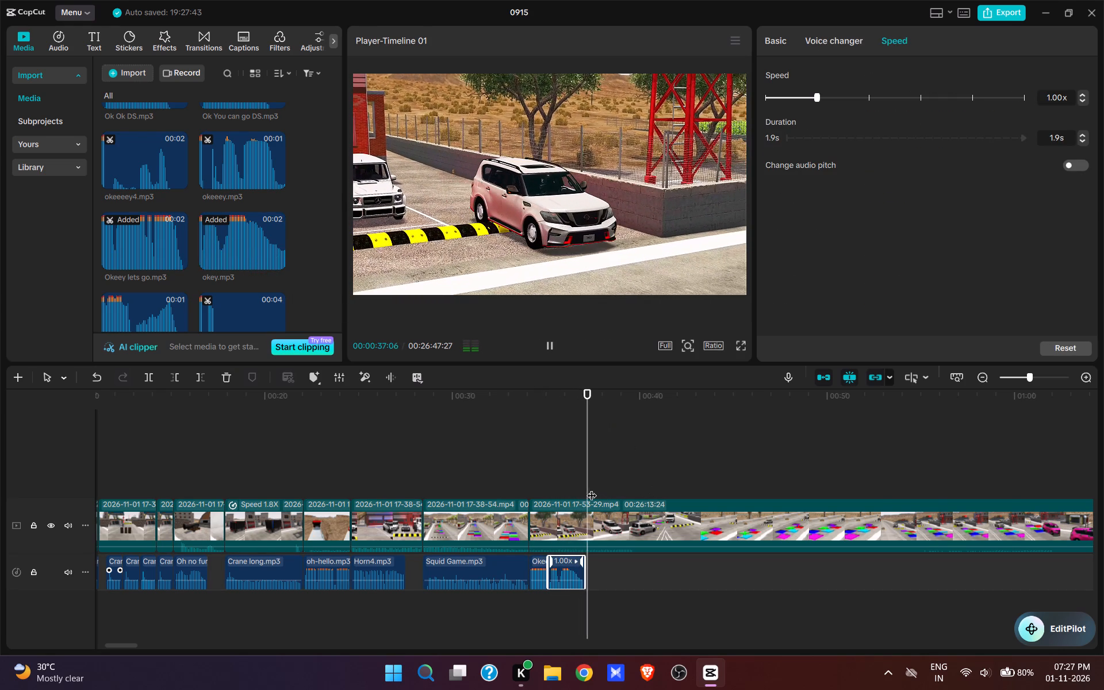
# Find broom broom.mp3 in the imported sounds and add it at 00:00:37:02, as the white SUV drives over the speed bump.
pyautogui.click(591, 482)
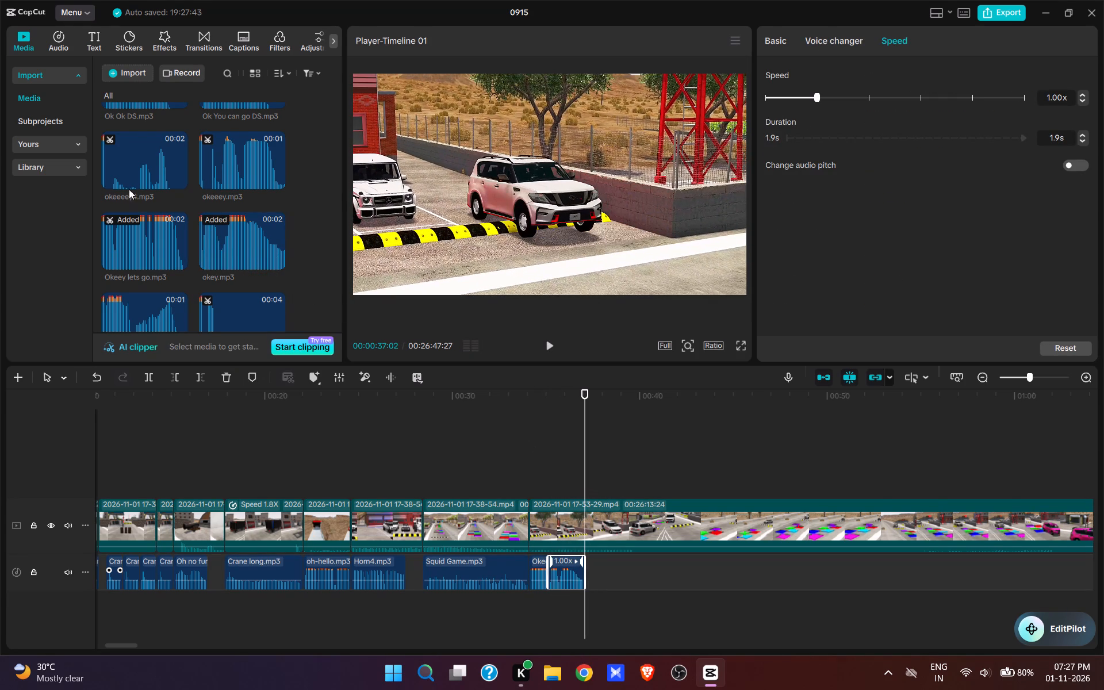
pyautogui.scroll(-6, 155, 184)
pyautogui.moveTo(337, 264); pyautogui.dragTo(351, 377)
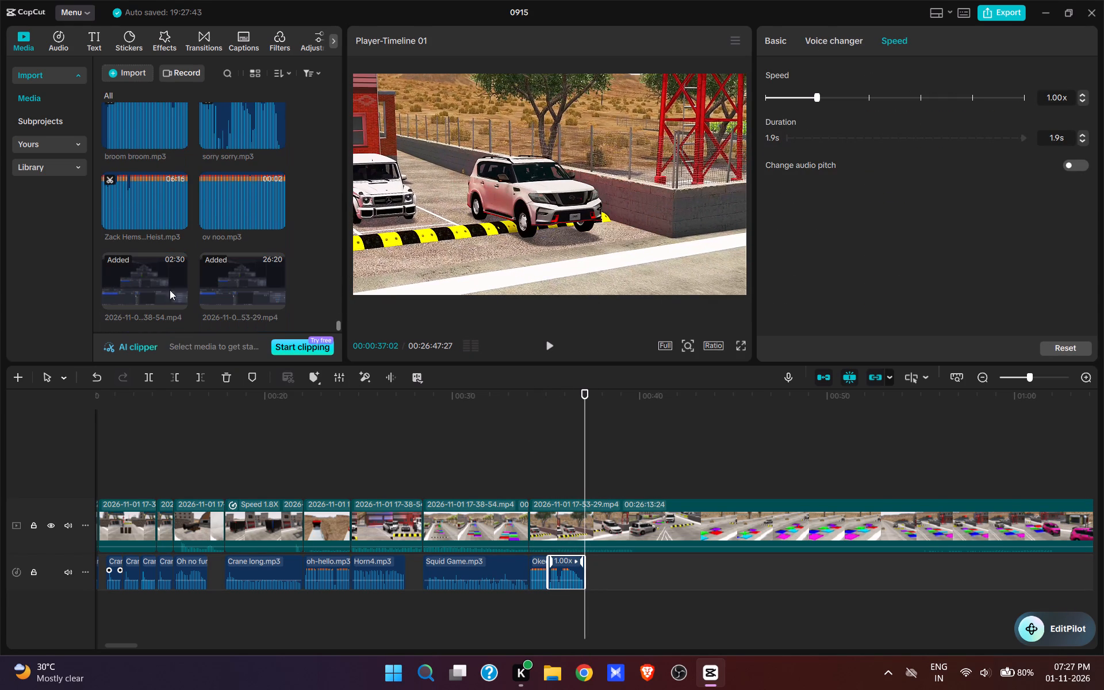
pyautogui.click(178, 139)
pyautogui.press('space')
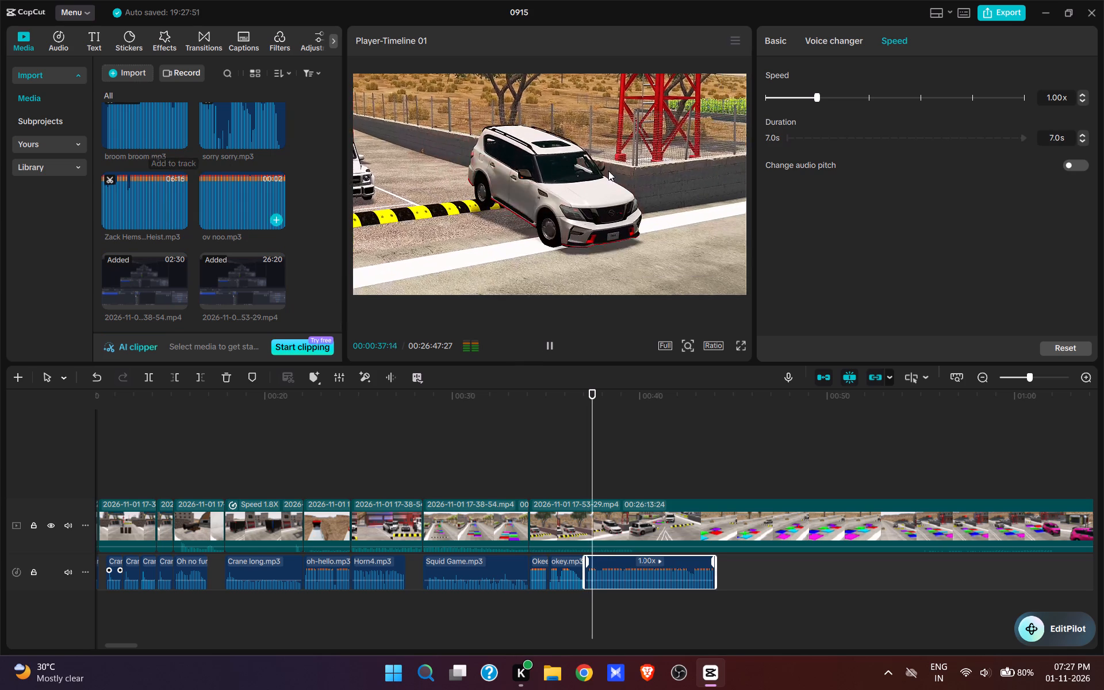
# Play the departing SUV scene and split its video clip at 00:00:39:13, as the SUV turns onto the road.
pyautogui.press('space')
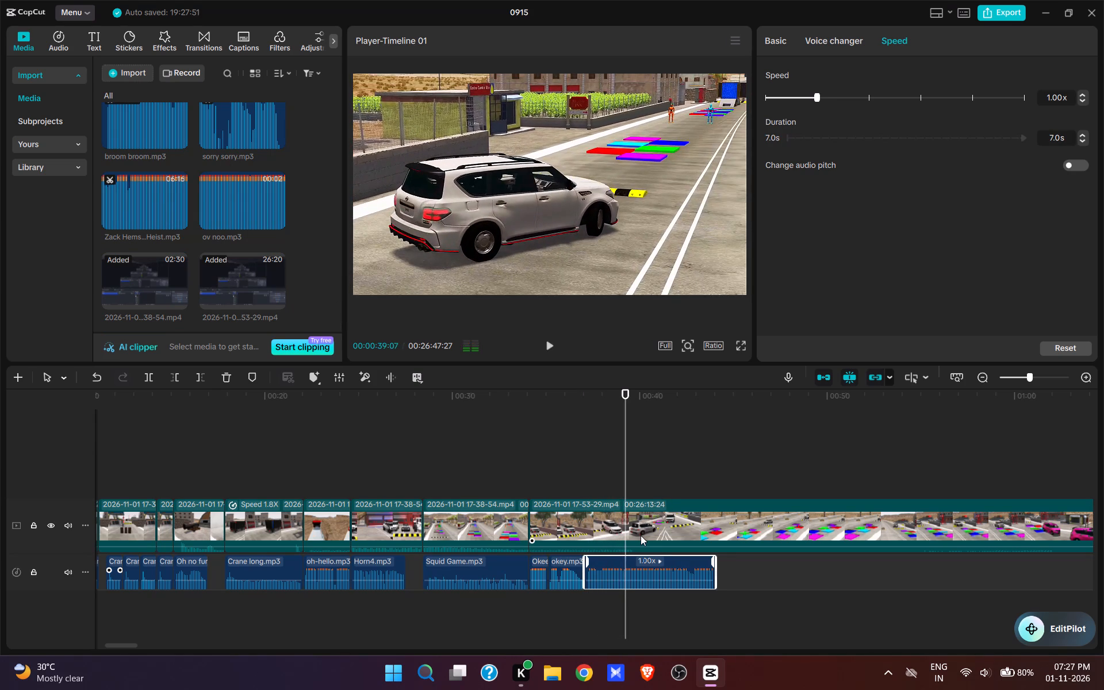
pyautogui.press('space')
pyautogui.press('space')
pyautogui.click(640, 536)
pyautogui.press('w')
# Scan the footage after the split and trim its start up to about 00:00:55, where the white SUV approaches the speed bump before the tiles.
pyautogui.moveTo(883, 485); pyautogui.dragTo(886, 485)
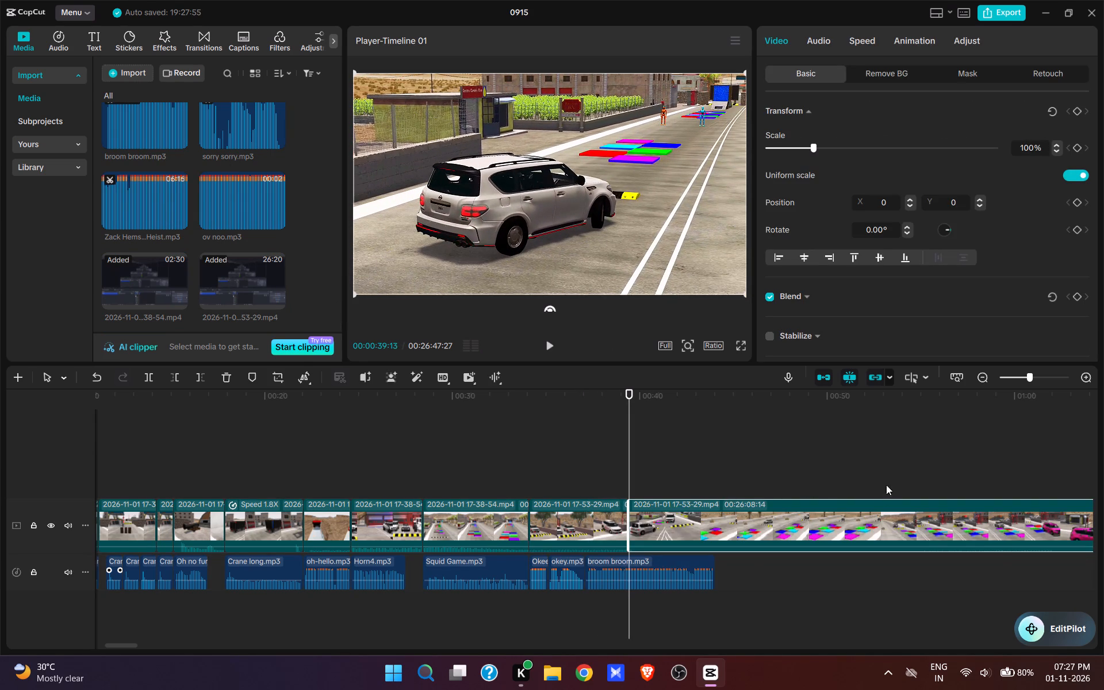
pyautogui.moveTo(886, 485); pyautogui.dragTo(752, 554)
pyautogui.click(894, 489)
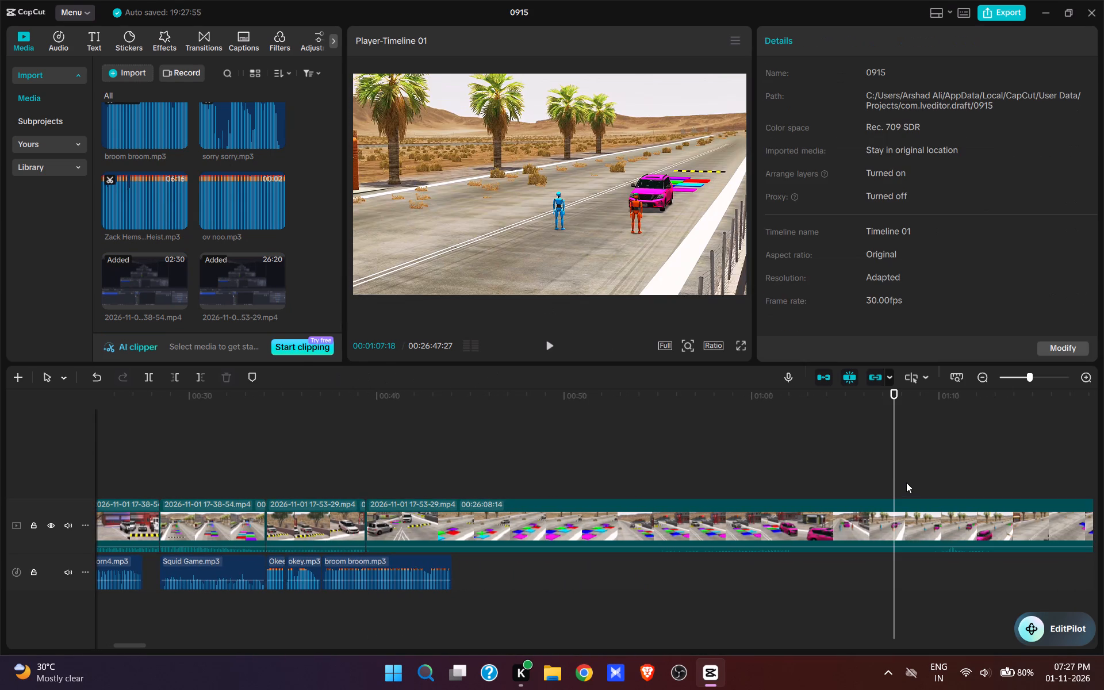
pyautogui.click(915, 481)
pyautogui.press('space')
pyautogui.press('space')
pyautogui.click(717, 479)
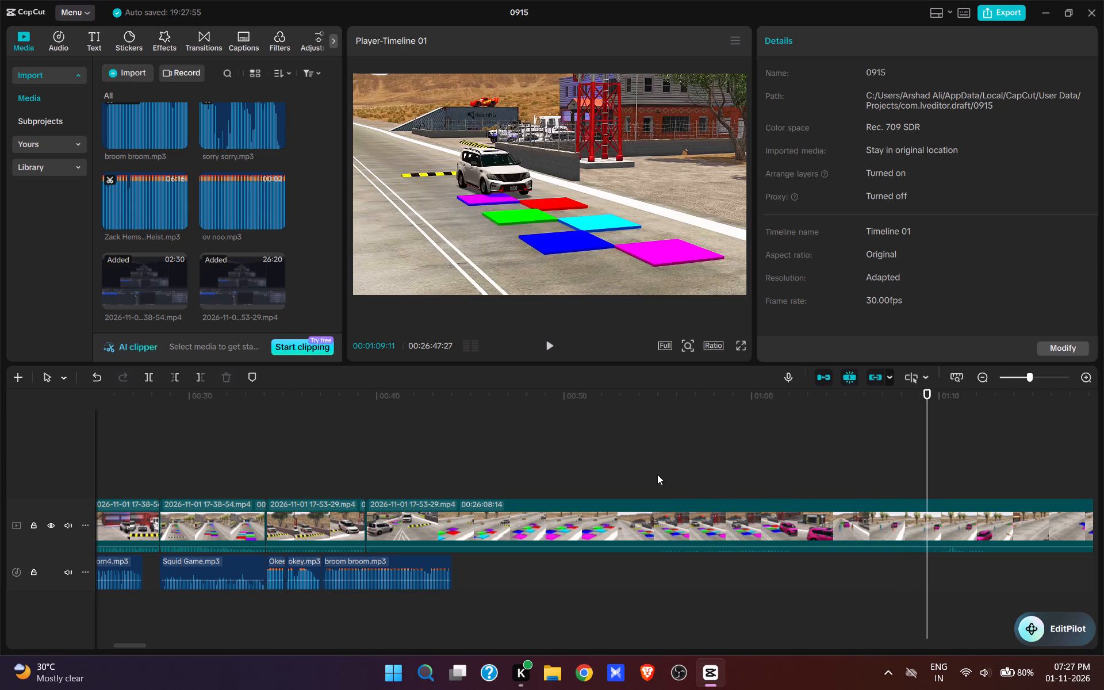
pyautogui.click(605, 470)
pyautogui.press('space')
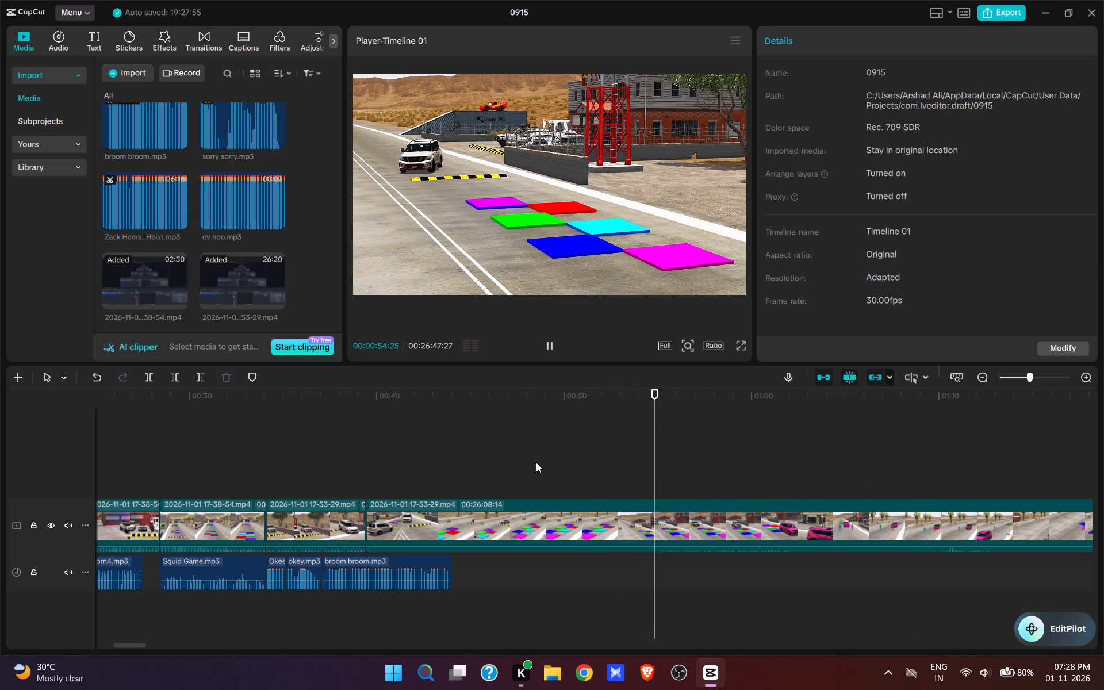
pyautogui.press('space')
pyautogui.press('space')
pyautogui.press('space')
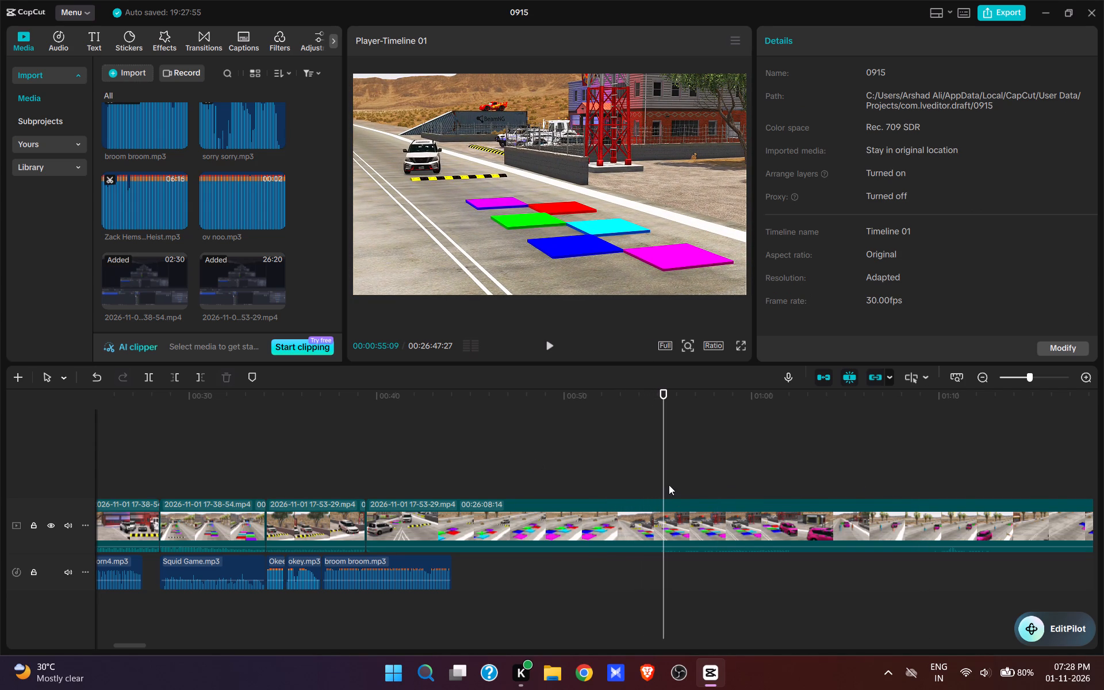
pyautogui.click(662, 486)
pyautogui.write('q')
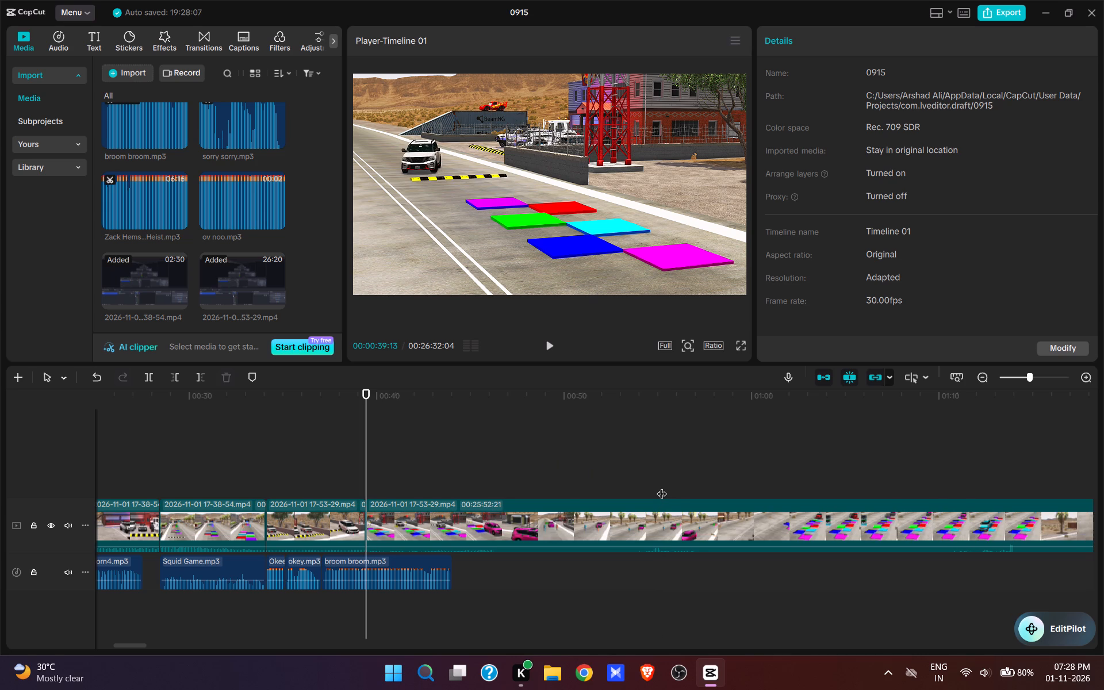
# Play the new clip's opening and cut broom broom.mp3 at 00:00:39:28, removing its remainder.
pyautogui.press('space')
pyautogui.press('space')
pyautogui.click(407, 572)
pyautogui.press('e')
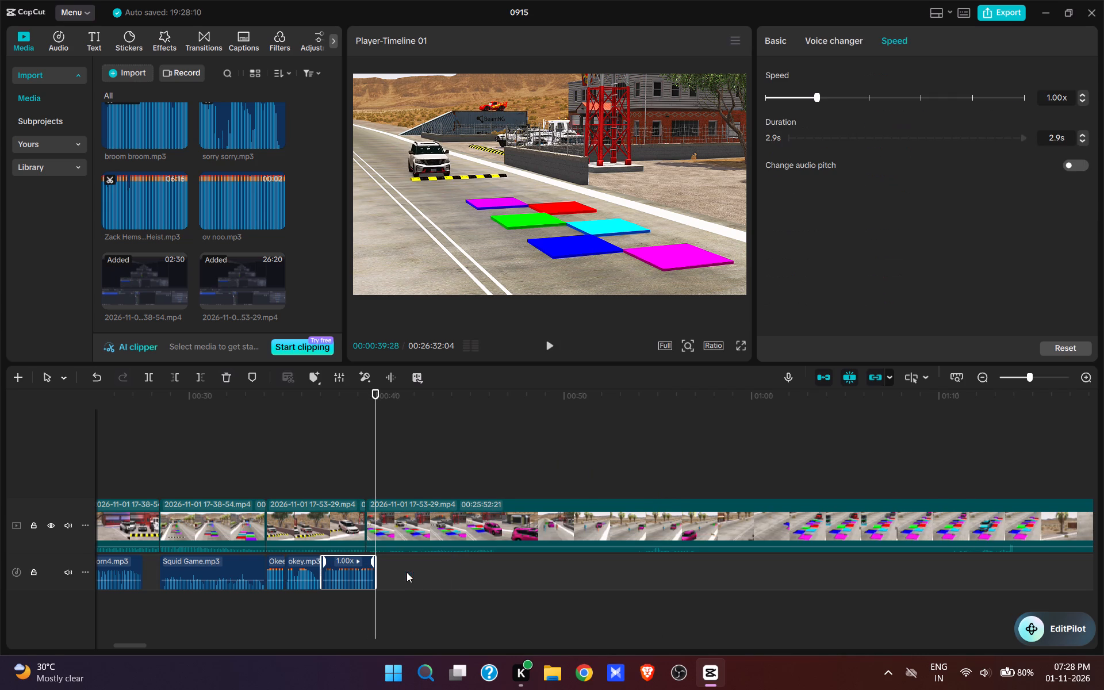
# Find Mario Jump.mp3 in the imported sounds, add it at 00:00:40:05, as the SUV crosses the speed bump, and play it.
pyautogui.press('space')
pyautogui.press('space')
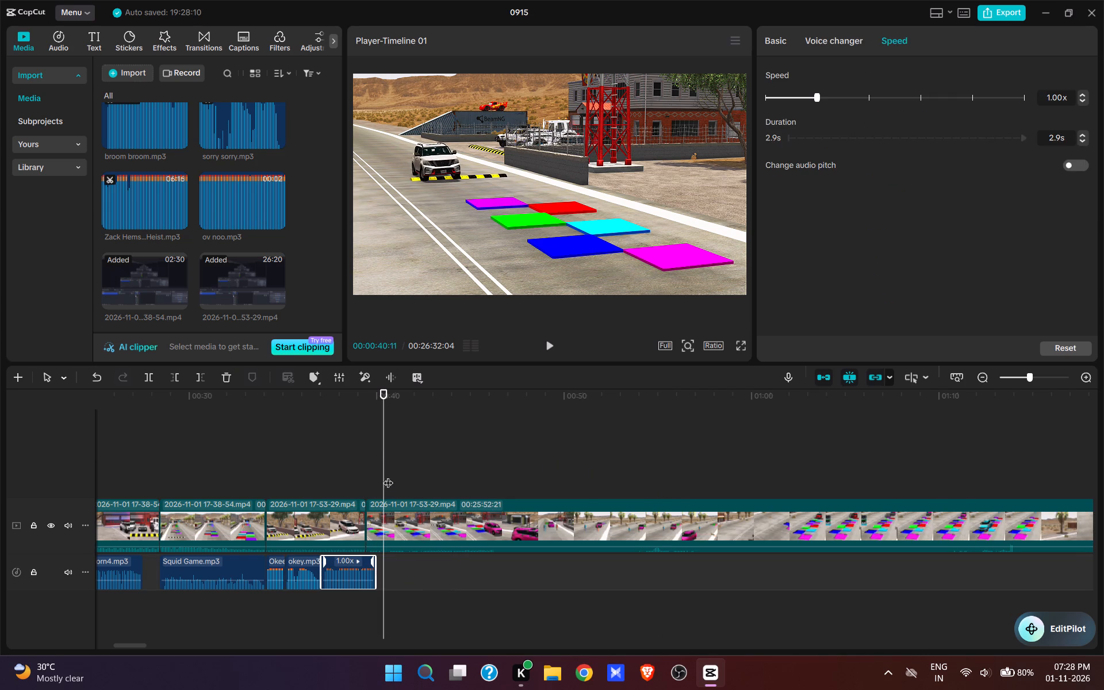
pyautogui.click(380, 486)
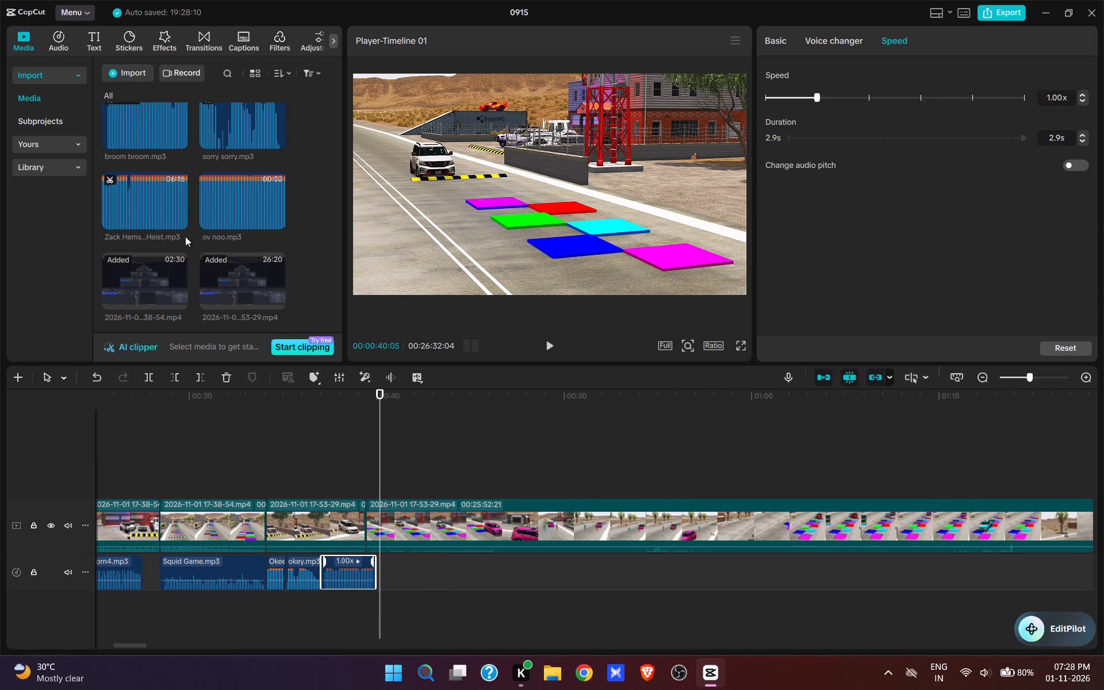
pyautogui.scroll(20, 189, 255)
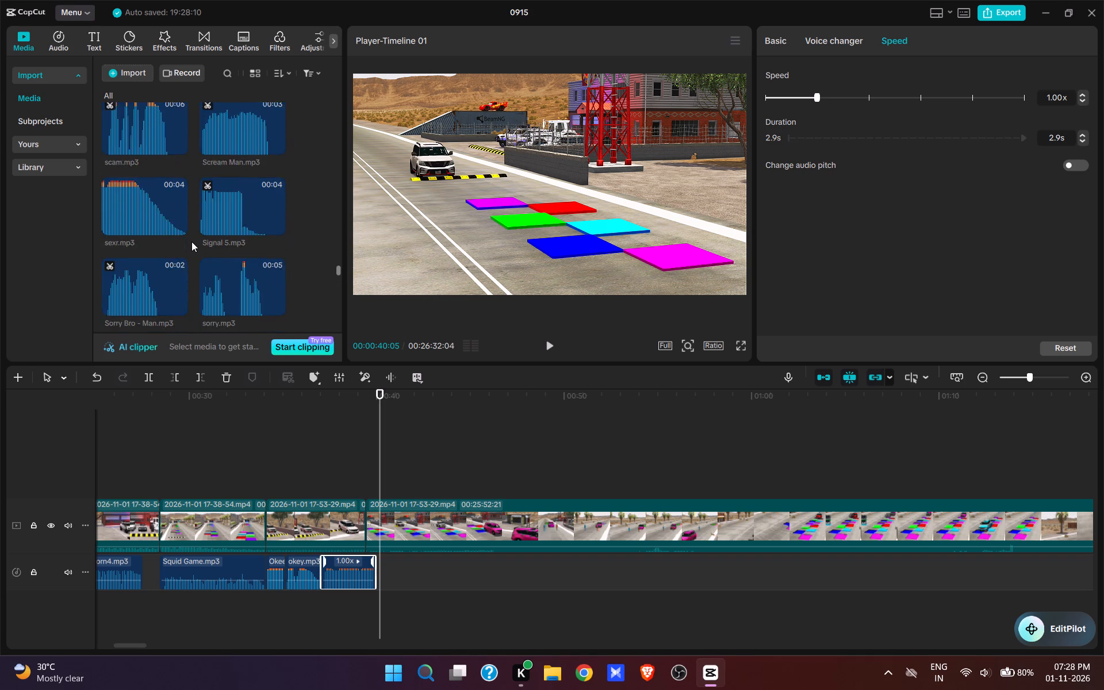
pyautogui.scroll(18, 191, 241)
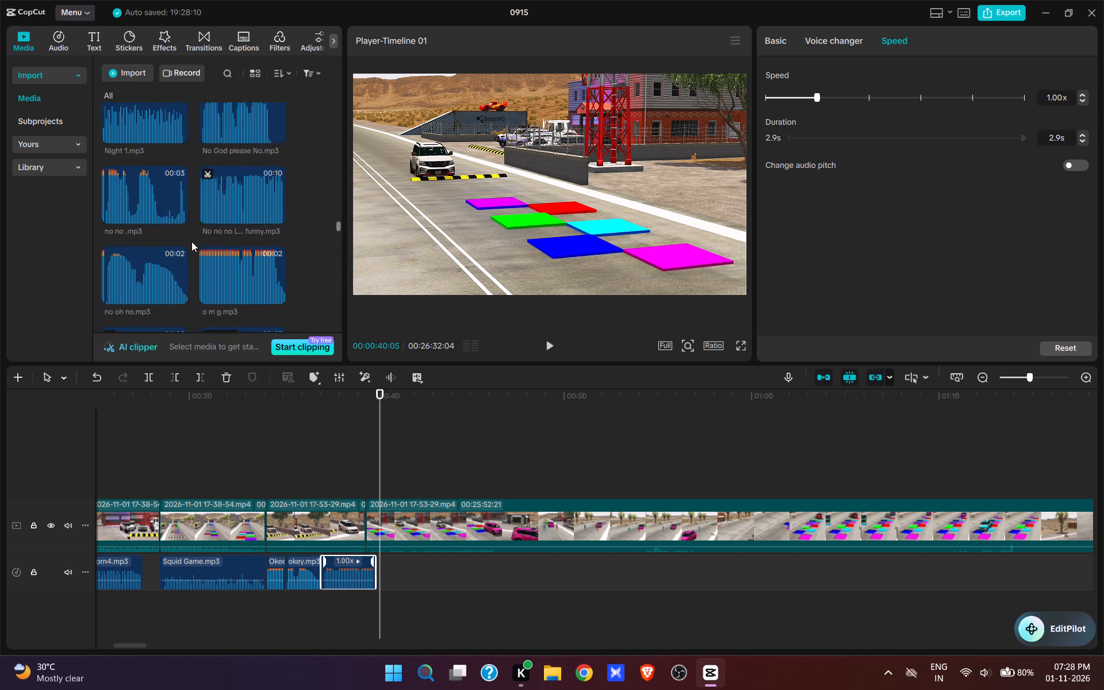
pyautogui.scroll(2, 191, 241)
pyautogui.click(177, 148)
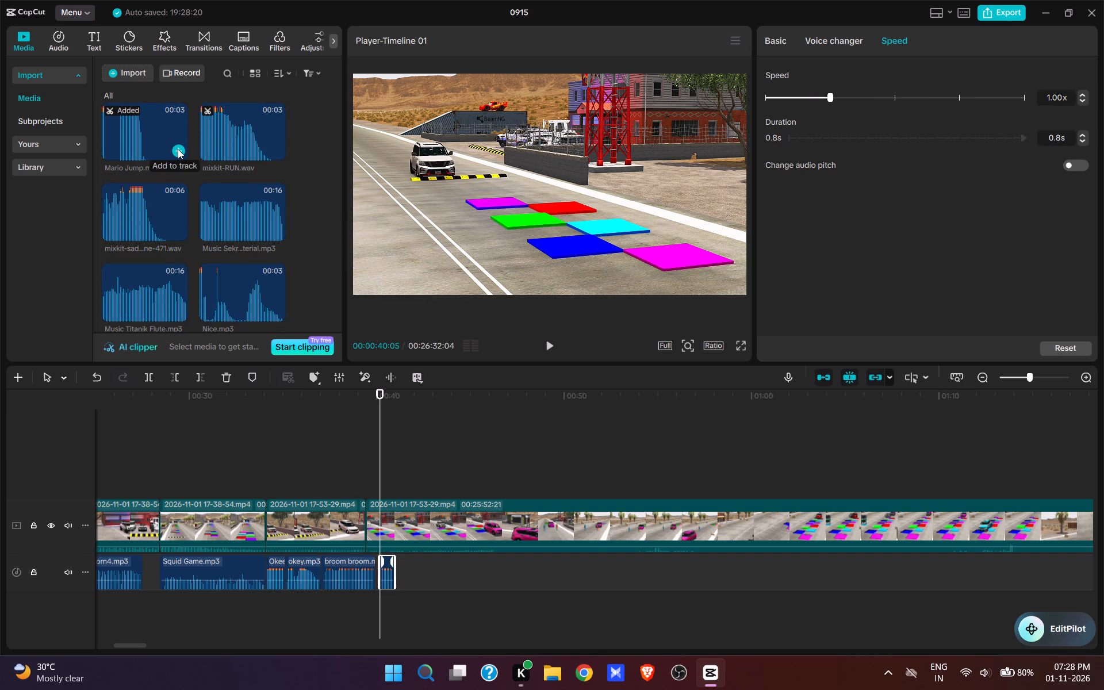
pyautogui.press('space')
pyautogui.press('space')
pyautogui.press('space')
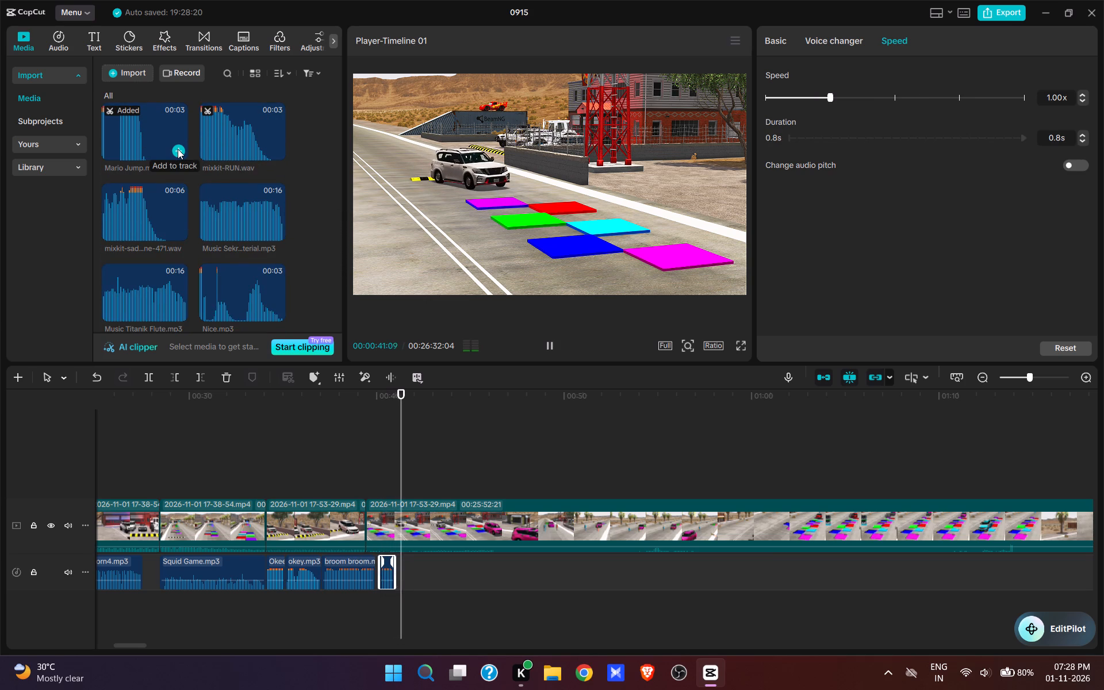
# Play on until the SUV reaches the first tiles, then find Mingle Game.mp3 and add it at 00:00:42:13.
pyautogui.press('space')
pyautogui.press('space')
pyautogui.press('space')
pyautogui.press('space')
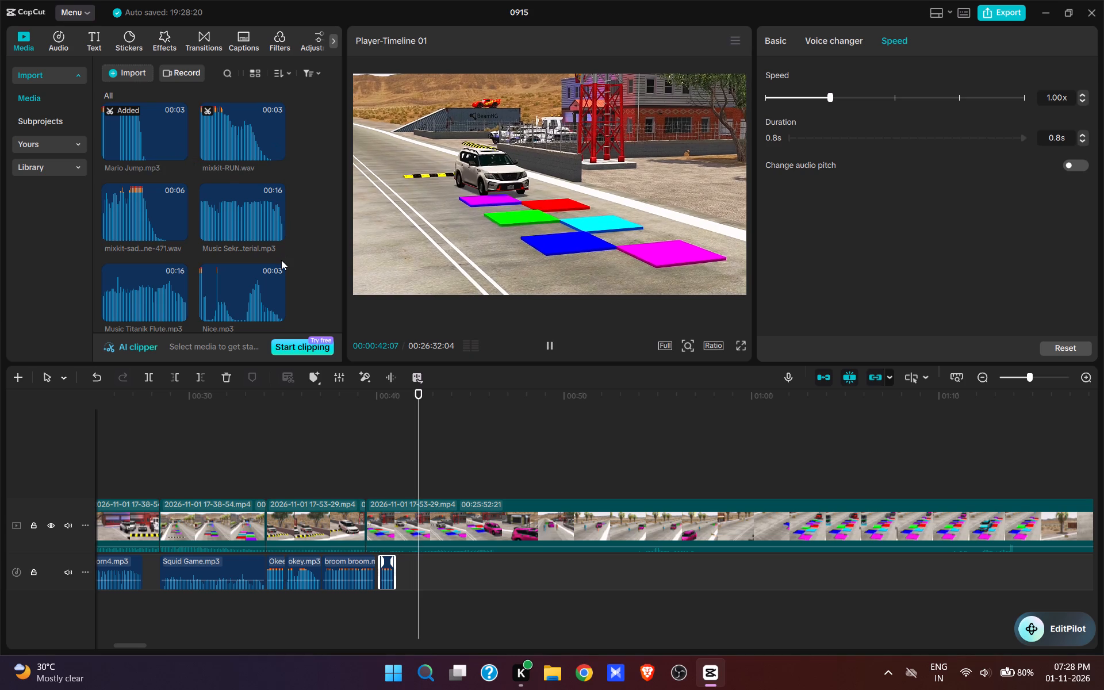
pyautogui.press('space')
pyautogui.scroll(-11, 220, 198)
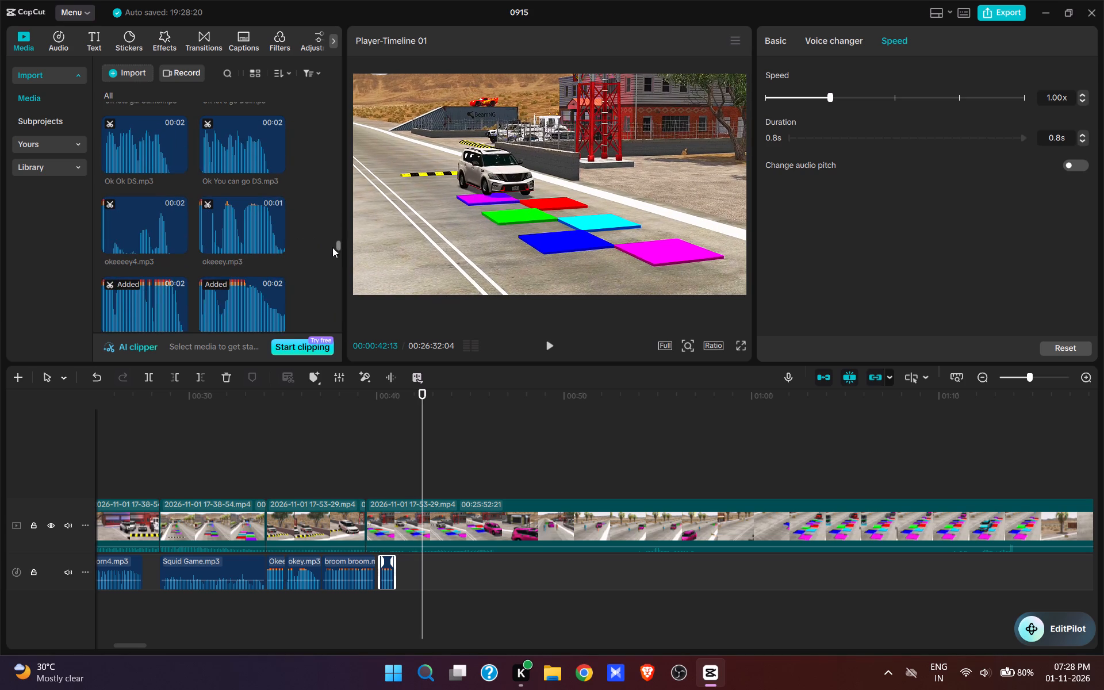
pyautogui.moveTo(339, 246); pyautogui.dragTo(359, 398)
pyautogui.scroll(2, 219, 260)
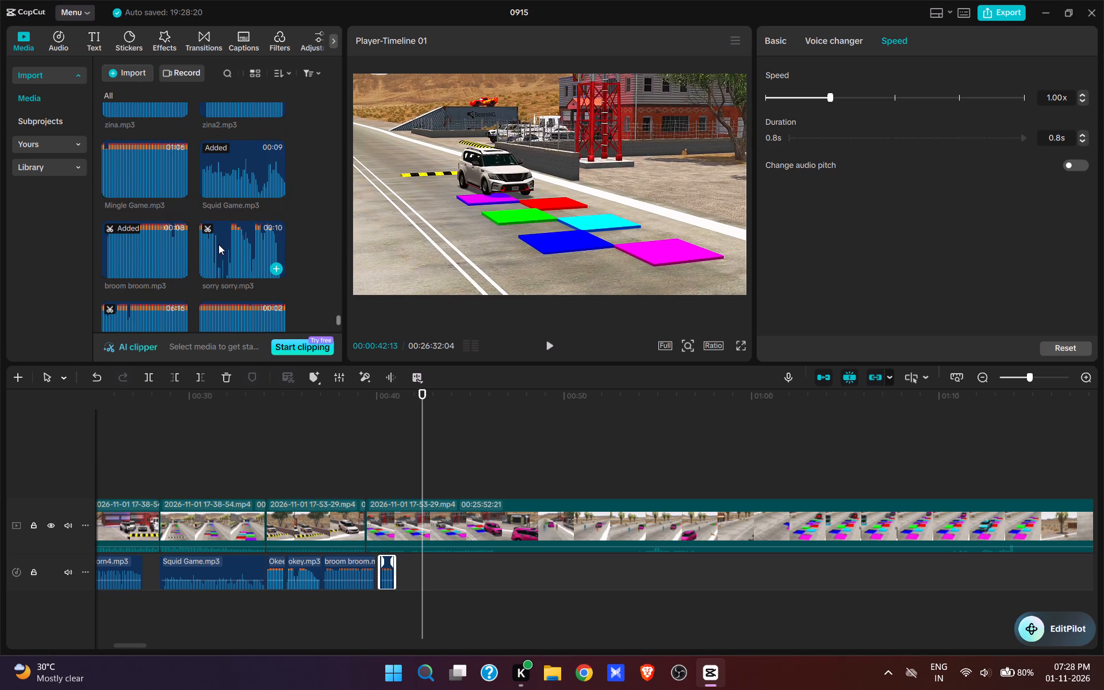
pyautogui.click(148, 181)
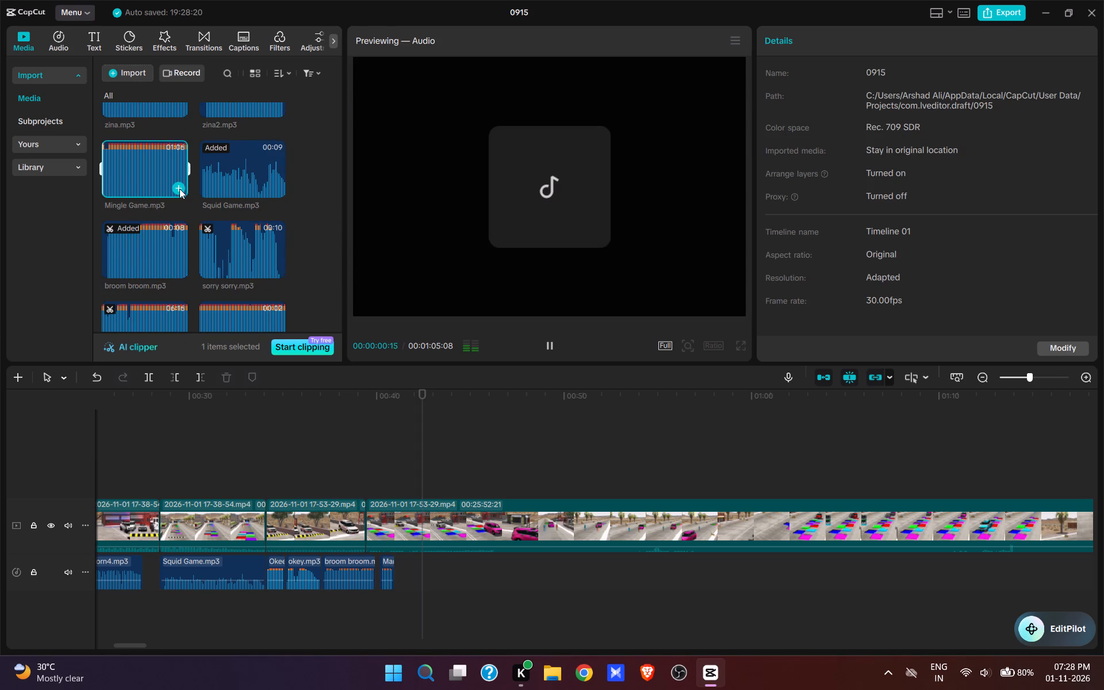
pyautogui.click(179, 189)
# Trim the start of Mingle Game.mp3 up to 00:00:42:25, where the SUV has turned purple on the first tile.
pyautogui.moveTo(424, 603); pyautogui.dragTo(429, 605)
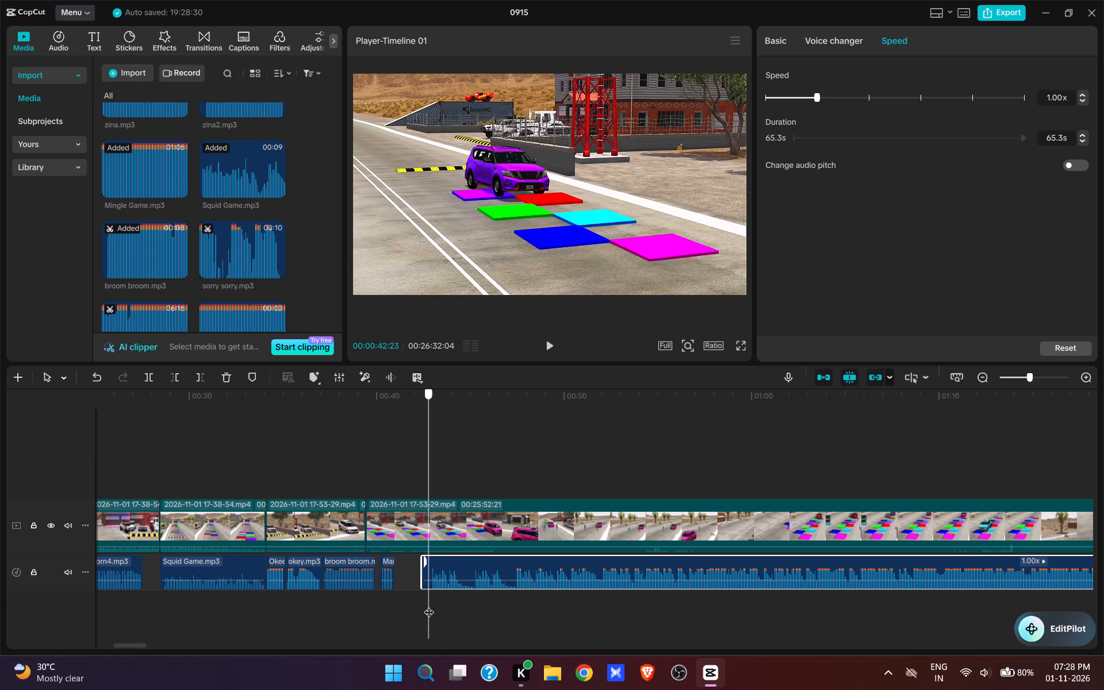
pyautogui.moveTo(429, 605); pyautogui.dragTo(430, 607)
pyautogui.press('q')
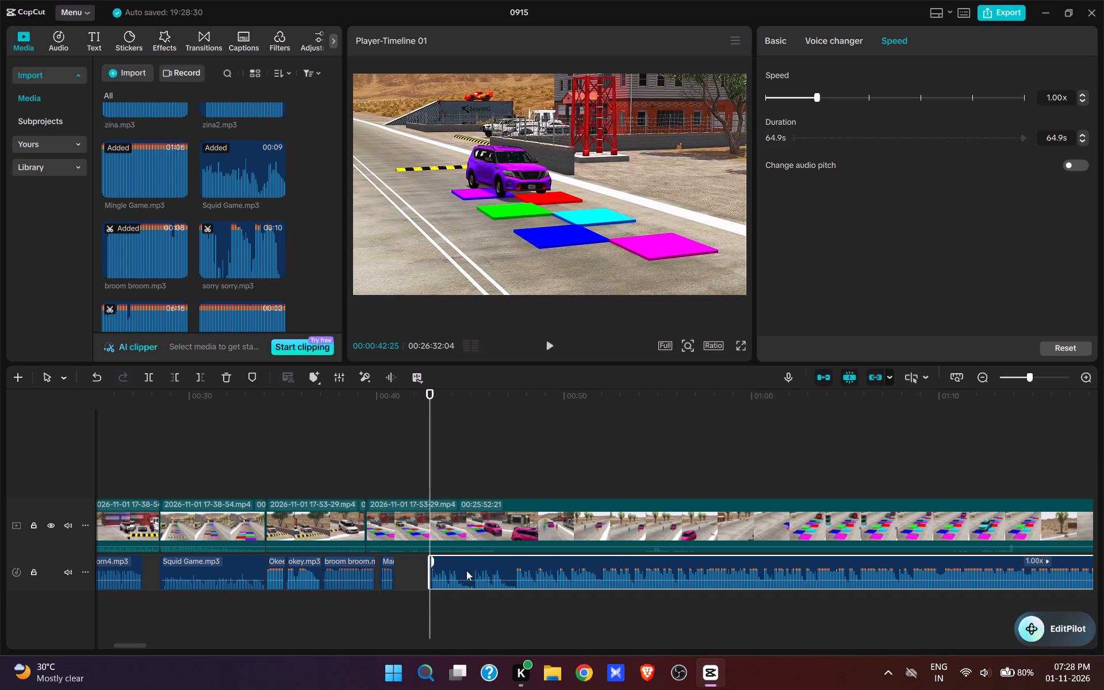
# Reposition the trimmed Mingle Game.mp3 so it starts at 00:00:42:15, just before the SUV changes colour on the first tile.
pyautogui.click(415, 480)
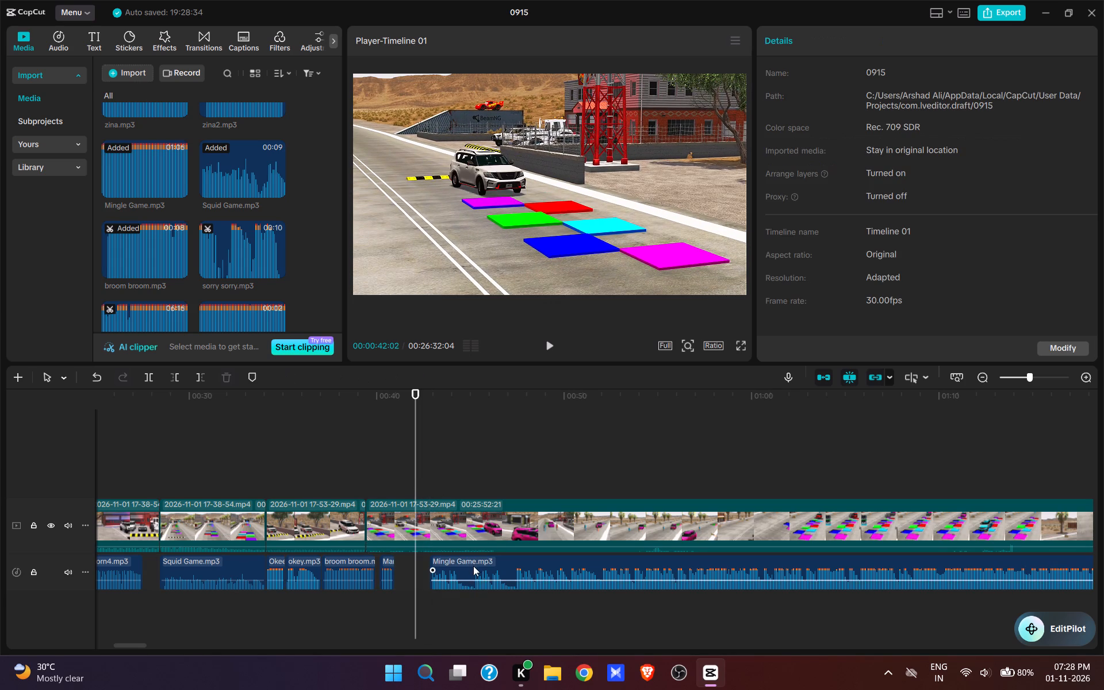
pyautogui.moveTo(473, 564); pyautogui.dragTo(462, 562)
pyautogui.press('space')
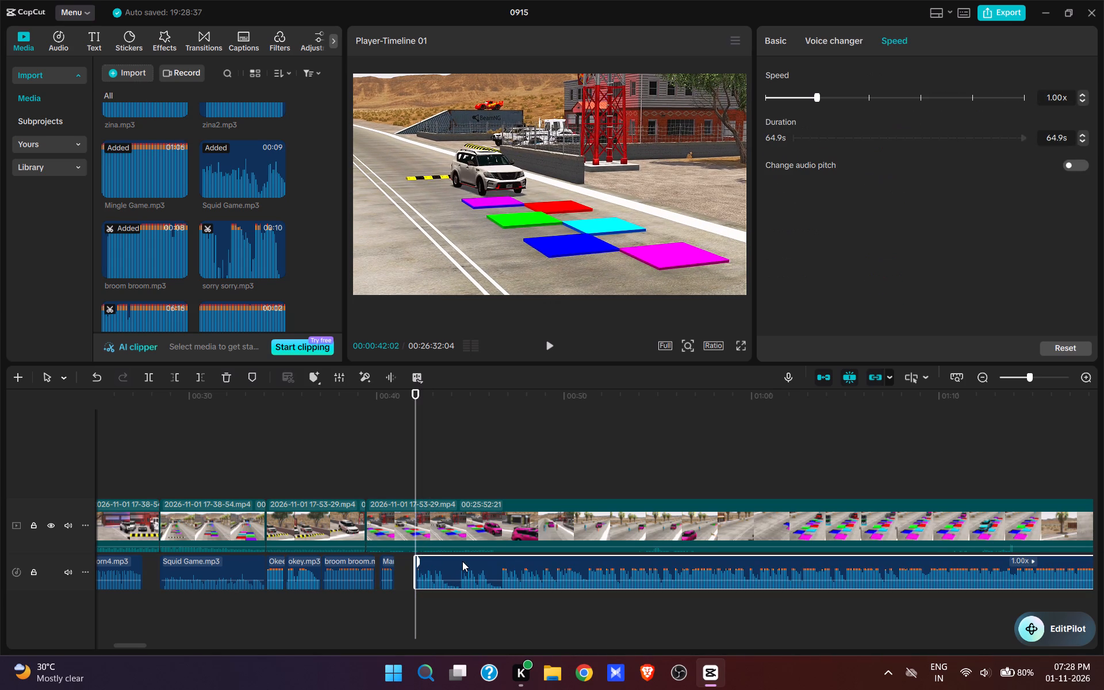
pyautogui.press('space')
pyautogui.click(425, 483)
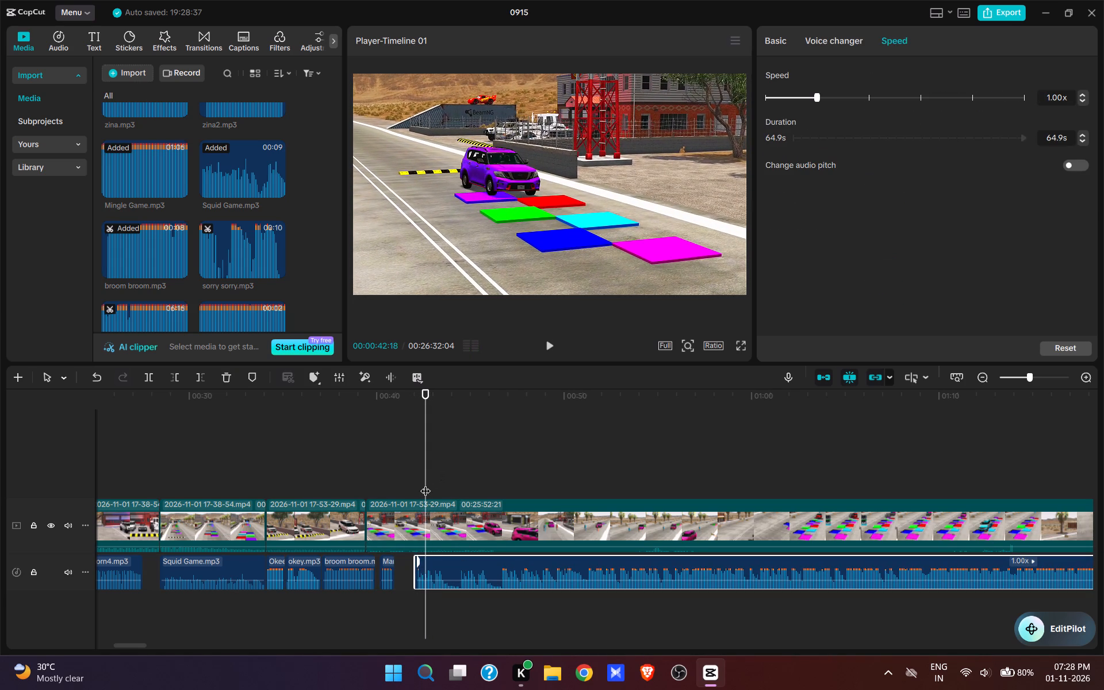
pyautogui.click(424, 484)
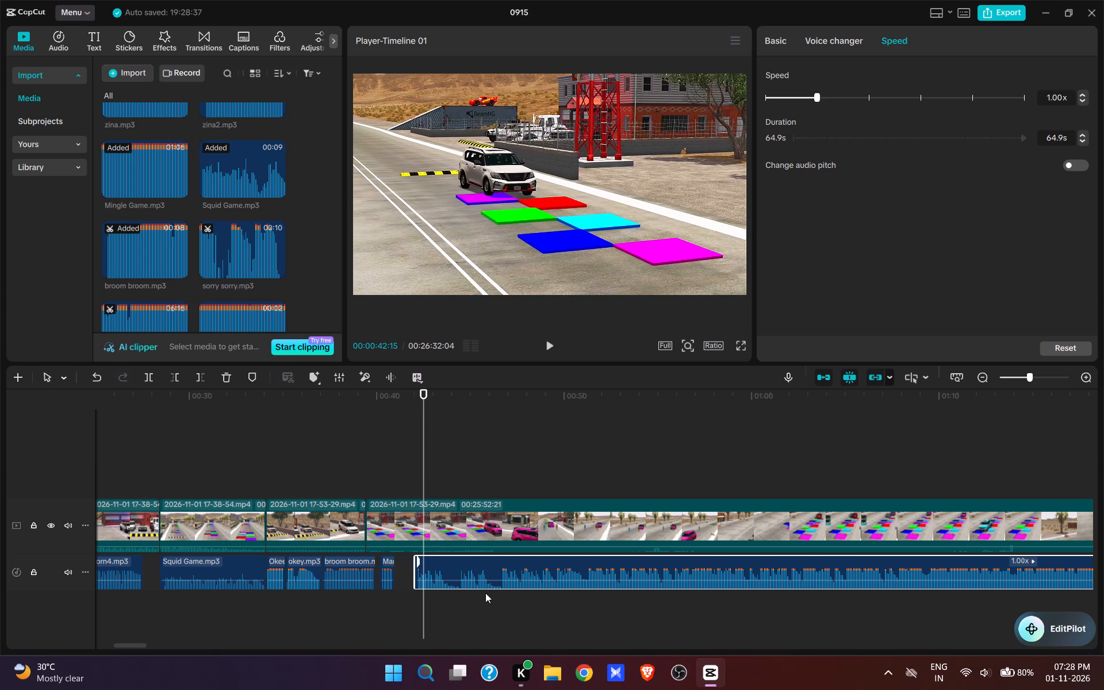
pyautogui.moveTo(478, 568); pyautogui.dragTo(486, 572)
# Play the tile crossing and cut Mingle Game.mp3 at 00:00:45:20 as the pink SUV leaves the frame, removing its remainder.
pyautogui.press('space')
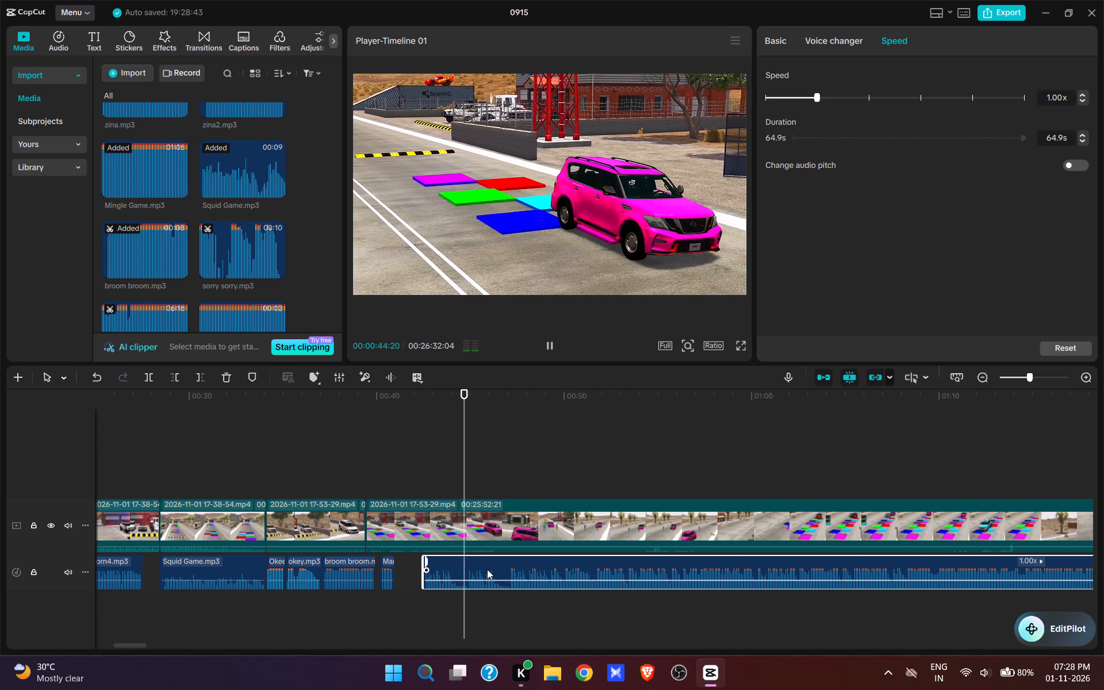
pyautogui.press('space')
pyautogui.press('space')
pyautogui.press('space')
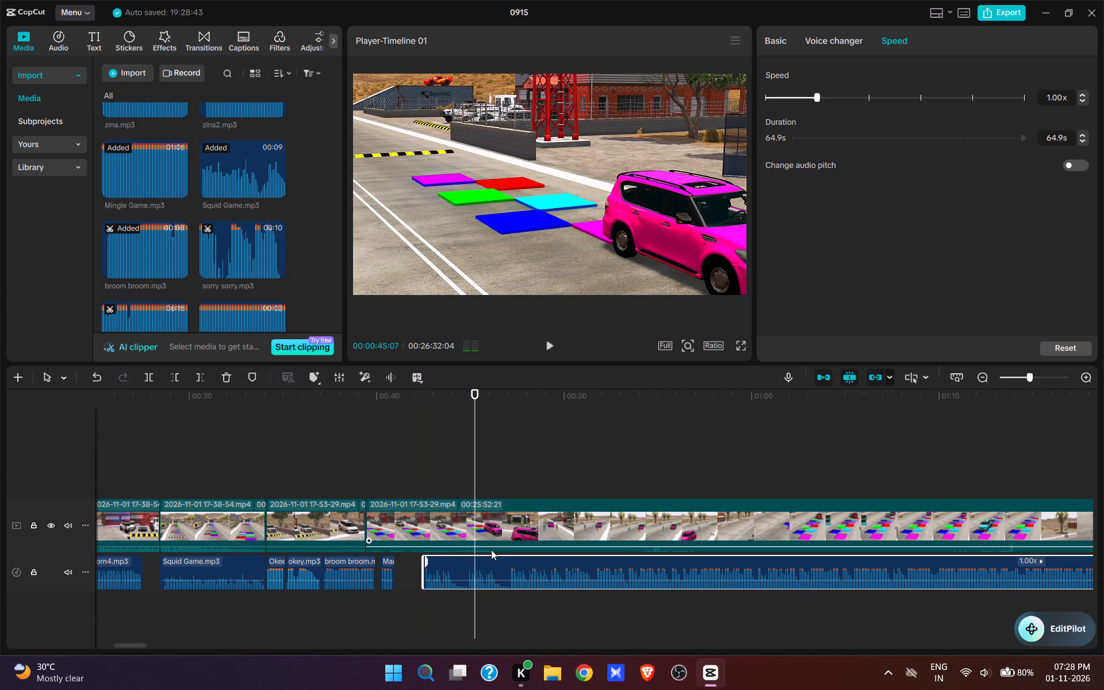
pyautogui.press('space')
pyautogui.press('space')
pyautogui.press('e')
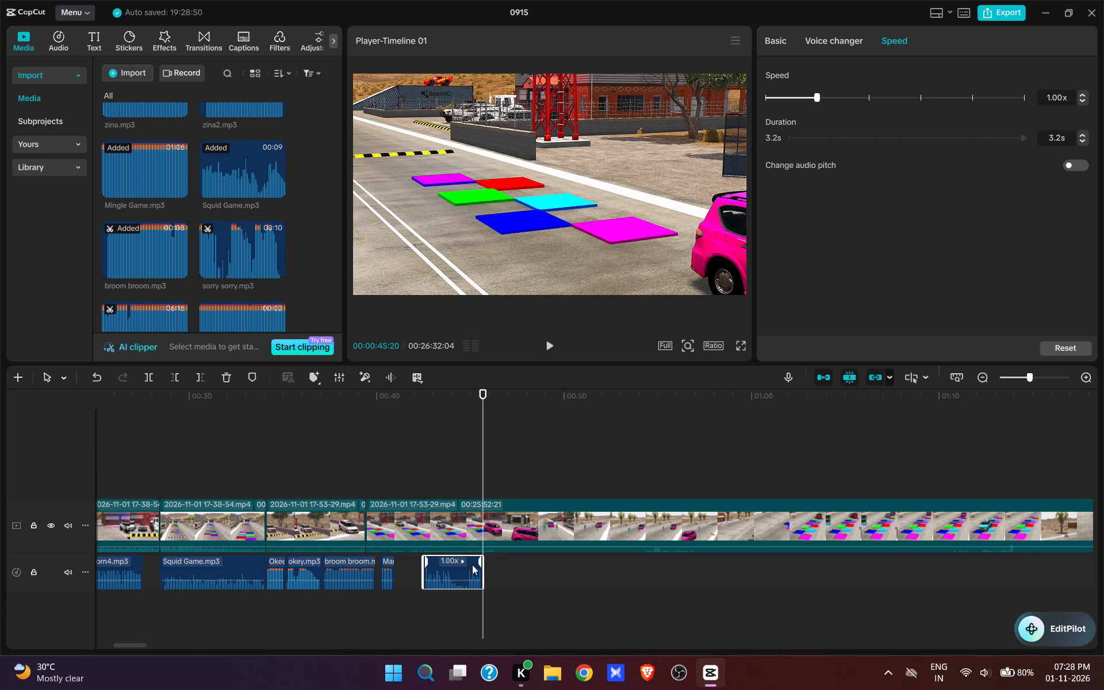
# Replay the tile crossing and split the video at 00:00:46:05, once the SUV has left the frame.
pyautogui.click(416, 466)
pyautogui.press('space')
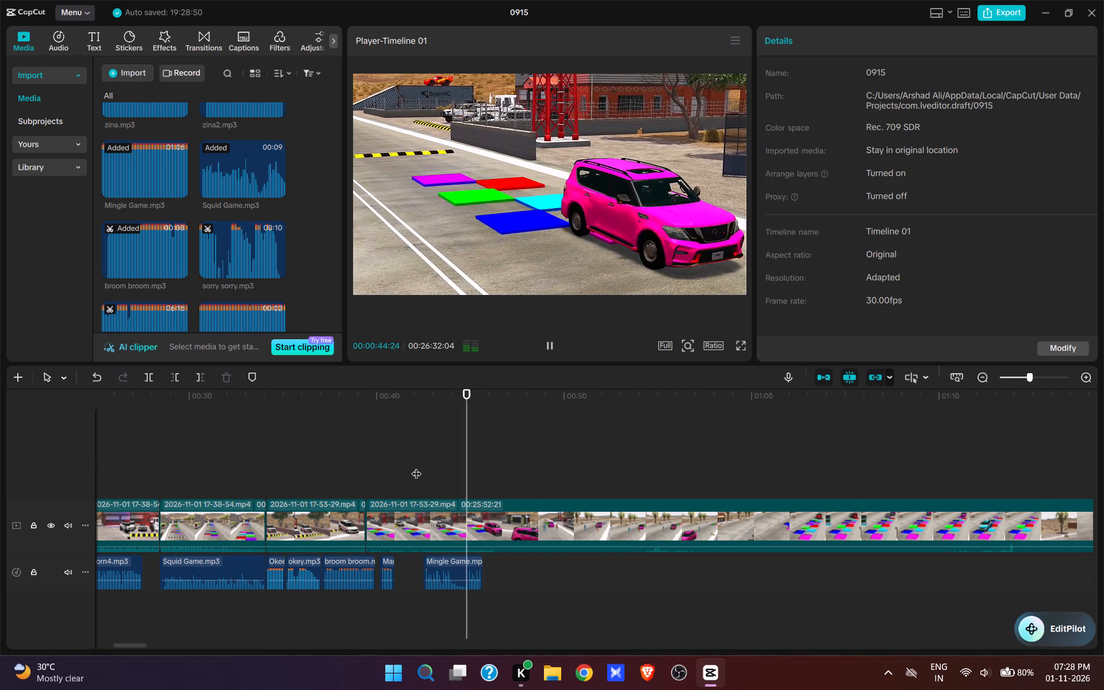
pyautogui.press('space')
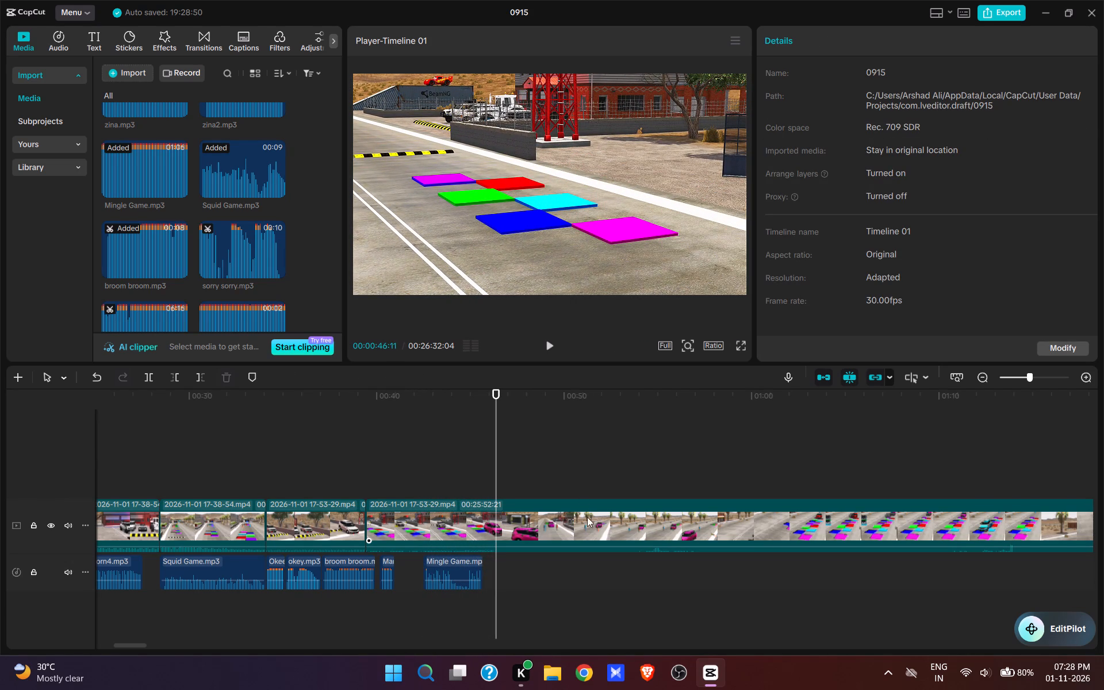
pyautogui.click(492, 481)
pyautogui.click(500, 535)
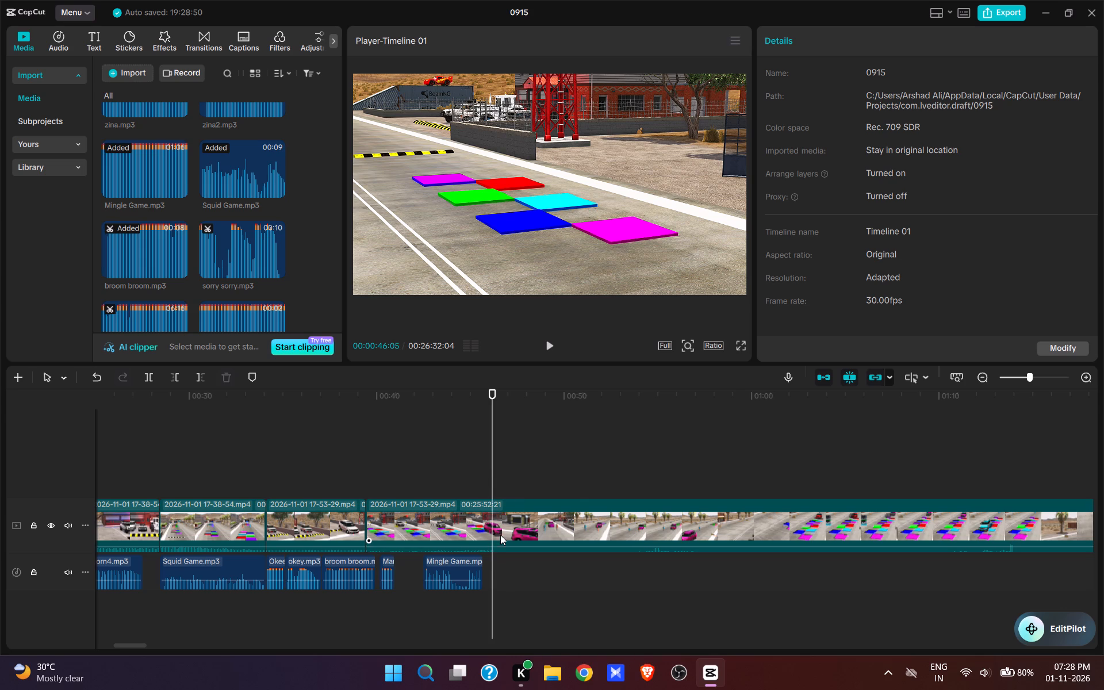
pyautogui.press('w')
# Copy the trimmed Mingle Game.mp3 clip.
pyautogui.click(457, 565)
pyautogui.hotkey('ctrl', 'c')
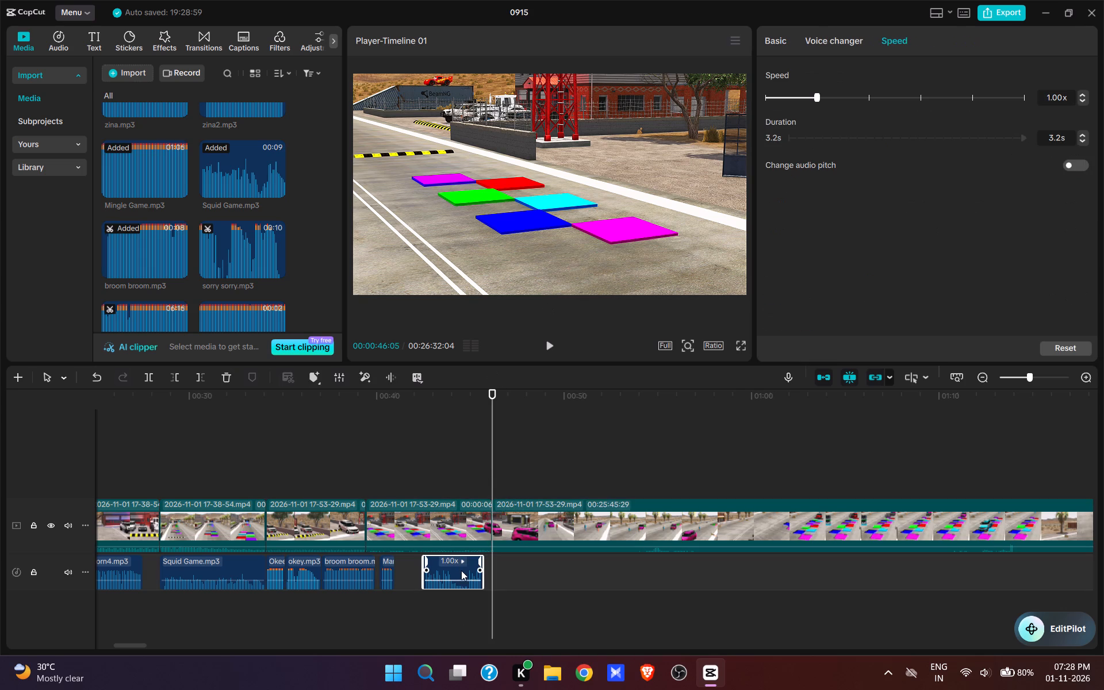
pyautogui.hotkey('ctrl', 'c')
pyautogui.hotkey('ctrl', 'c')
pyautogui.click(476, 474)
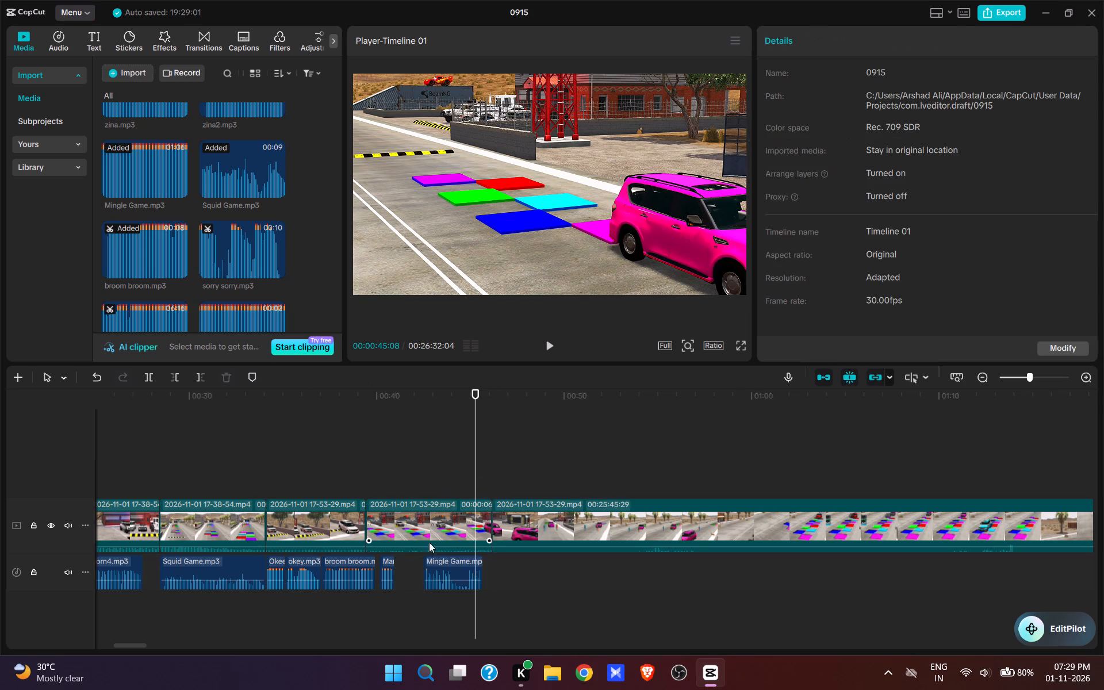
pyautogui.click(451, 566)
pyautogui.hotkey('ctrl', 'c')
pyautogui.hotkey('ctrl', 'c')
# Play the footage after the split and trim its start up to about 00:00:54, where the pink SUV approaches the two dummies.
pyautogui.click(620, 466)
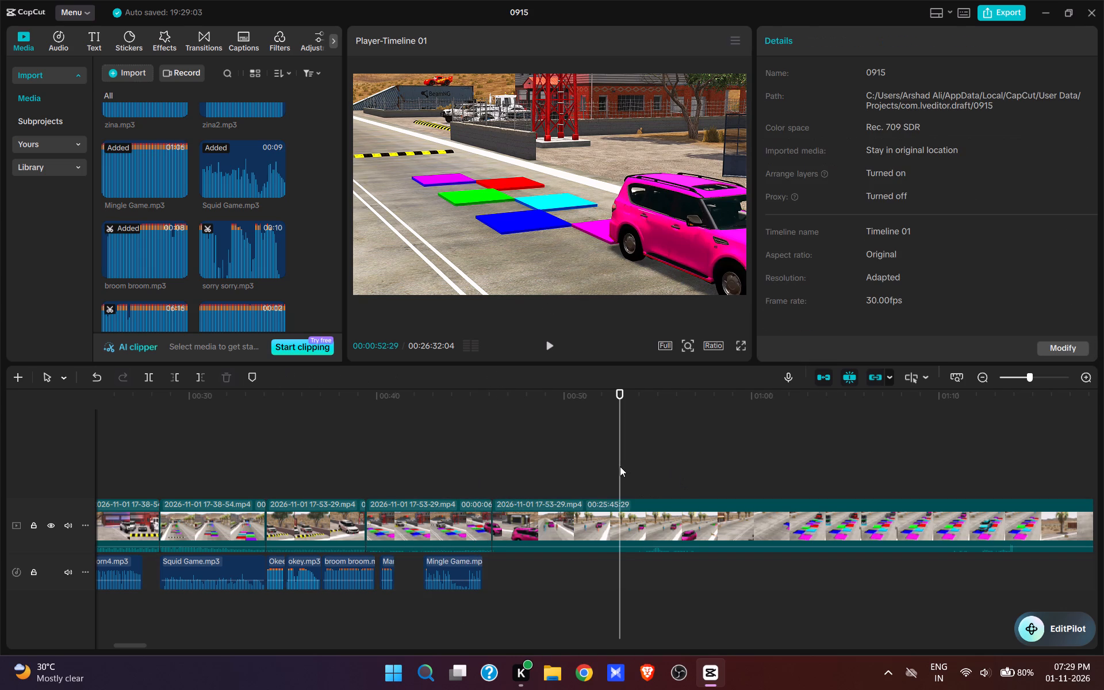
pyautogui.press('space')
pyautogui.press('space')
pyautogui.press('space')
pyautogui.press('space')
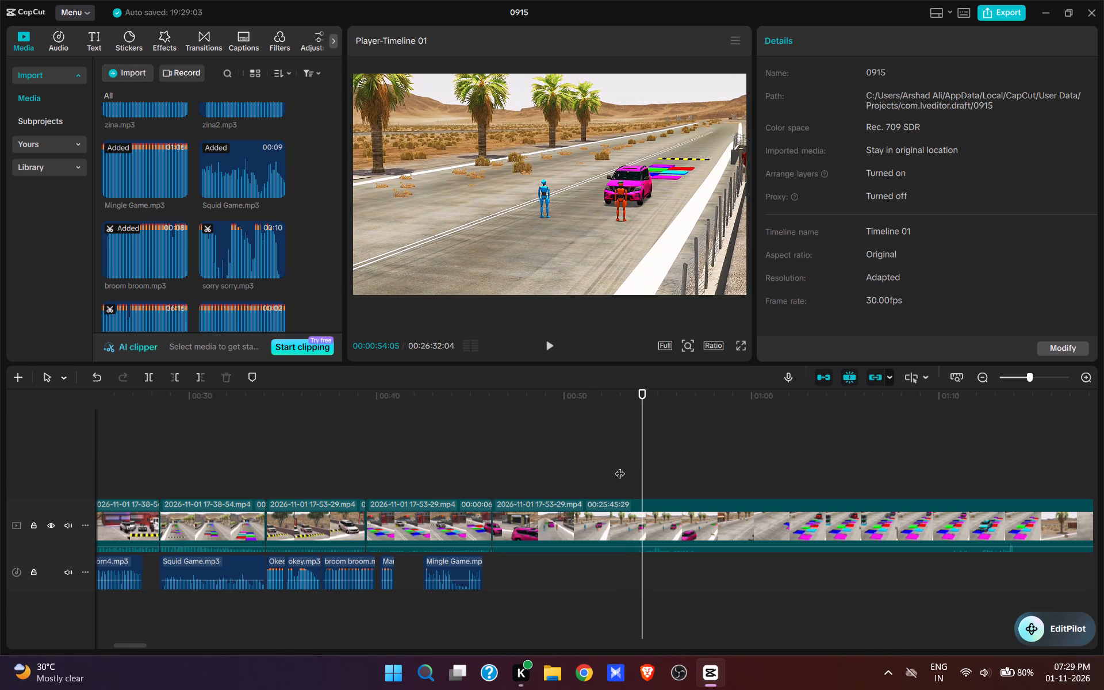
pyautogui.click(637, 478)
pyautogui.press('q')
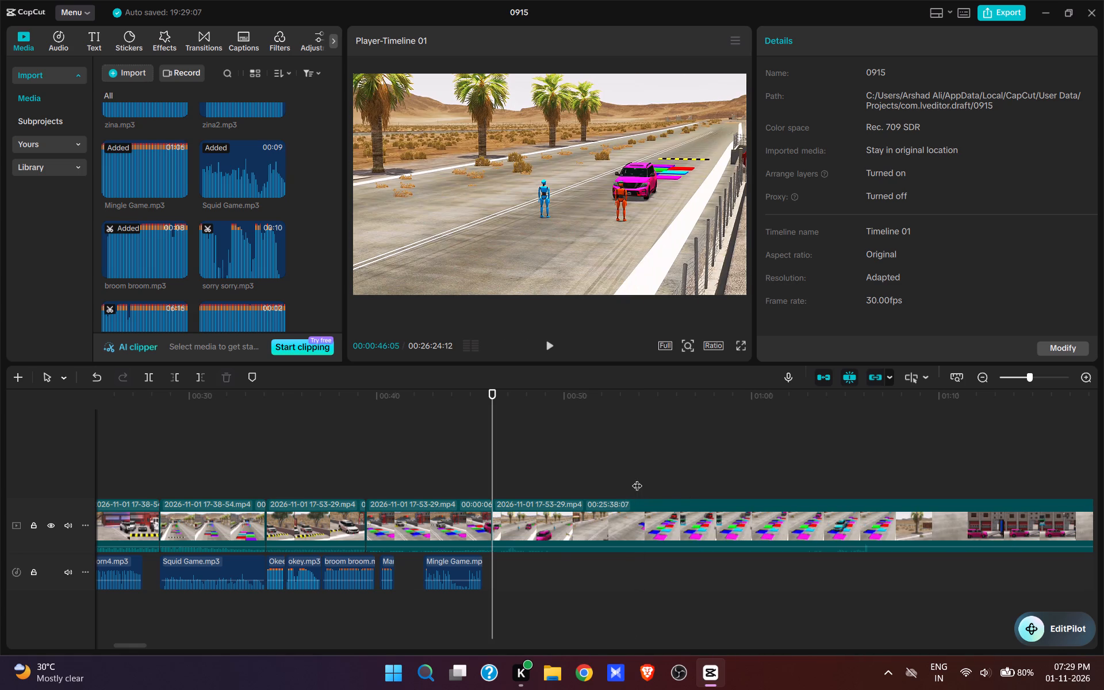
# Play the new clip's opening and audition Ok You can go DS.mp3, okeeey.mp3, orde.mp3 and okey.mp3 among the imported sounds.
pyautogui.press('space')
pyautogui.press('space')
pyautogui.click(492, 480)
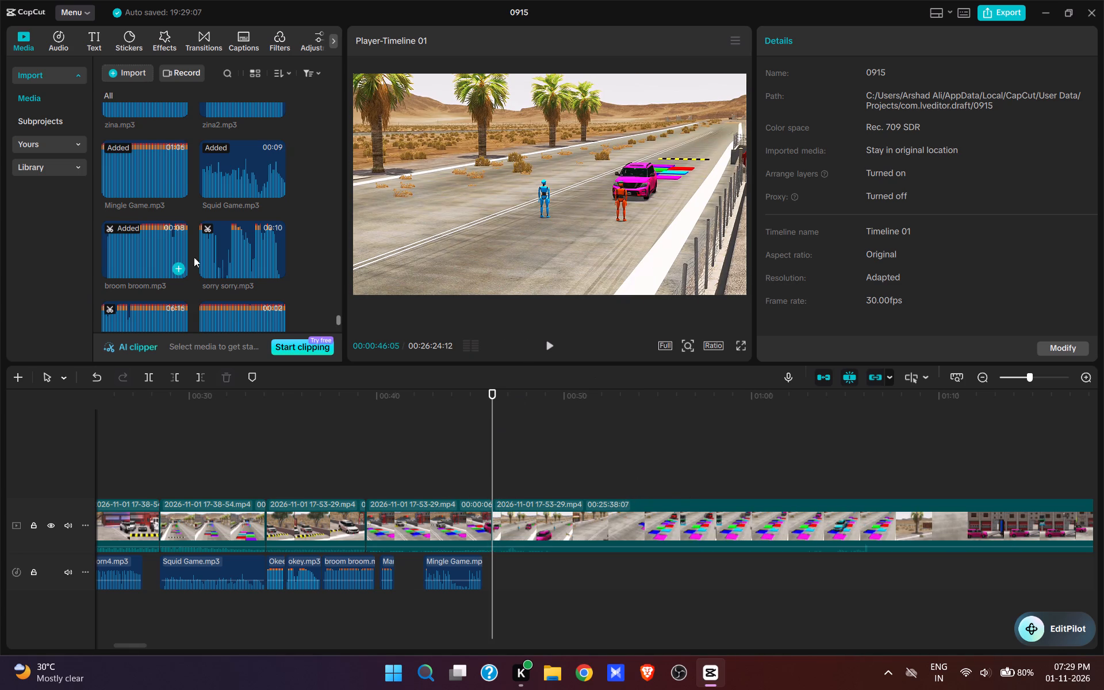
pyautogui.scroll(3, 174, 260)
pyautogui.scroll(-5, 185, 233)
pyautogui.scroll(17, 185, 229)
pyautogui.scroll(11, 185, 231)
pyautogui.scroll(1, 231, 255)
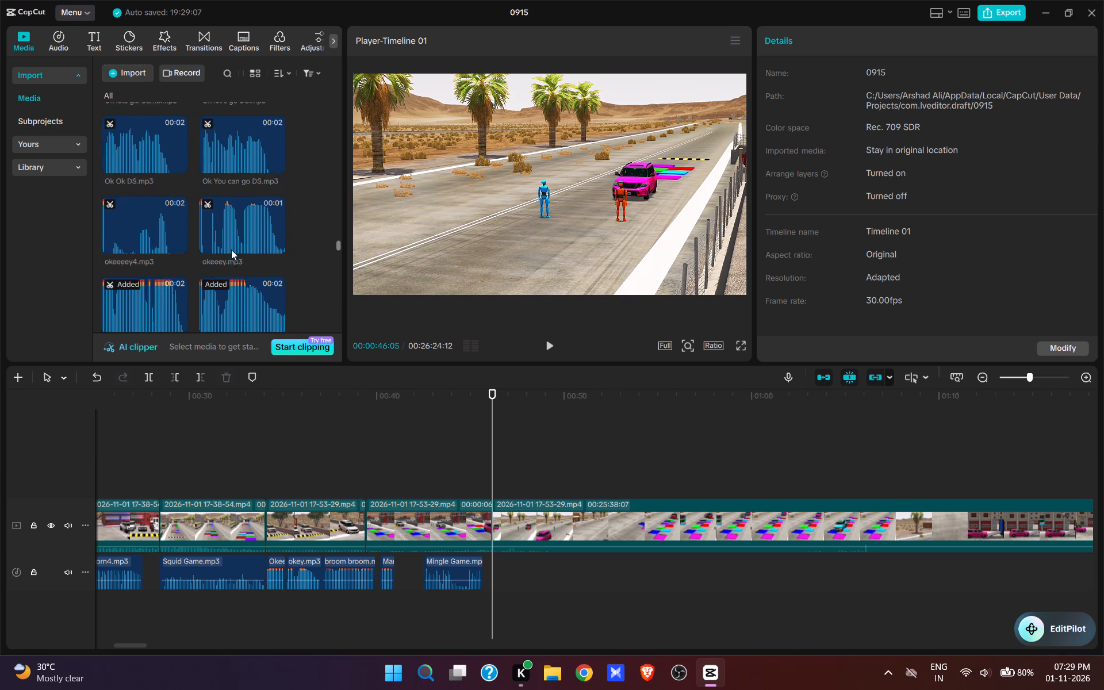
pyautogui.scroll(1, 231, 250)
pyautogui.click(243, 206)
pyautogui.scroll(-1, 243, 223)
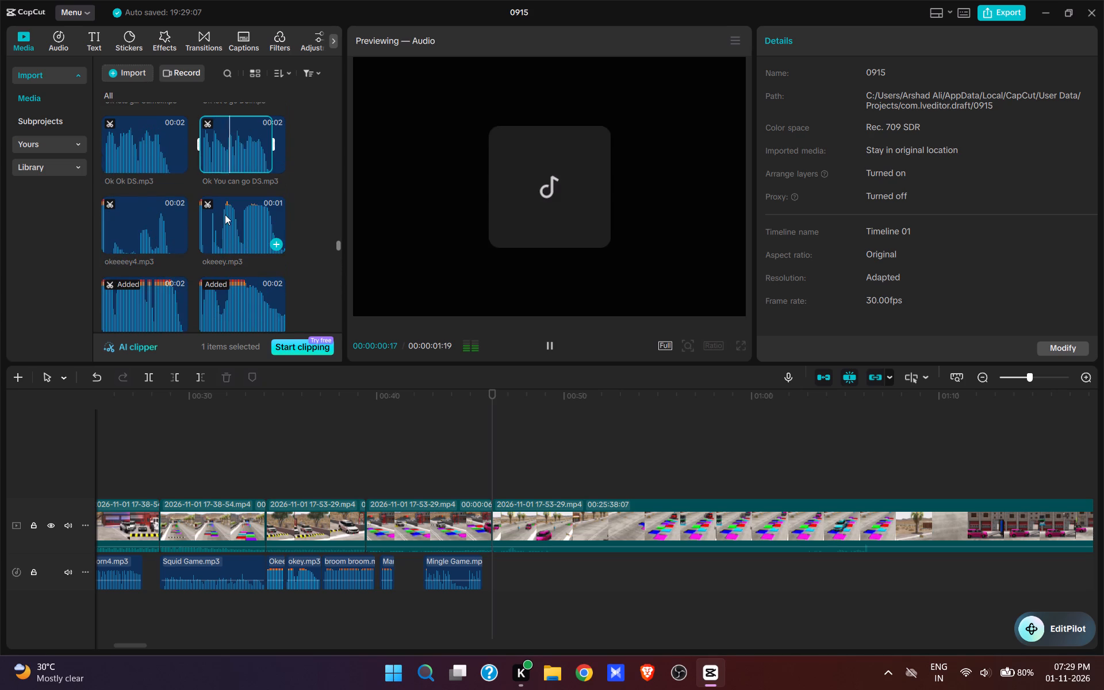
pyautogui.click(225, 212)
pyautogui.scroll(-2, 226, 210)
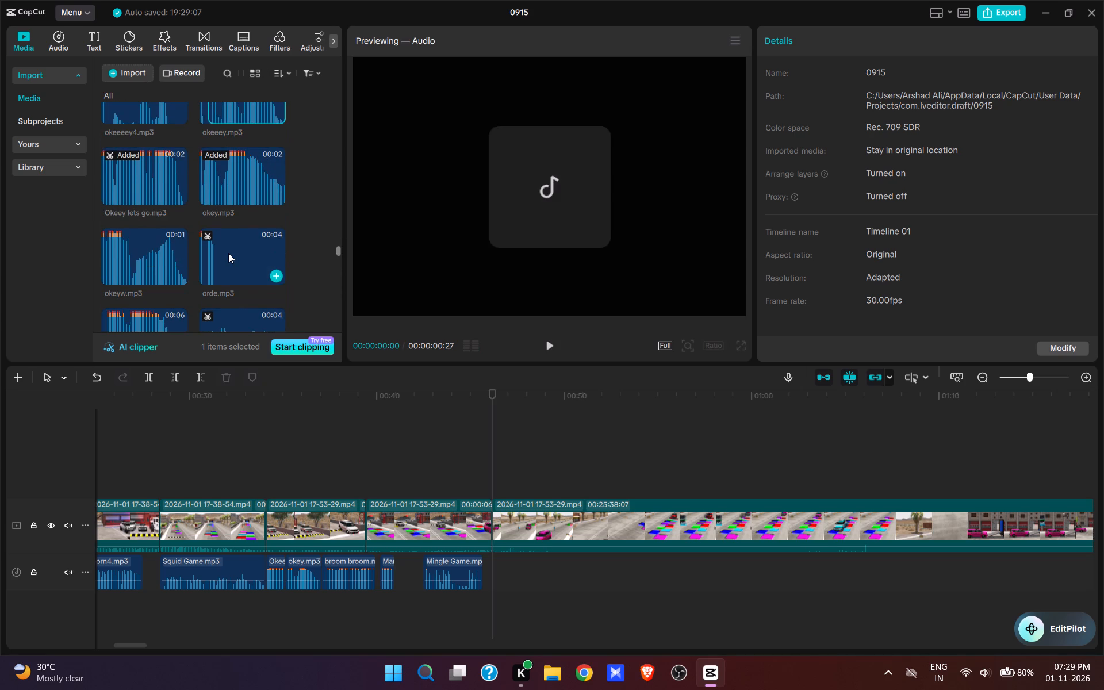
pyautogui.click(228, 256)
pyautogui.scroll(1, 228, 256)
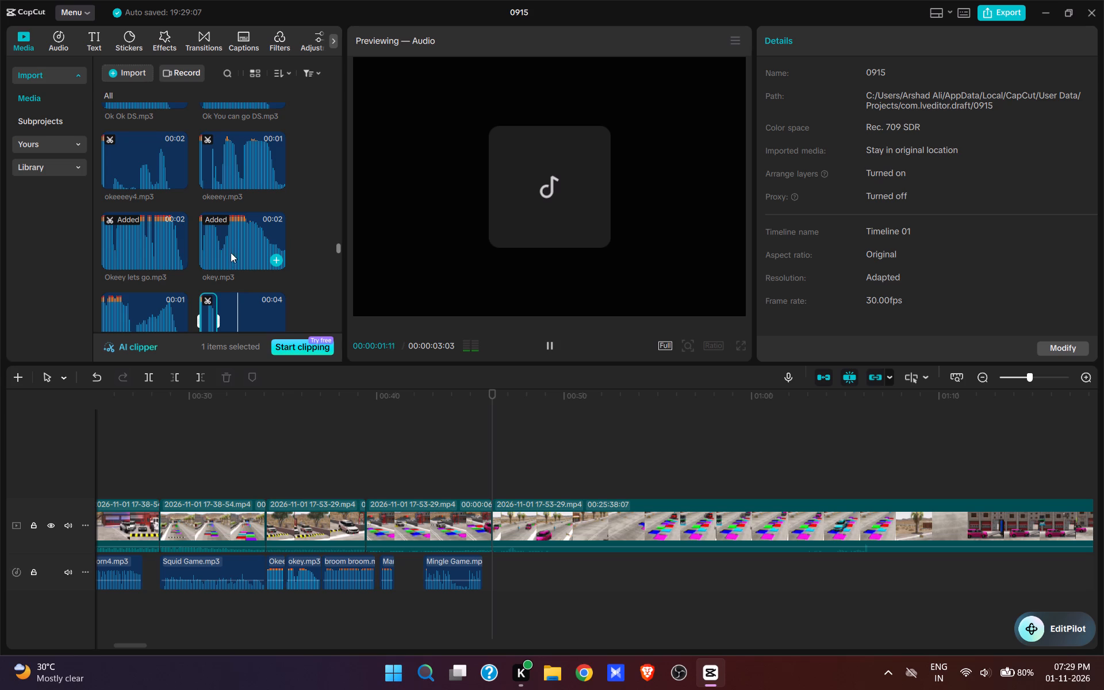
pyautogui.click(232, 245)
# Find mixkit-RUN.wav in the imported sounds and add it at 00:00:46:05, as the pink SUV nears the dummies.
pyautogui.scroll(6, 232, 245)
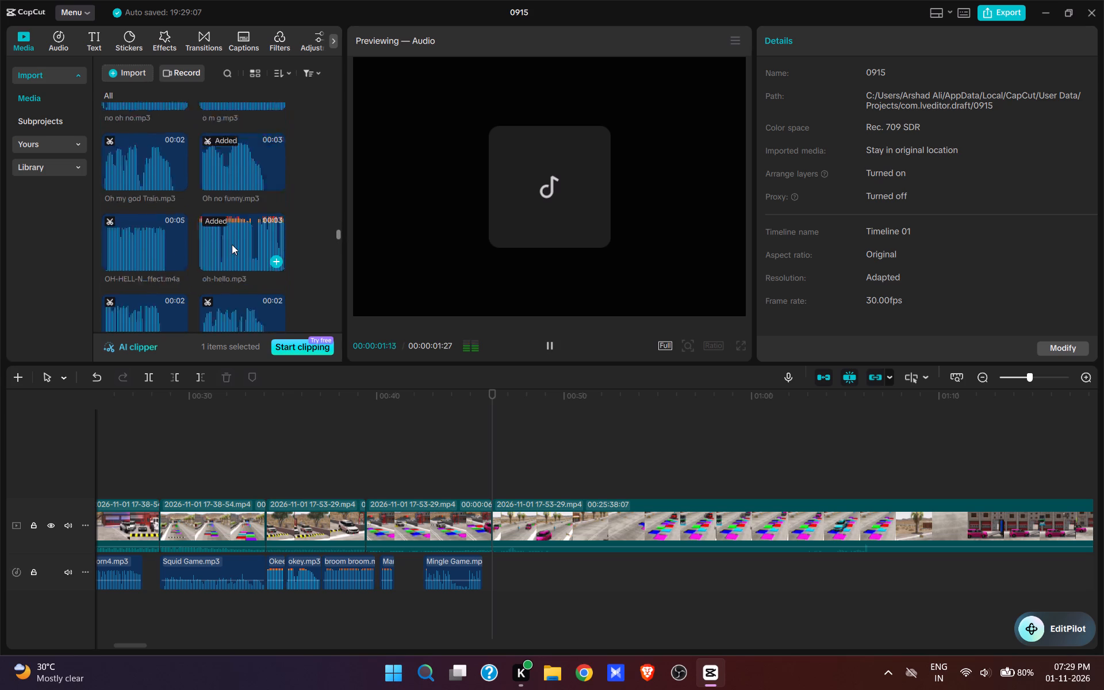
pyautogui.scroll(-10, 232, 244)
pyautogui.scroll(1, 228, 209)
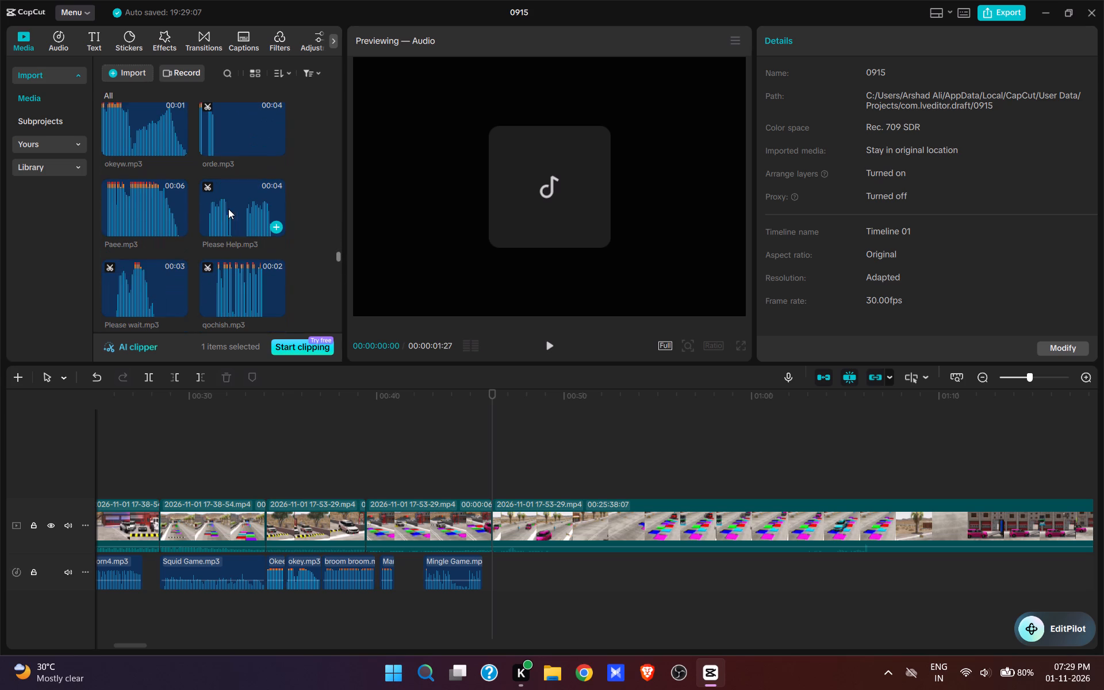
pyautogui.scroll(5, 211, 261)
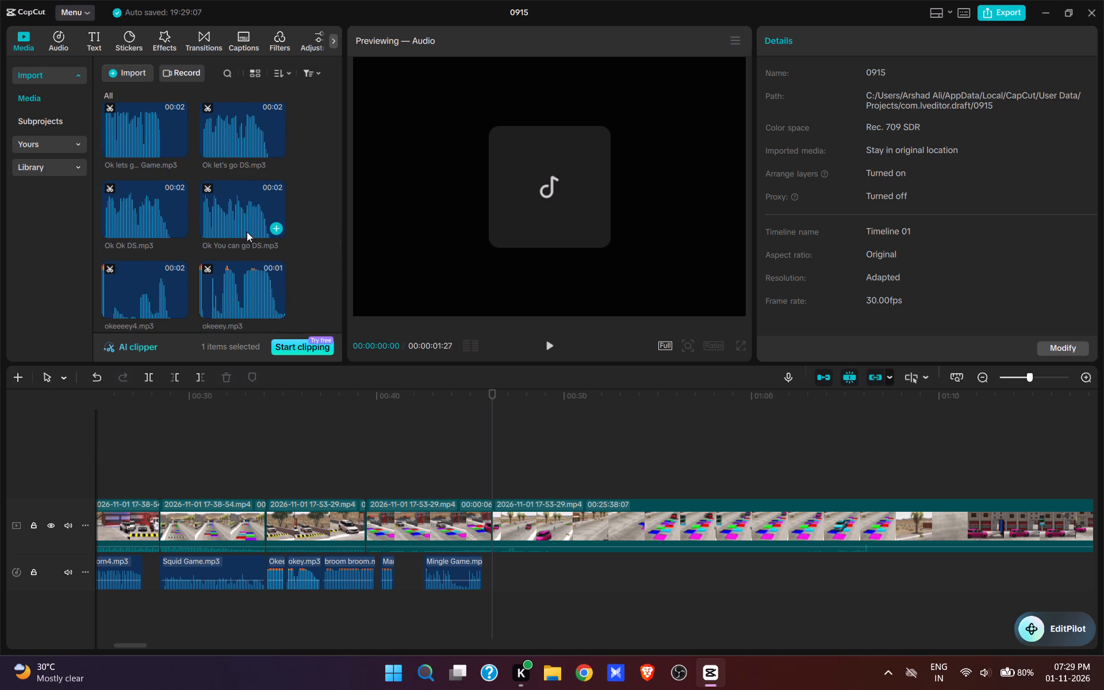
pyautogui.scroll(9, 248, 235)
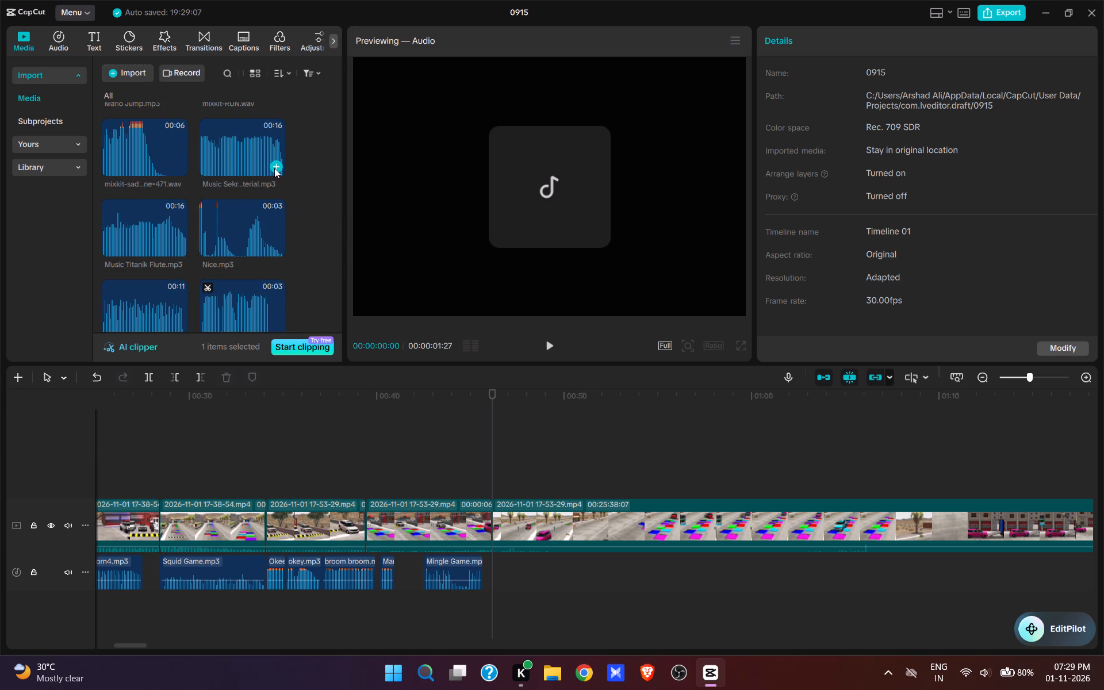
pyautogui.scroll(1, 247, 209)
pyautogui.click(278, 149)
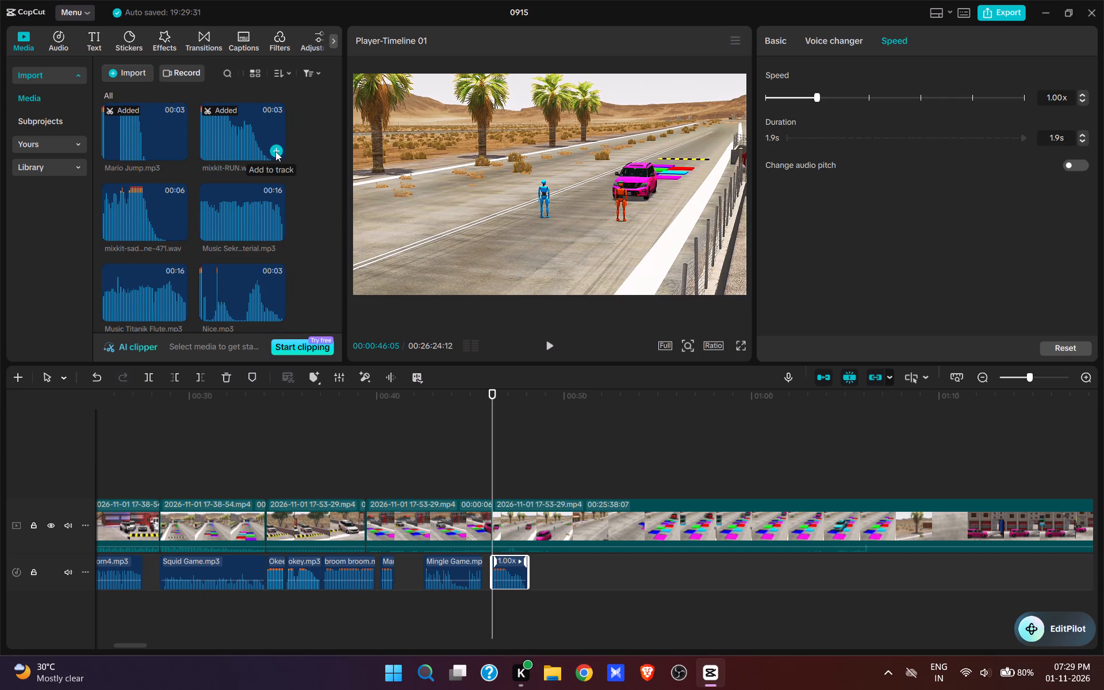
# Play the opening and cut mixkit-RUN.wav at 00:00:46:27, as the SUV reaches the red dummy, removing its remainder.
pyautogui.press('space')
pyautogui.press('space')
pyautogui.press('e')
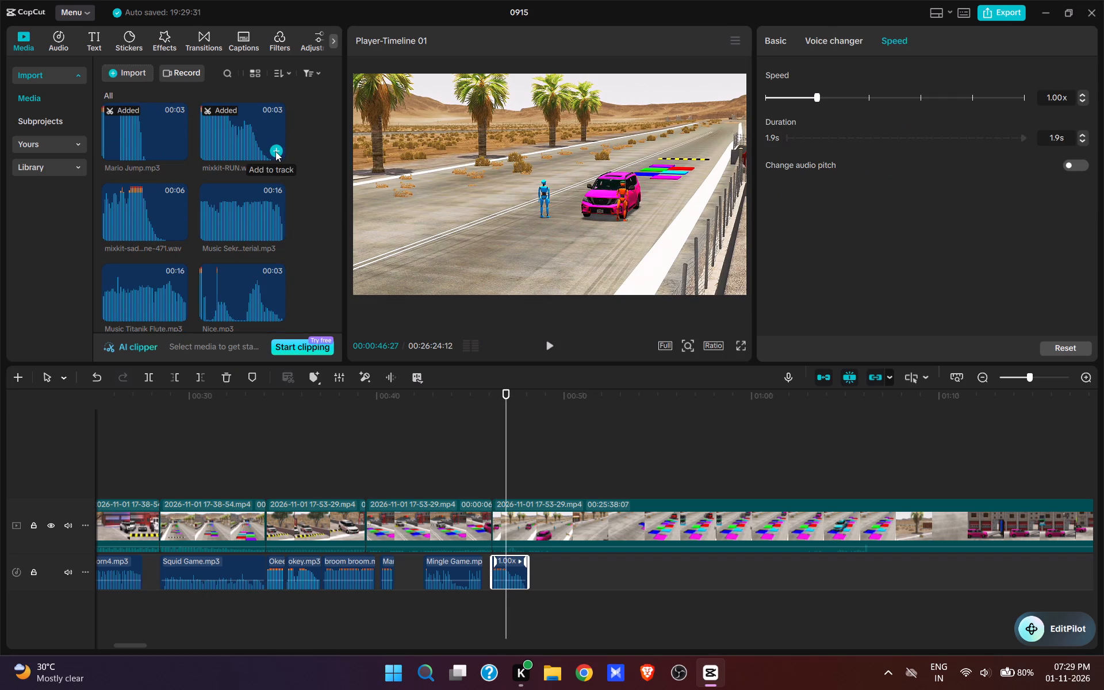
# Find laugh4.mp3 in the imported sounds and add it at 00:00:46:27, as the pink SUV hits the red dummy.
pyautogui.scroll(9, 221, 222)
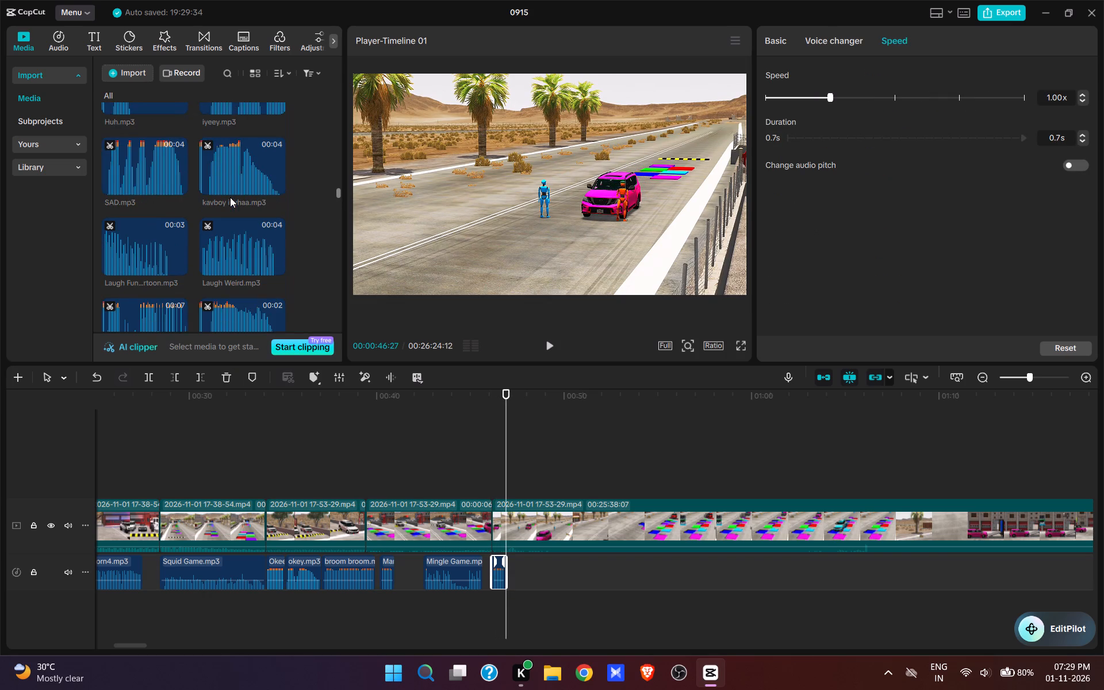
pyautogui.scroll(7, 230, 197)
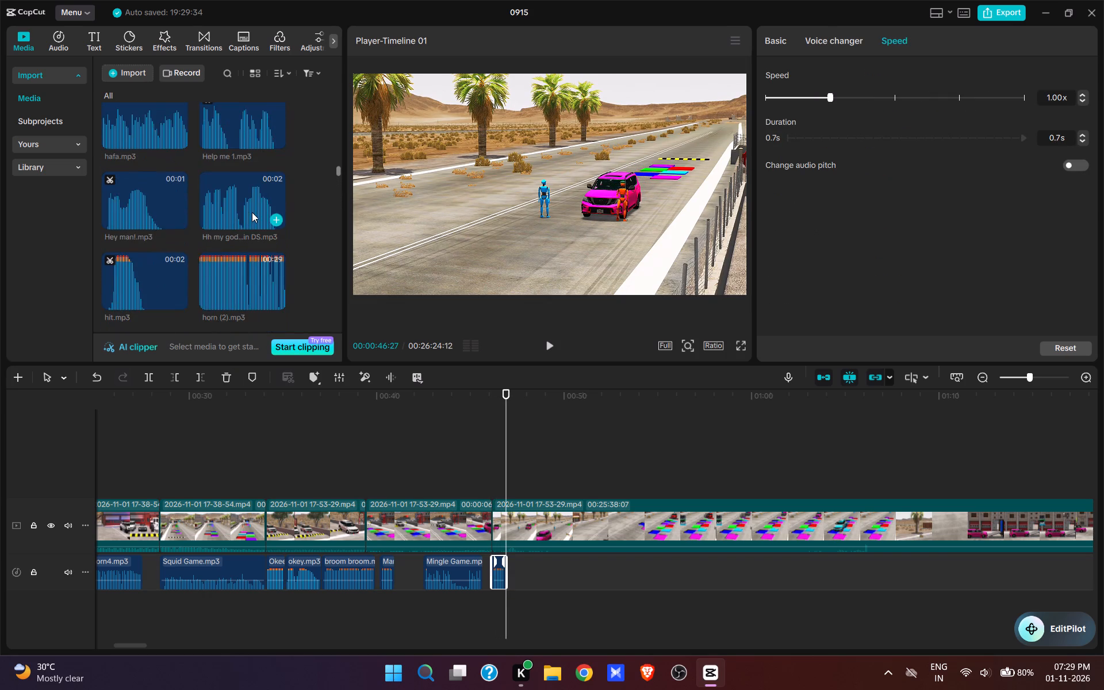
pyautogui.scroll(20, 252, 213)
pyautogui.scroll(10, 252, 213)
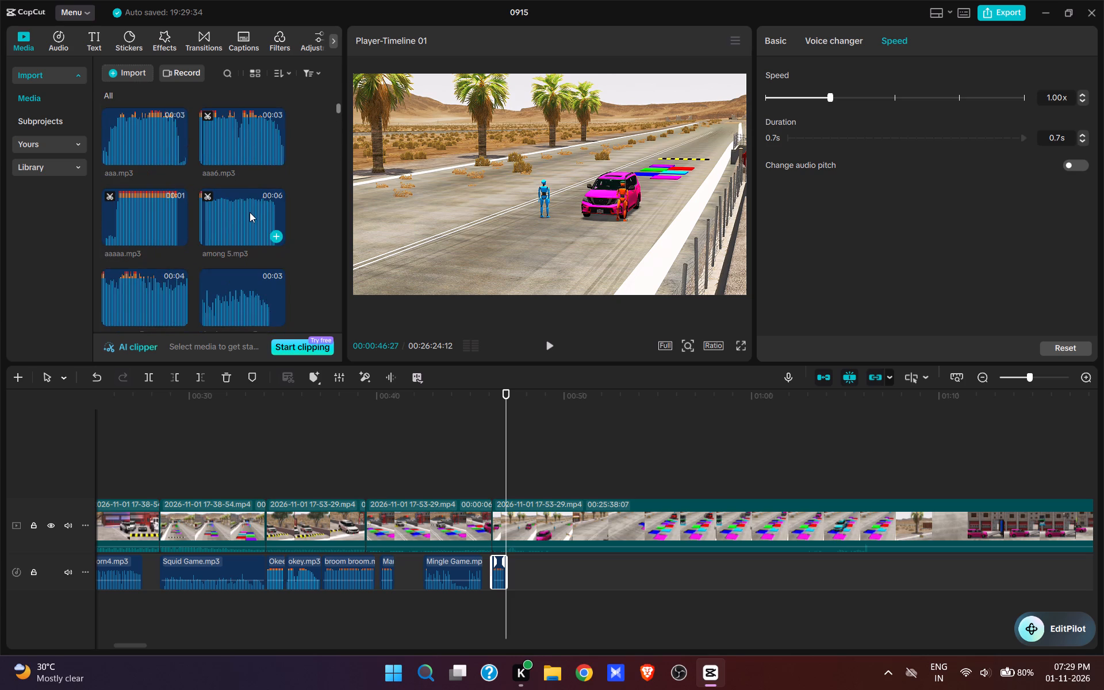
pyautogui.scroll(4, 250, 212)
pyautogui.scroll(-17, 239, 187)
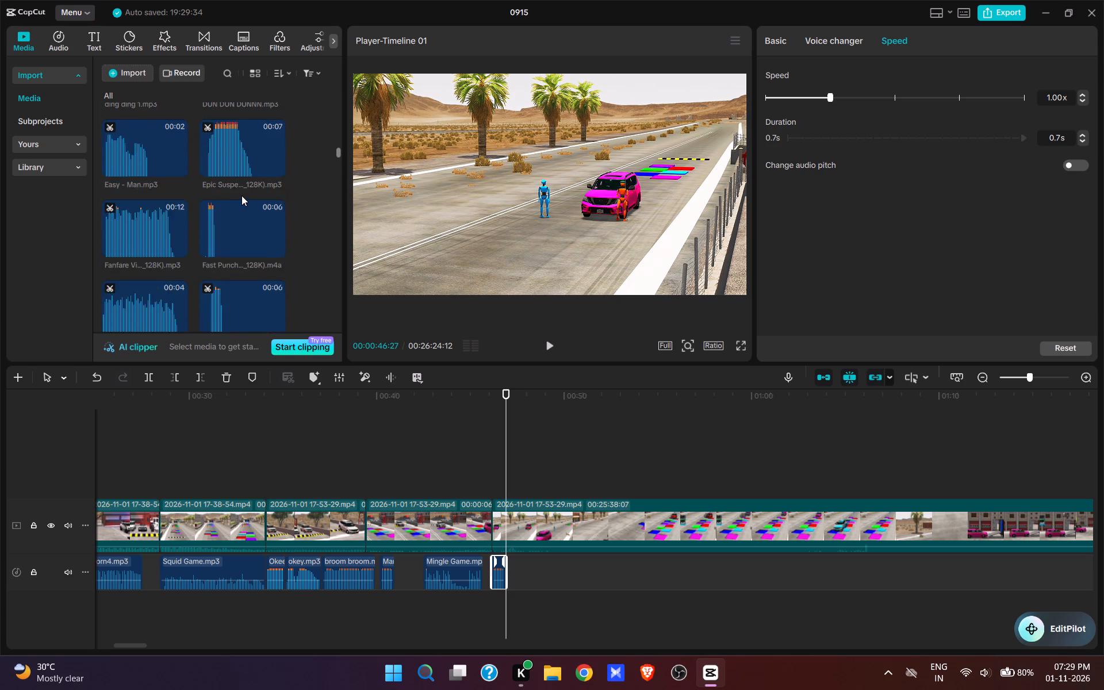
pyautogui.scroll(-7, 241, 195)
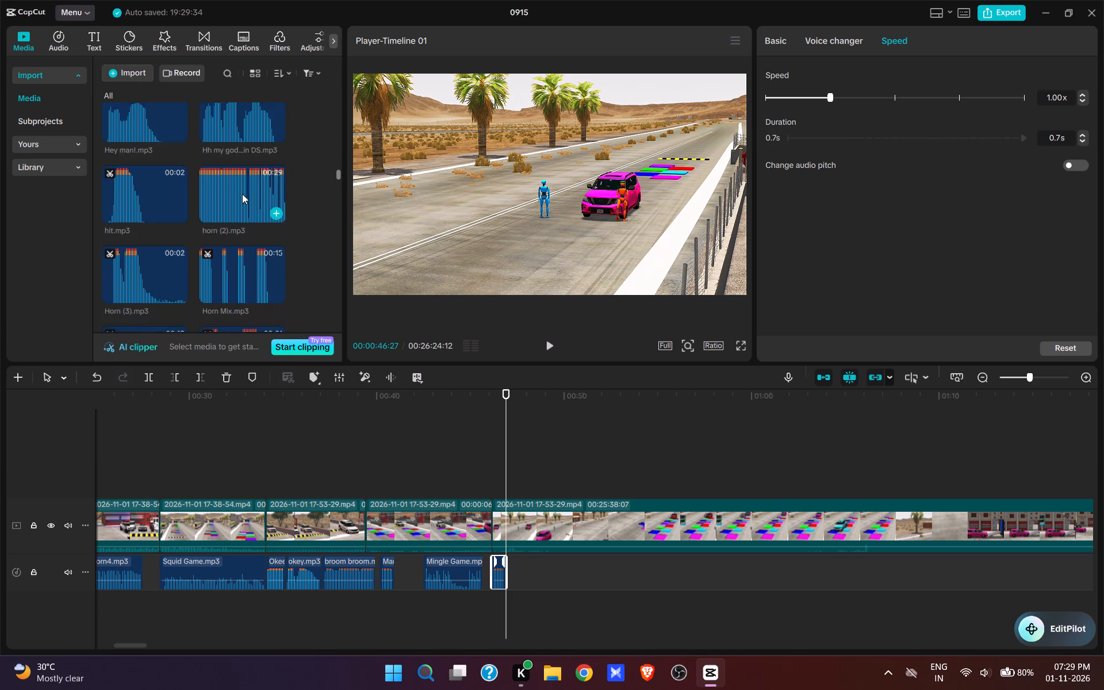
pyautogui.scroll(-6, 242, 194)
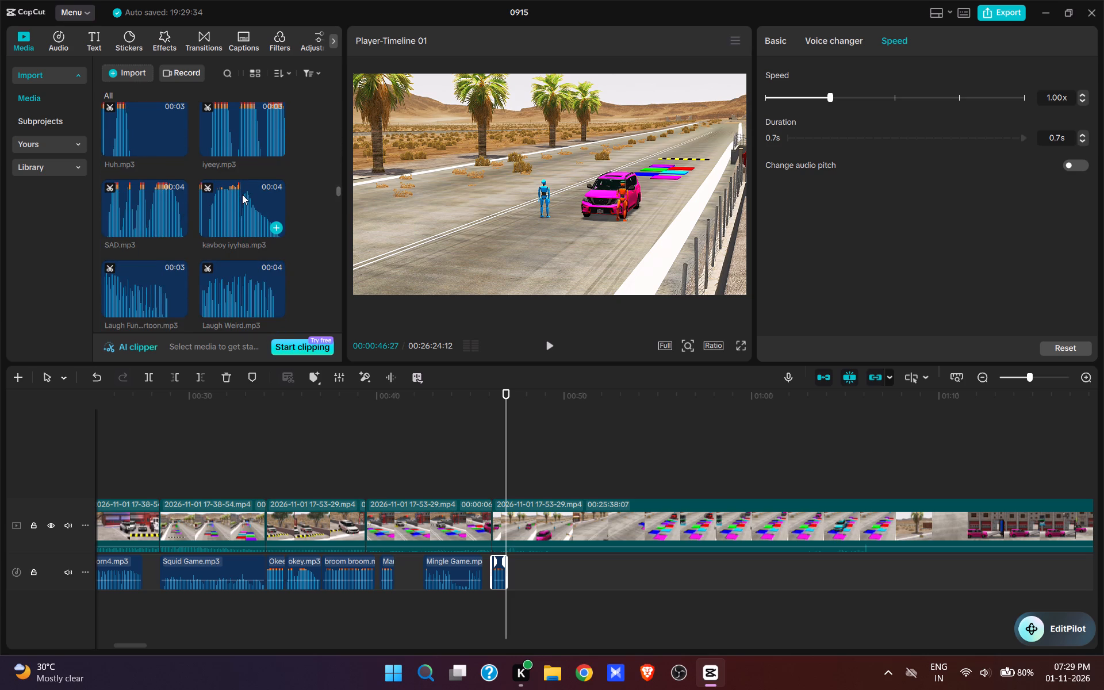
pyautogui.scroll(-2, 242, 194)
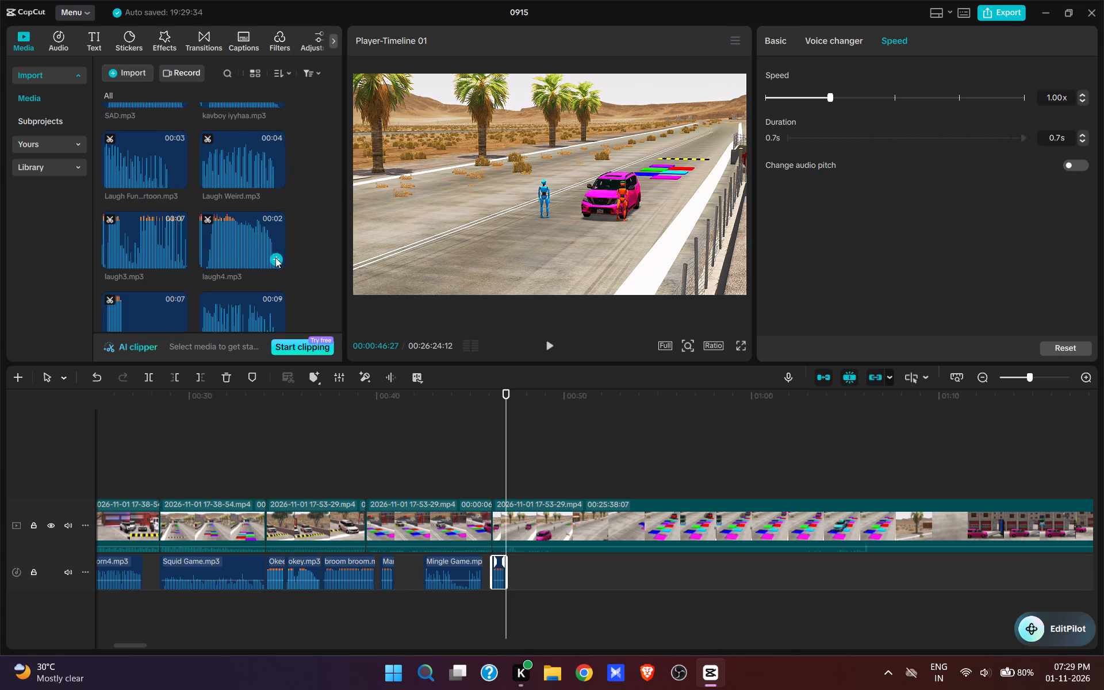
pyautogui.click(276, 257)
# Play past the impact and add Laugh5.mp3 at 00:00:47:28, directly after laugh4.mp3.
pyautogui.press('space')
pyautogui.press('space')
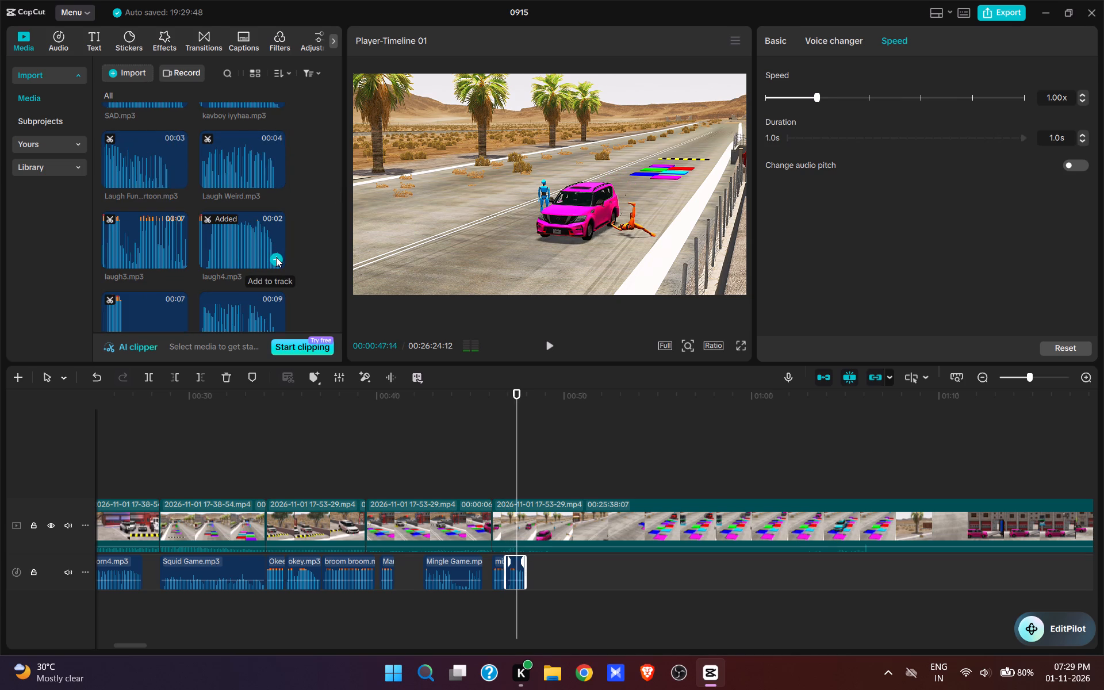
pyautogui.press('space')
pyautogui.press('space')
pyautogui.click(528, 477)
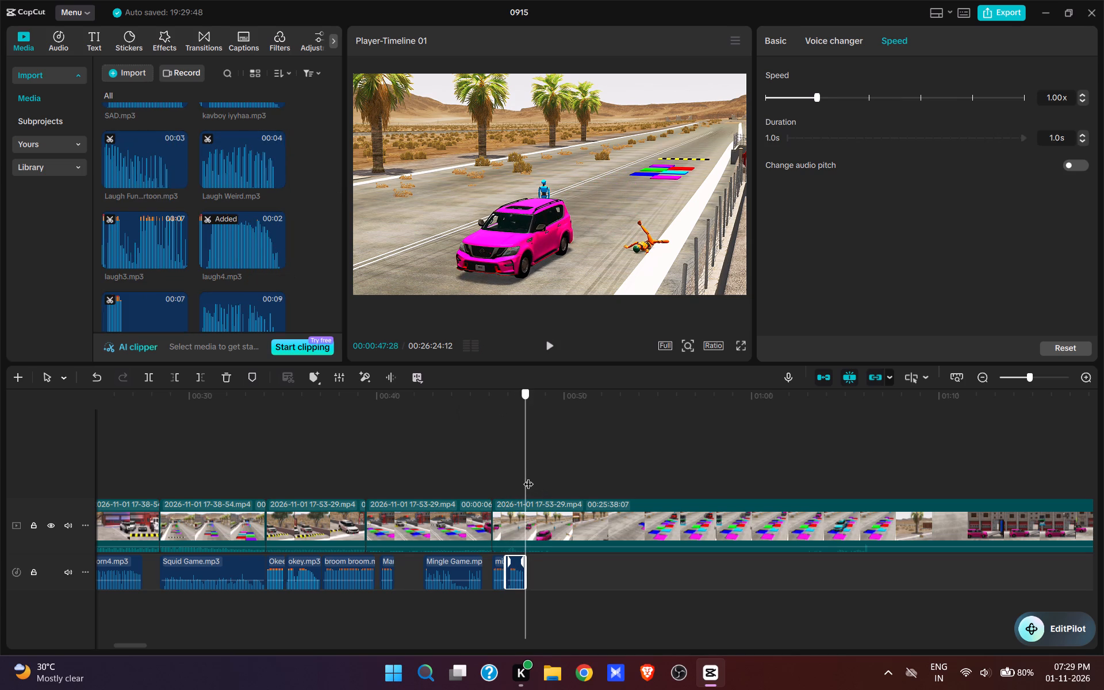
pyautogui.scroll(-1, 163, 216)
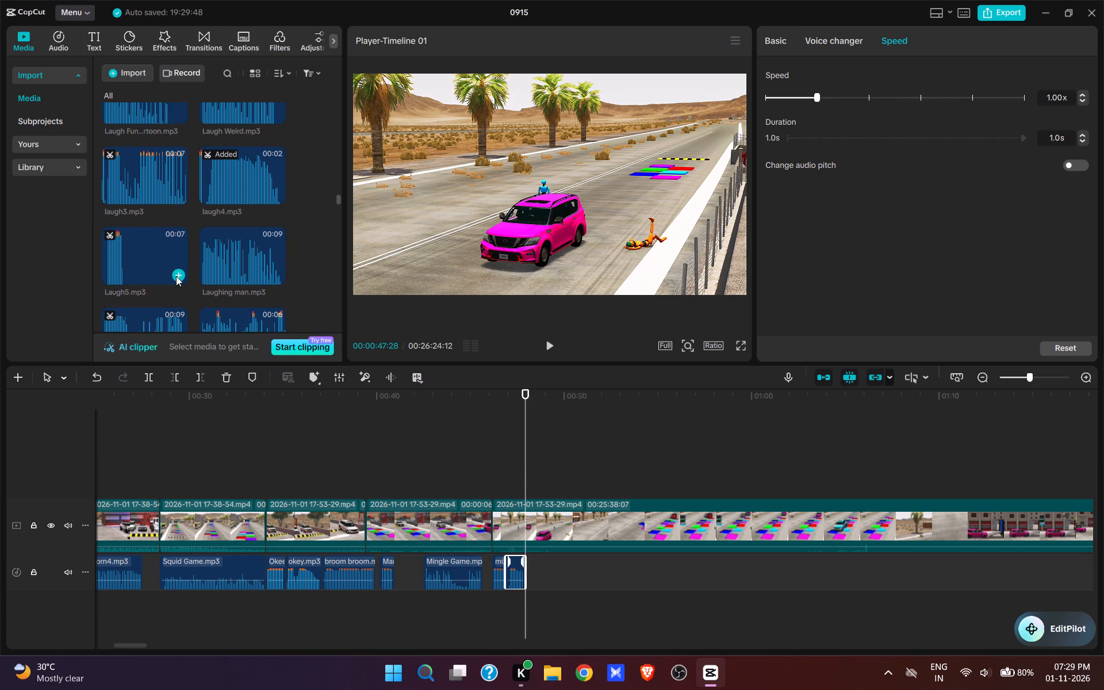
pyautogui.click(186, 278)
# Play the laugh section and split the footage at 00:00:48:25, as the purple SUV drives out of frame.
pyautogui.press('space')
pyautogui.click(116, 275)
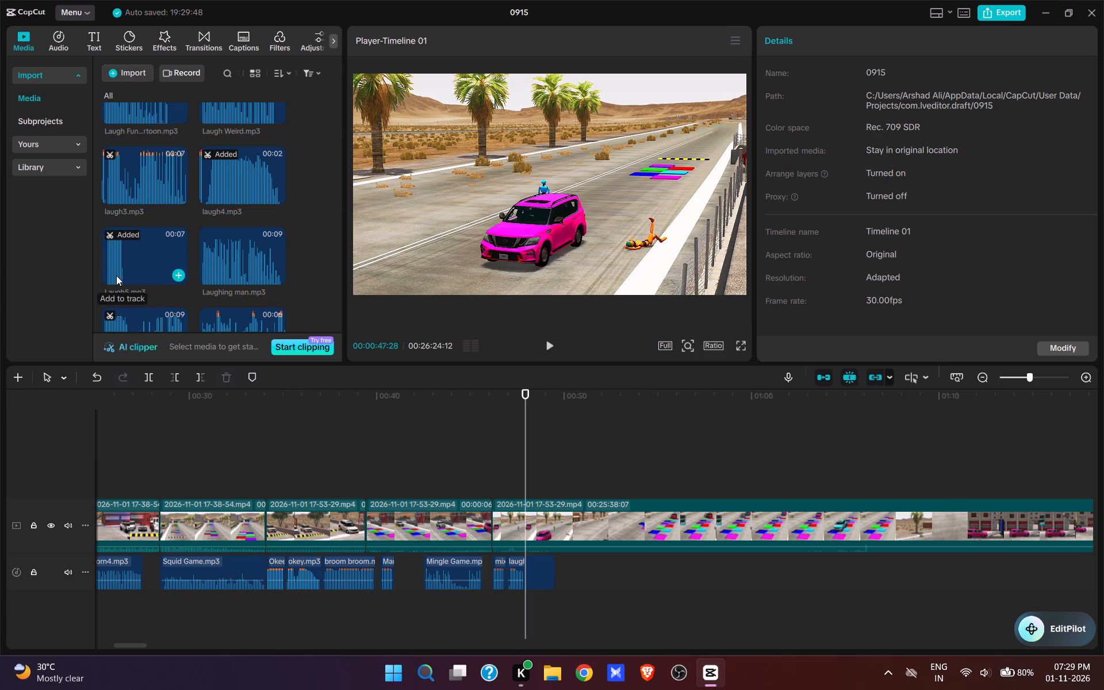
pyautogui.press('space')
pyautogui.press('space')
pyautogui.press('space')
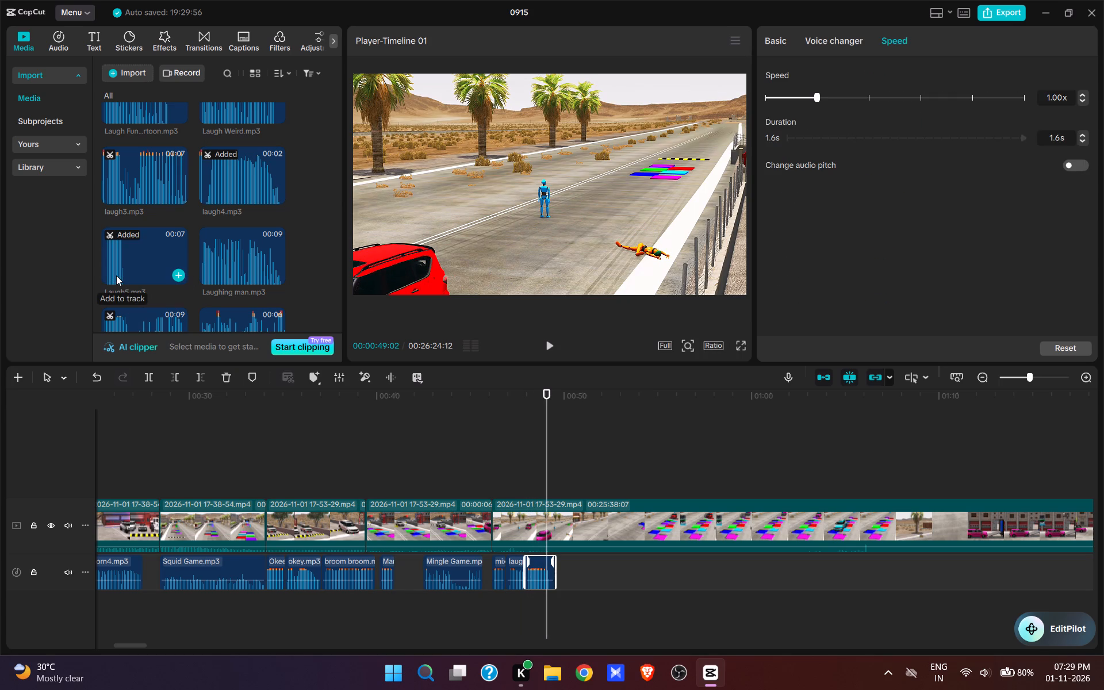
pyautogui.press('space')
pyautogui.click(542, 476)
pyautogui.press('space')
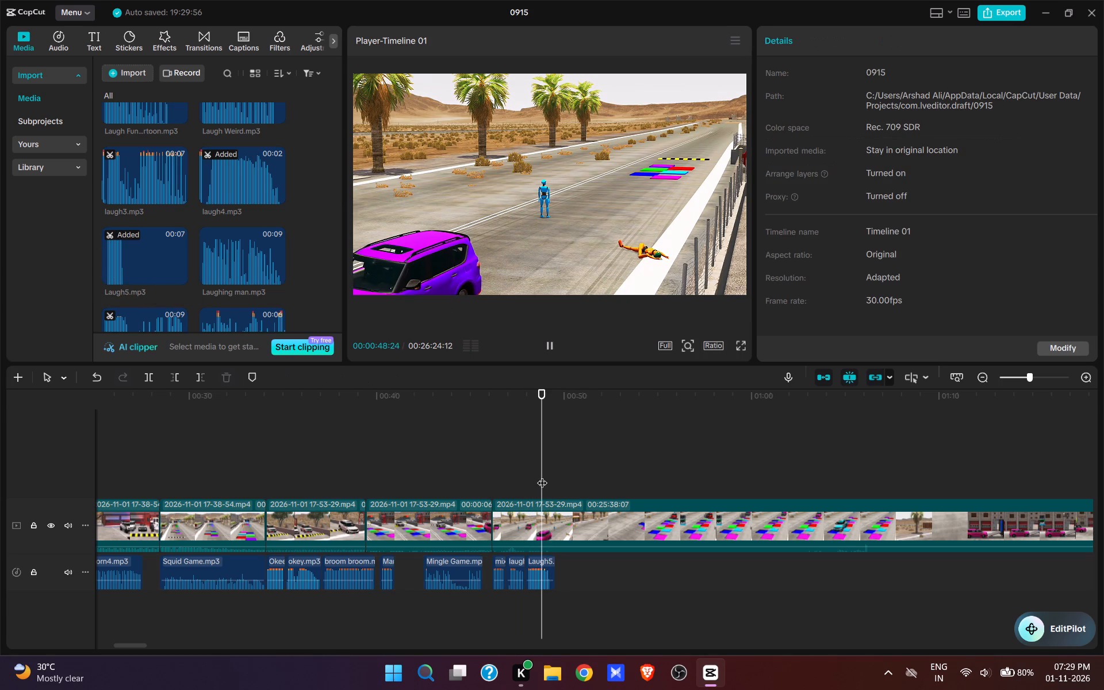
pyautogui.press('space')
pyautogui.click(542, 481)
pyautogui.click(539, 525)
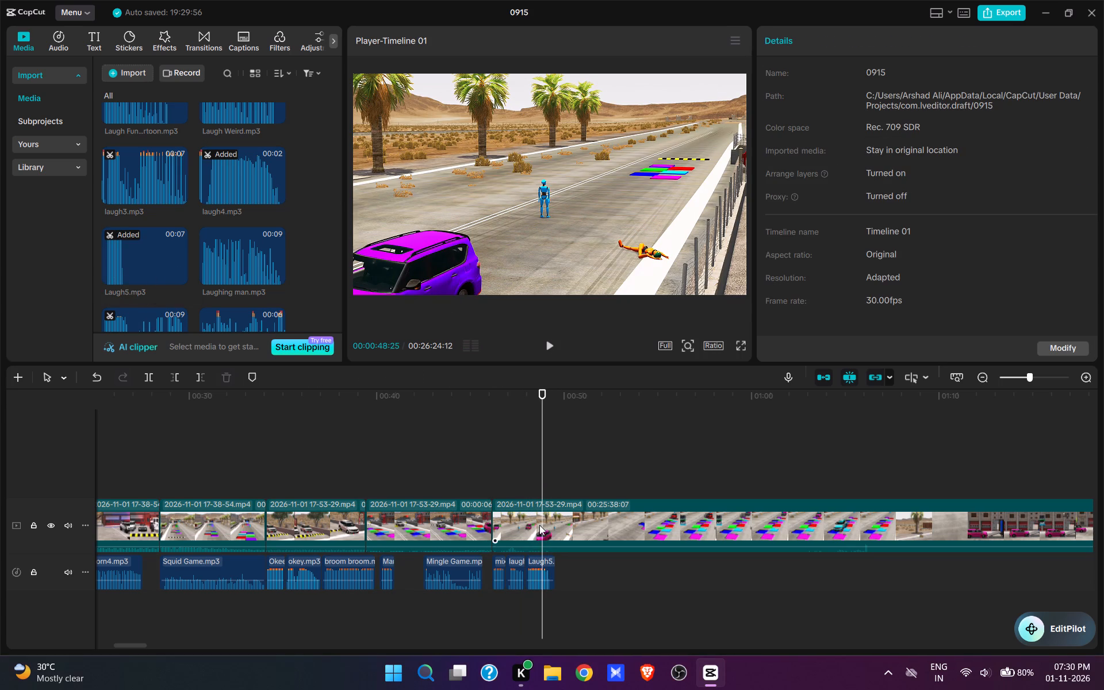
pyautogui.press('w')
# Cut Laugh5.mp3 at 00:00:48:25, removing its remainder.
pyautogui.click(538, 570)
pyautogui.press('e')
# Skim the footage after the split and trim its start up to about 00:01:01, where the SUV reaches the coloured tiles.
pyautogui.click(651, 487)
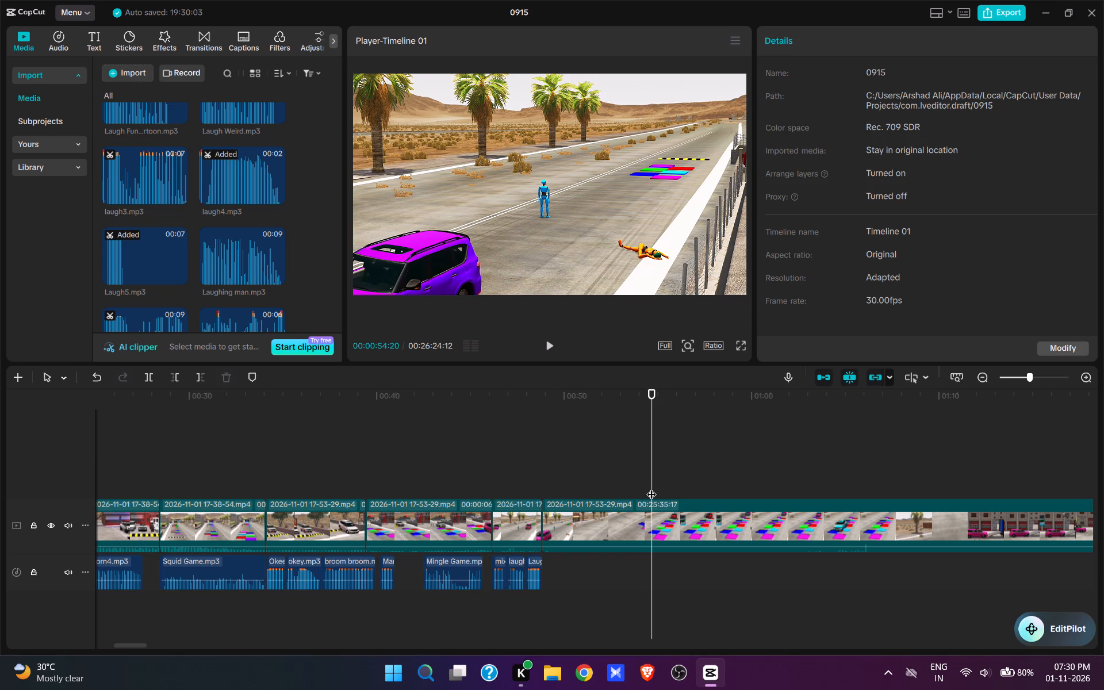
pyautogui.press('space')
pyautogui.click(609, 489)
pyautogui.click(724, 488)
pyautogui.click(779, 486)
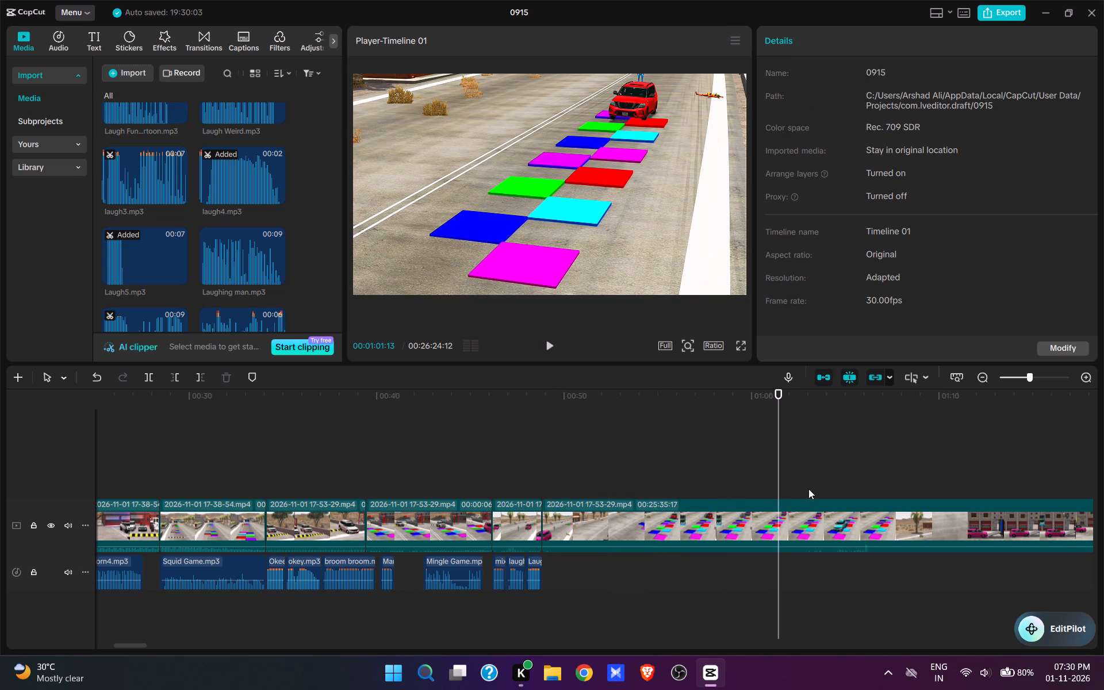
pyautogui.press('space')
pyautogui.press('space')
pyautogui.click(769, 486)
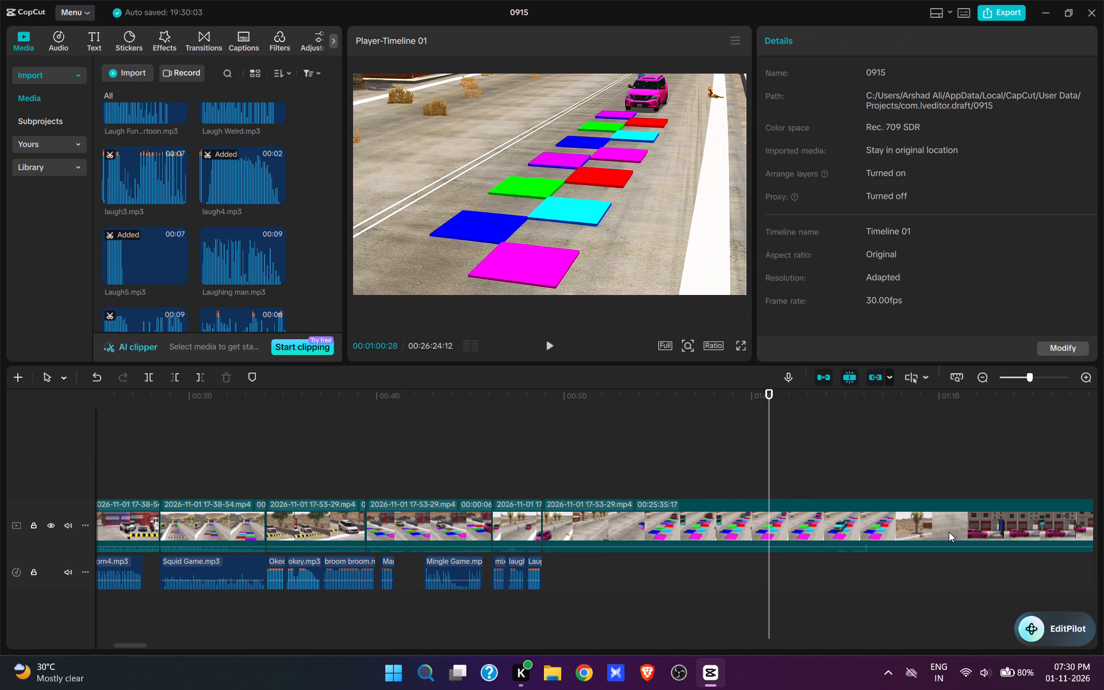
pyautogui.click(754, 480)
pyautogui.press('space')
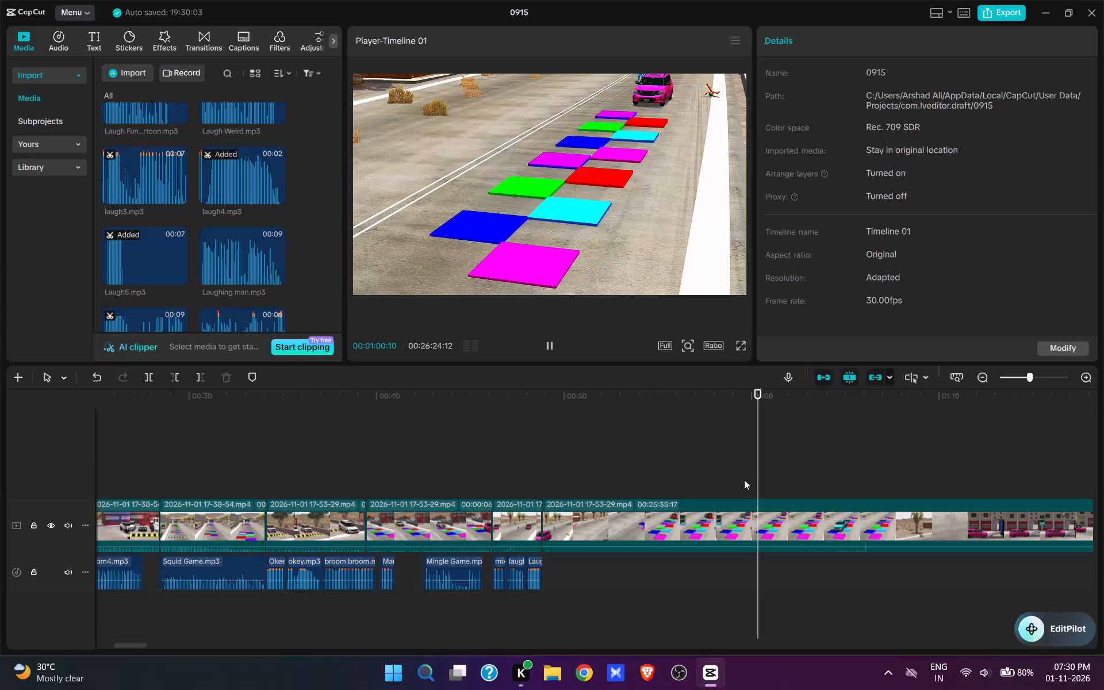
pyautogui.click(744, 480)
pyautogui.press('space')
pyautogui.press('space')
pyautogui.press('space')
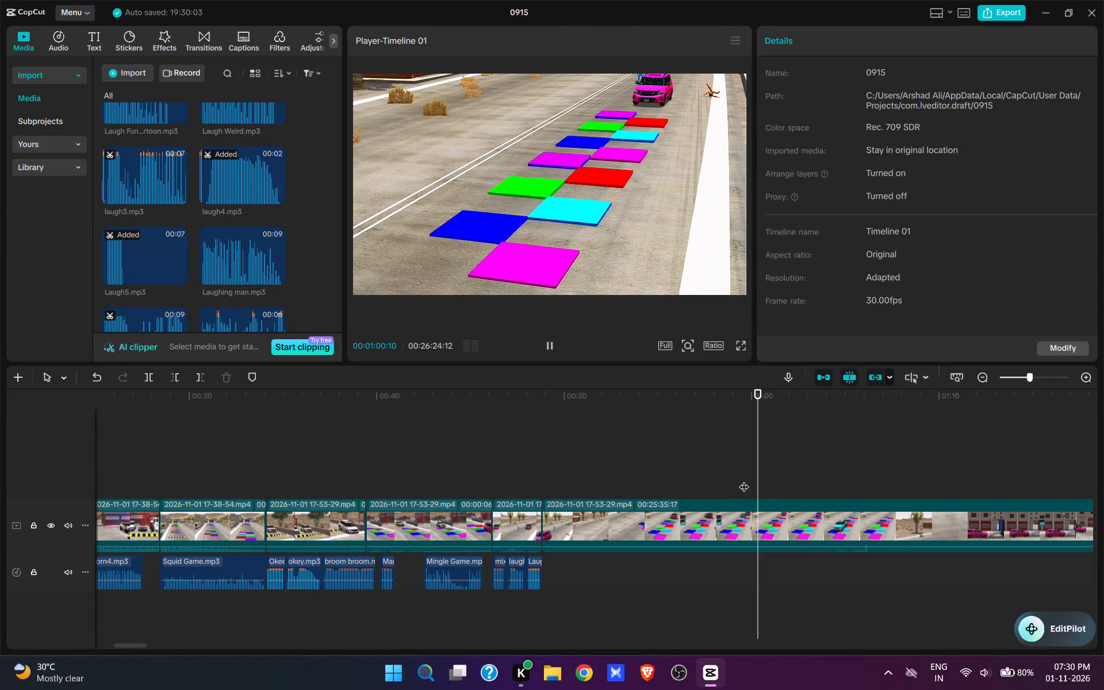
pyautogui.press('space')
pyautogui.write('q')
# Paste the copied Mingle Game.mp3 at about 00:00:49:04, as the SUV starts over the coloured tiles.
pyautogui.press('space')
pyautogui.press('space')
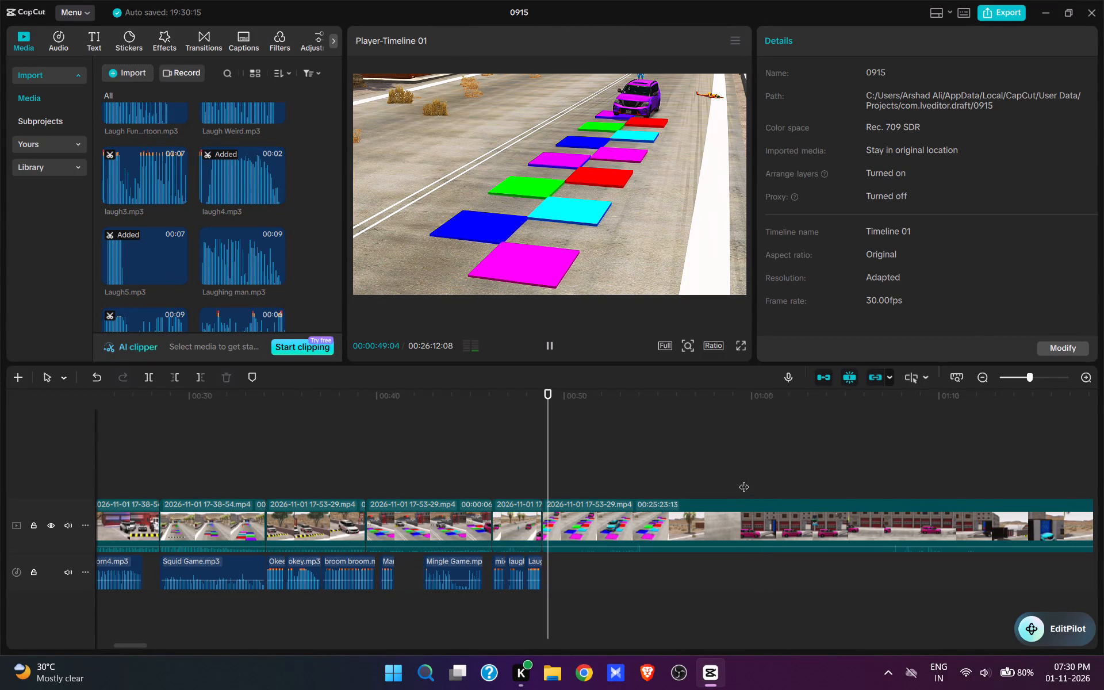
pyautogui.hotkey('ctrl', 'v')
# Play the tile scene and split the footage at 00:00:53:28, once the SUV has left the frame.
pyautogui.press('space')
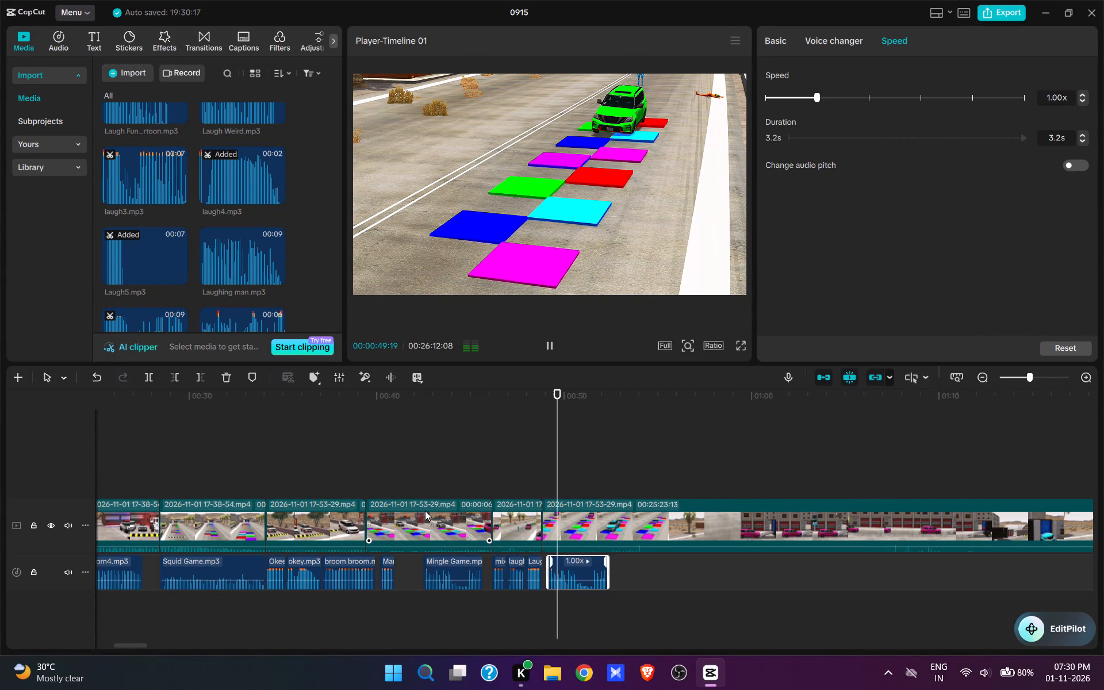
pyautogui.click(536, 492)
pyautogui.press('space')
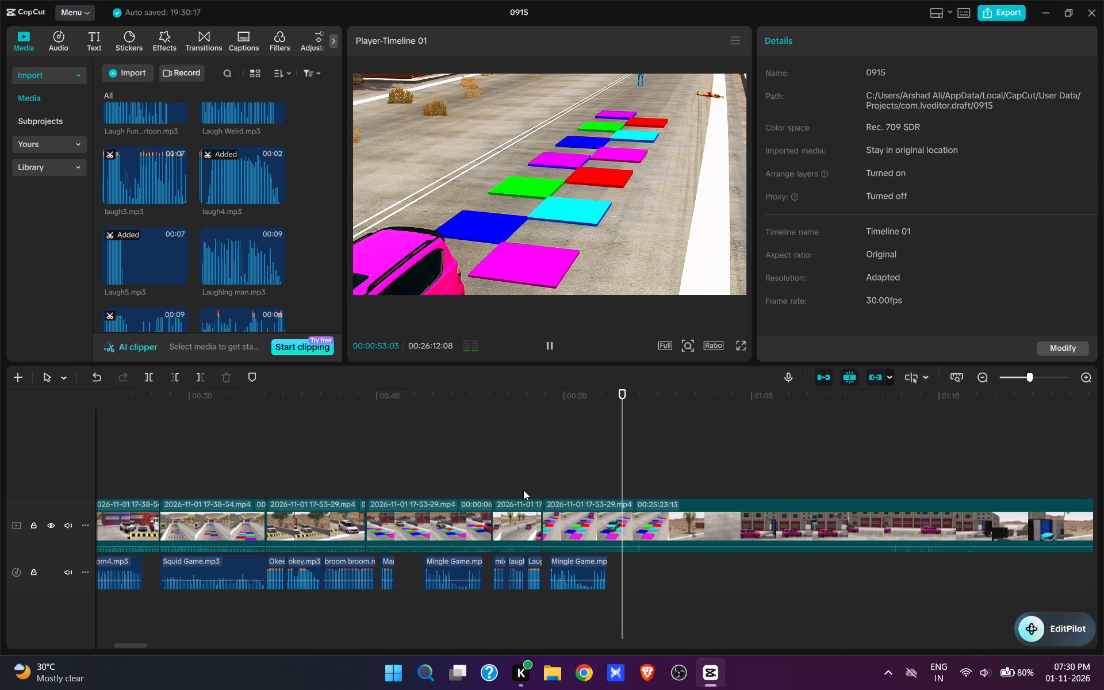
pyautogui.press('space')
pyautogui.write('w')
# Skim the new clip and trim its start up to about 00:01:08, where the pink SUV approaches the trailer ramp.
pyautogui.click(769, 480)
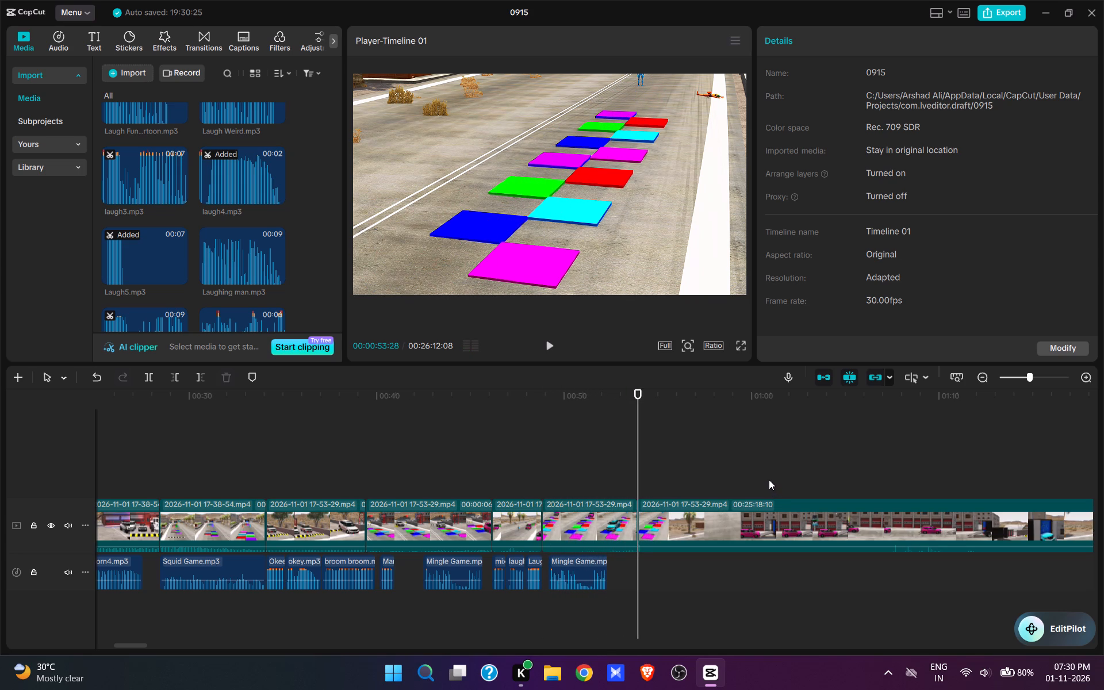
pyautogui.moveTo(774, 489); pyautogui.dragTo(719, 521)
pyautogui.click(728, 524)
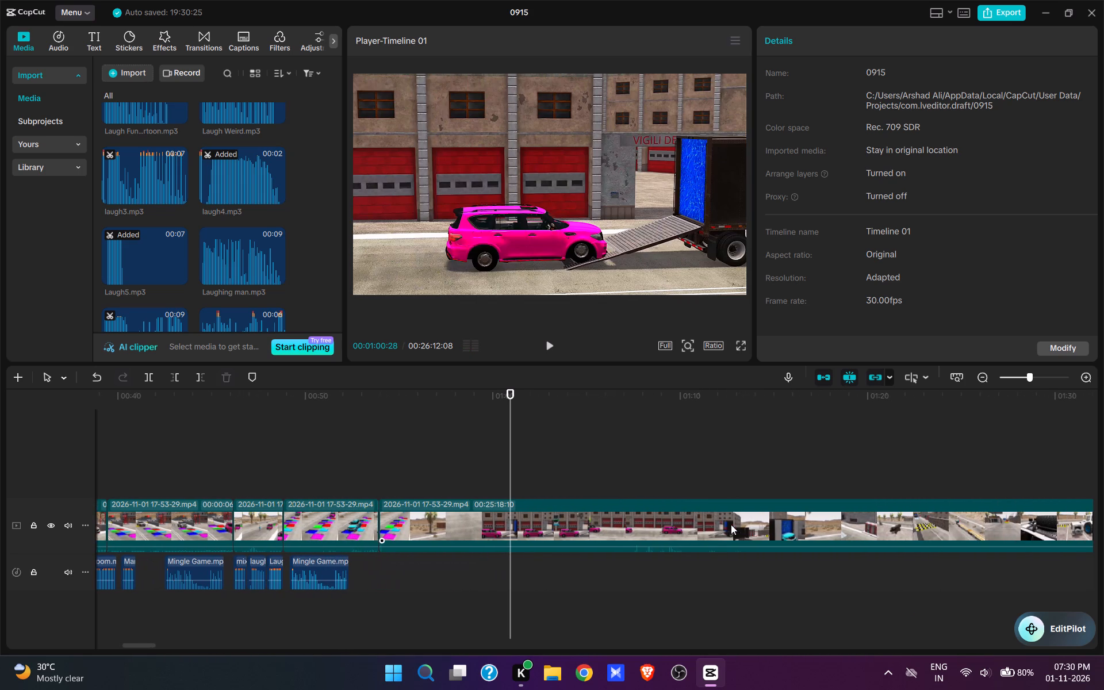
pyautogui.press('space')
pyautogui.click(625, 479)
pyautogui.press('space')
pyautogui.press('space')
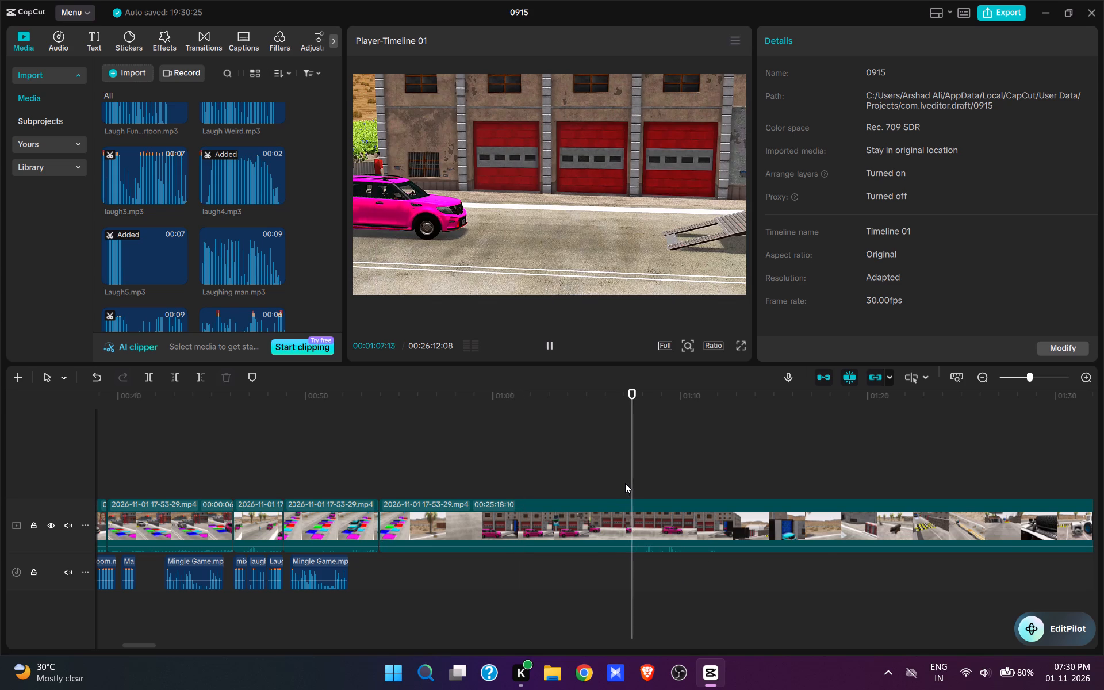
pyautogui.press('q')
pyautogui.press('space')
pyautogui.press('space')
pyautogui.write('q')
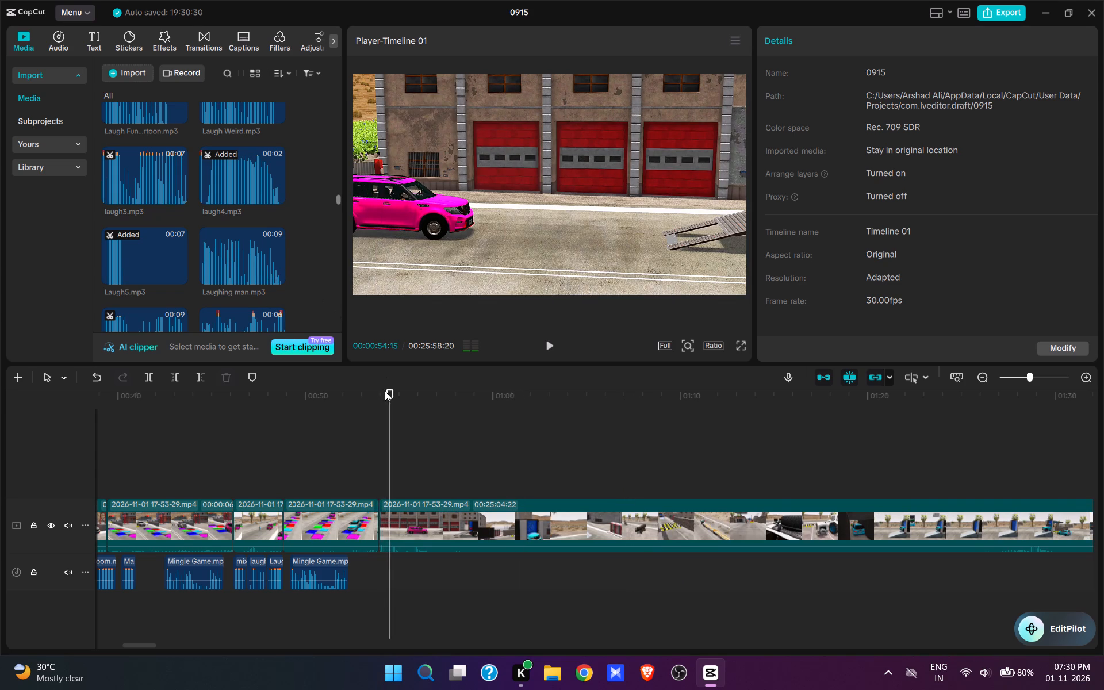
# Browse the imported sounds, audition Train horn.mp3 and add teren teren.mp3 at 00:00:53:28, where the trailer scene starts.
pyautogui.press('space')
pyautogui.press('space')
pyautogui.click(385, 465)
pyautogui.moveTo(385, 465); pyautogui.dragTo(380, 464)
pyautogui.scroll(-13, 285, 234)
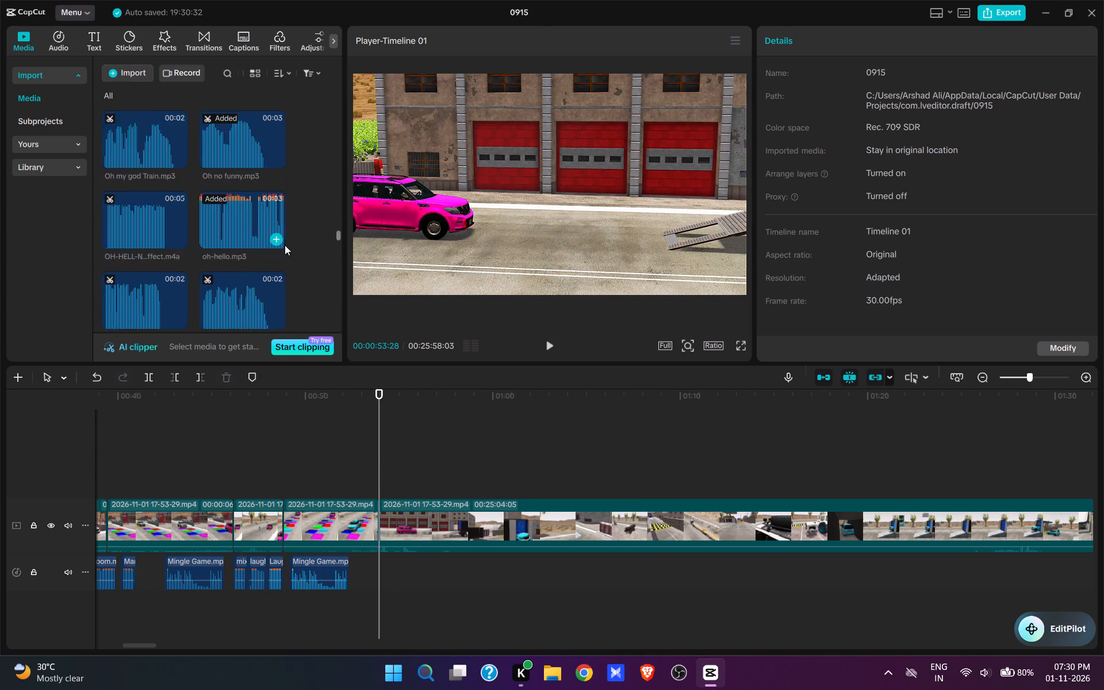
pyautogui.scroll(-5, 285, 245)
pyautogui.moveTo(342, 251); pyautogui.dragTo(349, 316)
pyautogui.scroll(-5, 320, 286)
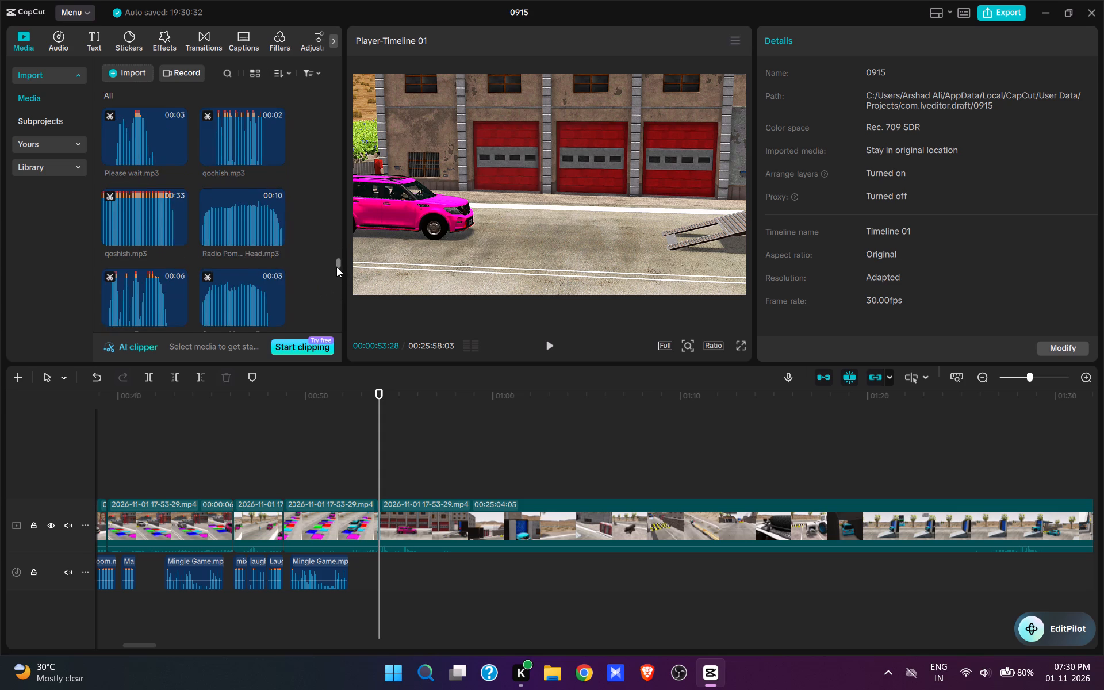
pyautogui.moveTo(336, 266); pyautogui.dragTo(340, 379)
pyautogui.scroll(5, 233, 273)
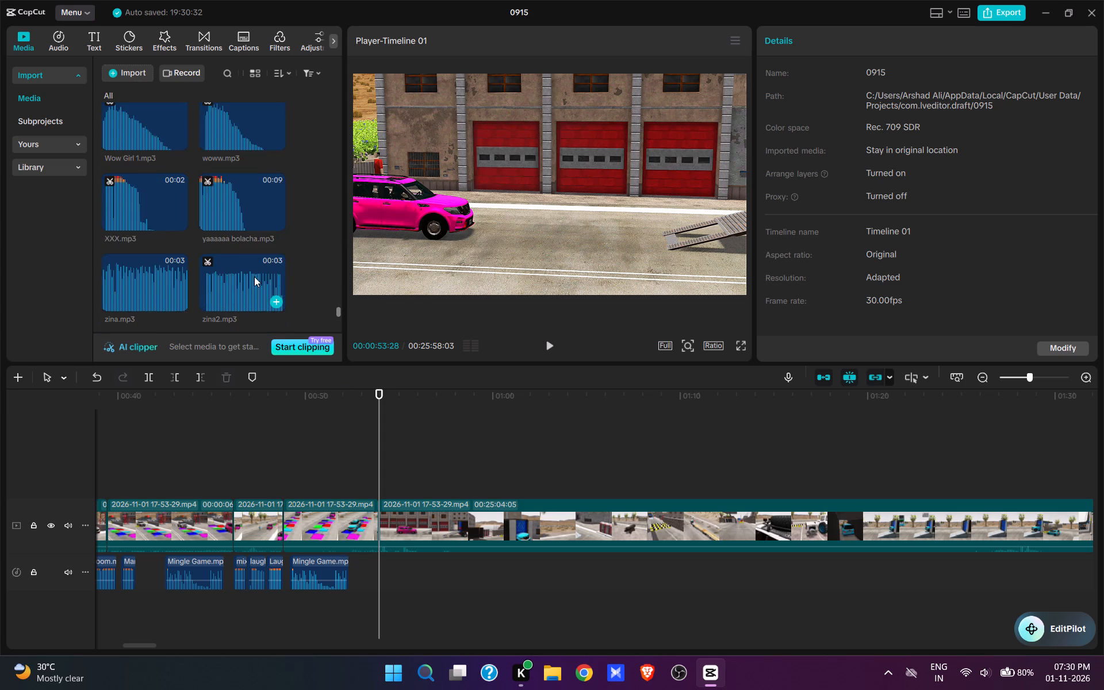
pyautogui.scroll(6, 254, 277)
pyautogui.click(135, 281)
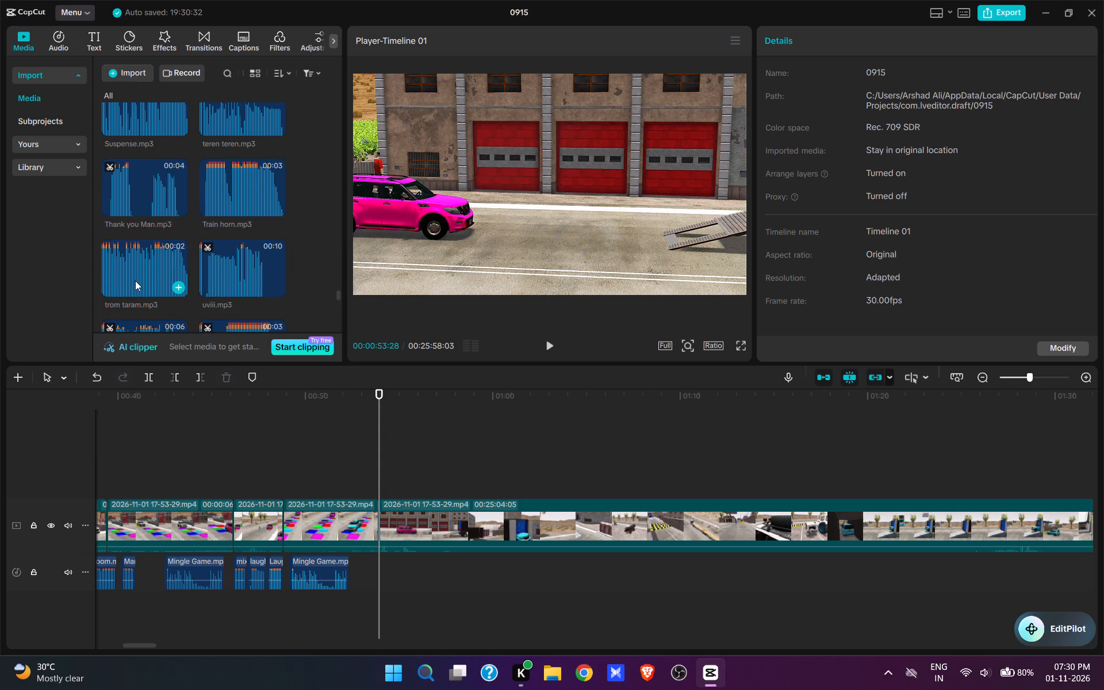
pyautogui.click(232, 194)
pyautogui.scroll(1, 239, 236)
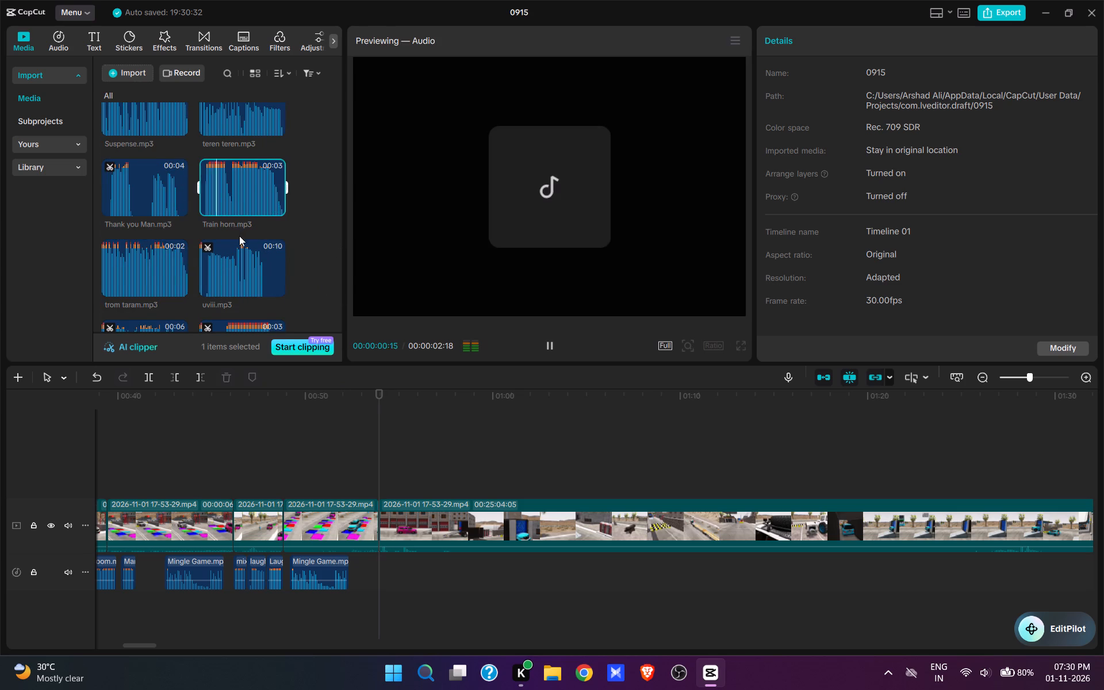
pyautogui.click(274, 190)
# Play the trailer scene and split the footage at 00:00:57:04, after the pink SUV has entered the trailer.
pyautogui.press('space')
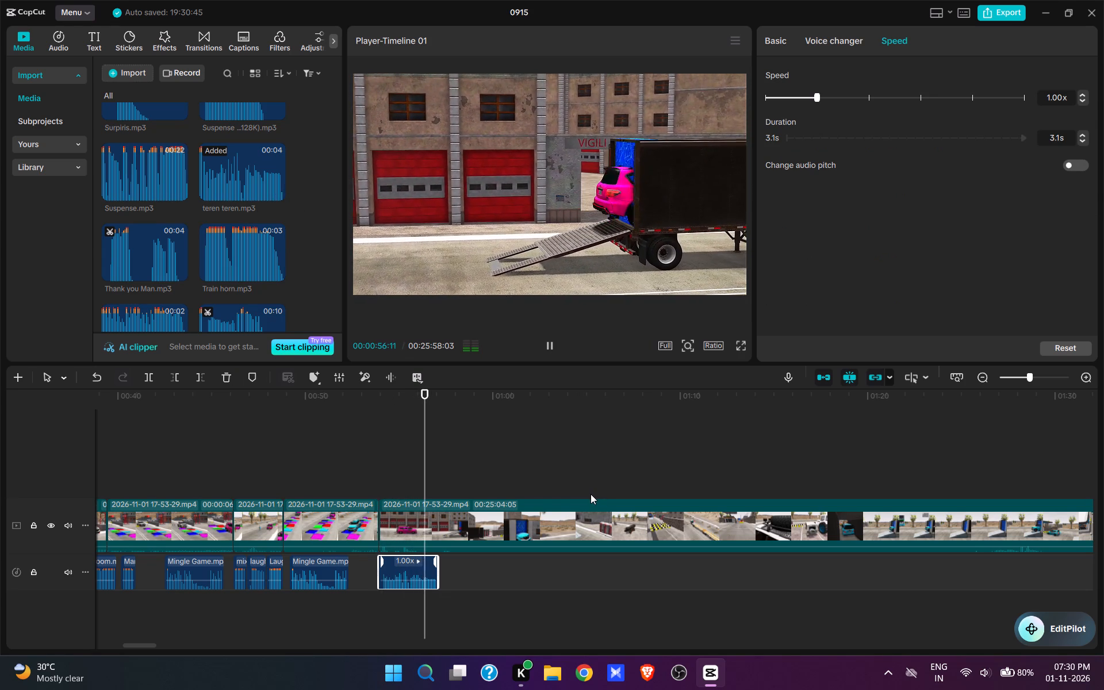
pyautogui.press('space')
pyautogui.press('space')
pyautogui.press('space')
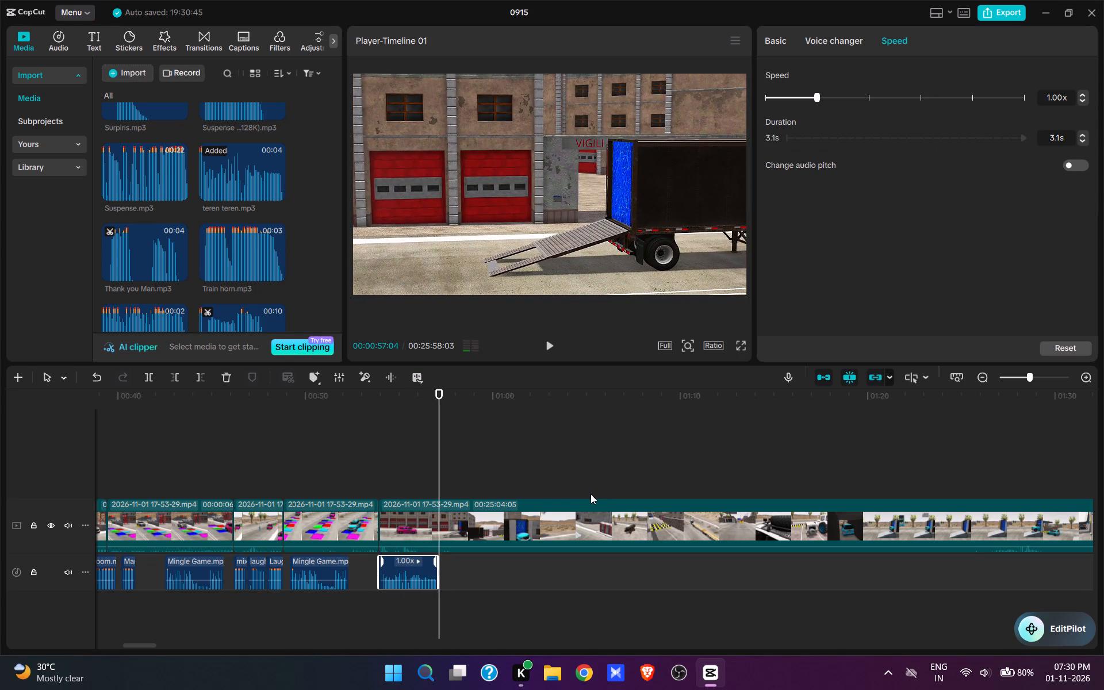
pyautogui.write('w')
# Skim the new clip and trim its start up to about 00:01:26, just before the blue SUV emerges from the trailer.
pyautogui.click(634, 492)
pyautogui.press('space')
pyautogui.moveTo(653, 503); pyautogui.dragTo(664, 523)
pyautogui.press('space')
pyautogui.moveTo(692, 535); pyautogui.dragTo(696, 580)
pyautogui.click(619, 488)
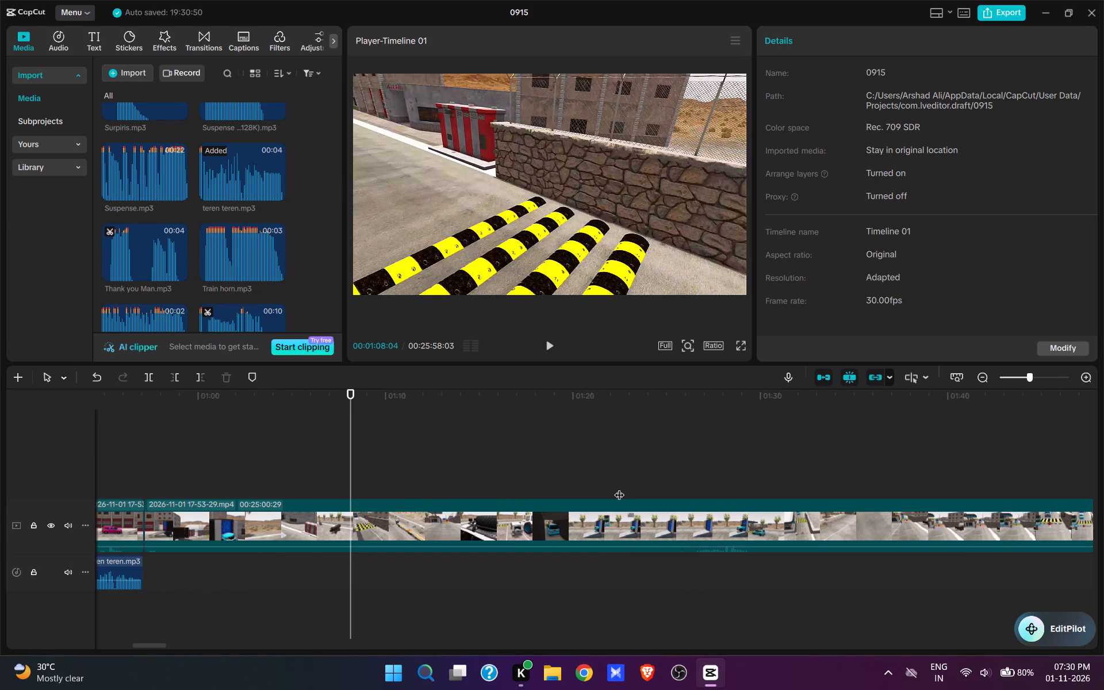
pyautogui.press('space')
pyautogui.click(671, 487)
pyautogui.press('space')
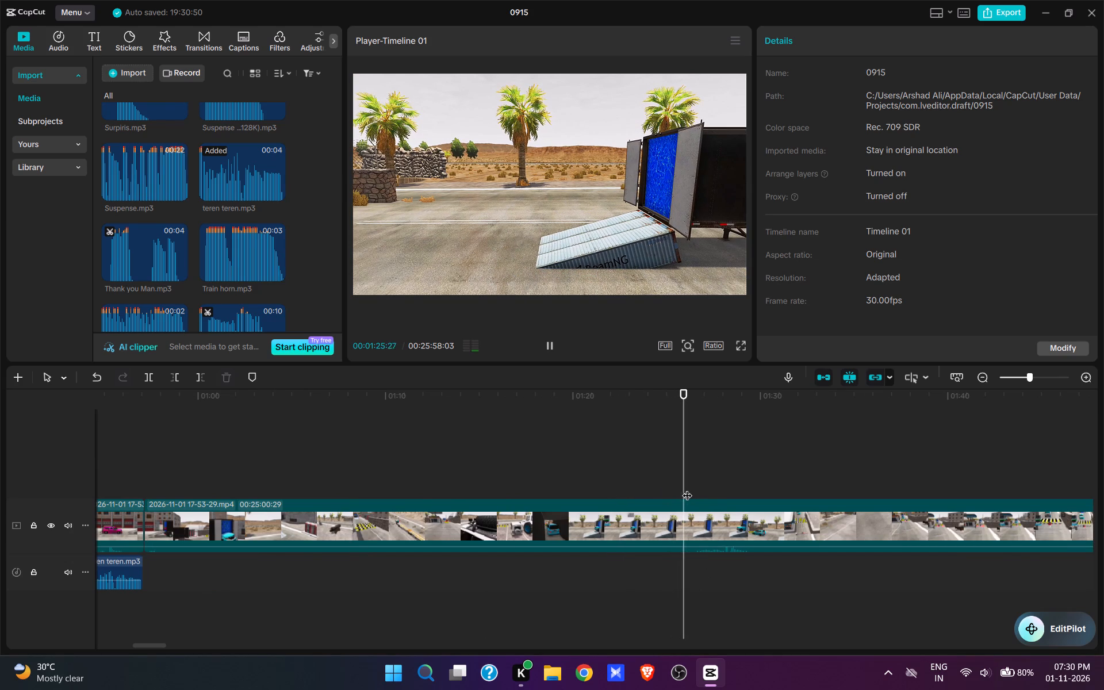
pyautogui.press('space')
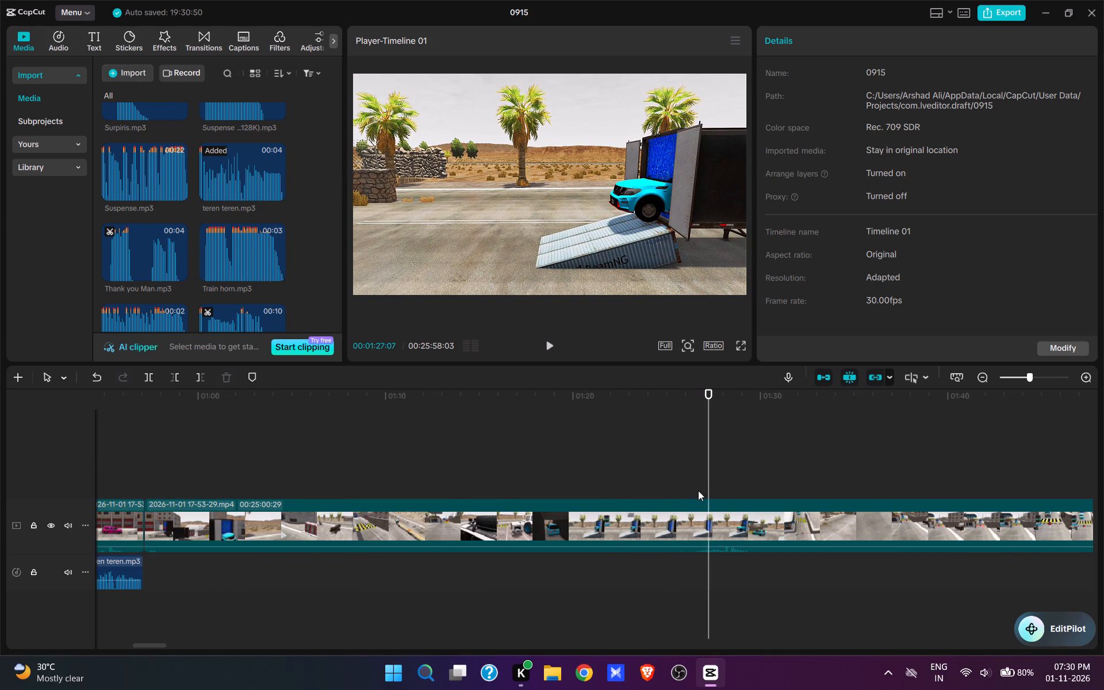
pyautogui.click(698, 490)
pyautogui.press('q')
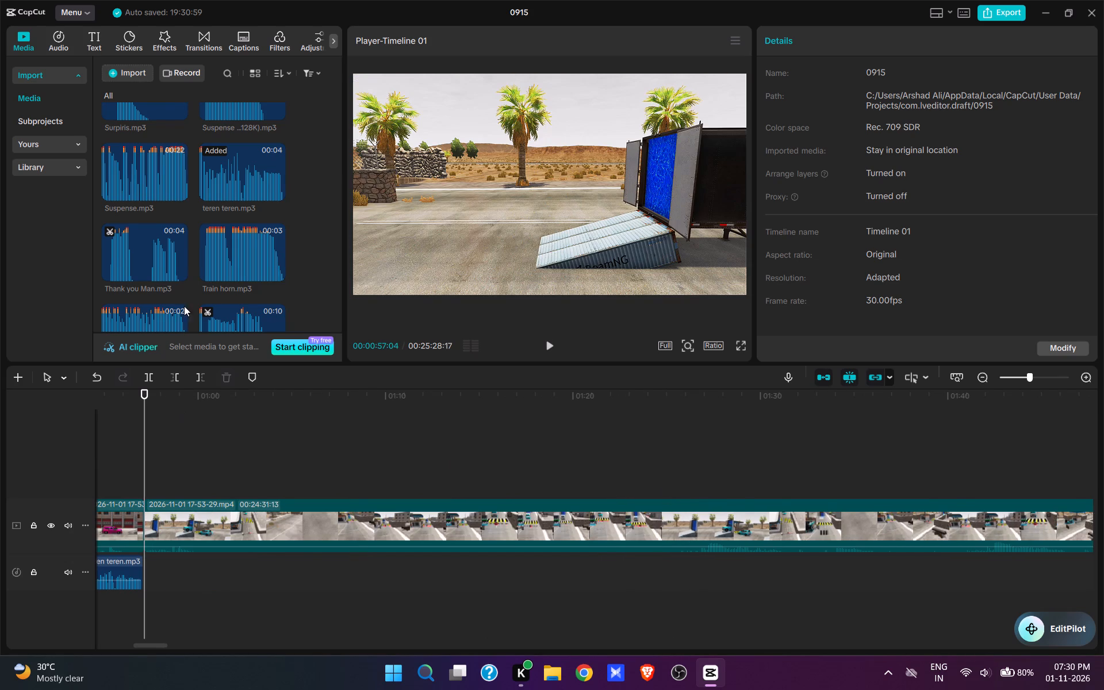
# Find Surpiris.mp3 among the imported sounds and add it at 00:00:57:04, where the blue SUV scene starts.
pyautogui.scroll(-6, 191, 244)
pyautogui.scroll(7, 190, 256)
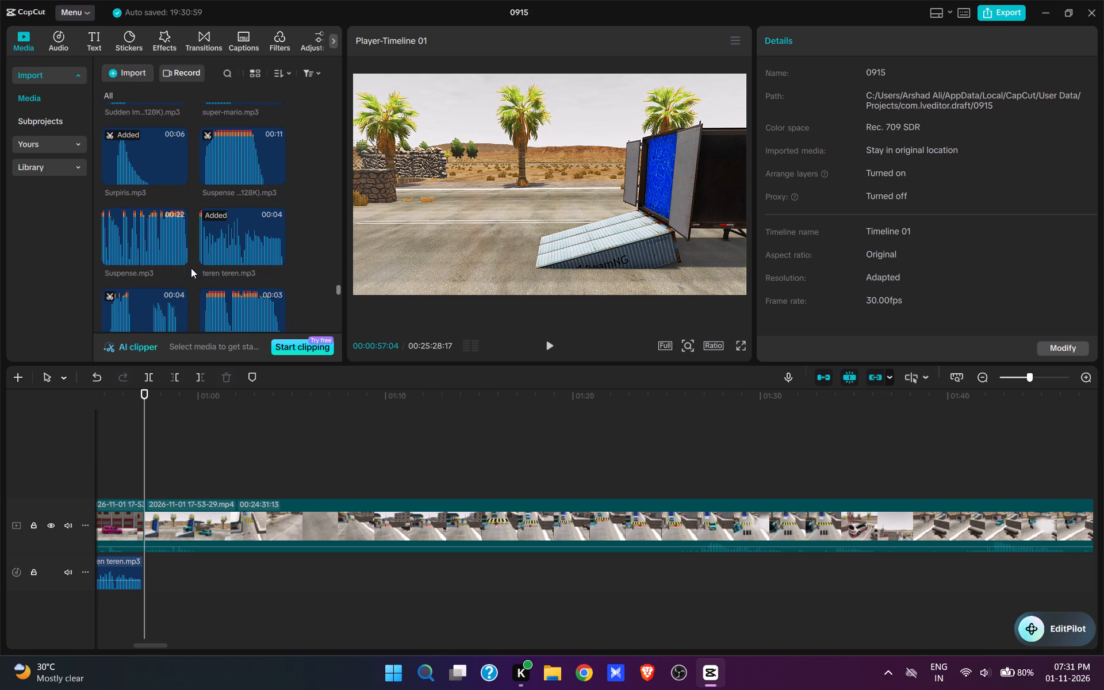
pyautogui.scroll(1, 195, 271)
pyautogui.click(182, 240)
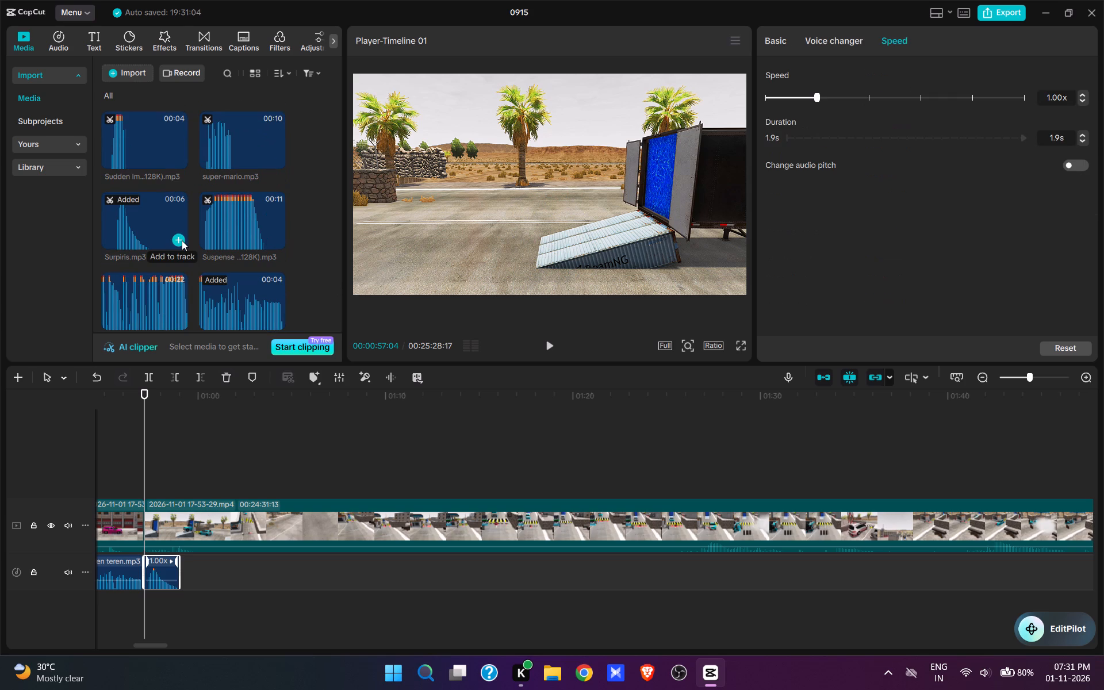
# Play the trailer exit scene and split the footage at 00:00:59:16, once the blue SUV is off the ramp.
pyautogui.press('space')
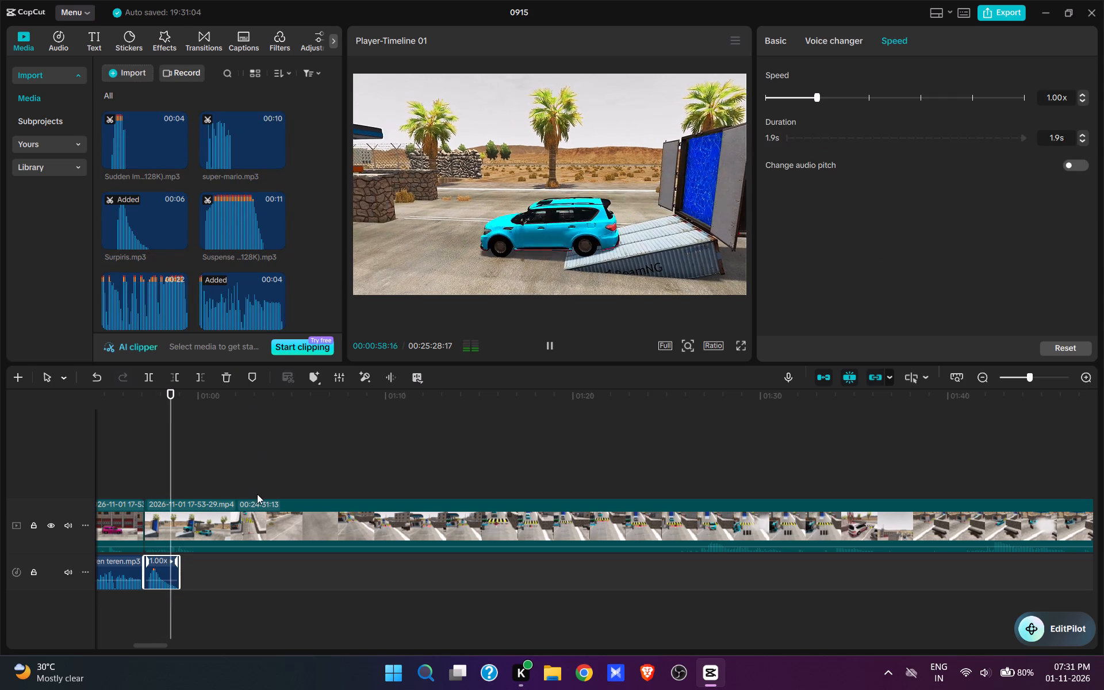
pyautogui.press('space')
pyautogui.press('space')
pyautogui.press('space')
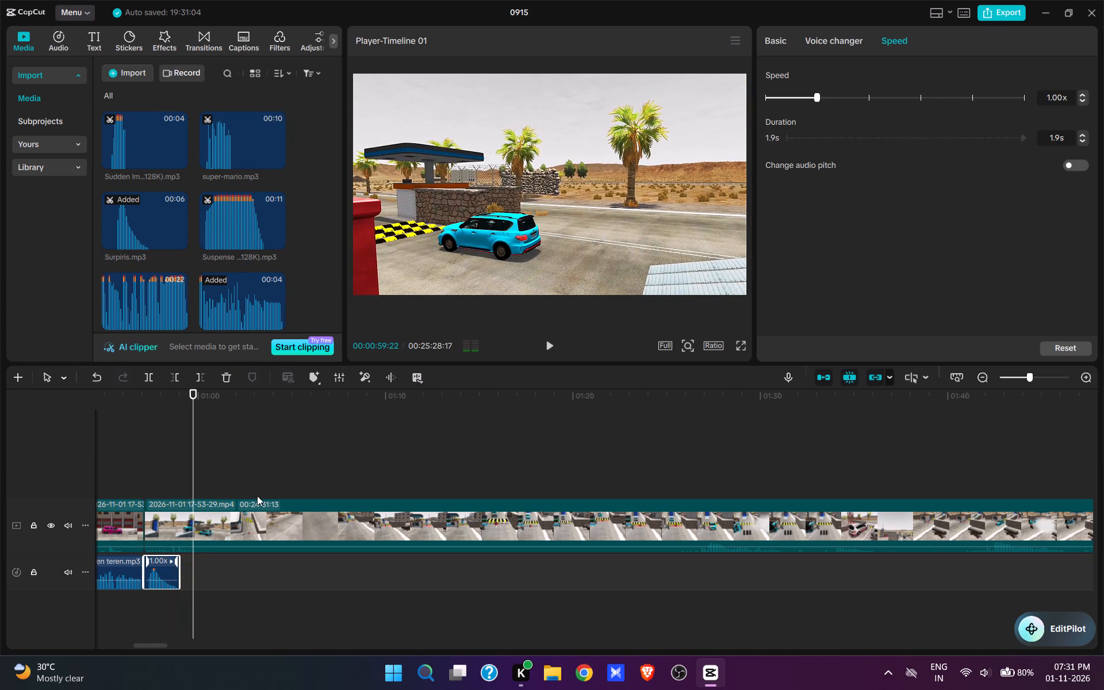
pyautogui.click(182, 485)
pyautogui.press('space')
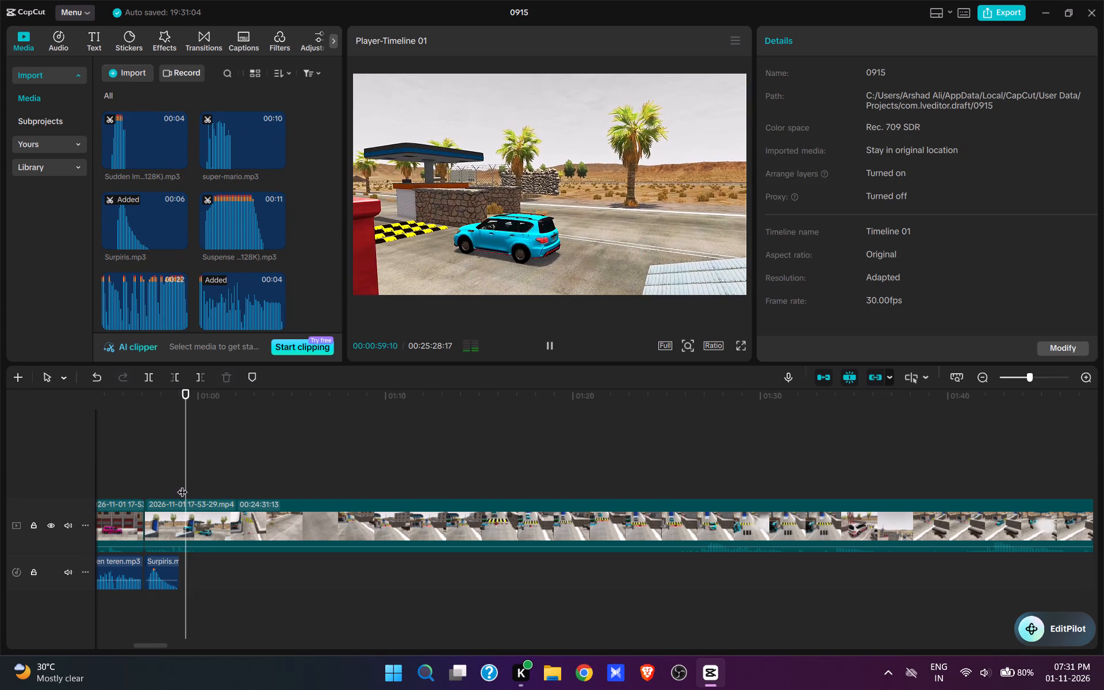
pyautogui.press('space')
pyautogui.write('w')
# Skim the new clip and trim its start up to 00:01:24:20, where the blue SUV approaches the striped speed bump and barrier.
pyautogui.click(405, 488)
pyautogui.click(681, 479)
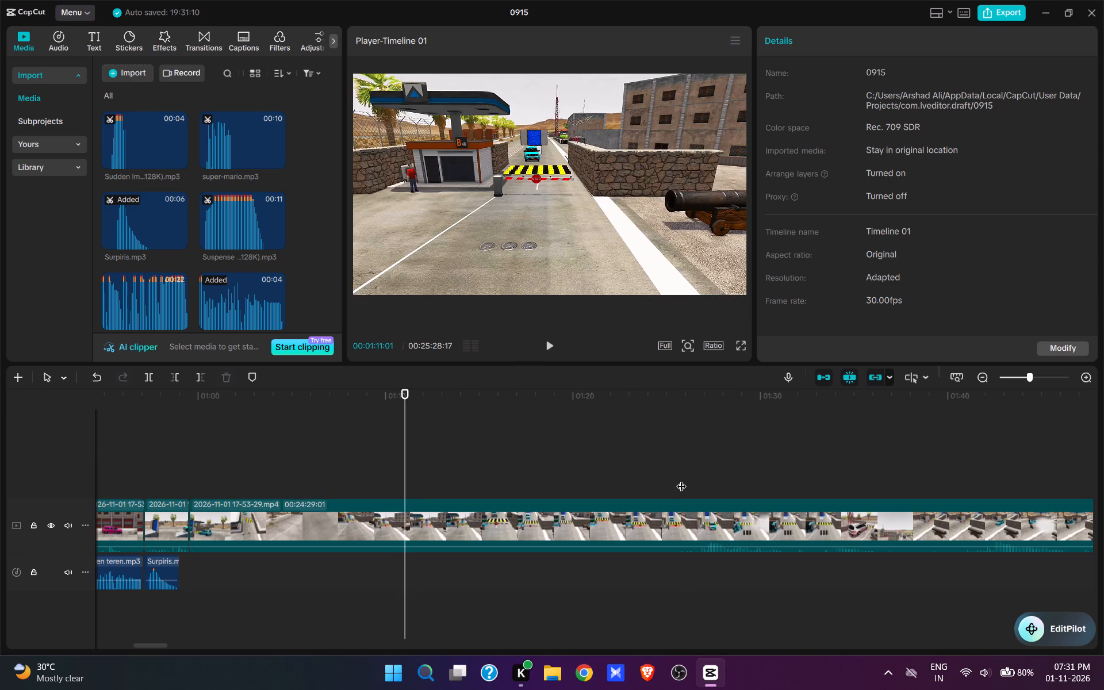
pyautogui.press('space')
pyautogui.press('space')
pyautogui.click(667, 481)
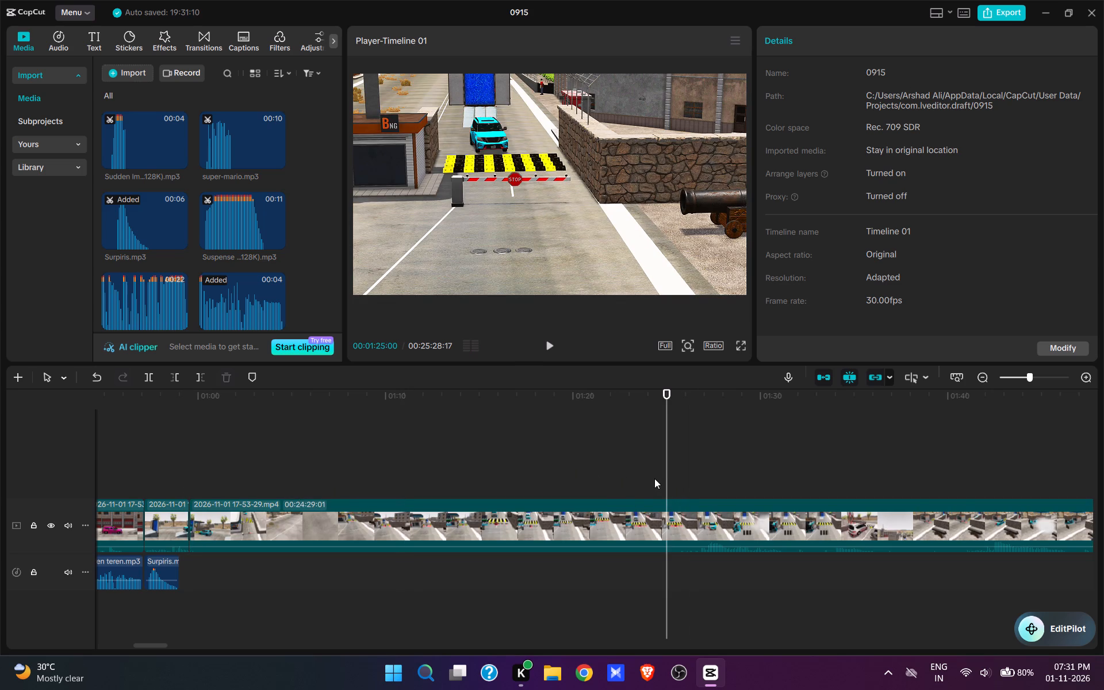
pyautogui.click(654, 478)
pyautogui.press('space')
pyautogui.press('space')
pyautogui.click(654, 478)
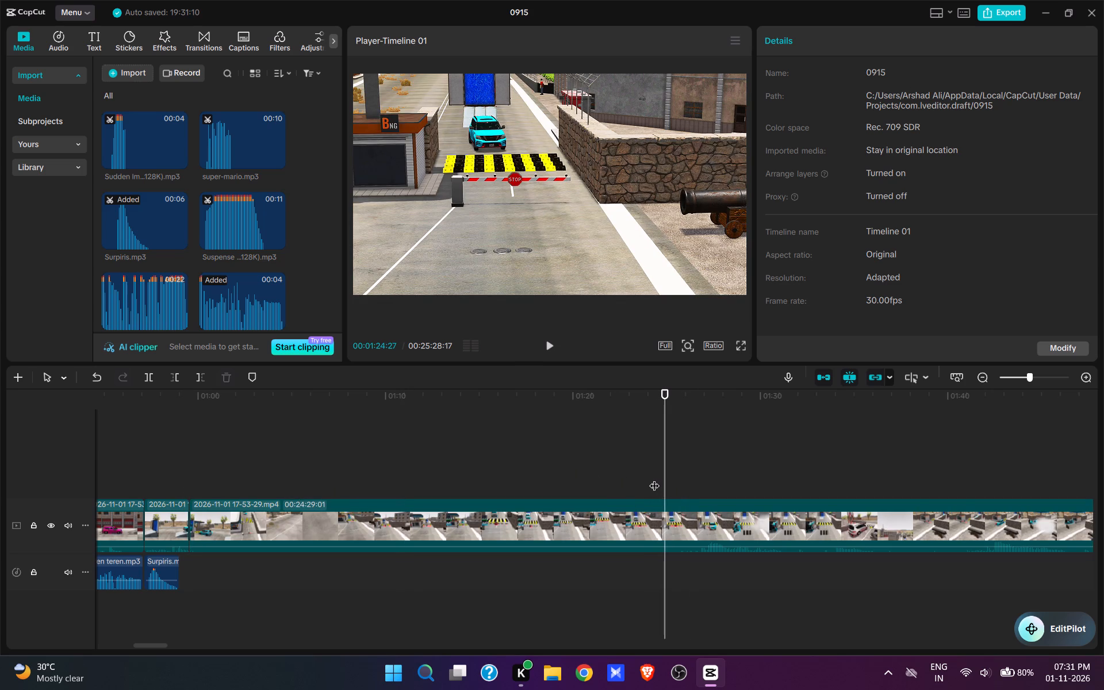
pyautogui.press('space')
pyautogui.click(654, 478)
pyautogui.press('space')
pyautogui.press('space')
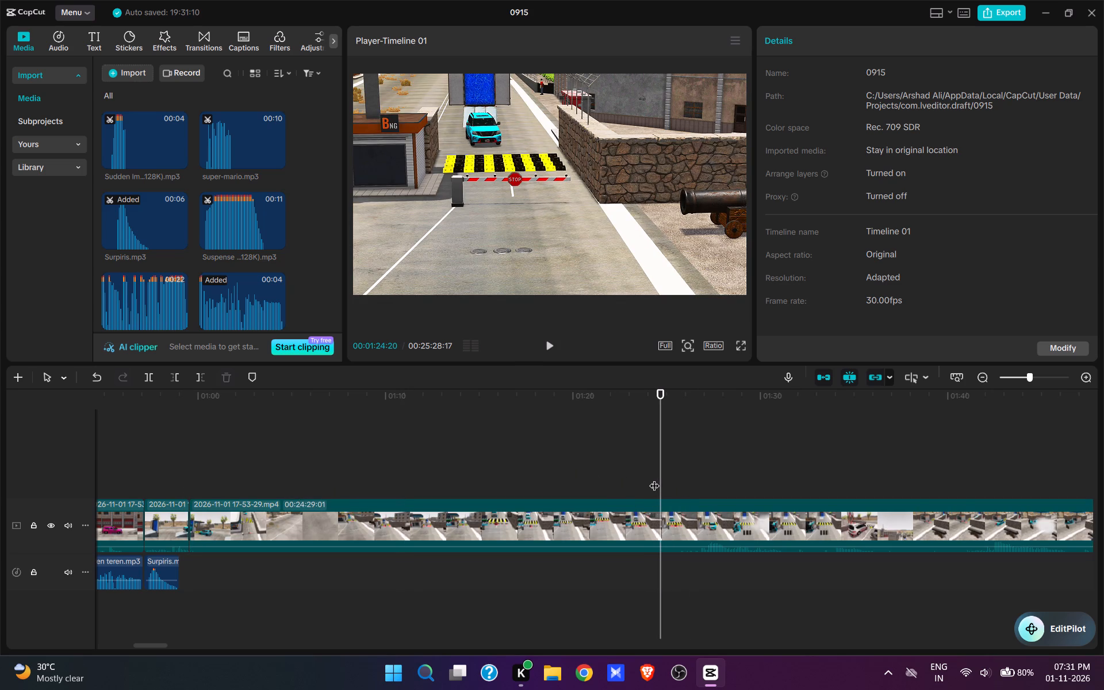
pyautogui.press('q')
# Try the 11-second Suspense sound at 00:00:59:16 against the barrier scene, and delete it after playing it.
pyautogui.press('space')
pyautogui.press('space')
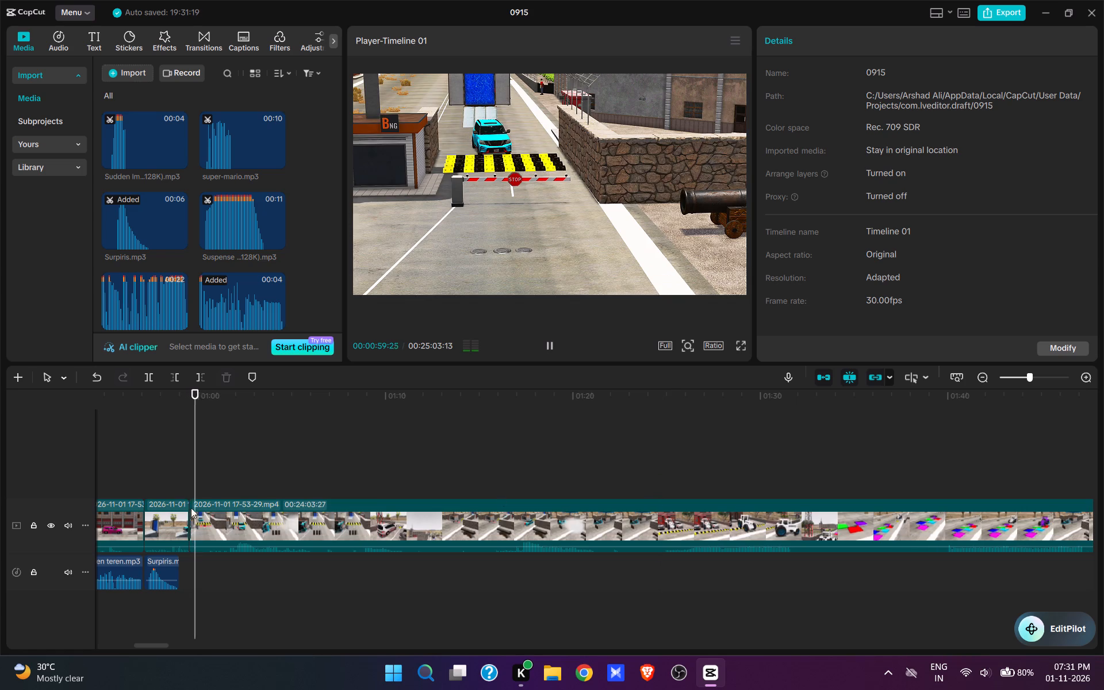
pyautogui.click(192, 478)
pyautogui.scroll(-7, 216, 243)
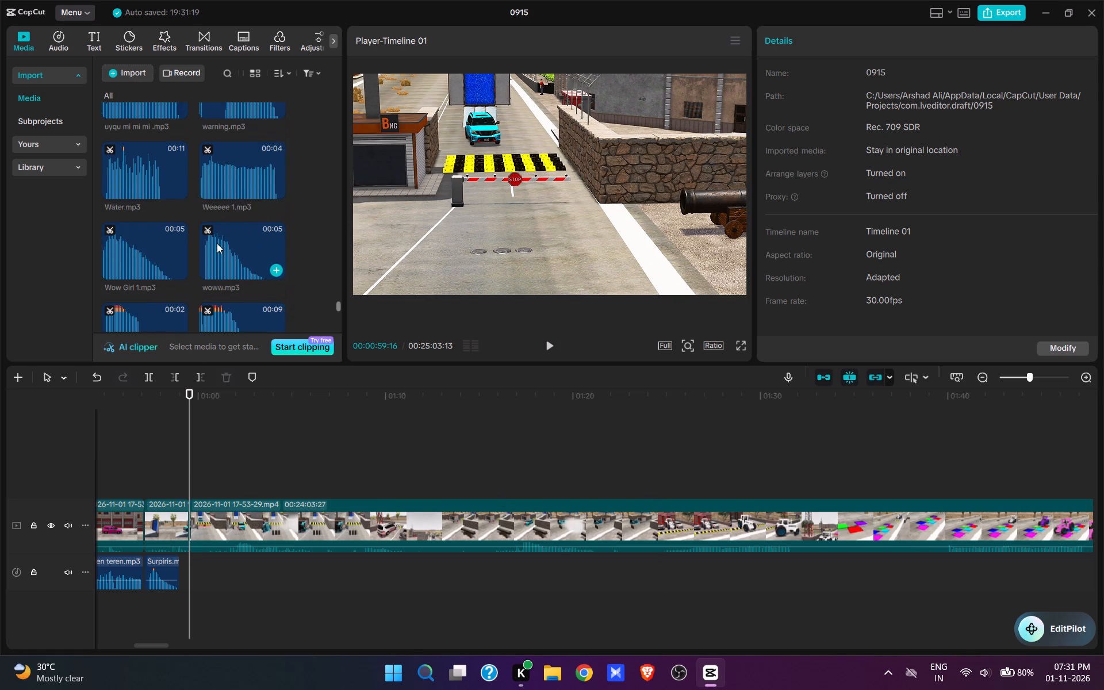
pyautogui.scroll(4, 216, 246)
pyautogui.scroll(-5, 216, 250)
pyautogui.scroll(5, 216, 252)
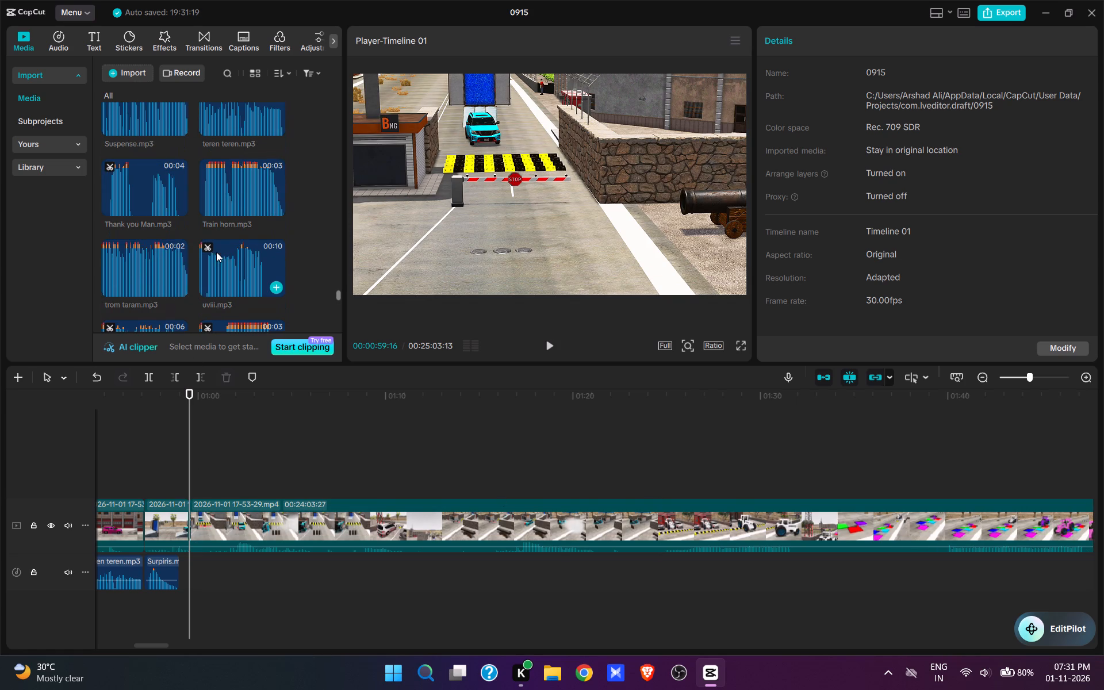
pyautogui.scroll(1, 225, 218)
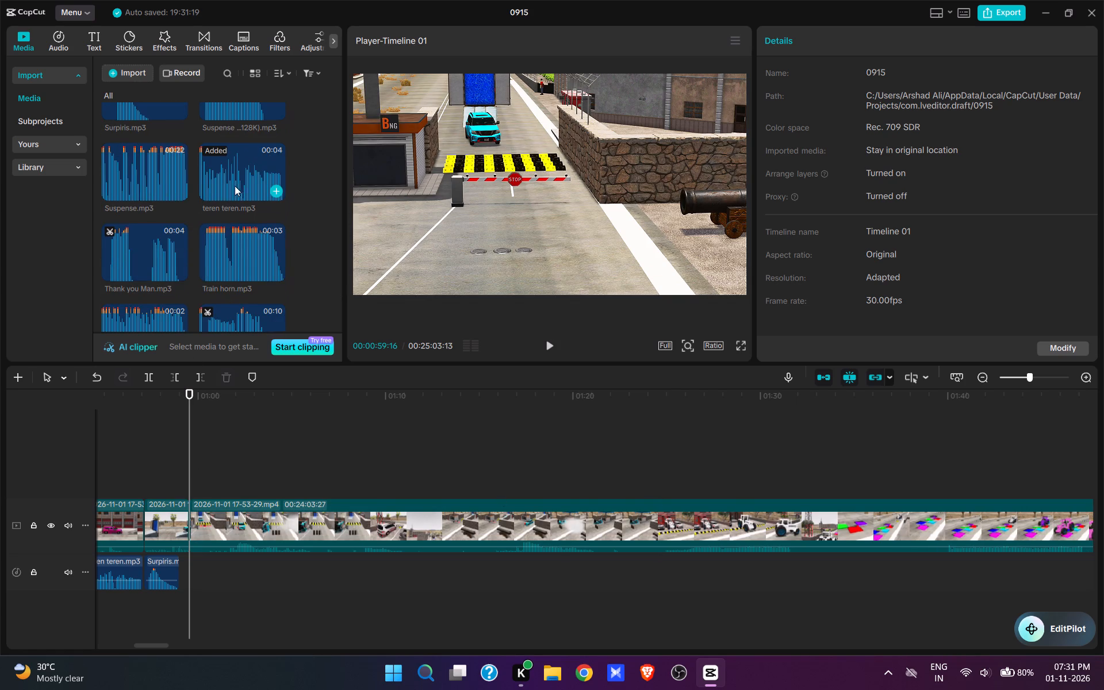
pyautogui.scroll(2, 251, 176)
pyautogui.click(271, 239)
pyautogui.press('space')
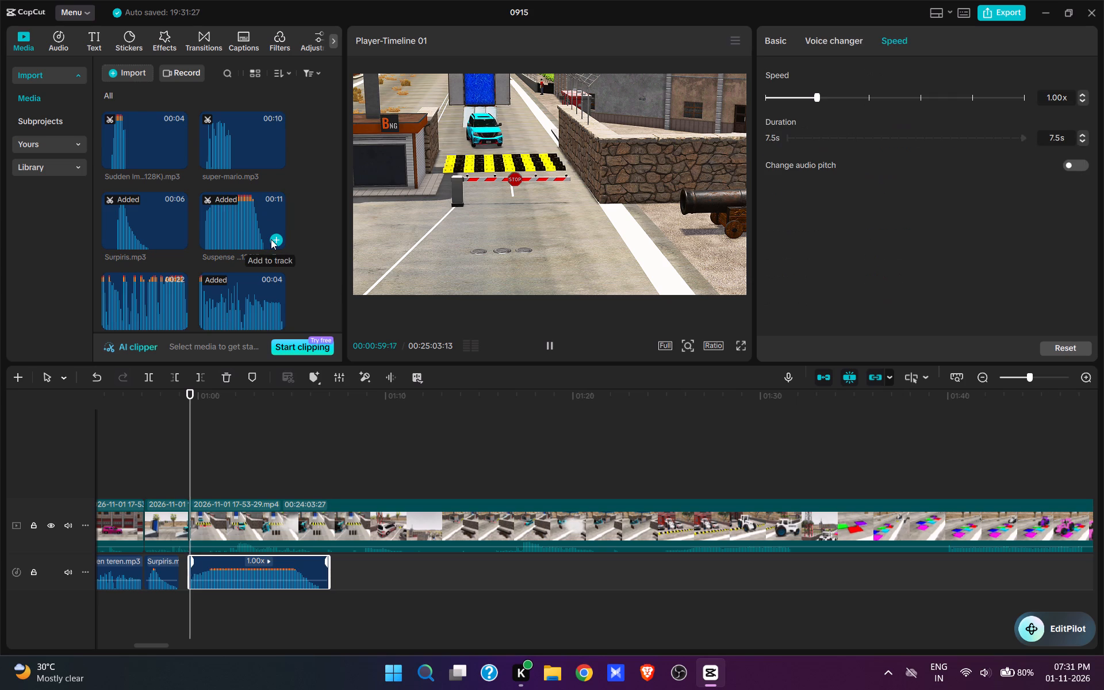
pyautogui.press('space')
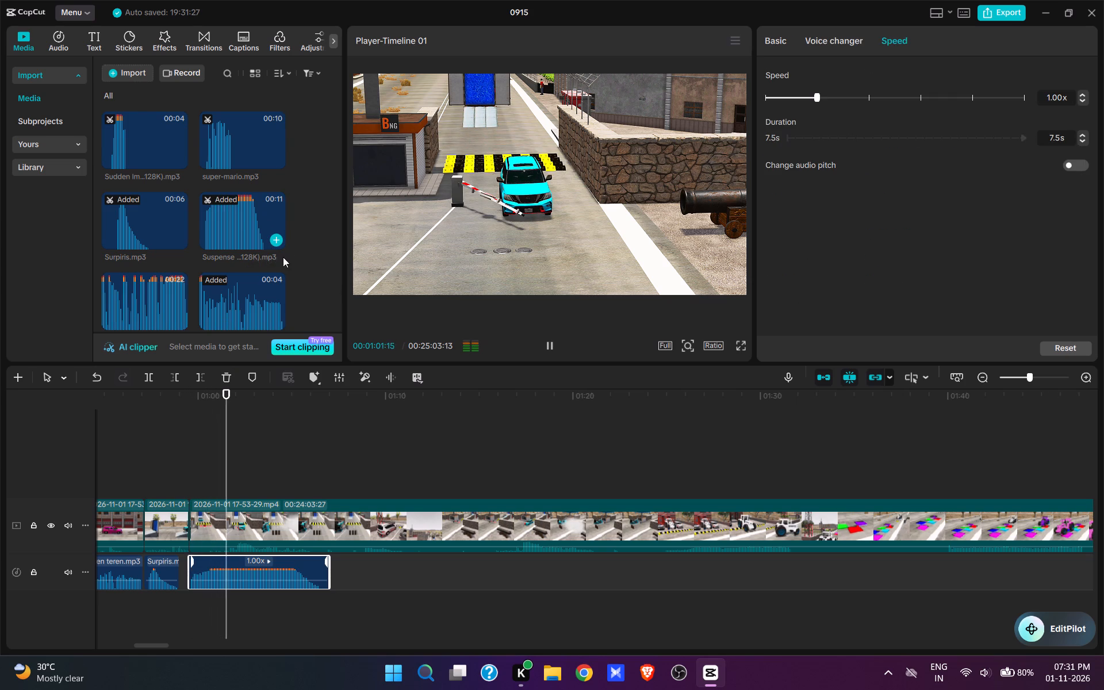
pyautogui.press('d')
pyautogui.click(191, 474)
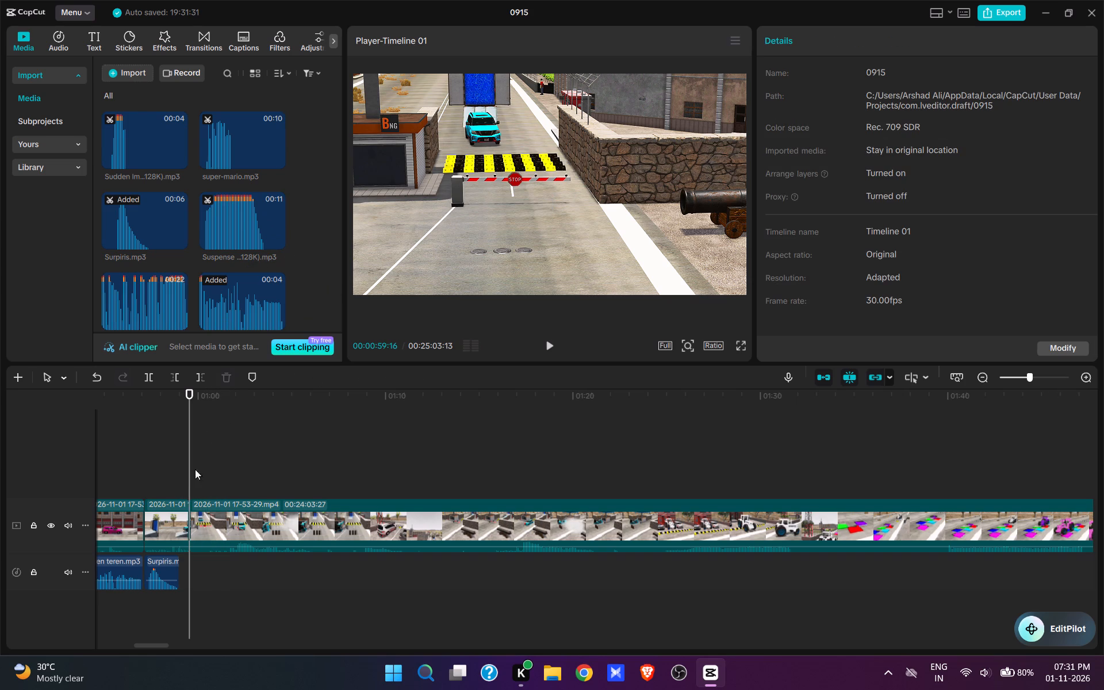
# Browse the imported sounds, audition kavboy iyyhaa.mp3 and add it at 00:00:59:16, where the barrier scene starts.
pyautogui.scroll(9, 214, 264)
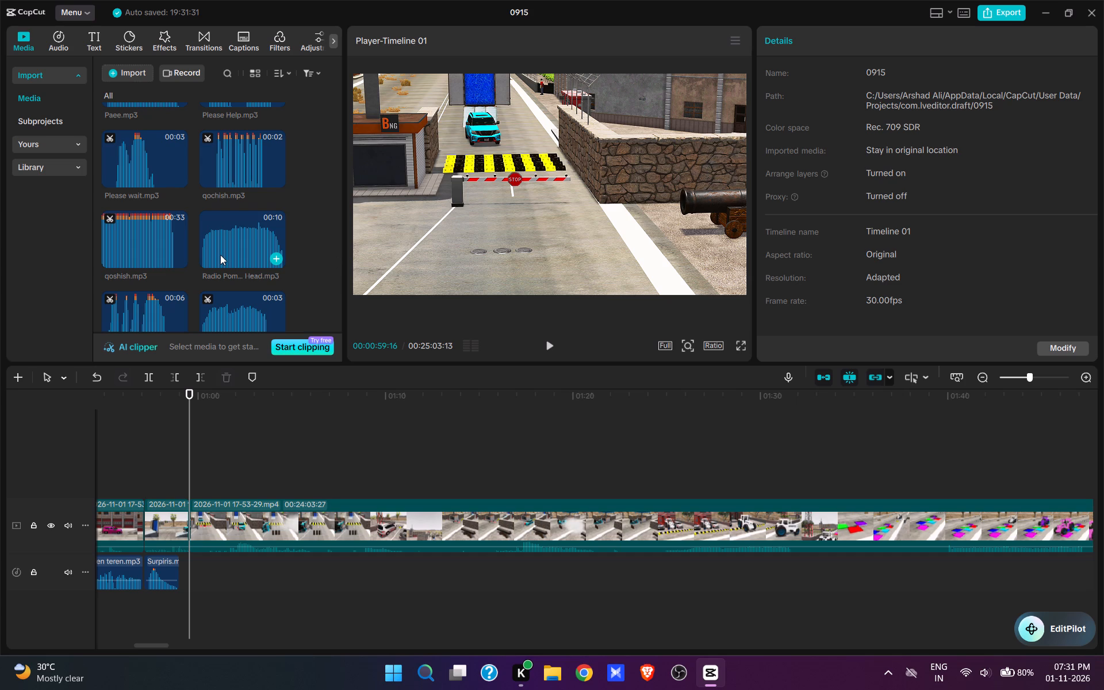
pyautogui.scroll(6, 220, 254)
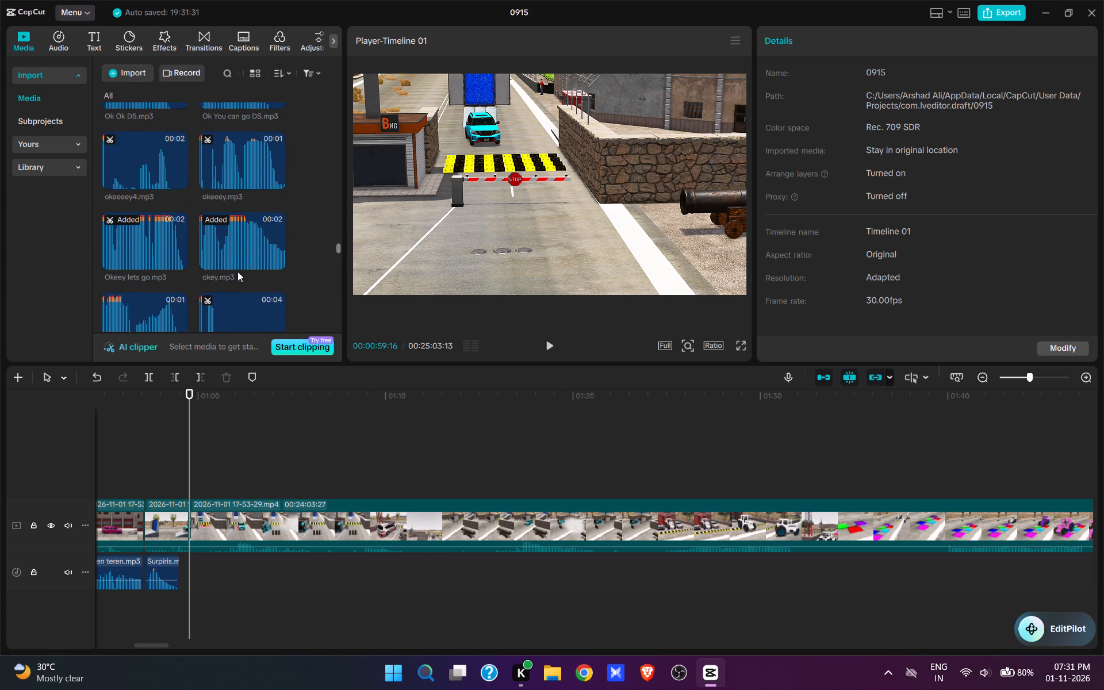
pyautogui.scroll(18, 237, 271)
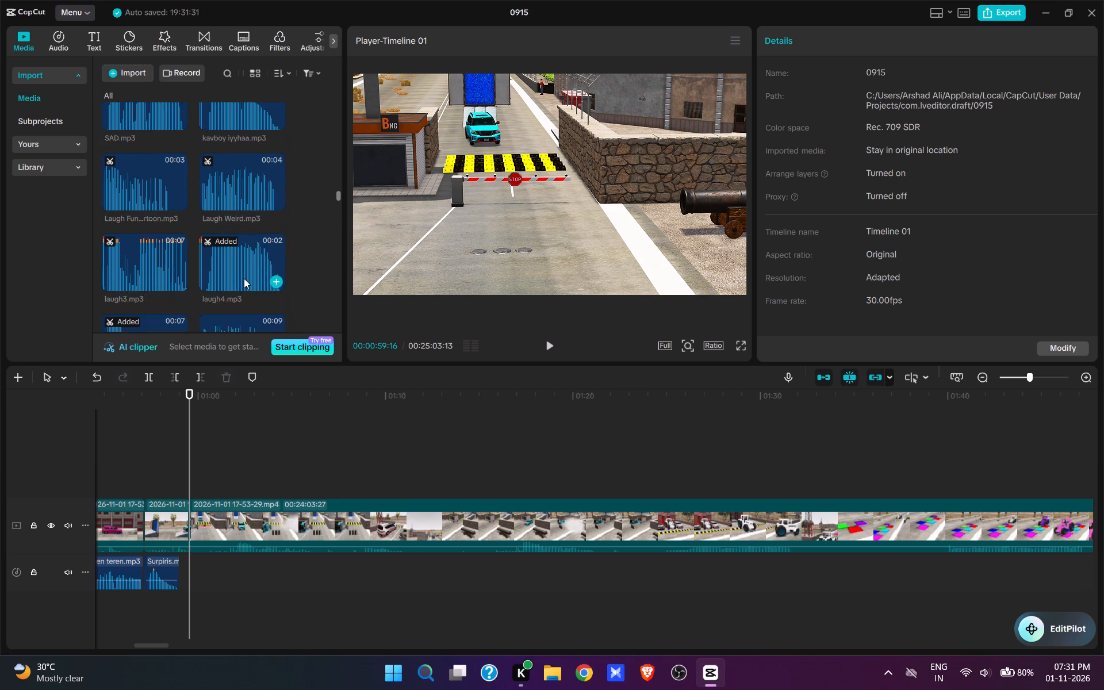
pyautogui.scroll(2, 244, 278)
pyautogui.click(228, 246)
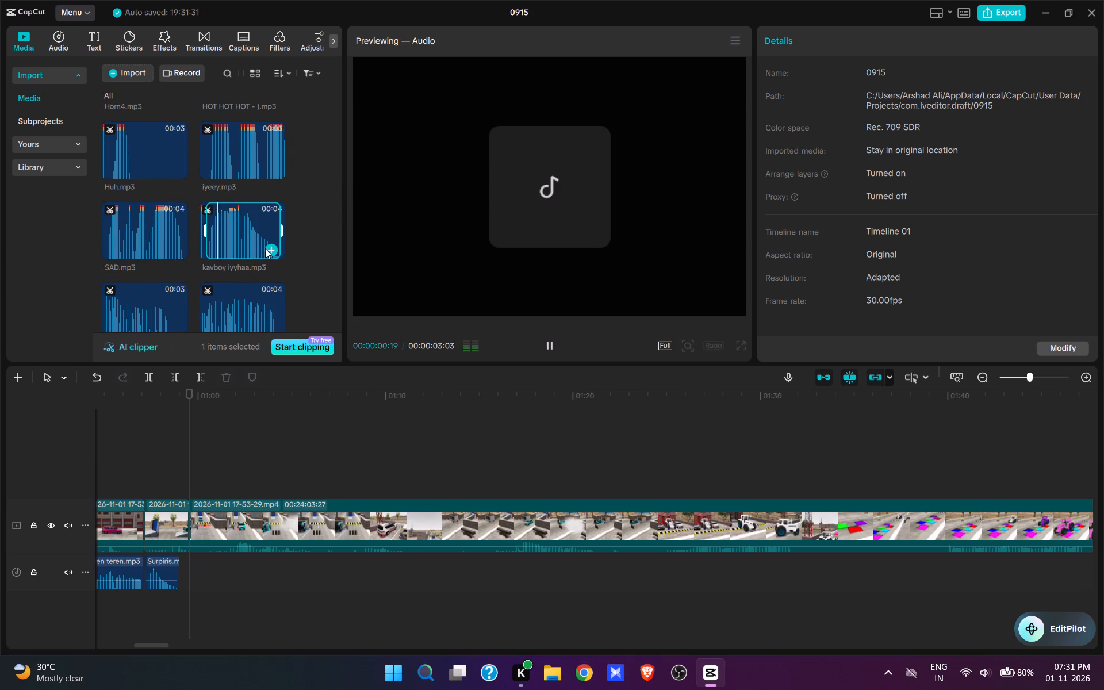
pyautogui.click(268, 247)
# Play through the cannon crash, audition laugh3.mp3 and add laung2.mp3 at 00:01:03:09, with the blue SUV wrecked beside the bollards.
pyautogui.press('space')
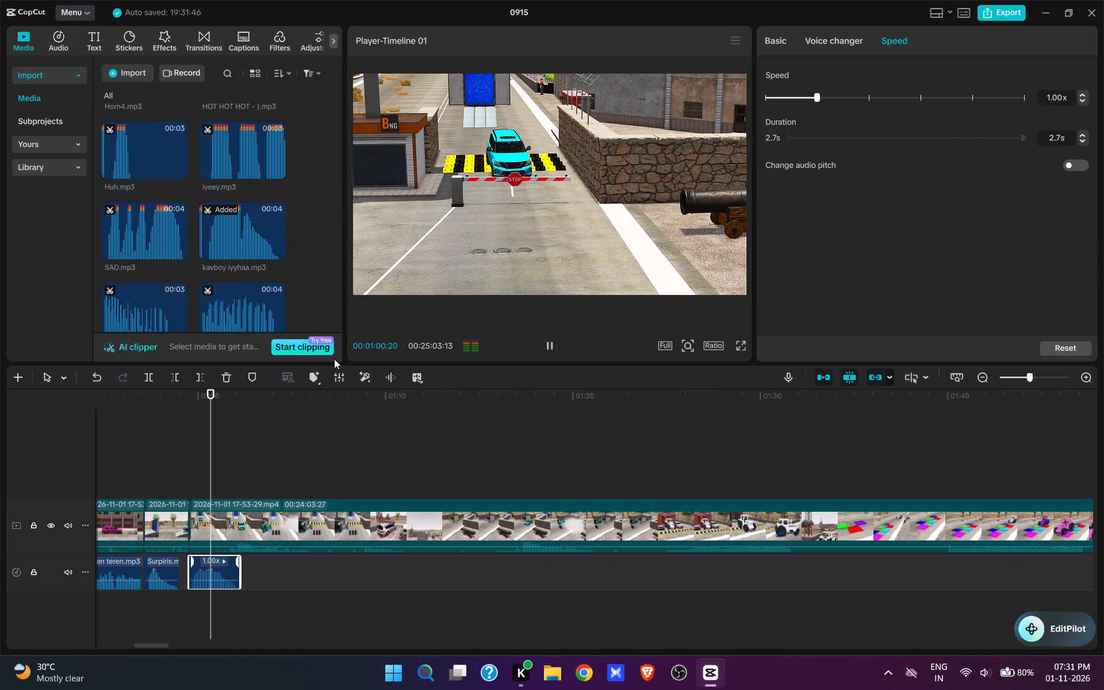
pyautogui.press('space')
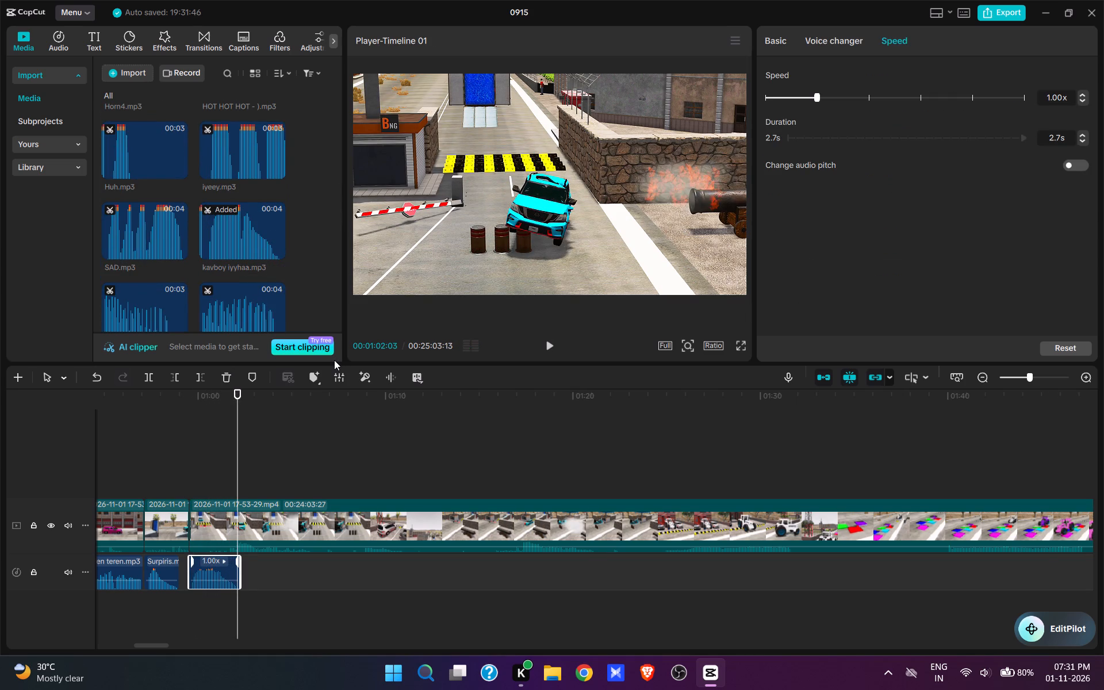
pyautogui.press('space')
pyautogui.press('space')
pyautogui.press('space')
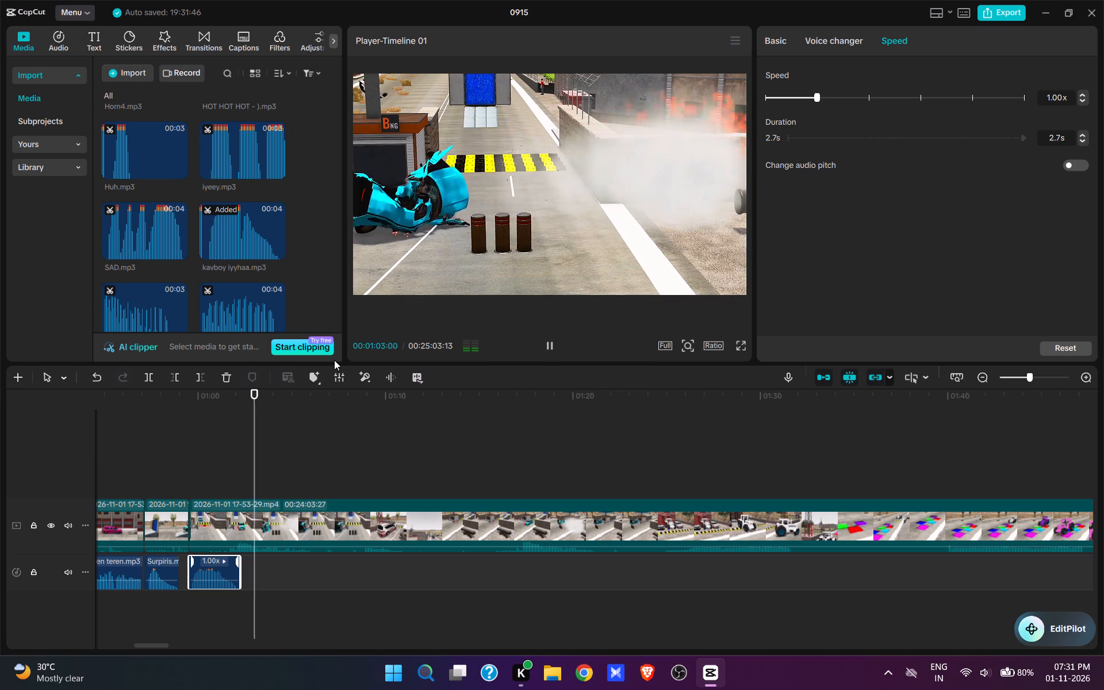
pyautogui.press('space')
pyautogui.scroll(-3, 225, 250)
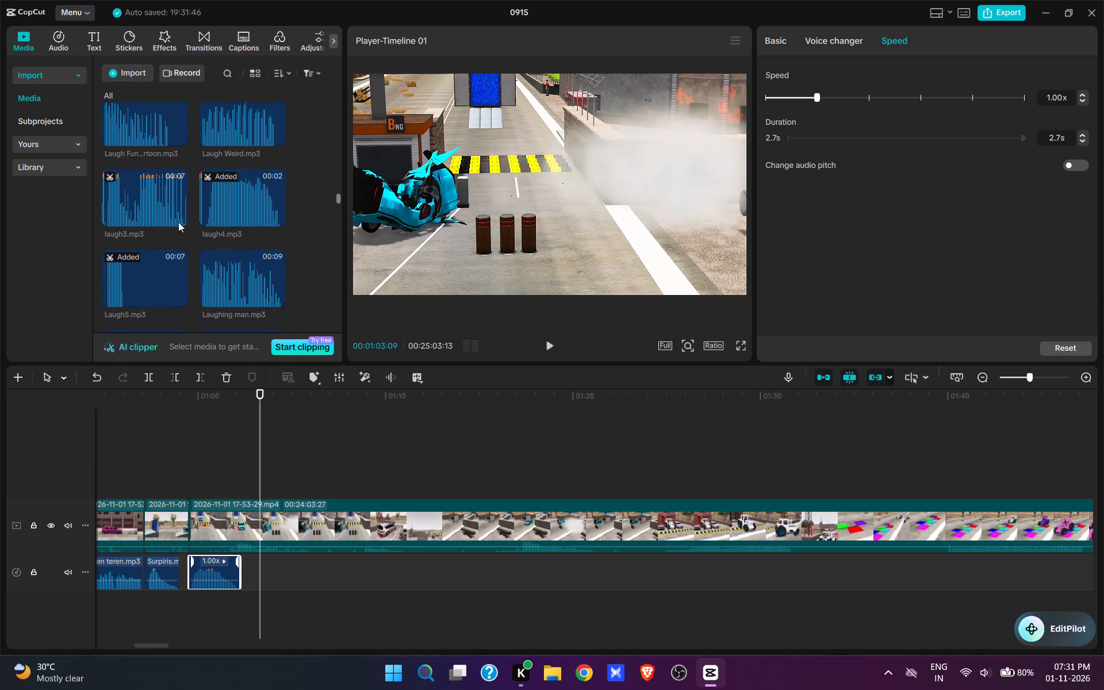
pyautogui.click(151, 204)
pyautogui.scroll(-2, 139, 202)
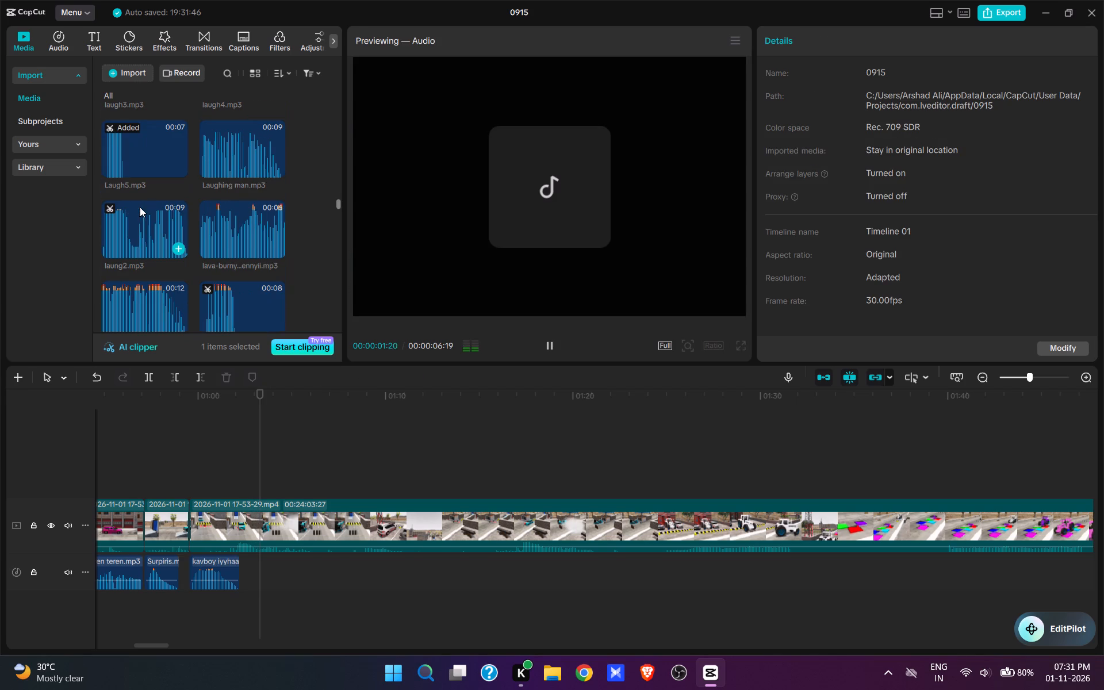
pyautogui.click(129, 251)
pyautogui.click(128, 247)
# Play the laughing section and split the footage at 00:01:07:01, near the end of the laung2.mp3 sound.
pyautogui.press('space')
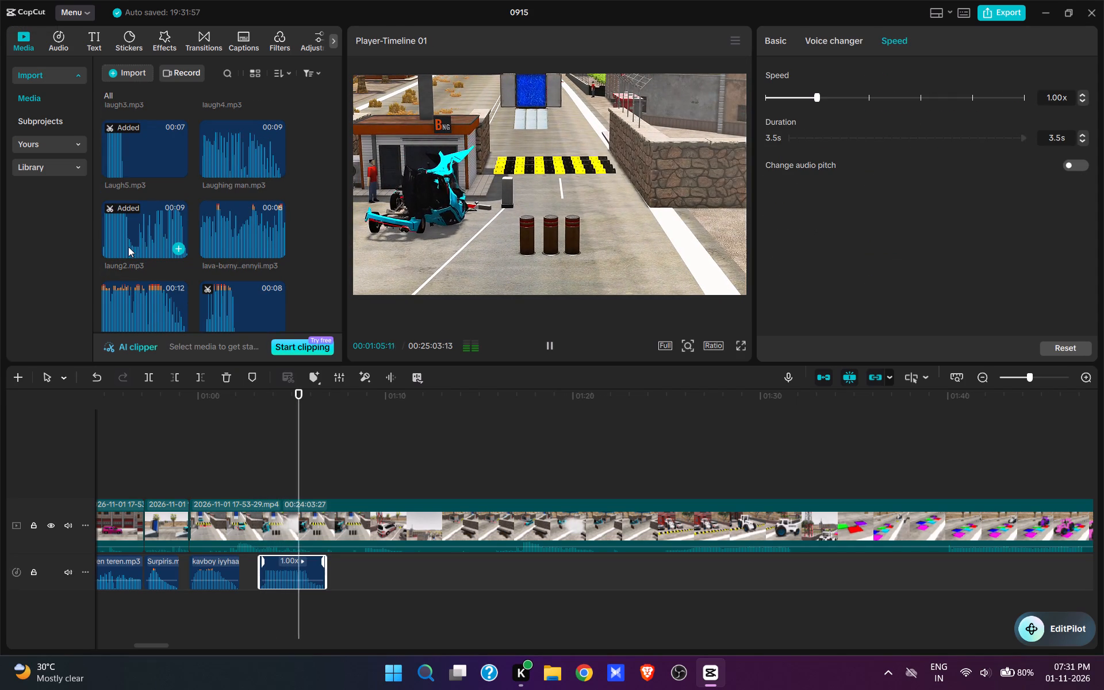
pyautogui.press('space')
pyautogui.press('space')
pyautogui.press('space')
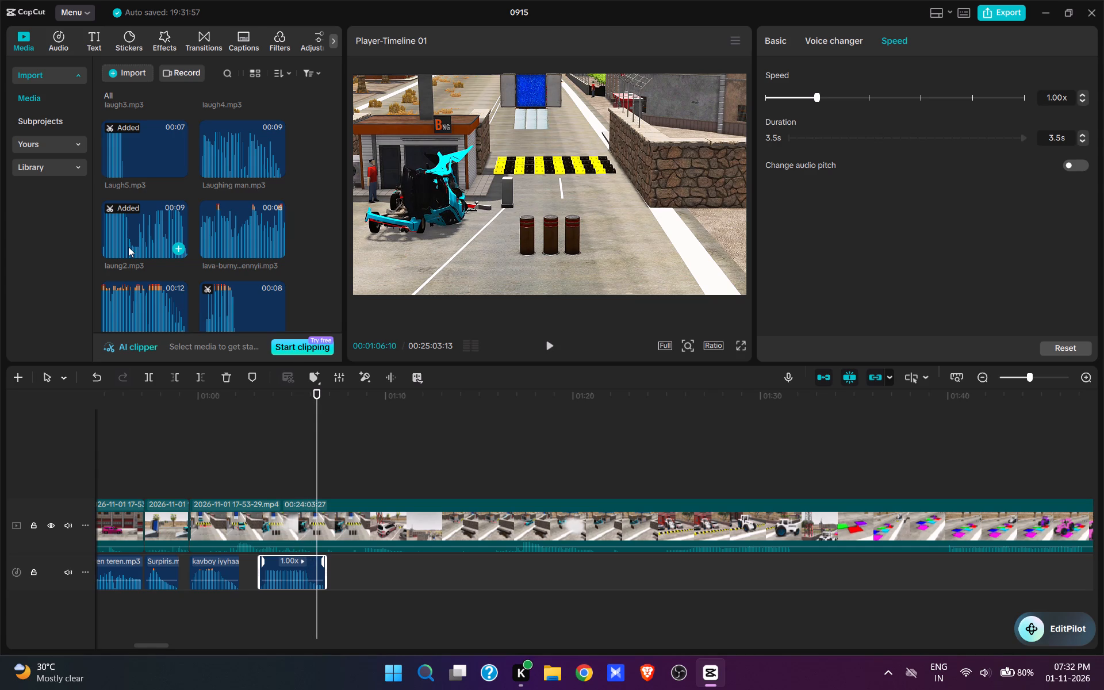
pyautogui.press('space')
pyautogui.press('space')
pyautogui.press('w')
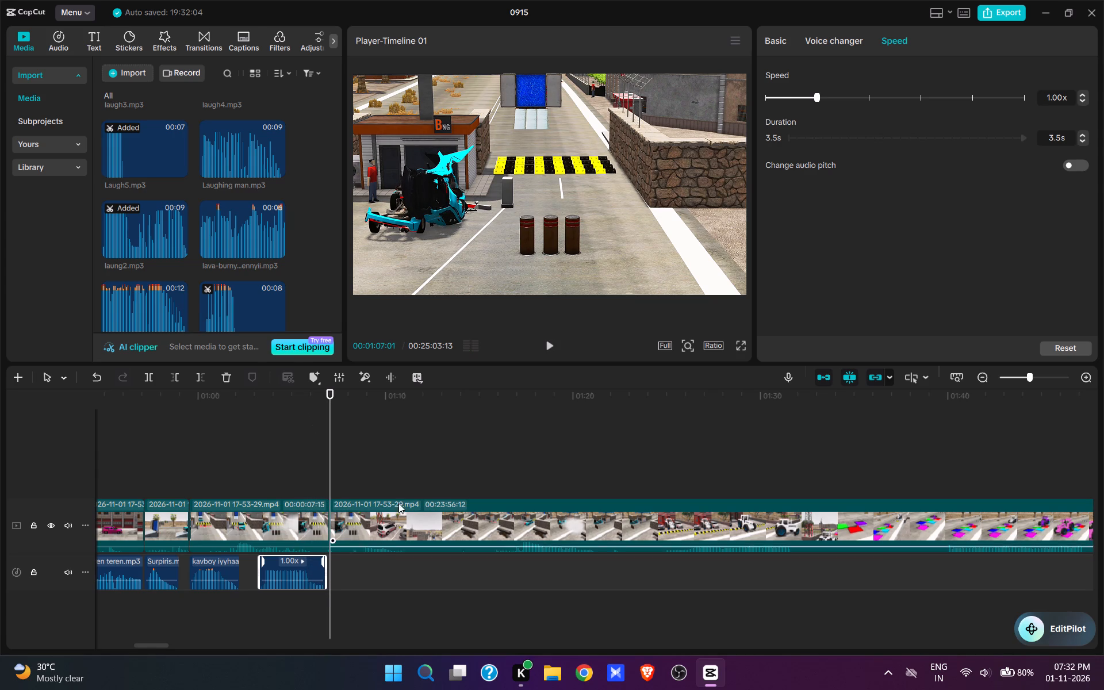
# Find where the blue SUV drives through the barrier beside the cannon and cut the footage from 00:01:07:01 to about 00:01:16.
pyautogui.click(397, 500)
pyautogui.click(375, 491)
pyautogui.press('space')
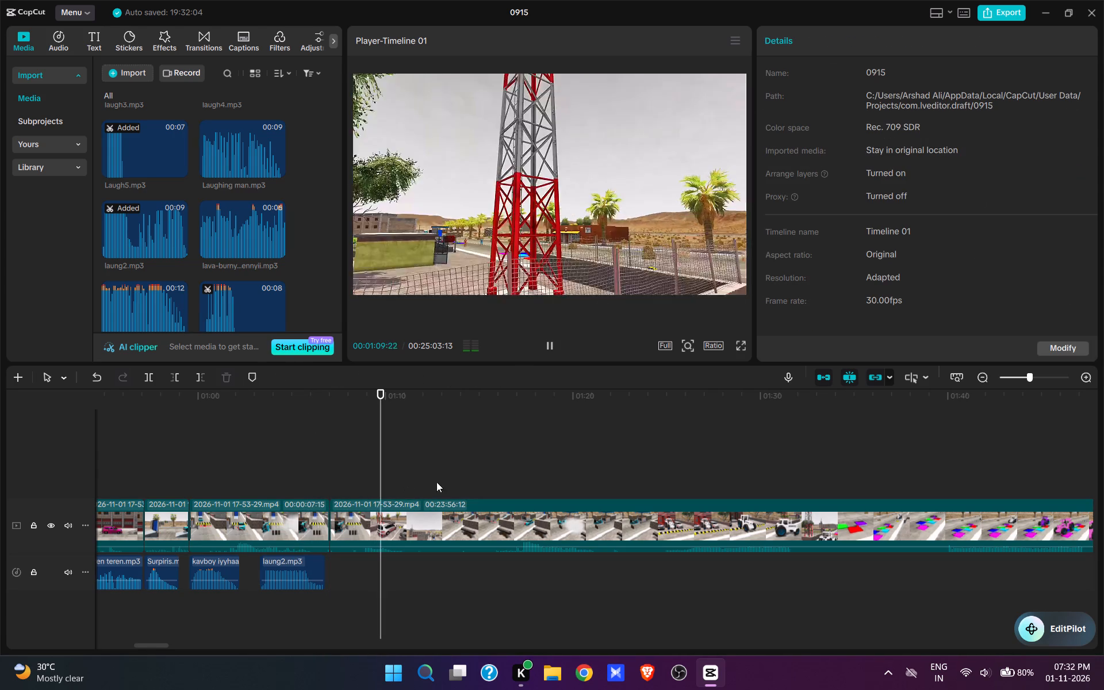
pyautogui.click(509, 482)
pyautogui.press('space')
pyautogui.press('space')
pyautogui.click(505, 478)
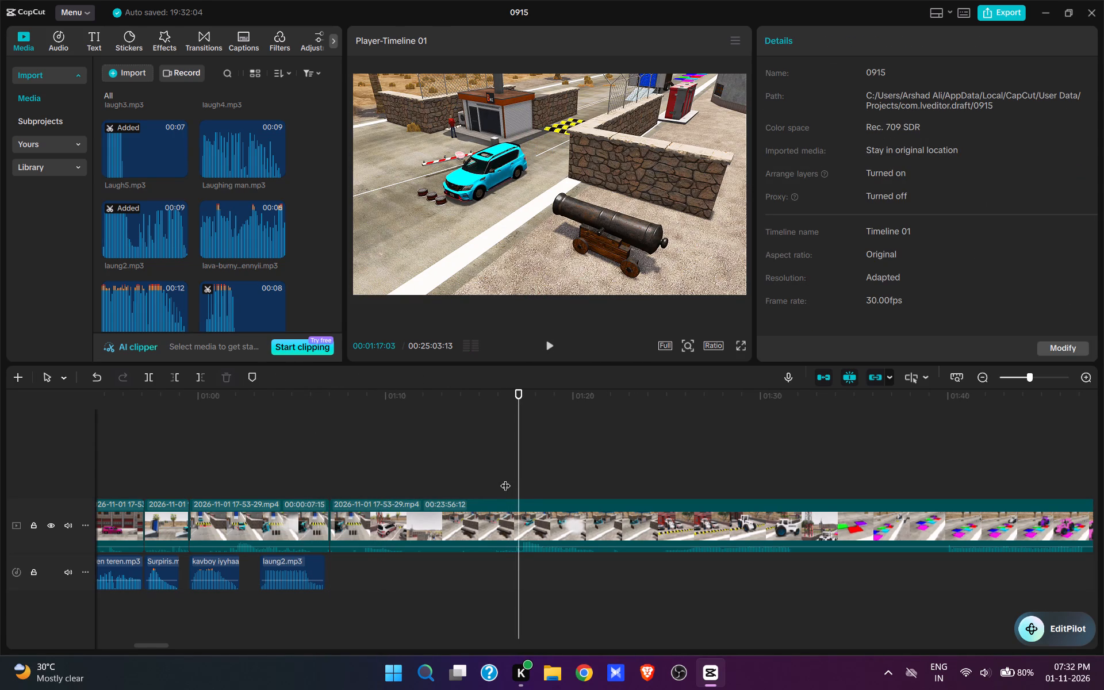
pyautogui.click(494, 473)
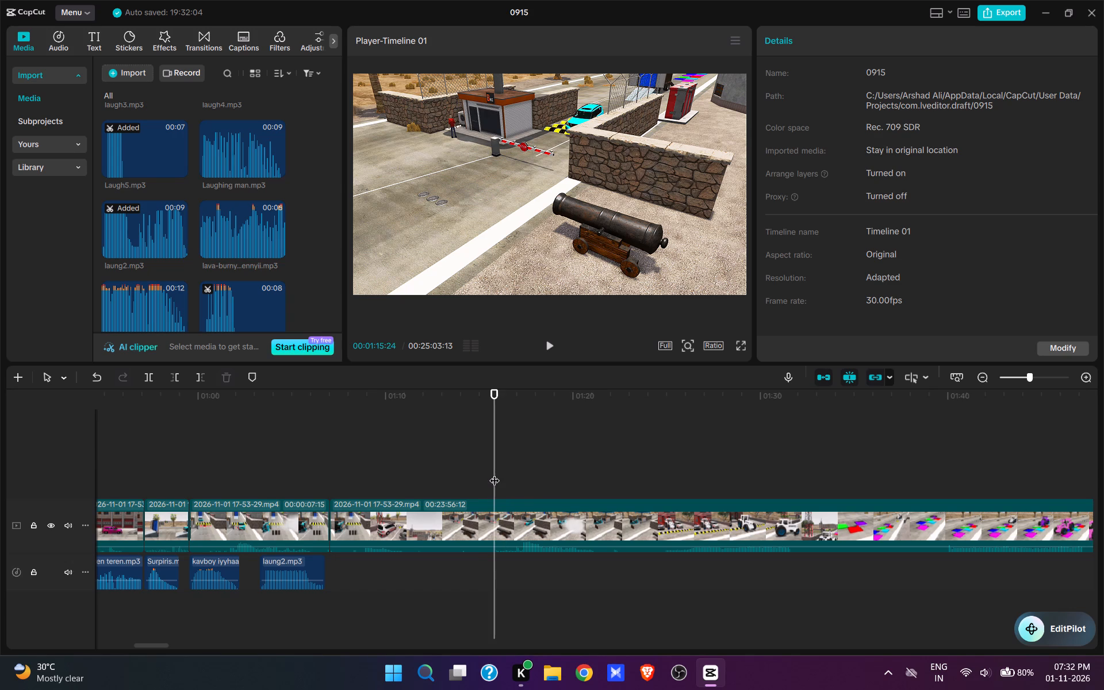
pyautogui.press('space')
pyautogui.press('space')
pyautogui.write('q')
# Play to the cannon blast, audition the cartoon laugh sound, and add laugh3.mp3 at 00:01:09:00.
pyautogui.press('space')
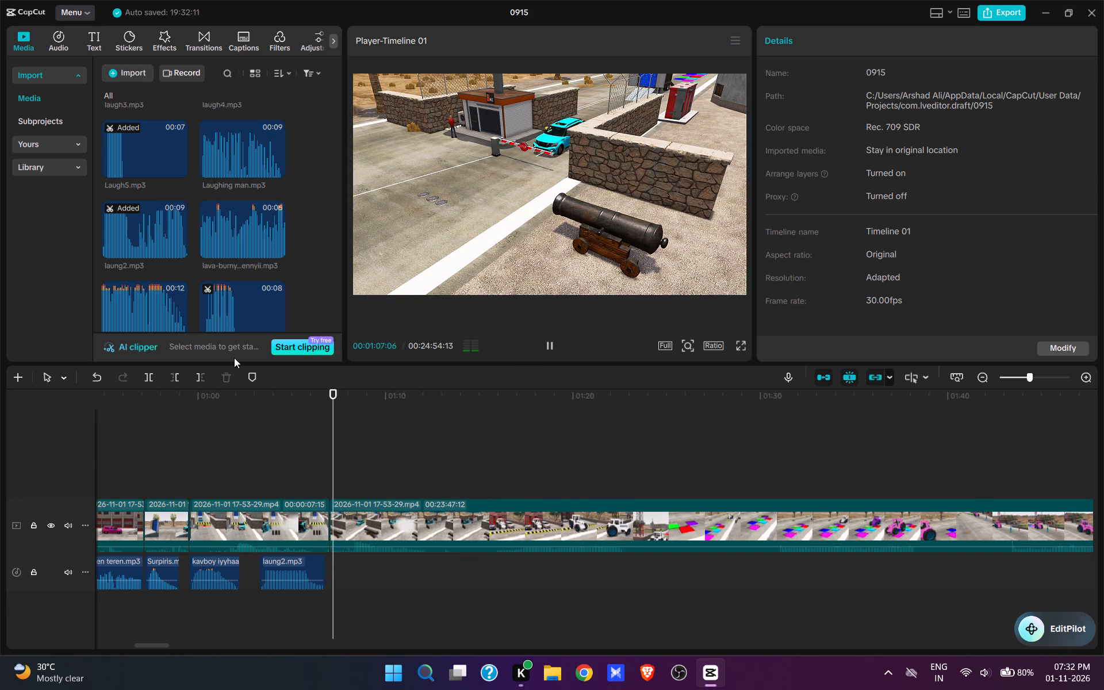
pyautogui.press('space')
pyautogui.press('space')
pyautogui.press('space')
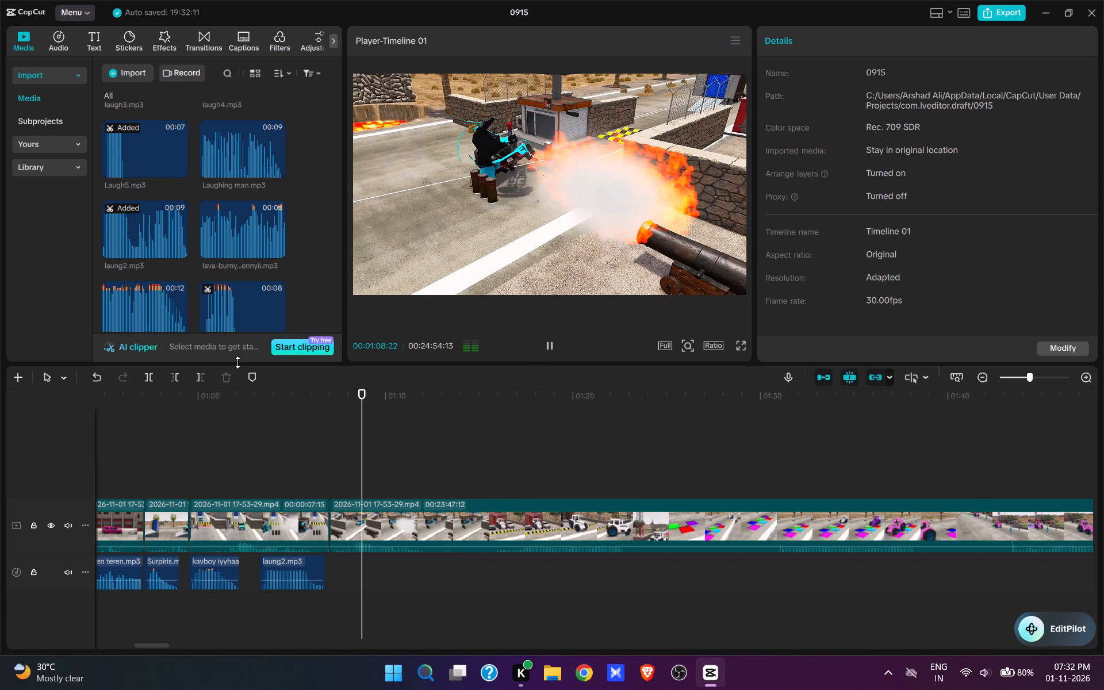
pyautogui.press('space')
pyautogui.press('space')
pyautogui.scroll(1, 231, 227)
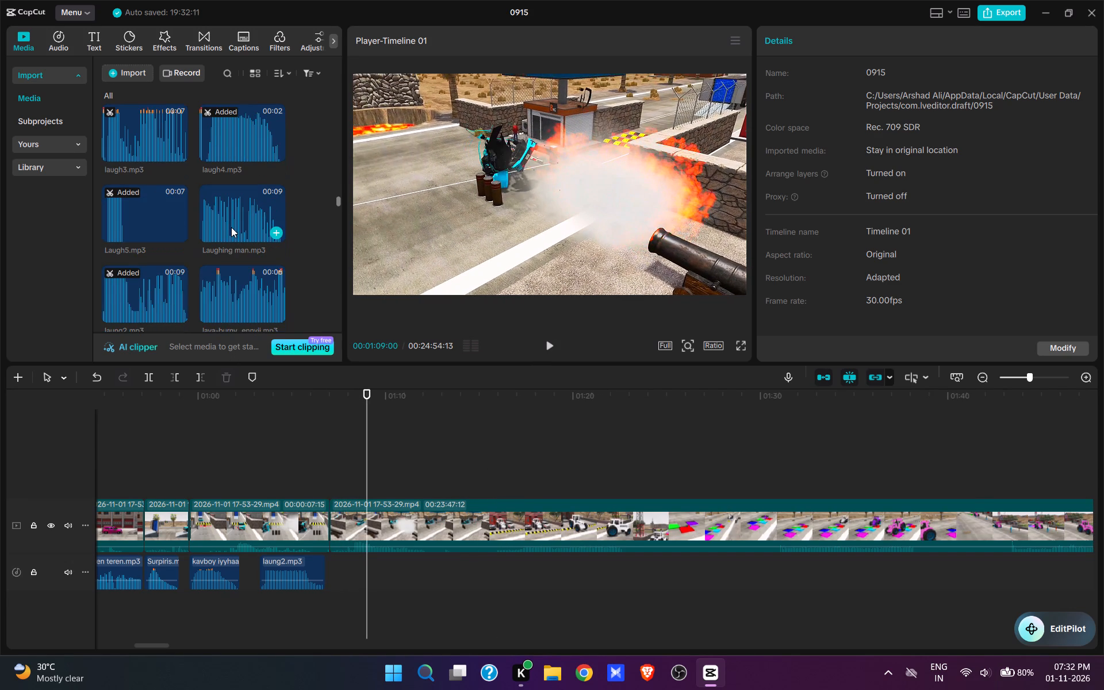
pyautogui.scroll(3, 231, 229)
pyautogui.scroll(-2, 231, 229)
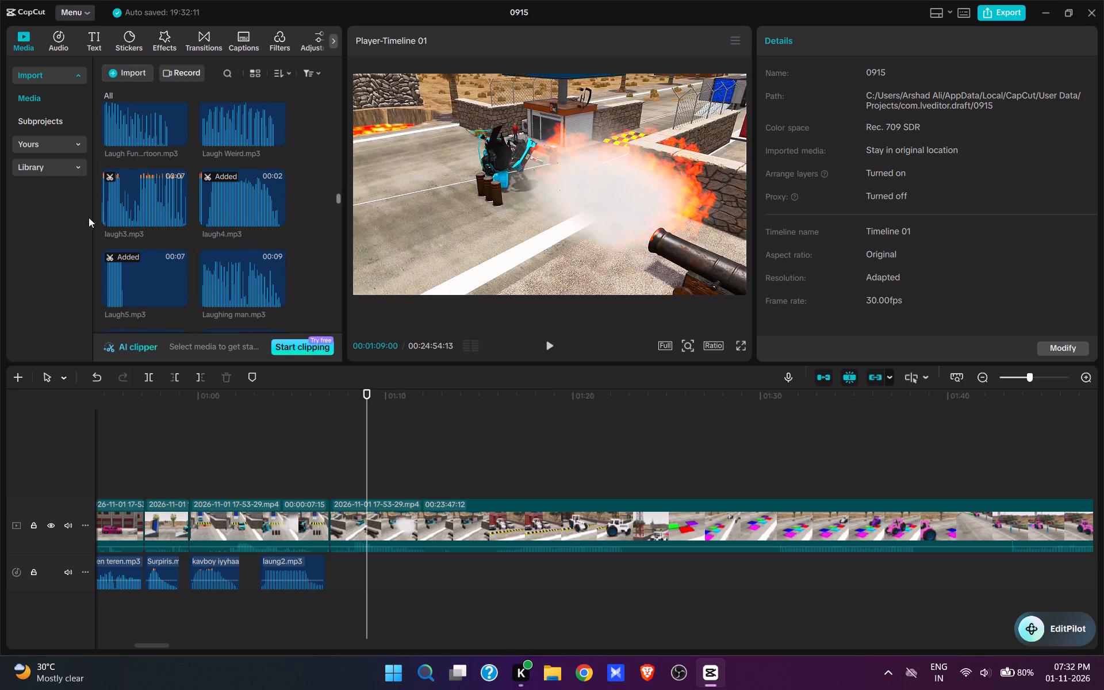
pyautogui.click(152, 114)
pyautogui.scroll(1, 175, 214)
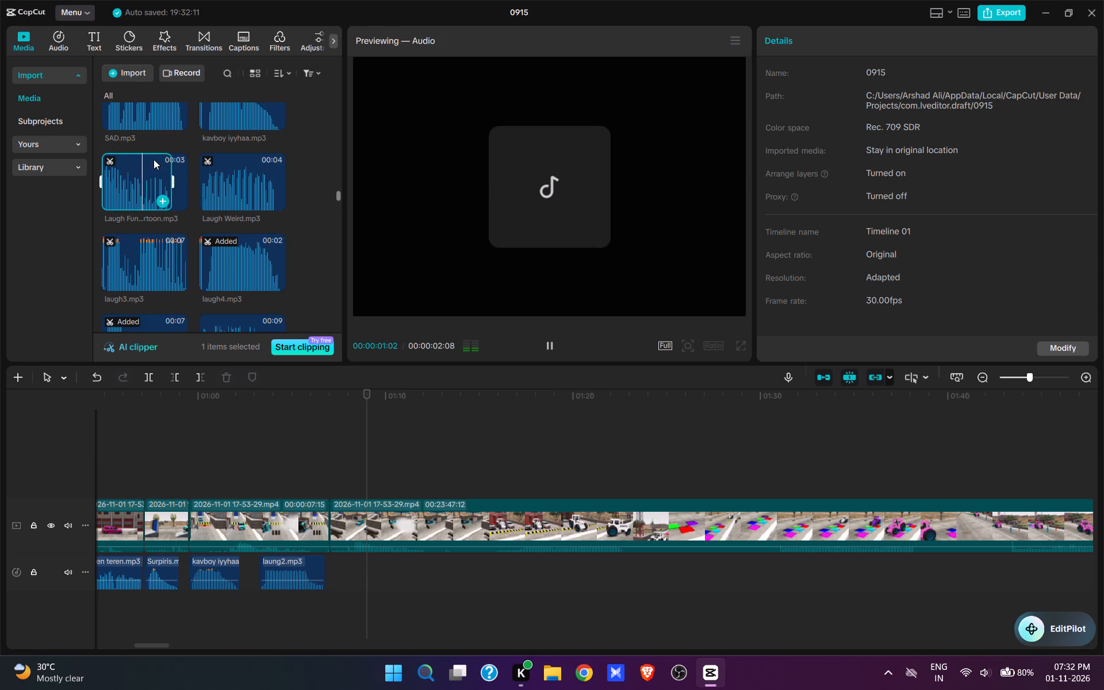
pyautogui.click(145, 268)
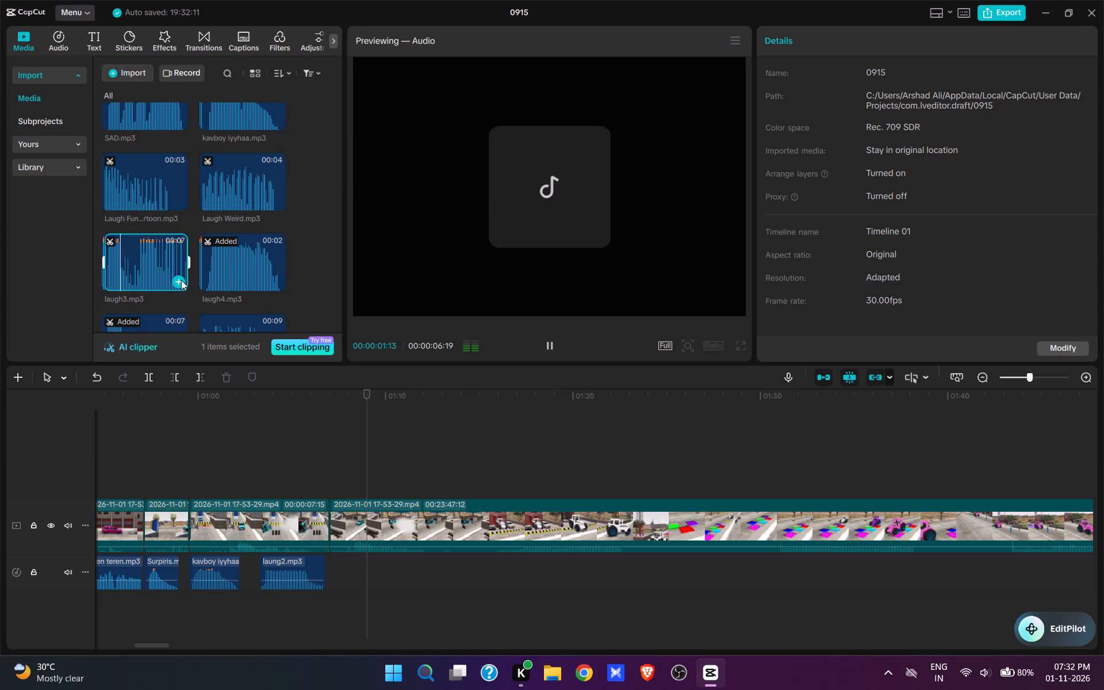
pyautogui.click(181, 280)
# Play the laughing section, split the footage at 00:01:13:22, and trim the end of laugh3.mp3 to that point.
pyautogui.press('space')
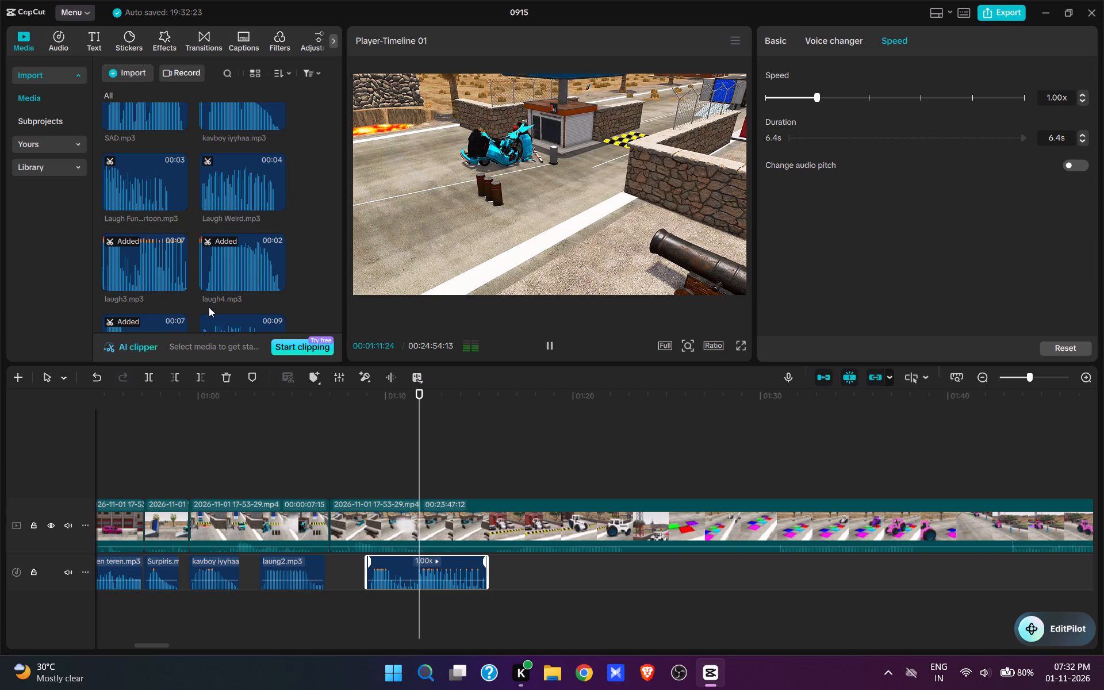
pyautogui.press('space')
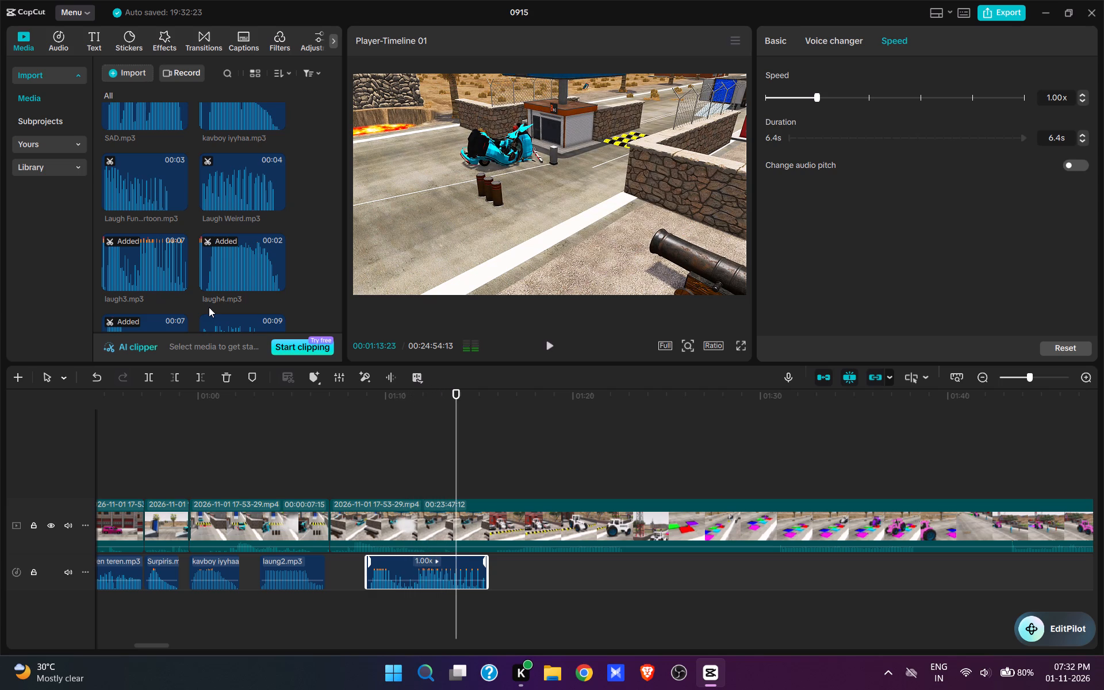
pyautogui.press('space')
pyautogui.press('space')
pyautogui.press('space')
pyautogui.press('space')
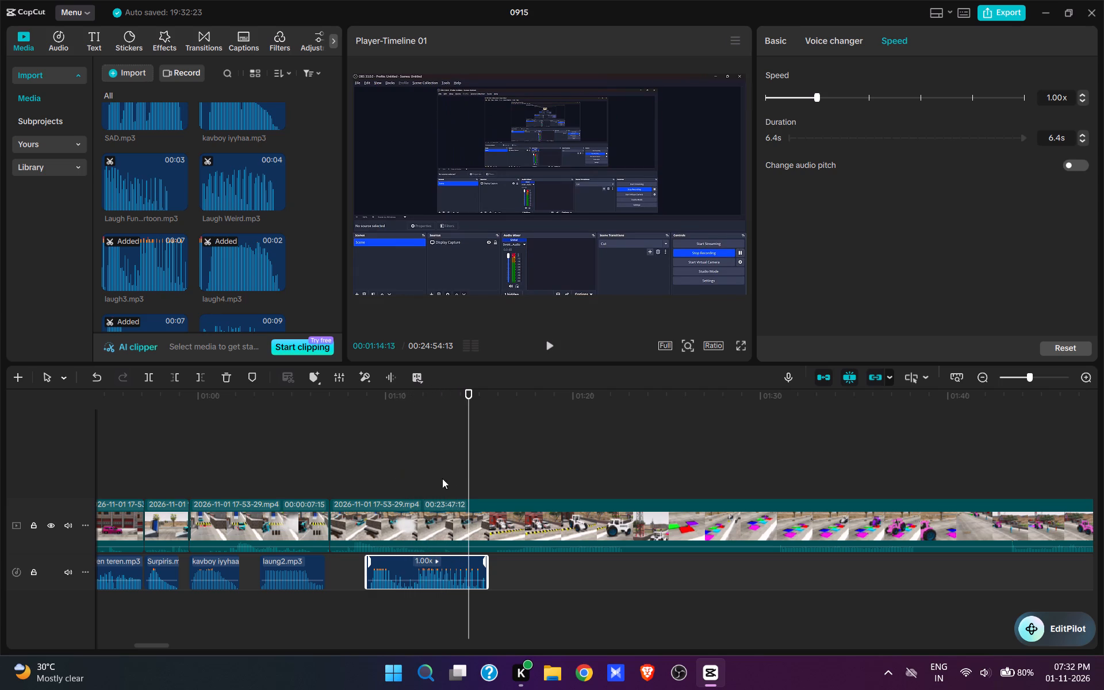
pyautogui.click(455, 490)
pyautogui.click(449, 532)
pyautogui.press('w')
pyautogui.click(455, 573)
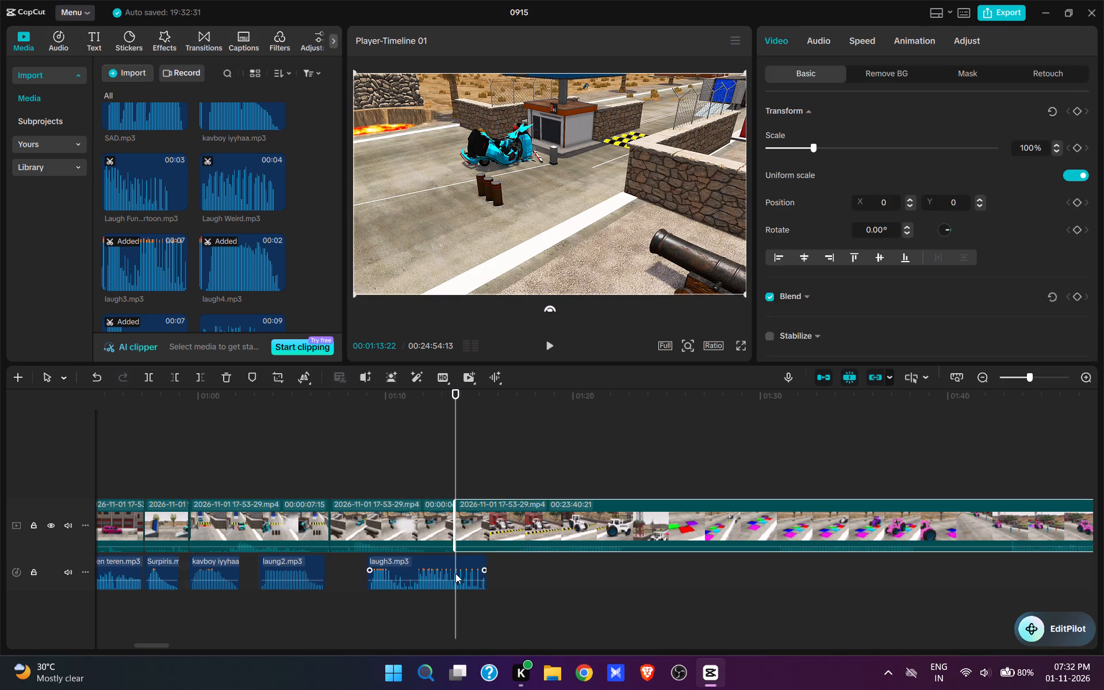
pyautogui.press('e')
# Cut the footage from 00:01:13:22 to 00:01:15:27 so the scene opens on the parked white tractor, and play the join.
pyautogui.click(501, 471)
pyautogui.click(496, 471)
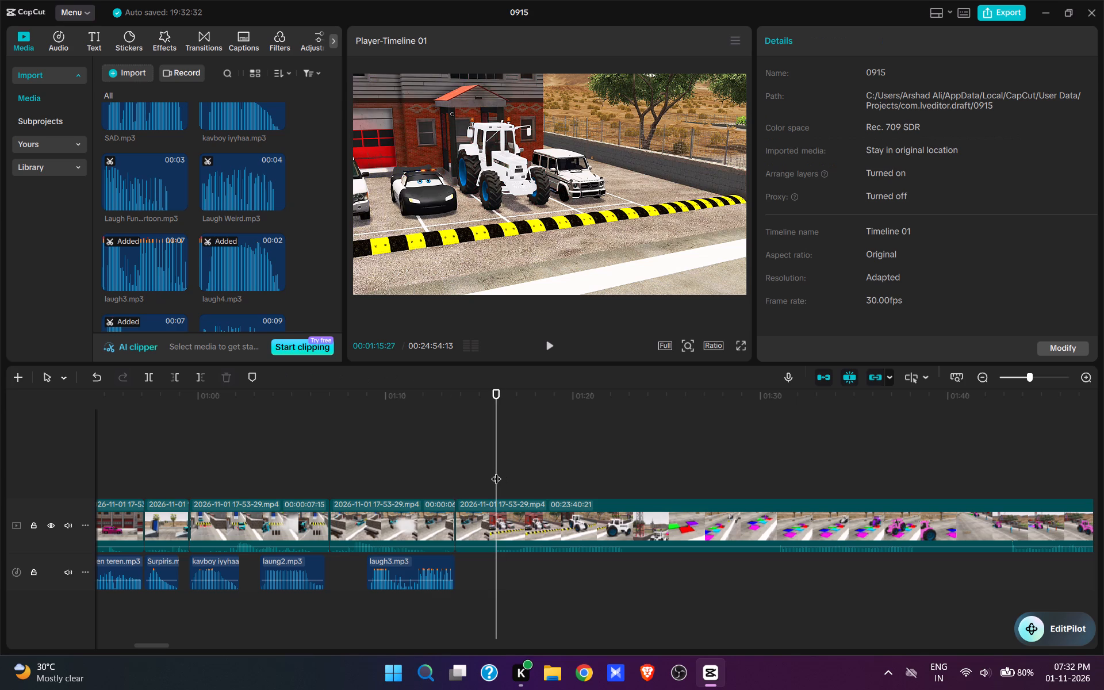
pyautogui.write('q')
pyautogui.press('space')
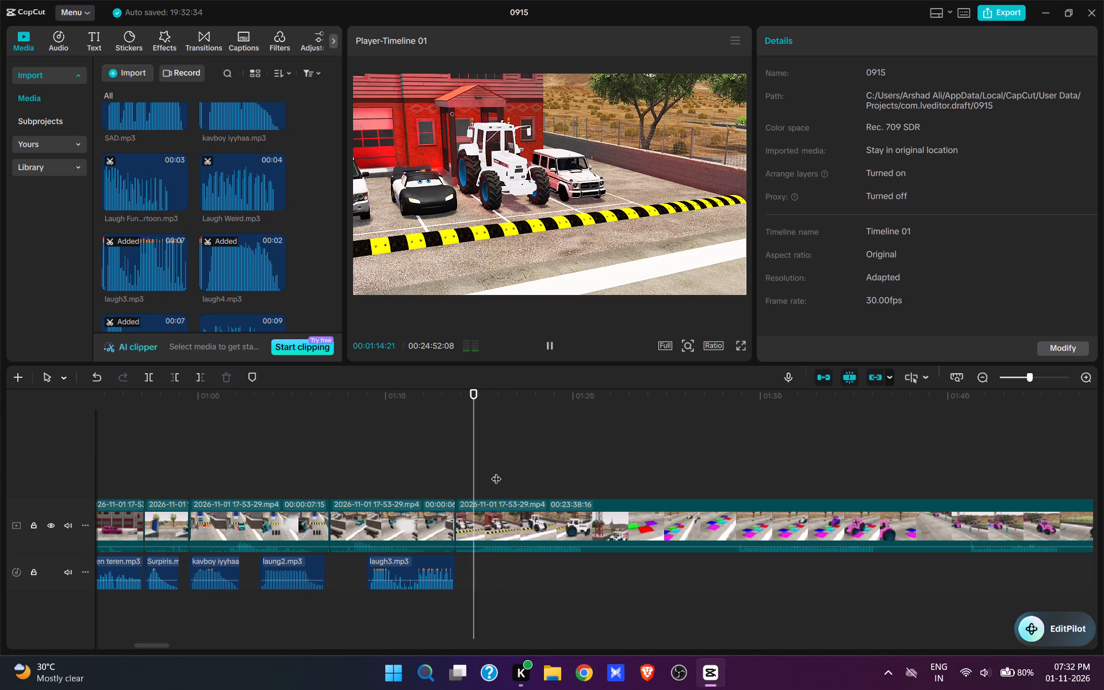
pyautogui.press('space')
# Browse the imported sounds, audition the OH-HELL-N sound, and add the "Ok lets g... Game.mp3" sound at 00:01:13:22, where the tractor scene starts.
pyautogui.click(453, 481)
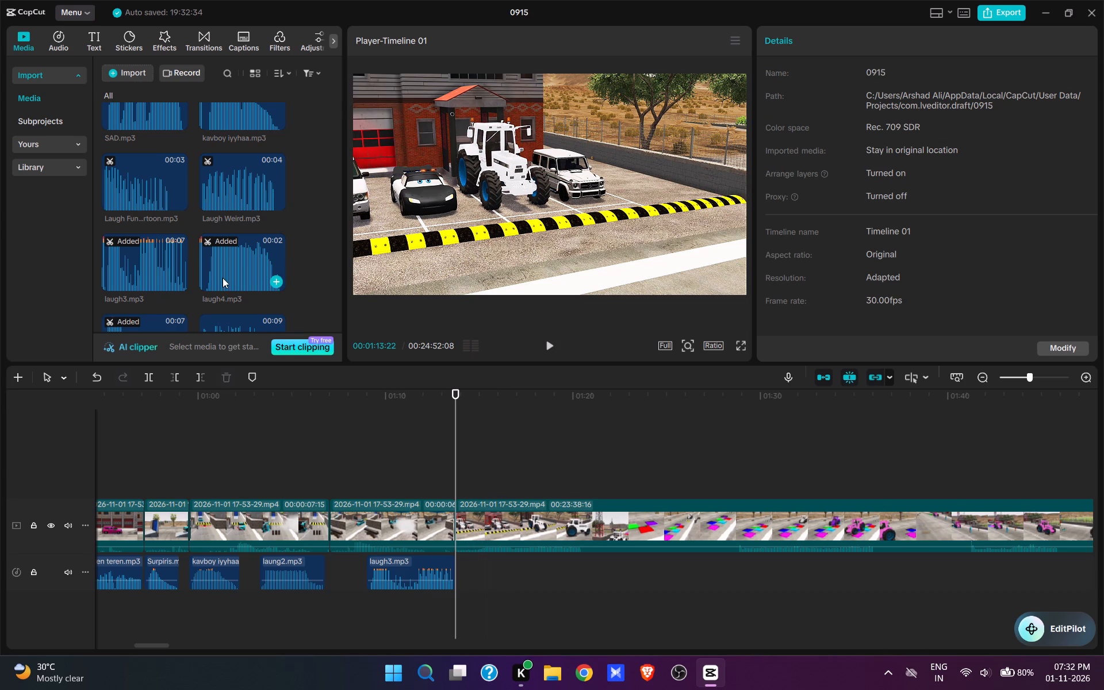
pyautogui.scroll(9, 223, 282)
pyautogui.scroll(-8, 223, 282)
pyautogui.scroll(-3, 192, 241)
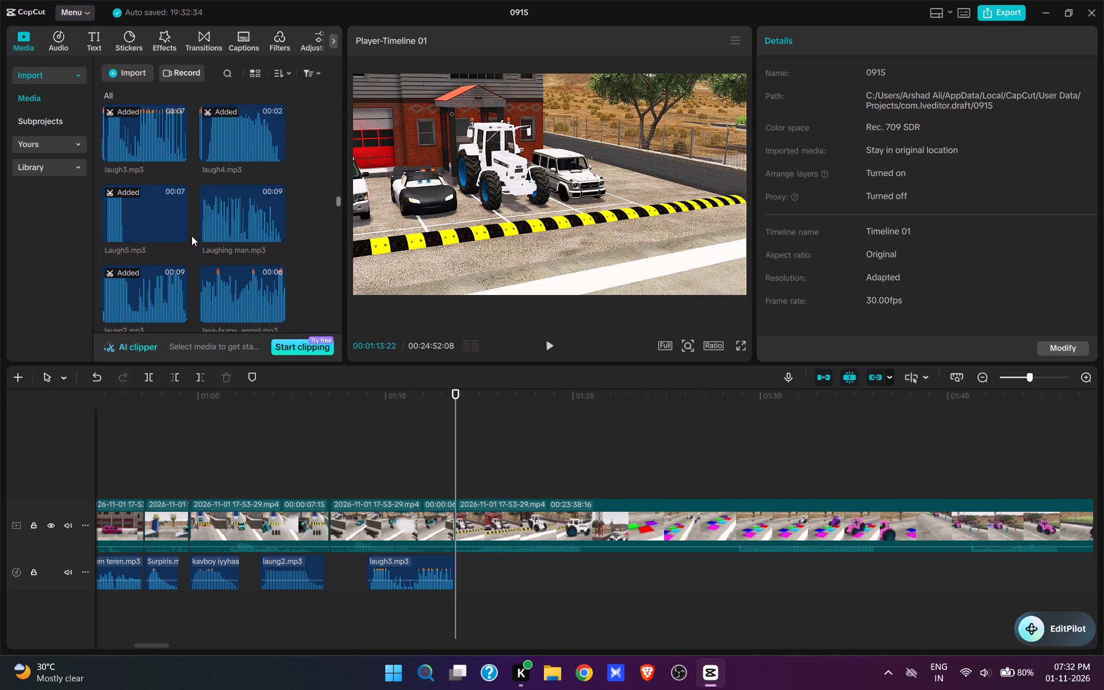
pyautogui.scroll(15, 191, 235)
pyautogui.scroll(16, 196, 246)
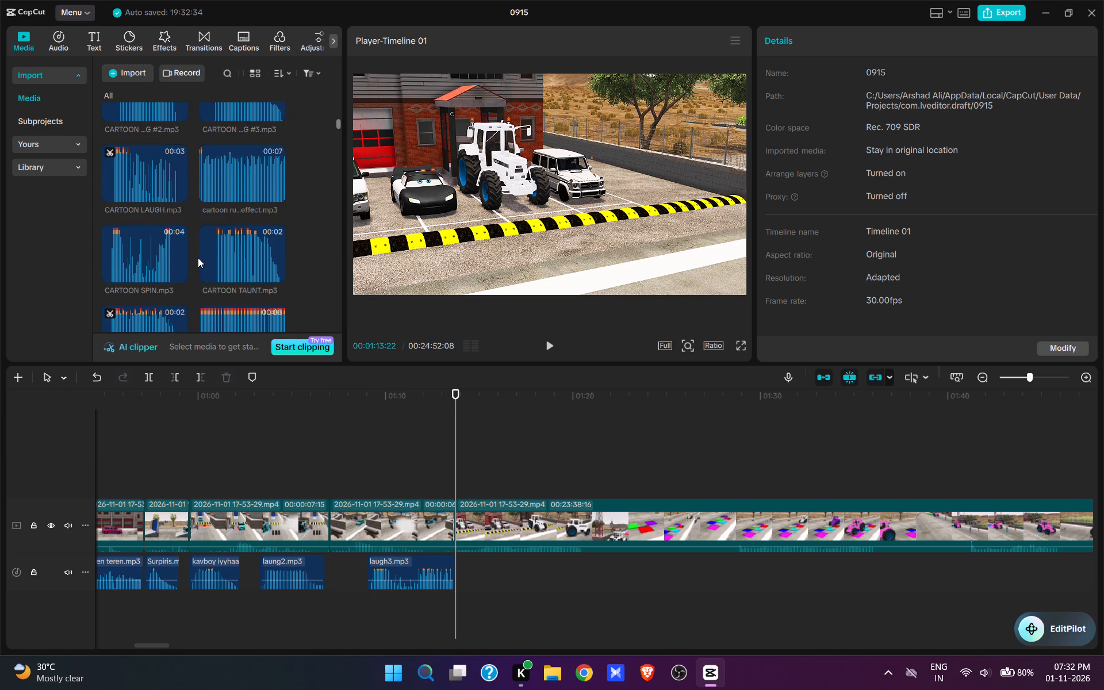
pyautogui.scroll(13, 198, 258)
pyautogui.scroll(-13, 180, 195)
pyautogui.scroll(-14, 162, 196)
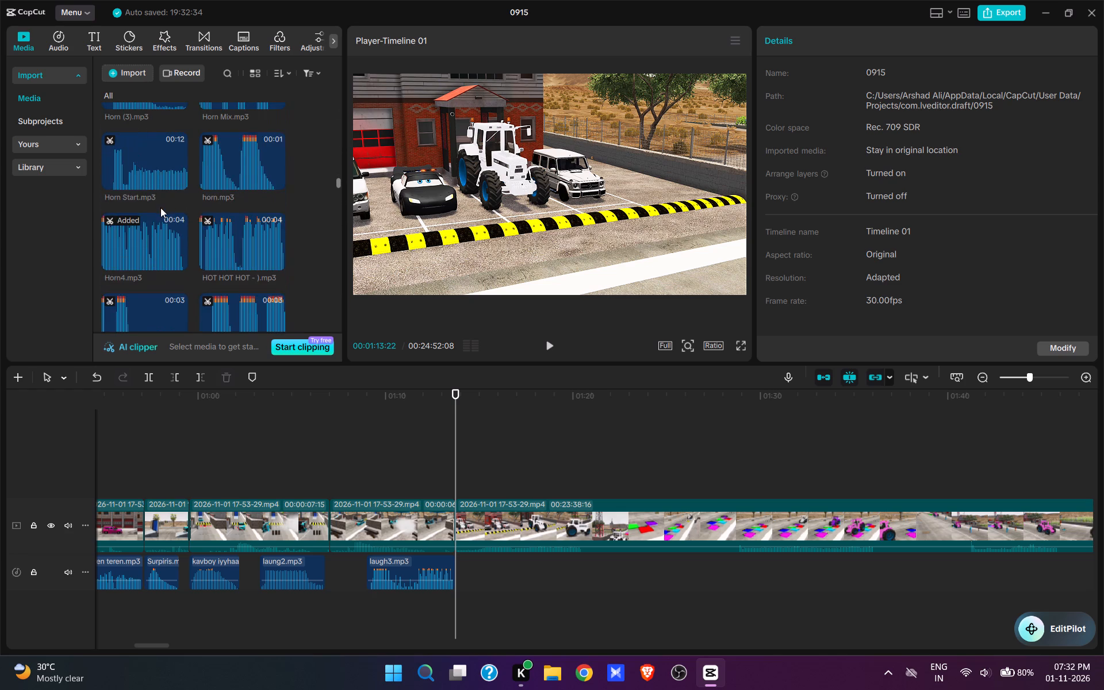
pyautogui.scroll(-16, 160, 210)
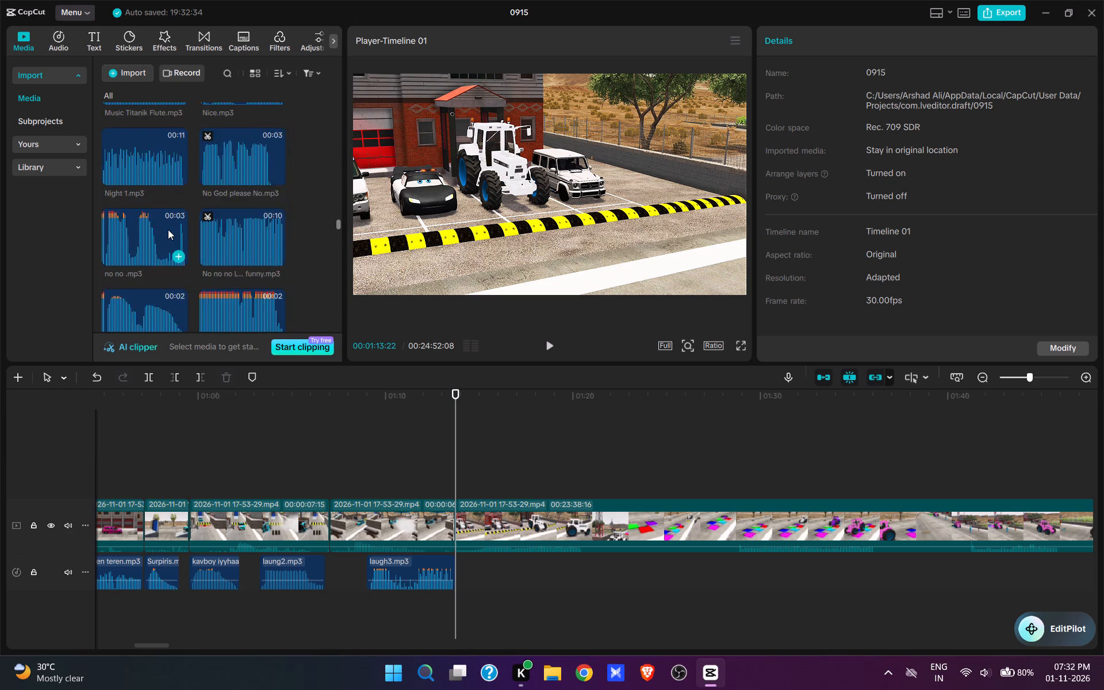
pyautogui.scroll(-3, 168, 229)
pyautogui.click(143, 227)
pyautogui.scroll(-1, 144, 223)
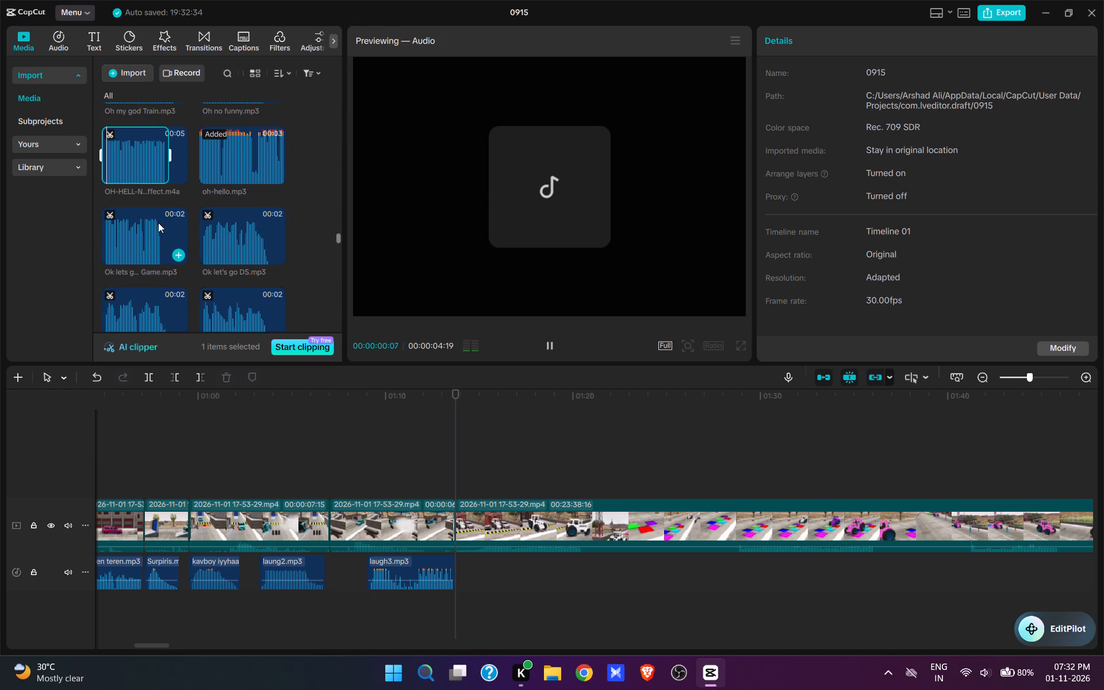
pyautogui.click(136, 235)
pyautogui.click(154, 255)
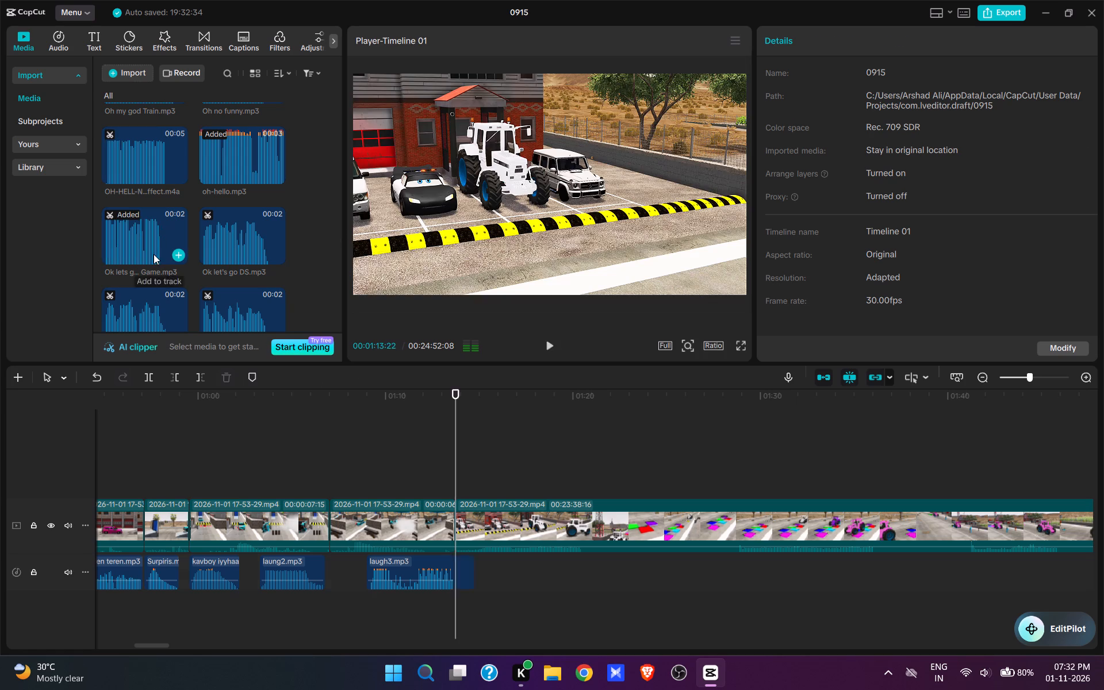
# Play the new sound, audition Ok You can go DS.mp3, and add okeeey.mp3 at 00:01:14:23, directly after it.
pyautogui.press('space')
pyautogui.press('space')
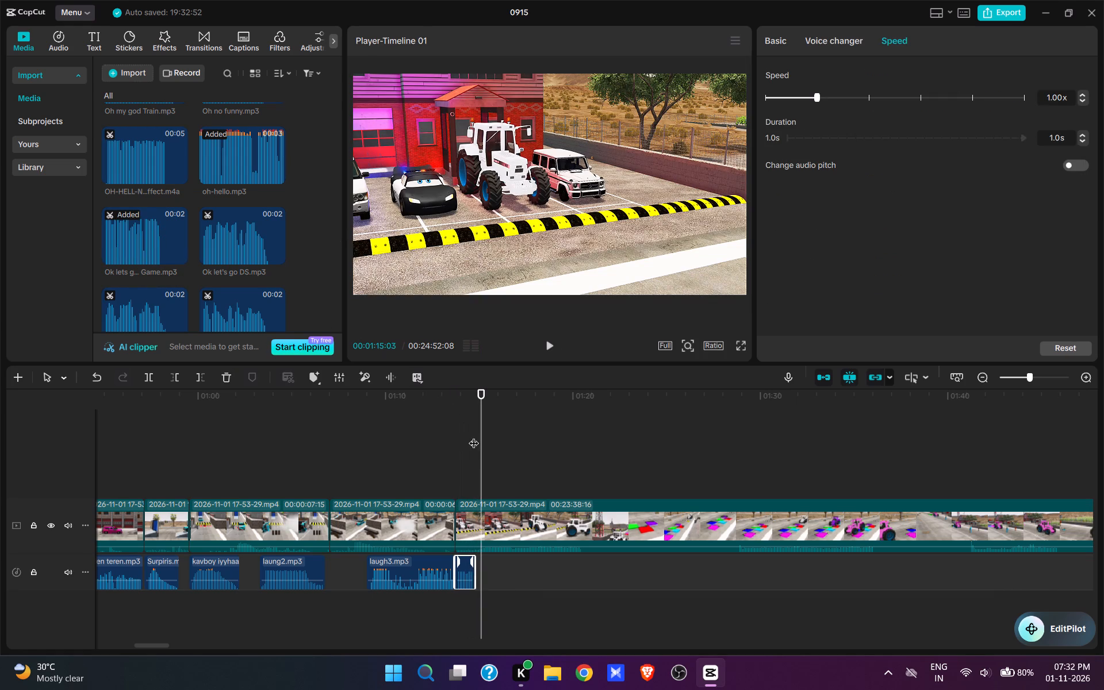
pyautogui.moveTo(484, 448); pyautogui.dragTo(471, 444)
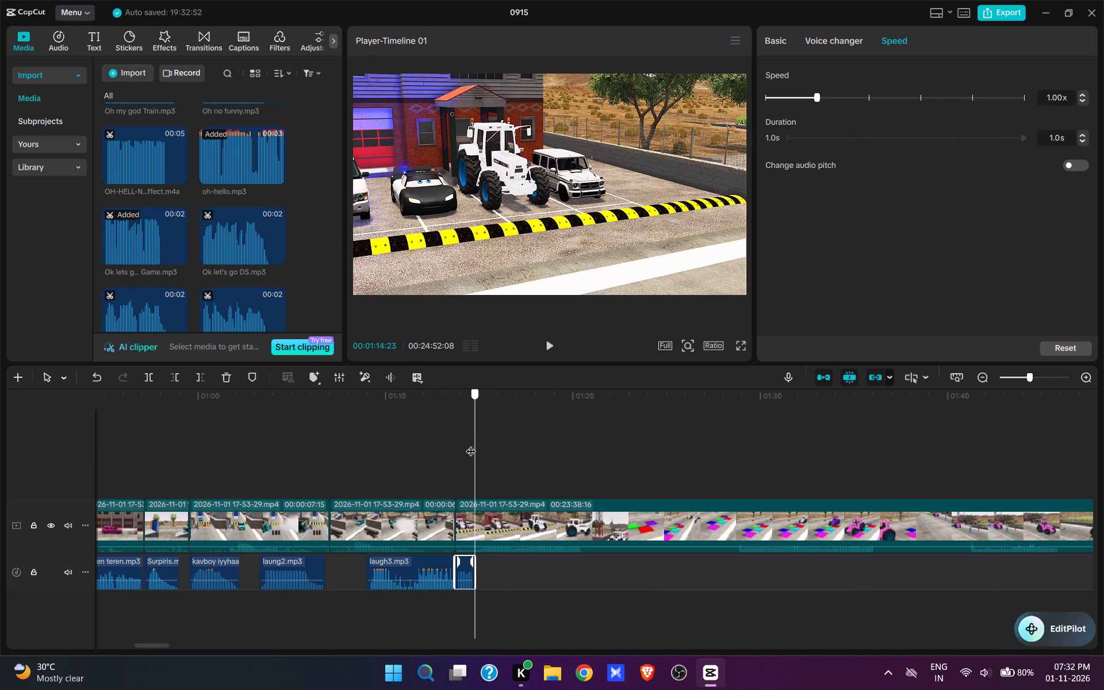
pyautogui.moveTo(471, 444); pyautogui.dragTo(470, 443)
pyautogui.doubleClick(472, 461)
pyautogui.click(251, 264)
pyautogui.scroll(-2, 247, 270)
pyautogui.click(231, 210)
pyautogui.click(270, 275)
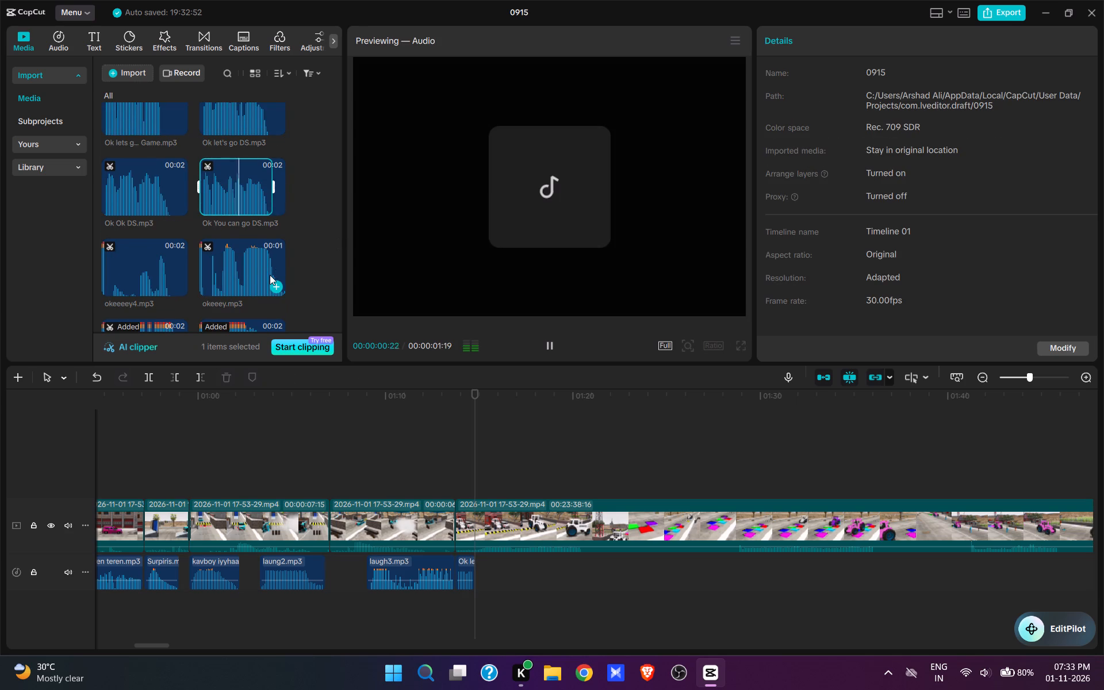
pyautogui.click(275, 286)
# Play okeeey.mp3 and add zina2.mp3 at 00:01:15:18, as the white tractor starts moving.
pyautogui.press('space')
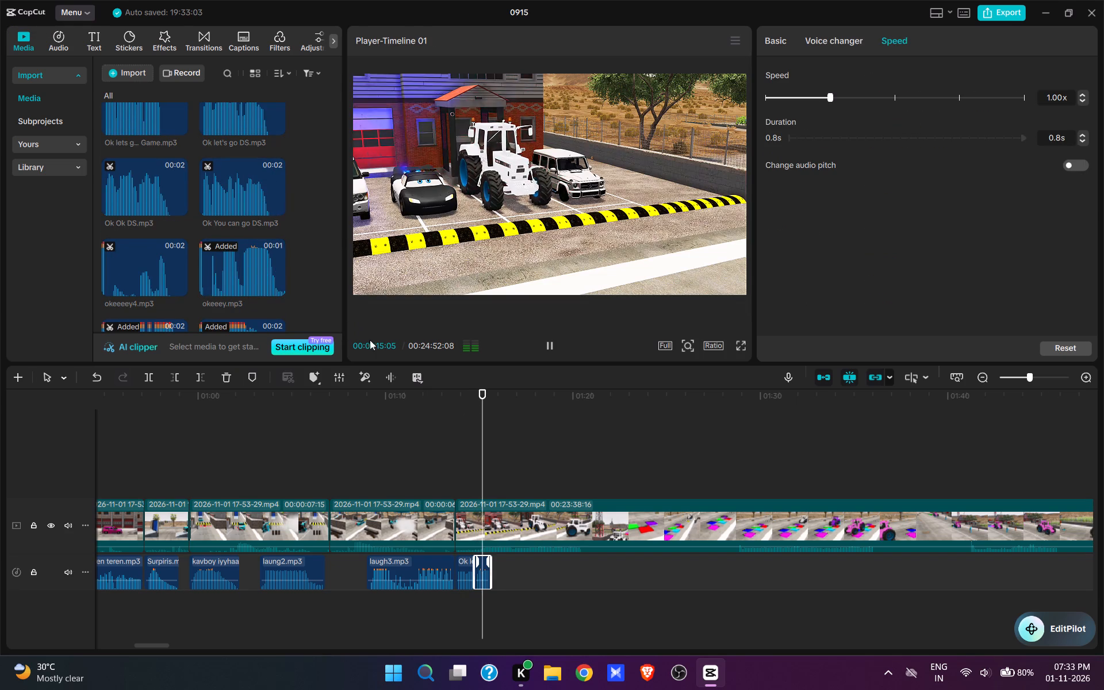
pyautogui.press('space')
pyautogui.click(493, 464)
pyautogui.scroll(-7, 235, 224)
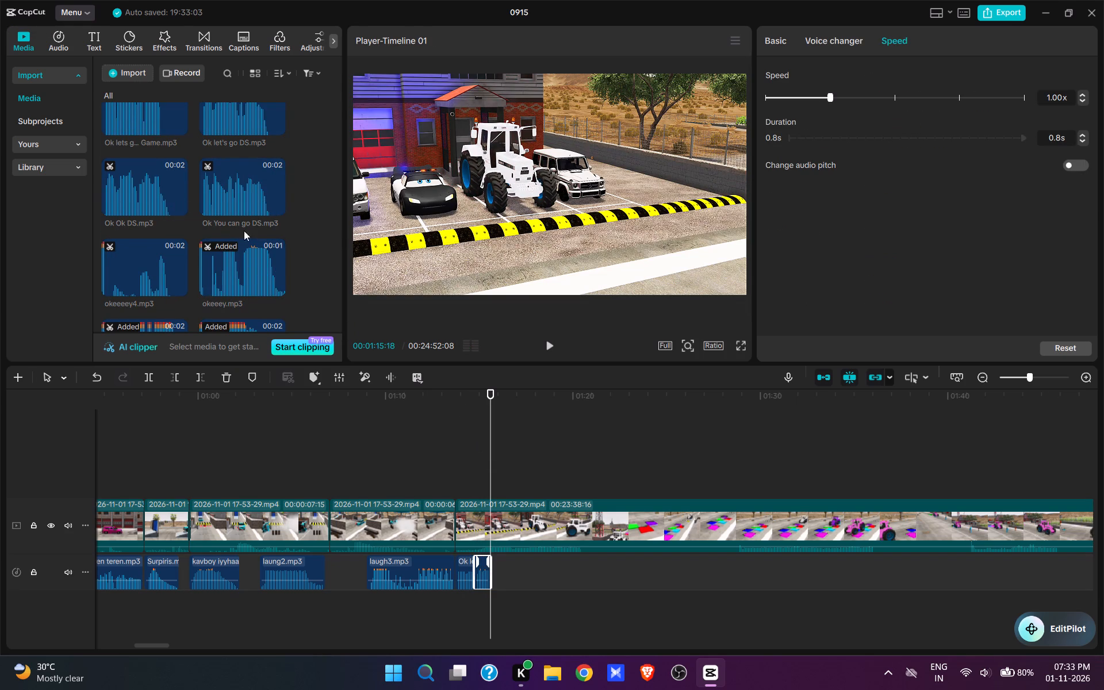
pyautogui.moveTo(337, 259); pyautogui.dragTo(360, 349)
pyautogui.scroll(2, 260, 229)
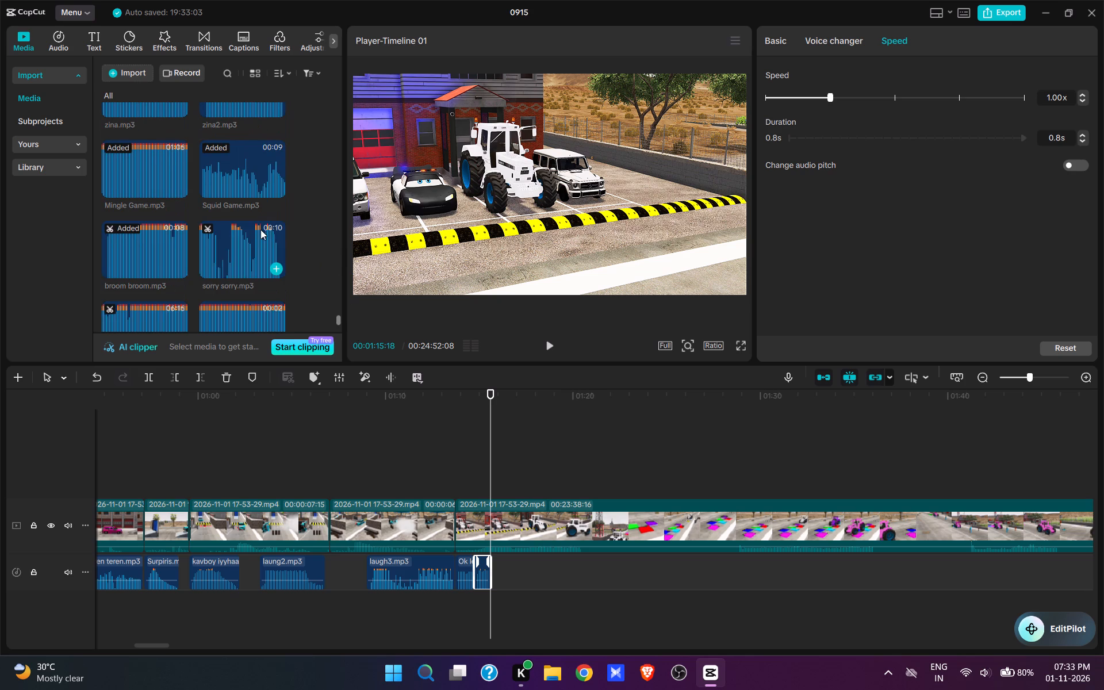
pyautogui.scroll(1, 271, 177)
pyautogui.click(274, 172)
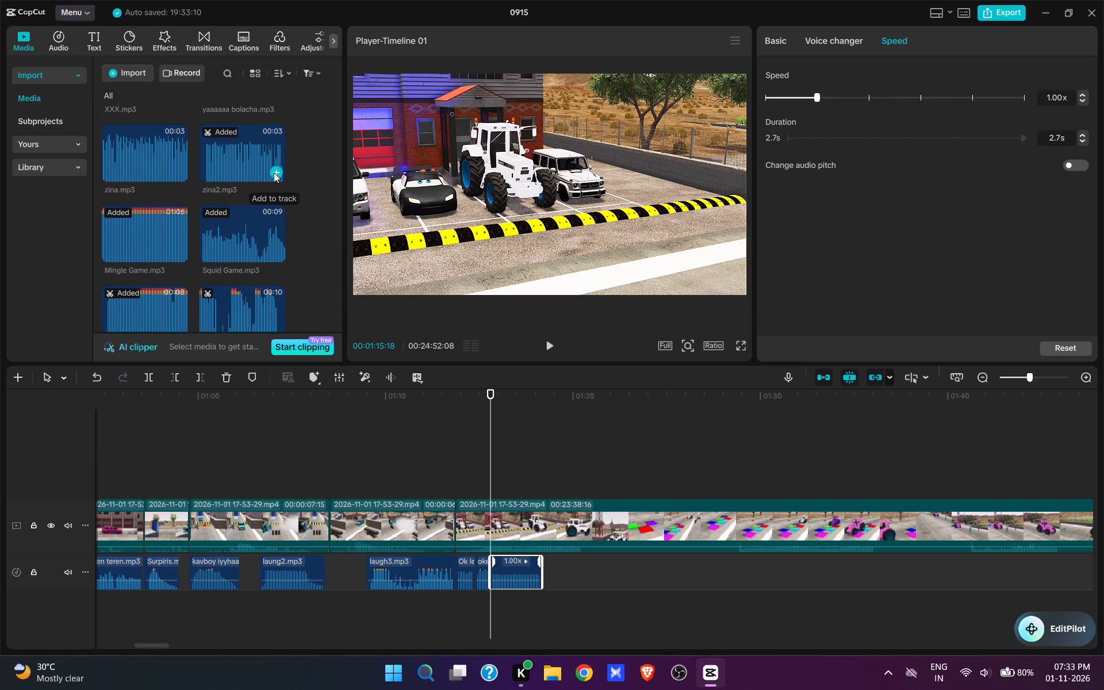
# Play the tractor pulling out onto the road and split the footage at 00:01:20:10.
pyautogui.press('space')
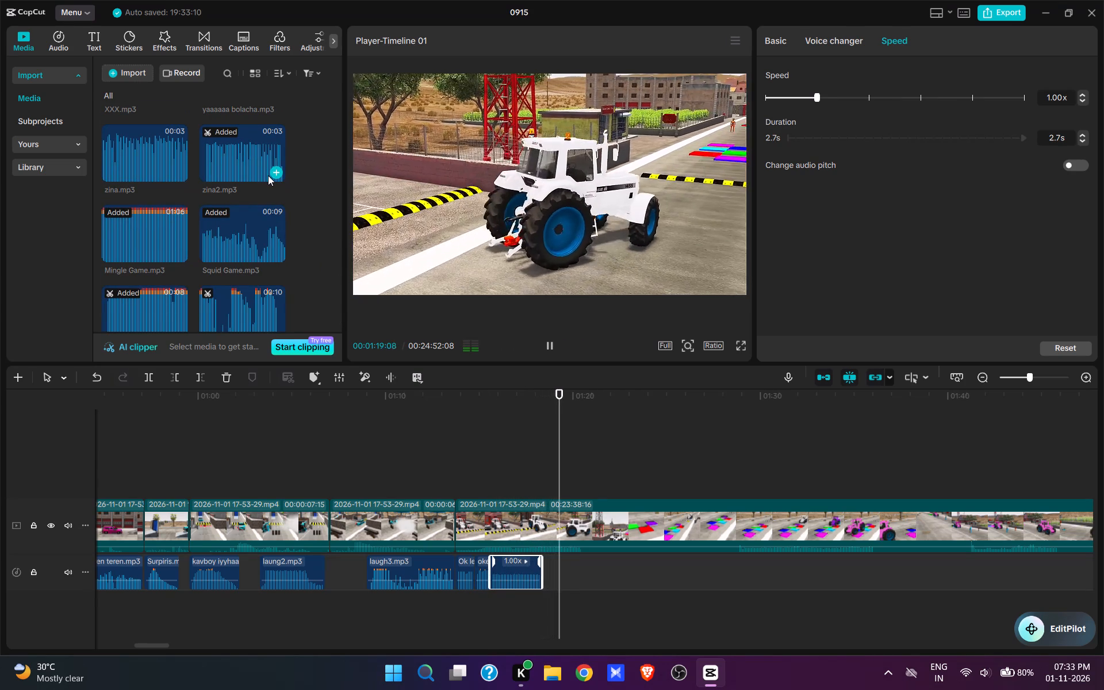
pyautogui.press('space')
pyautogui.write('w')
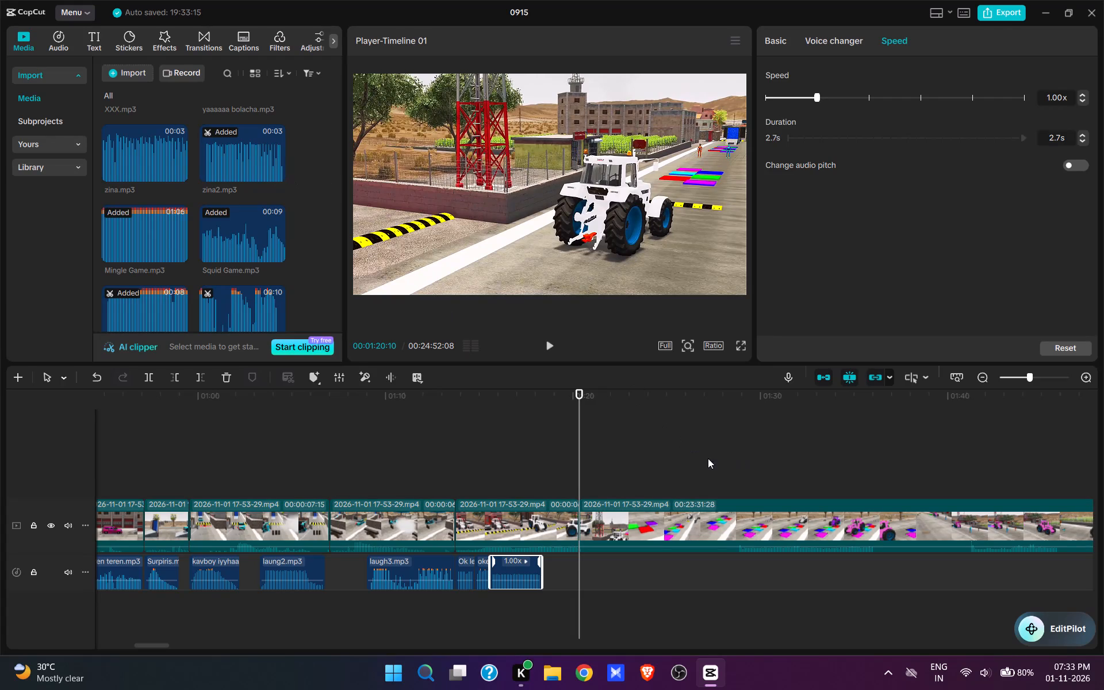
# Cut the footage from 00:01:20:10 to about 00:01:29 so the tractor is approaching the coloured tiles, and play the join.
pyautogui.click(723, 468)
pyautogui.press('space')
pyautogui.press('space')
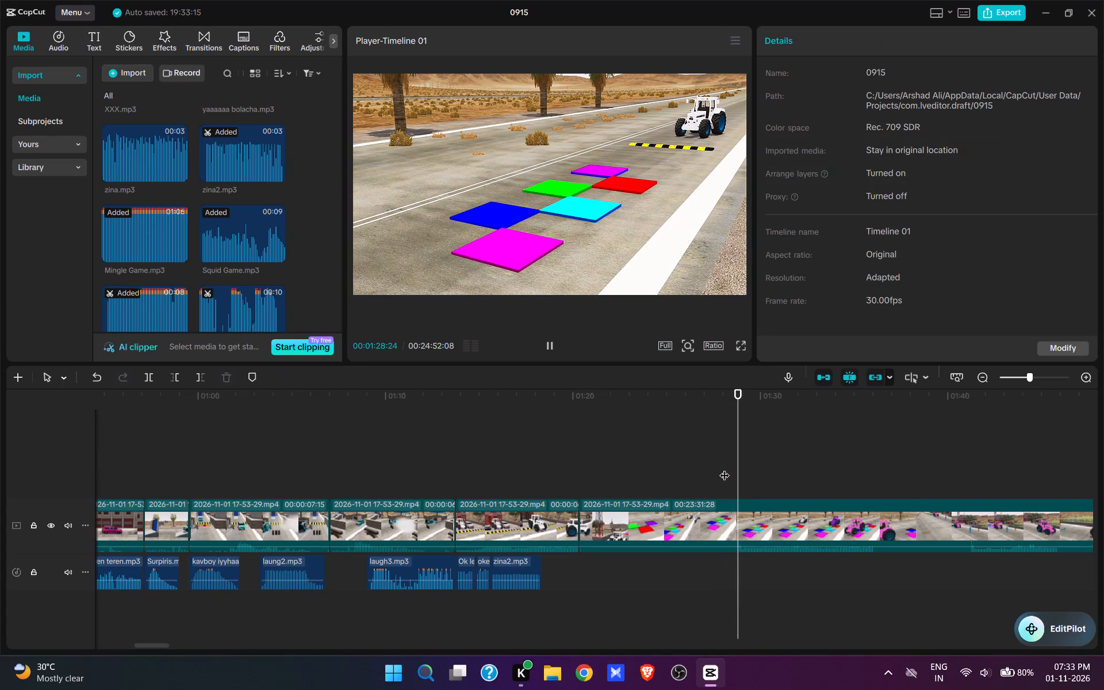
pyautogui.press('space')
pyautogui.press('space')
pyautogui.write('q')
pyautogui.press('space')
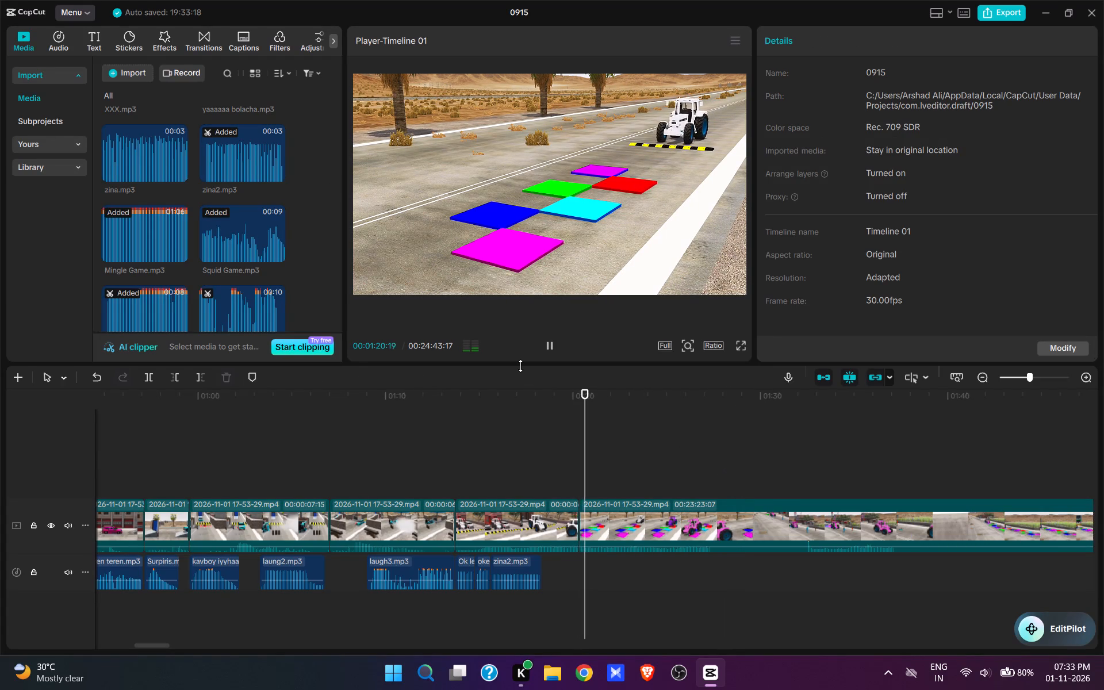
# Play the white tractor's approach and add Mario Jump.mp3 at 00:01:21:01, just before it drives onto the coloured tiles.
pyautogui.press('space')
pyautogui.press('space')
pyautogui.press('space')
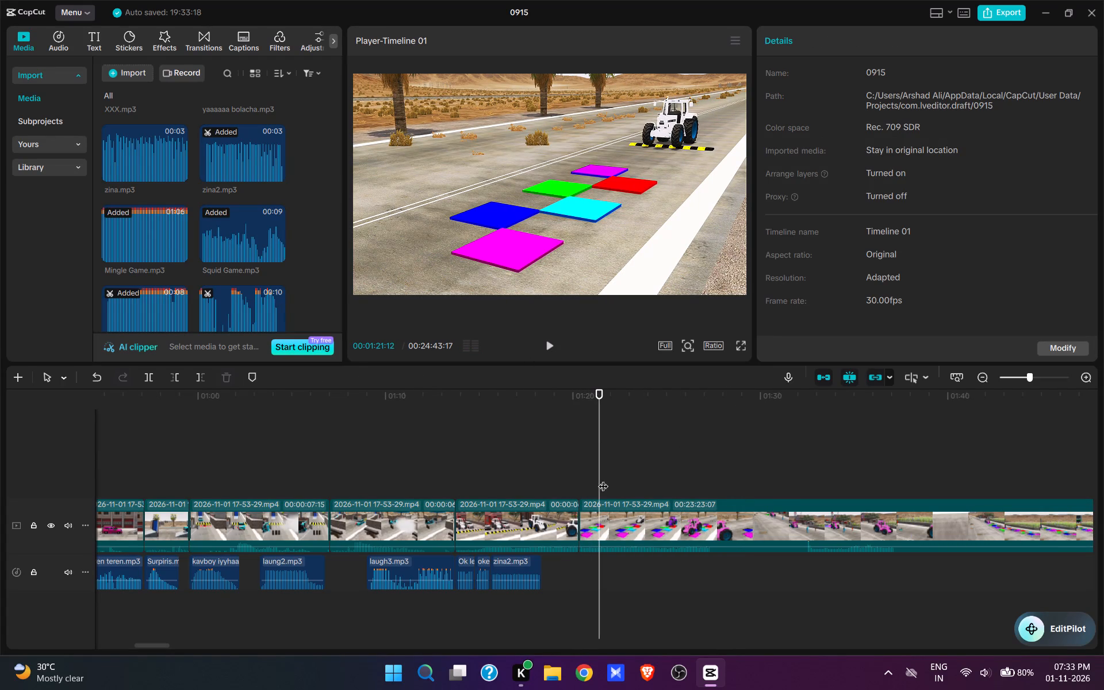
pyautogui.click(596, 482)
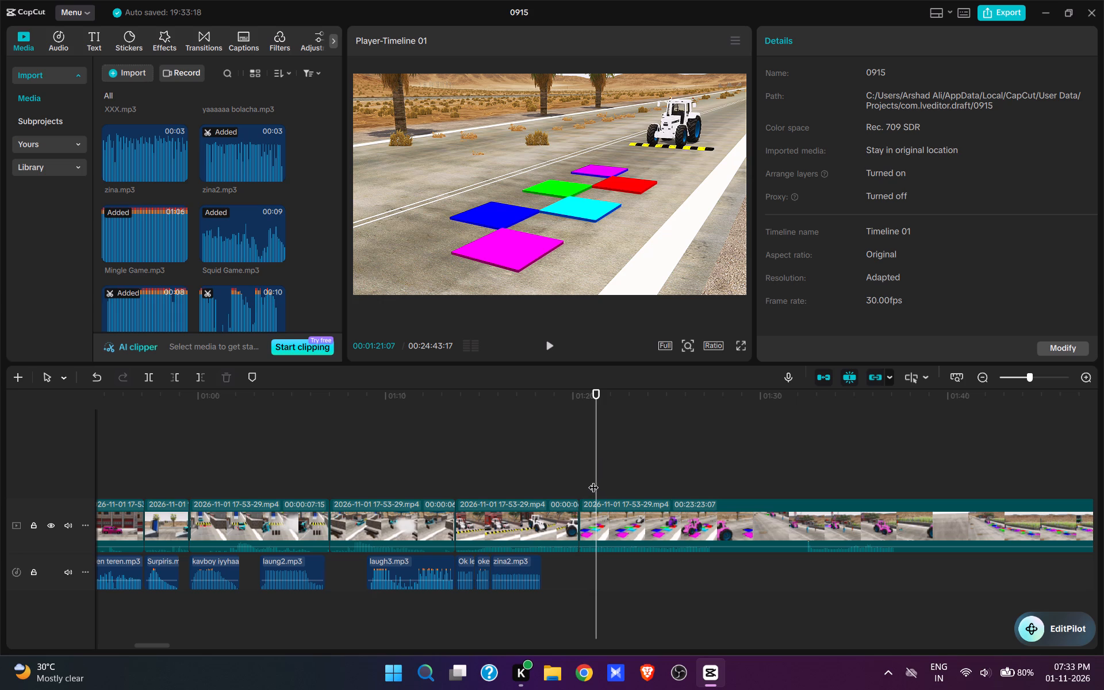
pyautogui.click(592, 480)
pyautogui.scroll(17, 227, 208)
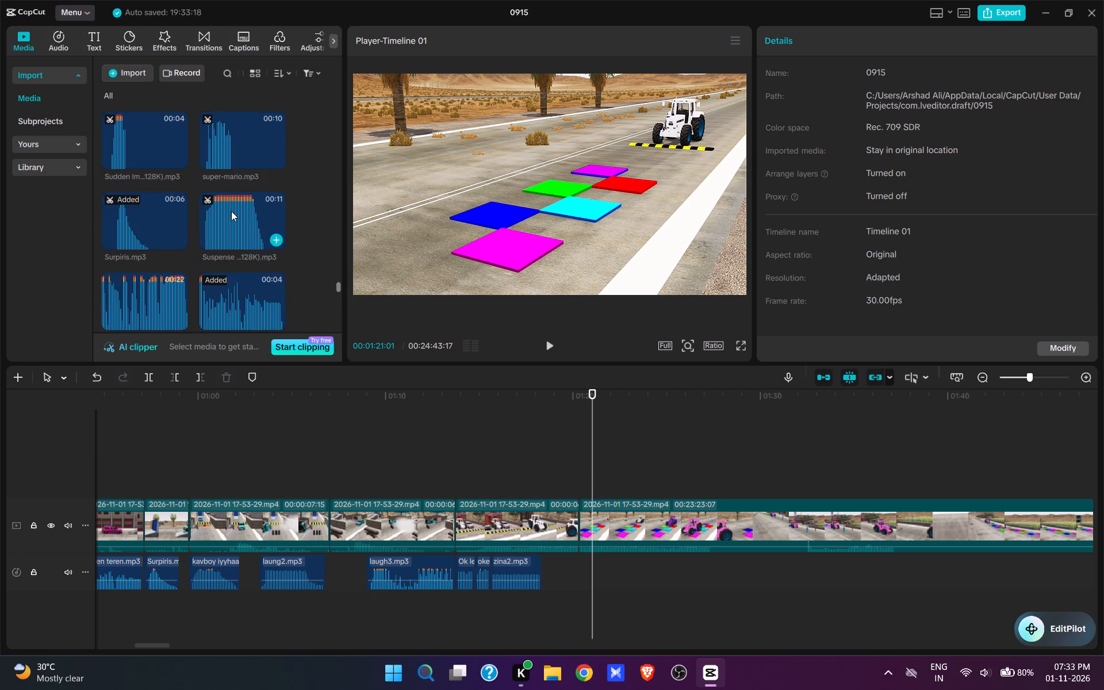
pyautogui.scroll(1, 231, 211)
pyautogui.moveTo(340, 266); pyautogui.dragTo(329, 193)
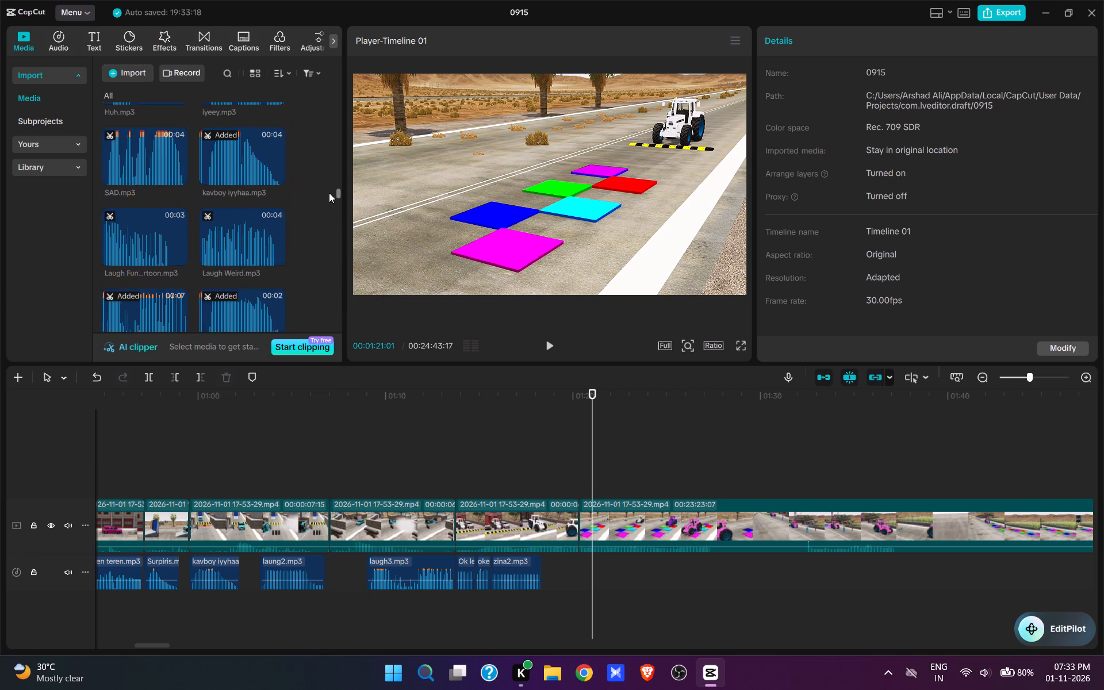
pyautogui.moveTo(329, 193); pyautogui.dragTo(329, 198)
pyautogui.scroll(-3, 206, 220)
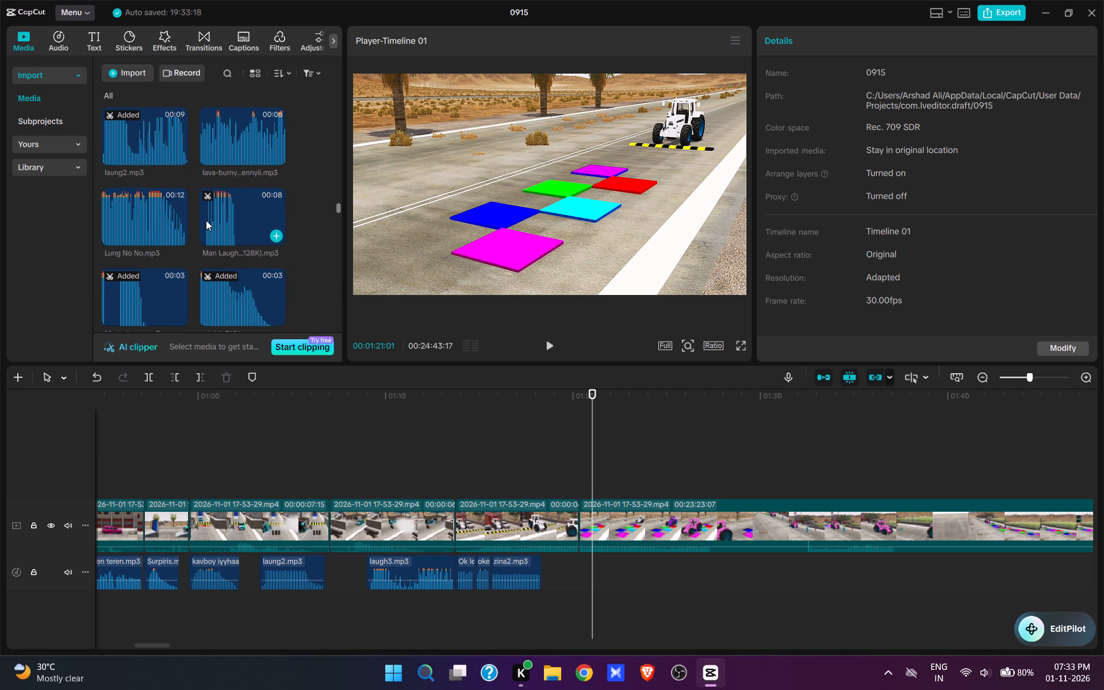
pyautogui.scroll(-1, 206, 220)
pyautogui.click(177, 246)
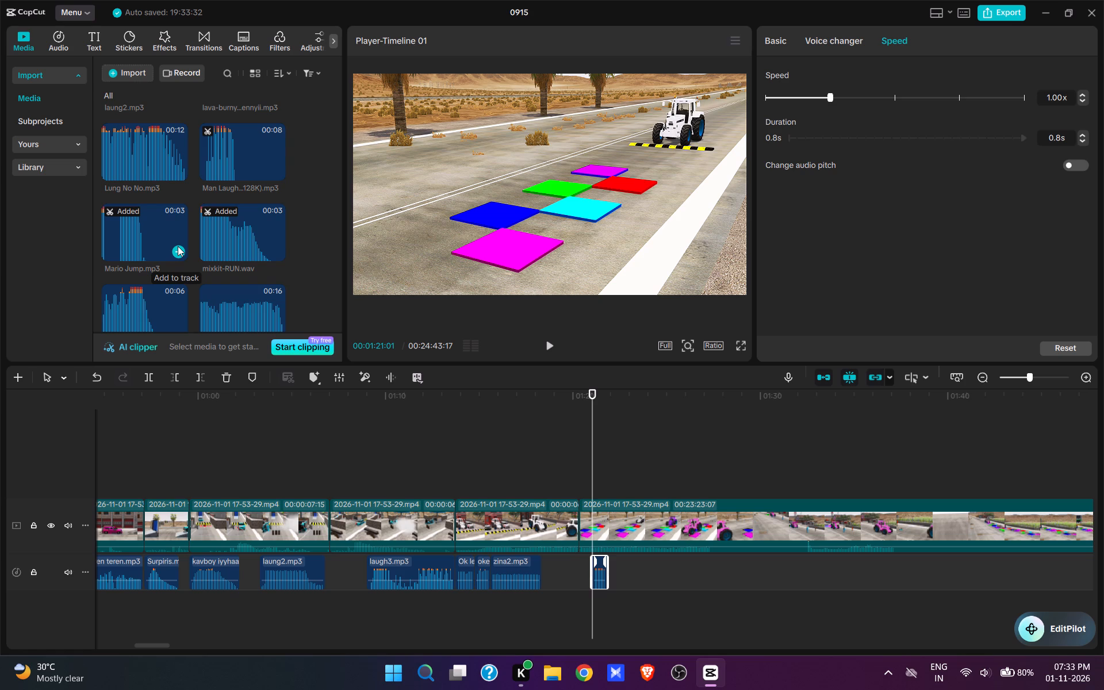
# Play the jump sound, paste the copied Mingle Game.mp3 clip at about 00:01:23, and play until the tractor leaves the tiles.
pyautogui.press('space')
pyautogui.press('space')
pyautogui.press('space')
pyautogui.press('space')
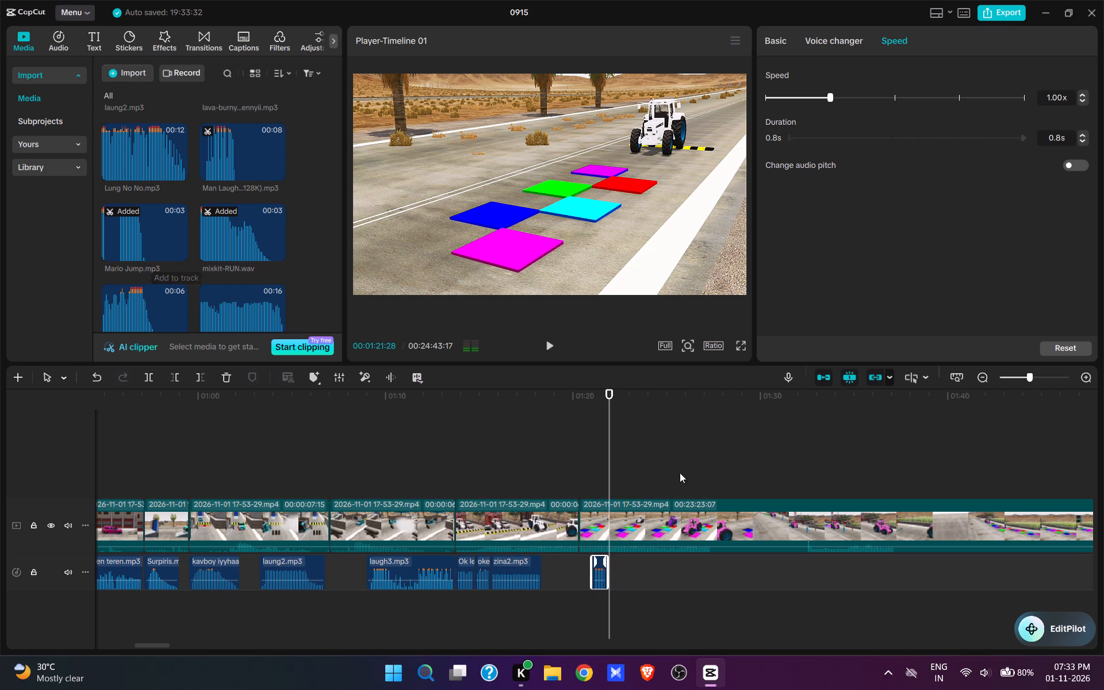
pyautogui.press('space')
pyautogui.press('space')
pyautogui.press('space')
pyautogui.press('space')
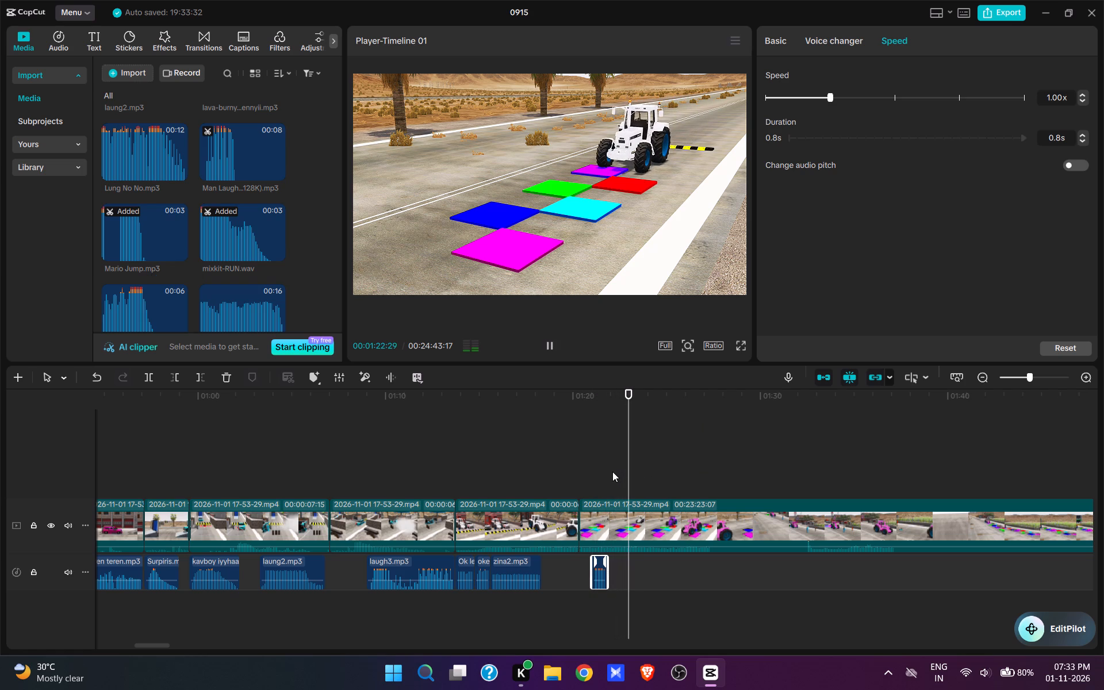
pyautogui.hotkey('ctrl', 'v')
pyautogui.press('space')
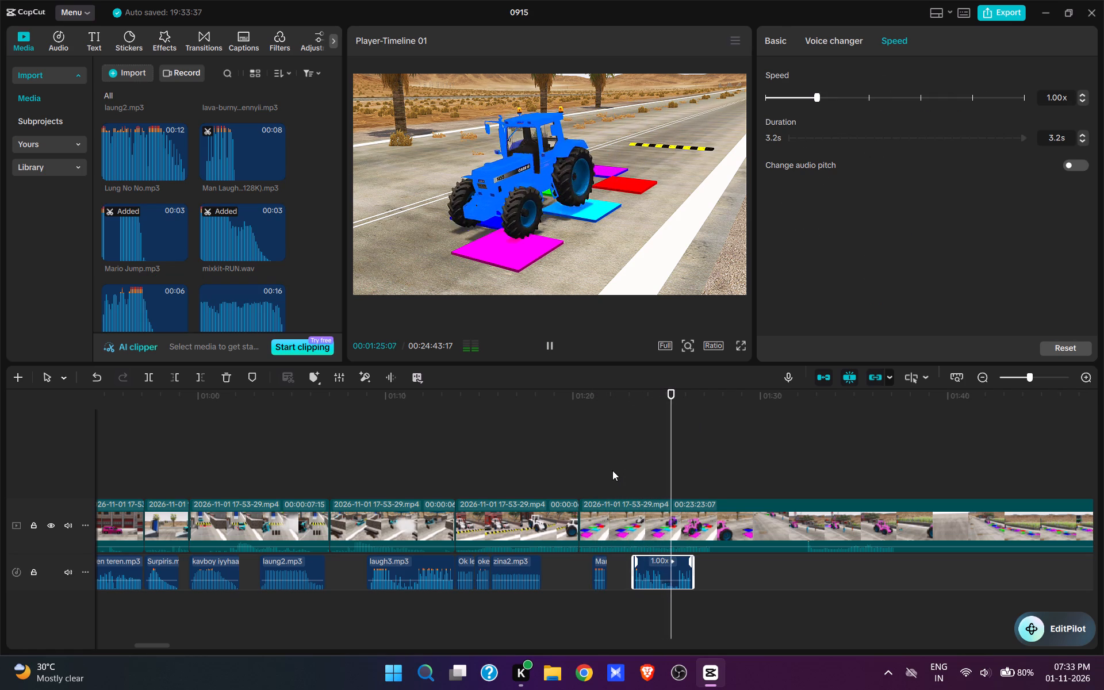
pyautogui.press('space')
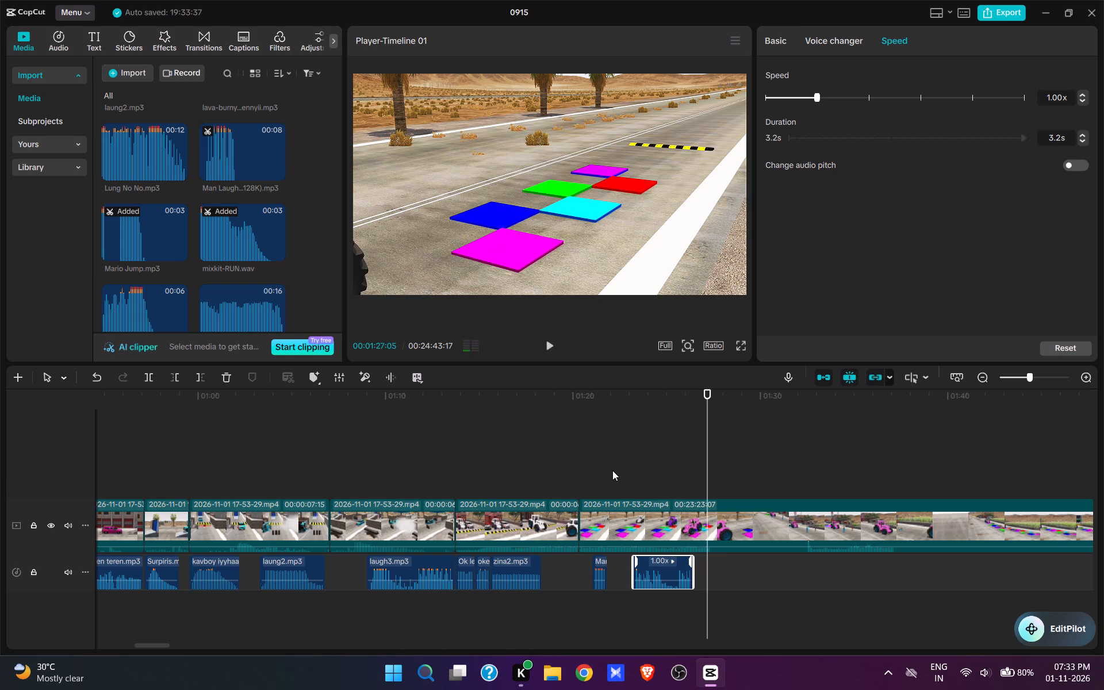
# Cut the footage from 00:01:27:05 to about 00:01:32:17 so the pink tractor is approaching the two dummies, and play the join.
pyautogui.press('space')
pyautogui.press('space')
pyautogui.click(707, 478)
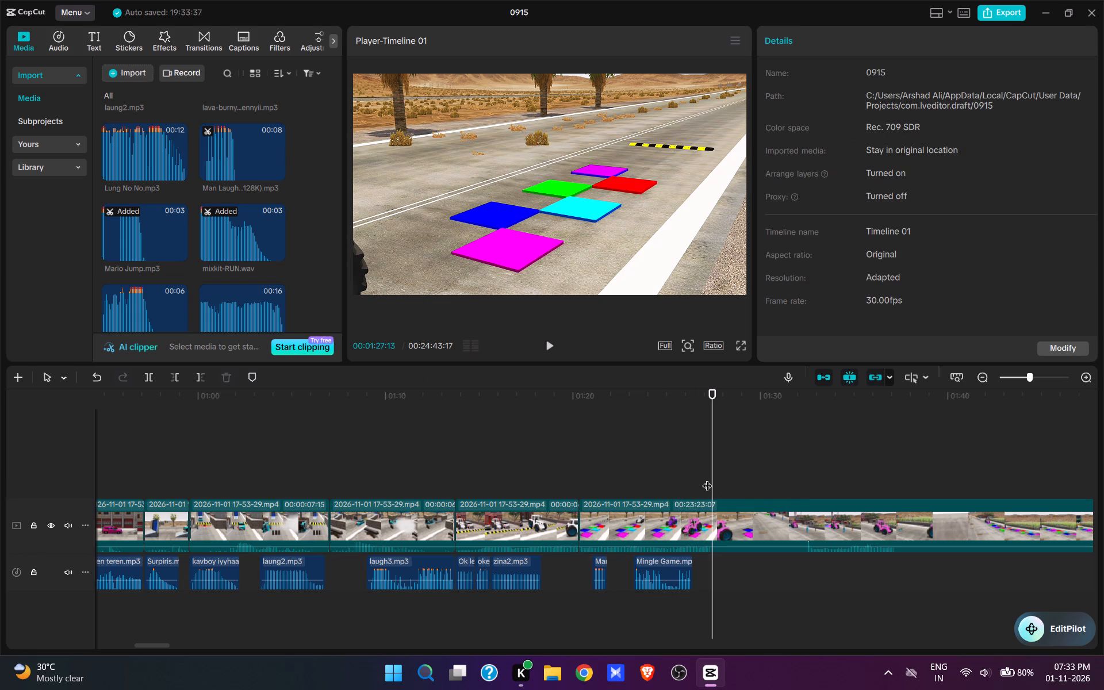
pyautogui.press('w')
pyautogui.click(803, 476)
pyautogui.press('space')
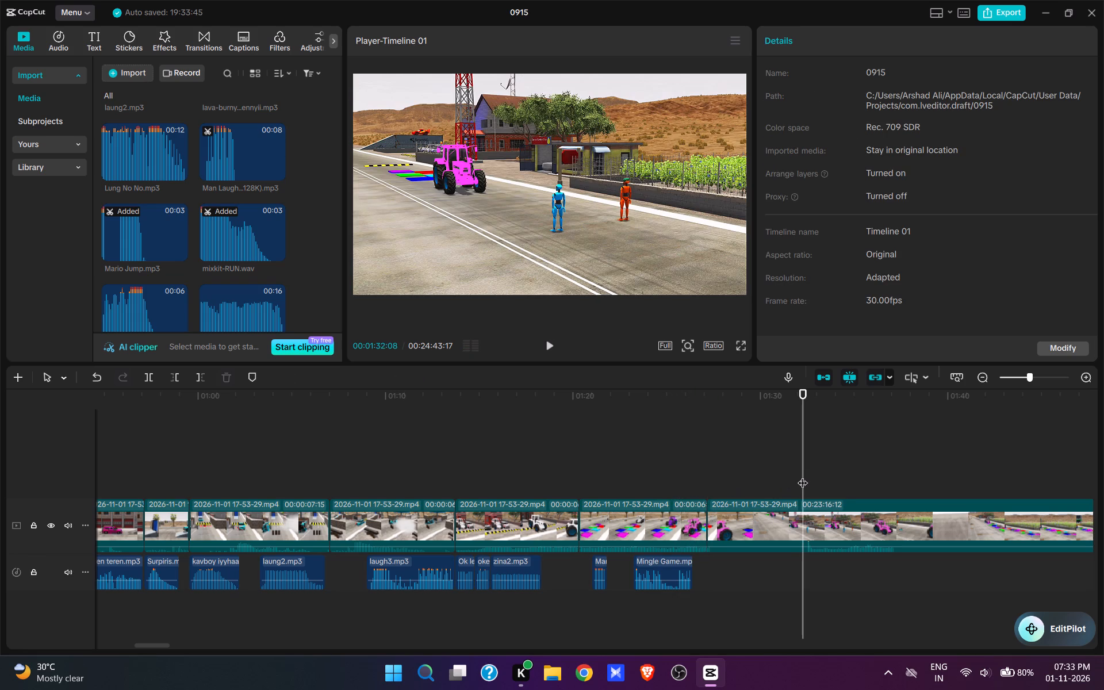
pyautogui.press('space')
pyautogui.write('q')
pyautogui.press('space')
pyautogui.press('space')
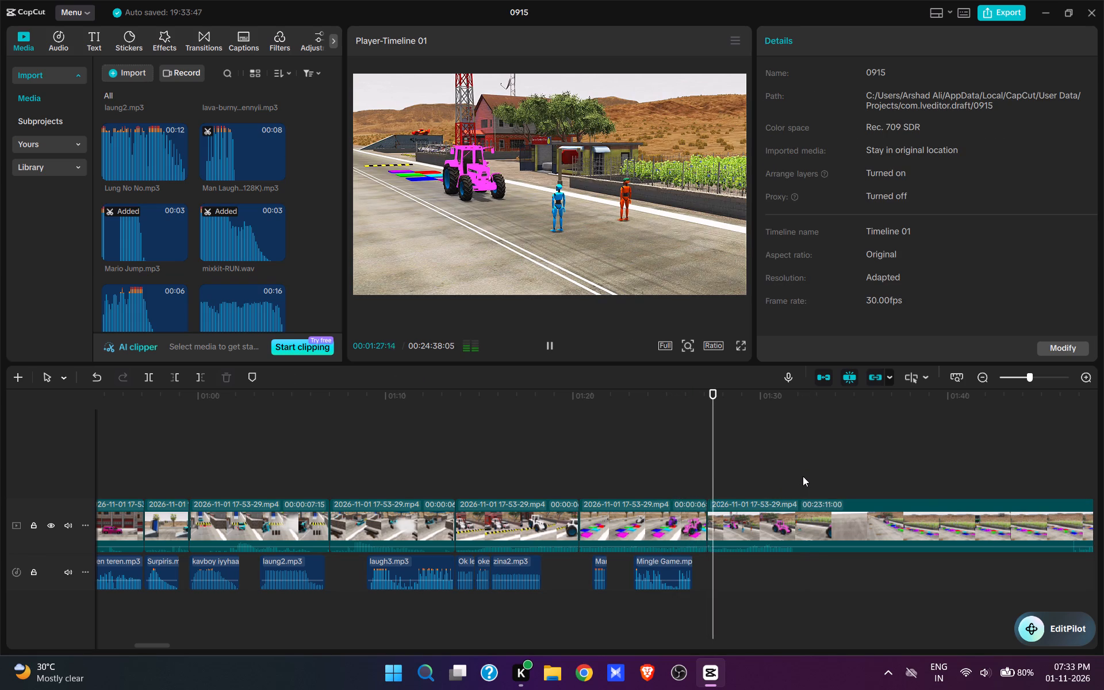
# Audition Man Laughing, add mixkit-RUN.wav at 00:01:27:05, and trim its end to 00:01:28:28 as the tractor reaches the blue dummy.
pyautogui.click(714, 476)
pyautogui.moveTo(714, 476); pyautogui.dragTo(708, 473)
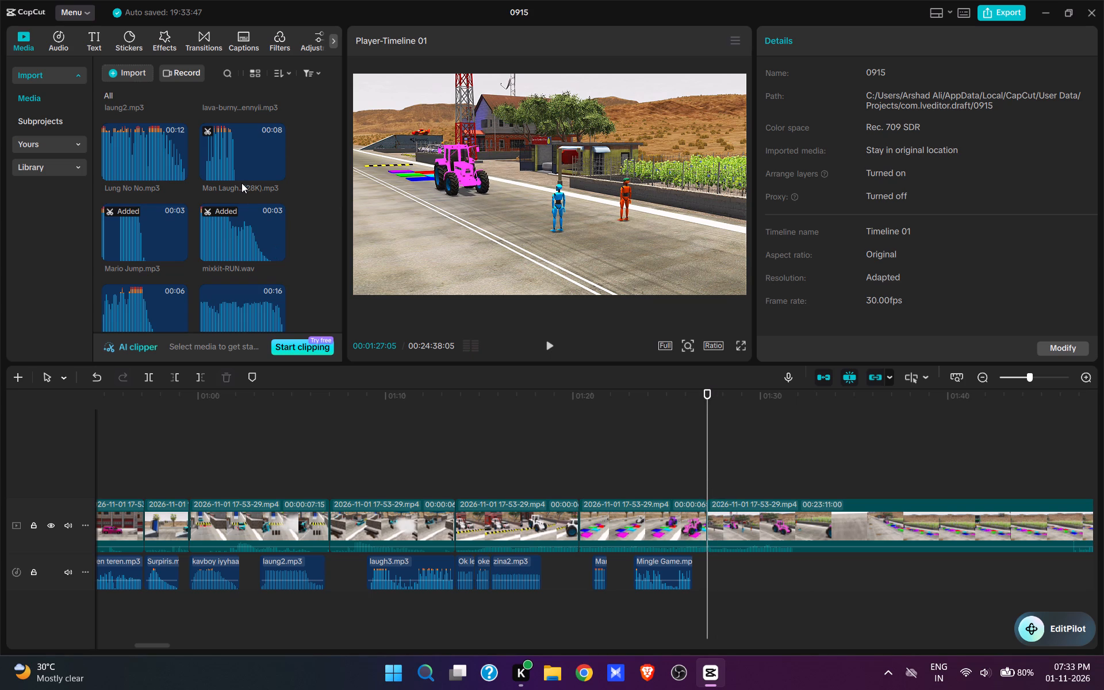
pyautogui.scroll(1, 244, 185)
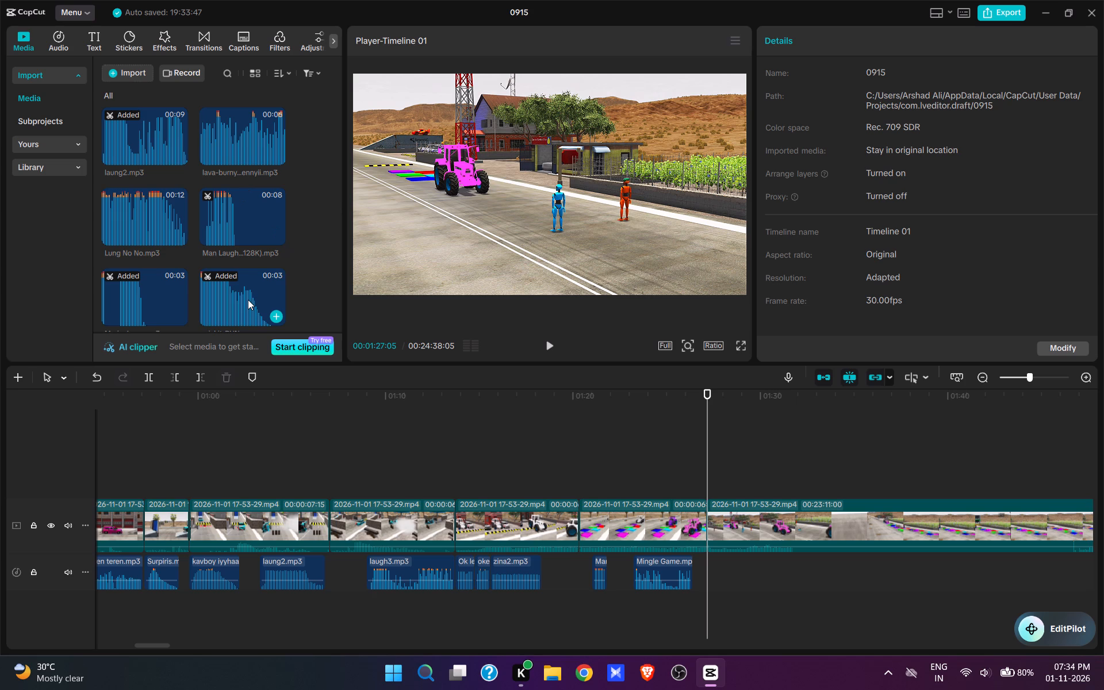
pyautogui.click(262, 225)
pyautogui.scroll(-1, 251, 252)
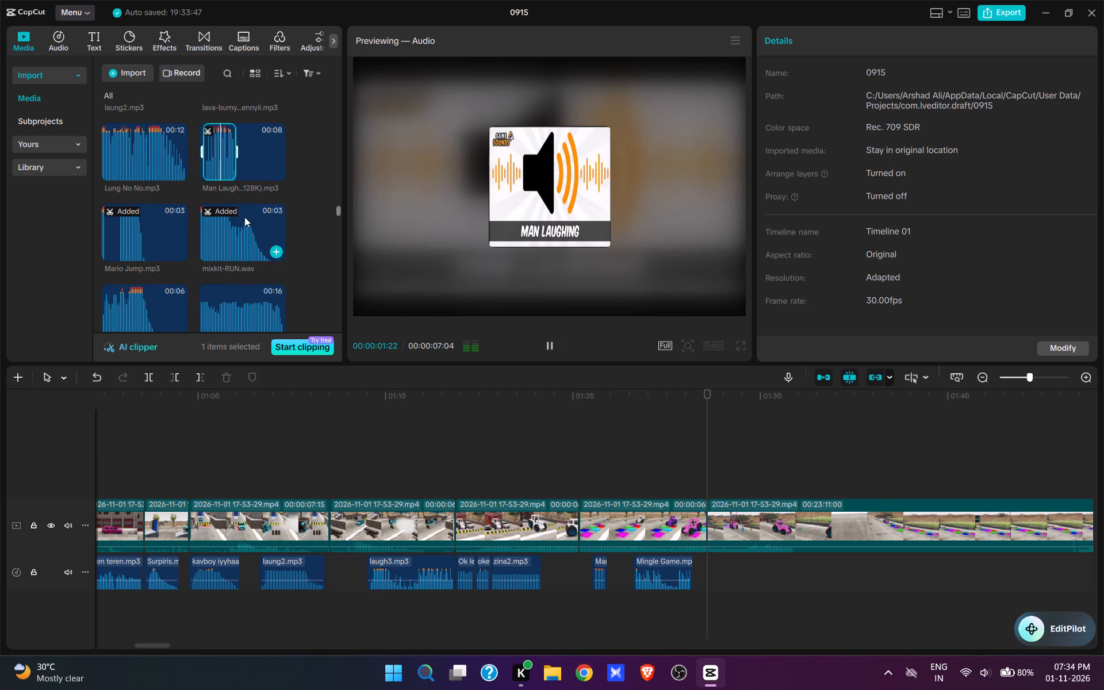
pyautogui.click(241, 227)
pyautogui.click(263, 253)
pyautogui.press('space')
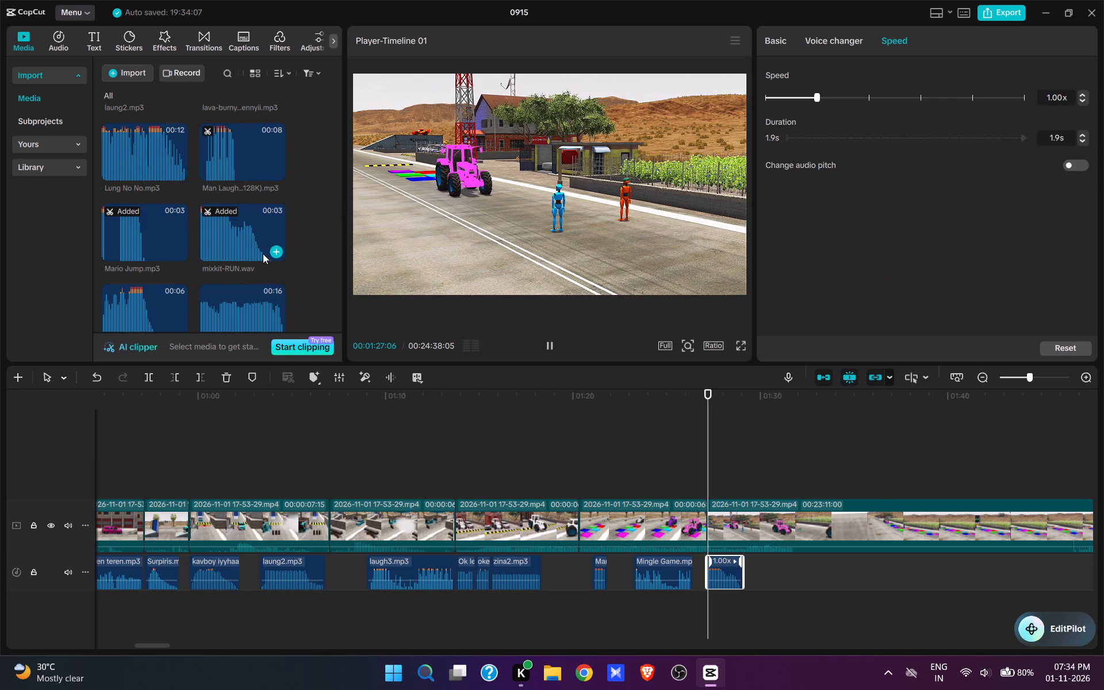
pyautogui.press('space')
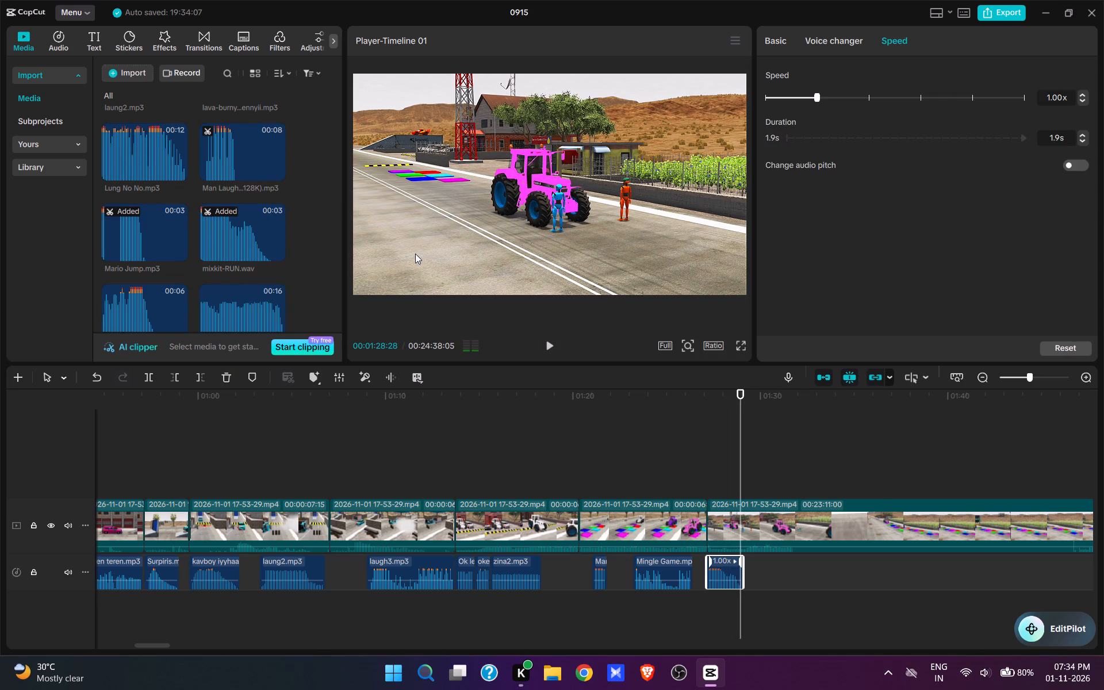
pyautogui.press('e')
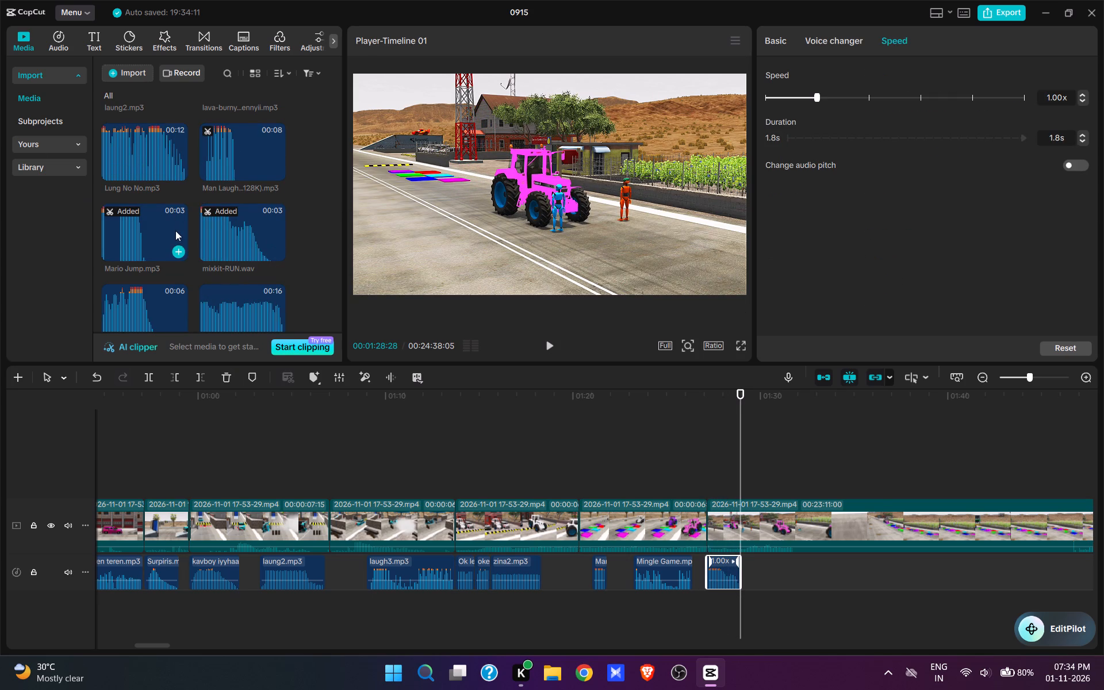
# Add laugh4.mp3 at 00:01:28:28, directly after the running sound.
pyautogui.scroll(5, 187, 244)
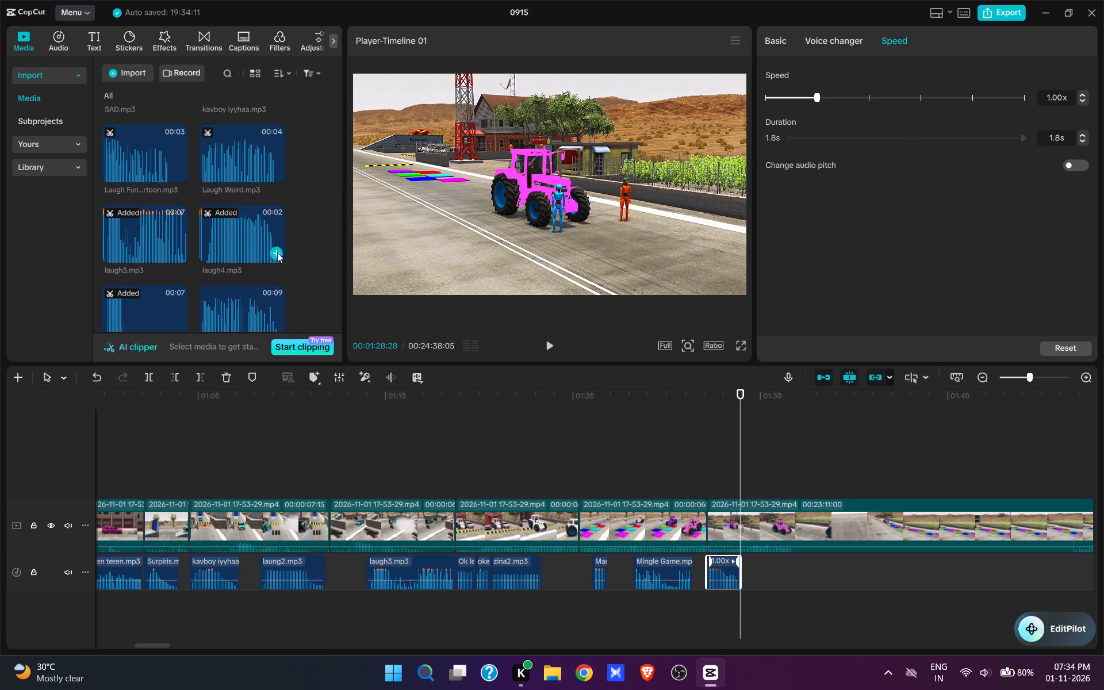
pyautogui.click(276, 254)
# Play laugh4.mp3 and add Laugh5.mp3 at 00:01:30:06, just after it ends.
pyautogui.press('space')
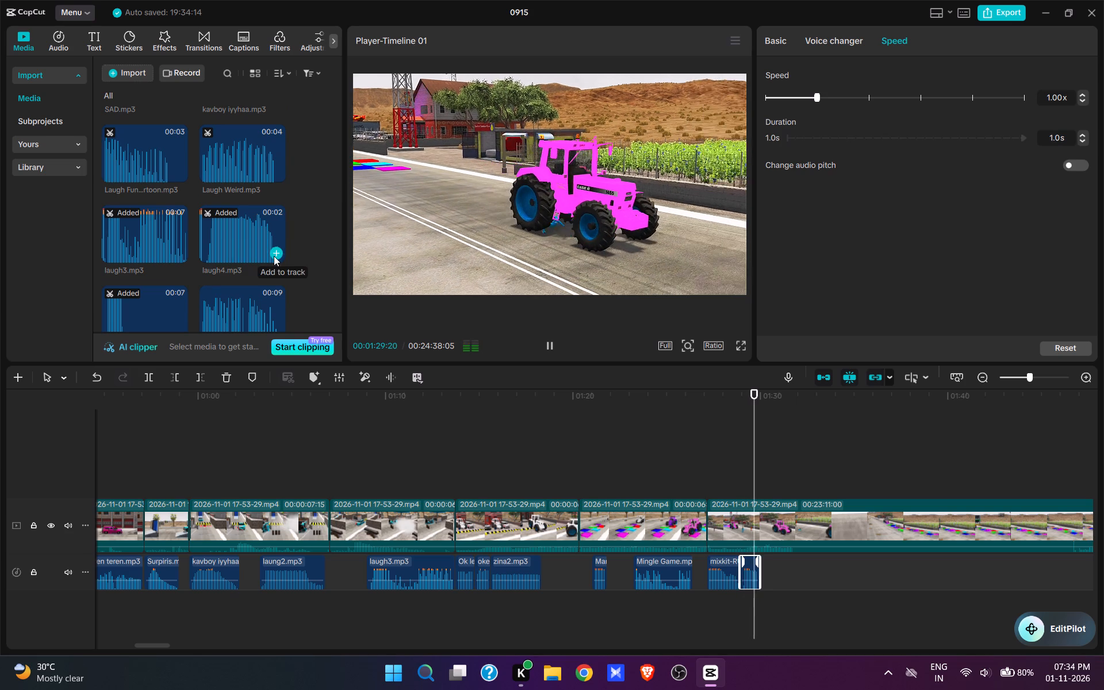
pyautogui.press('space')
pyautogui.press('space')
pyautogui.press('space')
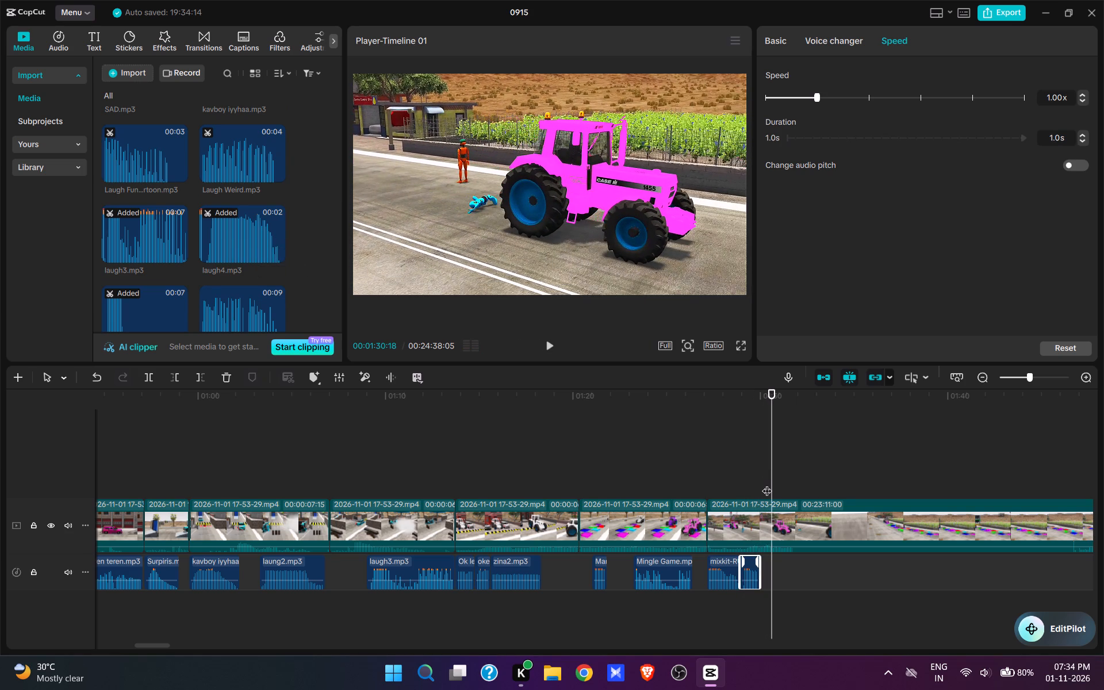
pyautogui.click(767, 482)
pyautogui.click(764, 480)
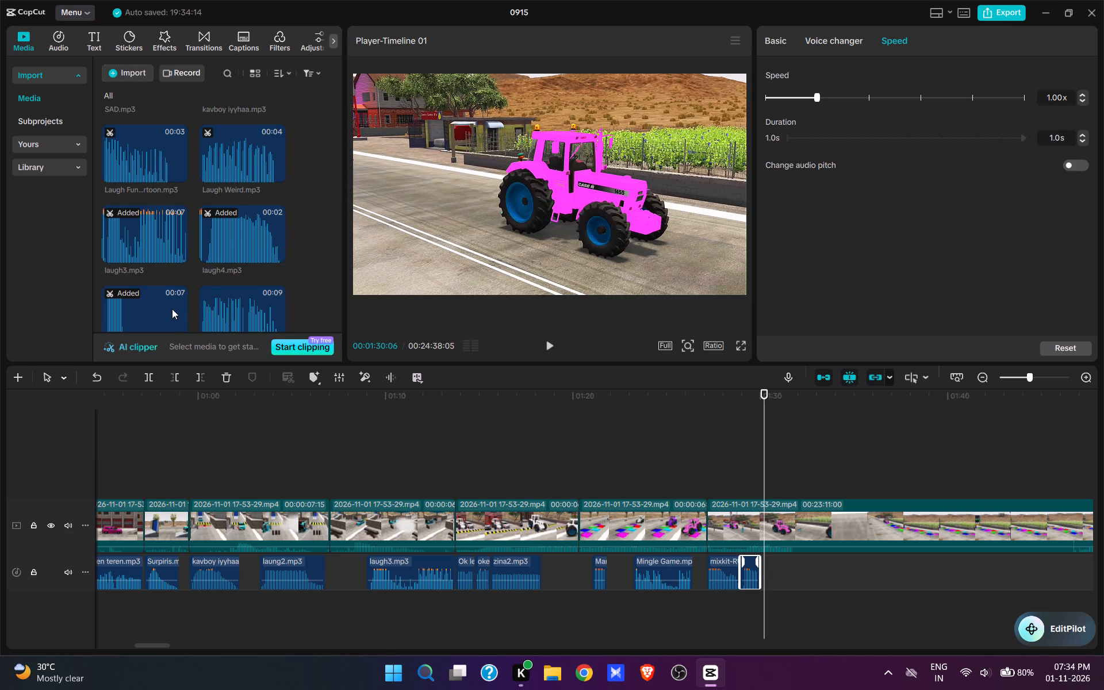
pyautogui.scroll(-1, 172, 310)
pyautogui.click(179, 270)
# Play Laugh5.mp3 and split the footage at 00:01:31:24, as the pink tractor drives out of frame.
pyautogui.press('space')
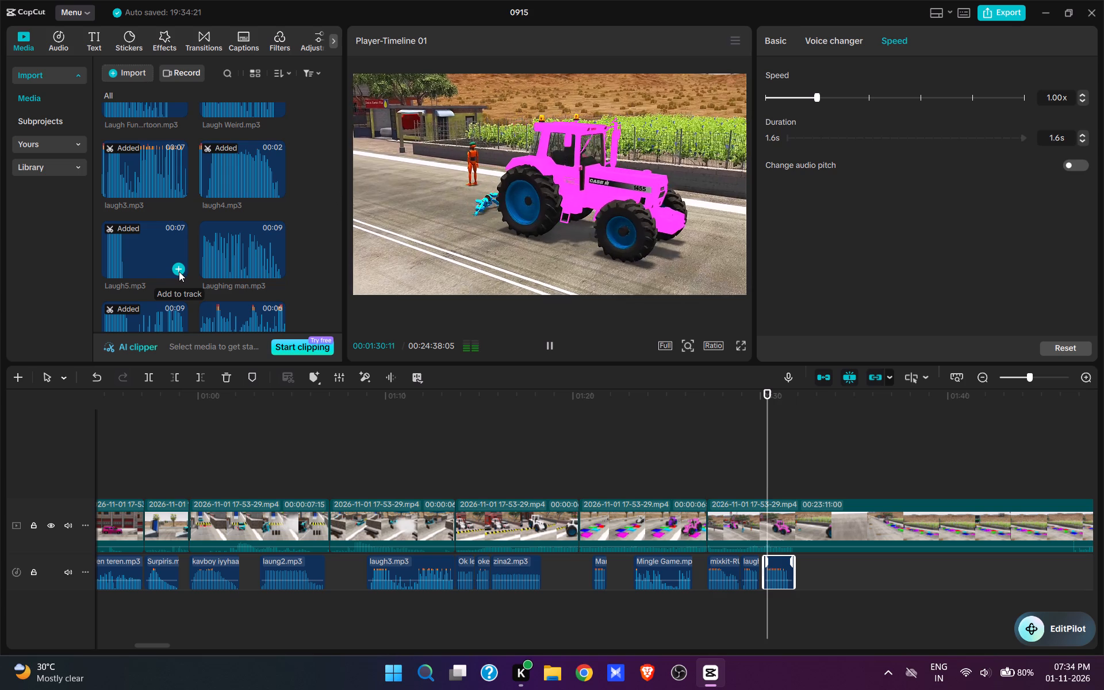
pyautogui.press('space')
pyautogui.press('space')
pyautogui.press('space')
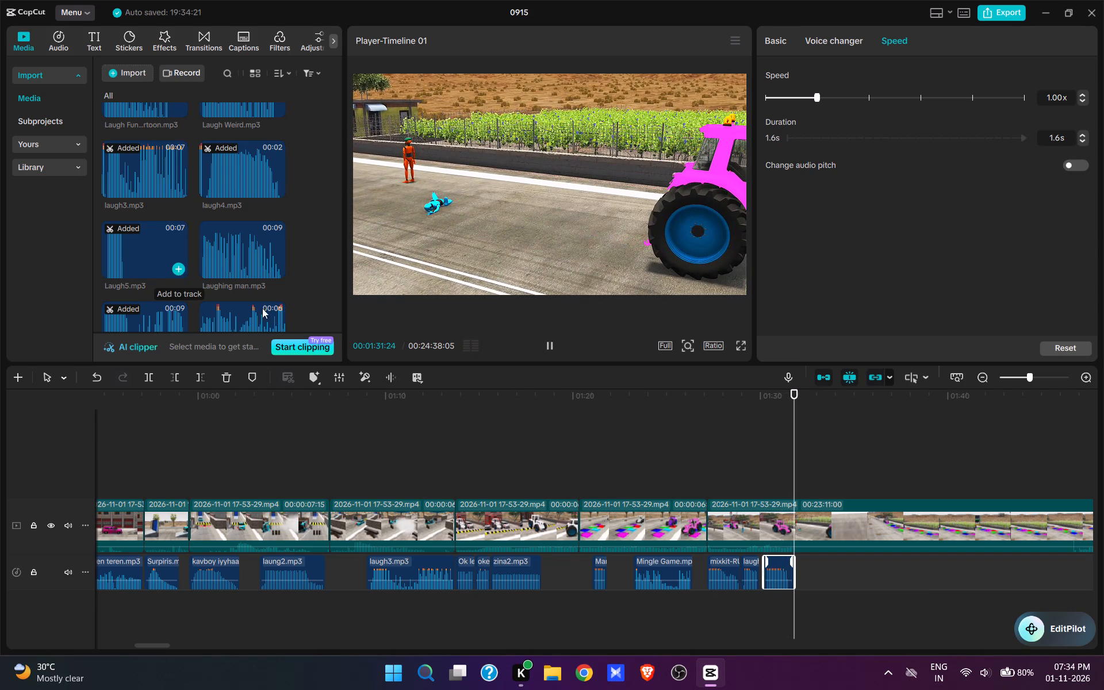
pyautogui.press('space')
pyautogui.click(787, 488)
pyautogui.moveTo(787, 488); pyautogui.dragTo(792, 488)
pyautogui.click(790, 510)
pyautogui.press('w')
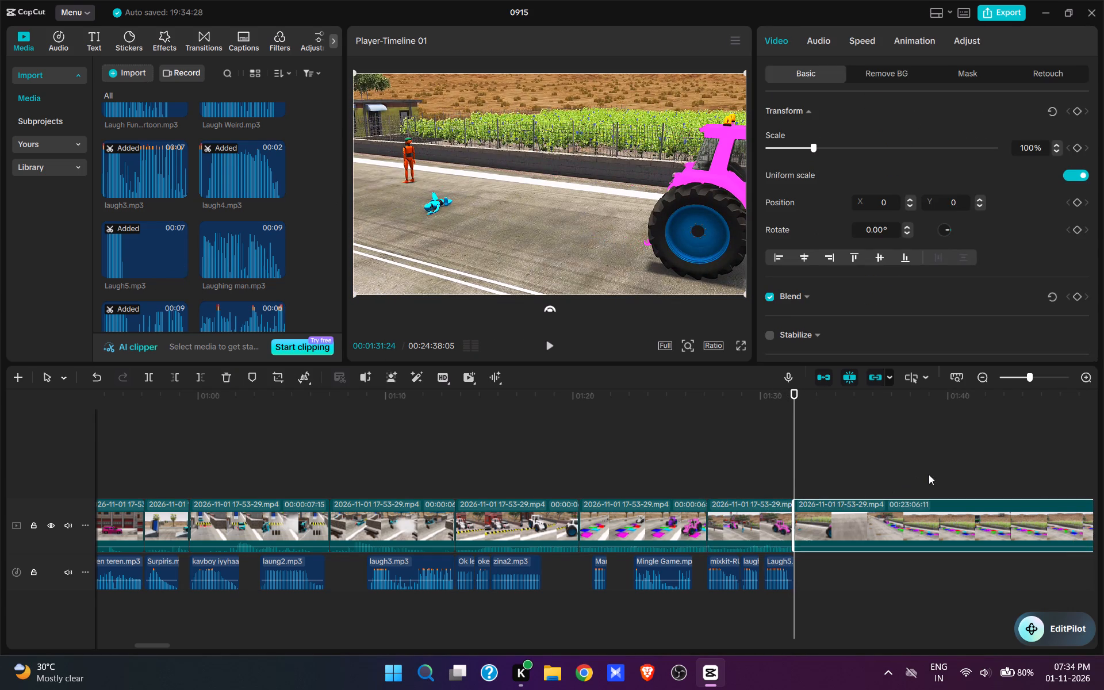
# Cut the footage from 00:01:31:24 to about 00:01:48 so the pink tractor is reaching the longer row of tiles, and play it.
pyautogui.moveTo(926, 470); pyautogui.dragTo(475, 333)
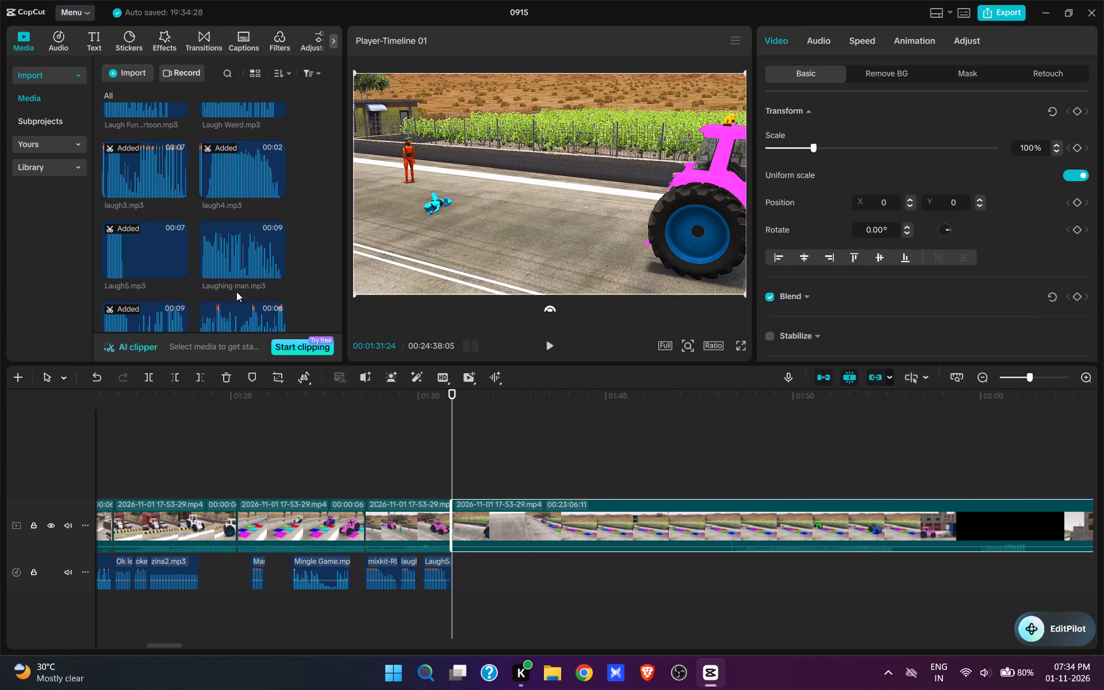
pyautogui.click(733, 474)
pyautogui.press('space')
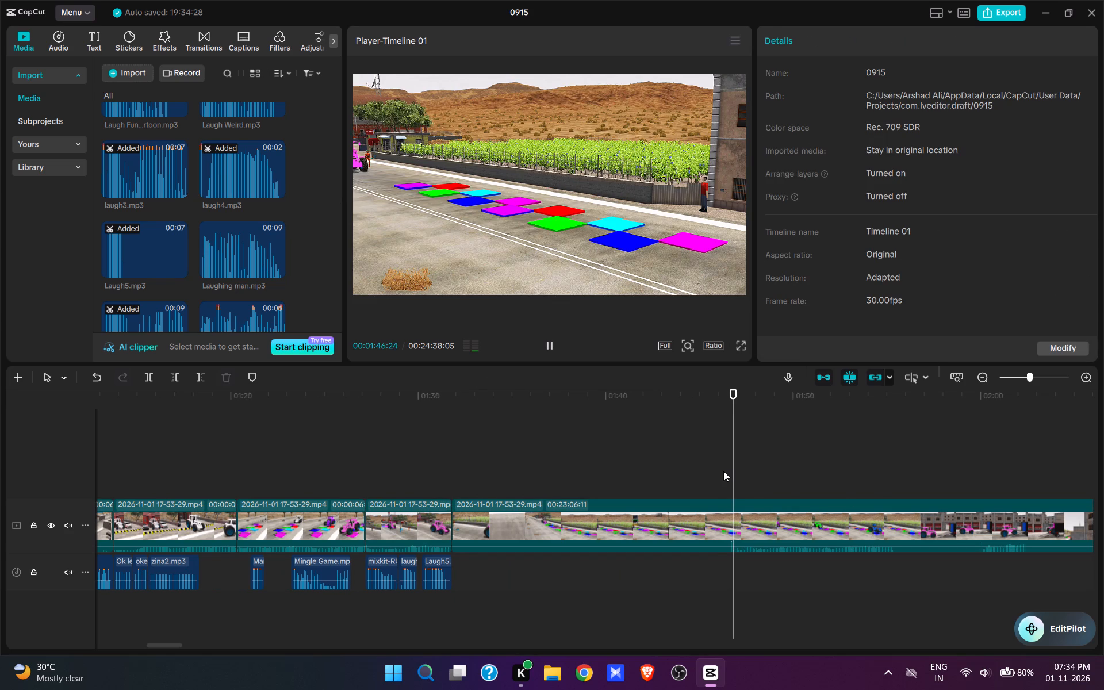
pyautogui.press('space')
pyautogui.write('q')
pyautogui.press('space')
pyautogui.press('space')
pyautogui.write('q')
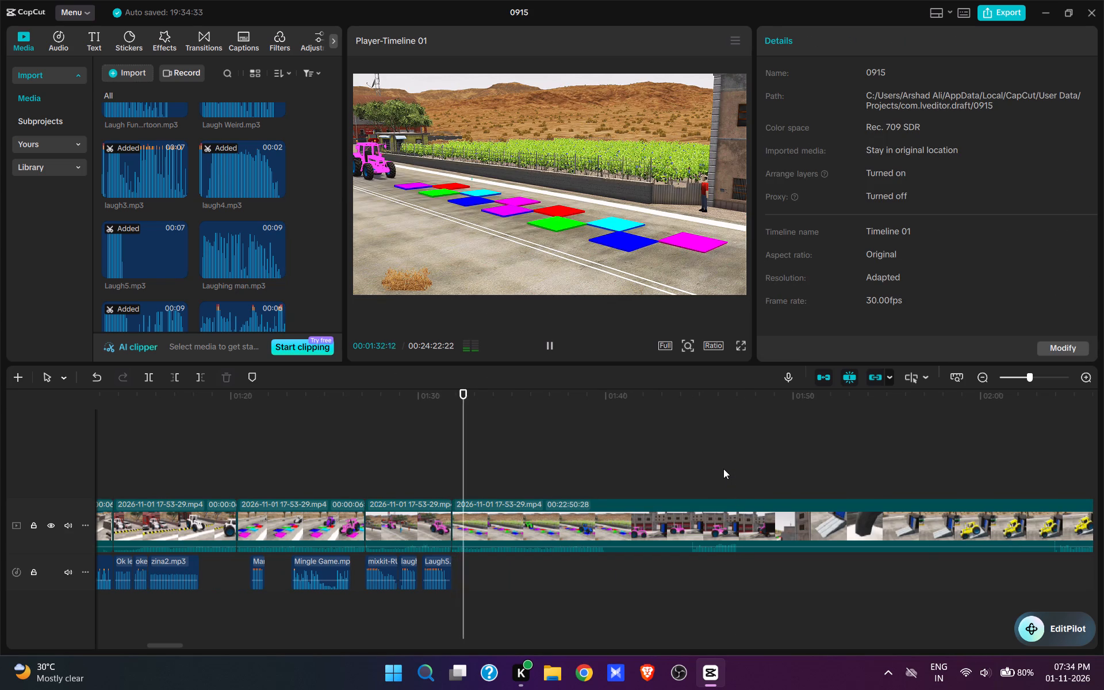
pyautogui.press('space')
pyautogui.press('space')
pyautogui.press('space')
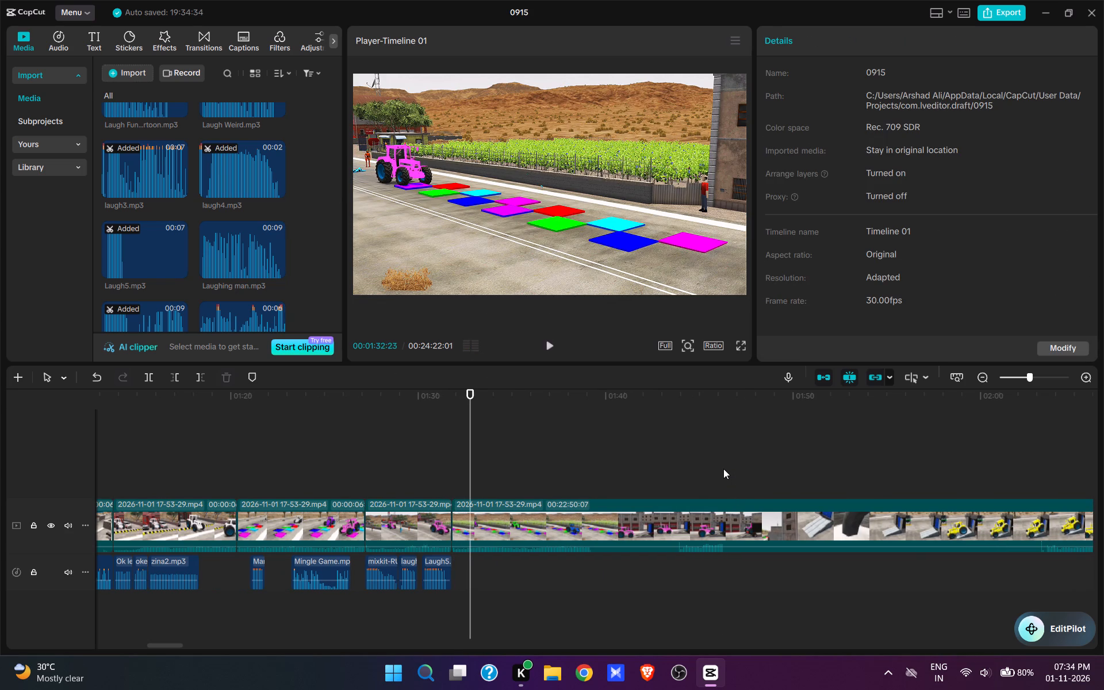
# Paste the Mingle Game.mp3 clip at about 00:01:32:25, as the tractor drives onto the first tile, and play it.
pyautogui.press('space')
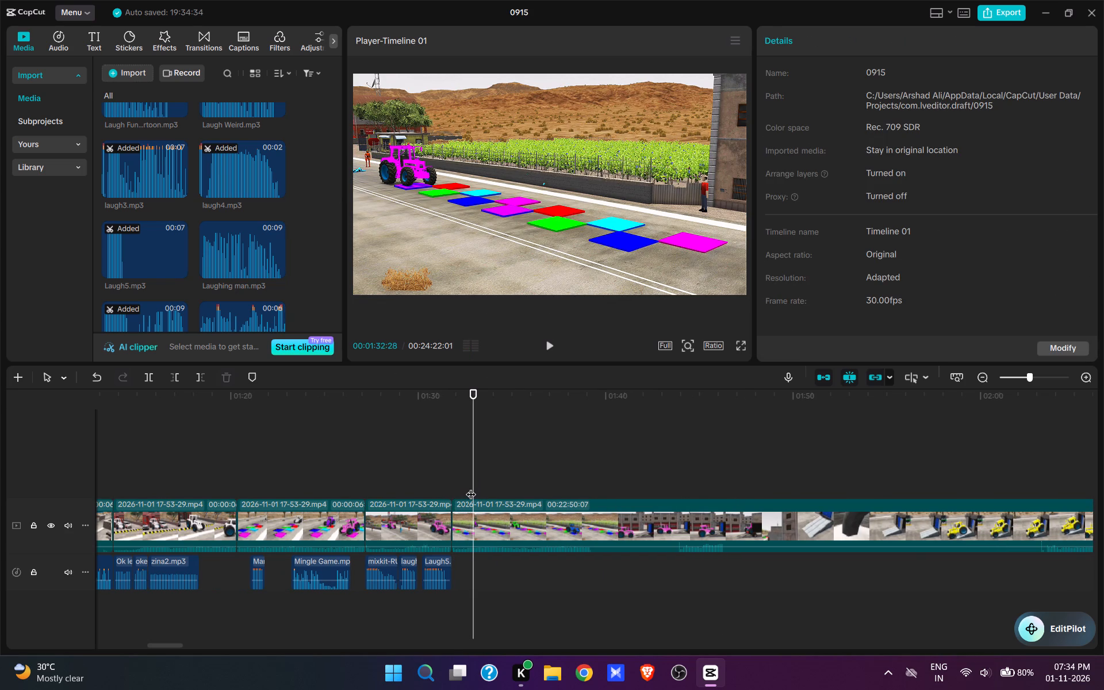
pyautogui.click(471, 485)
pyautogui.hotkey('ctrl', 'v')
pyautogui.press('space')
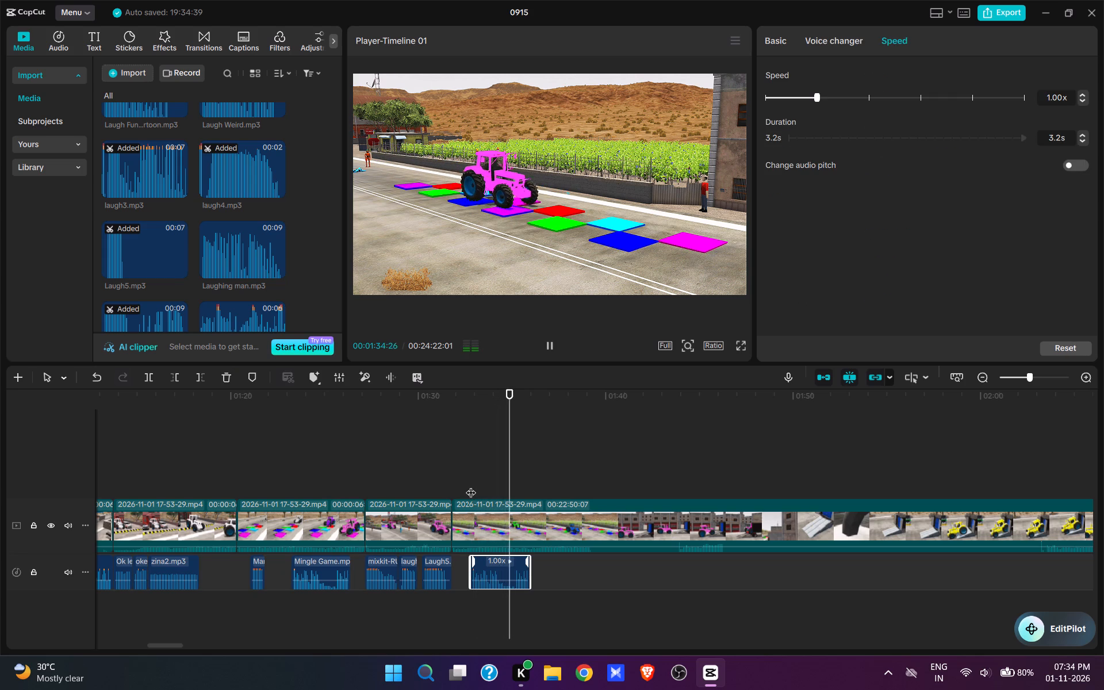
pyautogui.press('space')
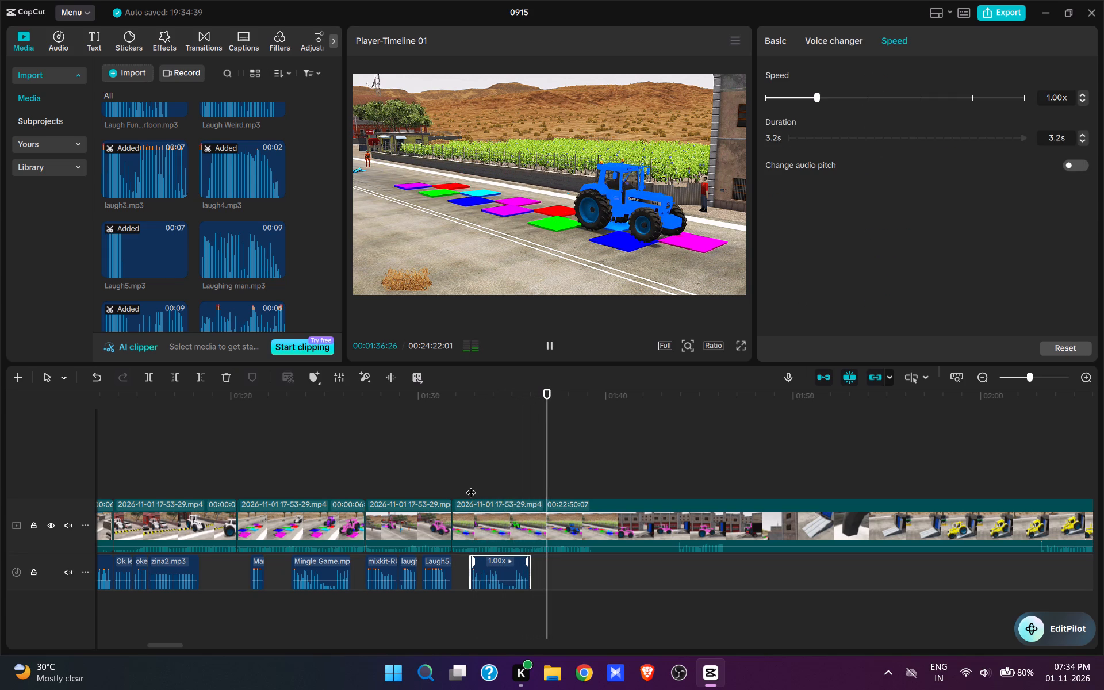
# Paste a second Mingle Game.mp3 clip at 00:01:35:29, directly after the first, and play across the join.
pyautogui.click(531, 483)
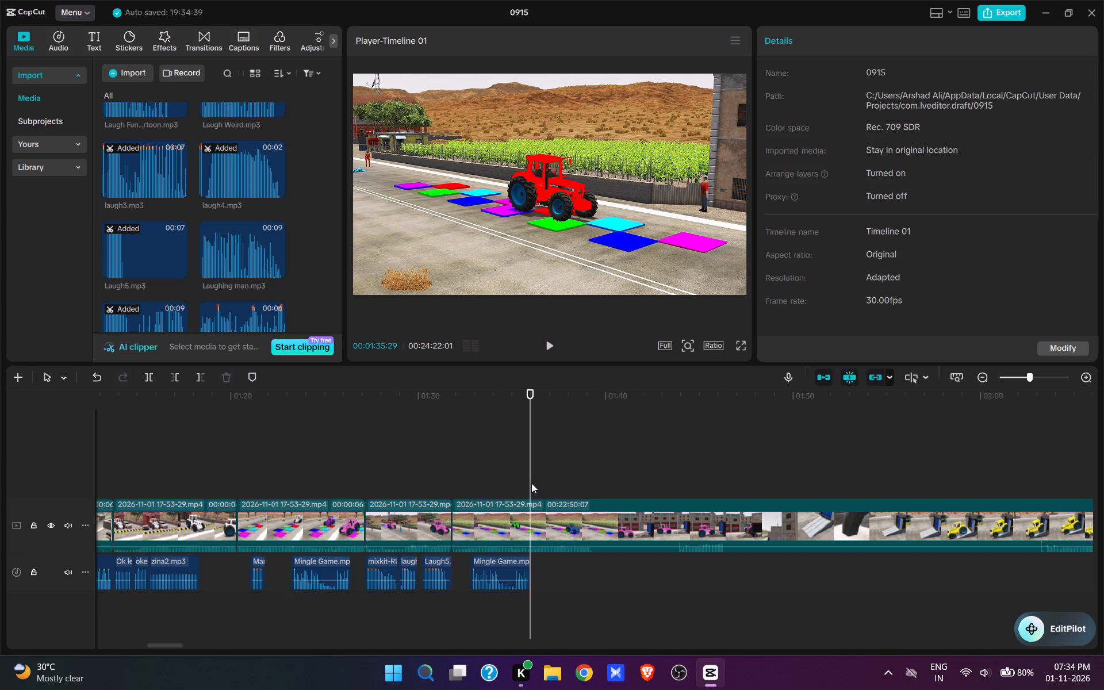
pyautogui.hotkey('ctrl', 'v')
pyautogui.click(515, 478)
pyautogui.press('space')
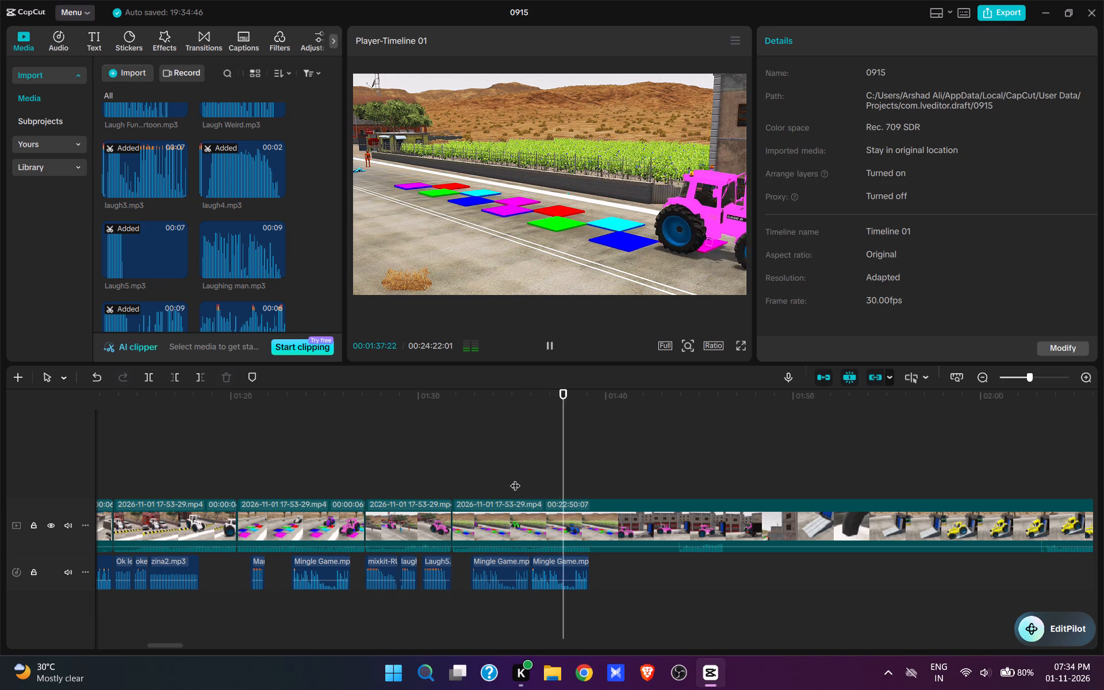
# Play out the second Mingle Game.mp3 clip and split the footage where it ends, at 00:01:39:04.
pyautogui.press('space')
pyautogui.press('space')
pyautogui.press('space')
pyautogui.press('space')
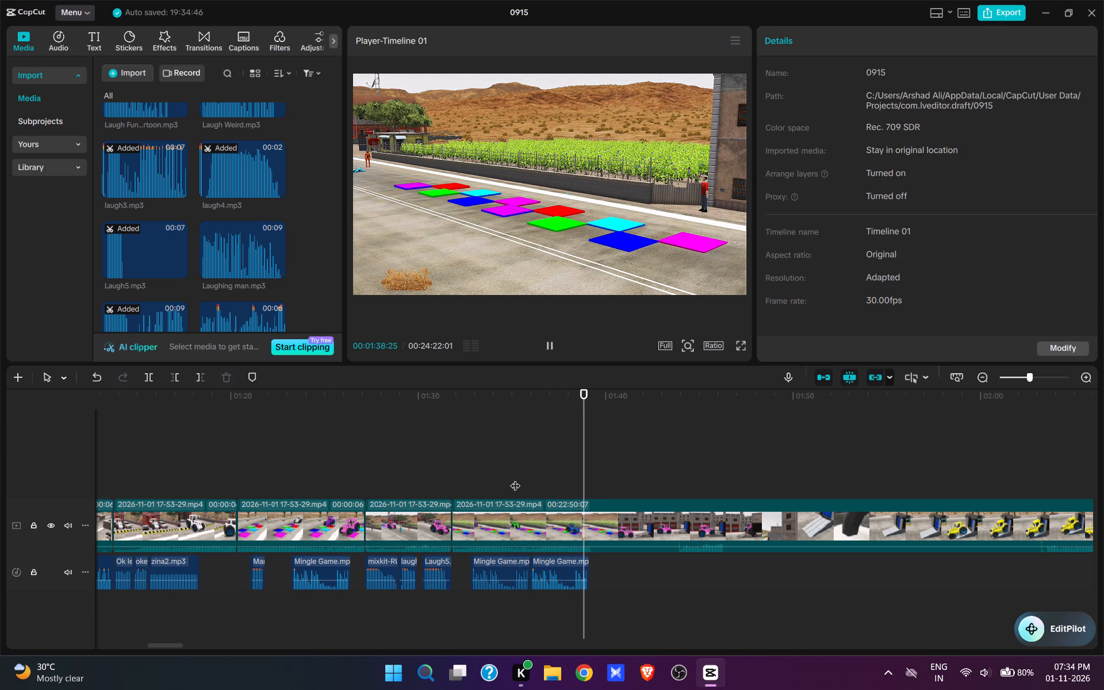
pyautogui.press('space')
pyautogui.click(589, 477)
pyautogui.click(589, 512)
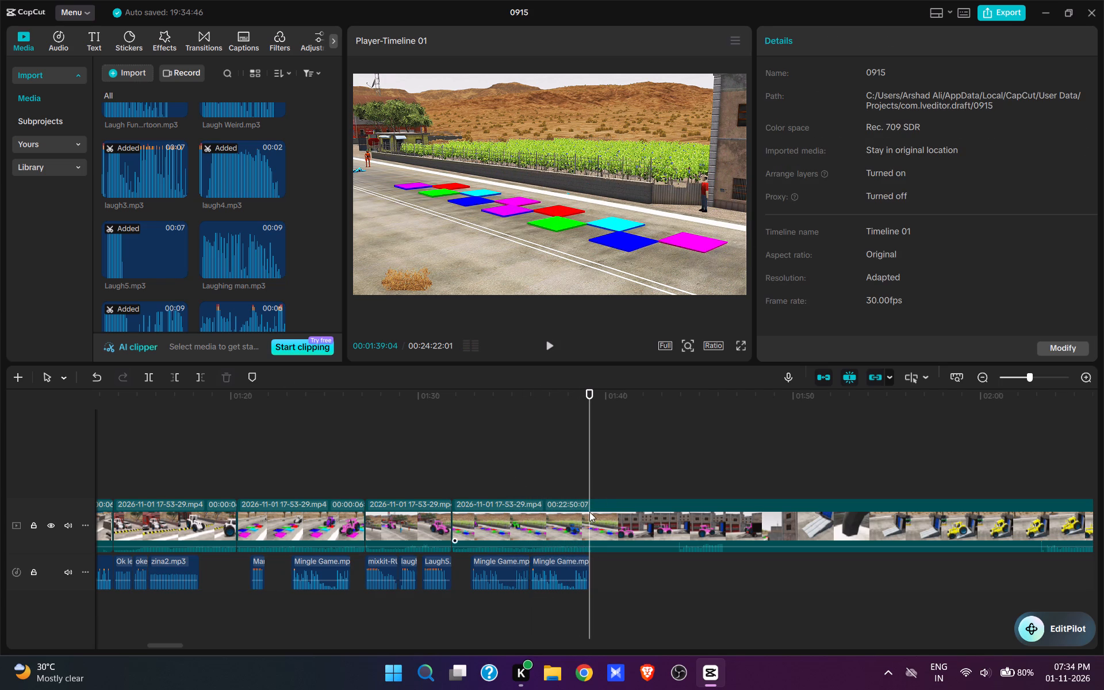
pyautogui.press('w')
# Cut the footage from 00:01:39:04 to about 00:01:43:25 so the pink tractor is reaching the truck's ramp.
pyautogui.click(660, 474)
pyautogui.press('space')
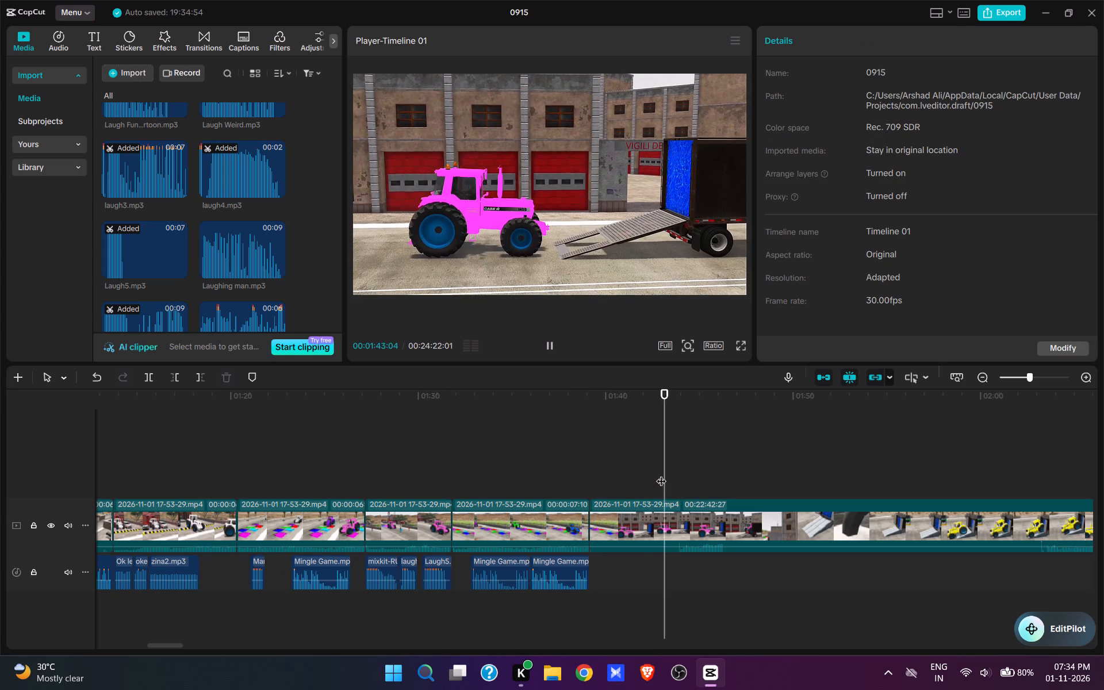
pyautogui.press('space')
pyautogui.write('q')
# Play the pink tractor climbing into the truck and split the footage at 00:01:41:13.
pyautogui.press('space')
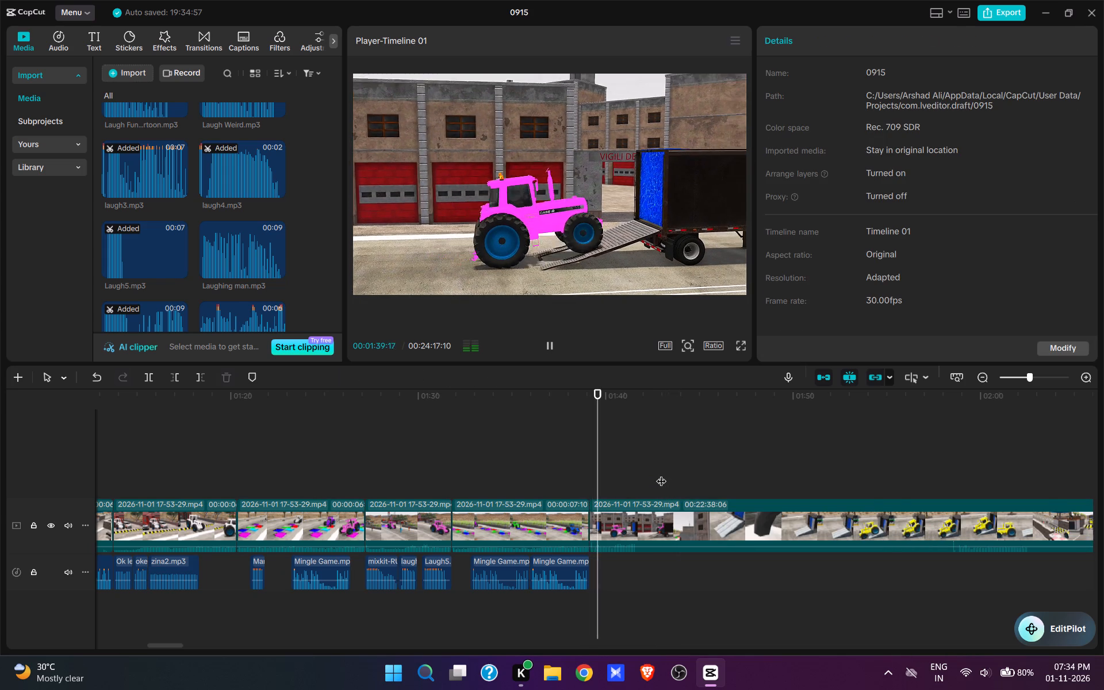
pyautogui.press('space')
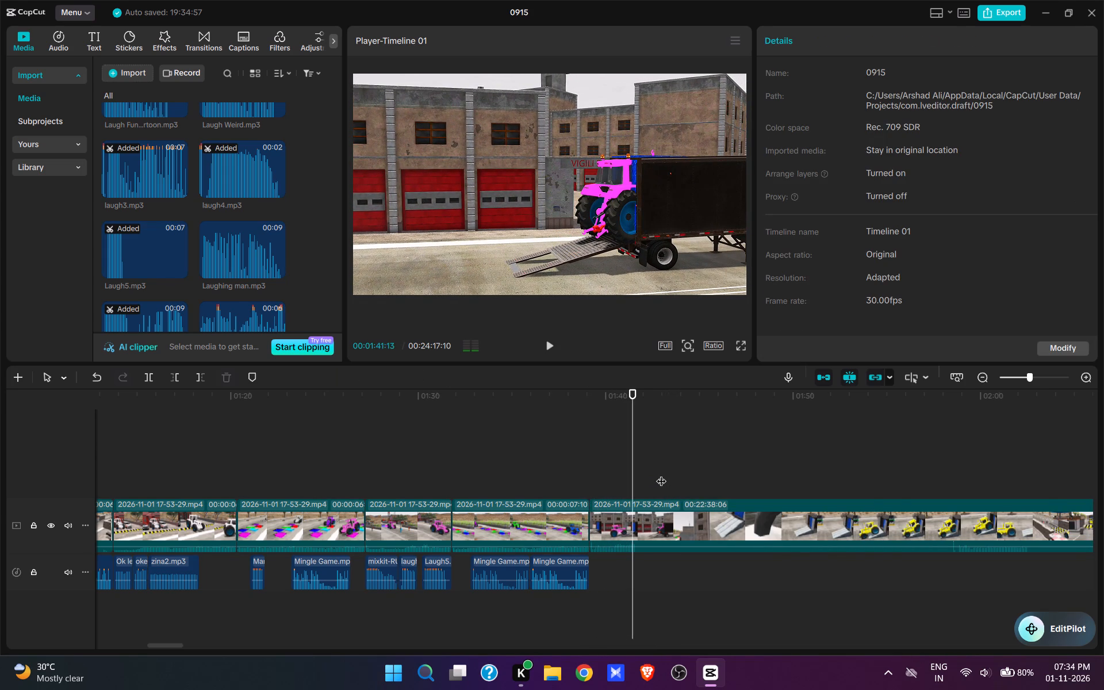
pyautogui.write('w')
# Cut about 17 seconds 24 frames of footage after 00:01:41:13 so the yellow tractor is coming down the ramp.
pyautogui.click(936, 467)
pyautogui.press('space')
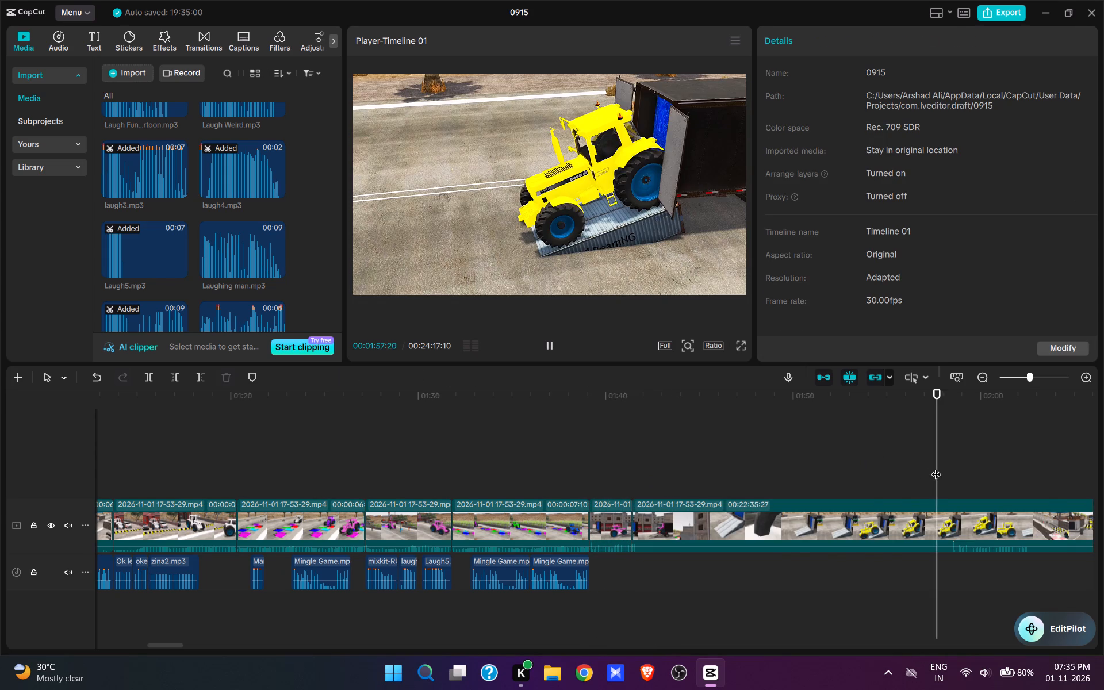
pyautogui.press('space')
pyautogui.press('space')
pyautogui.press('space')
pyautogui.write('q')
pyautogui.press('space')
pyautogui.press('space')
pyautogui.click(634, 472)
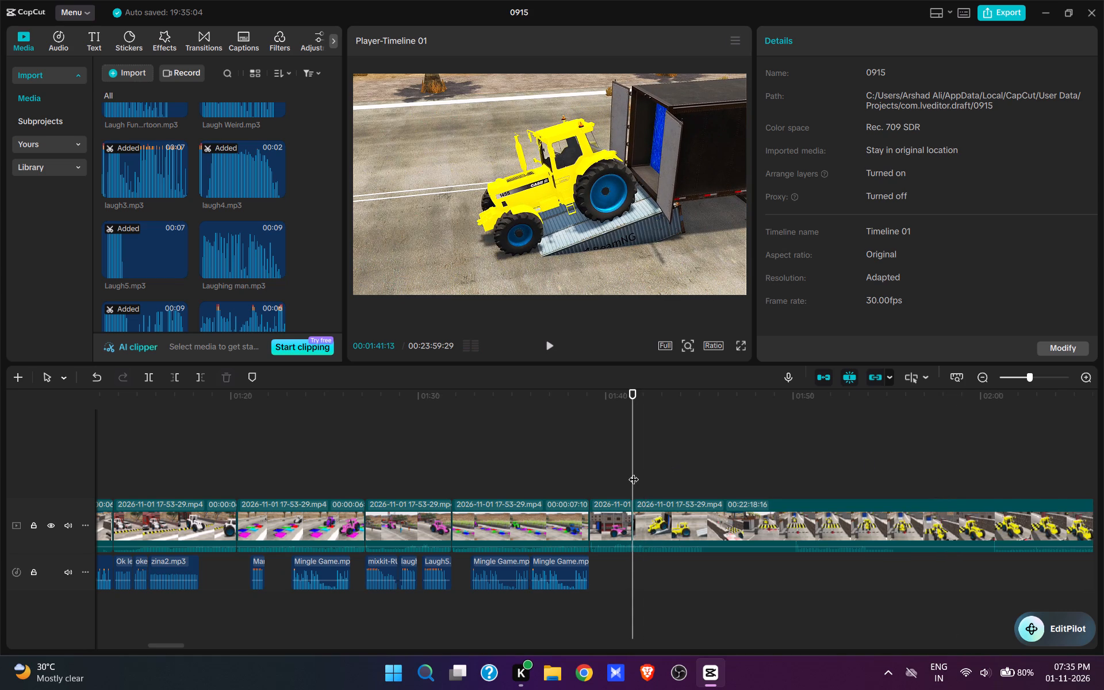
pyautogui.press('space')
pyautogui.press('space')
pyautogui.write('q')
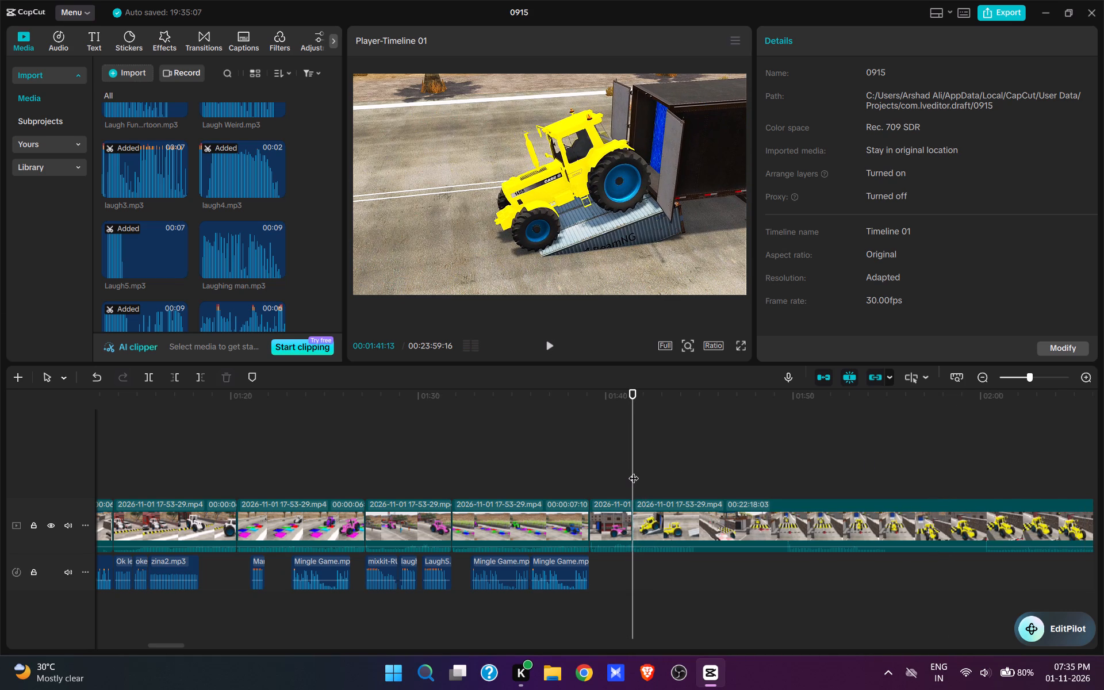
# Preview Wow Girl 1.mp3 and add woww.mp3 at 00:01:41:13, as the yellow tractor descends the ramp.
pyautogui.scroll(-6, 217, 219)
pyautogui.moveTo(340, 213); pyautogui.dragTo(361, 354)
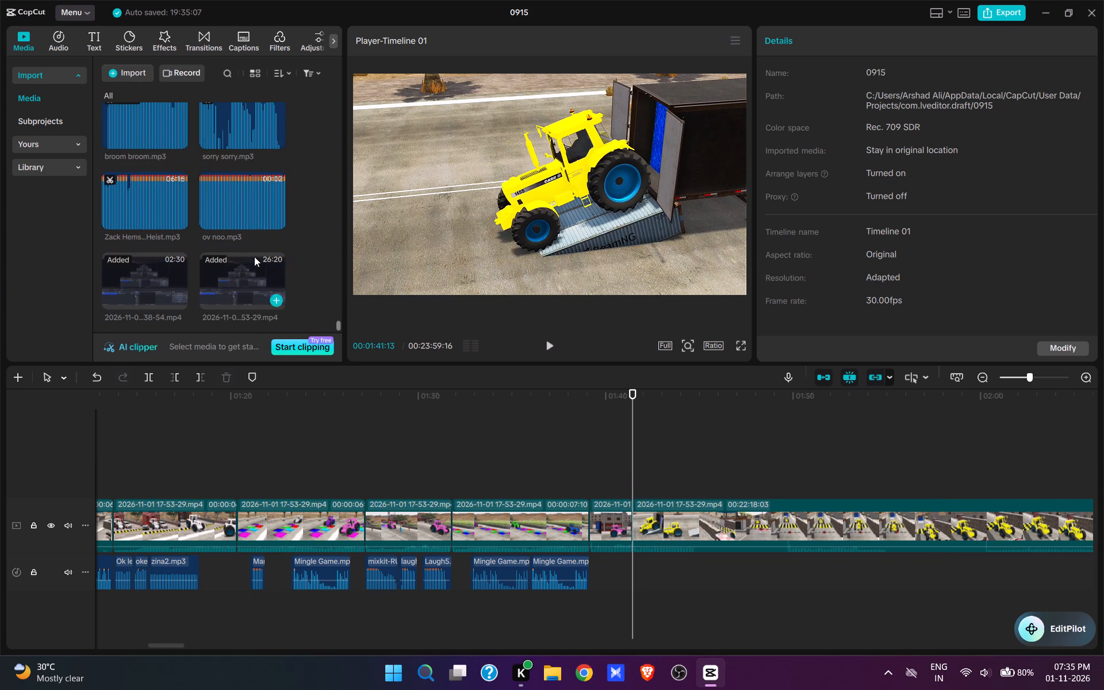
pyautogui.scroll(3, 217, 242)
pyautogui.scroll(4, 163, 239)
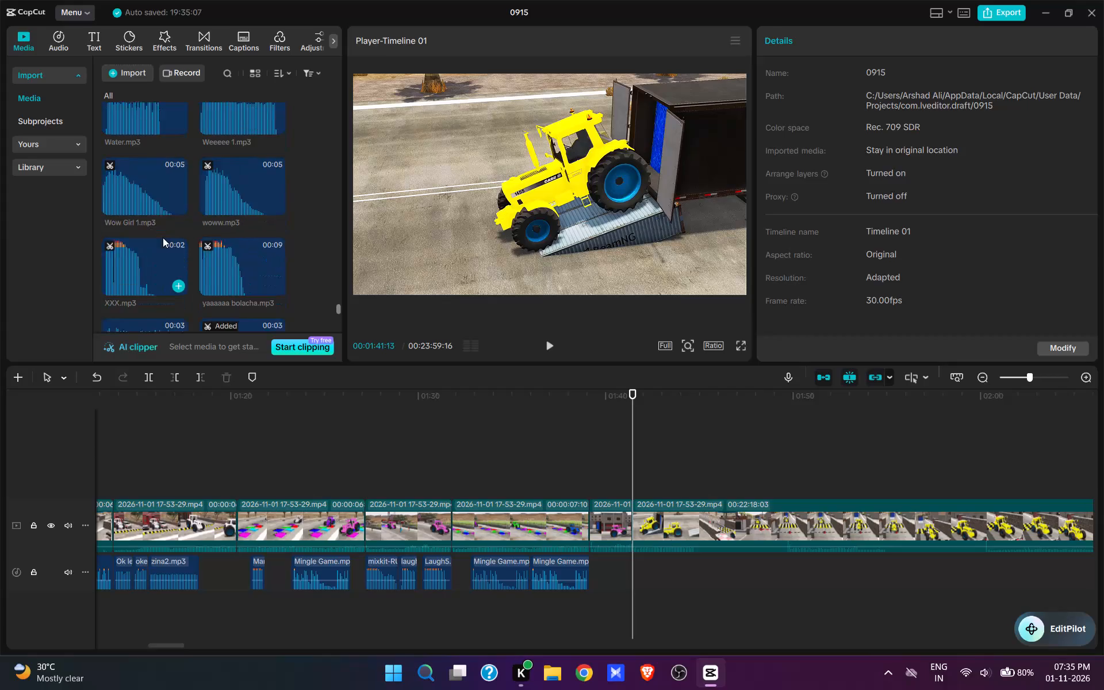
pyautogui.click(141, 258)
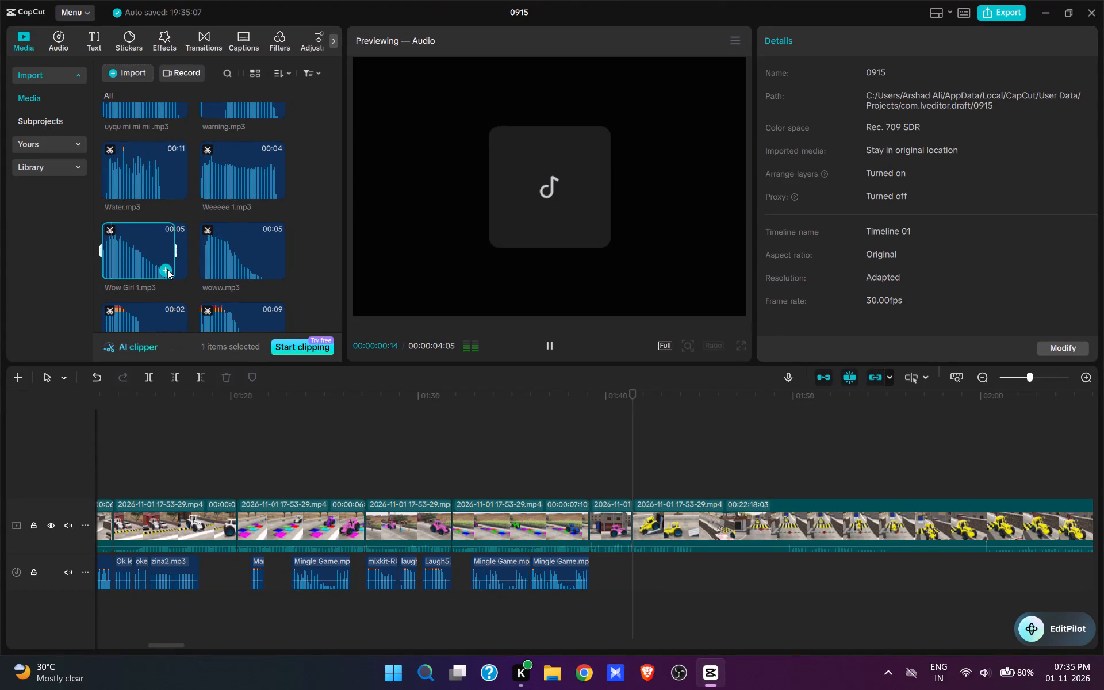
pyautogui.click(234, 268)
pyautogui.click(259, 271)
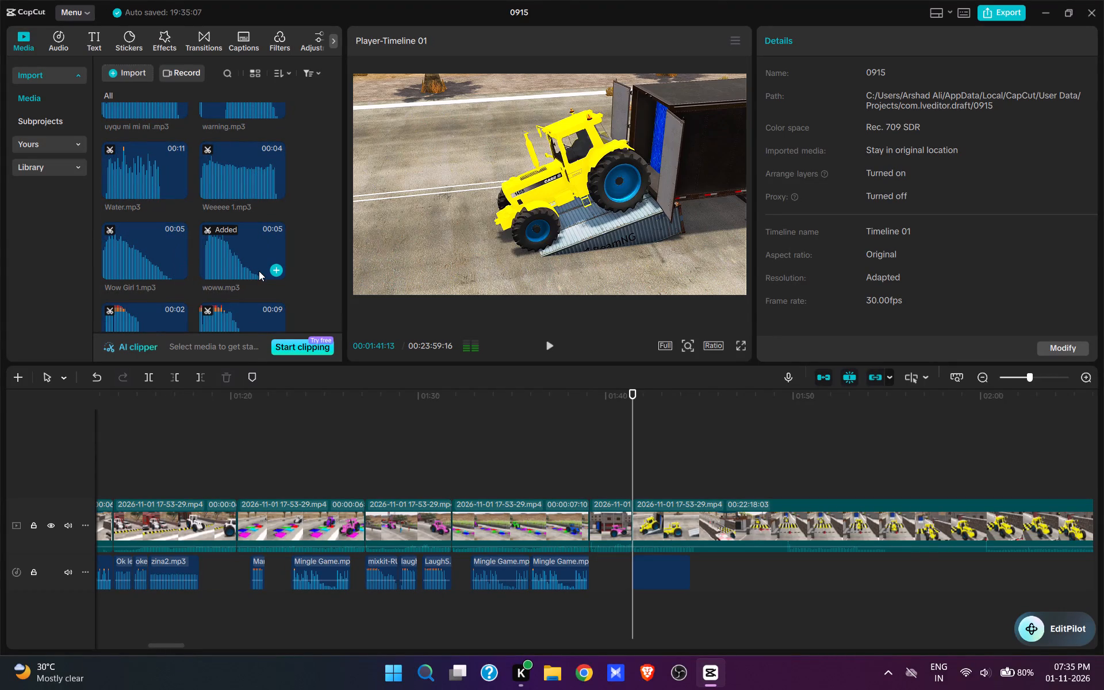
# Play woww.mp3 and split the footage at 00:01:44:16, as the yellow tractor nears the speed bumps.
pyautogui.press('space')
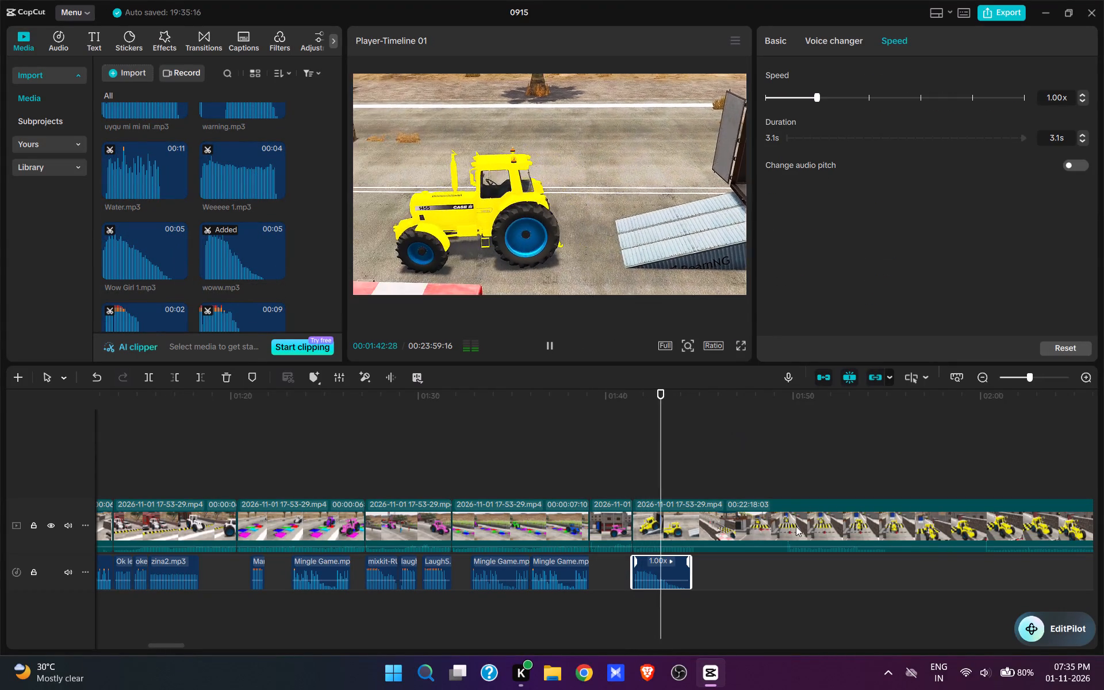
pyautogui.press('space')
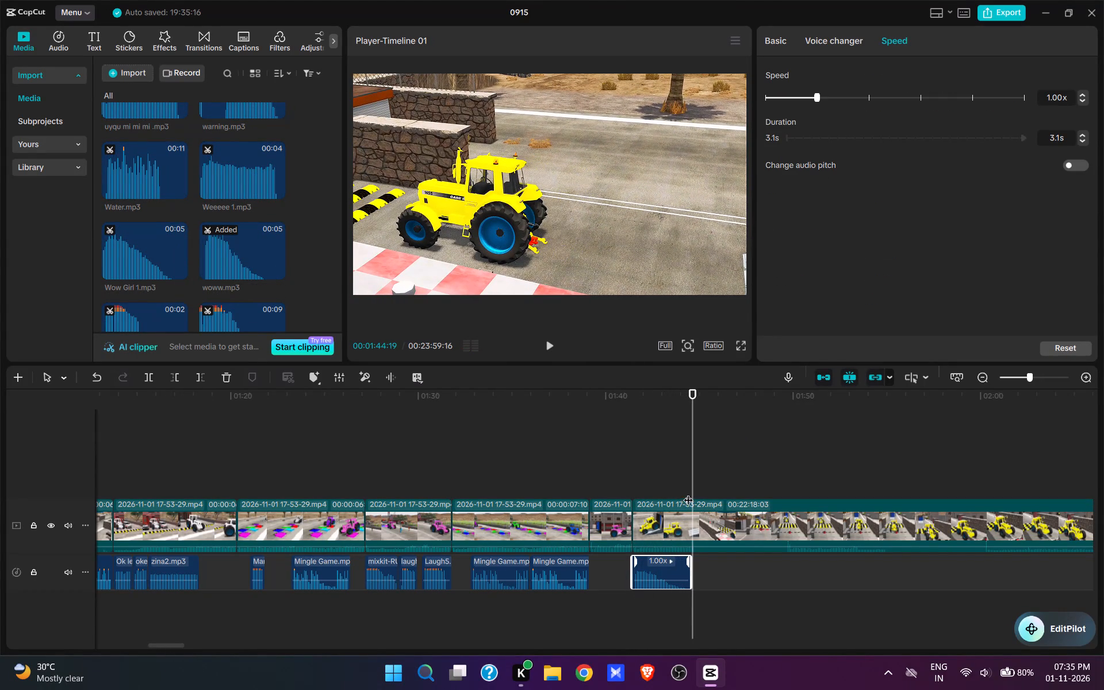
pyautogui.click(689, 479)
pyautogui.click(685, 526)
pyautogui.press('w')
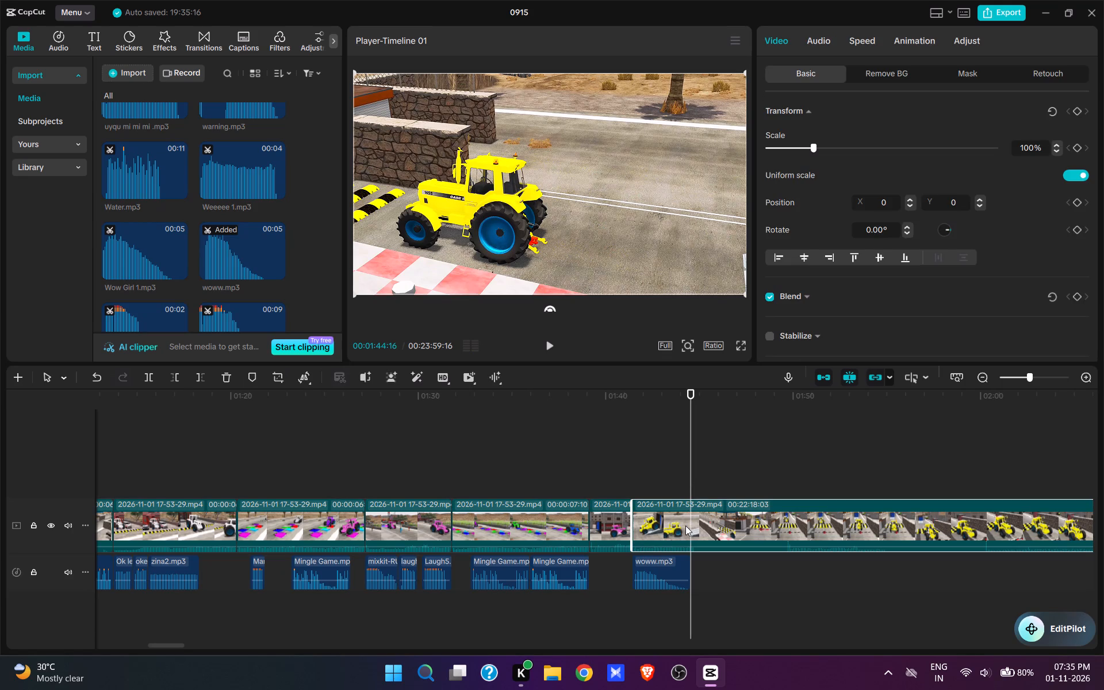
# Cut the footage from 00:01:44:16 to about 00:01:49:27 so the yellow tractor faces the speed bumps and stop barrier.
pyautogui.click(775, 481)
pyautogui.press('space')
pyautogui.press('space')
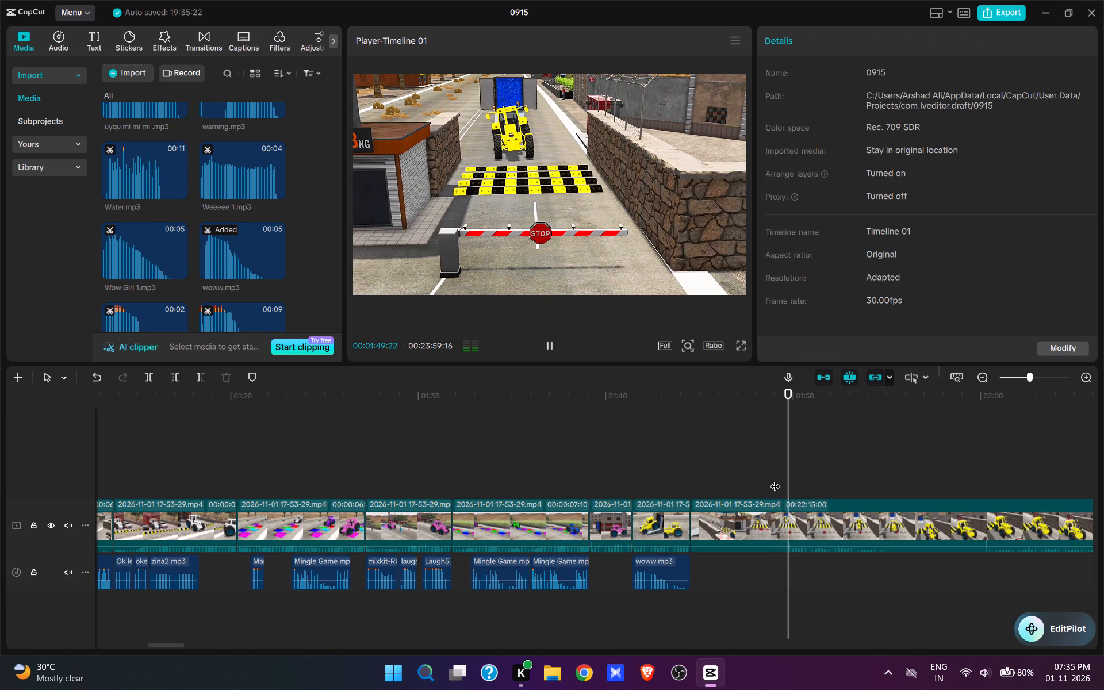
pyautogui.write('q')
# Add the Suspense - Sound Effect [HD] audio at 00:01:44:16 and play it as the yellow tractor approaches the barrier.
pyautogui.scroll(-7, 170, 243)
pyautogui.scroll(2, 183, 233)
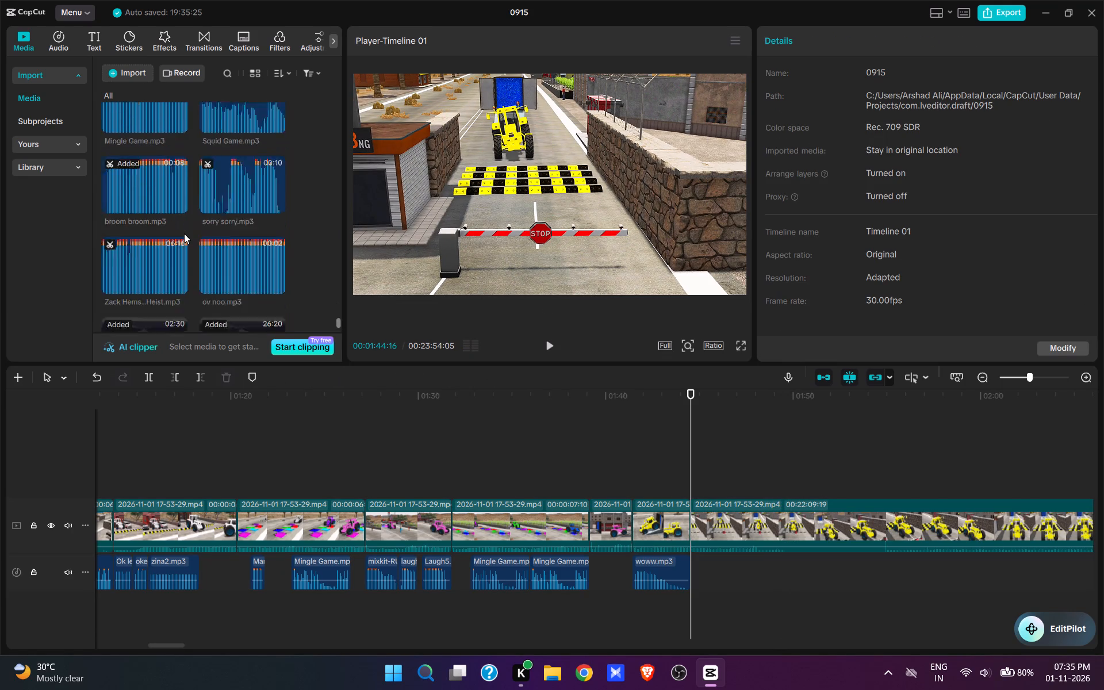
pyautogui.scroll(11, 184, 233)
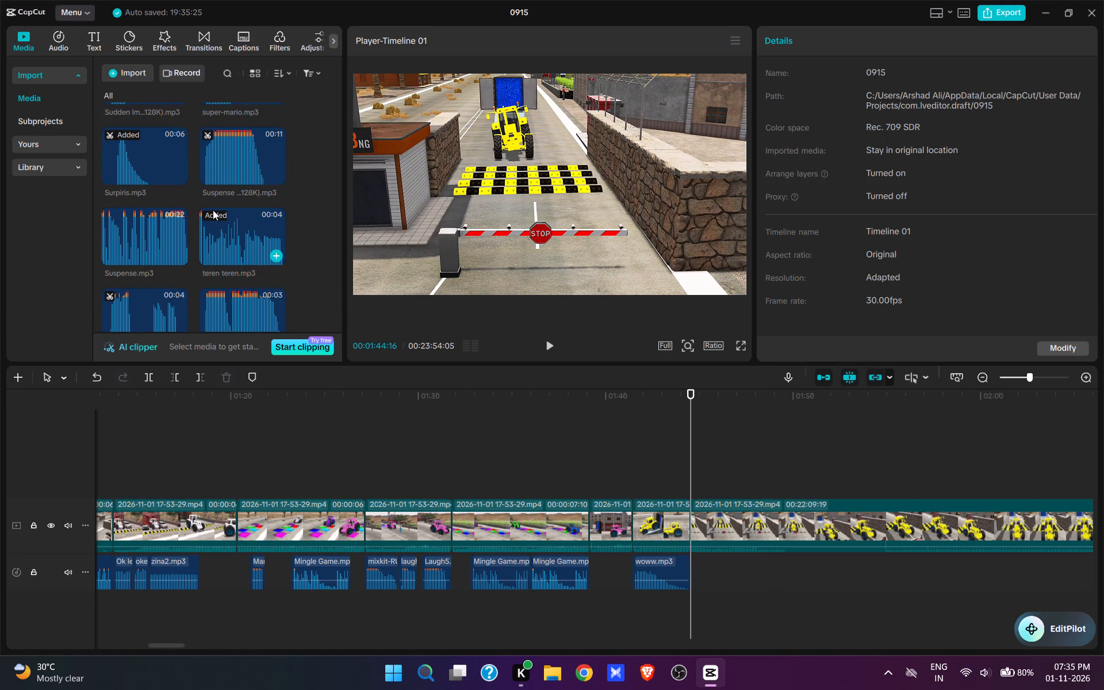
pyautogui.click(278, 174)
pyautogui.press('space')
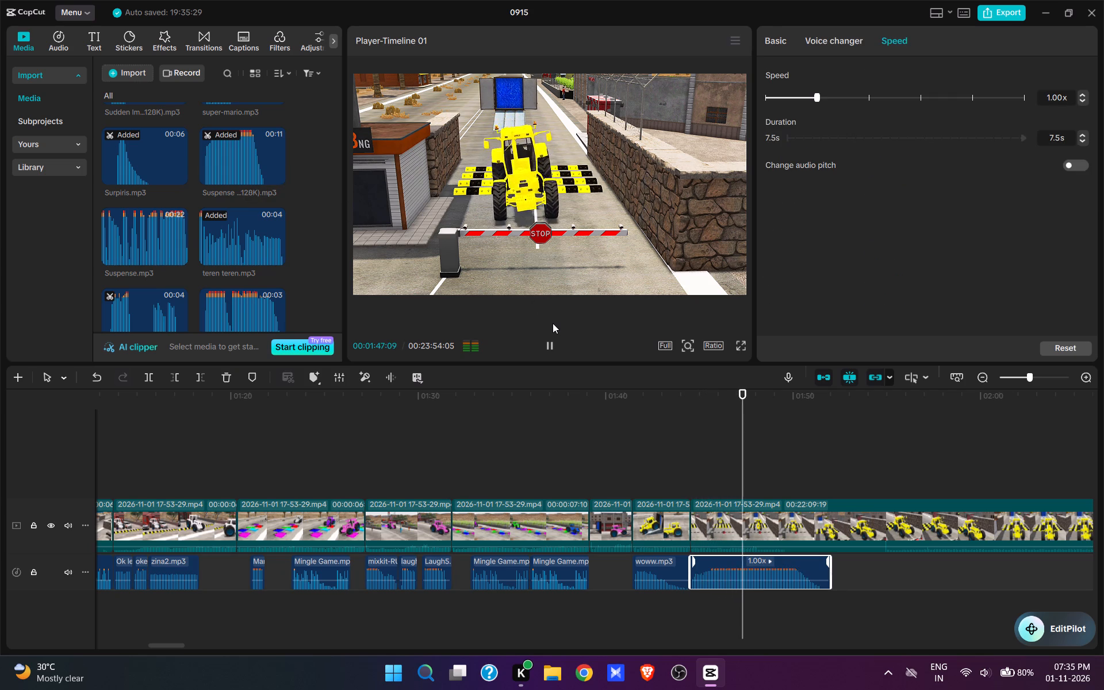
pyautogui.press('space')
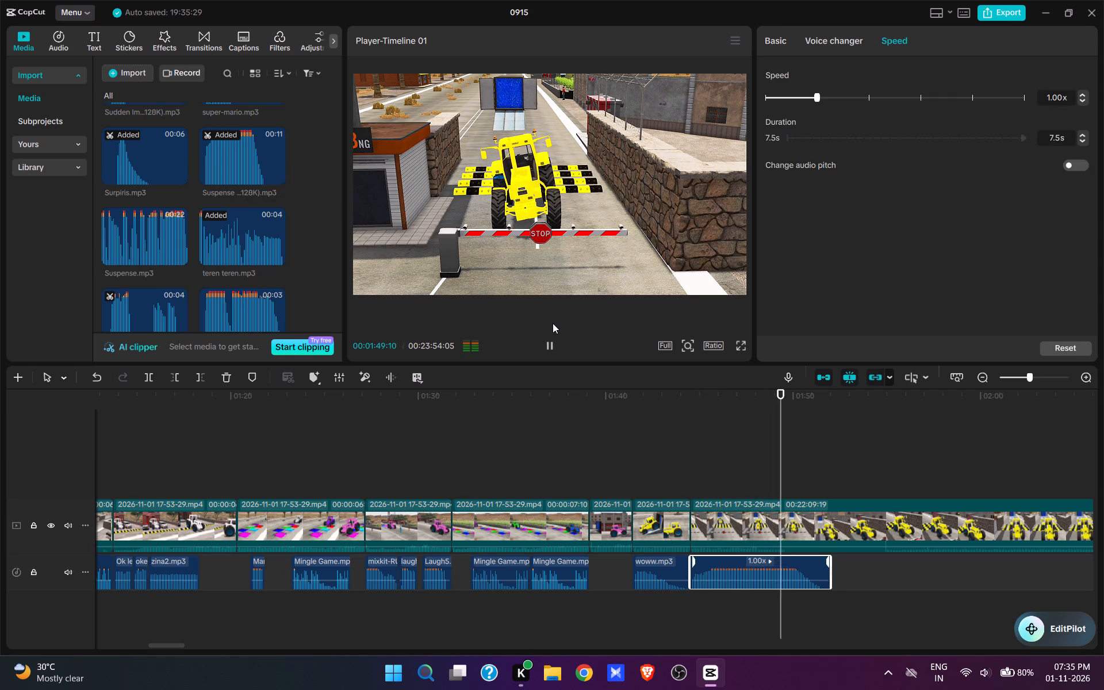
# Split the footage at 00:01:49:16 and trim the end of the Suspense sound effect to the same point.
pyautogui.click(782, 518)
pyautogui.press('w')
pyautogui.click(794, 574)
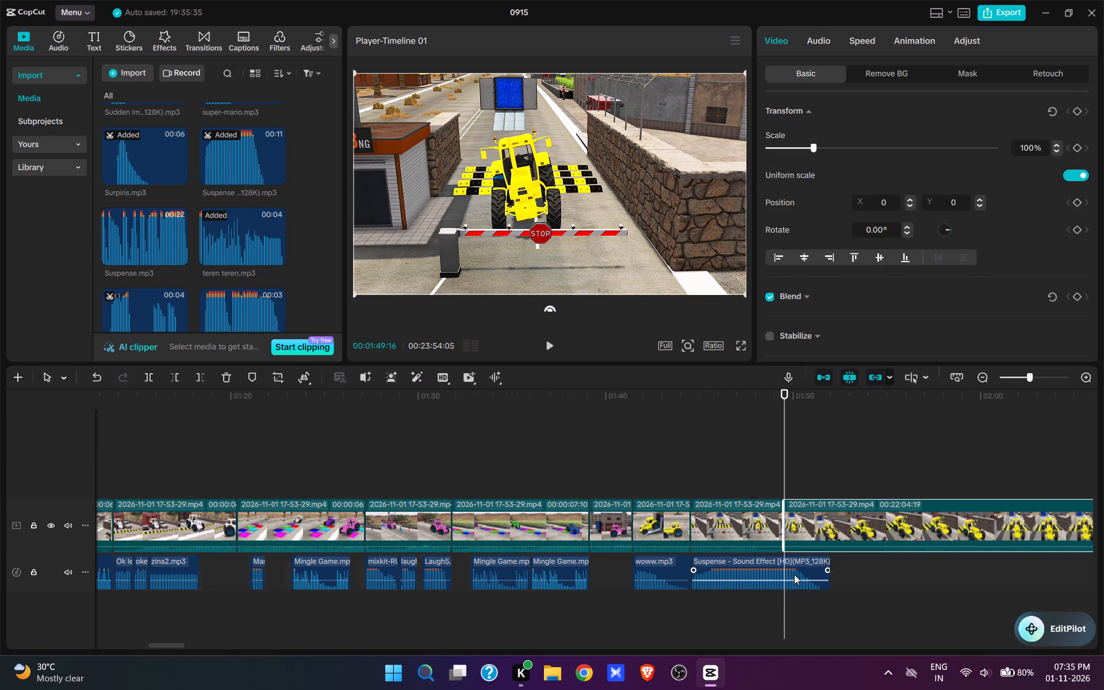
pyautogui.press('e')
# Cut the footage from 00:01:49:16 to about 00:02:04:06, keeping the front view of the yellow tractor on the speed bumps.
pyautogui.click(898, 493)
pyautogui.press('space')
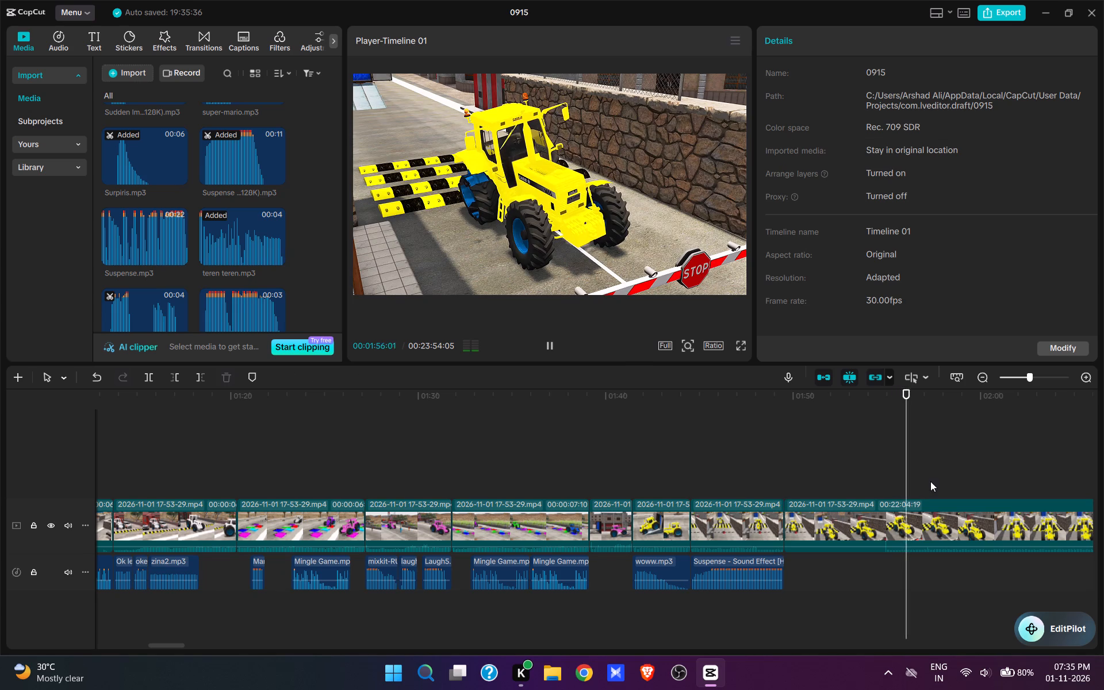
pyautogui.click(930, 481)
pyautogui.press('space')
pyautogui.moveTo(913, 540); pyautogui.dragTo(894, 568)
pyautogui.press('space')
pyautogui.moveTo(884, 575); pyautogui.dragTo(883, 575)
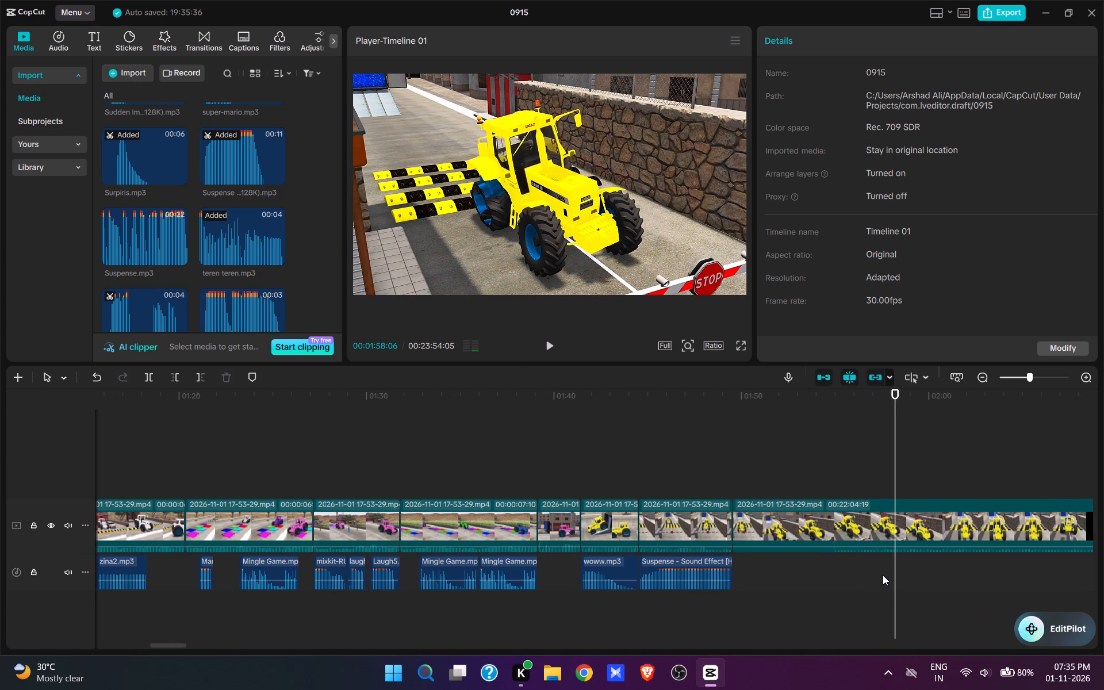
pyautogui.moveTo(883, 575); pyautogui.dragTo(797, 584)
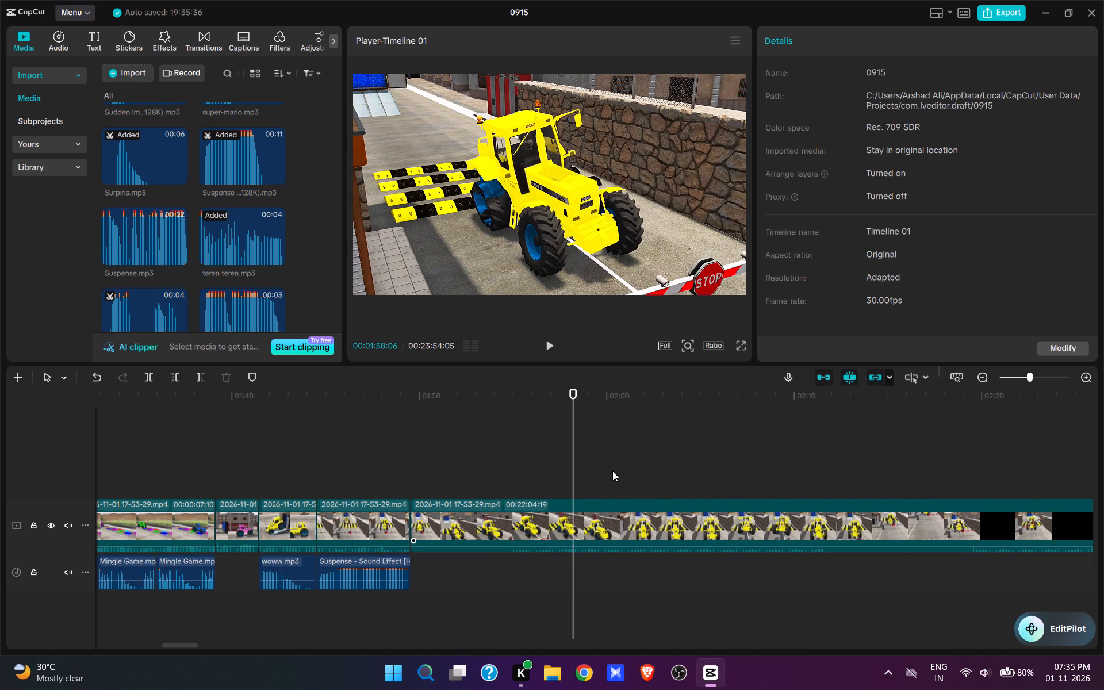
pyautogui.click(639, 476)
pyautogui.press('space')
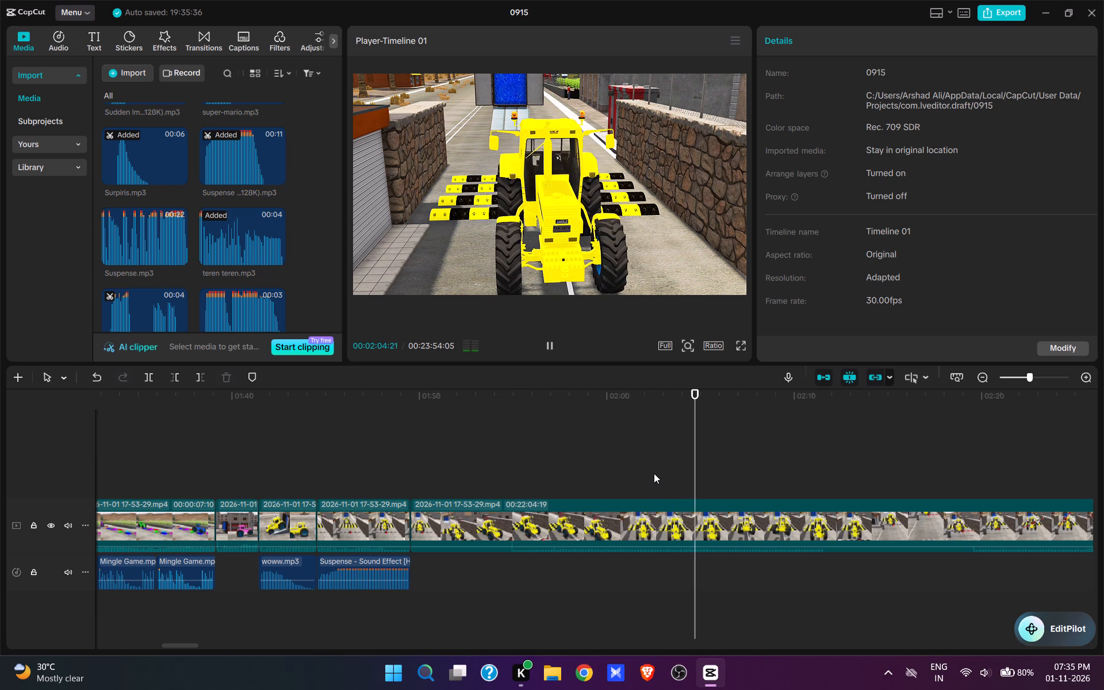
pyautogui.press('space')
pyautogui.click(692, 485)
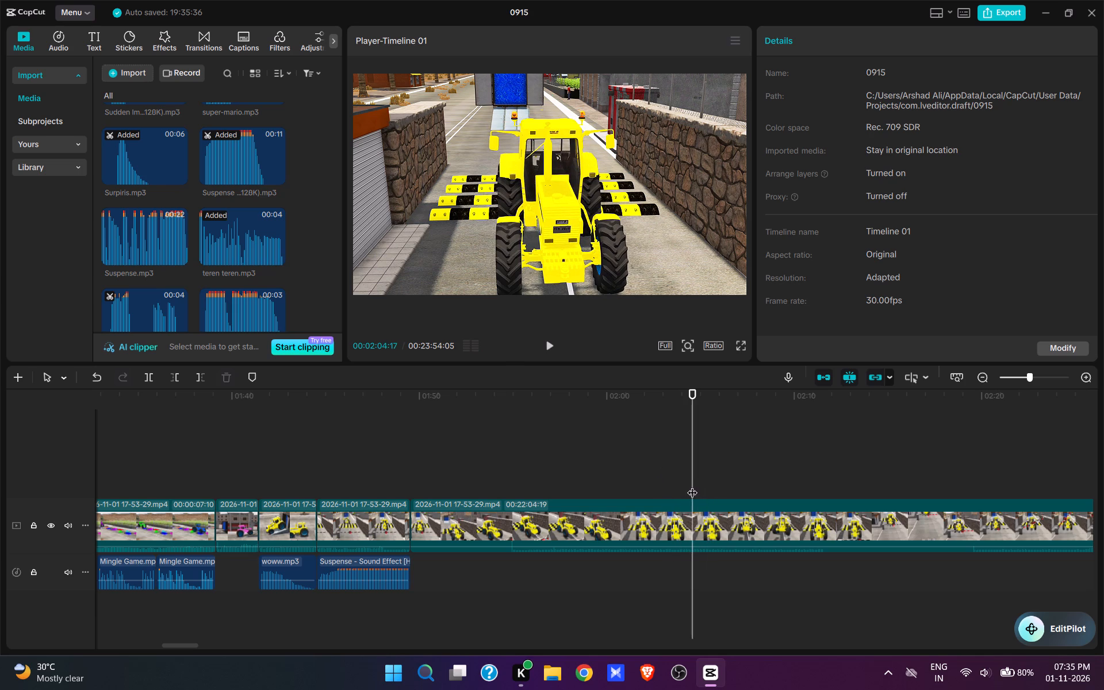
pyautogui.click(686, 485)
pyautogui.write('q')
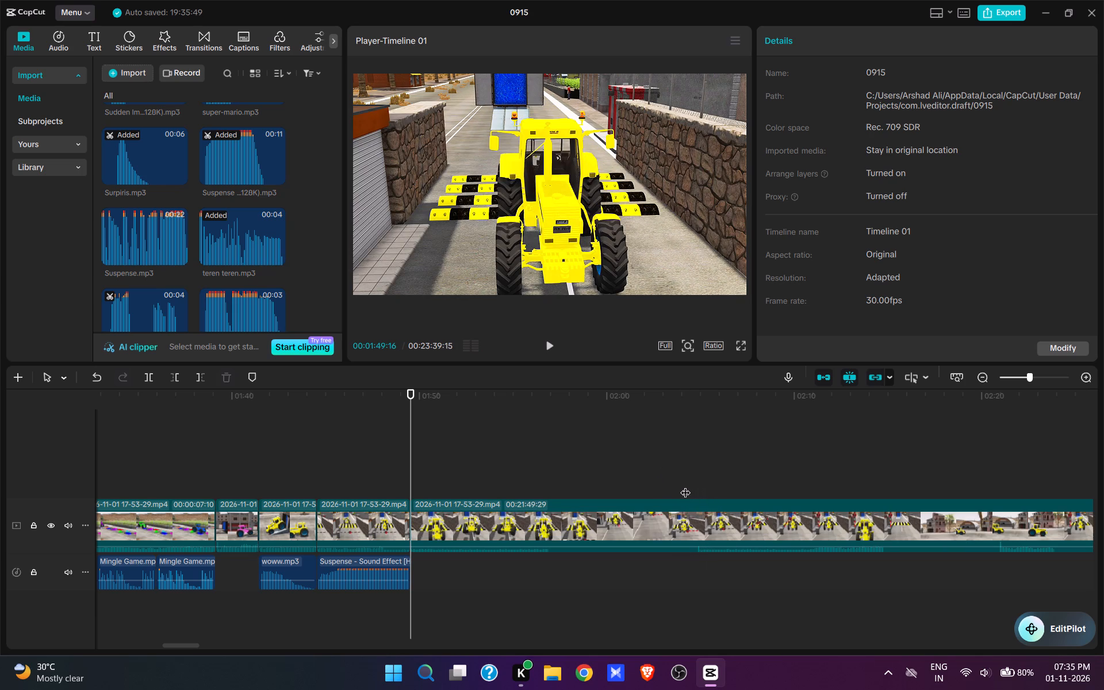
# Cut the footage further from 00:01:49:16 to about 00:01:50:07, play it and return to the cut.
pyautogui.press('space')
pyautogui.press('space')
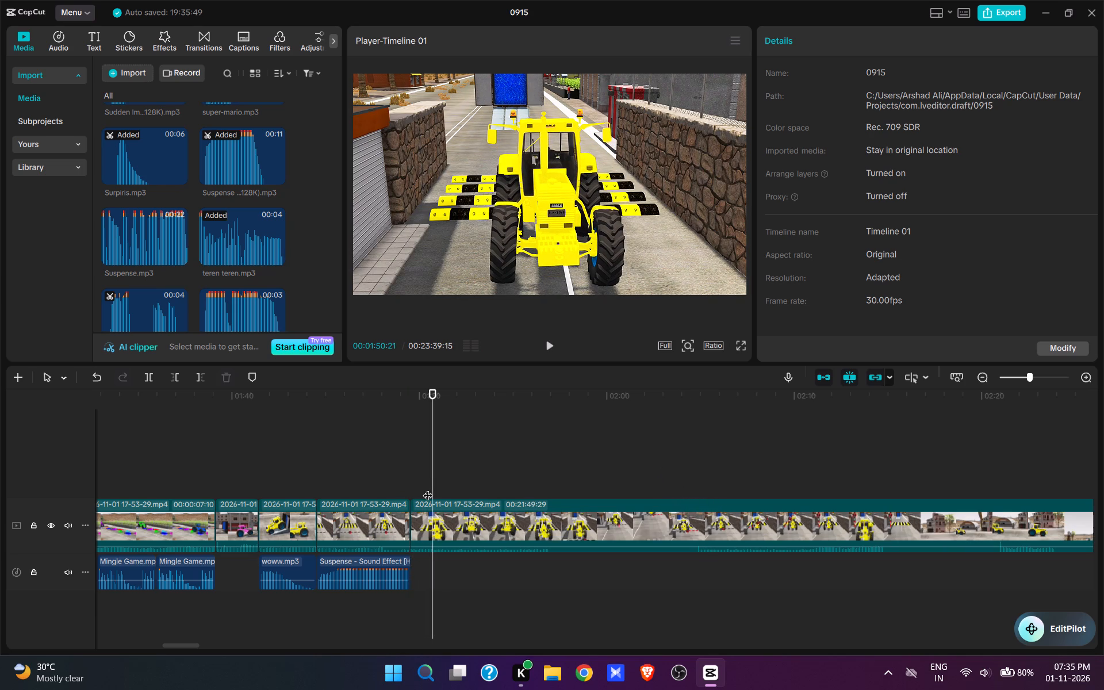
pyautogui.click(424, 484)
pyautogui.press('q')
pyautogui.press('space')
pyautogui.press('space')
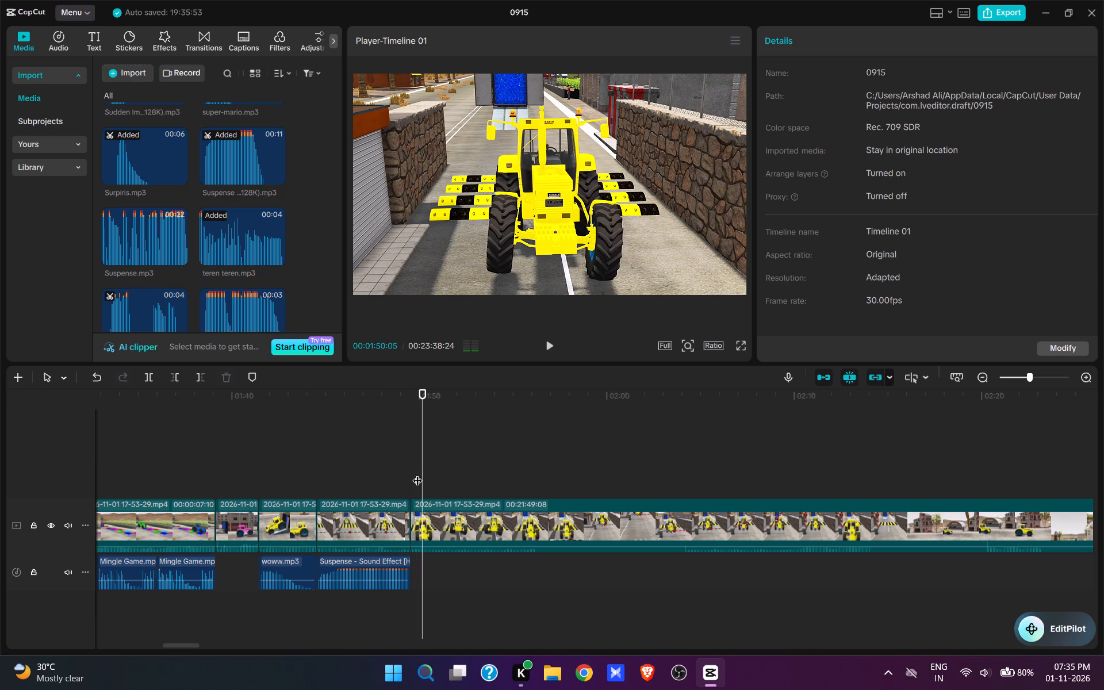
pyautogui.click(413, 470)
# Add Help me 1.mp3 at 00:01:49:16, directly after the Suspense sound effect, and play it.
pyautogui.scroll(18, 204, 212)
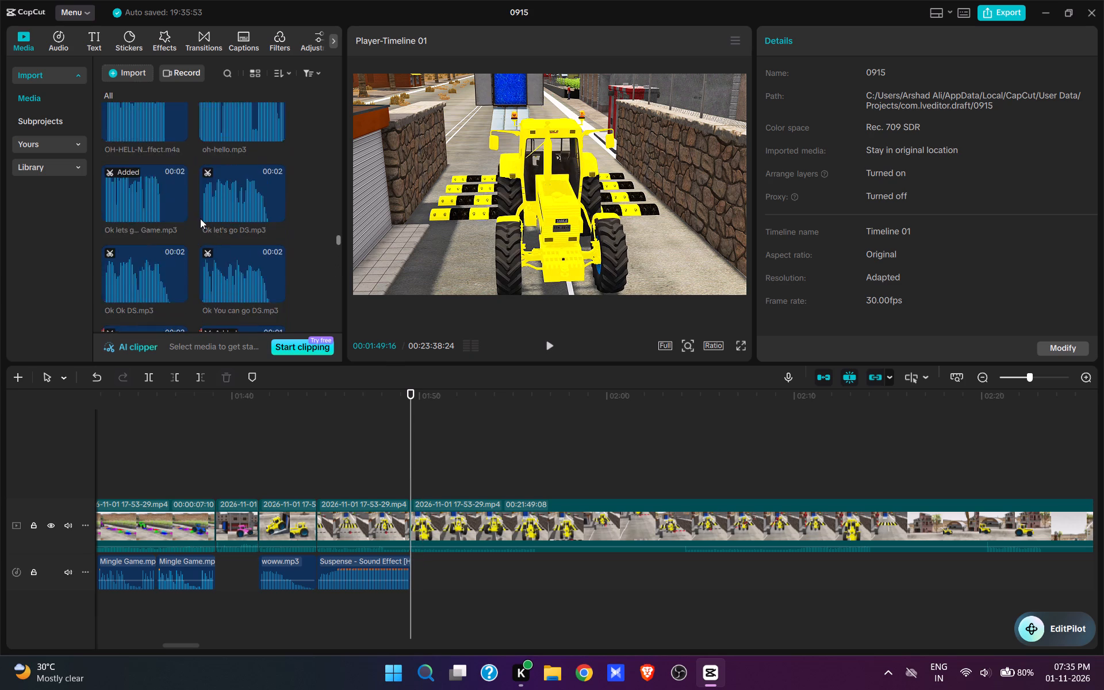
pyautogui.scroll(18, 200, 218)
pyautogui.scroll(4, 207, 229)
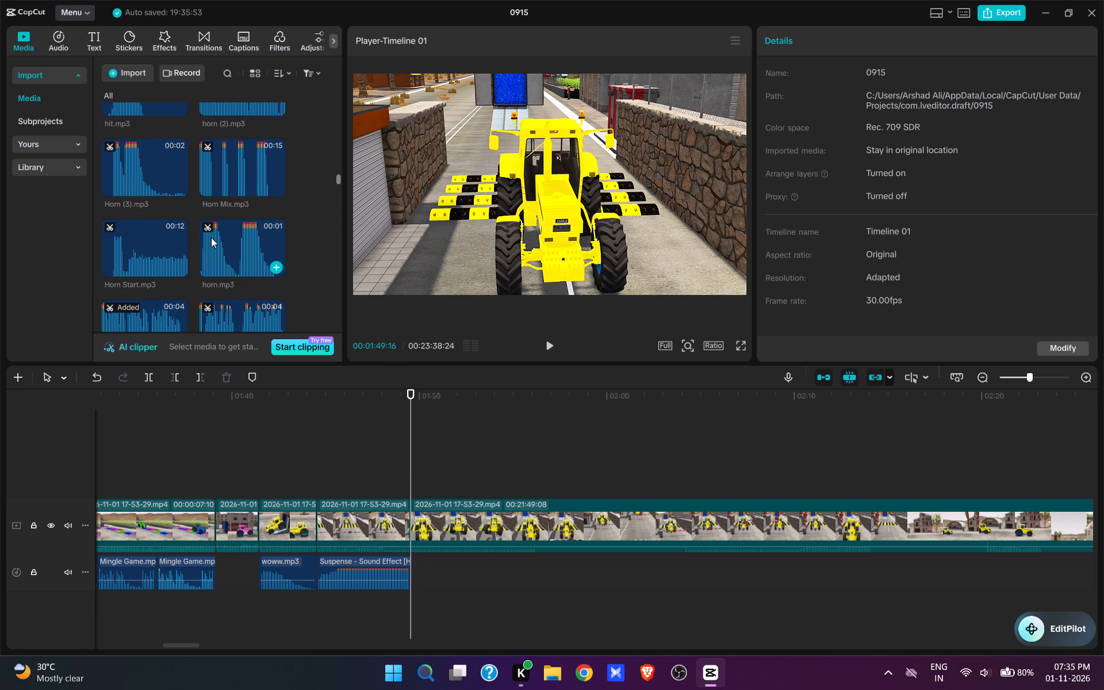
pyautogui.scroll(3, 213, 239)
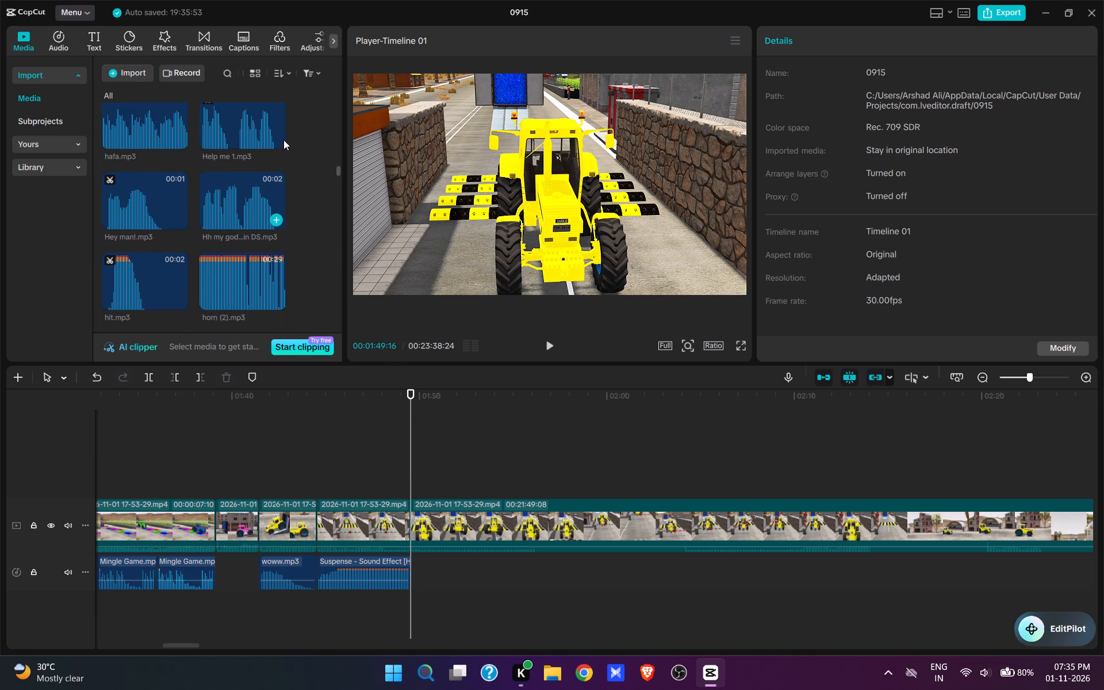
pyautogui.click(277, 139)
pyautogui.press('space')
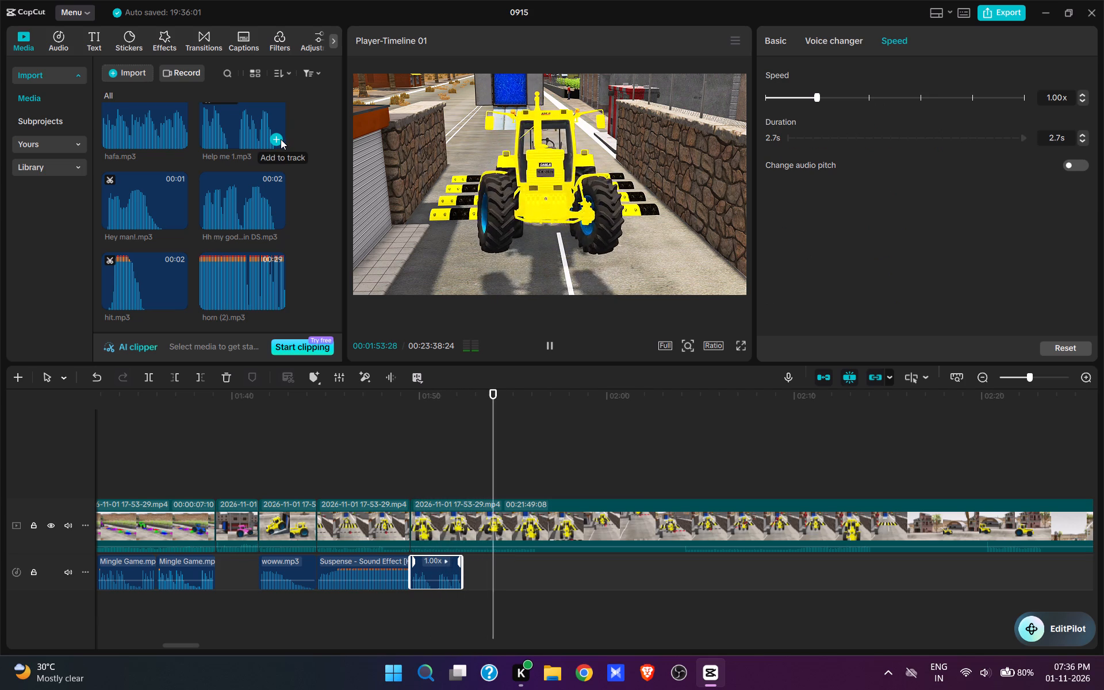
# Play on through the yellow tractor's front view and split the footage at about 00:01:55:22.
pyautogui.press('space')
pyautogui.press('space')
pyautogui.press('space')
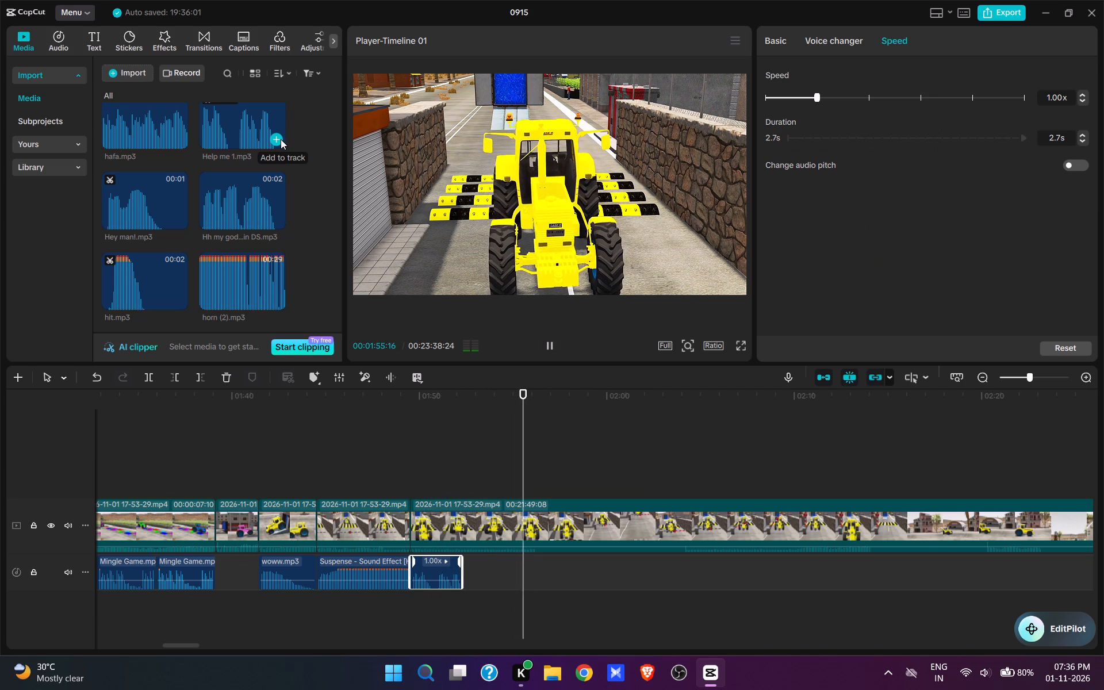
pyautogui.write('w')
# Cut the footage from about 00:01:55:22 to 00:02:04:06, where the yellow tractor stands behind the stop barrier.
pyautogui.click(685, 484)
pyautogui.write('q')
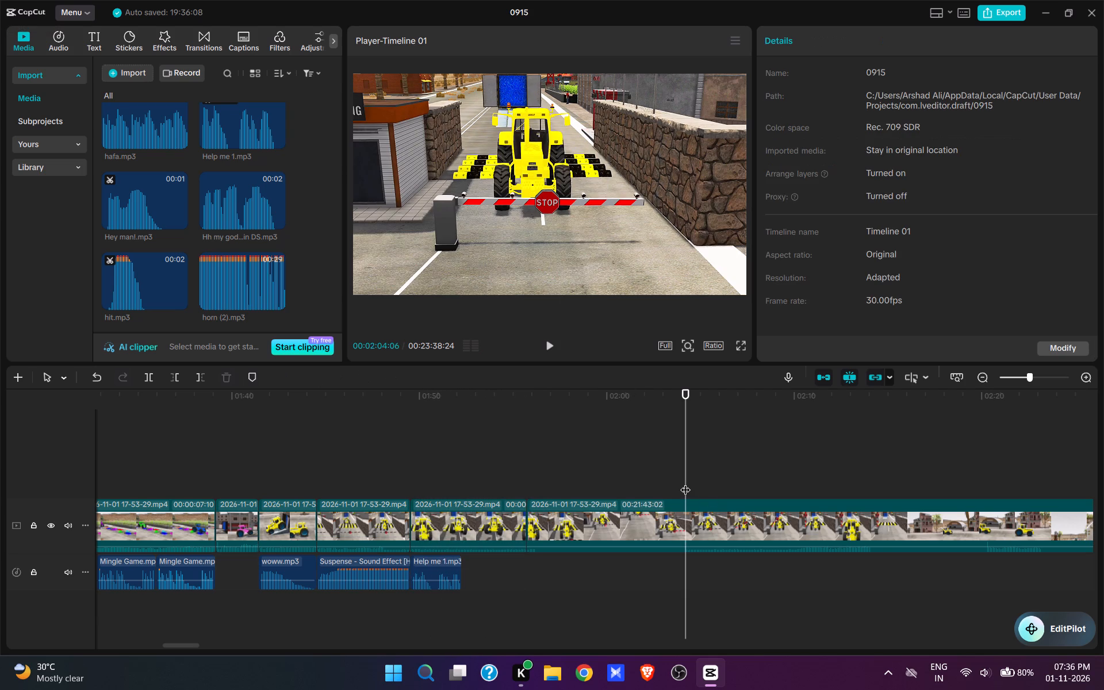
# Play past the latest cut, return to it, add go go1.mp3 at 00:01:55:22 and play it.
pyautogui.press('space')
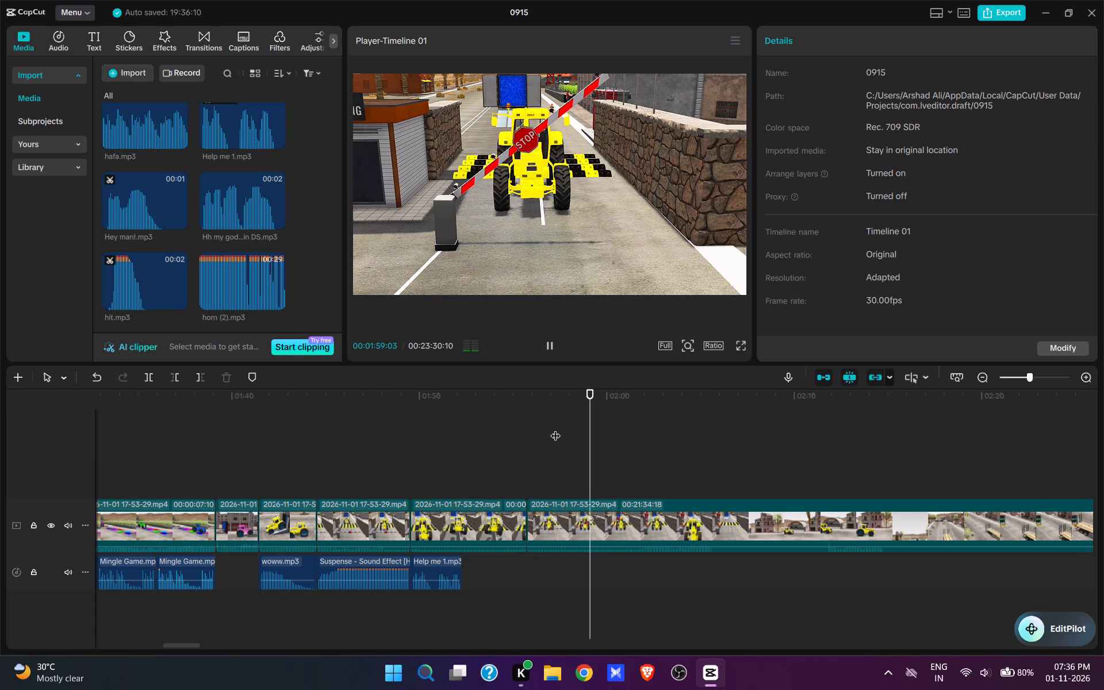
pyautogui.press('space')
pyautogui.click(532, 462)
pyautogui.moveTo(531, 462); pyautogui.dragTo(520, 460)
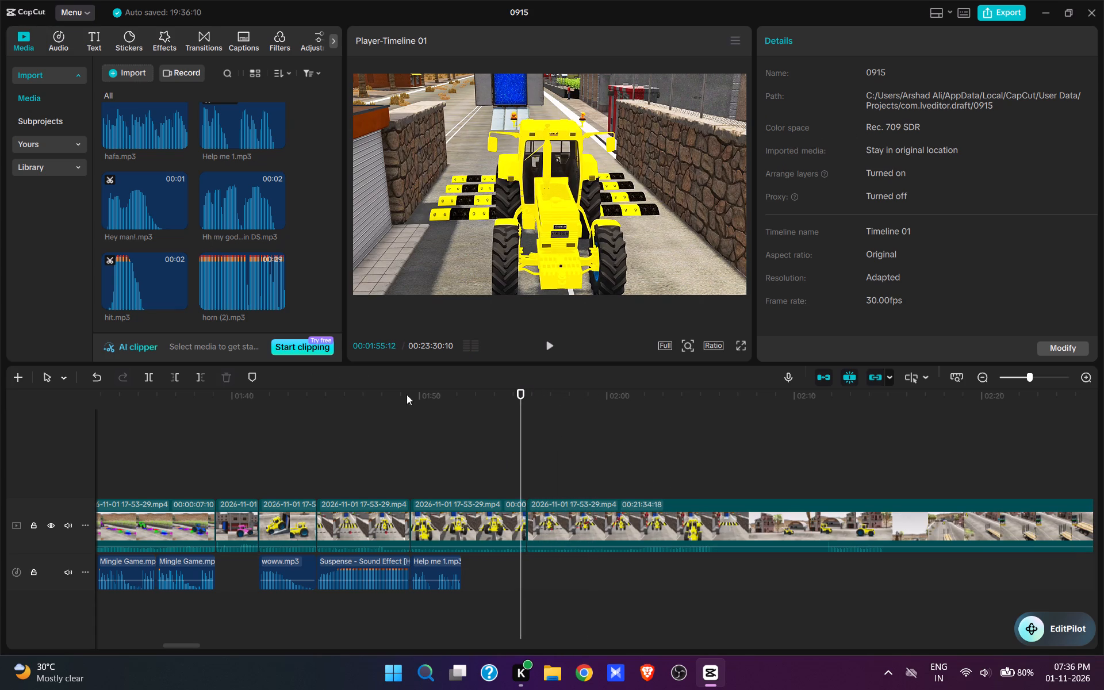
pyautogui.moveTo(524, 448); pyautogui.dragTo(530, 450)
pyautogui.scroll(1, 204, 240)
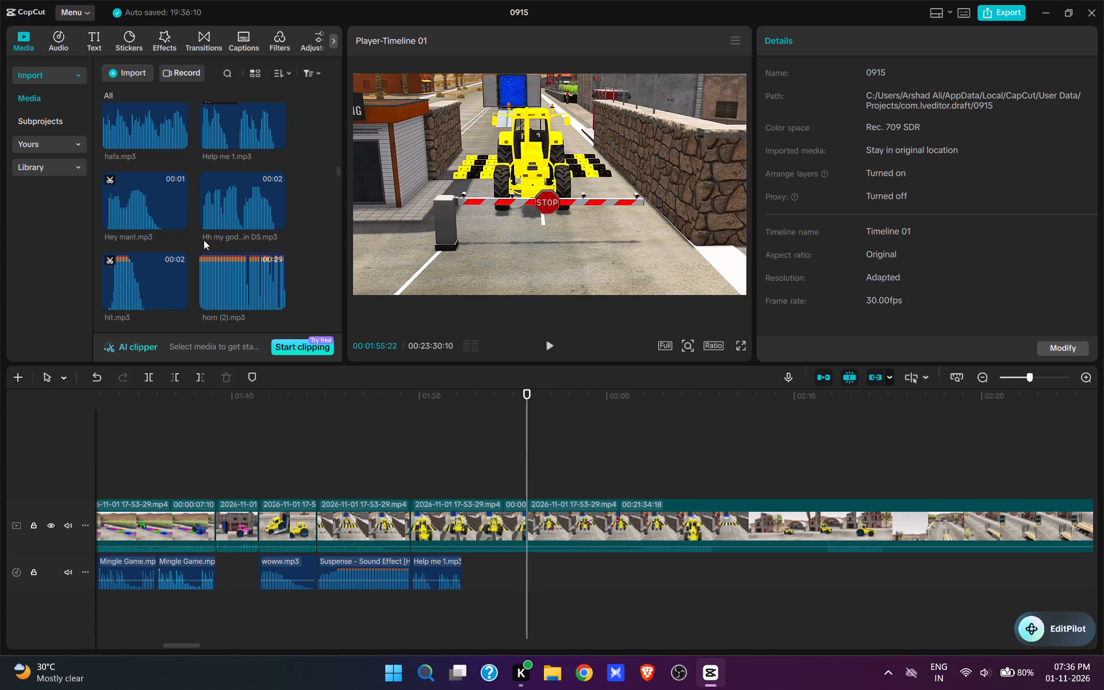
pyautogui.scroll(1, 204, 240)
pyautogui.scroll(1, 251, 202)
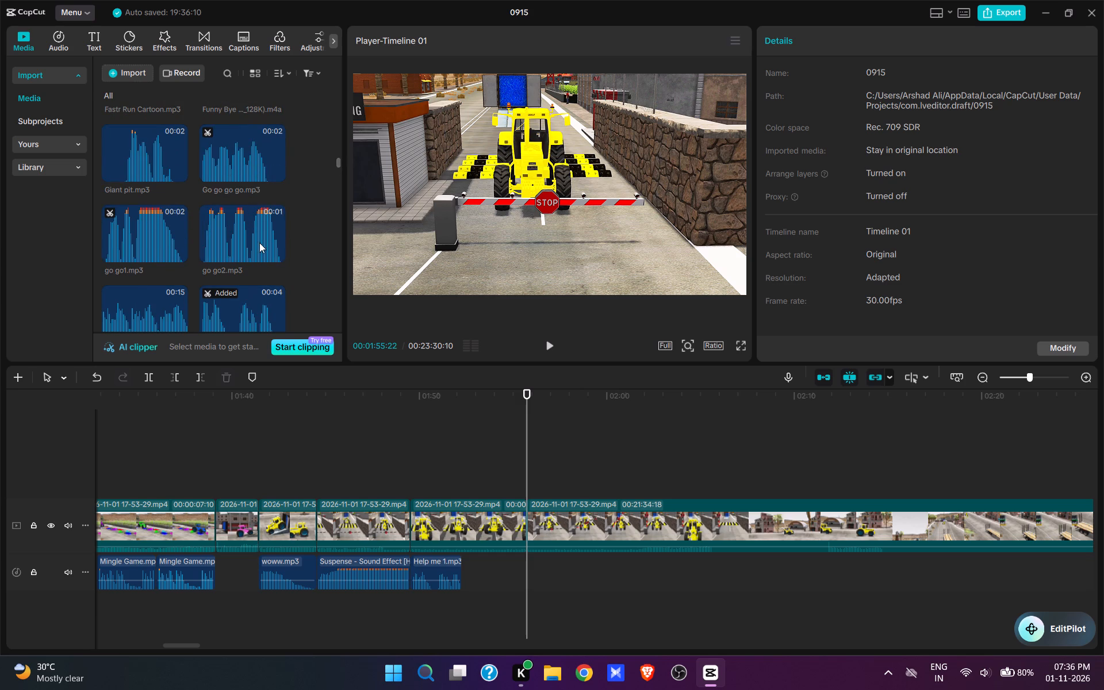
pyautogui.click(177, 252)
pyautogui.press('space')
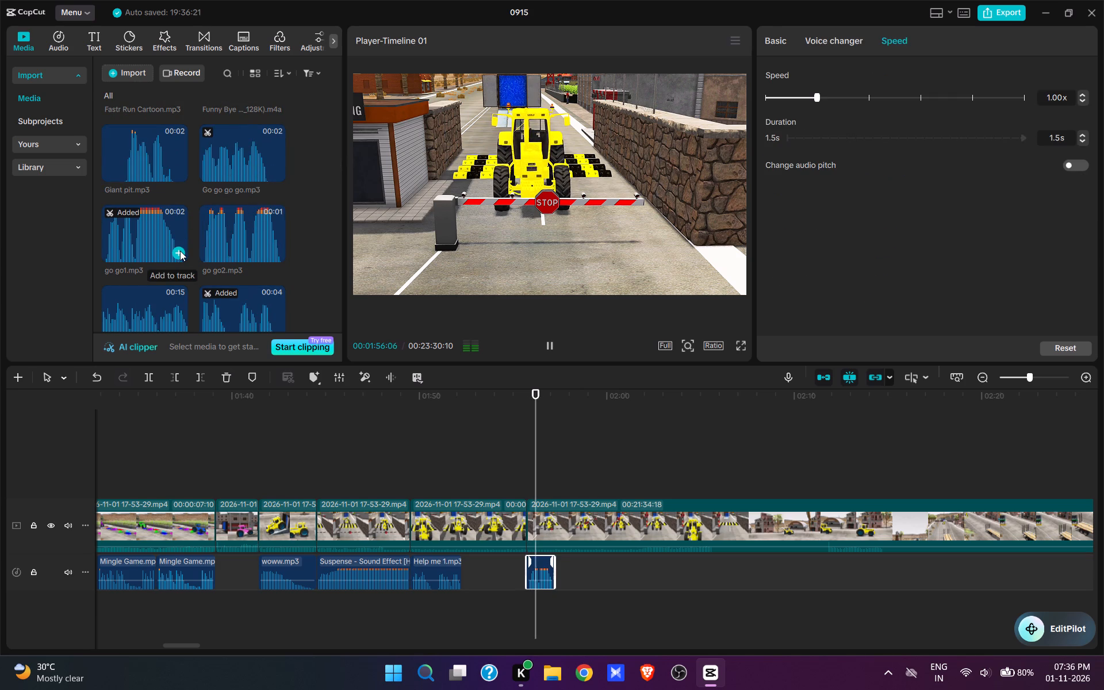
# Cut more footage onward from 00:01:55:22, where the tractor waits at the closed stop barrier, and play the barrier opening.
pyautogui.press('space')
pyautogui.press('space')
pyautogui.press('space')
pyautogui.write('q')
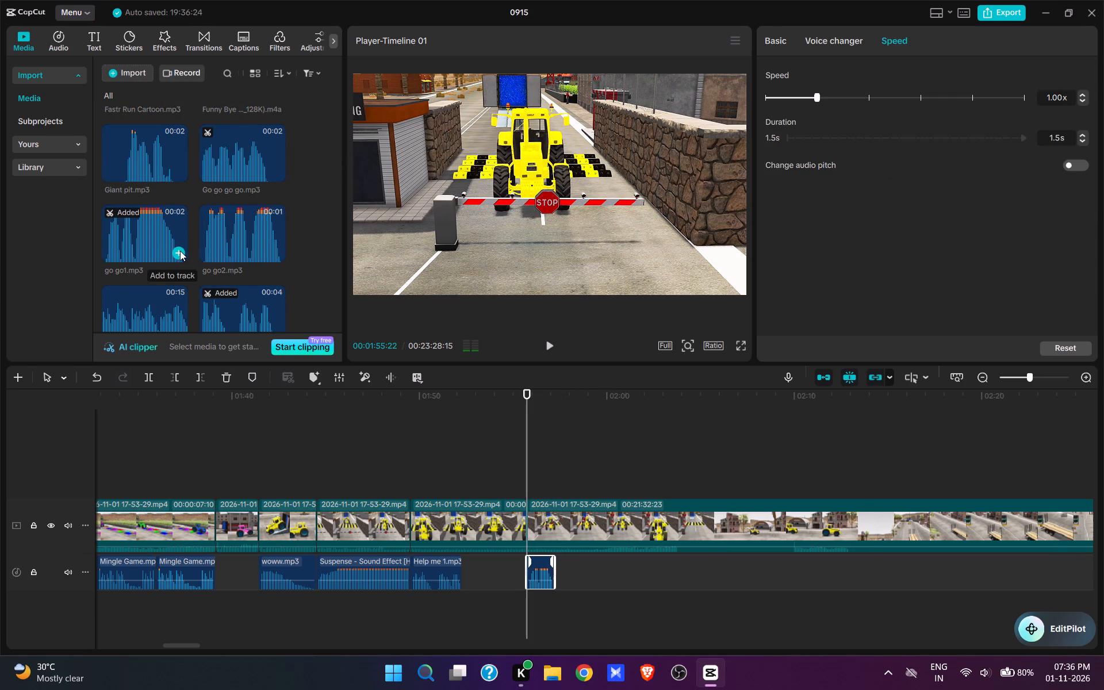
pyautogui.press('space')
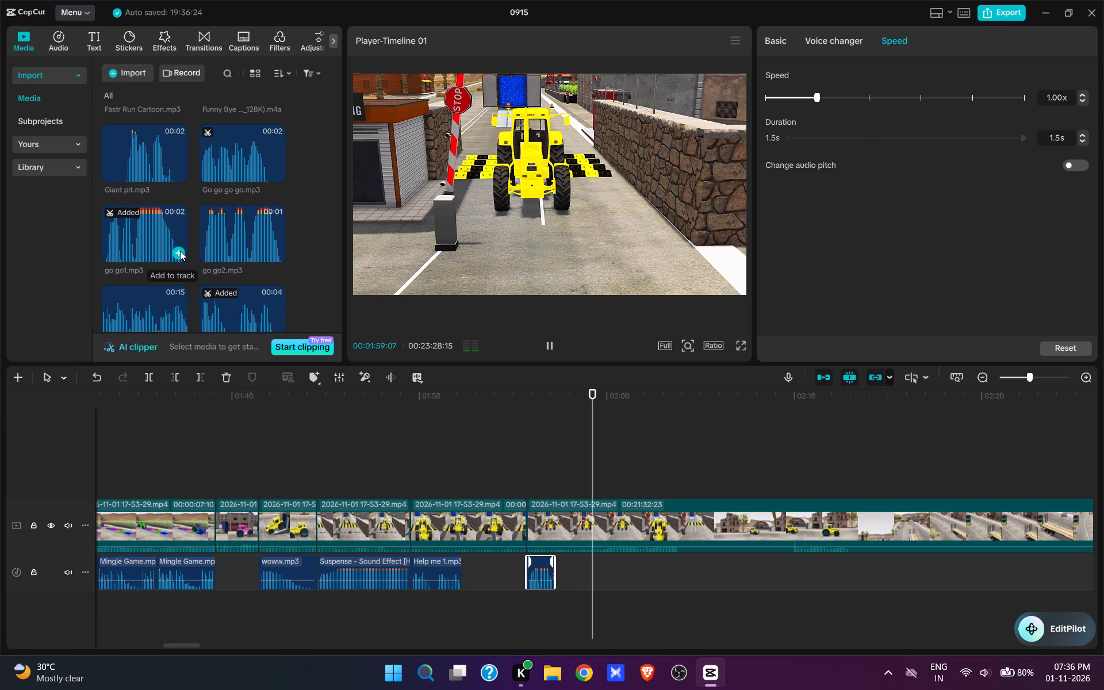
pyautogui.press('space')
pyautogui.press('space')
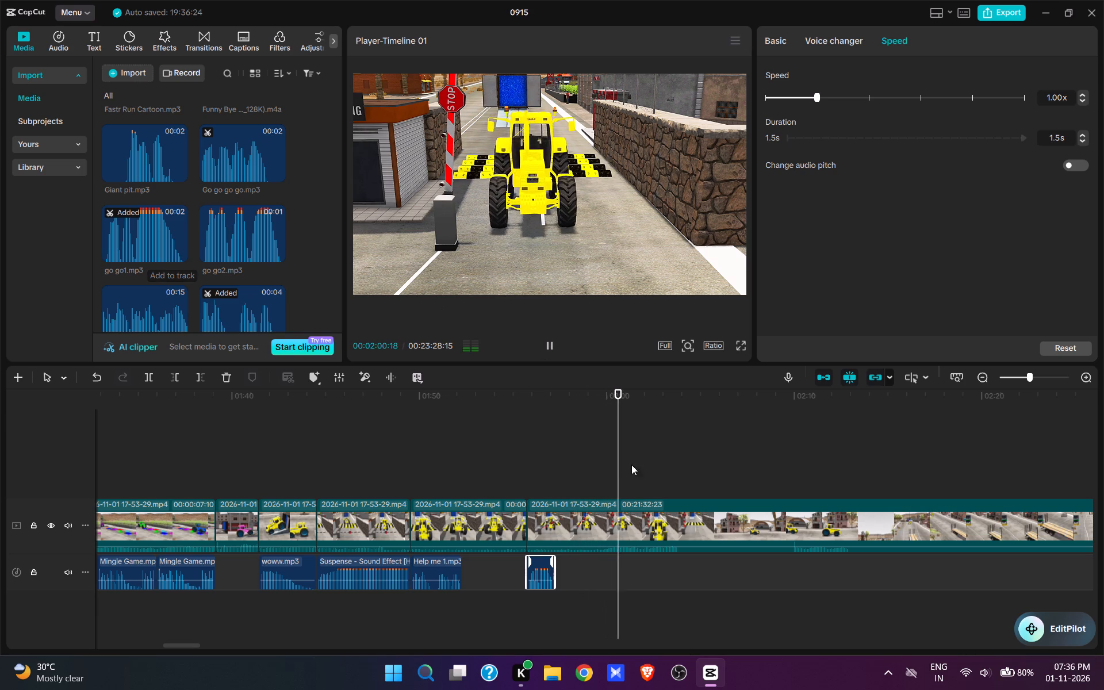
pyautogui.click(596, 478)
pyautogui.click(556, 474)
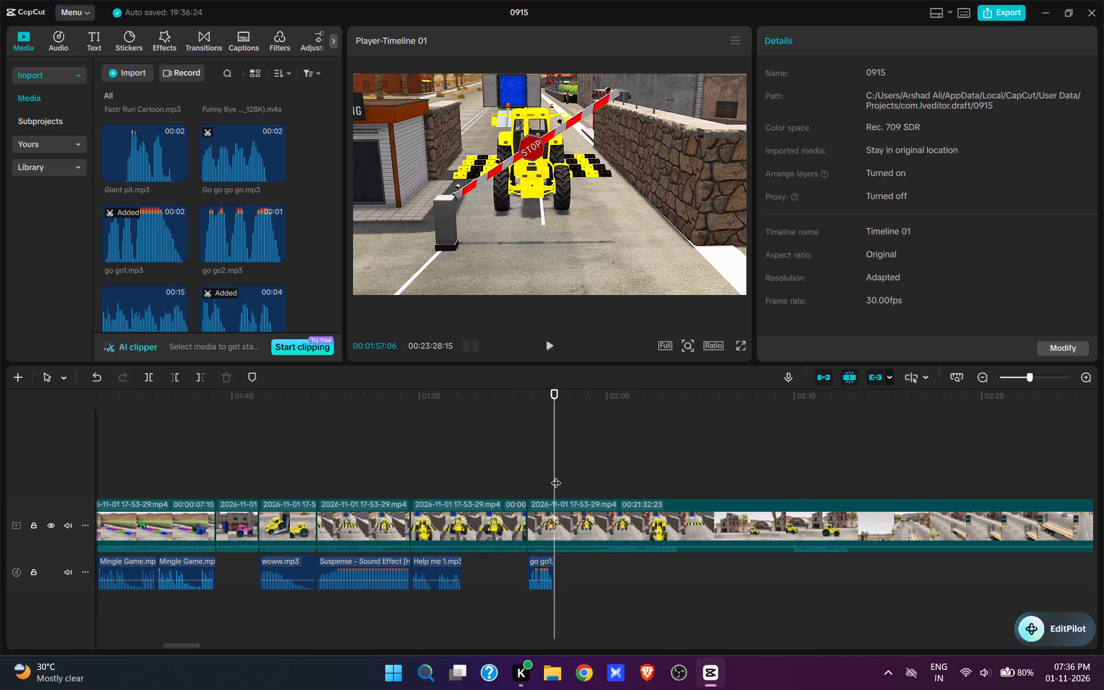
# Add Thank you Man.mp3 at 00:01:57:18, as the stop barrier rises, and play it.
pyautogui.press('space')
pyautogui.press('space')
pyautogui.scroll(-5, 237, 206)
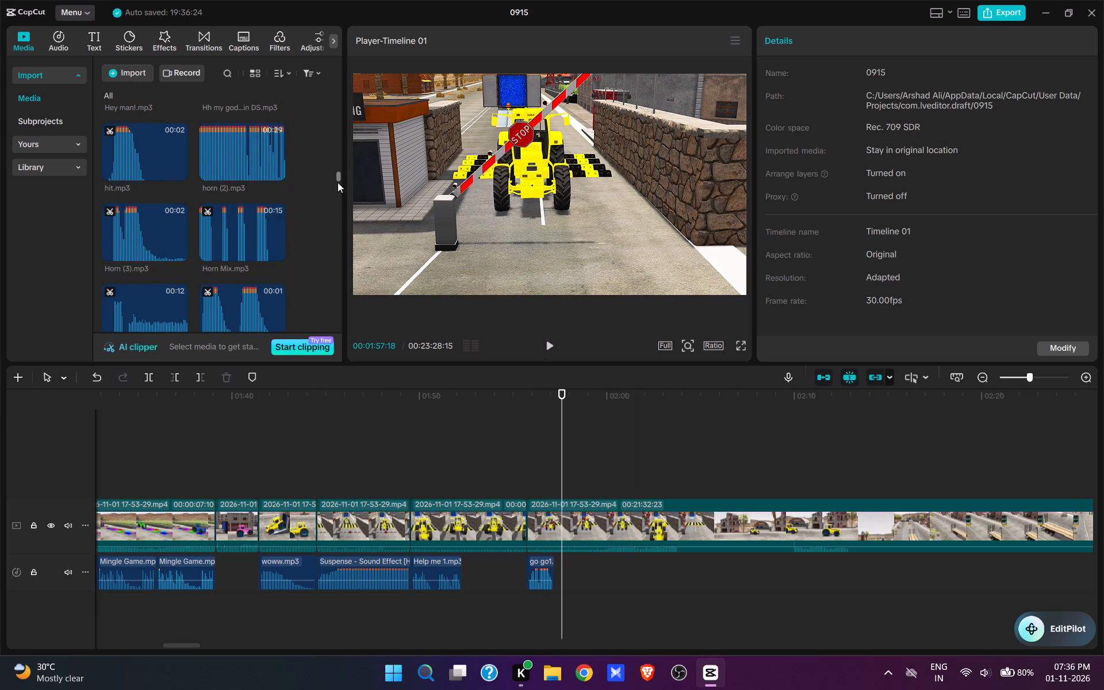
pyautogui.moveTo(338, 182); pyautogui.dragTo(334, 289)
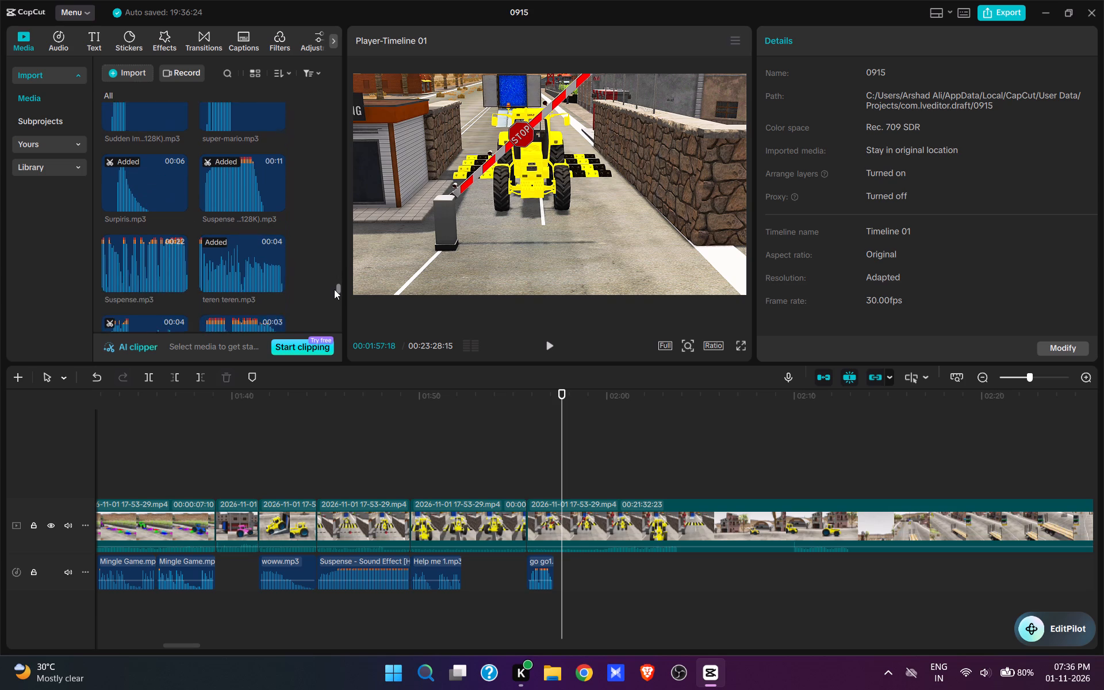
pyautogui.moveTo(334, 289); pyautogui.dragTo(334, 298)
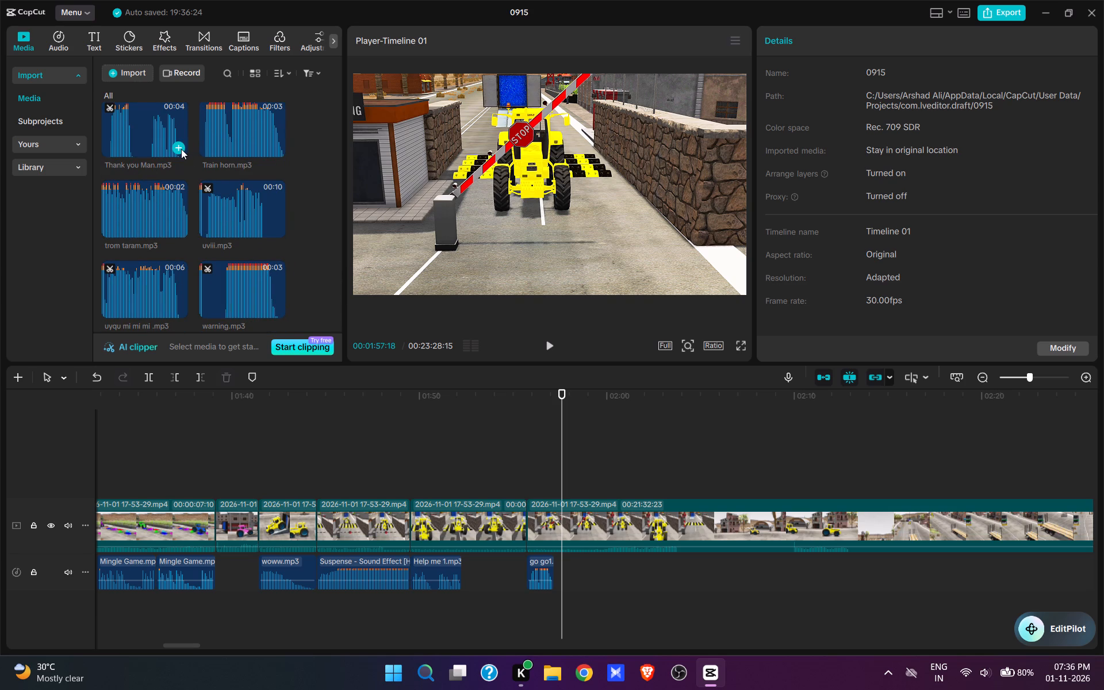
pyautogui.click(181, 149)
pyautogui.press('space')
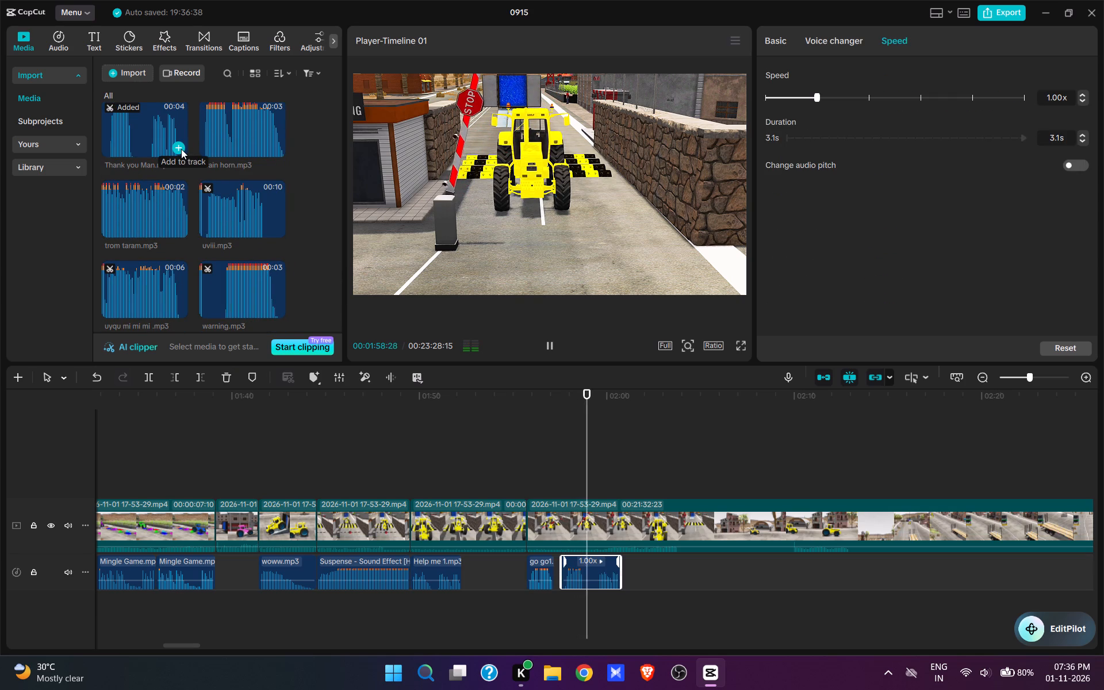
# Split the footage at 00:02:03:15, after the tractor passes the barrier, and cut onward to its side view in the street.
pyautogui.press('space')
pyautogui.press('space')
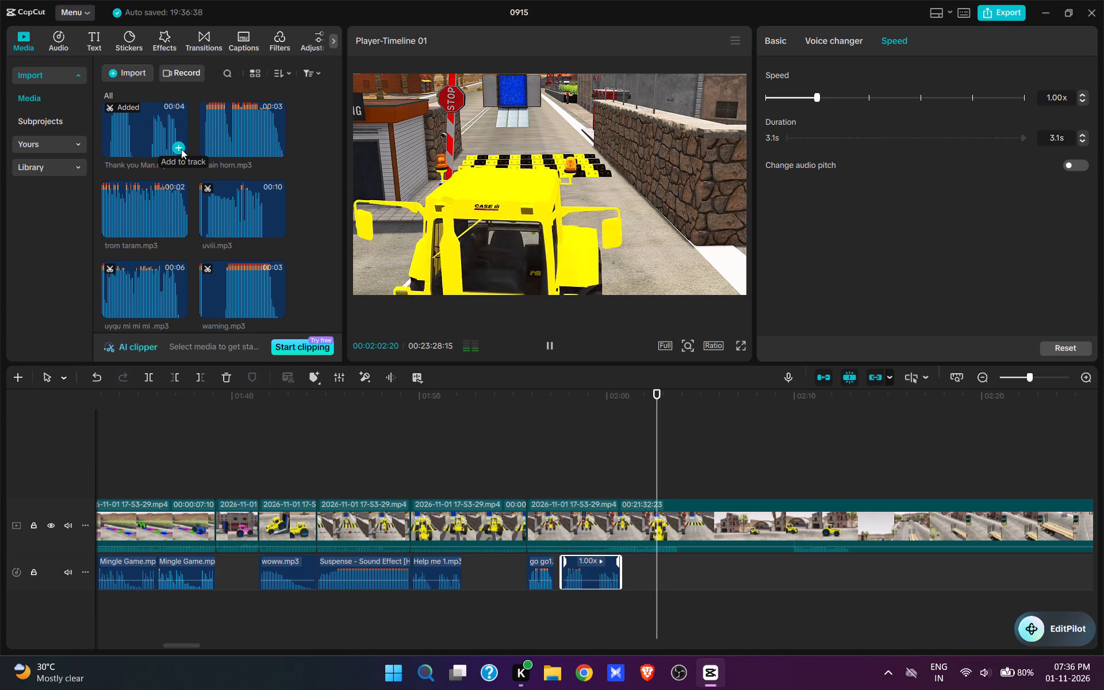
pyautogui.press('space')
pyautogui.press('w')
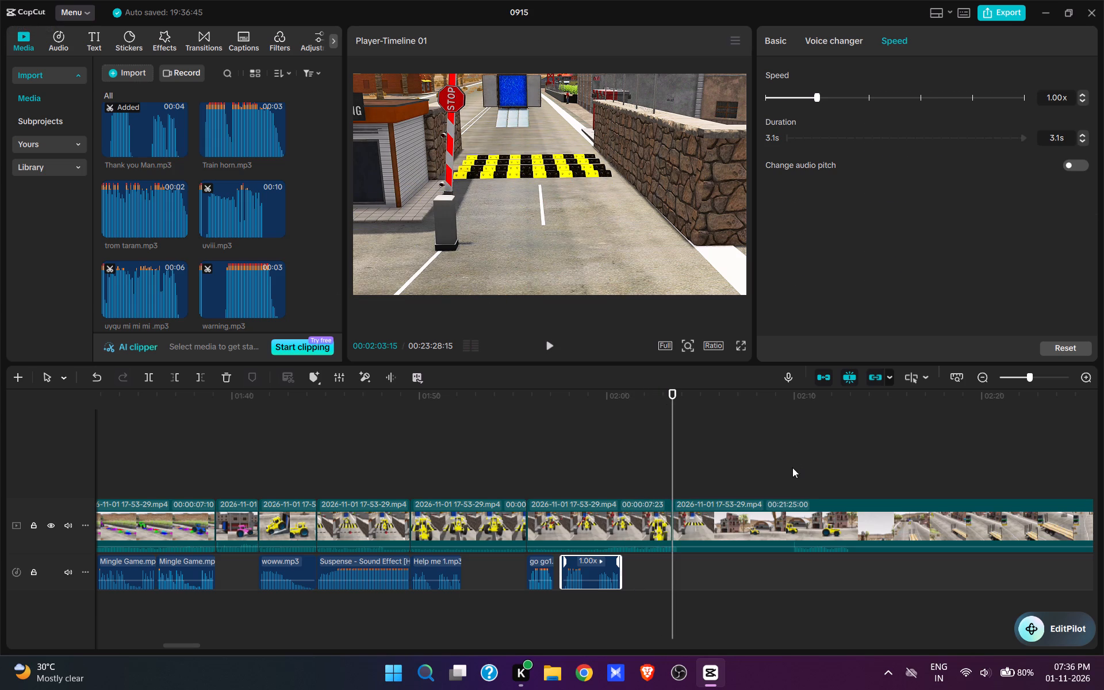
pyautogui.click(792, 467)
pyautogui.press('space')
pyautogui.press('space')
pyautogui.write('q')
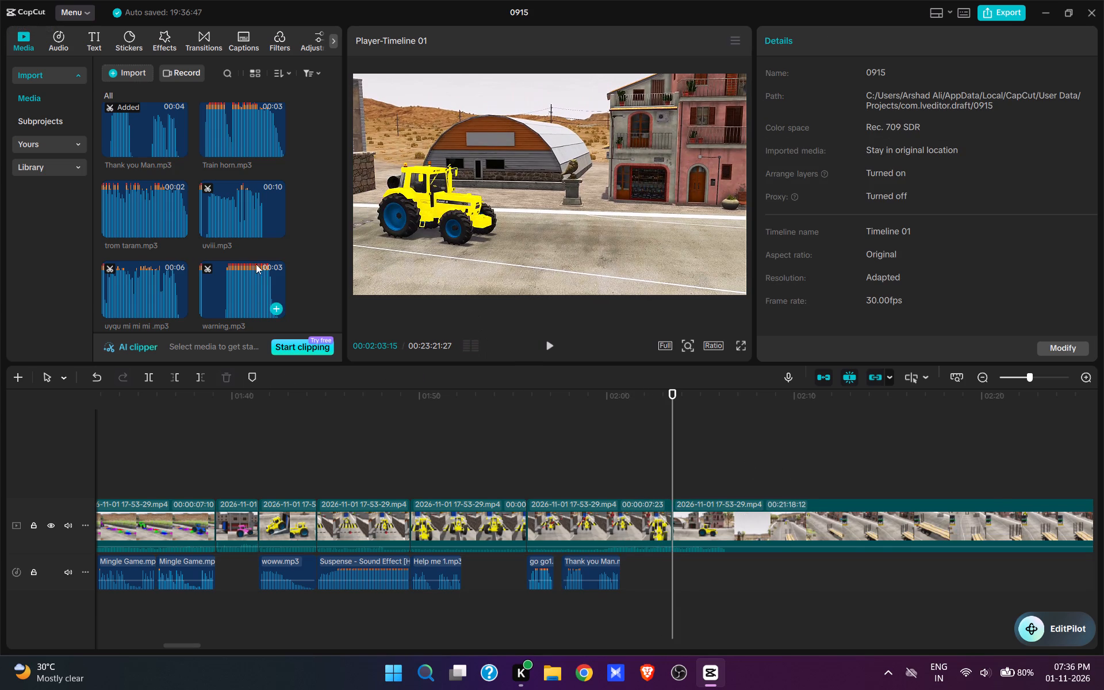
# Add zina.mp3 at 00:02:03:15, under the tractor's side view, and play it.
pyautogui.scroll(15, 256, 265)
pyautogui.scroll(-4, 256, 256)
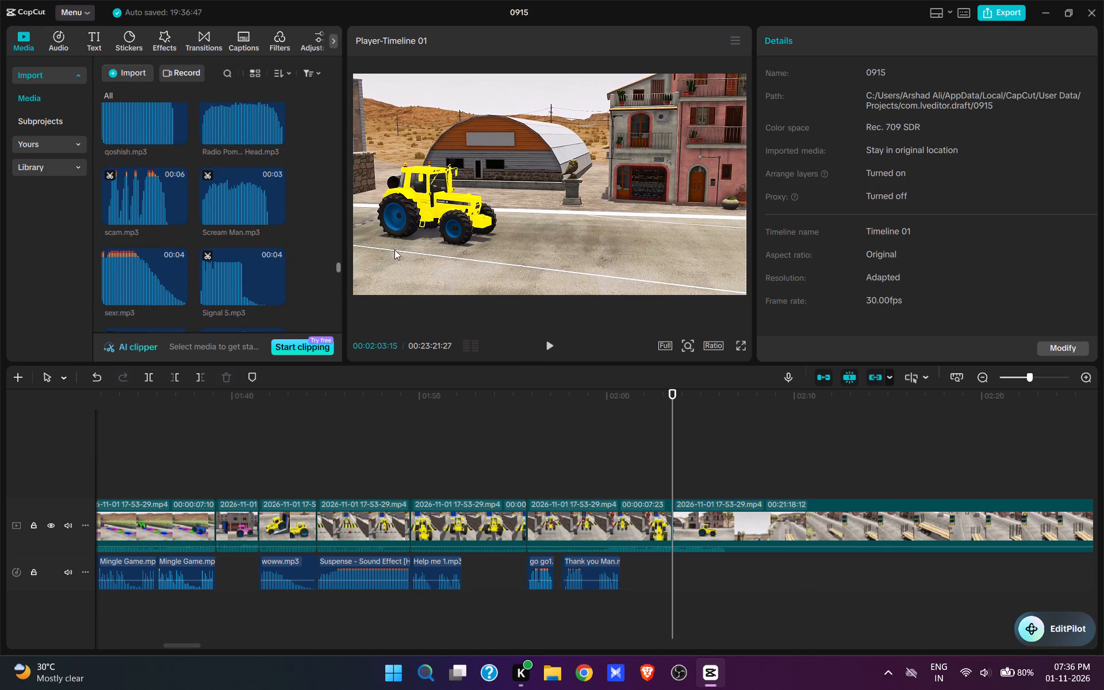
pyautogui.moveTo(341, 268); pyautogui.dragTo(346, 406)
pyautogui.scroll(2, 162, 166)
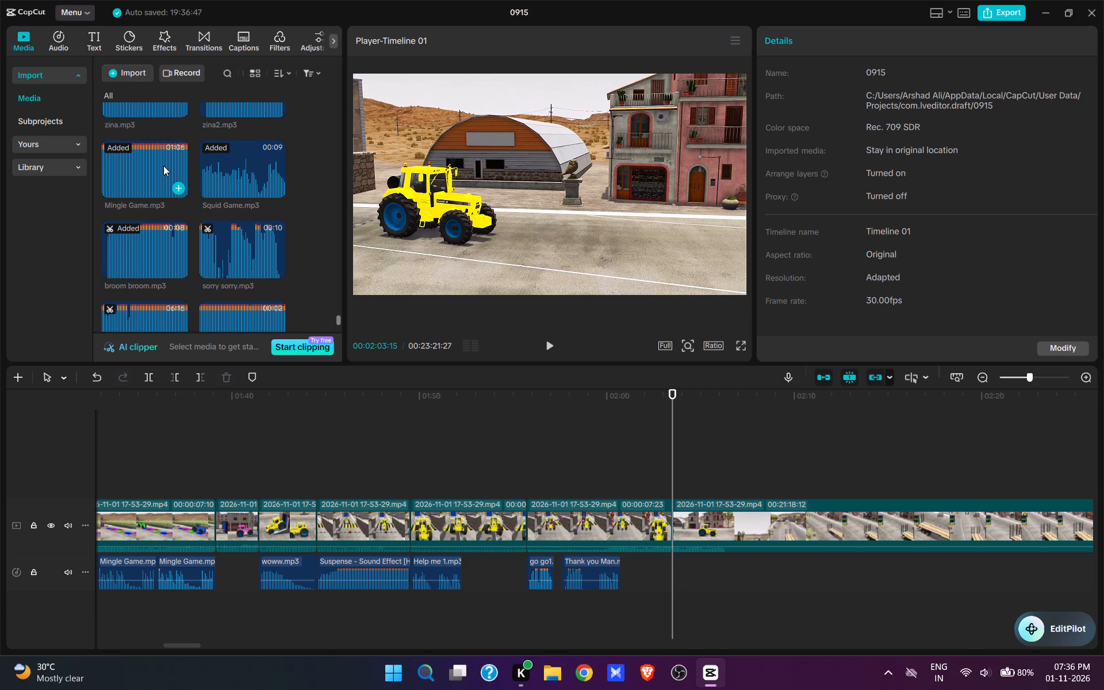
pyautogui.click(181, 108)
pyautogui.press('space')
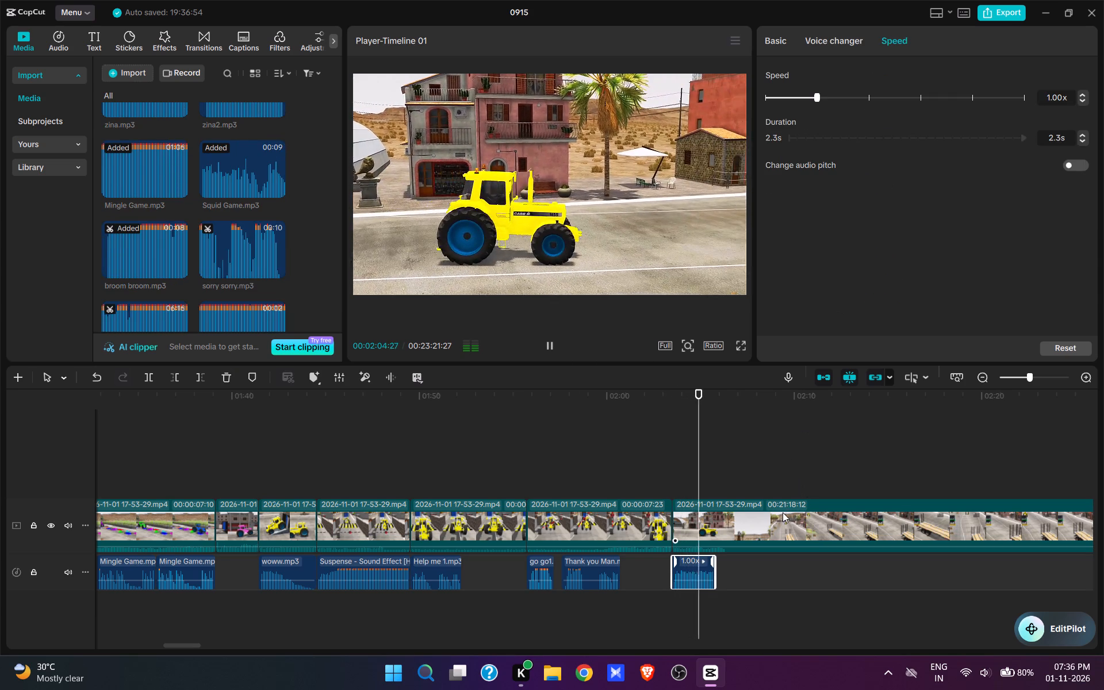
# Split the footage at 00:02:06:04 and cut from there to about 00:02:32, where the yellow tractor approaches the flatbed trailer.
pyautogui.press('space')
pyautogui.press('w')
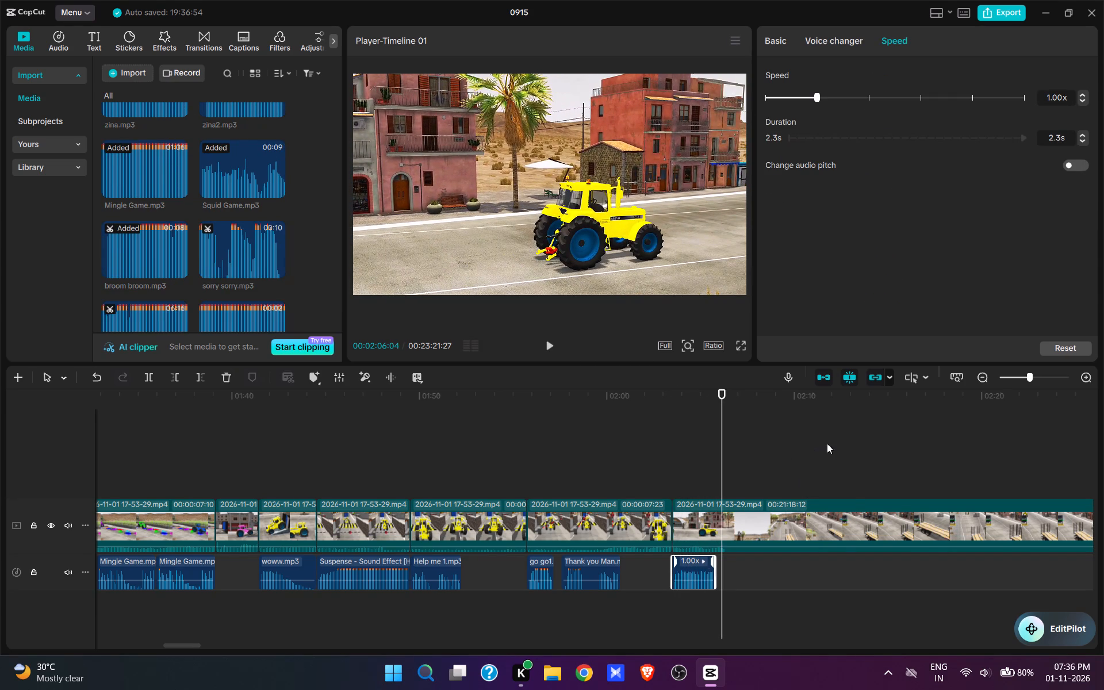
pyautogui.moveTo(803, 489); pyautogui.dragTo(778, 484)
pyautogui.click(766, 480)
pyautogui.press('space')
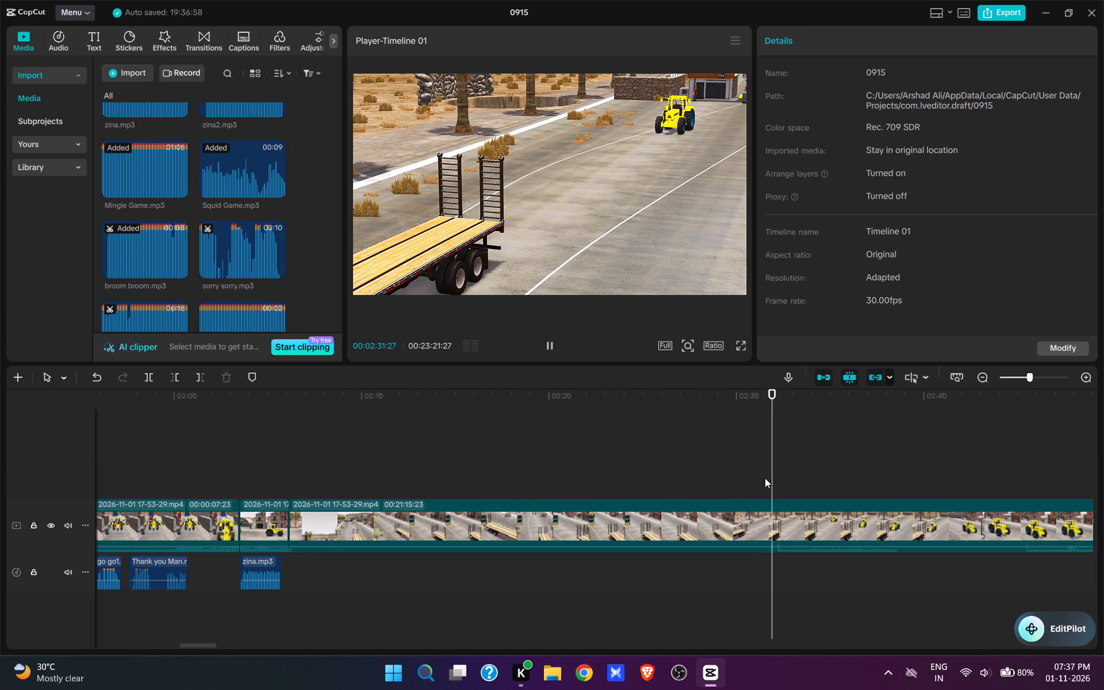
pyautogui.press('space')
pyautogui.press('q')
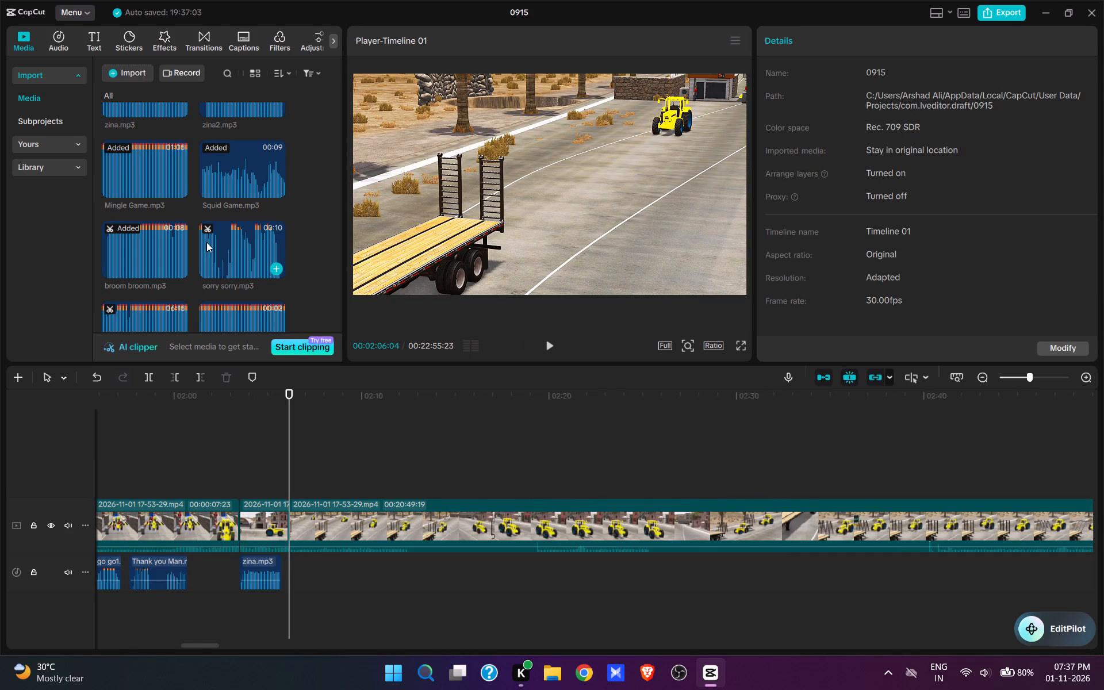
# Add zina2.mp3 at 00:02:06:04, play it, and split the footage at about 00:02:09.
pyautogui.click(275, 110)
pyautogui.press('space')
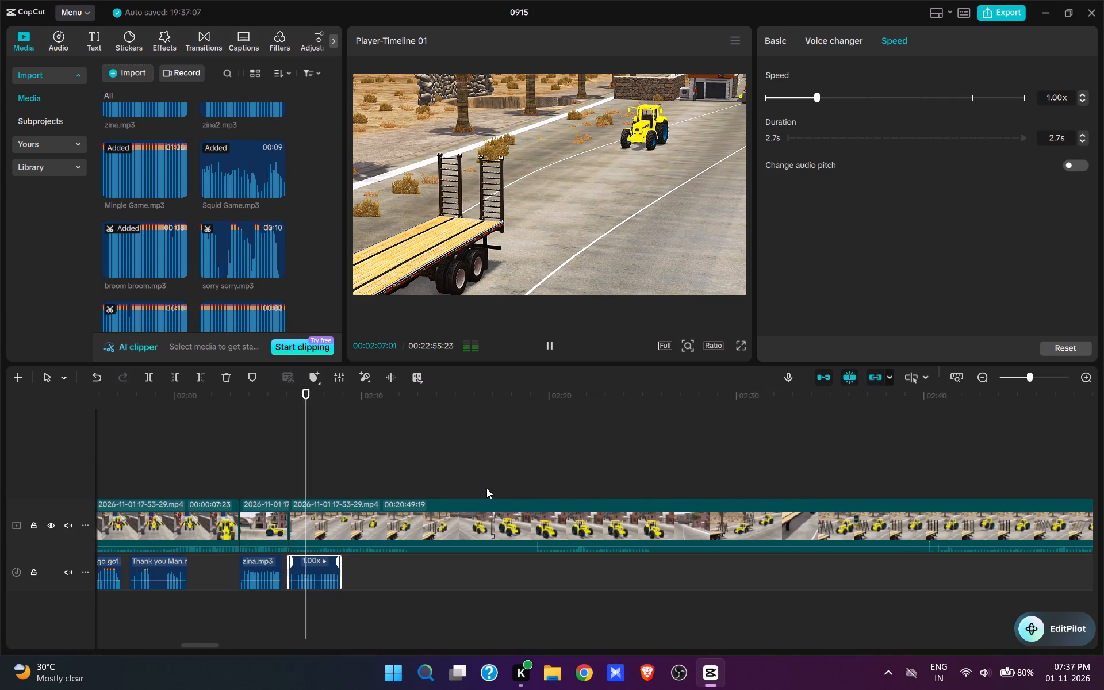
pyautogui.press('space')
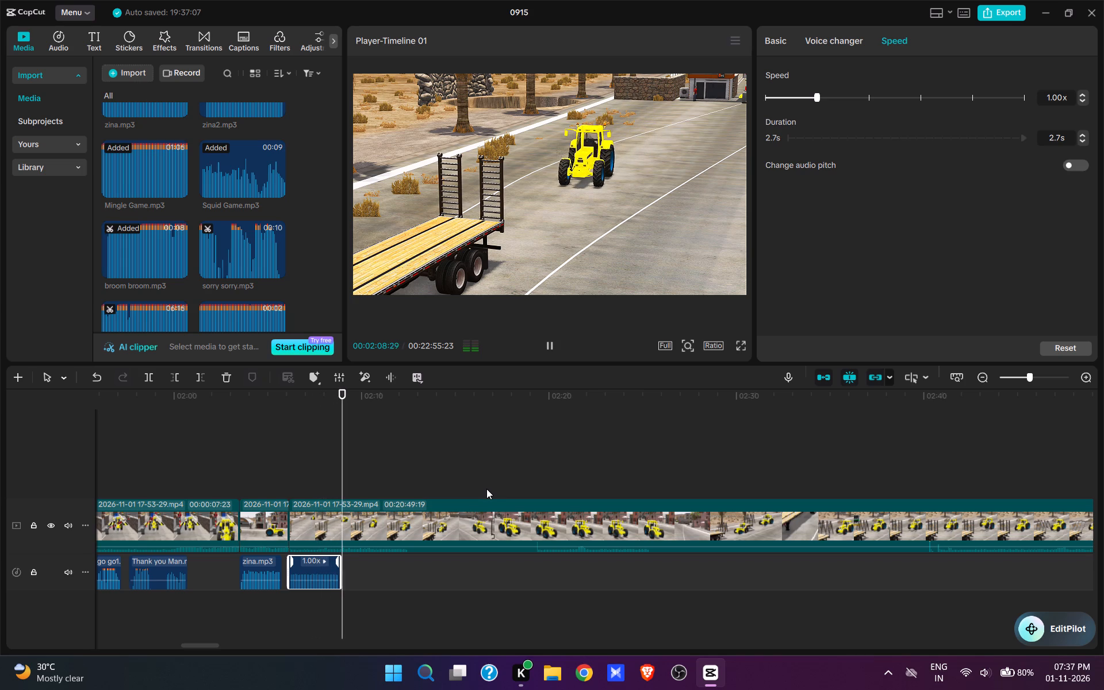
pyautogui.write('w')
# Examine the tractor footage after the split at about 00:02:09 and compare it with the frames around the split.
pyautogui.click(576, 477)
pyautogui.press('space')
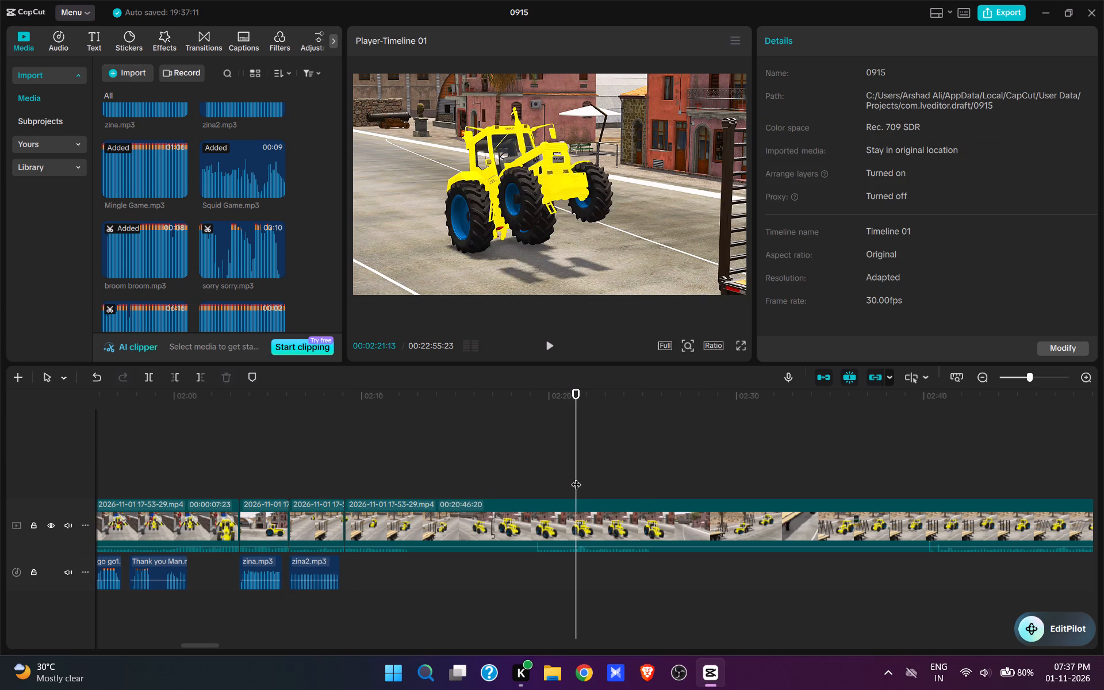
pyautogui.click(402, 465)
pyautogui.press('space')
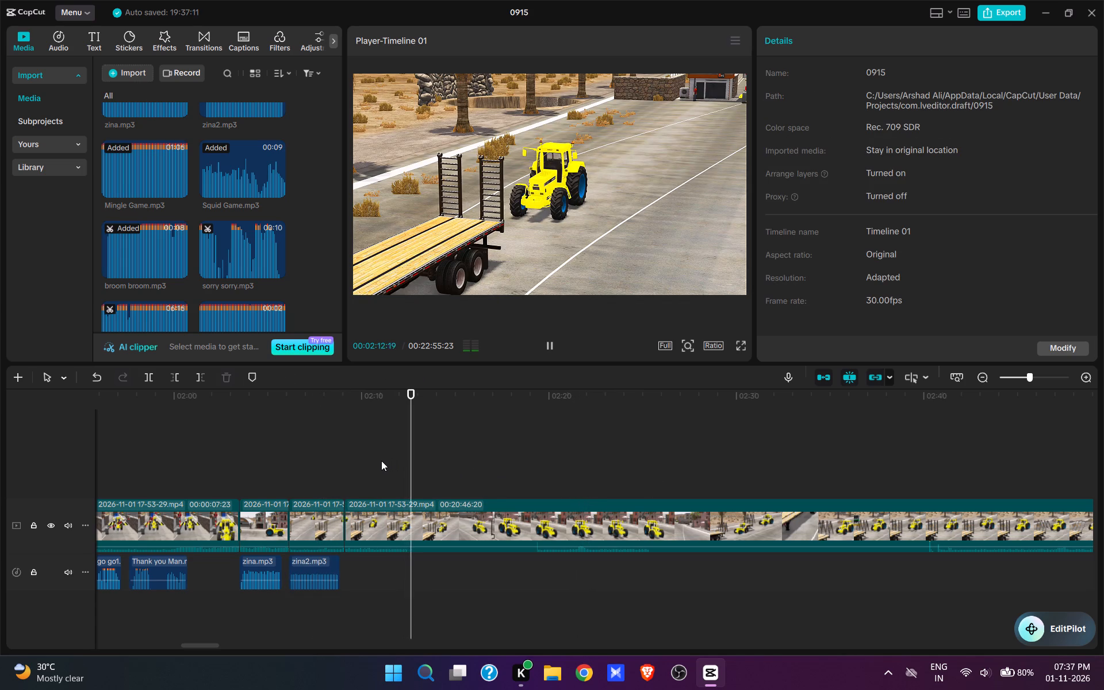
pyautogui.click(381, 461)
pyautogui.press('space')
pyautogui.press('space')
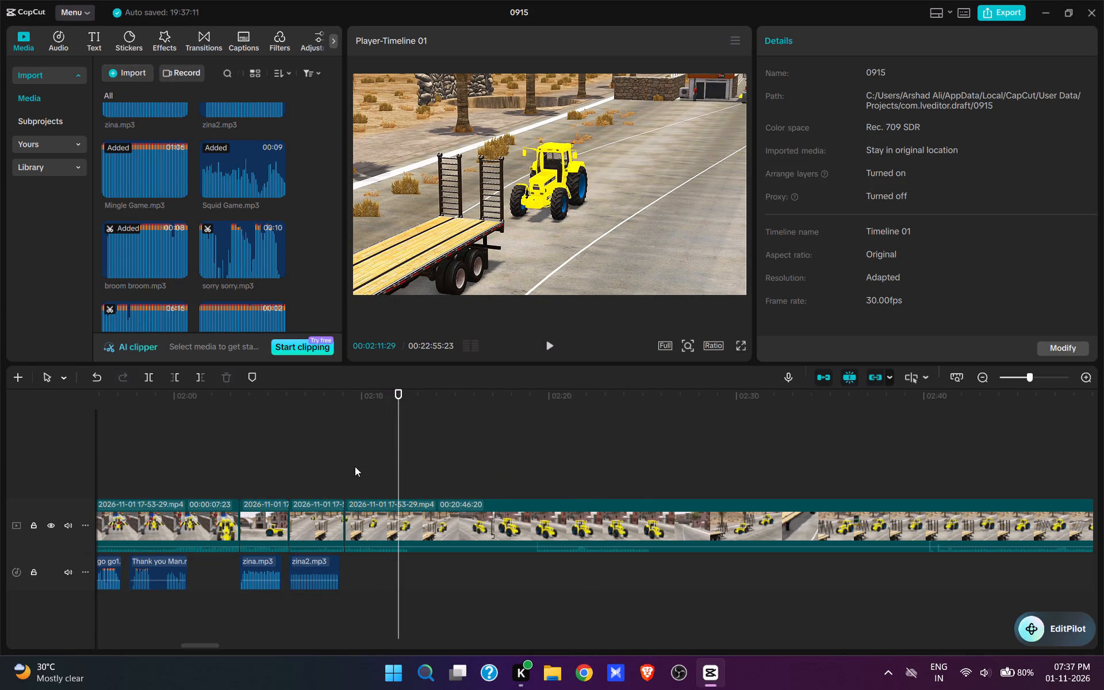
pyautogui.click(340, 473)
pyautogui.click(340, 473)
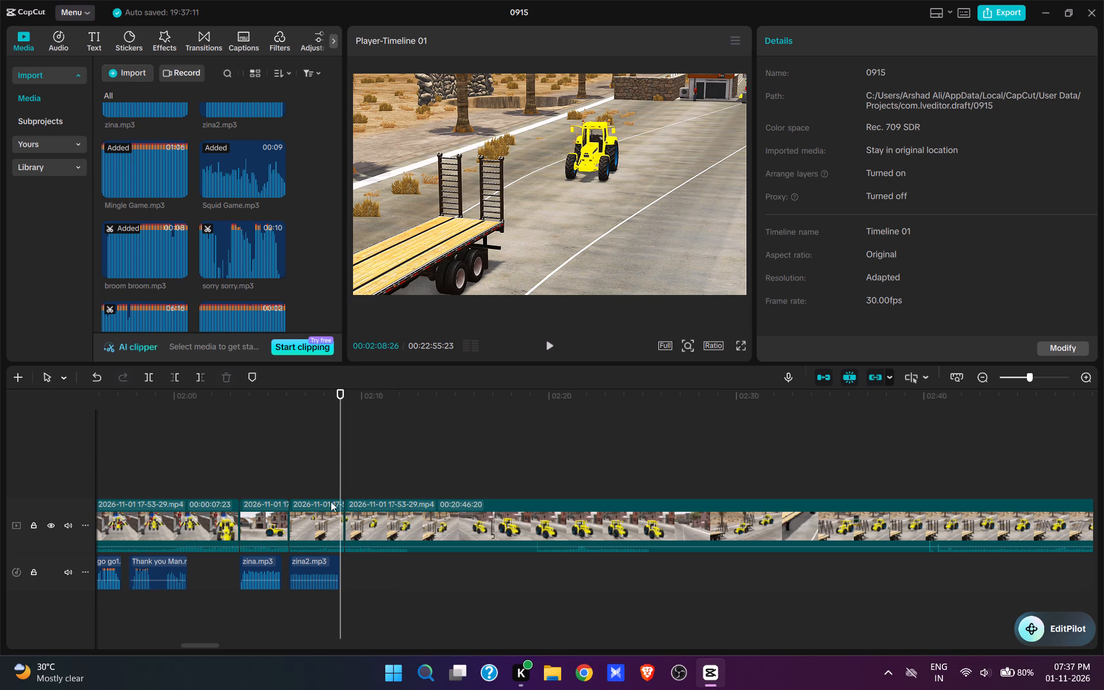
# Shift zina2.mp3 to the split at about 00:02:09 and delete the footage clip from 00:02:06:04 up to that split.
pyautogui.click(312, 517)
pyautogui.moveTo(313, 562); pyautogui.dragTo(356, 562)
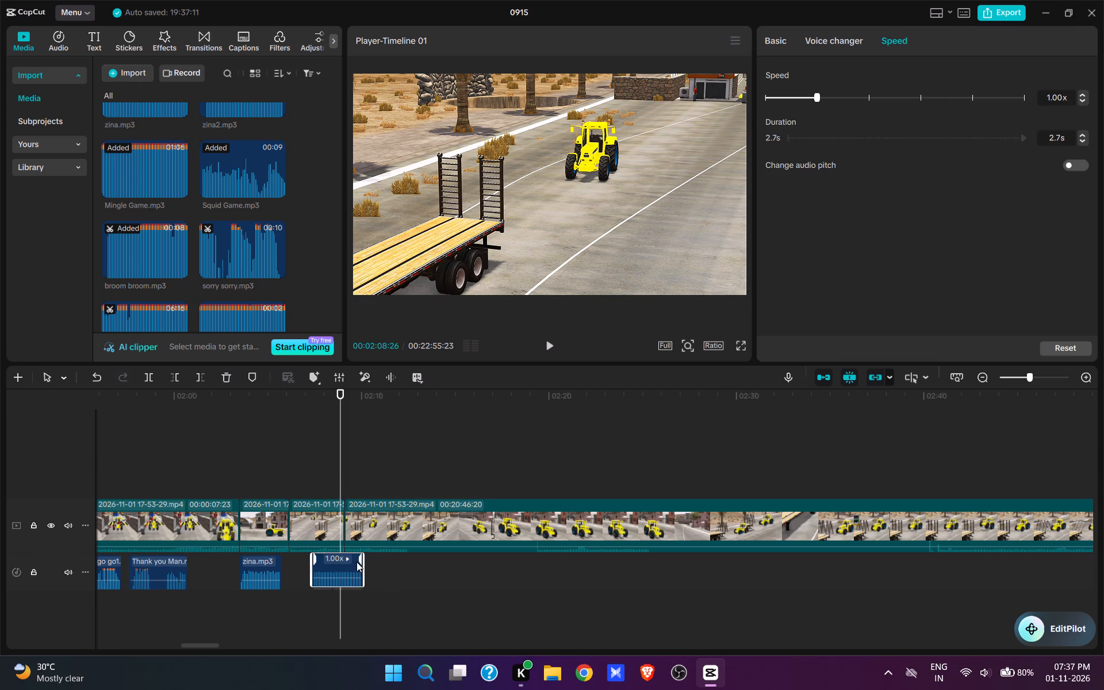
pyautogui.moveTo(356, 562); pyautogui.dragTo(370, 562)
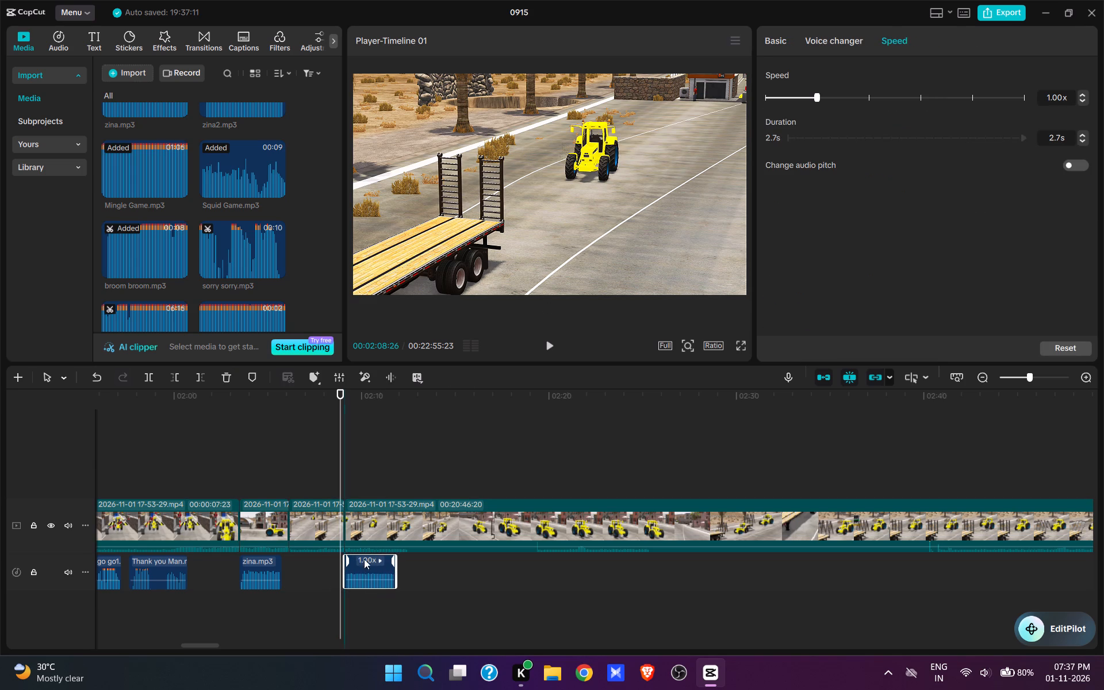
pyautogui.click(295, 528)
pyautogui.press('d')
# Play the shortened trailer scene with zina2.mp3 and split the footage at 00:02:09:13.
pyautogui.click(275, 458)
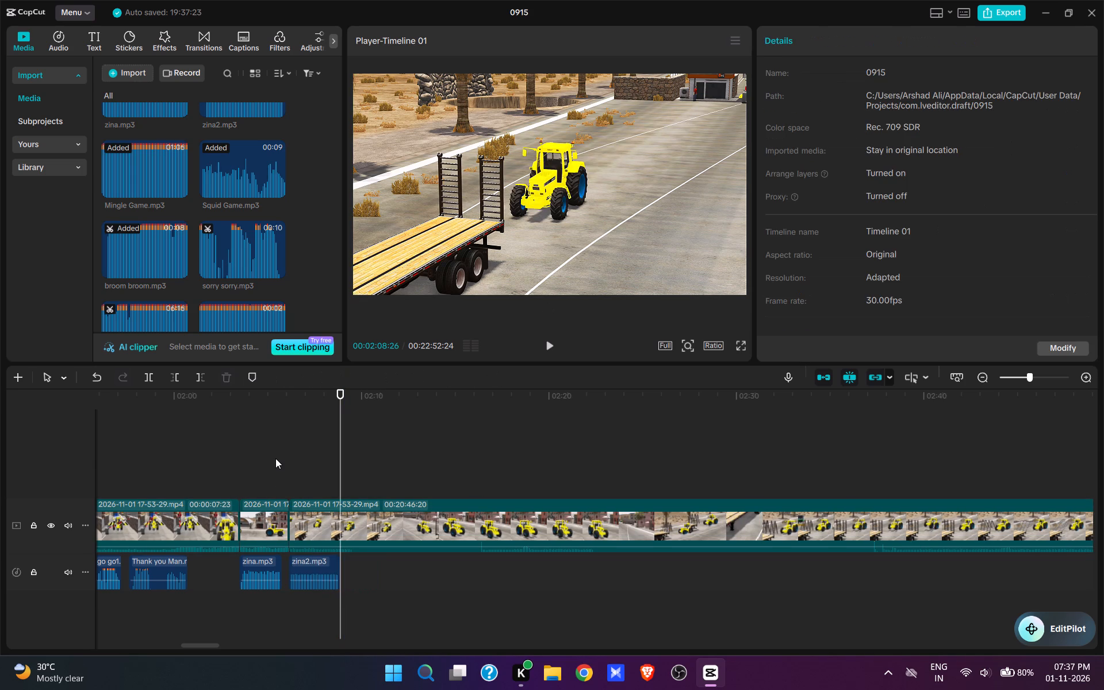
pyautogui.press('space')
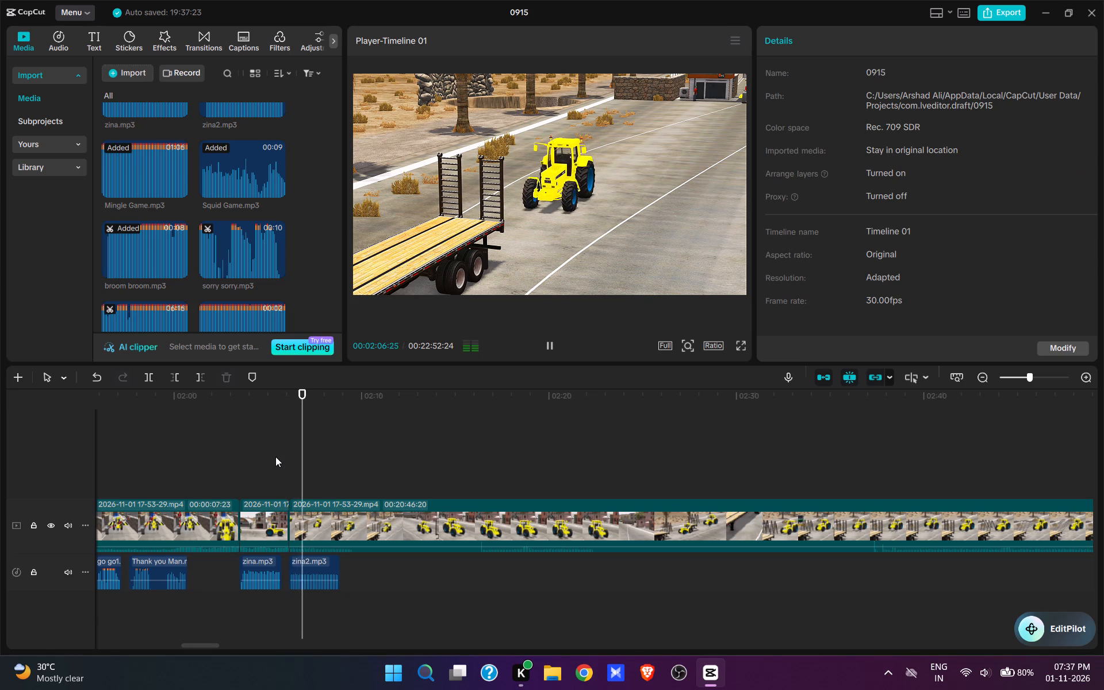
pyautogui.press('space')
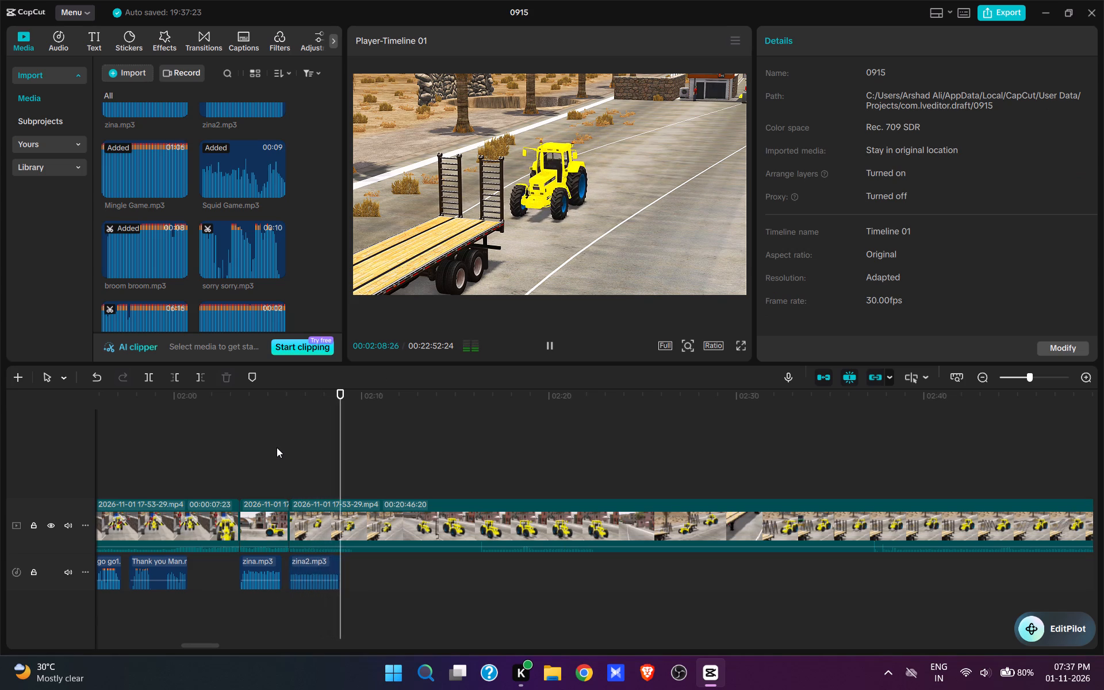
pyautogui.press('space')
pyautogui.press('space')
pyautogui.press('w')
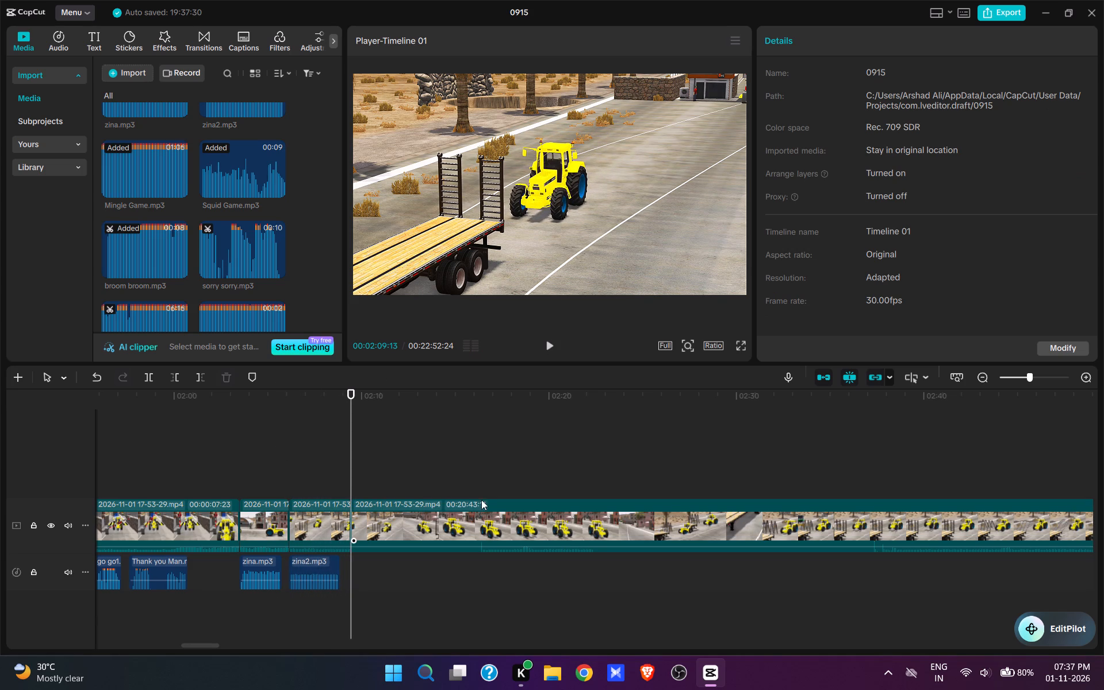
# Trim the clip after the 00:02:09:13 split so it starts at about 00:02:16, and play the result.
pyautogui.click(473, 485)
pyautogui.press('space')
pyautogui.press('space')
pyautogui.write('q')
pyautogui.press('space')
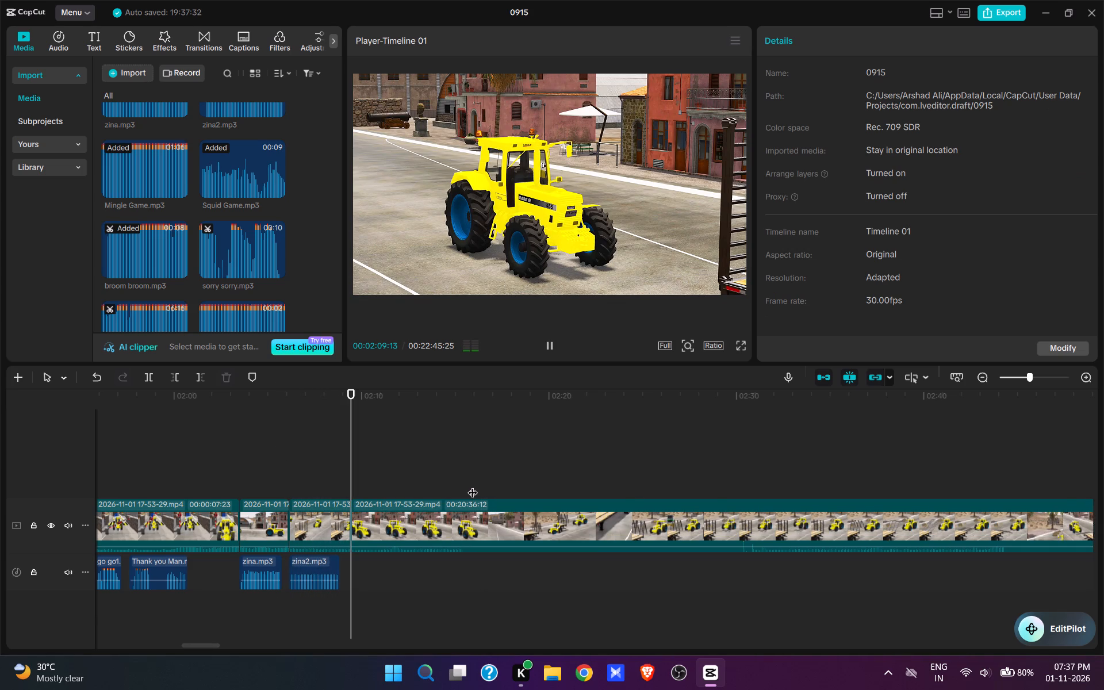
pyautogui.click(350, 480)
pyautogui.press('space')
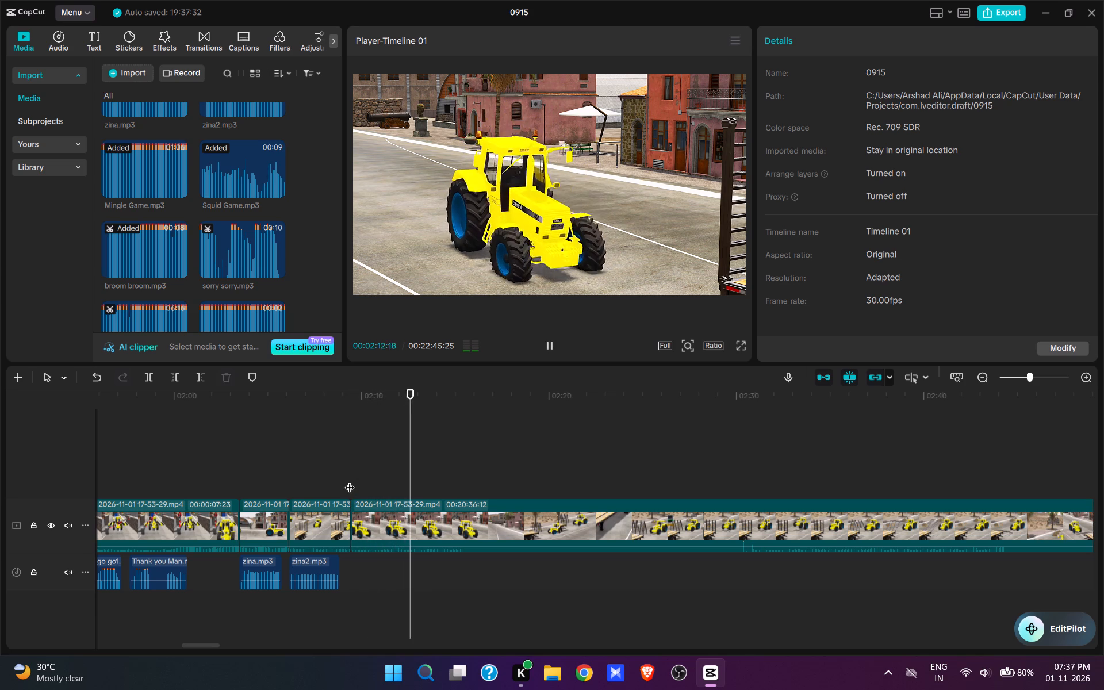
pyautogui.click(351, 478)
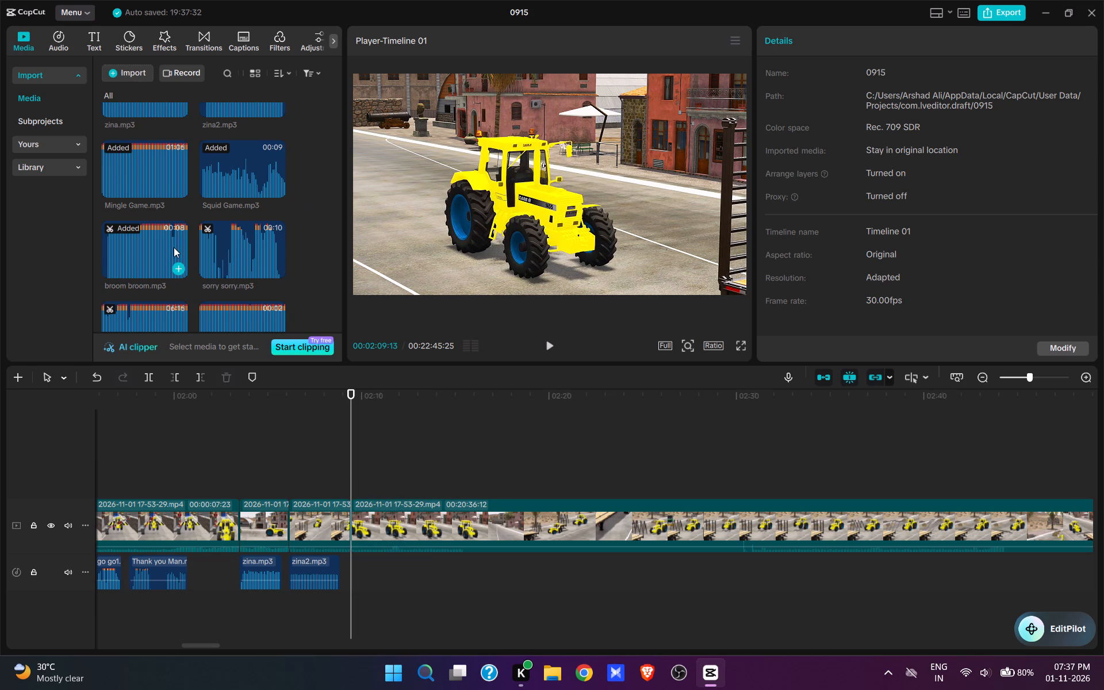
# Find Hey man!.mp3 in the media library, add it at 00:02:09:13, and play it with the tractor footage.
pyautogui.scroll(14, 174, 248)
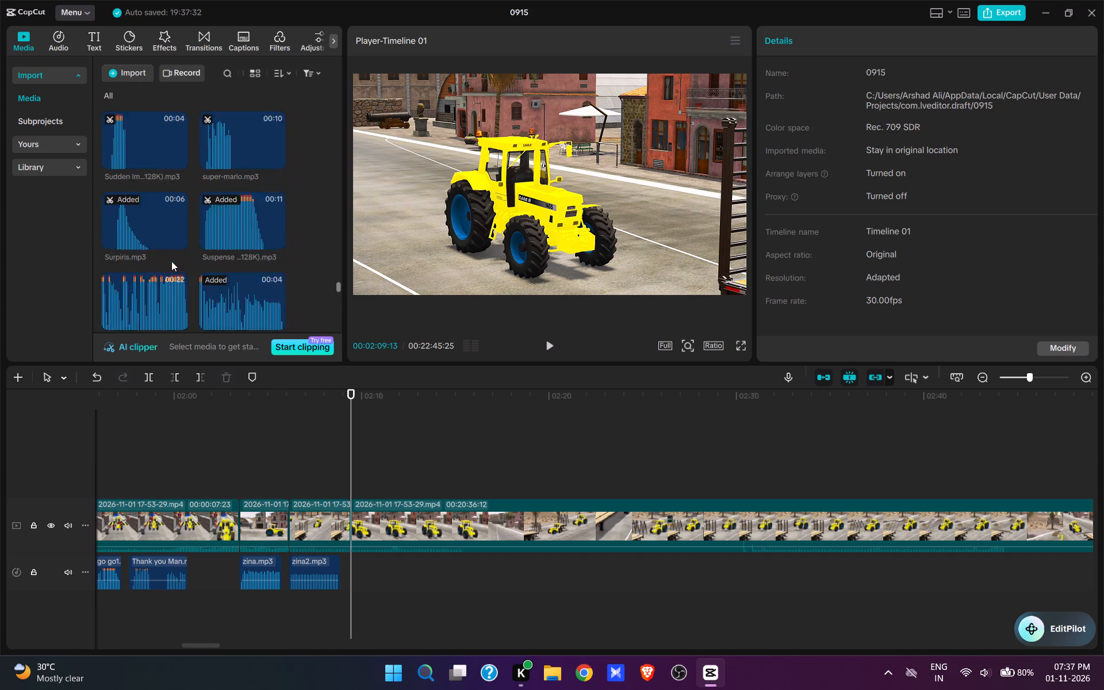
pyautogui.scroll(17, 173, 275)
pyautogui.scroll(4, 208, 274)
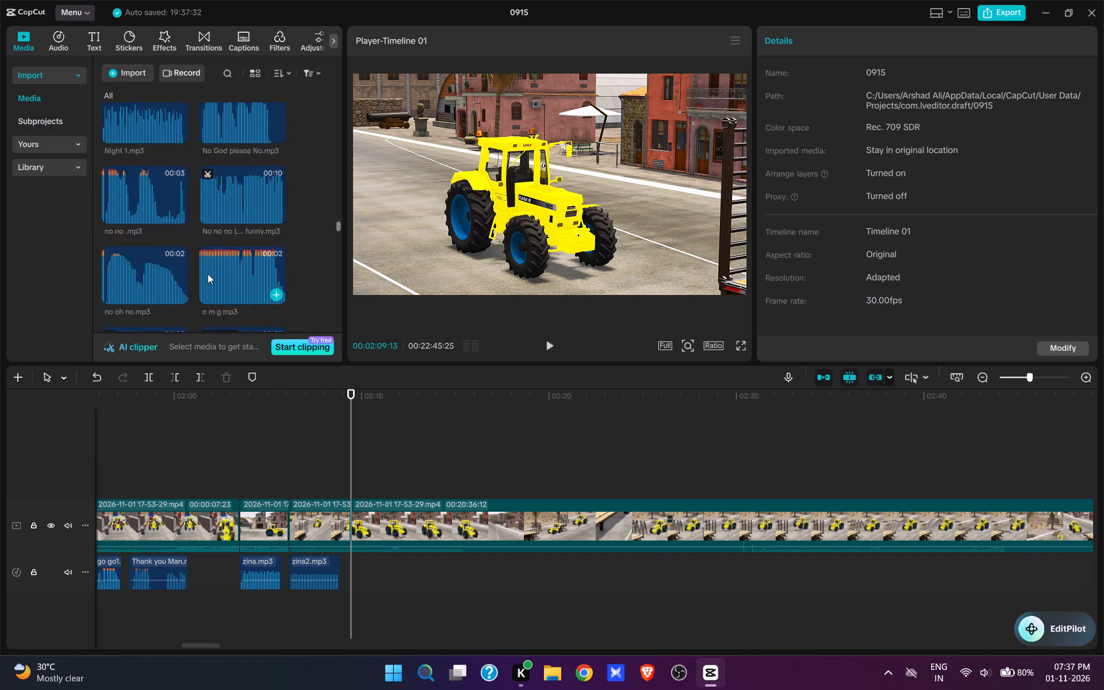
pyautogui.scroll(15, 208, 274)
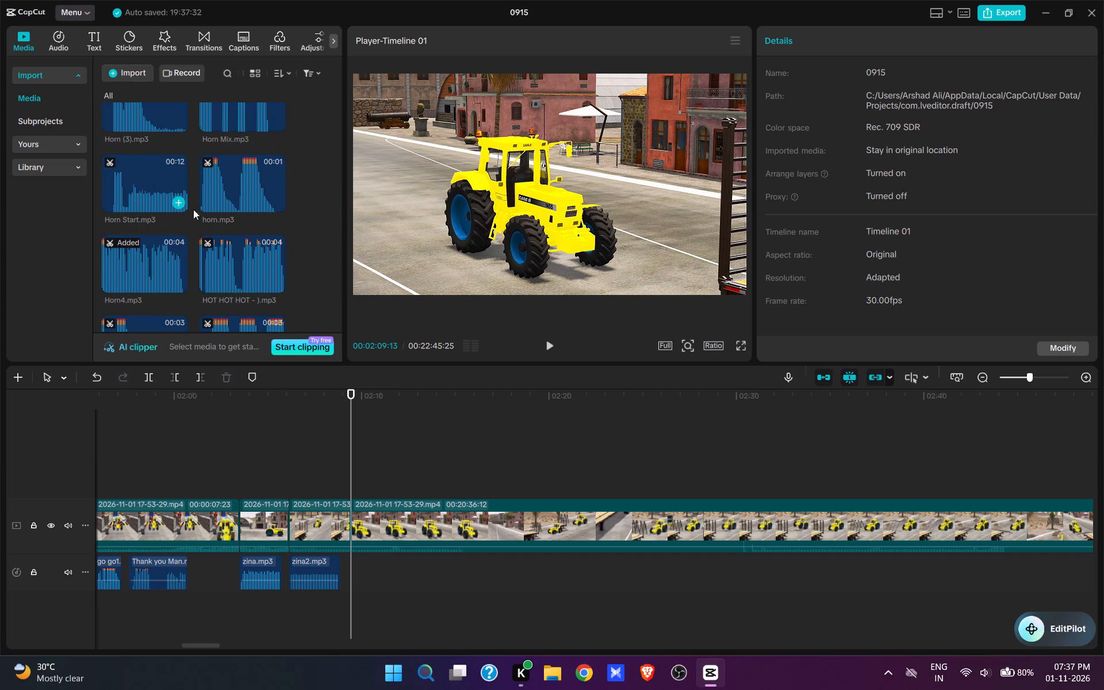
pyautogui.scroll(2, 182, 271)
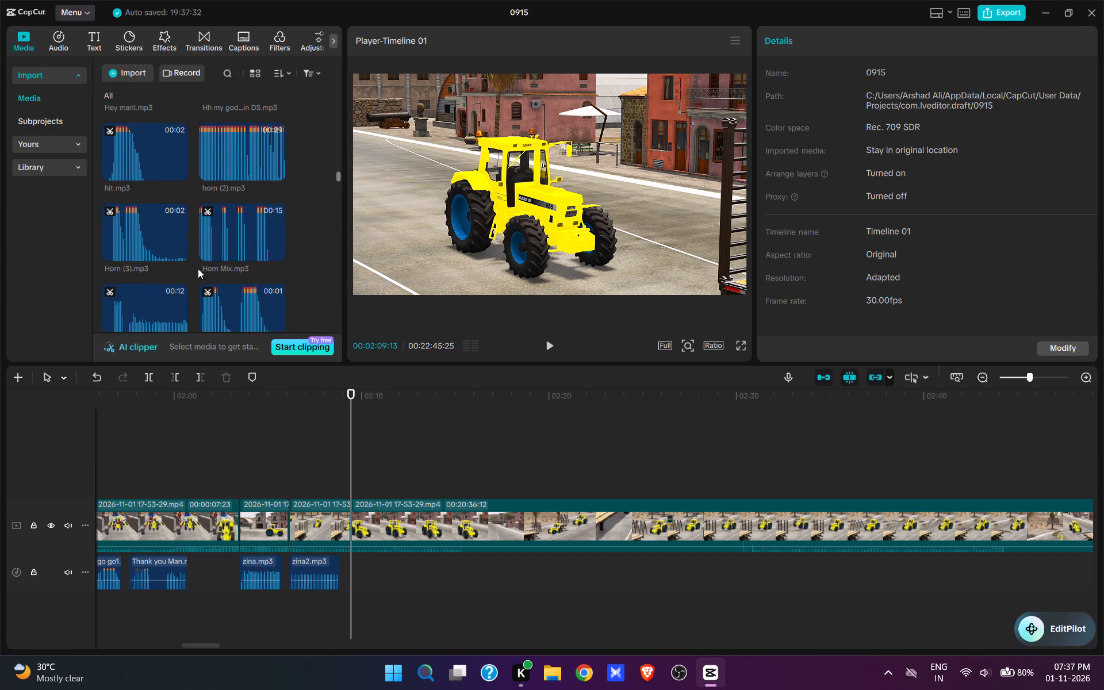
pyautogui.scroll(2, 198, 269)
pyautogui.click(175, 217)
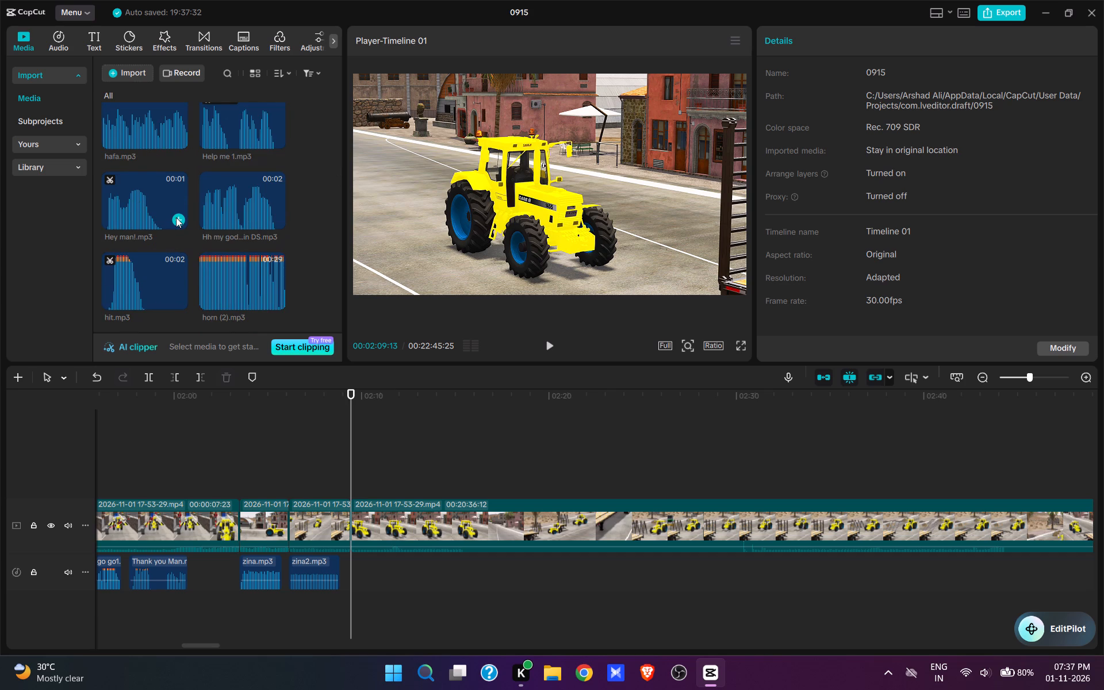
pyautogui.press('space')
pyautogui.press('space')
pyautogui.press('space')
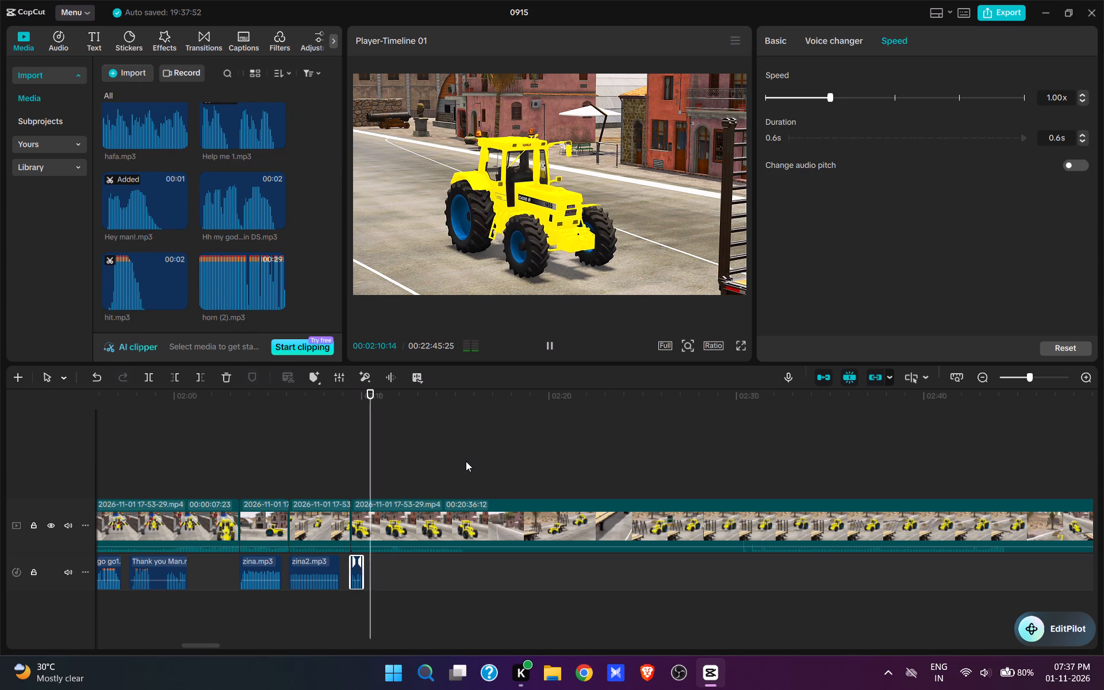
pyautogui.press('space')
# Add Horn (3).mp3 at 00:02:10:02, directly after Hey man!.mp3, and play it with the footage.
pyautogui.click(367, 488)
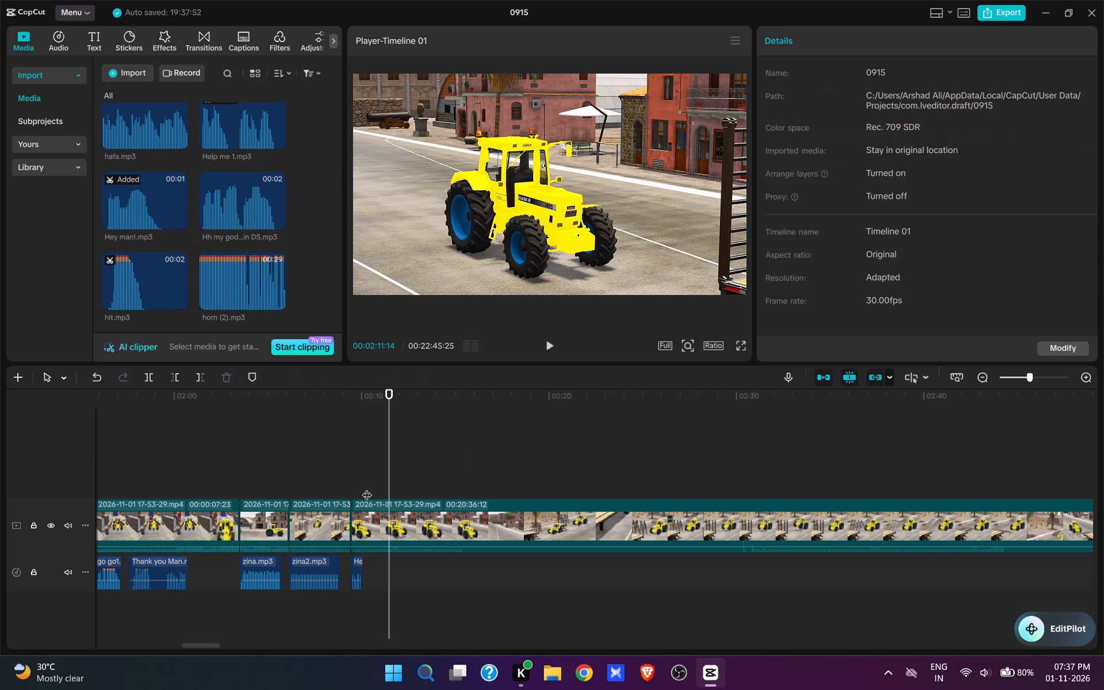
pyautogui.scroll(-3, 191, 193)
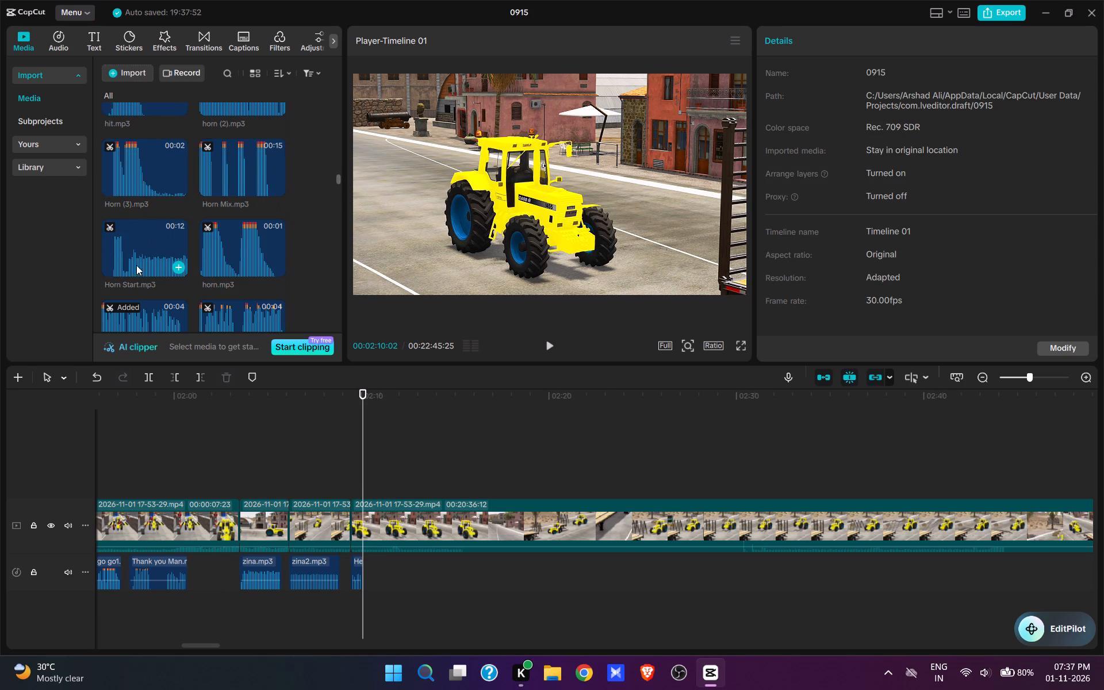
pyautogui.click(136, 266)
pyautogui.click(138, 186)
pyautogui.click(140, 179)
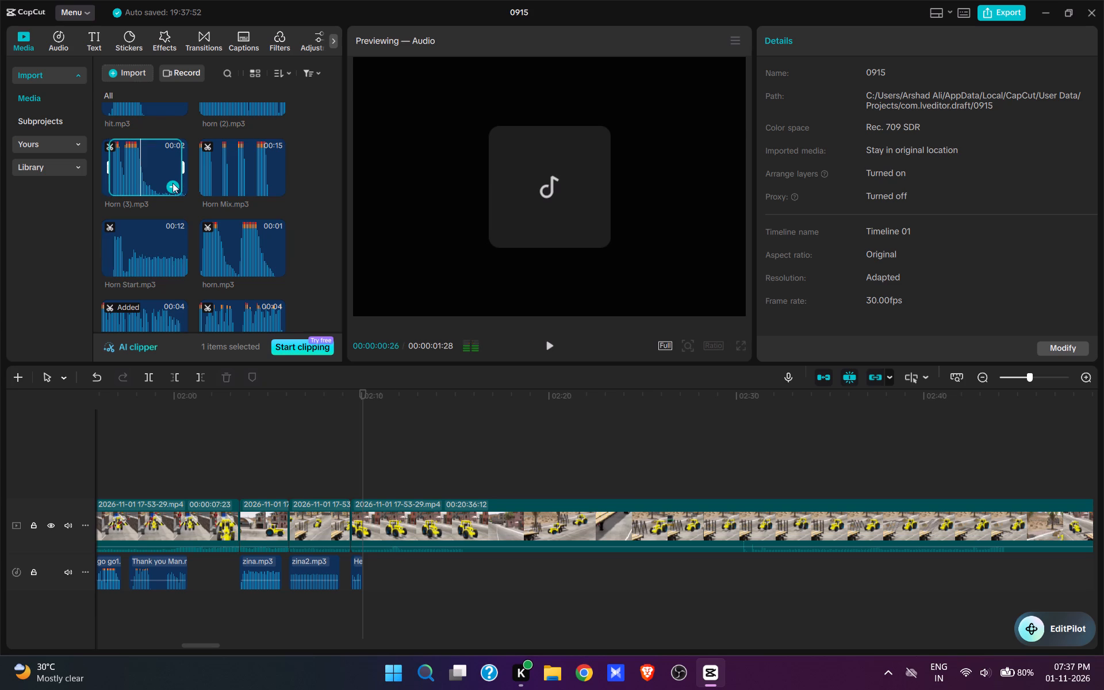
pyautogui.click(174, 185)
pyautogui.press('space')
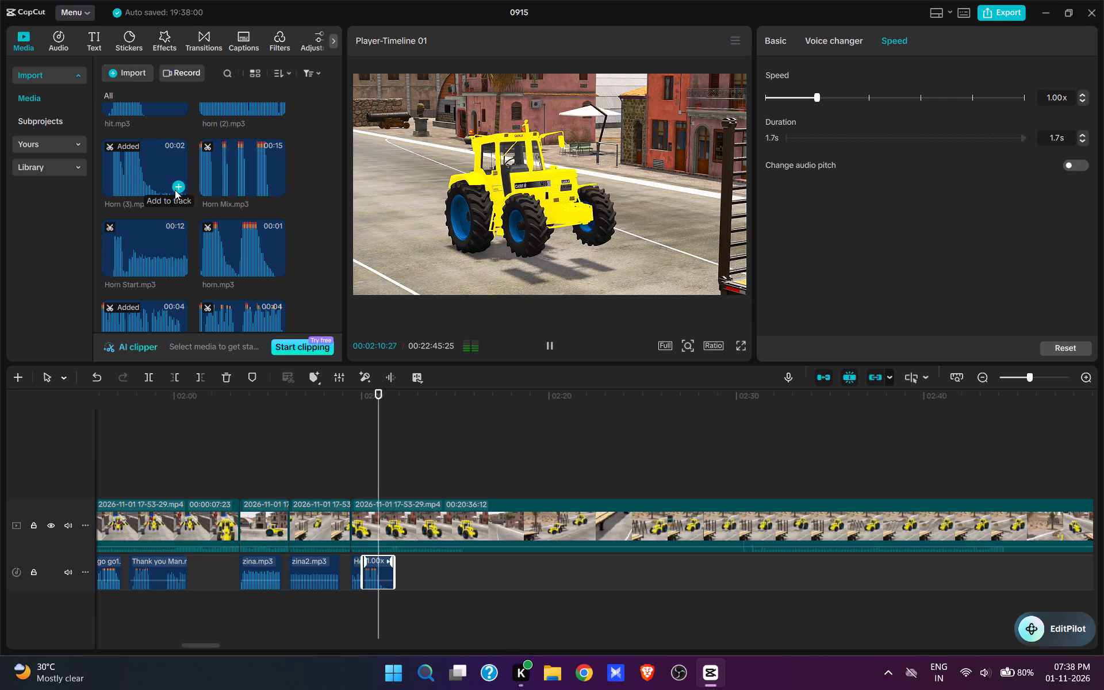
pyautogui.press('space')
pyautogui.press('space')
pyautogui.click(363, 490)
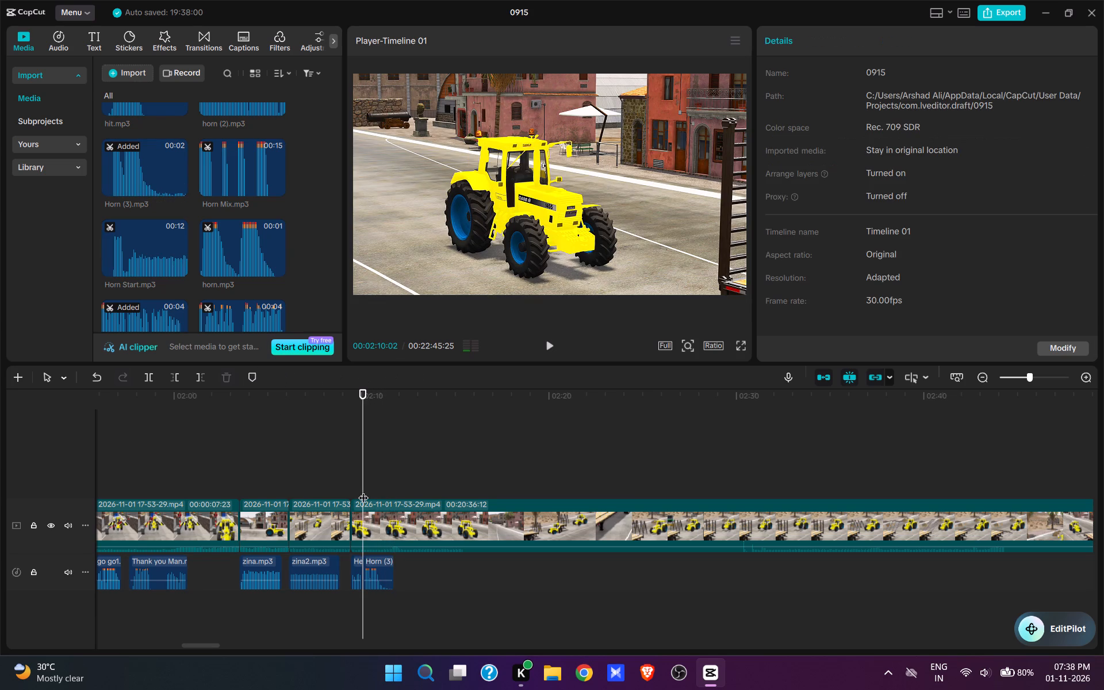
# Trim the start of the tractor clip at 00:02:09:13 up to 00:02:10:02.
pyautogui.click(370, 515)
pyautogui.press('q')
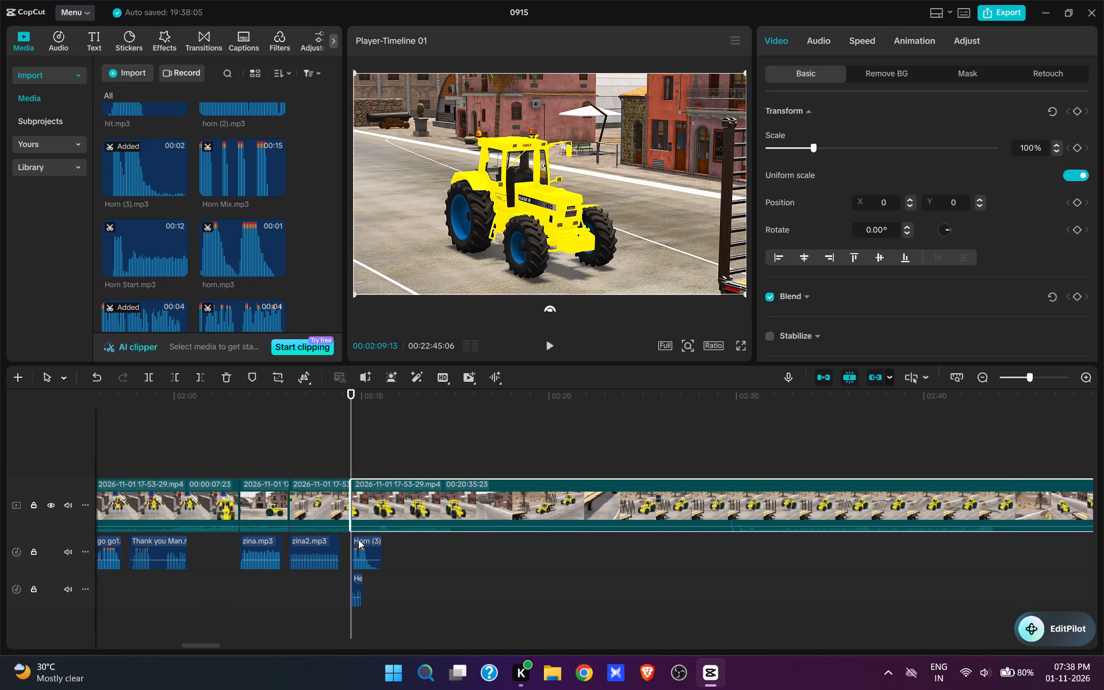
# Return Hey man!.mp3 to the shared audio track at 00:02:09:13 and place Horn (3).mp3 right after it.
pyautogui.moveTo(367, 539); pyautogui.dragTo(396, 543)
pyautogui.moveTo(358, 580); pyautogui.dragTo(363, 556)
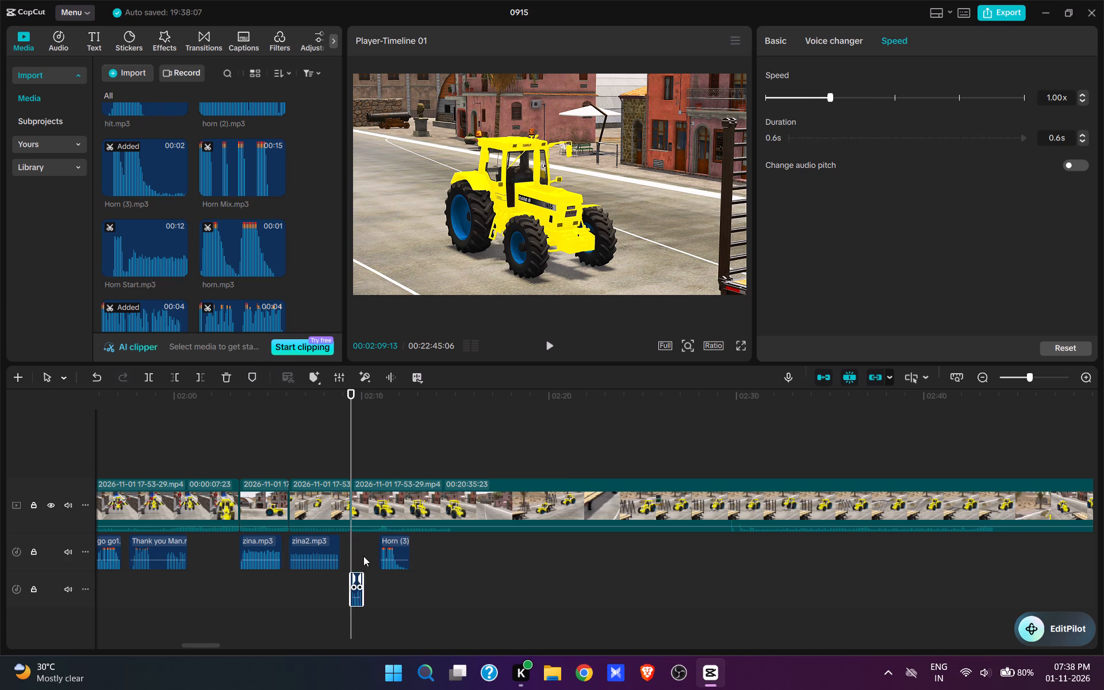
pyautogui.moveTo(363, 556); pyautogui.dragTo(359, 536)
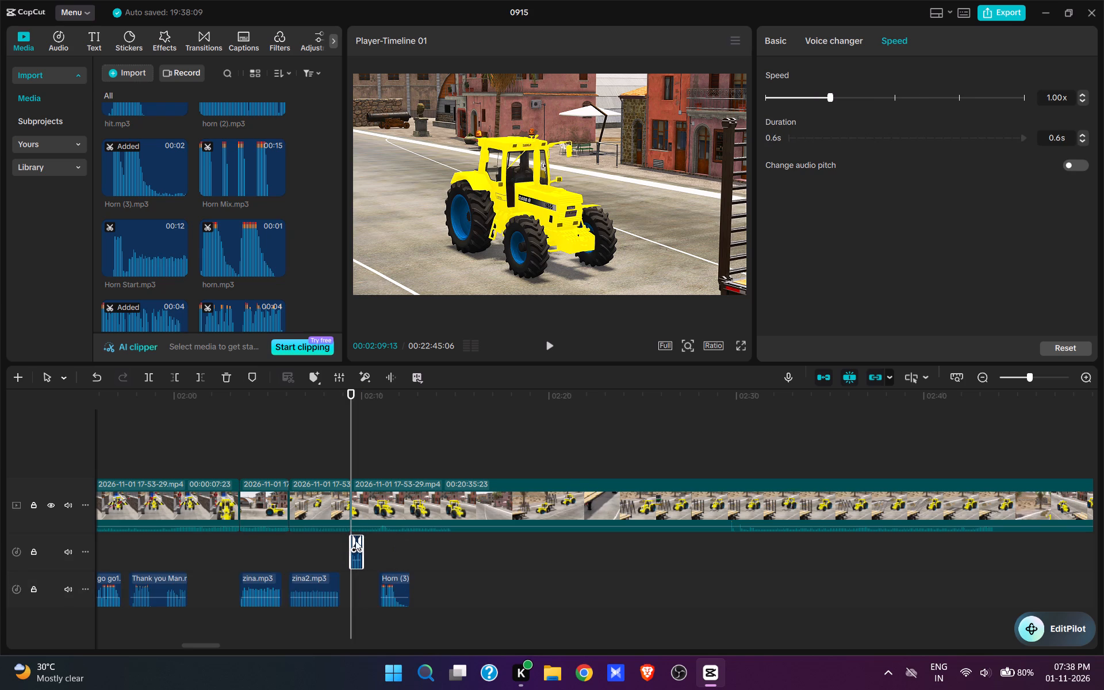
pyautogui.hotkey('ctrl', 'z')
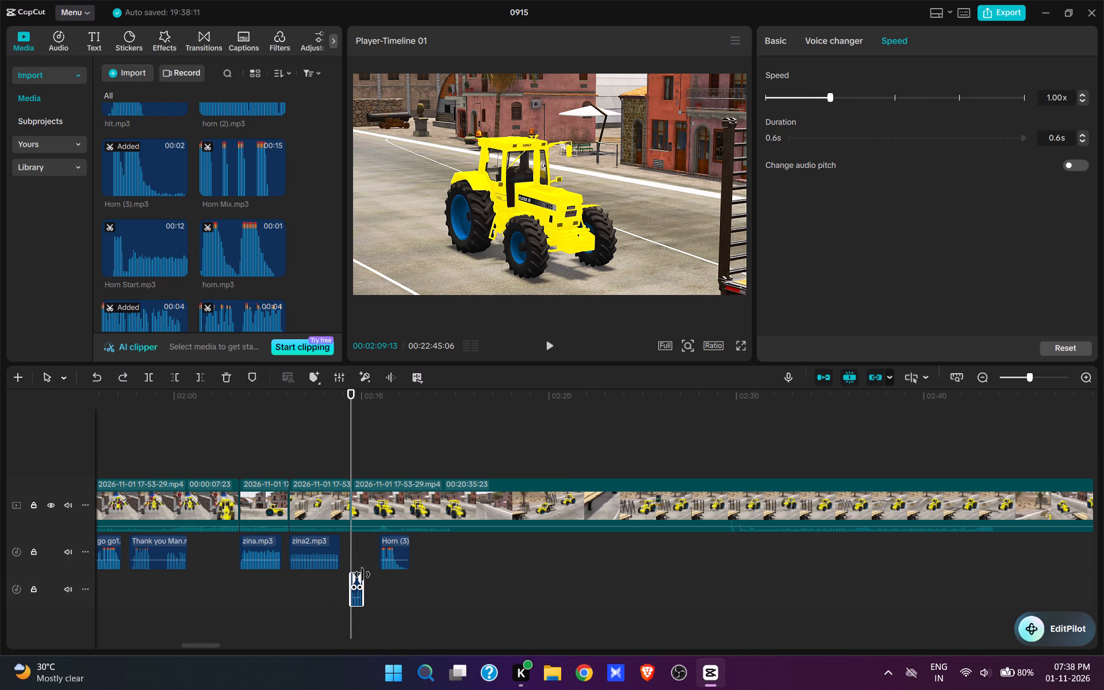
pyautogui.click(396, 597)
pyautogui.moveTo(358, 578); pyautogui.dragTo(360, 551)
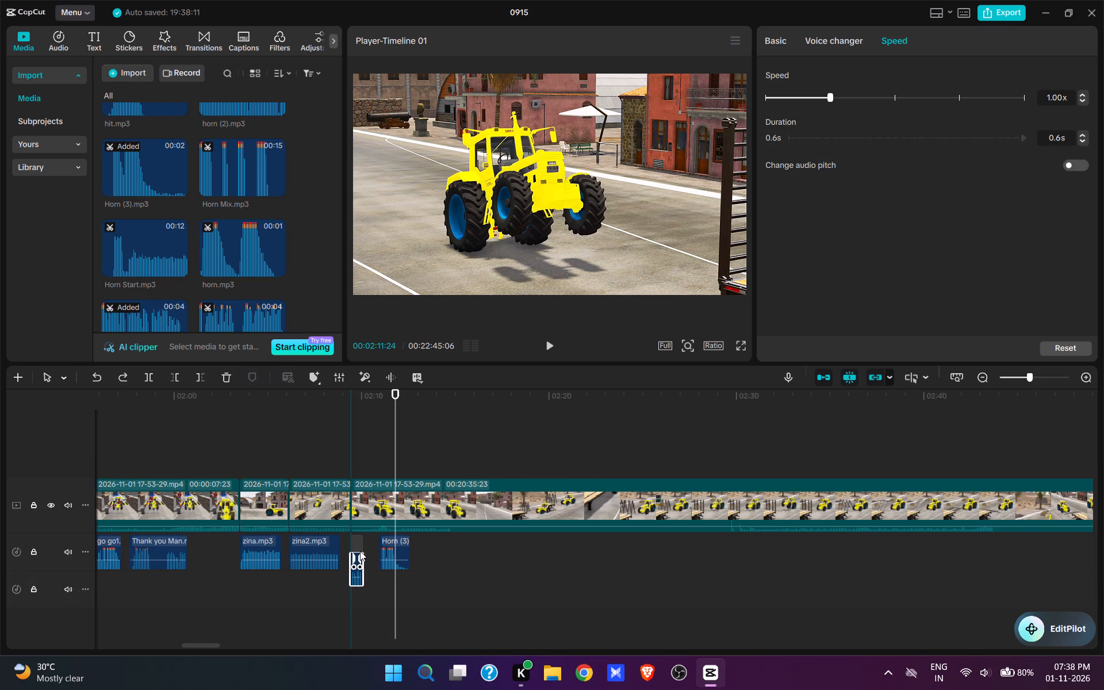
pyautogui.moveTo(360, 551); pyautogui.dragTo(360, 550)
pyautogui.moveTo(394, 558); pyautogui.dragTo(381, 558)
# Play the tractor scene with both sounds and split the footage at 00:02:13:14.
pyautogui.click(349, 477)
pyautogui.press('space')
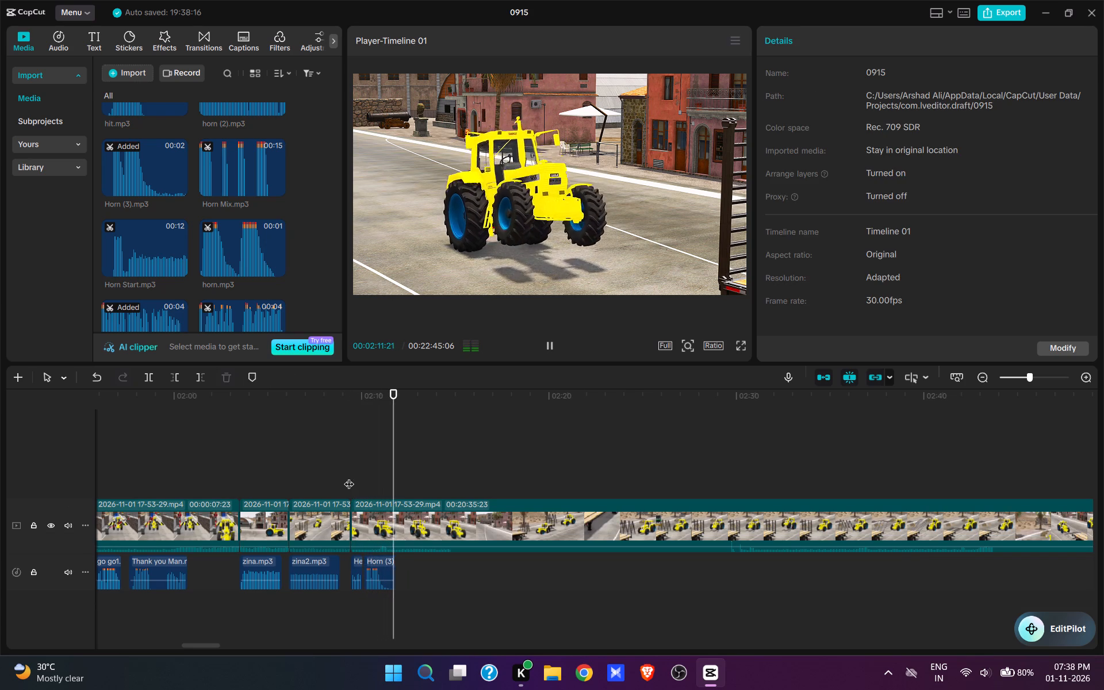
pyautogui.press('space')
pyautogui.write('w')
# Locate where the trailer ramps begin lowering and trim the clip after the 00:02:13:14 split up to about 00:02:33.
pyautogui.click(722, 465)
pyautogui.press('space')
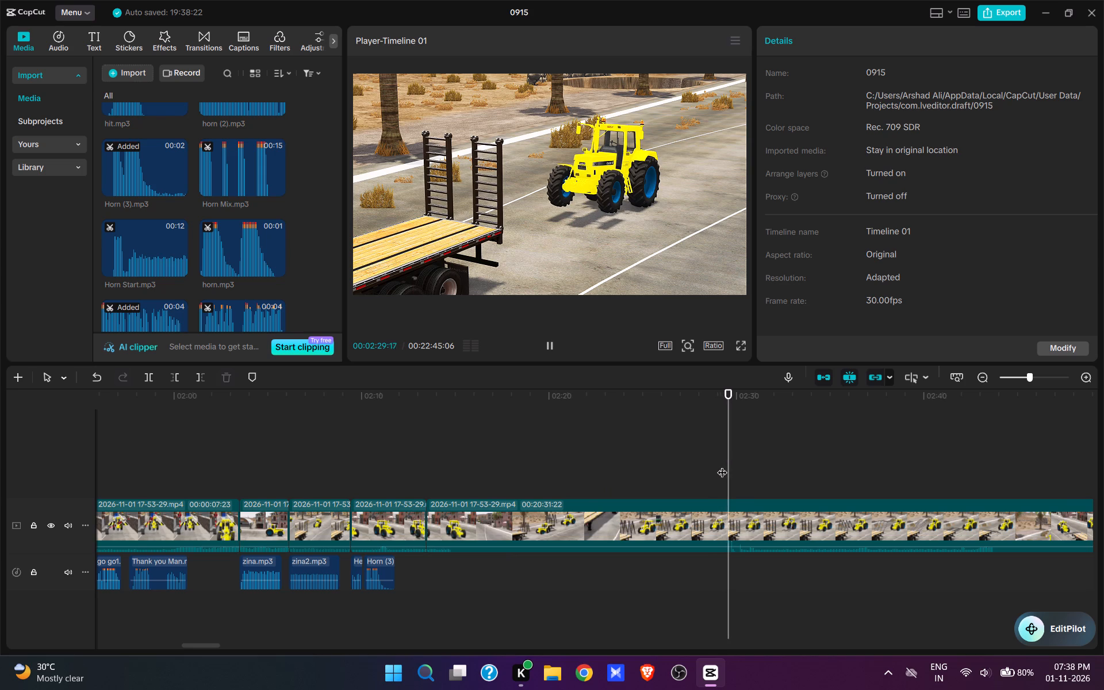
pyautogui.press('space')
pyautogui.moveTo(608, 517); pyautogui.dragTo(572, 535)
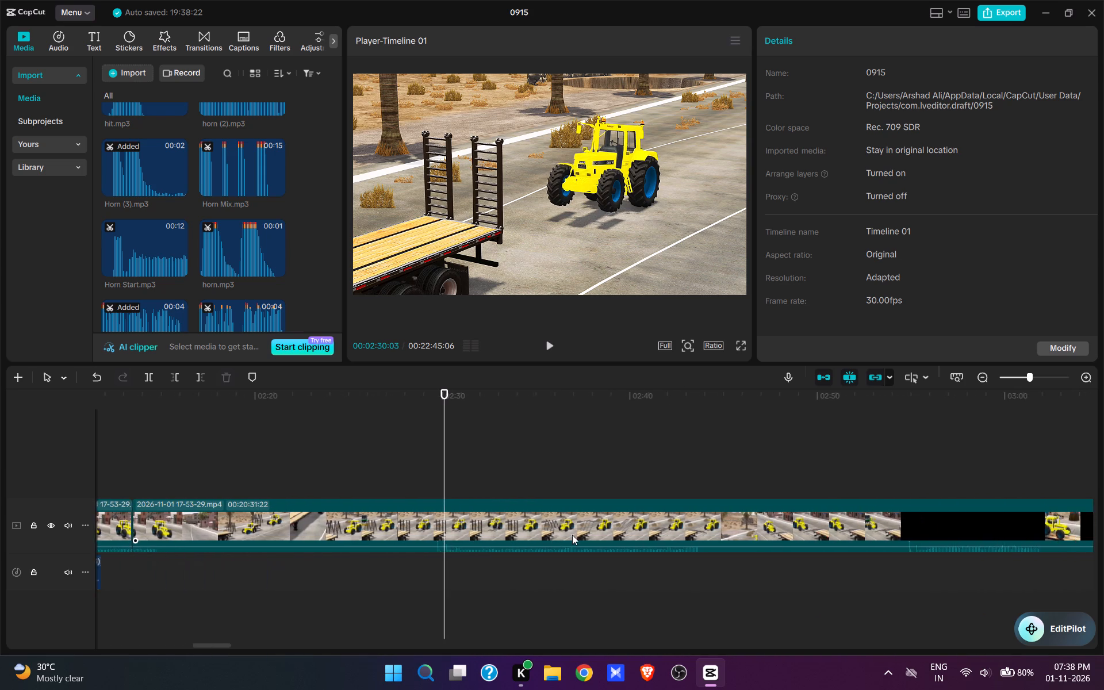
pyautogui.moveTo(572, 535); pyautogui.dragTo(580, 536)
pyautogui.click(398, 461)
pyautogui.click(386, 469)
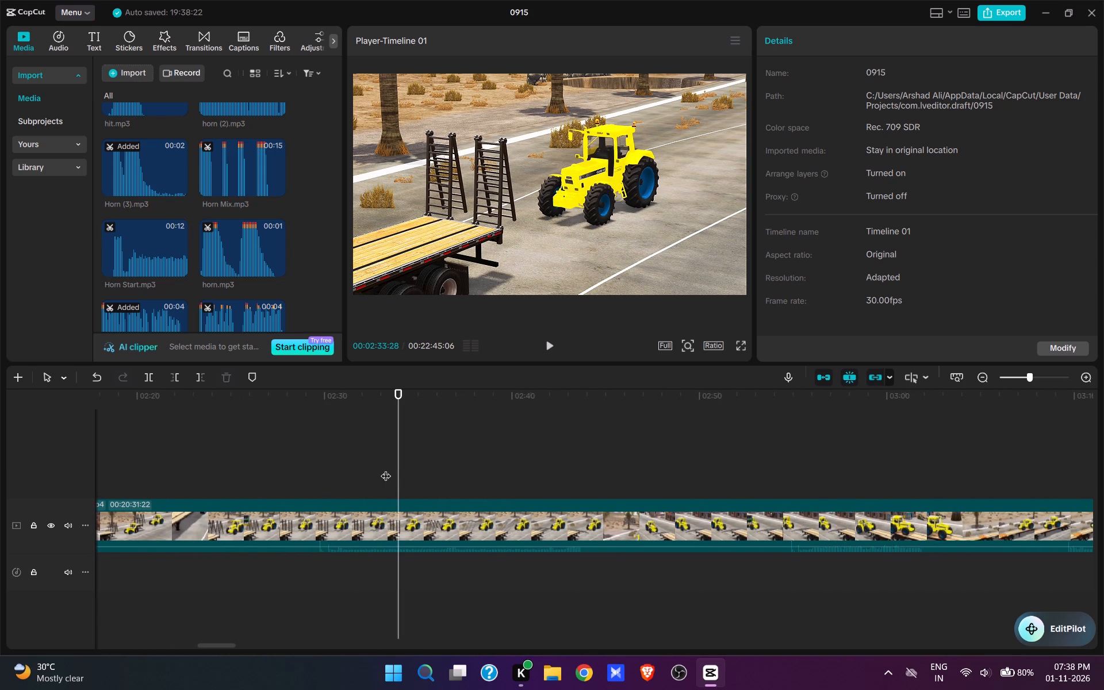
pyautogui.click(383, 479)
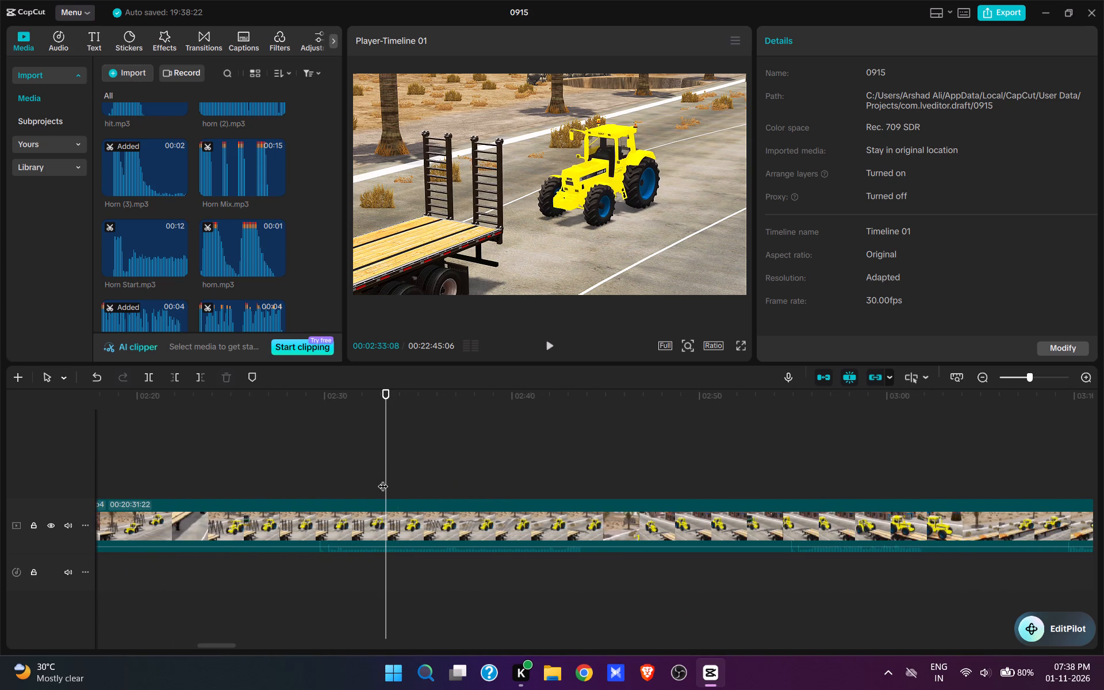
pyautogui.press('q')
# Play the ramp-lowering footage and split it at 00:02:23:03, once the ramps are down.
pyautogui.press('space')
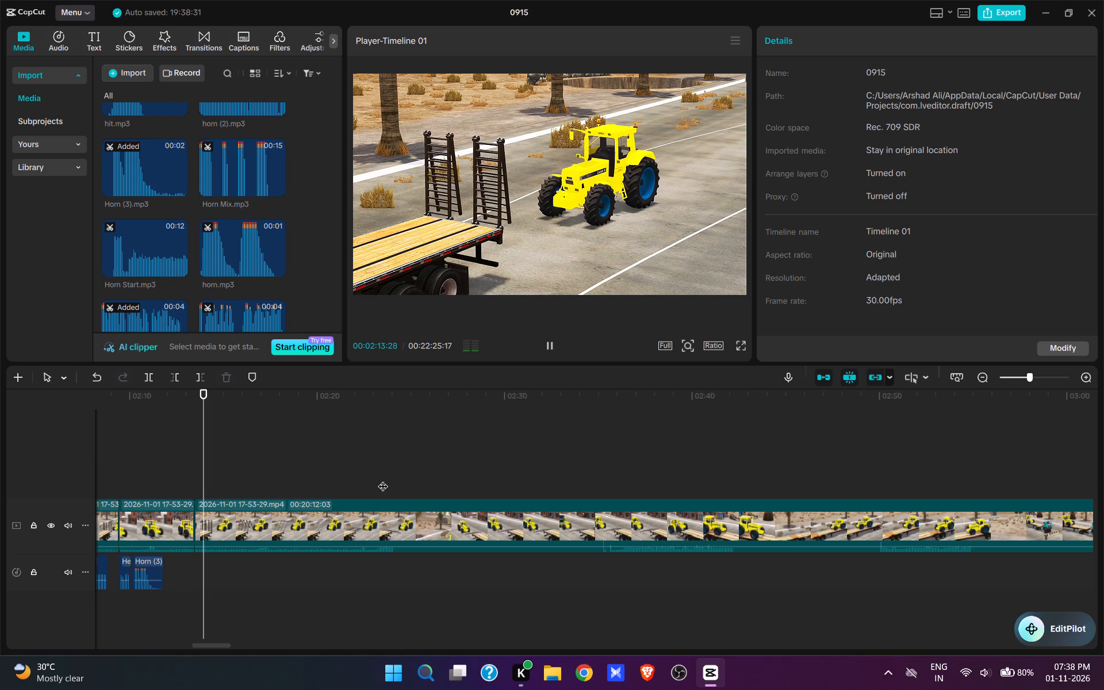
pyautogui.press('space')
pyautogui.press('space')
pyautogui.click(339, 466)
pyautogui.press('space')
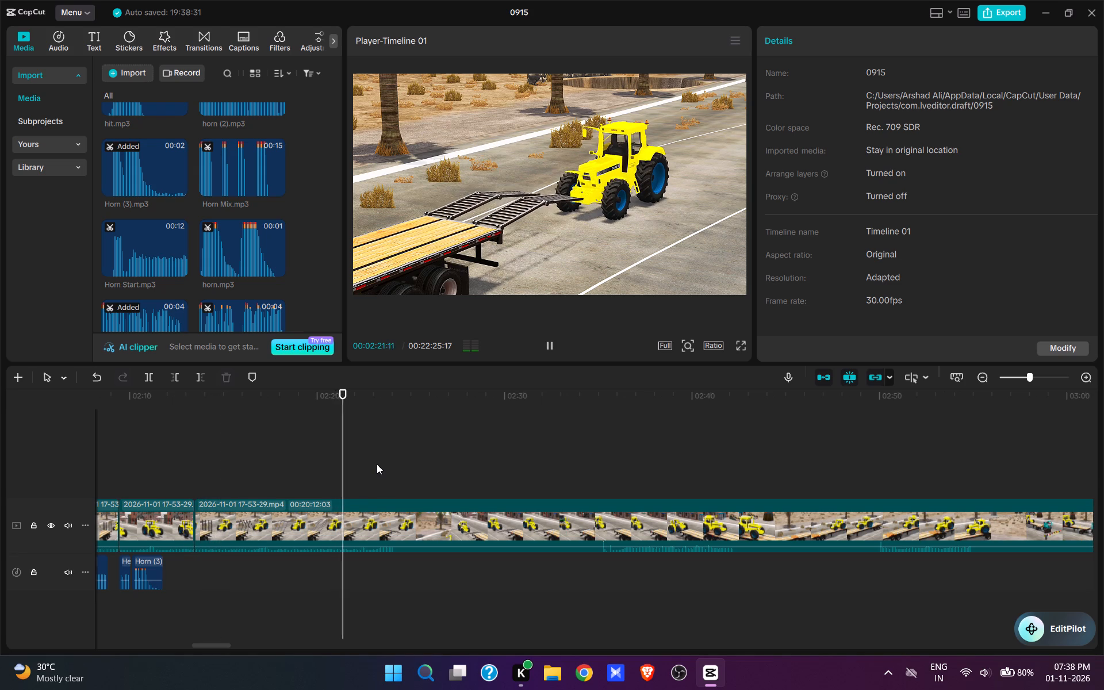
pyautogui.press('space')
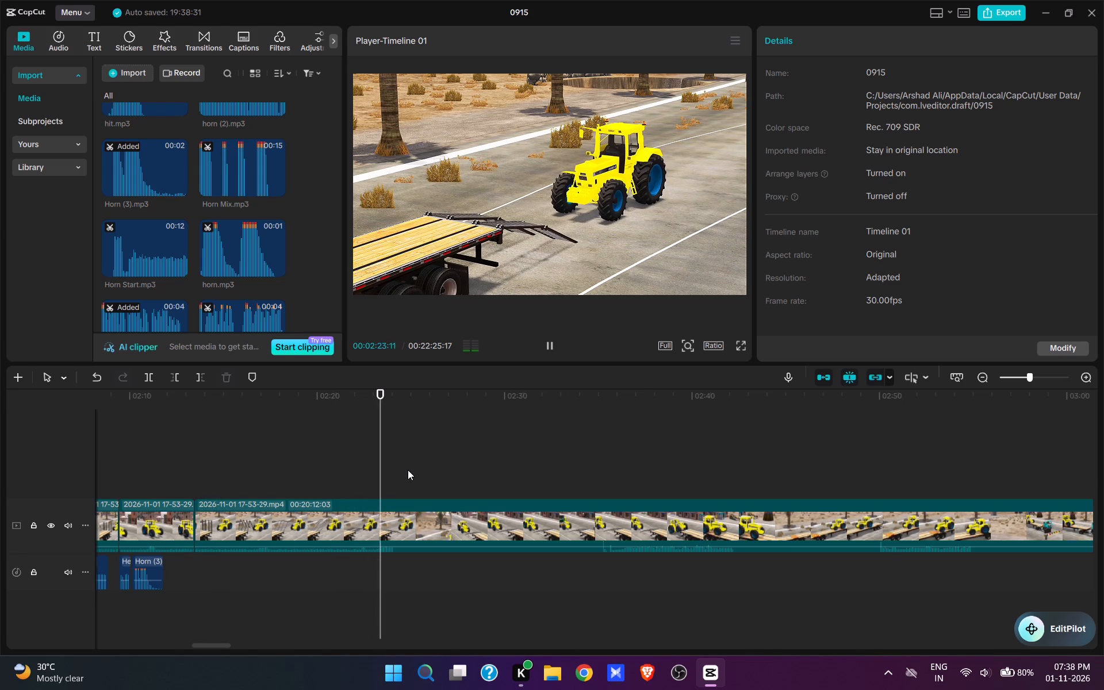
pyautogui.click(375, 478)
pyautogui.press('w')
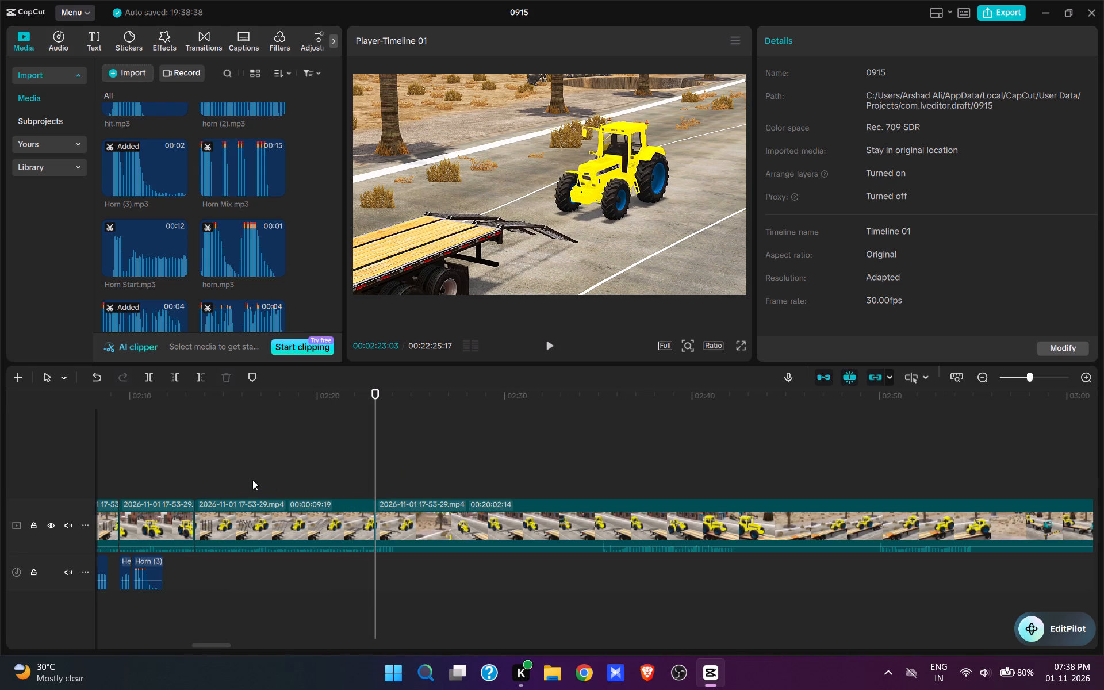
# Find Crane long.mp3 in the media library and add it at 00:02:13:14, the start of the ramp-lowering clip.
pyautogui.click(191, 476)
pyautogui.scroll(14, 196, 203)
pyautogui.scroll(4, 262, 204)
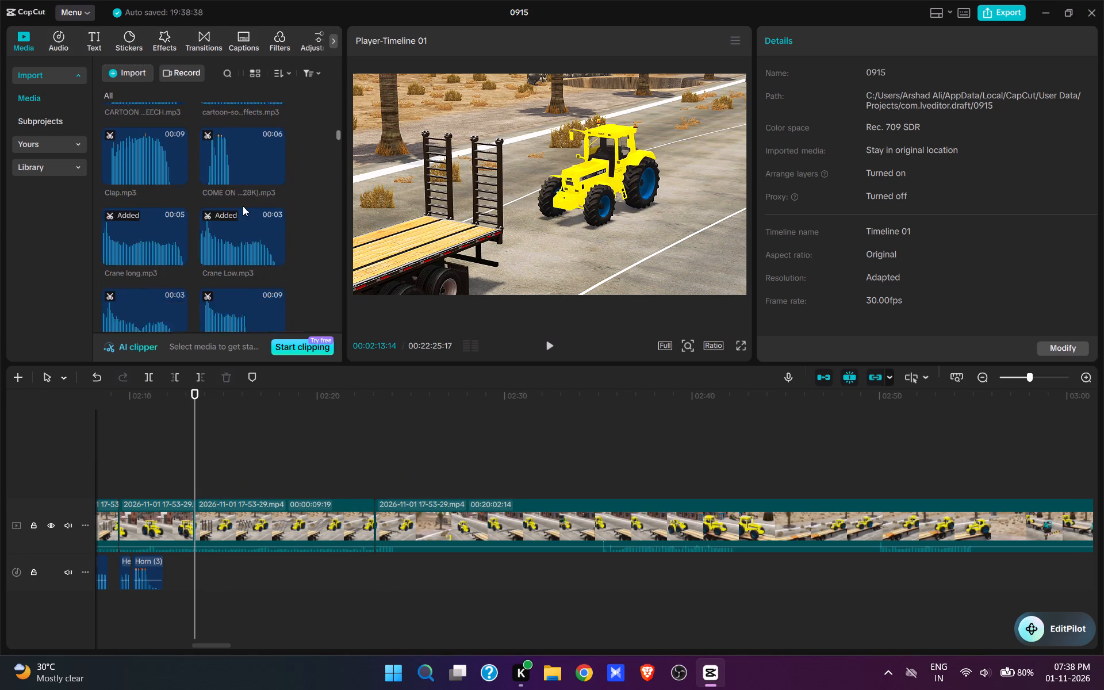
pyautogui.scroll(18, 243, 206)
pyautogui.scroll(-9, 122, 205)
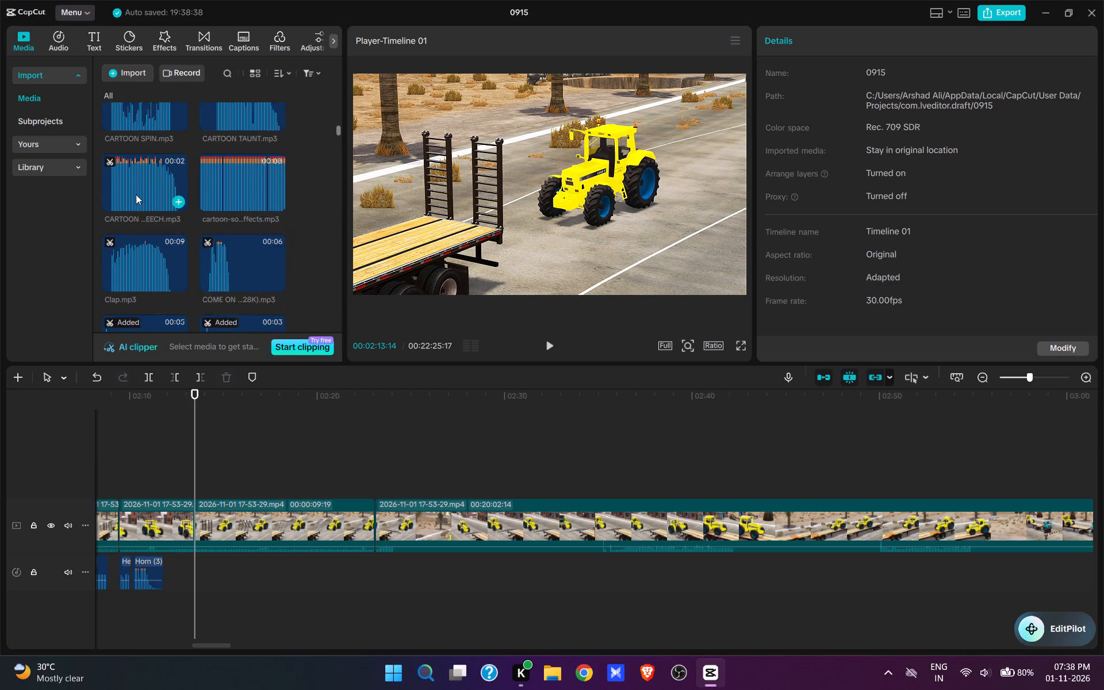
pyautogui.scroll(-1, 136, 194)
pyautogui.click(177, 232)
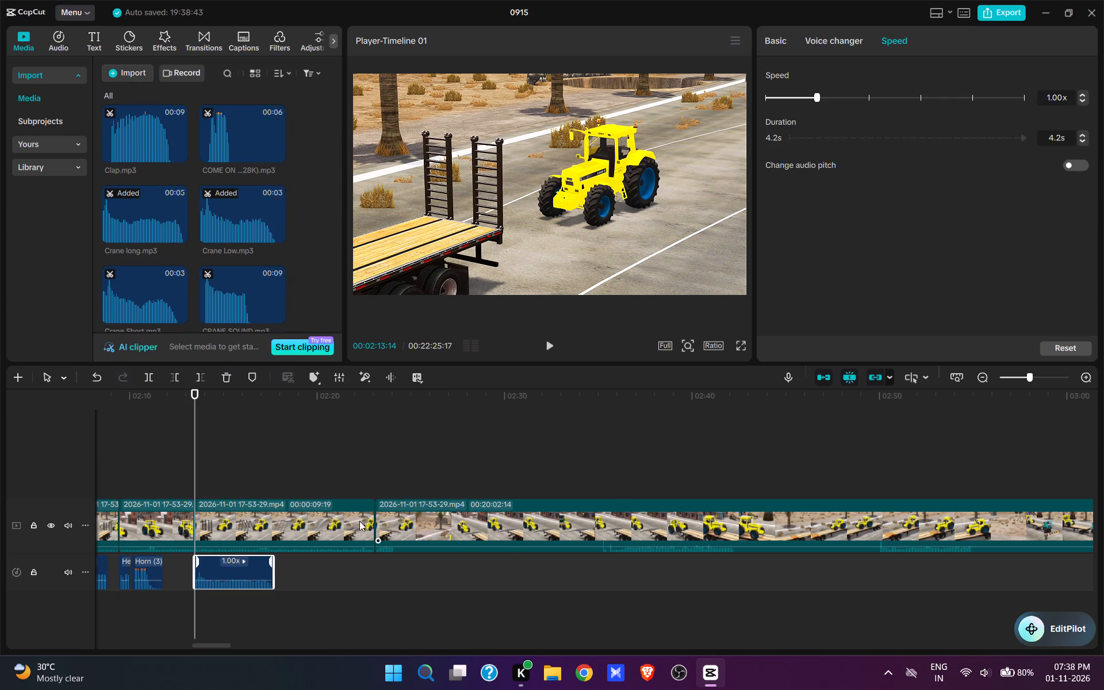
# Set the ramp-lowering clip's duration to 4.2 s to match Crane long.mp3, and play it.
pyautogui.click(292, 516)
pyautogui.click(857, 41)
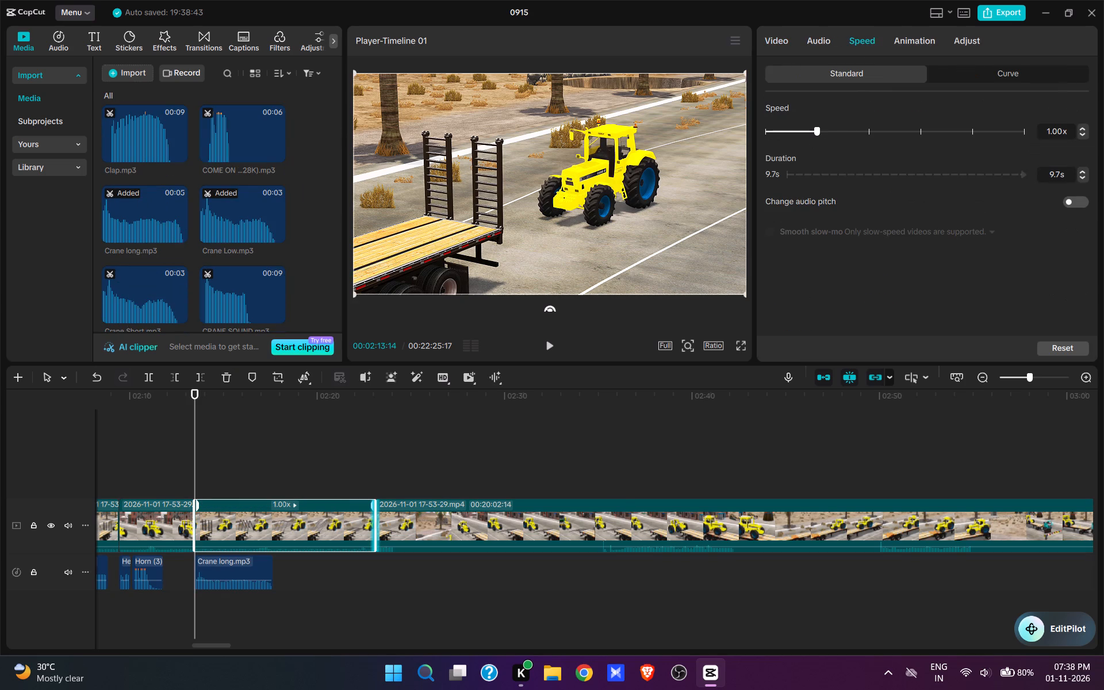
pyautogui.moveTo(1067, 177); pyautogui.dragTo(1003, 175)
pyautogui.write('4.2')
pyautogui.press('Return')
pyautogui.press('space')
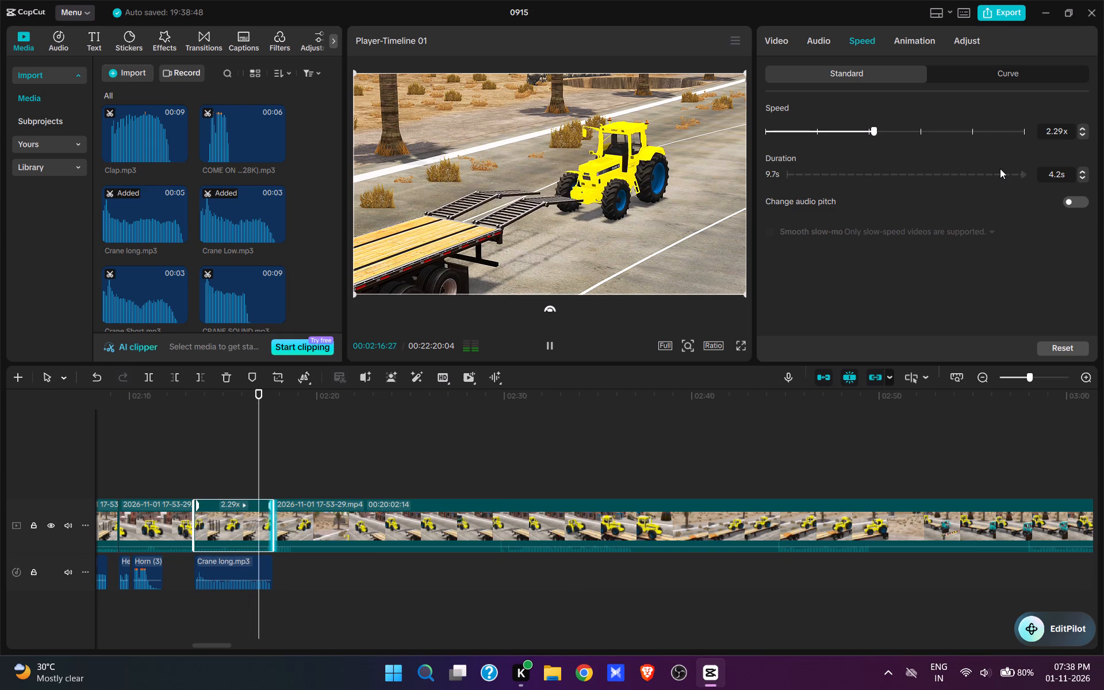
pyautogui.press('space')
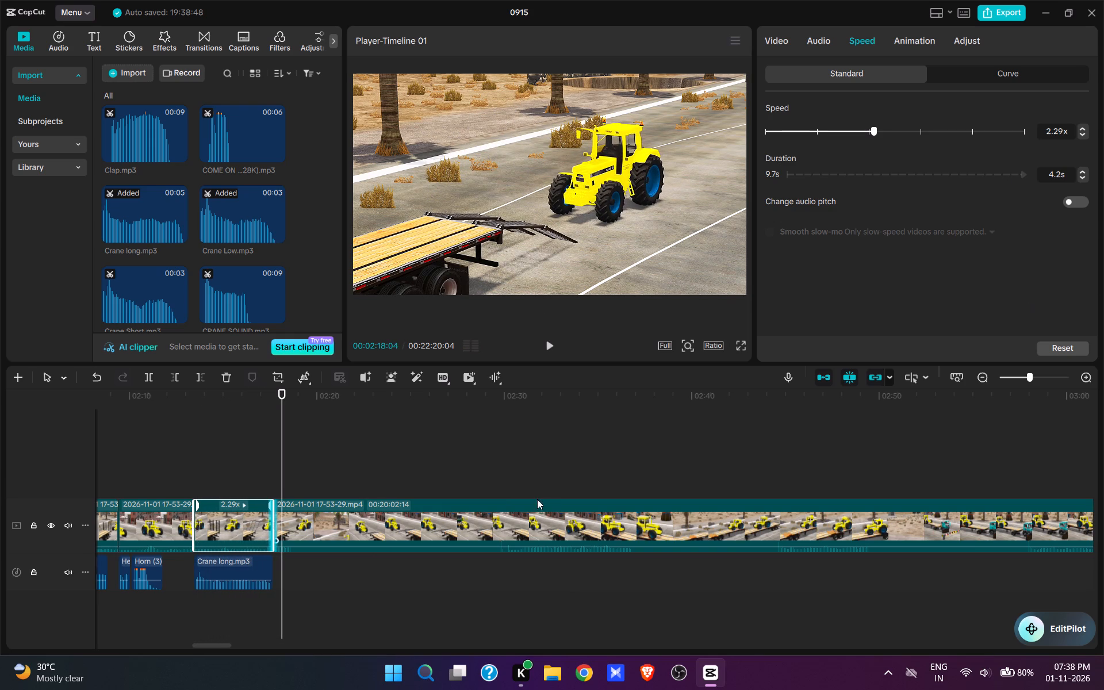
# Trim the start of the clip after the ramp-lowering clip up to 00:02:30:25, just before the tractor mounts the ramps.
pyautogui.click(505, 474)
pyautogui.press('space')
pyautogui.press('space')
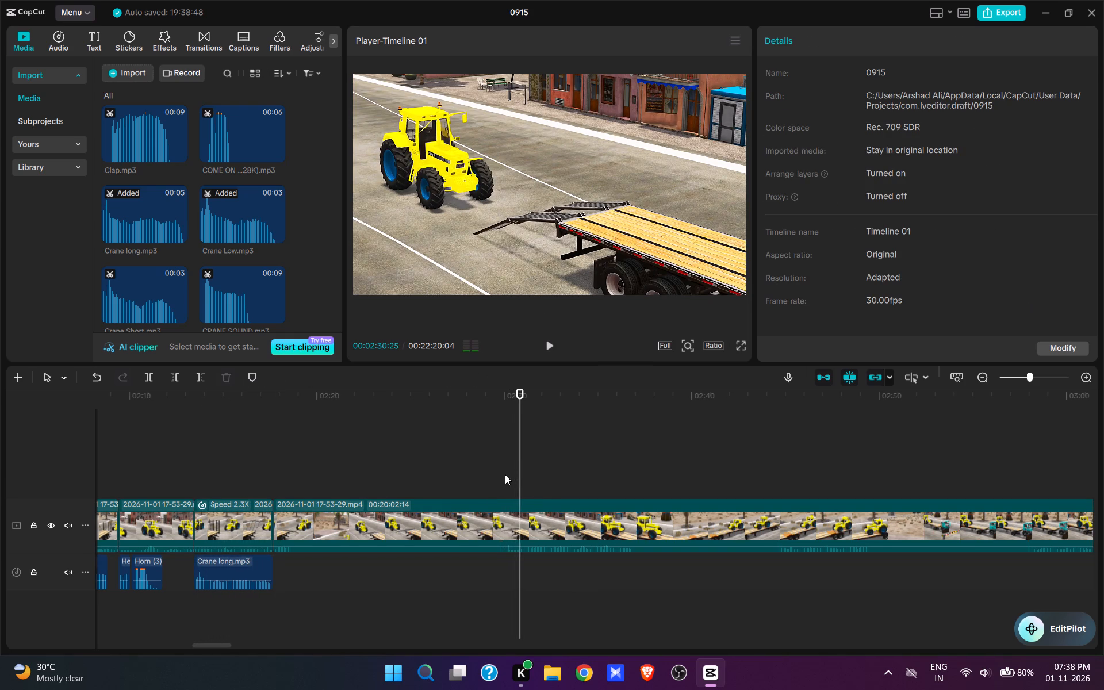
pyautogui.write('q')
pyautogui.press('space')
pyautogui.press('space')
# Play to where the tractor climbs the ramps and add yaaaaaa bolacha.mp3 at 00:02:19:28.
pyautogui.click(273, 467)
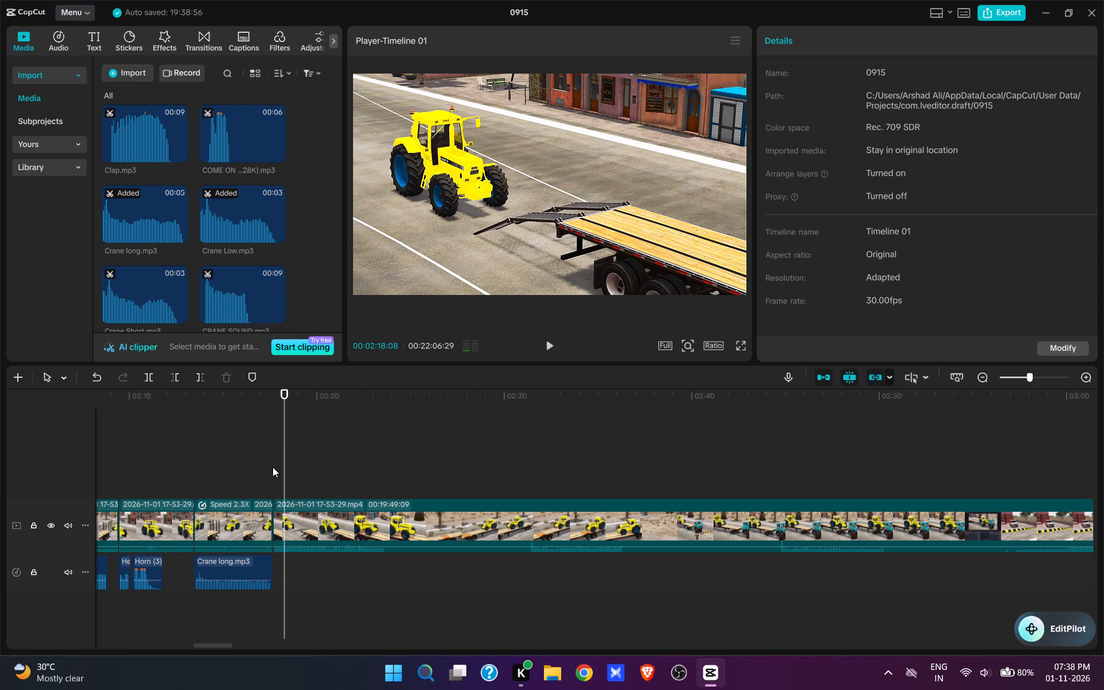
pyautogui.press('space')
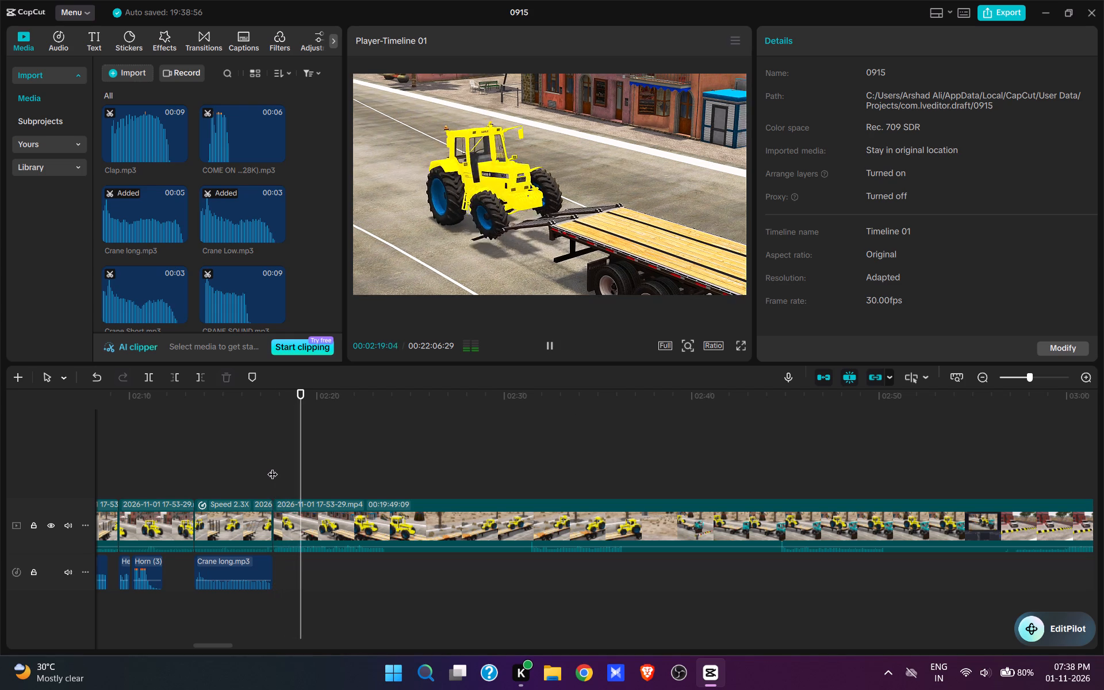
pyautogui.press('space')
pyautogui.scroll(-7, 254, 236)
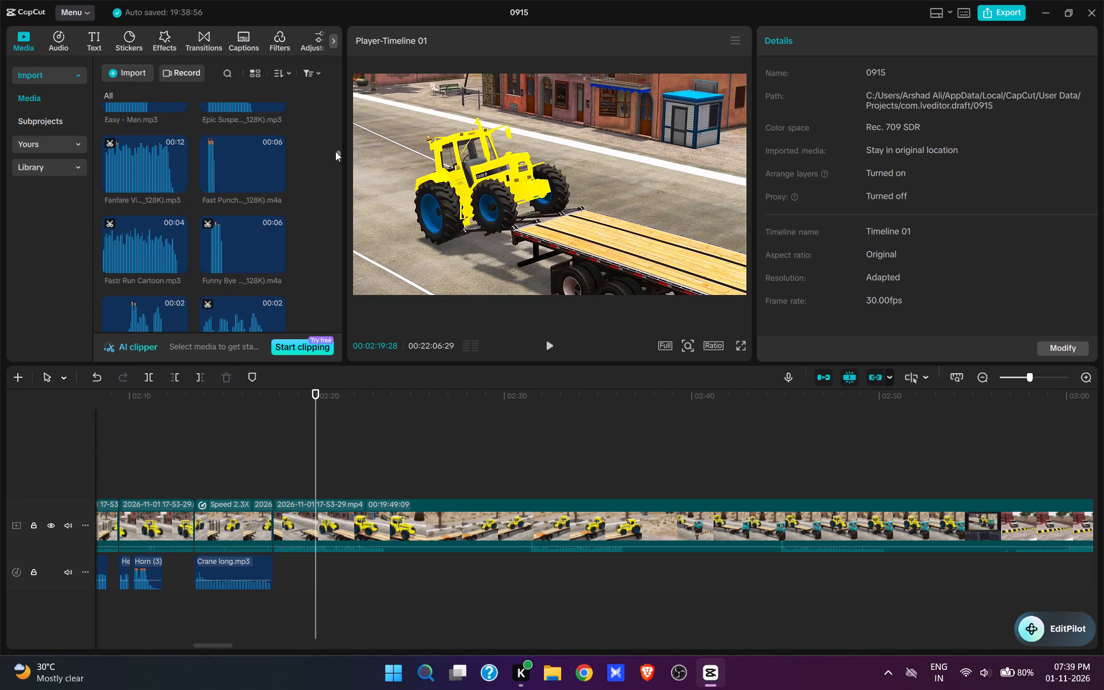
pyautogui.moveTo(339, 161); pyautogui.dragTo(341, 382)
pyautogui.scroll(2, 199, 209)
pyautogui.scroll(2, 260, 176)
pyautogui.click(272, 155)
pyautogui.press('space')
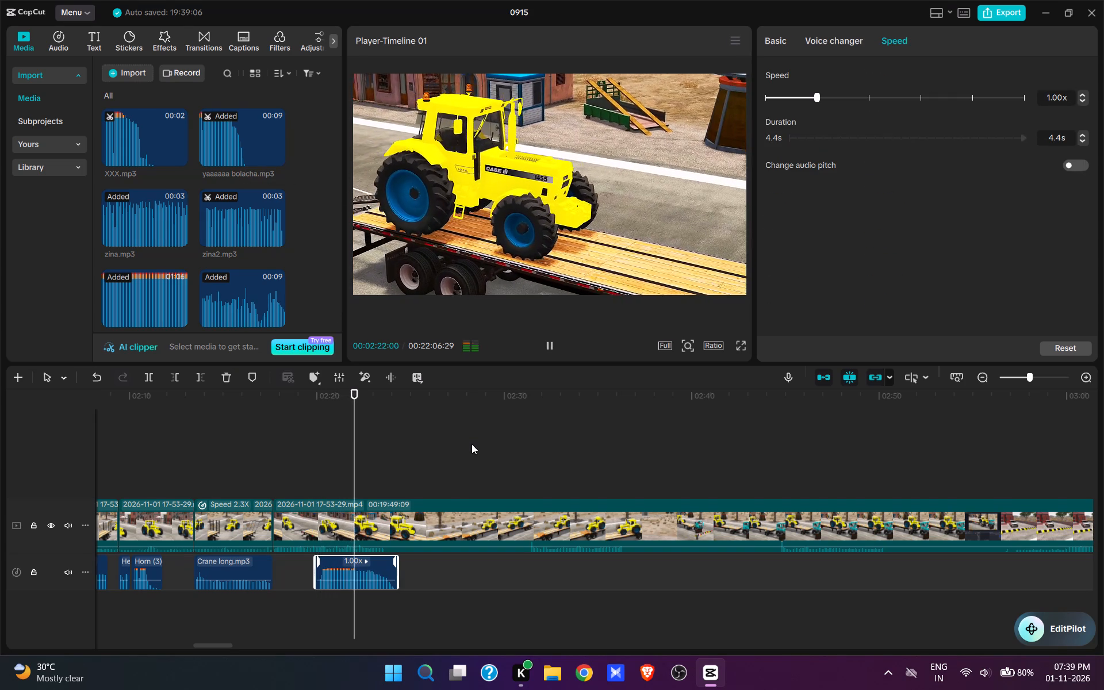
# Split the video clip at 00:02:22:12, keeping yaaaaaa bolacha.mp3 whole.
pyautogui.press('space')
pyautogui.press('w')
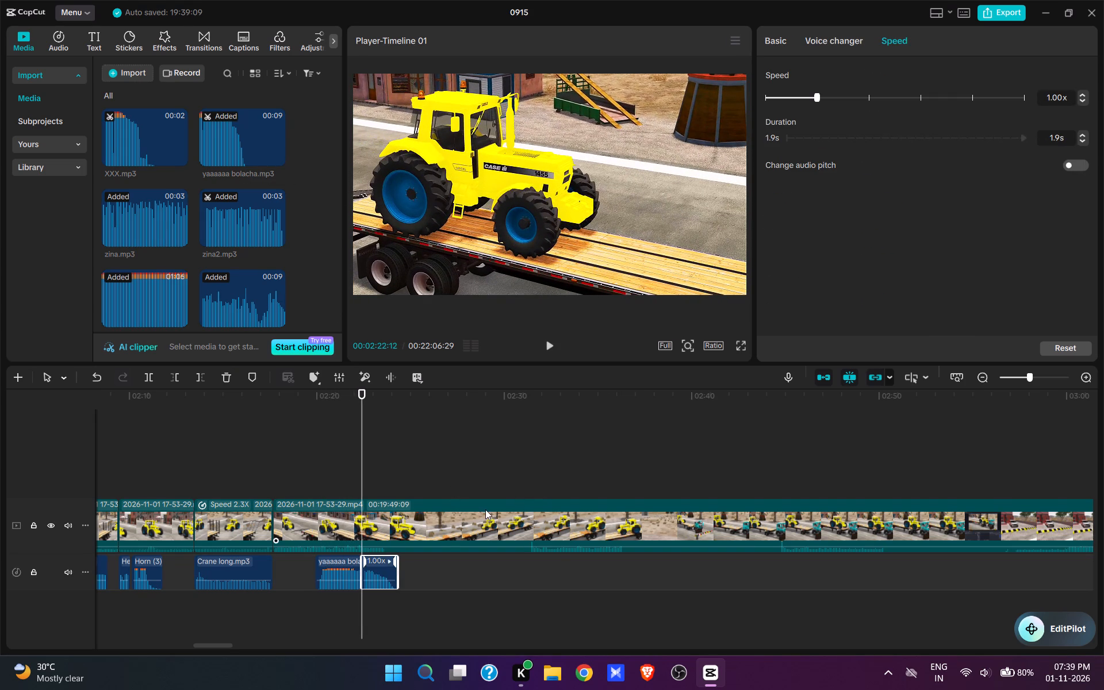
pyautogui.hotkey('ctrl', 'z')
pyautogui.click(401, 537)
pyautogui.press('w')
# Trim the start of the clip after the 00:02:22:12 split up to about 00:02:32 and play the result.
pyautogui.click(522, 471)
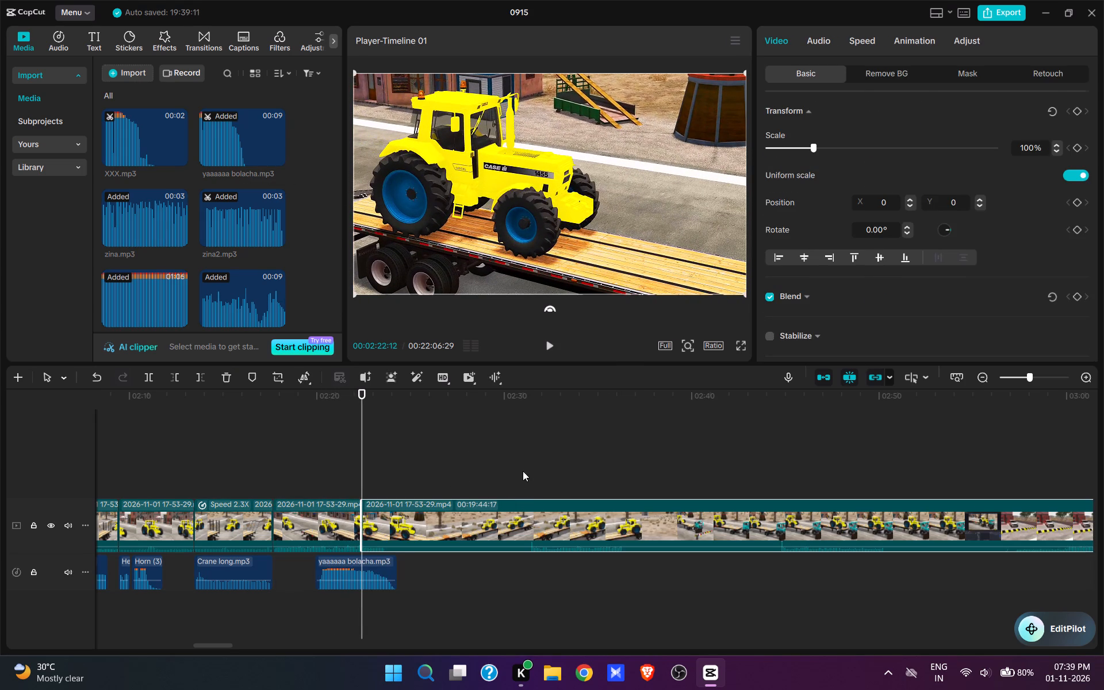
pyautogui.press('space')
pyautogui.press('space')
pyautogui.press('space')
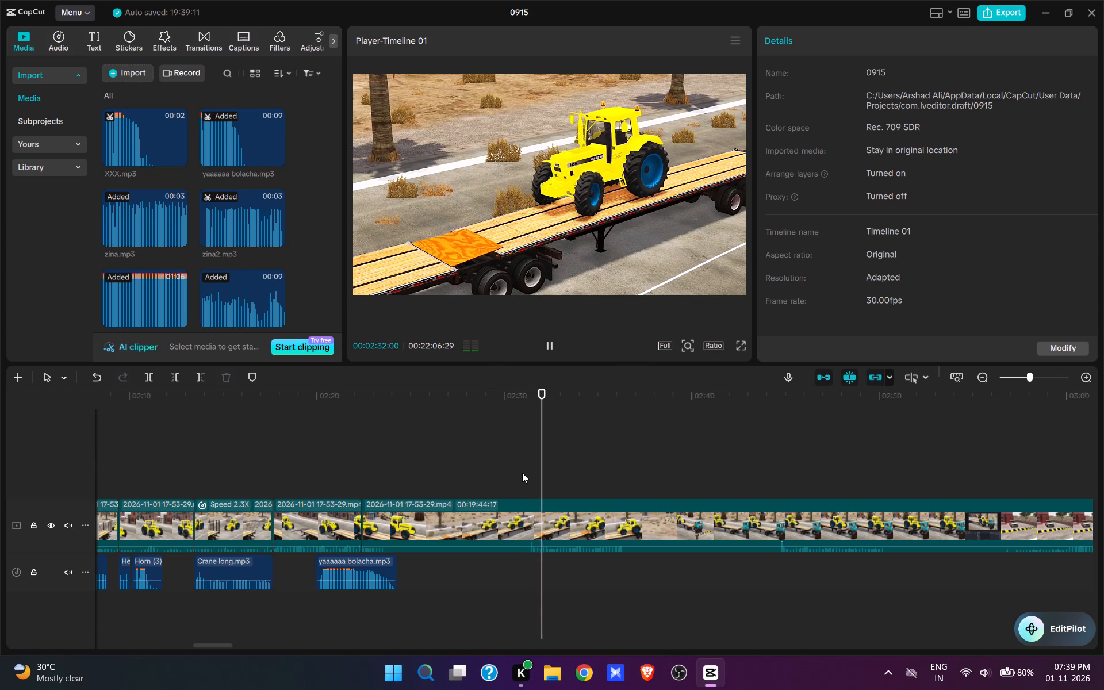
pyautogui.press('space')
pyautogui.write('q')
pyautogui.press('space')
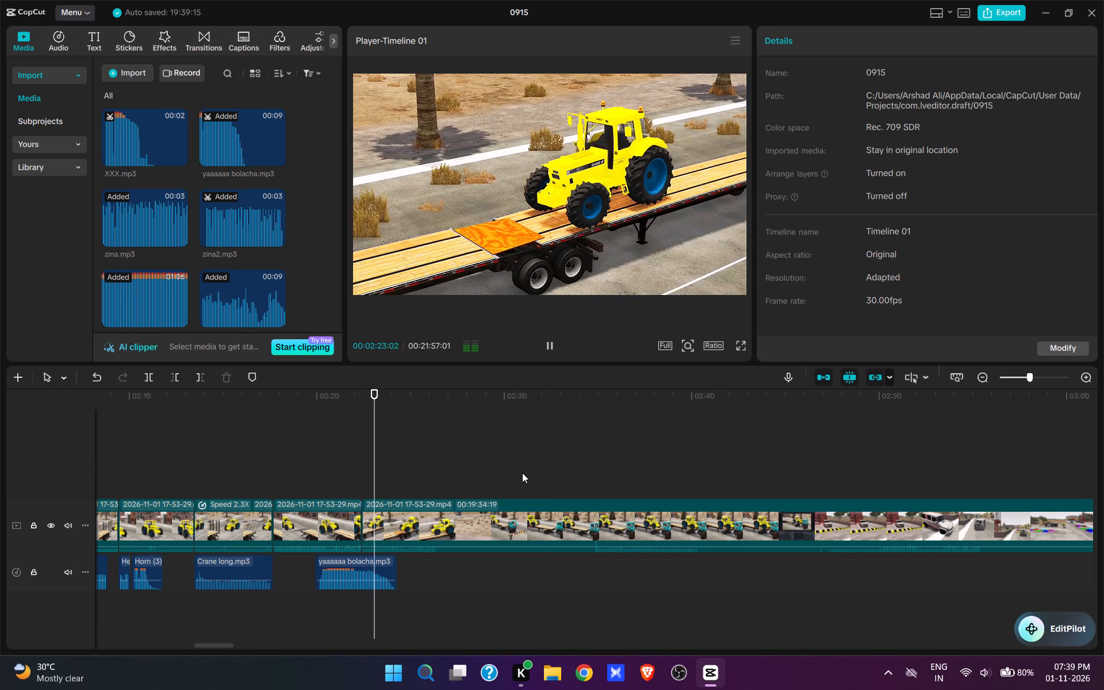
pyautogui.press('space')
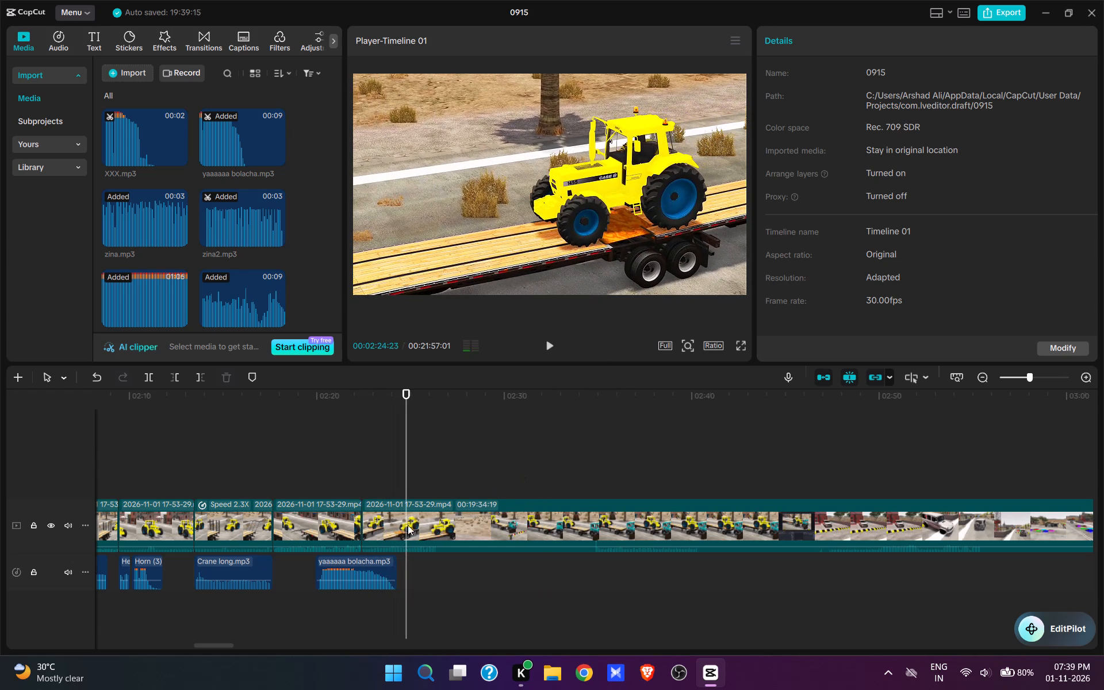
# Trim the same clip's start further, up to about 00:02:35, in the side view of the truck carrying the tractor.
pyautogui.click(584, 484)
pyautogui.press('space')
pyautogui.press('space')
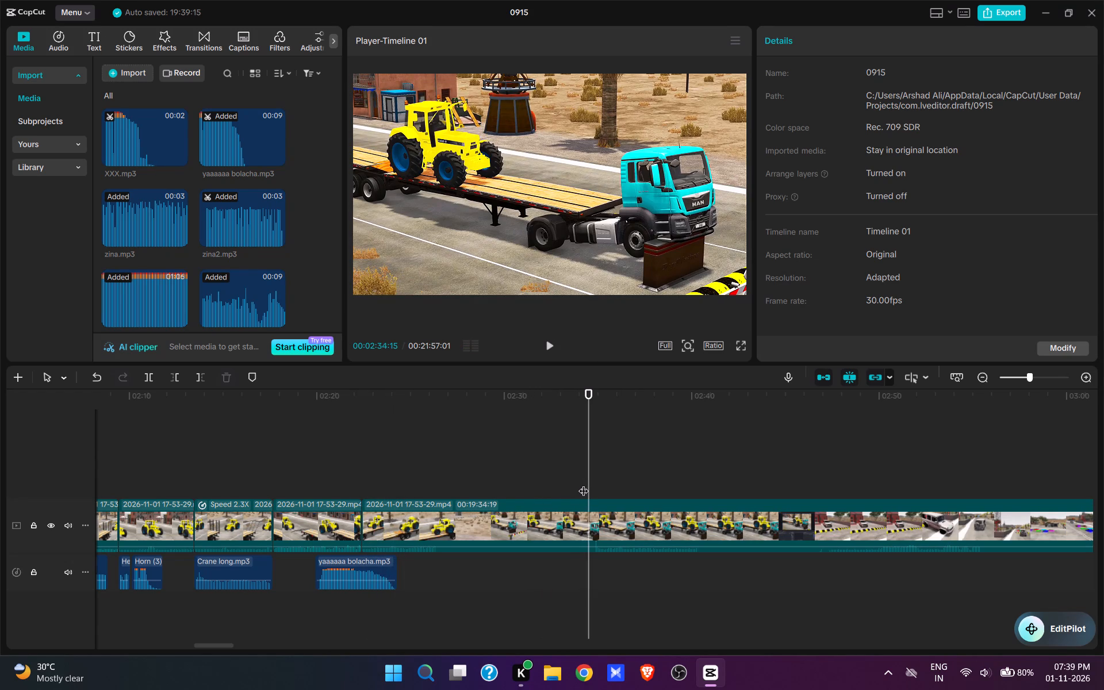
pyautogui.press('space')
pyautogui.press('space')
pyautogui.write('q')
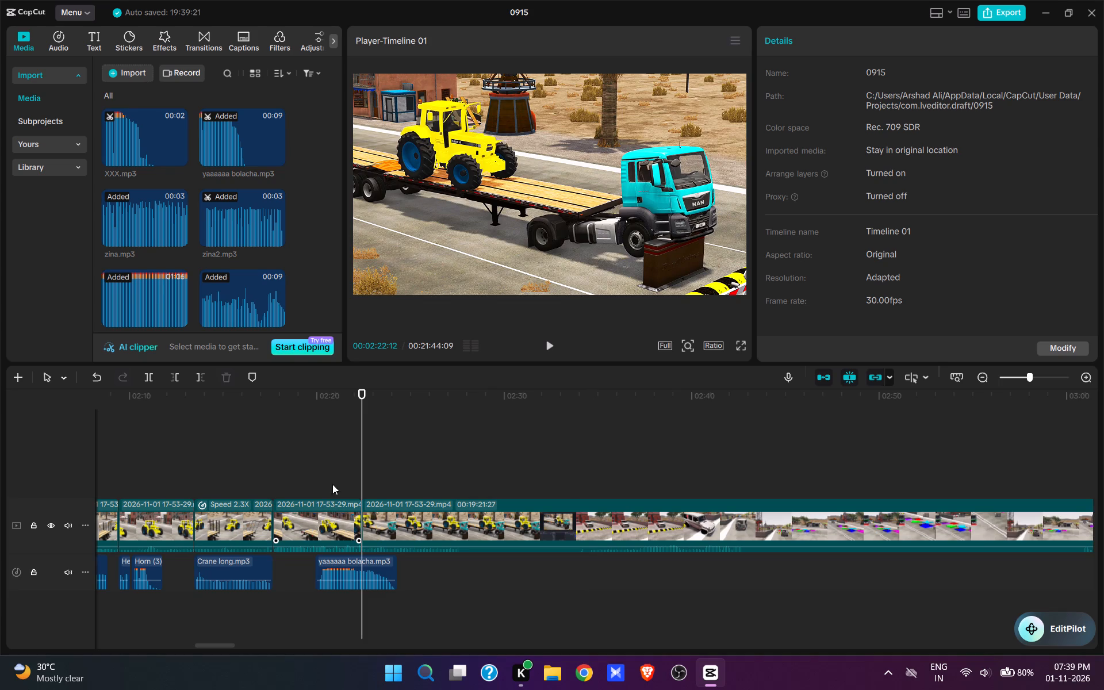
# Play the truck-and-tractor shot and split it at 00:02:25:21, once the tractor is behind the cab.
pyautogui.click(342, 478)
pyautogui.press('space')
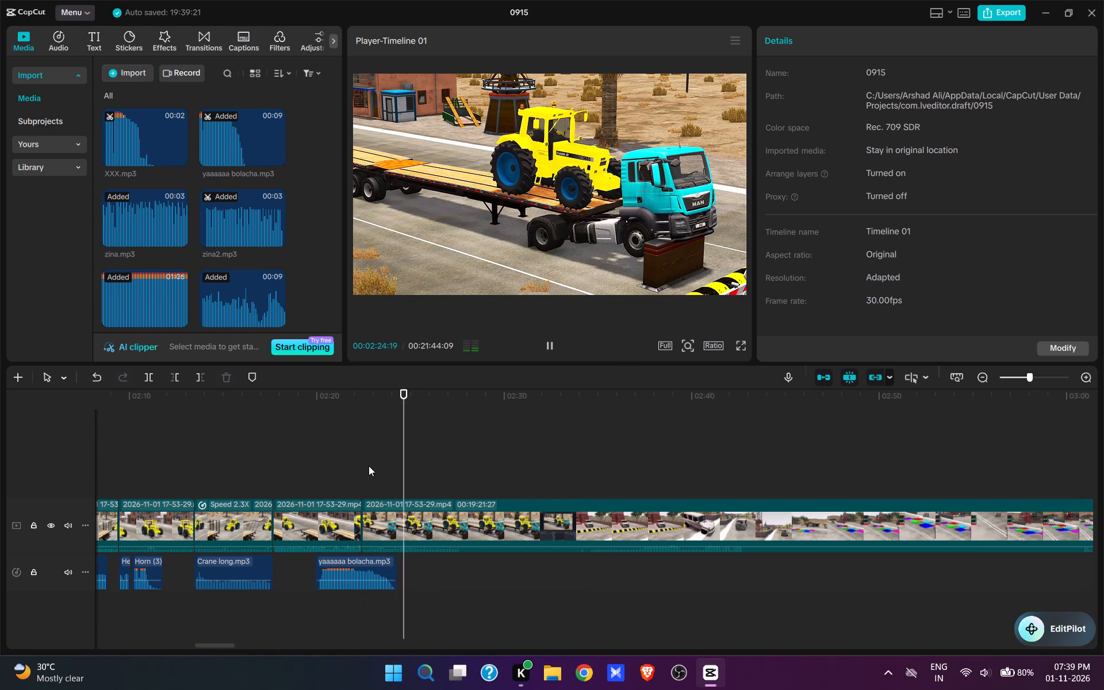
pyautogui.press('space')
pyautogui.write('w')
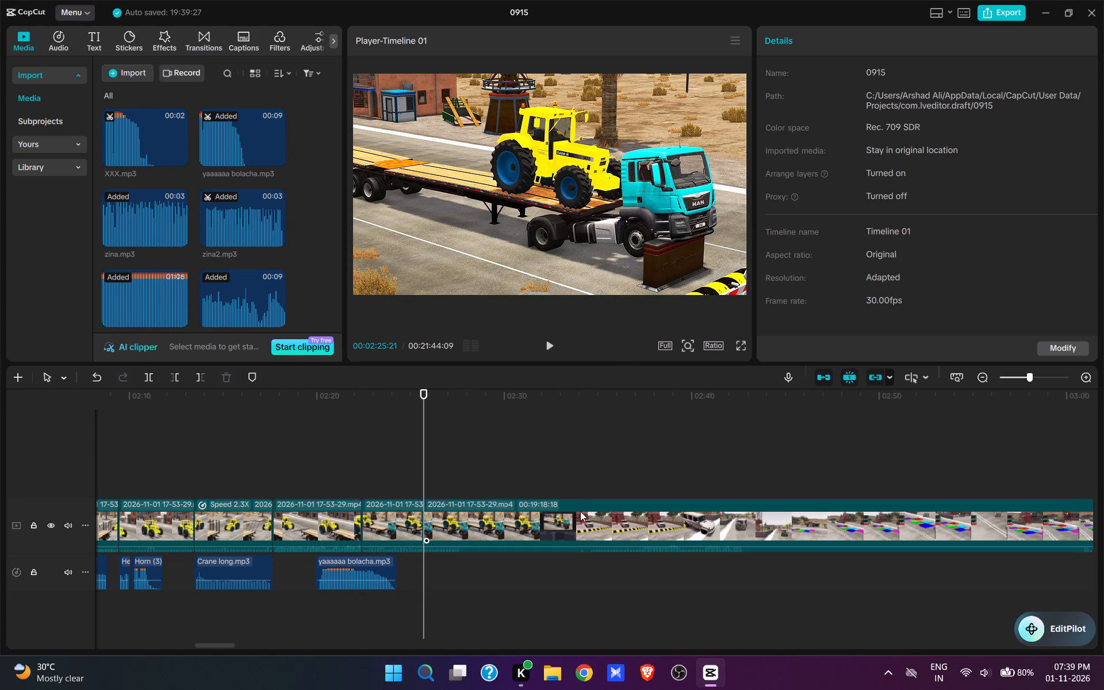
# Trim the clip after the 00:02:25:21 split up to about 00:02:35, in the white SUV and speed-bump scene.
pyautogui.click(565, 487)
pyautogui.press('space')
pyautogui.press('space')
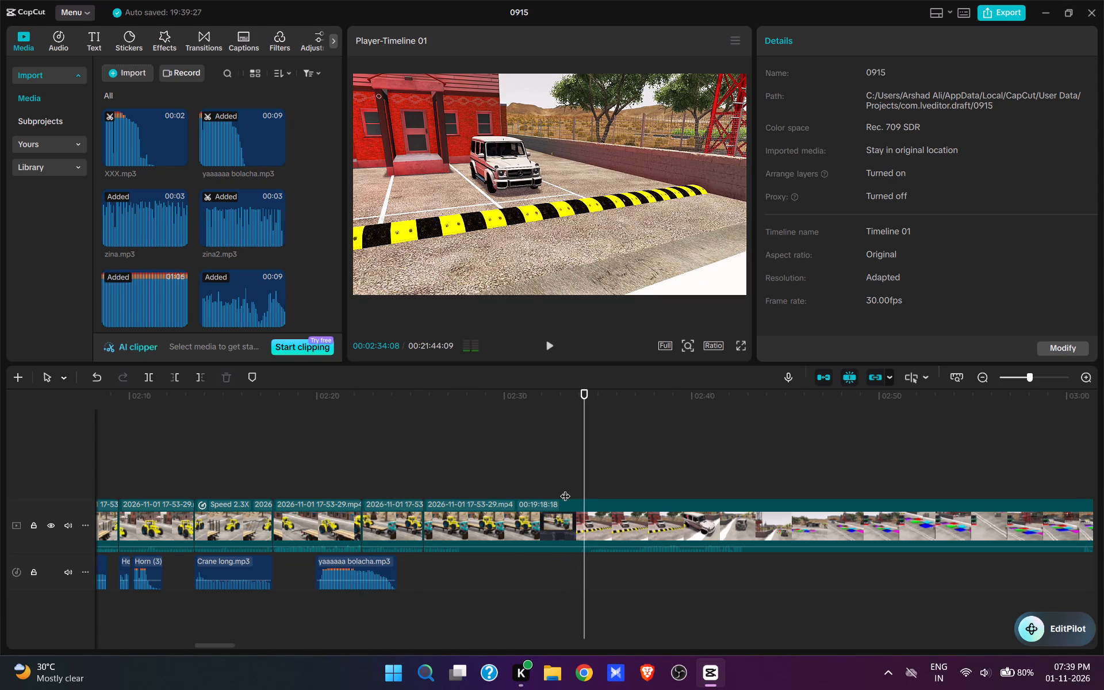
pyautogui.press('space')
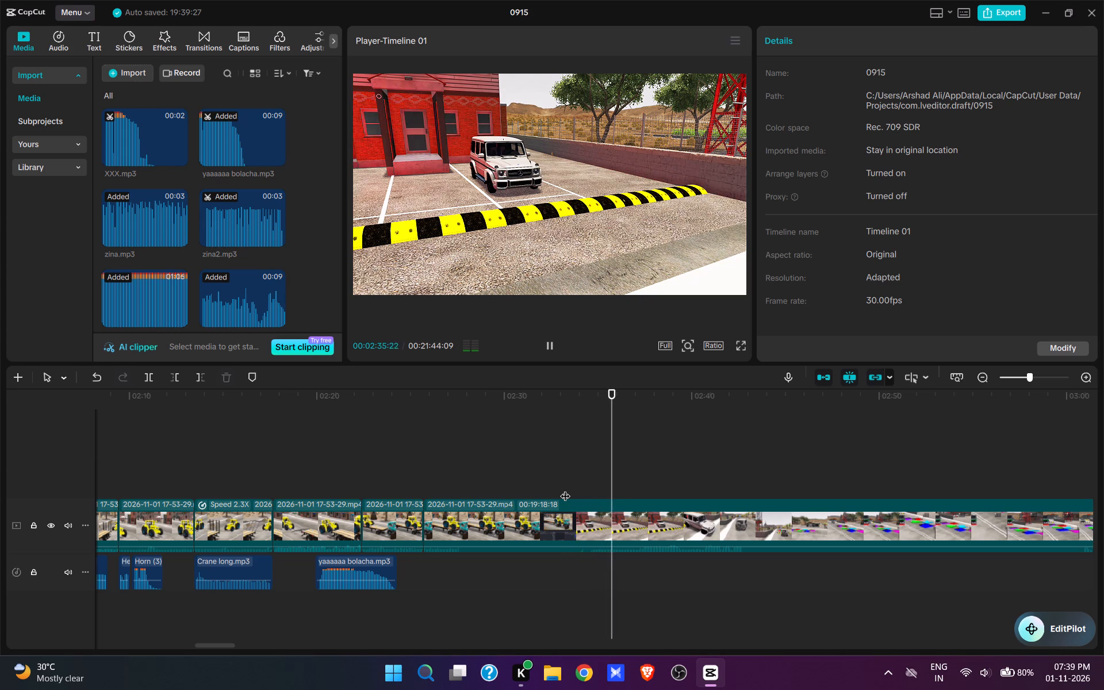
pyautogui.press('space')
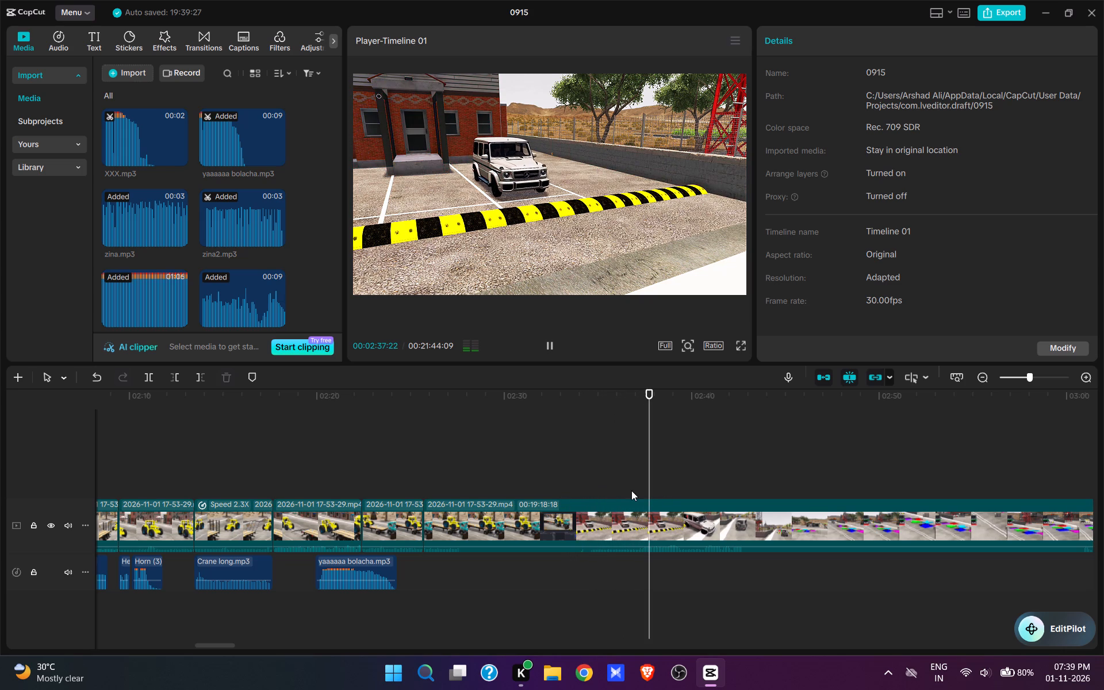
pyautogui.click(599, 492)
pyautogui.press('q')
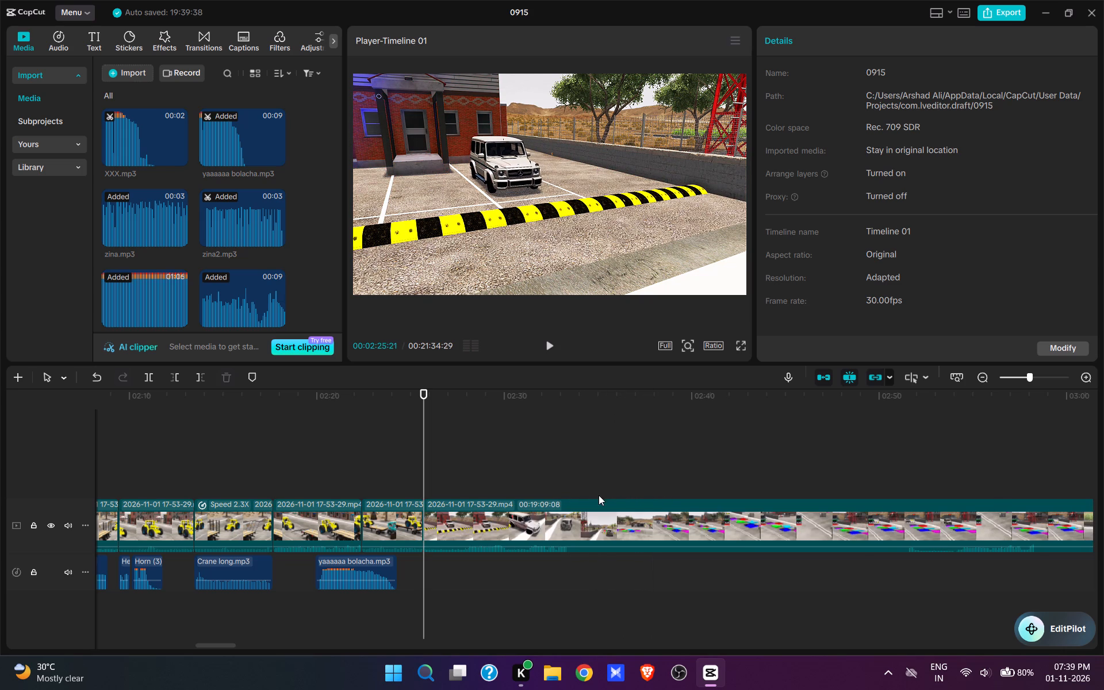
# Find Ok lets g... Game.mp3 in the media library, add it at 00:02:25:21 where the SUV scene starts, and play it.
pyautogui.scroll(-1, 145, 204)
pyautogui.scroll(5, 145, 206)
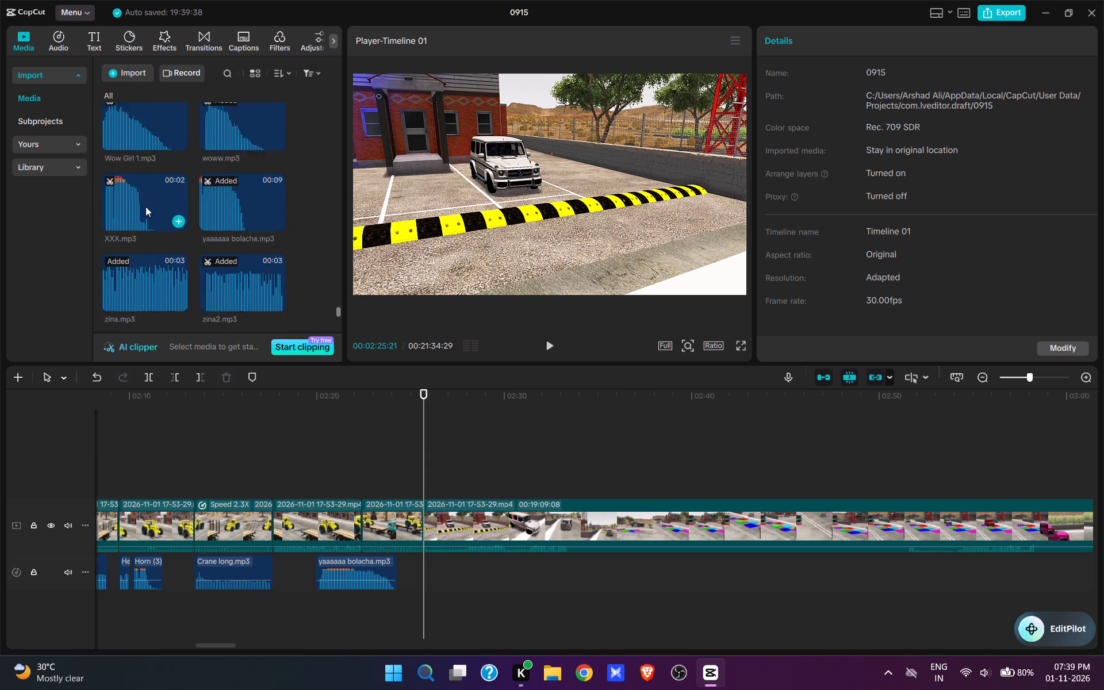
pyautogui.scroll(20, 145, 206)
pyautogui.scroll(7, 145, 206)
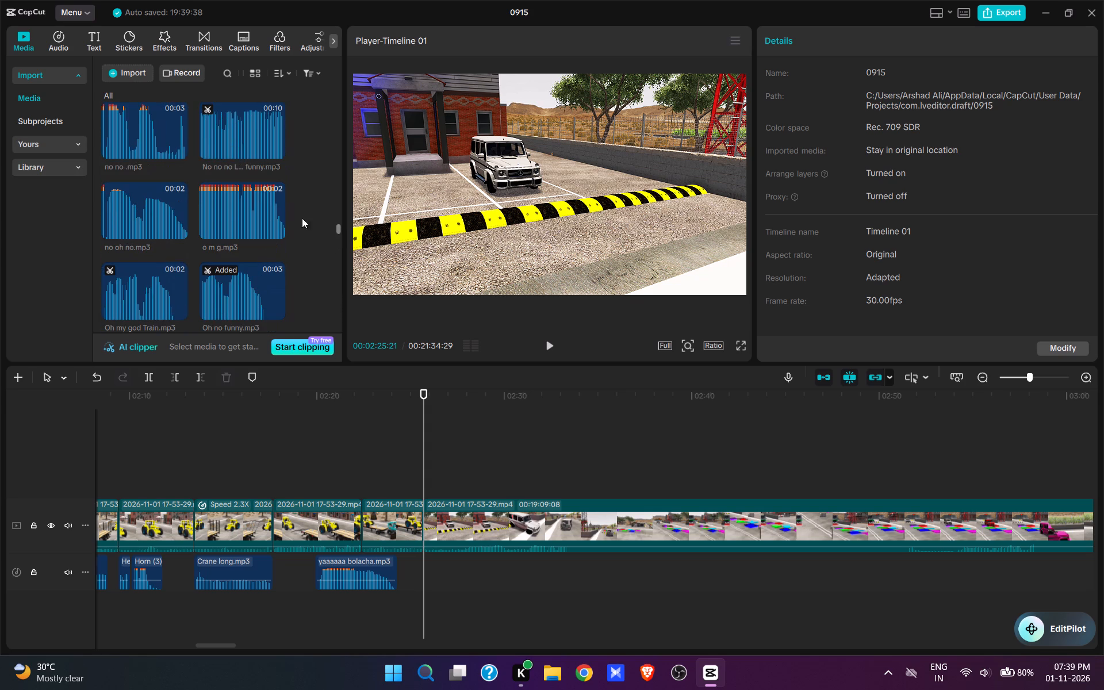
pyautogui.moveTo(337, 227); pyautogui.dragTo(331, 103)
pyautogui.scroll(10, 192, 187)
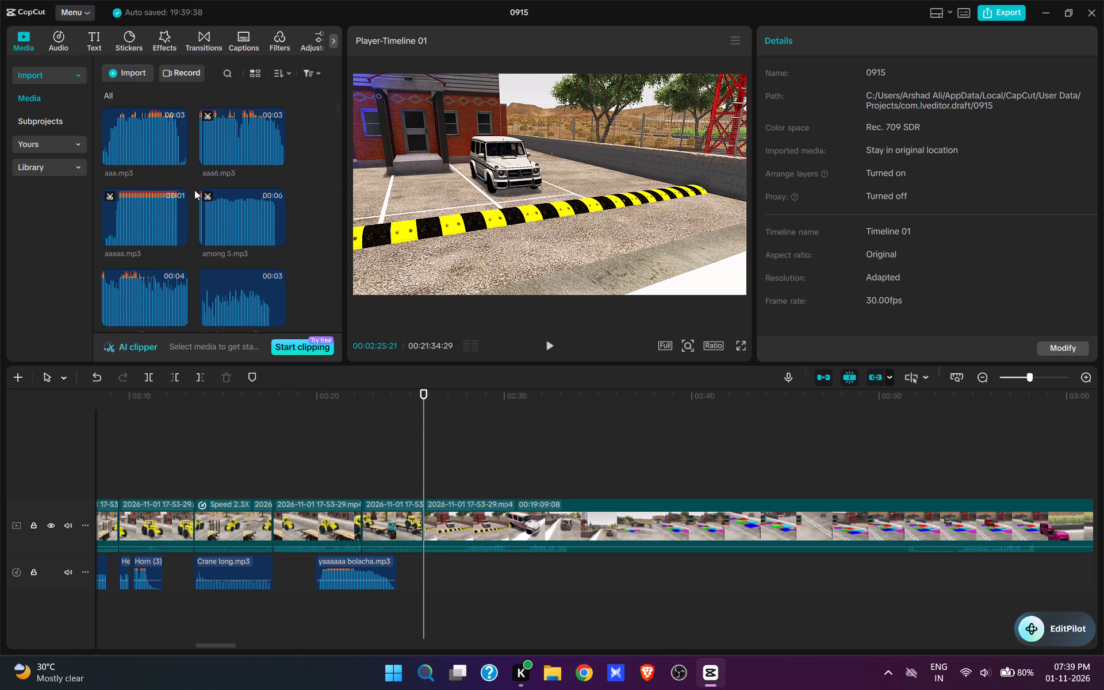
pyautogui.scroll(3, 194, 190)
pyautogui.scroll(-15, 194, 183)
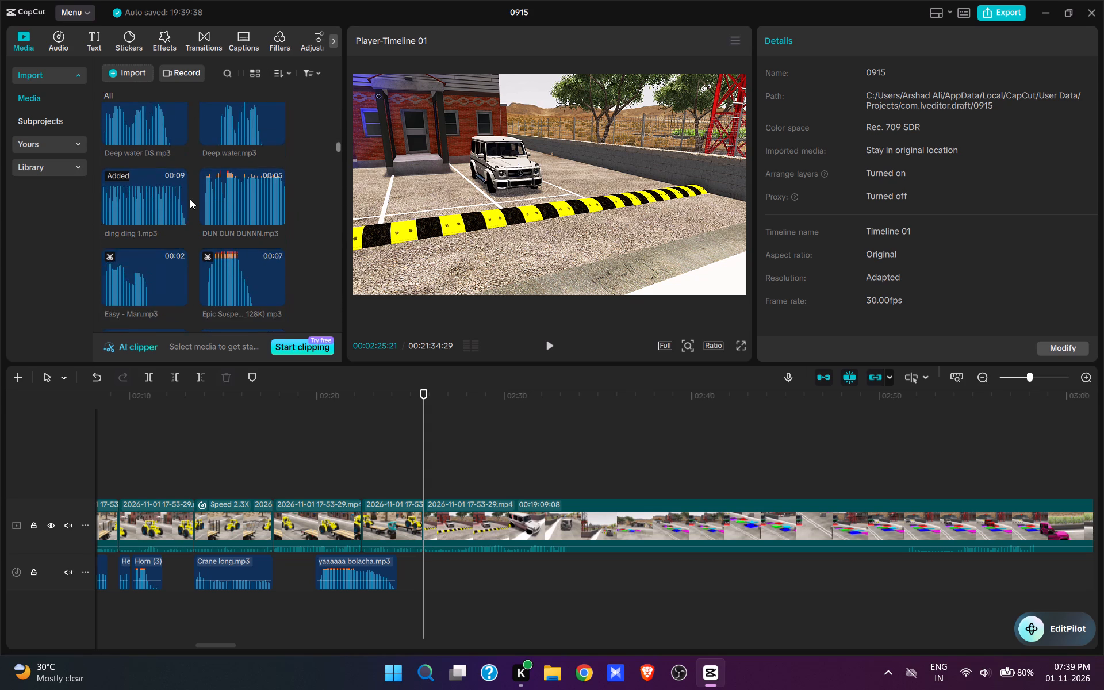
pyautogui.scroll(-11, 190, 199)
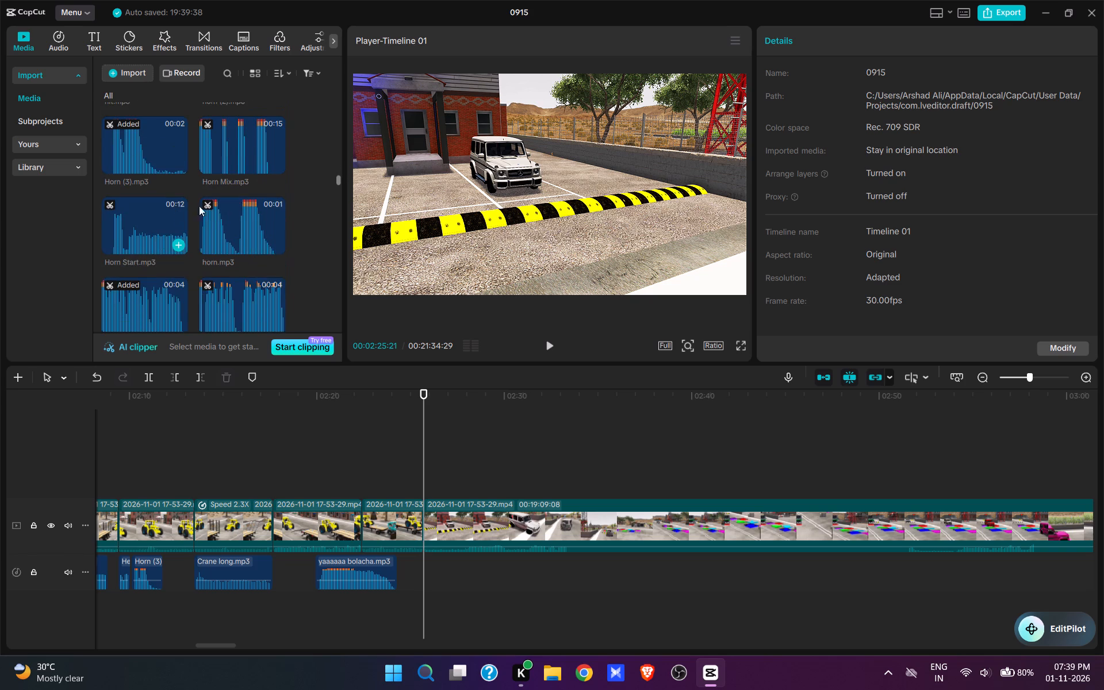
pyautogui.scroll(-2, 197, 212)
pyautogui.scroll(-6, 149, 223)
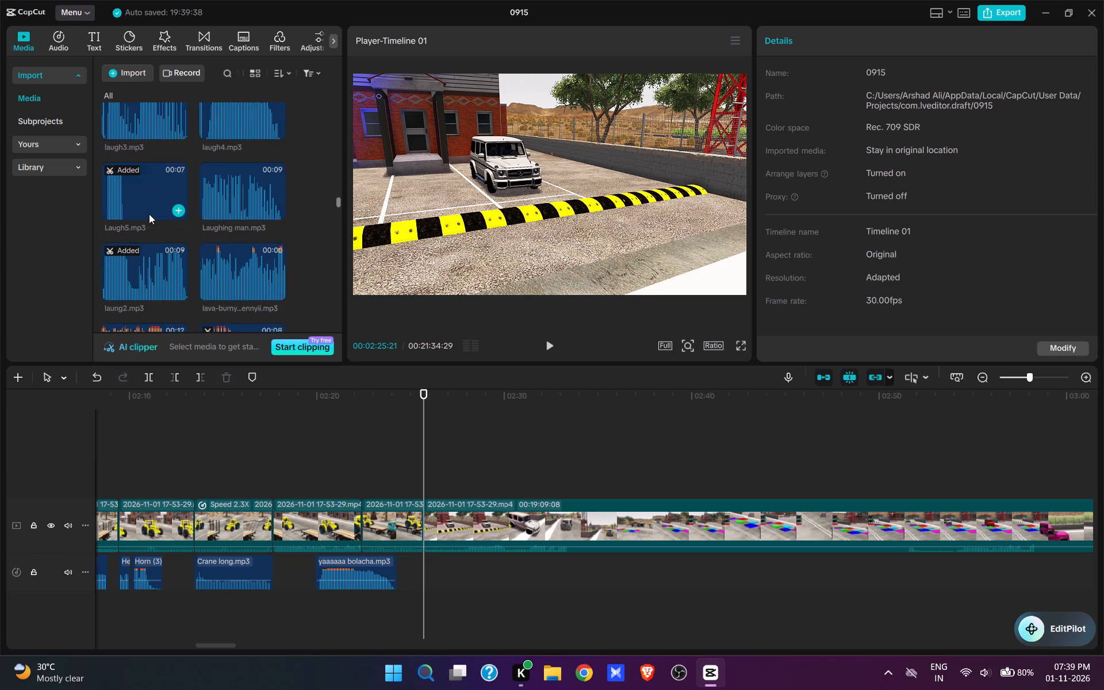
pyautogui.scroll(-11, 149, 214)
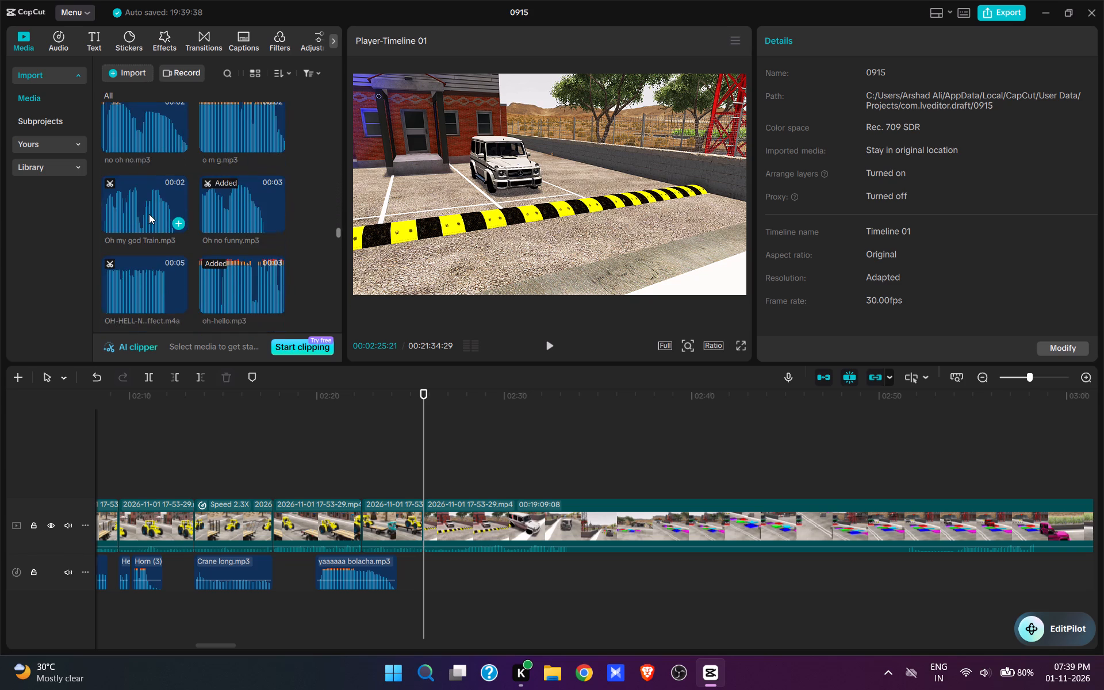
pyautogui.scroll(-2, 149, 213)
pyautogui.click(130, 166)
pyautogui.scroll(-1, 157, 209)
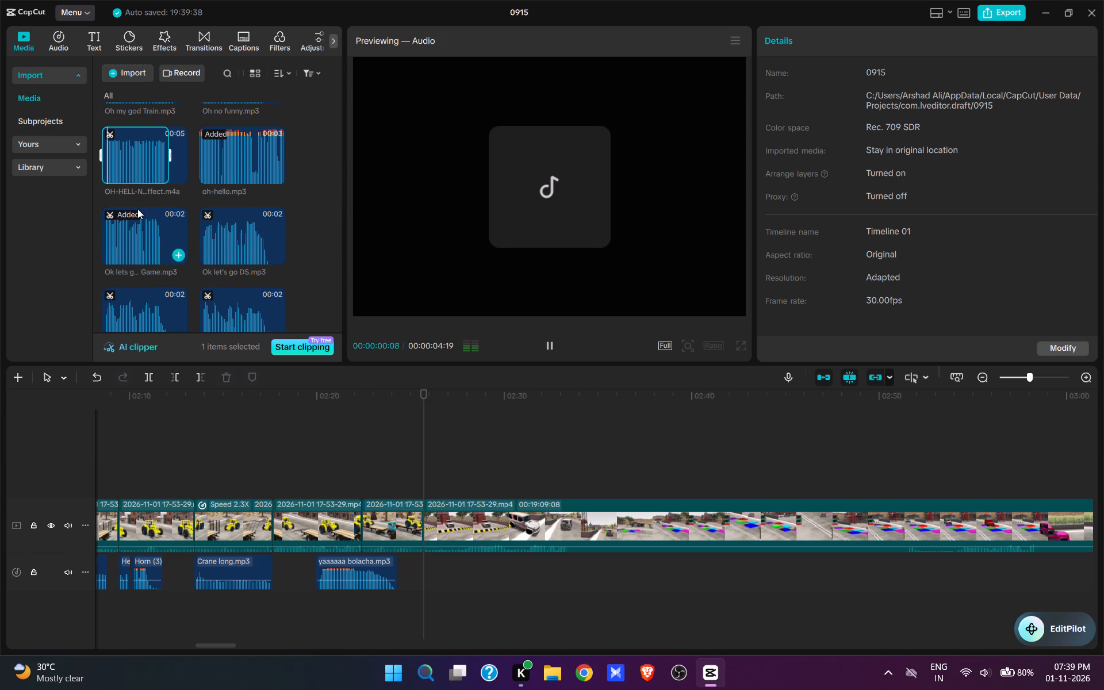
pyautogui.click(179, 190)
pyautogui.press('space')
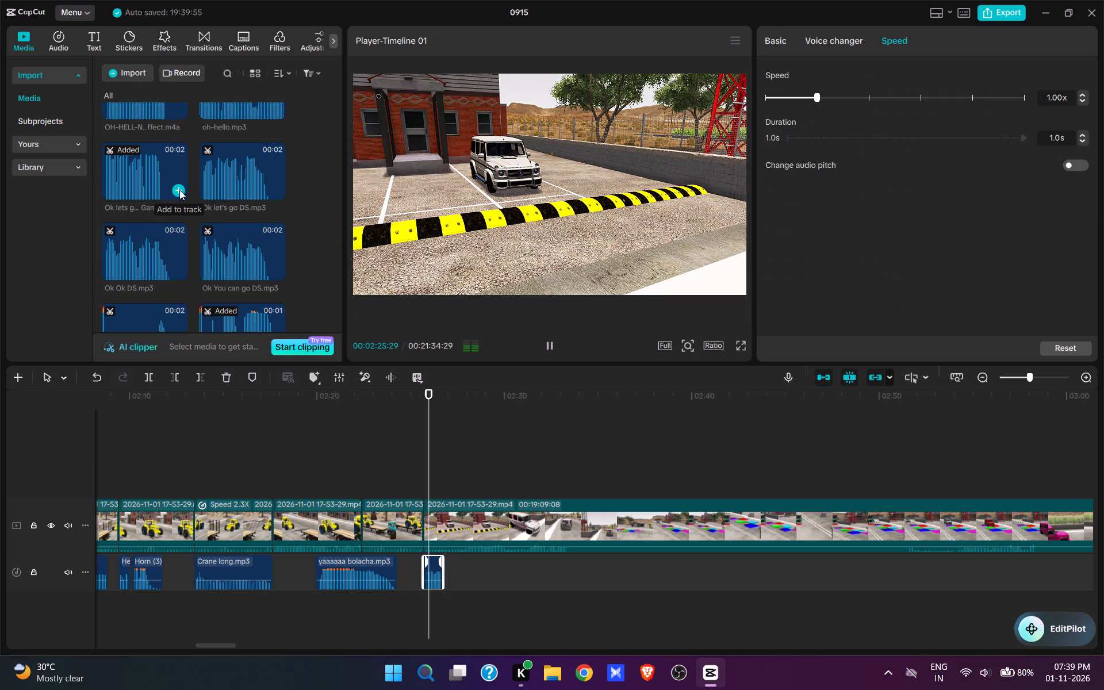
pyautogui.press('space')
# Find okey.mp3 in the media library, add it at 00:02:26:22 right after the previous sound, and play it.
pyautogui.click(448, 477)
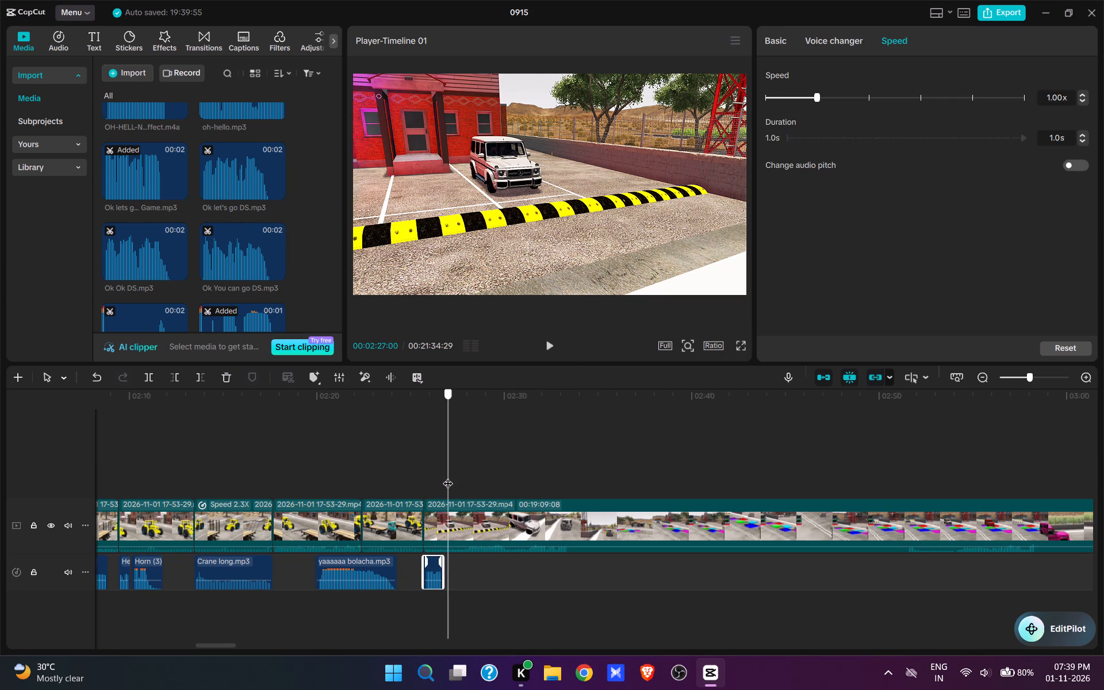
pyautogui.scroll(-5, 211, 255)
pyautogui.scroll(-1, 261, 266)
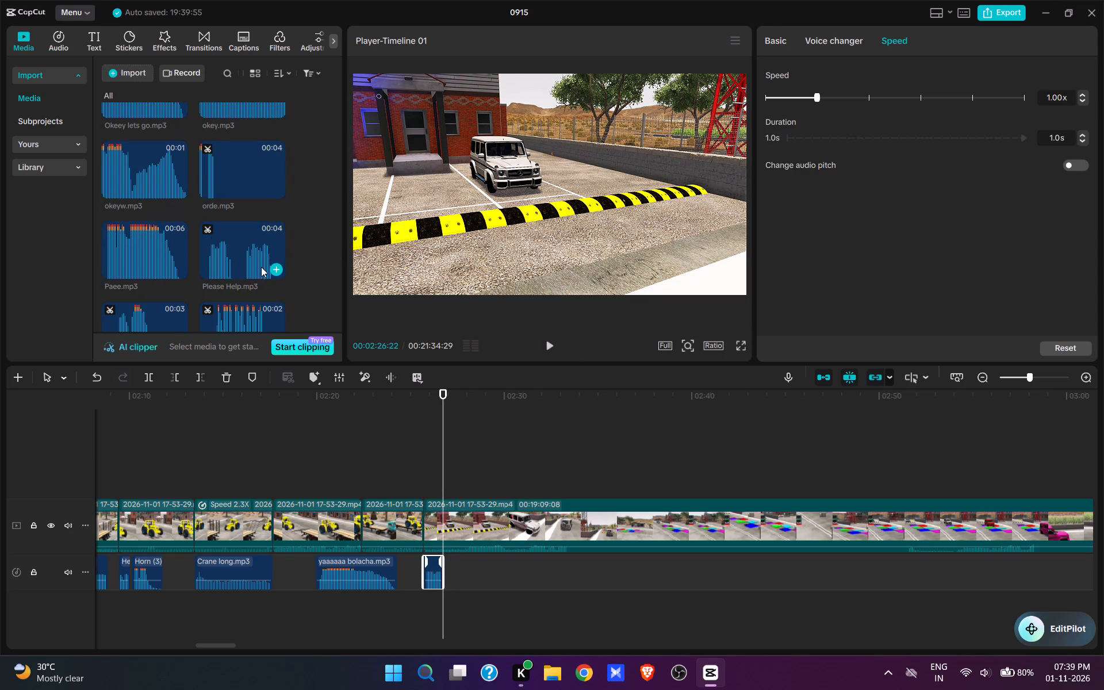
pyautogui.scroll(-1, 262, 263)
pyautogui.scroll(6, 243, 275)
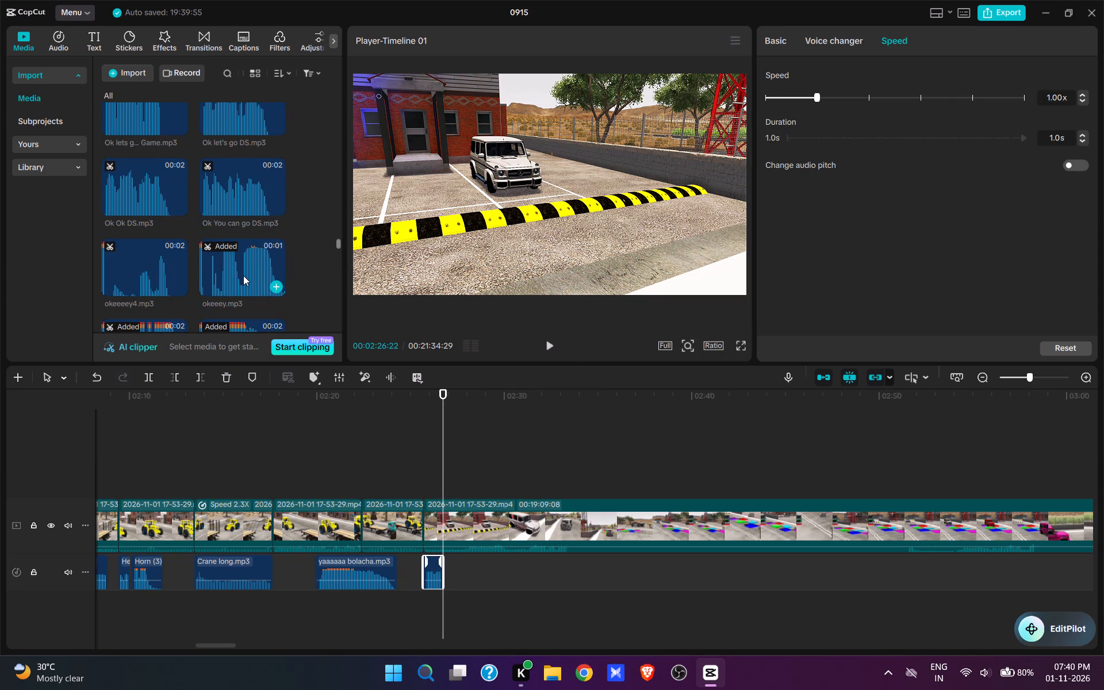
pyautogui.scroll(1, 243, 270)
pyautogui.scroll(-2, 243, 270)
pyautogui.click(278, 304)
pyautogui.press('space')
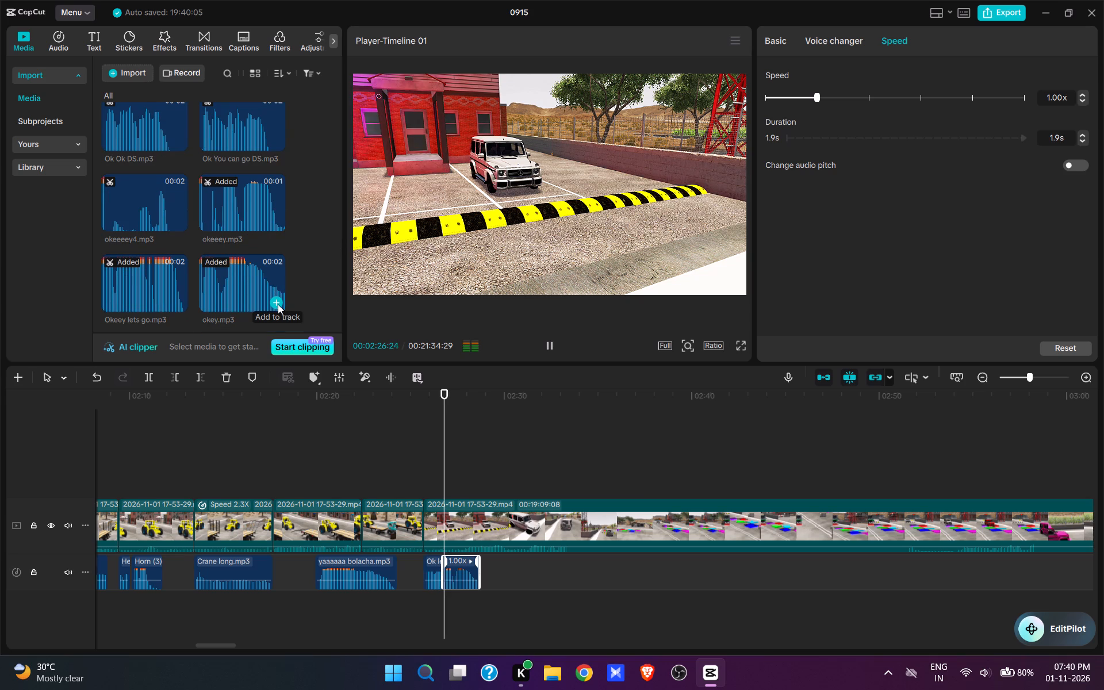
pyautogui.press('space')
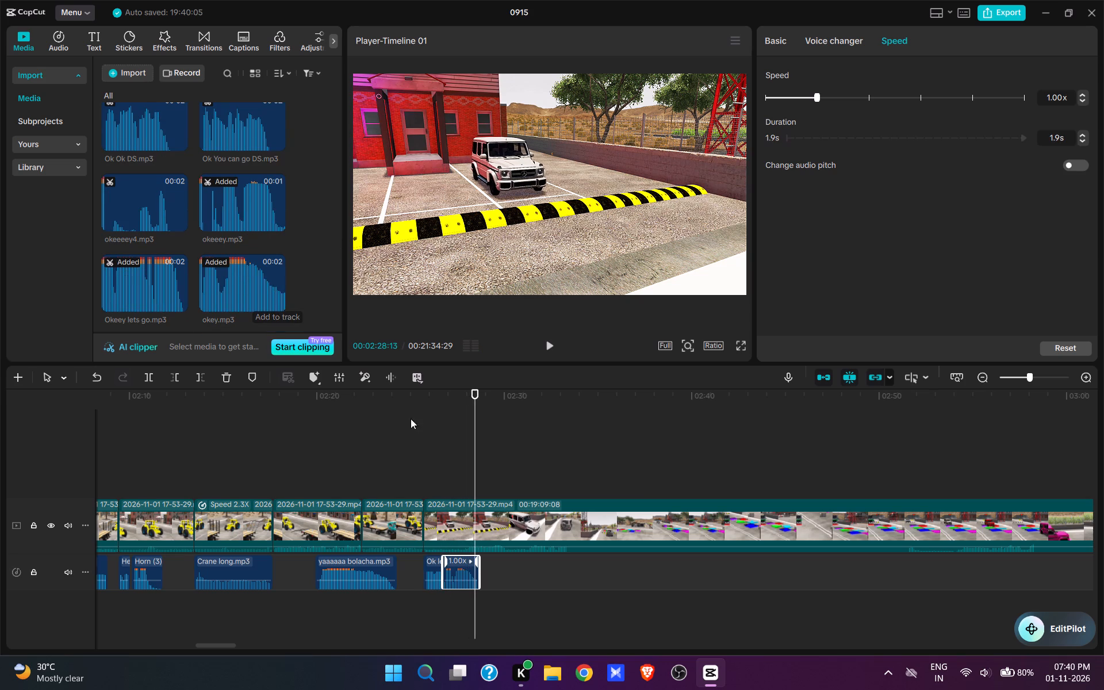
pyautogui.press('space')
pyautogui.press('space')
# Find broom broom.mp3 in the media library, add it at 00:02:28:20 right after okey.mp3, and play it.
pyautogui.click(484, 477)
pyautogui.scroll(-7, 190, 206)
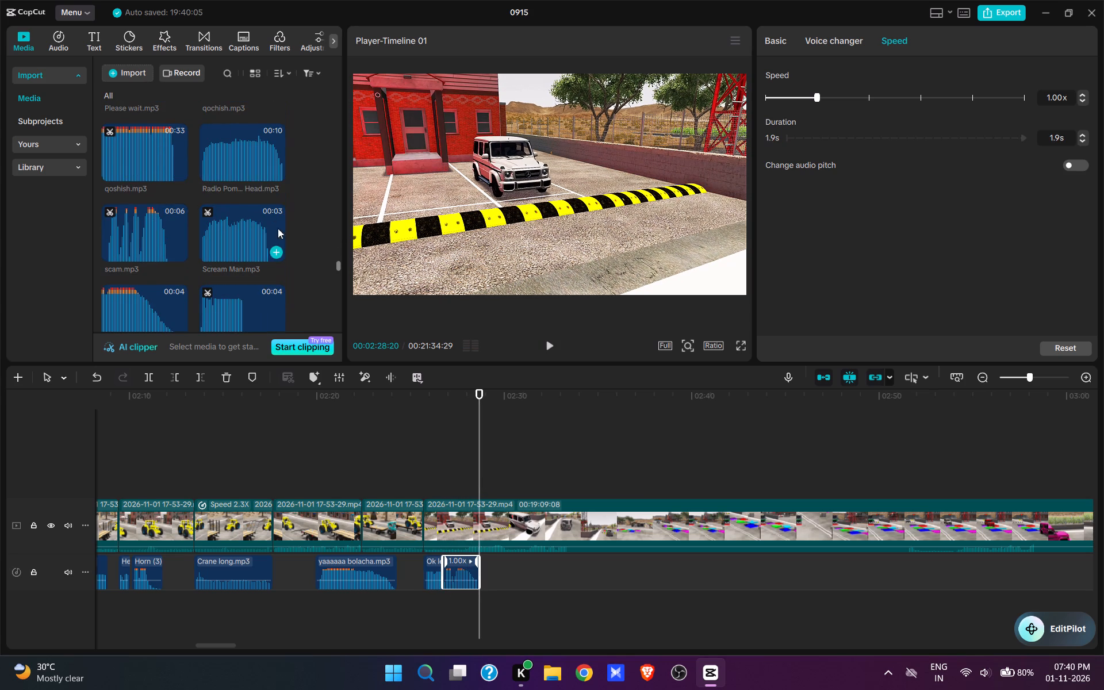
pyautogui.moveTo(336, 266); pyautogui.dragTo(355, 385)
pyautogui.scroll(1, 173, 228)
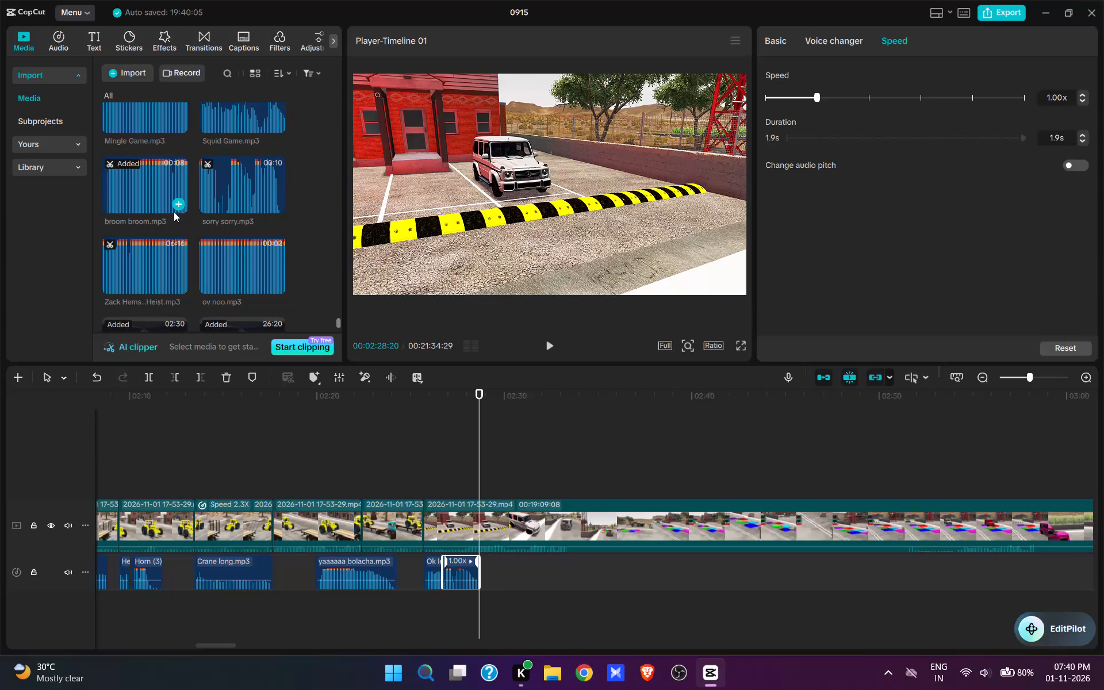
pyautogui.click(176, 202)
pyautogui.press('space')
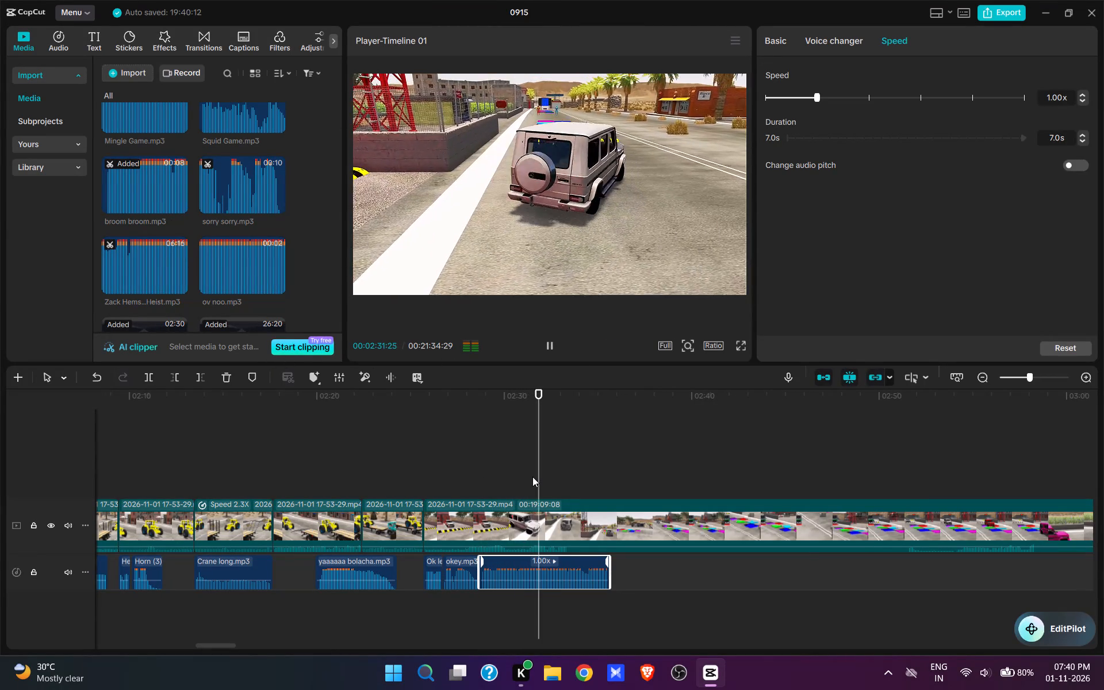
pyautogui.press('space')
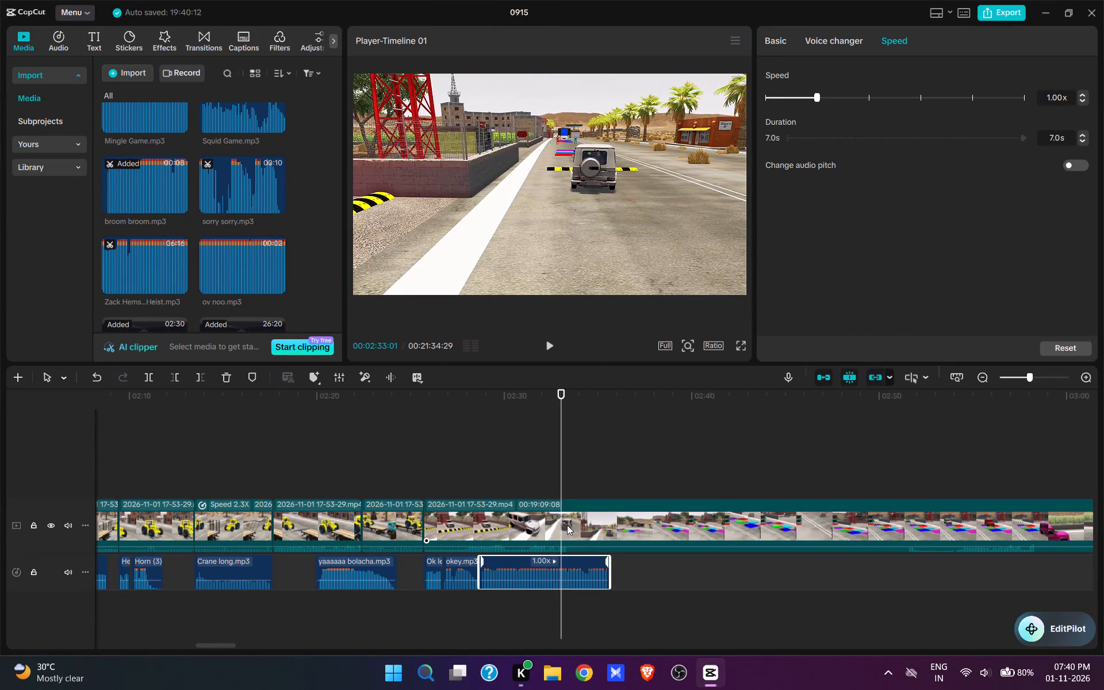
# Split the white SUV clip at 00:02:33:08 and trim the part after it up to about 00:02:51:21, at the coloured tiles.
pyautogui.press('space')
pyautogui.press('space')
pyautogui.click(568, 522)
pyautogui.press('w')
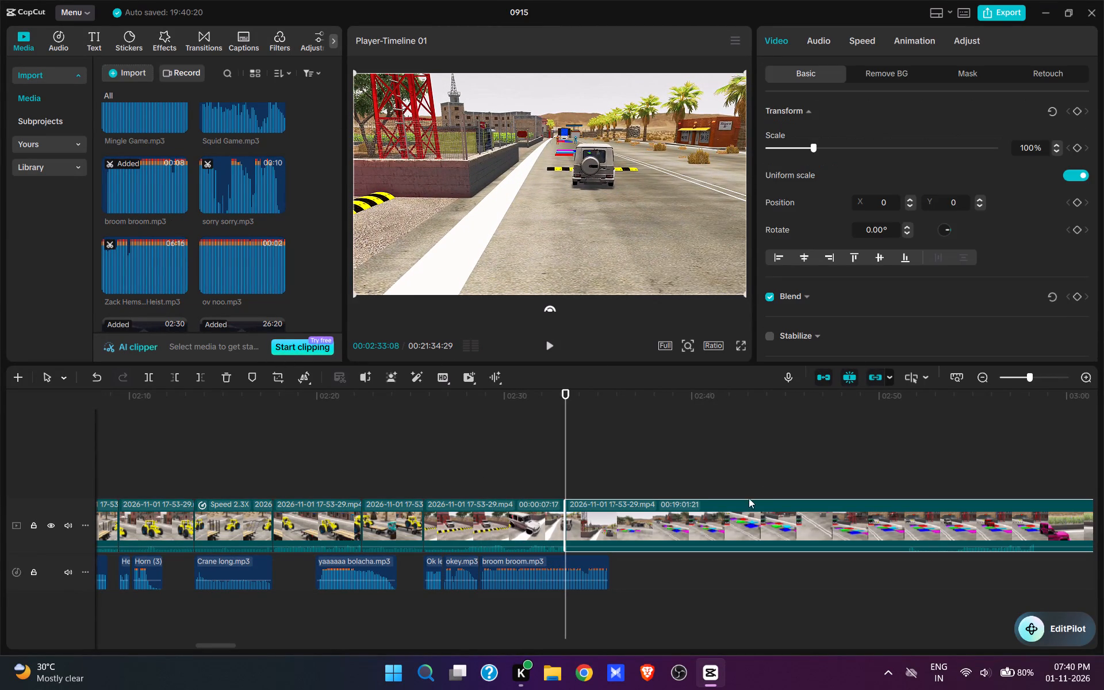
pyautogui.click(906, 477)
pyautogui.press('space')
pyautogui.press('space')
pyautogui.write('q')
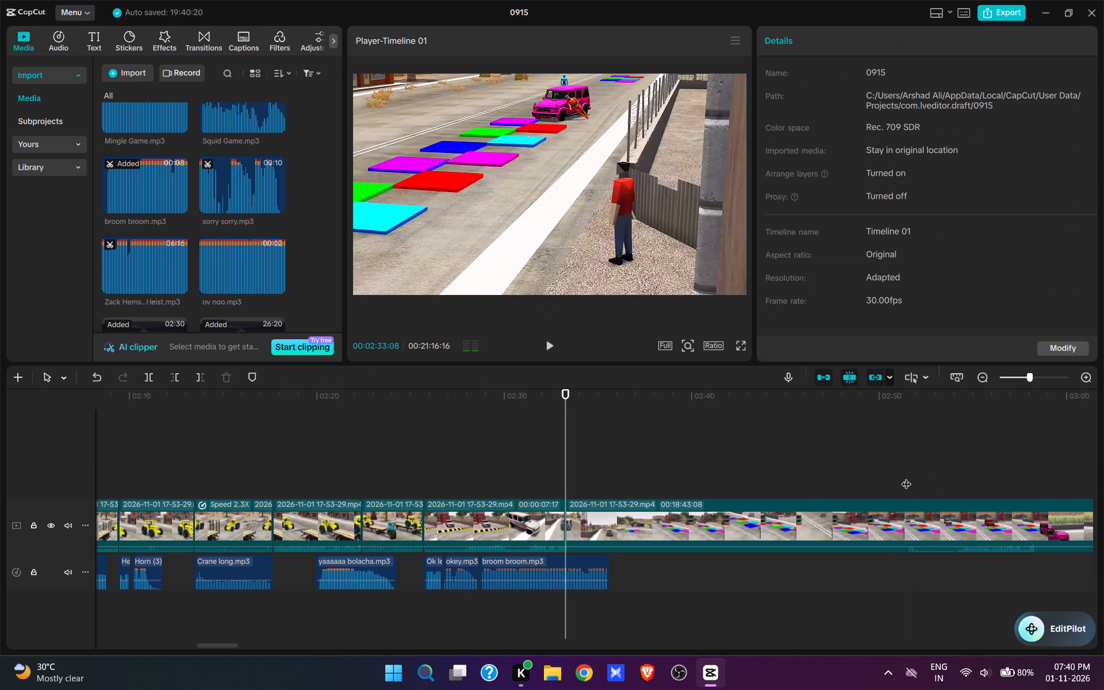
pyautogui.press('space')
pyautogui.press('space')
pyautogui.press('space')
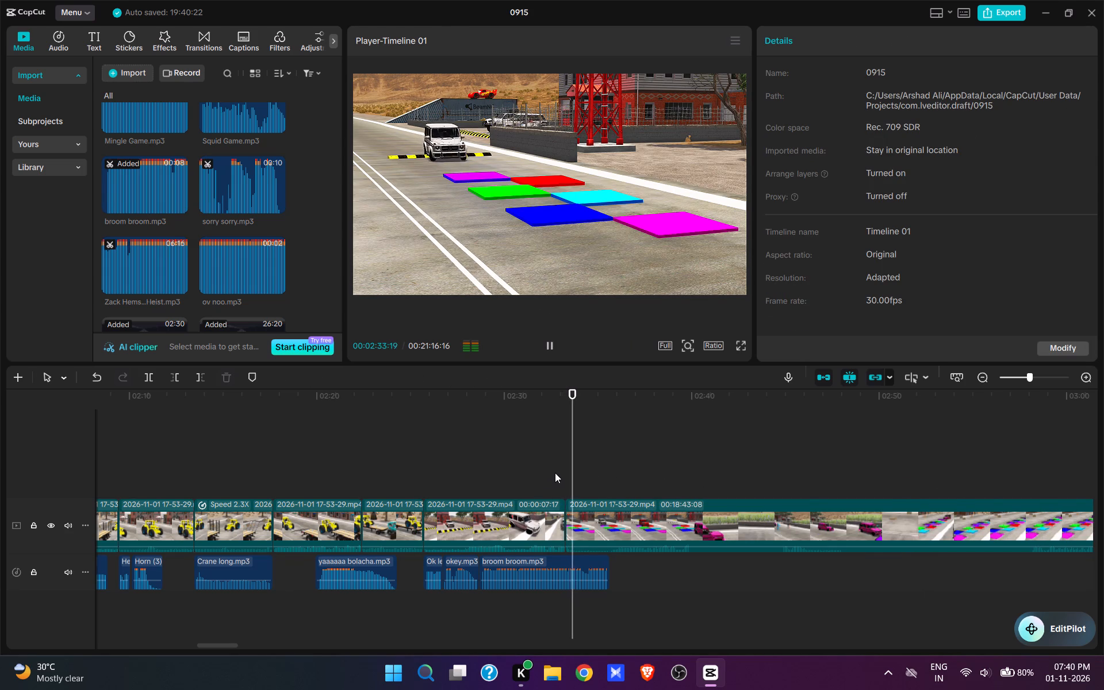
# Trim the end of broom broom.mp3 to the video cut at 00:02:33:08.
pyautogui.press('space')
pyautogui.click(559, 474)
pyautogui.moveTo(563, 474); pyautogui.dragTo(569, 476)
pyautogui.click(576, 566)
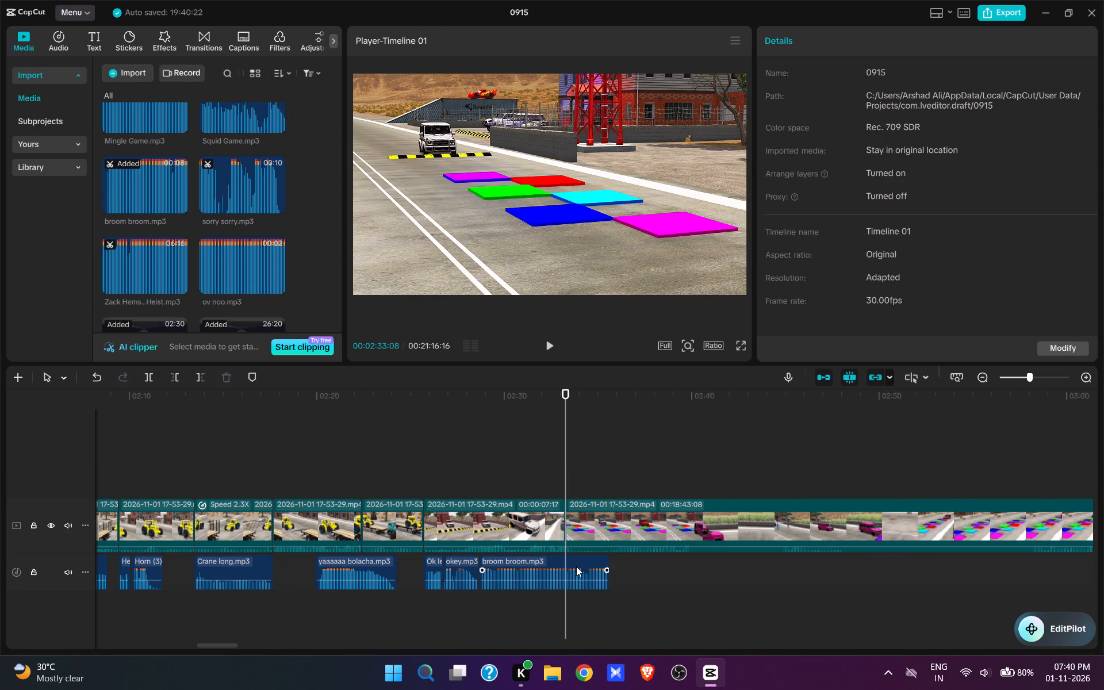
pyautogui.press('e')
# Find Mario Jump.mp3 in the media library, add it at 00:02:33:08 as the SUV crosses the speed bump, and play it.
pyautogui.scroll(7, 238, 297)
pyautogui.scroll(11, 227, 221)
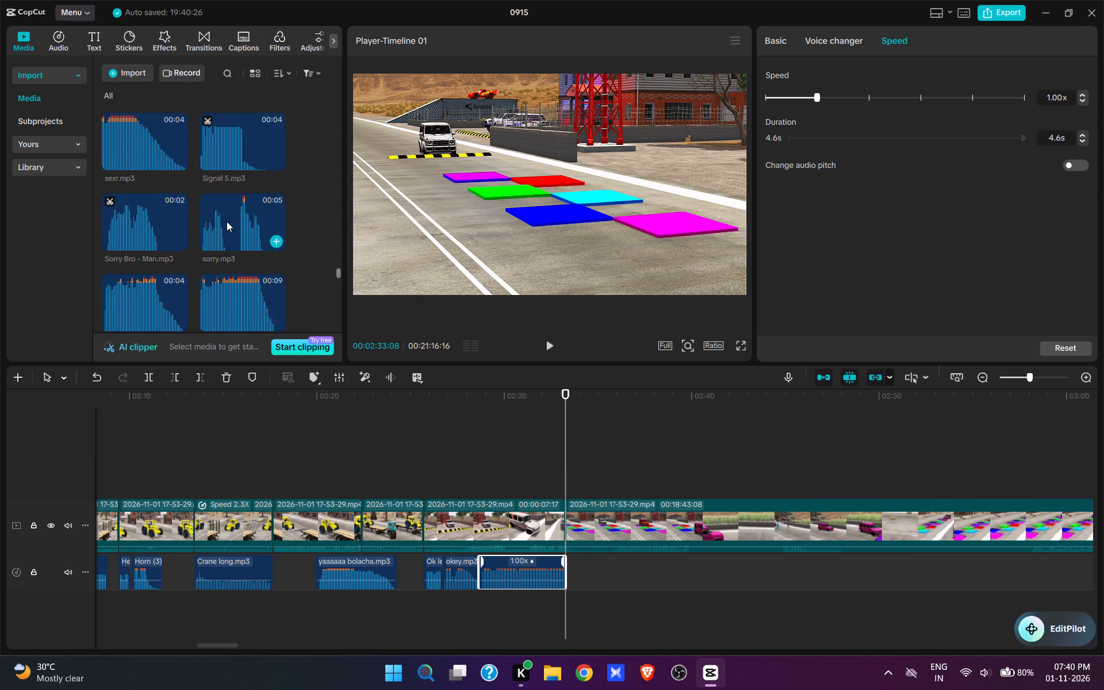
pyautogui.scroll(15, 227, 221)
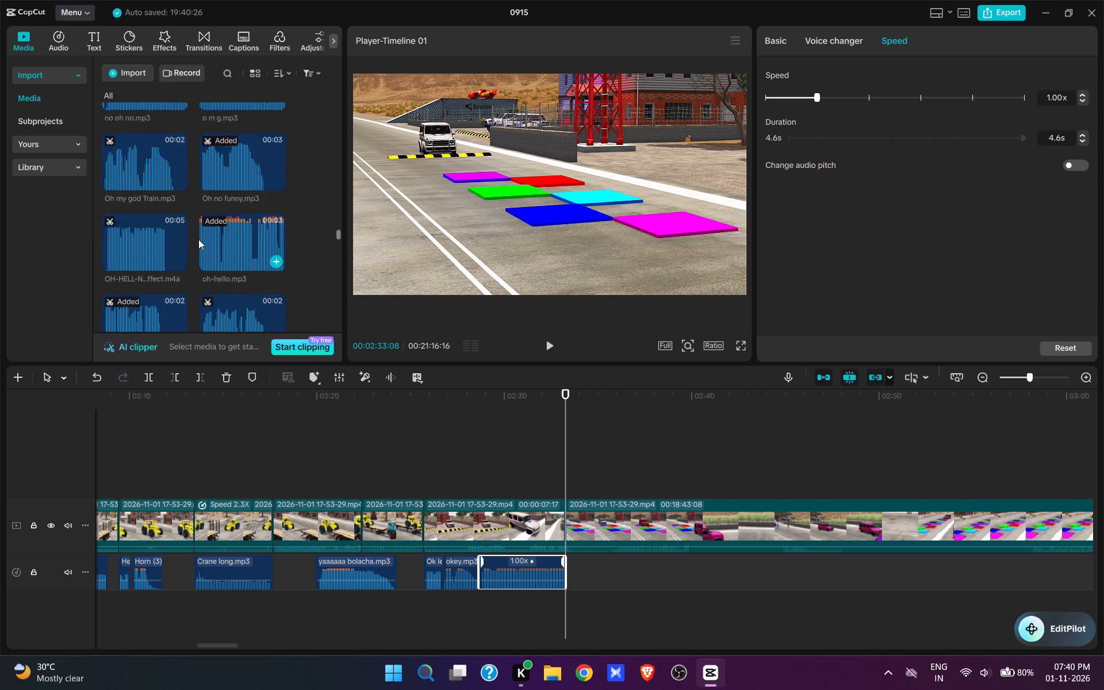
pyautogui.scroll(6, 198, 239)
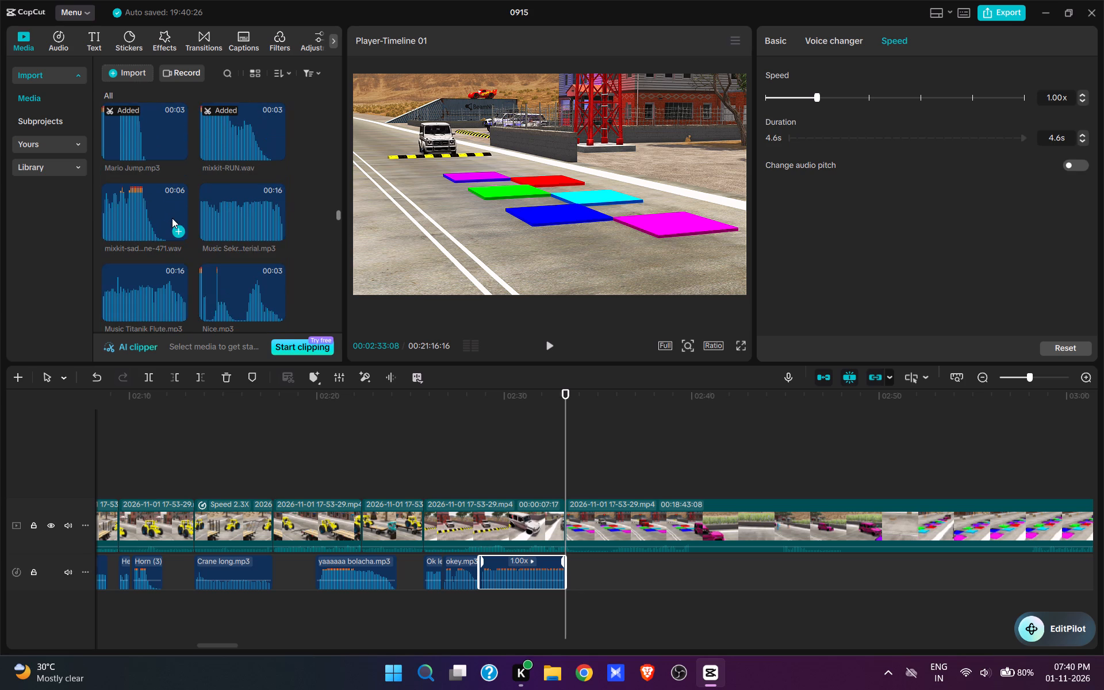
pyautogui.click(176, 148)
pyautogui.press('space')
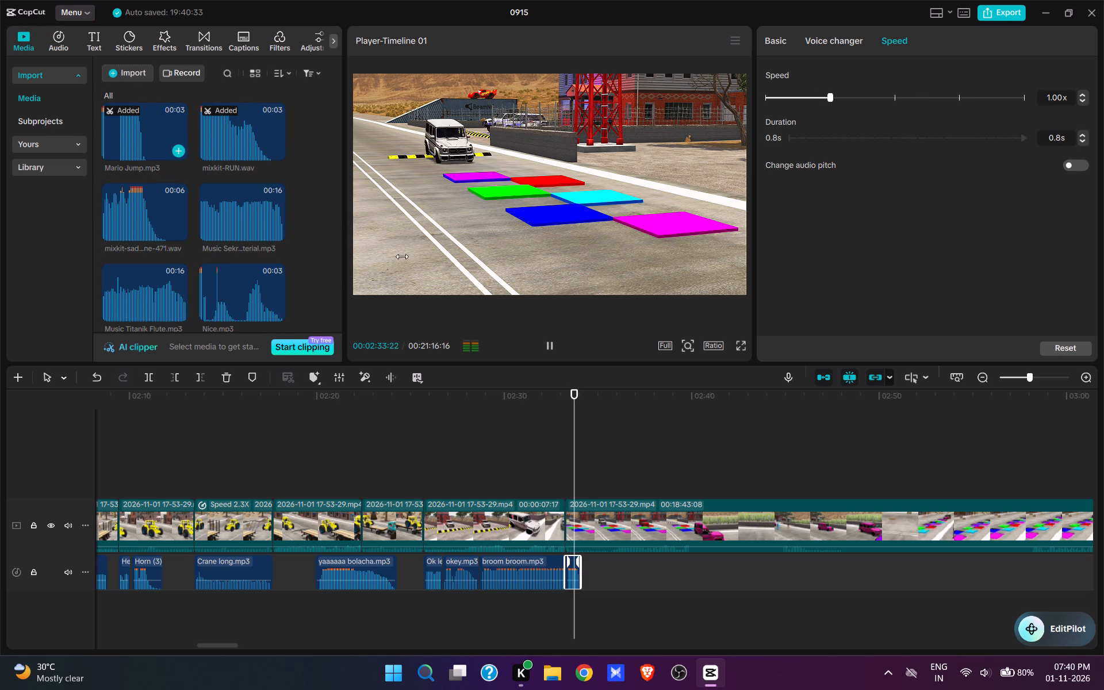
pyautogui.press('space')
pyautogui.press('space')
pyautogui.press('space')
pyautogui.click(584, 480)
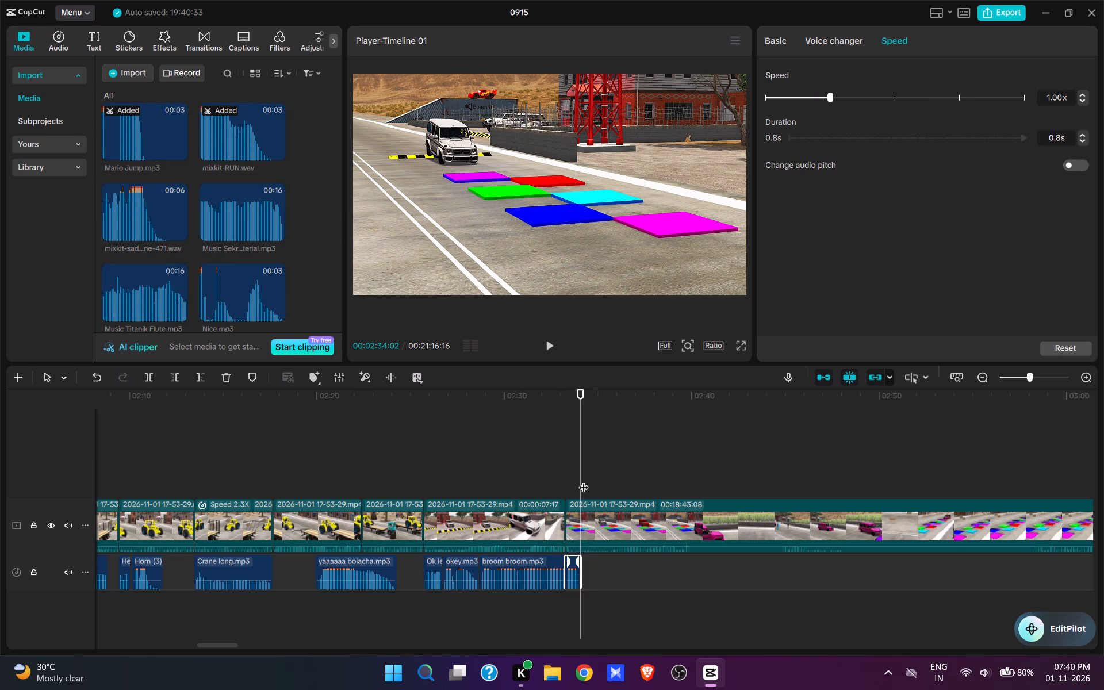
# Paste the copied Mingle Game.mp3 sound at 00:02:35:17, where the white SUV reaches the tiles, and play it.
pyautogui.press('space')
pyautogui.press('space')
pyautogui.press('space')
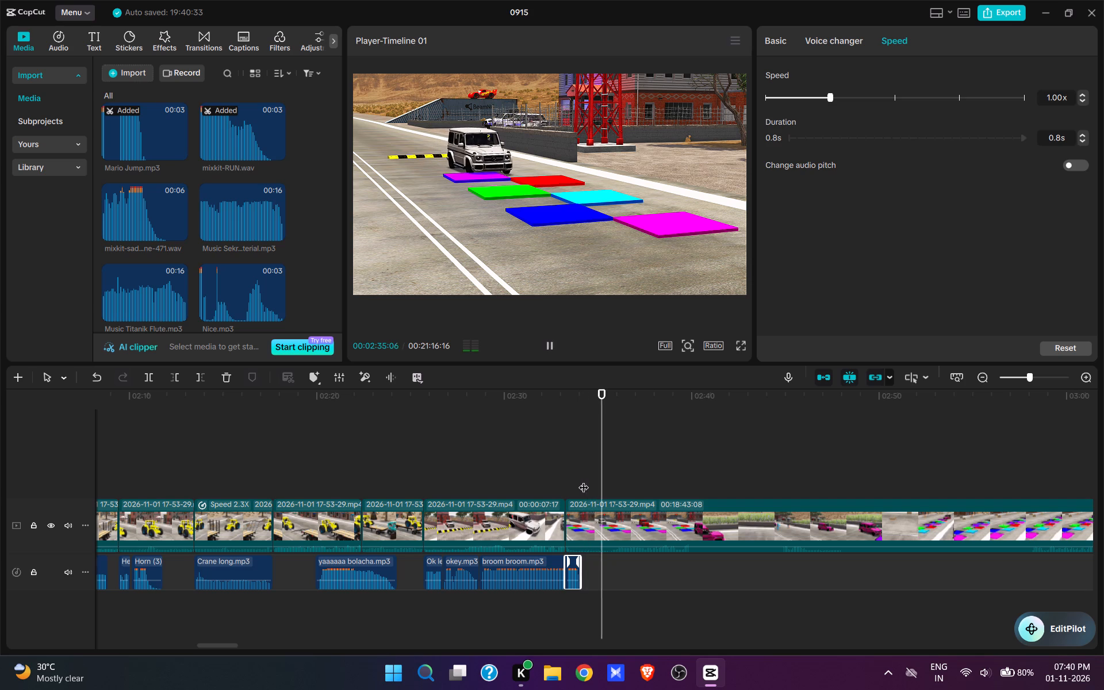
pyautogui.press('space')
pyautogui.press('space')
pyautogui.press('space')
pyautogui.hotkey('ctrl', 'v')
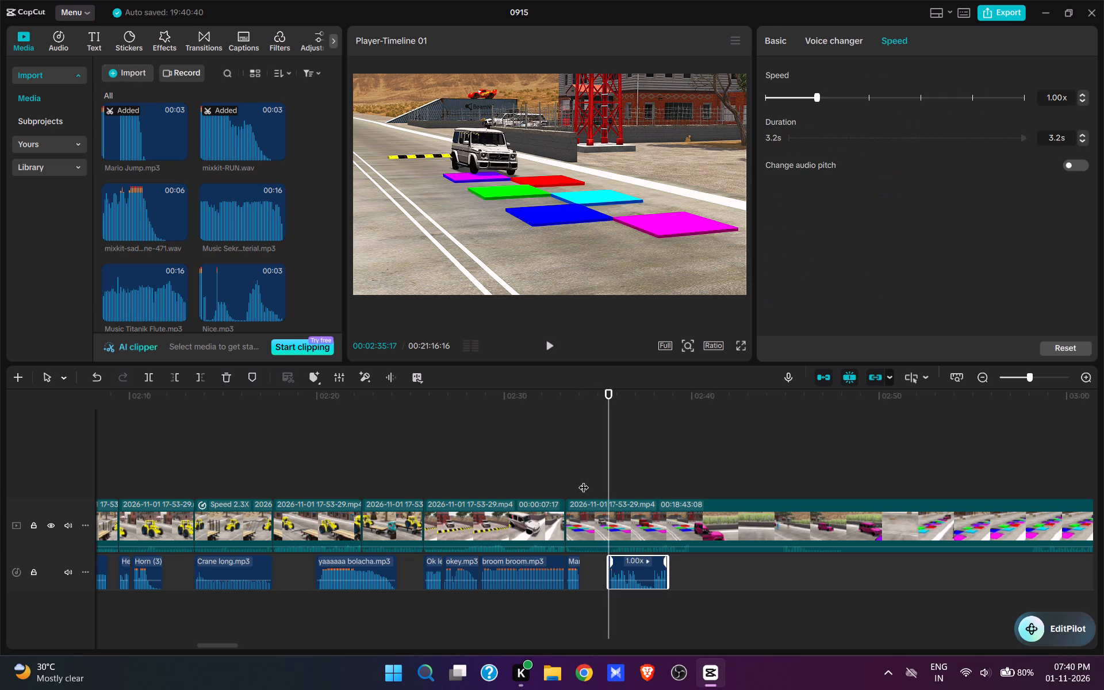
pyautogui.press('space')
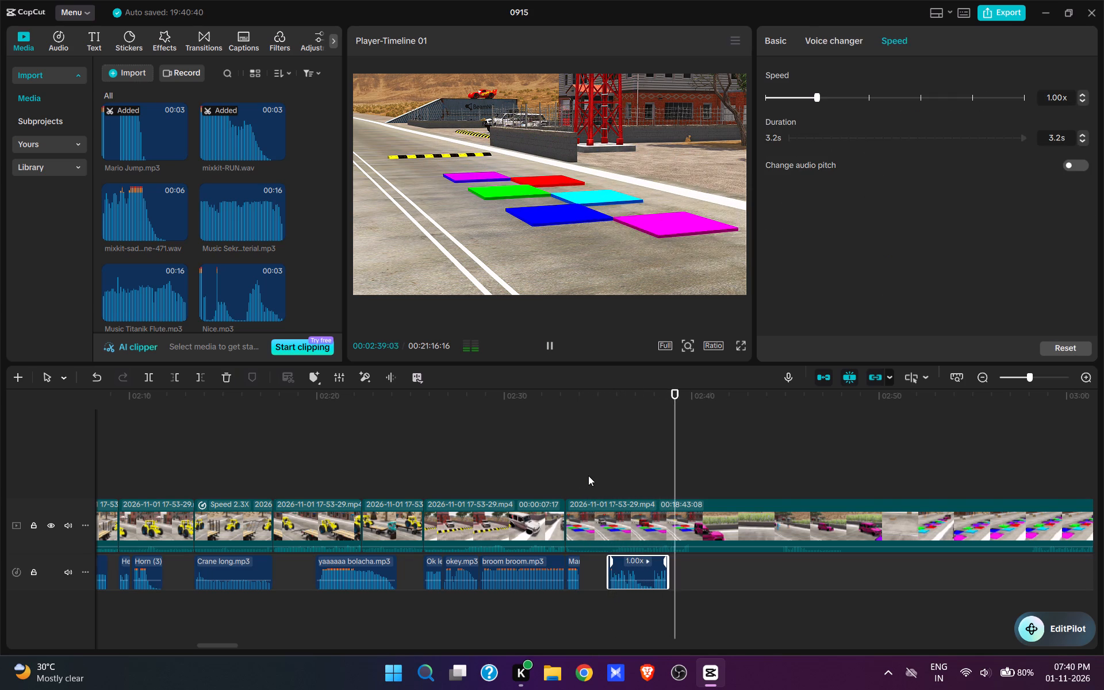
# Split the tiles clip at about 00:02:39:24 and trim the part after it up to about 00:02:44:26, as the pink SUV nears the dummies.
pyautogui.press('space')
pyautogui.write('w')
pyautogui.click(775, 480)
pyautogui.press('space')
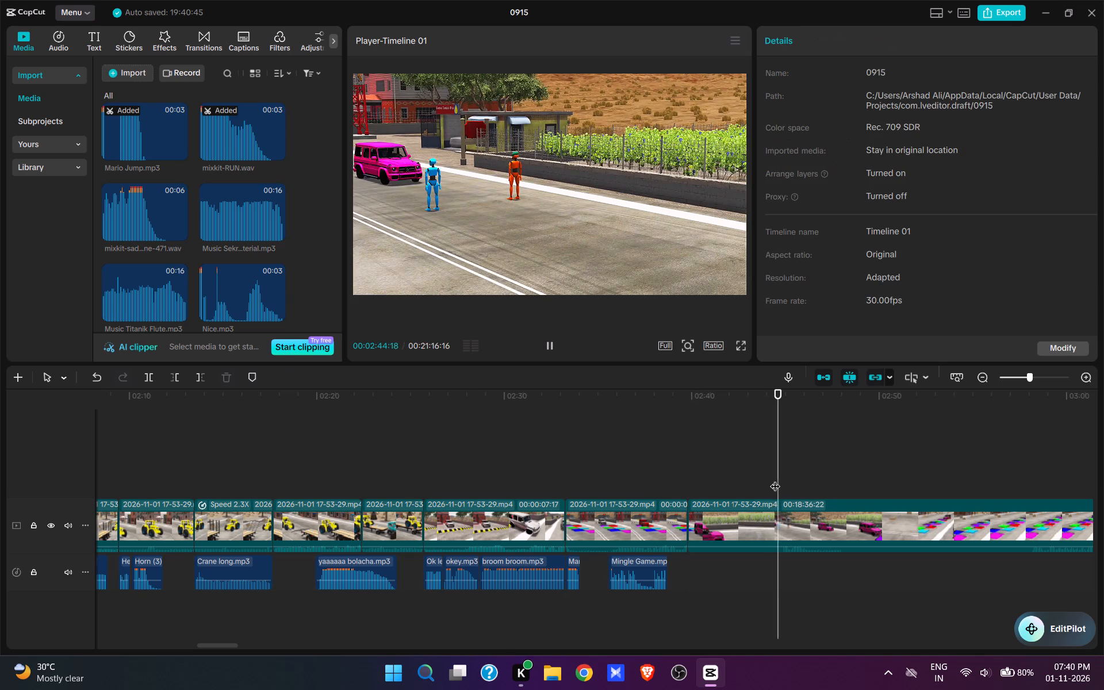
pyautogui.press('space')
pyautogui.write('q')
# Find laugh4.mp3 in the media library, add it at 00:02:40:16 where the pink SUV reaches the dummies, and play it.
pyautogui.press('space')
pyautogui.press('space')
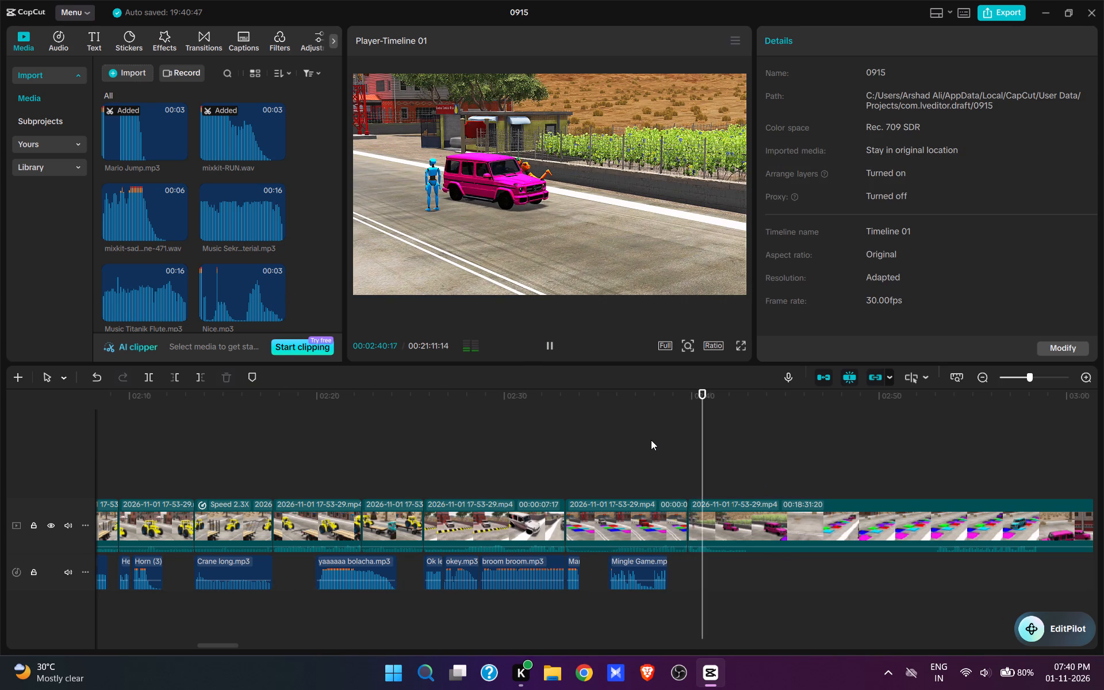
pyautogui.click(701, 485)
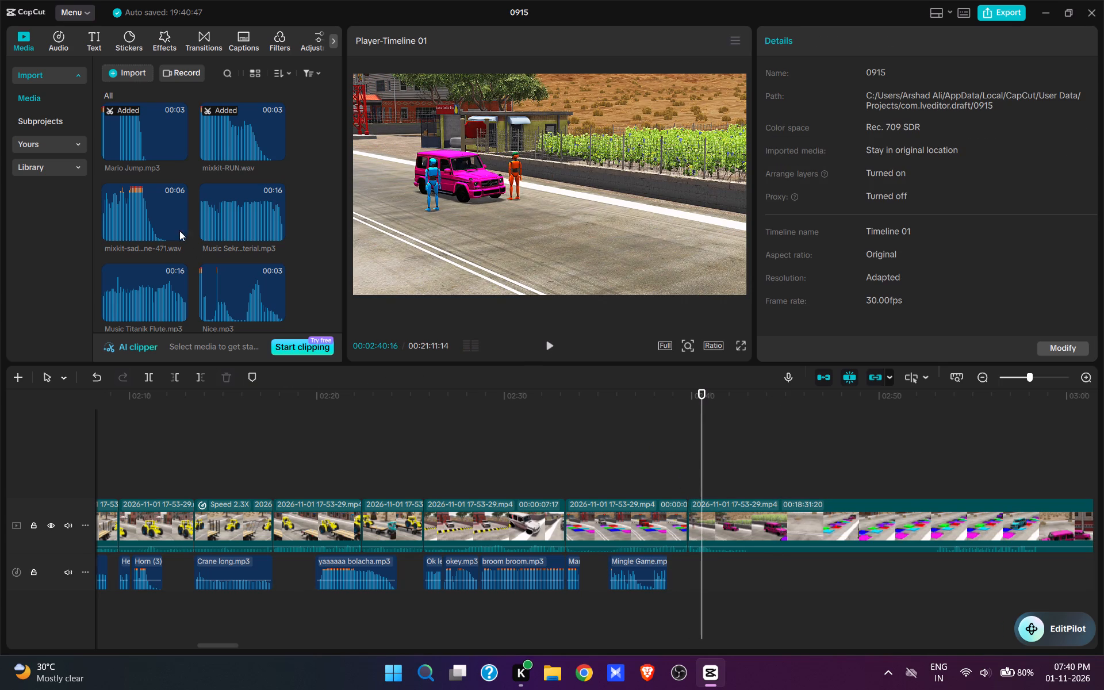
pyautogui.scroll(12, 243, 244)
pyautogui.scroll(-2, 244, 244)
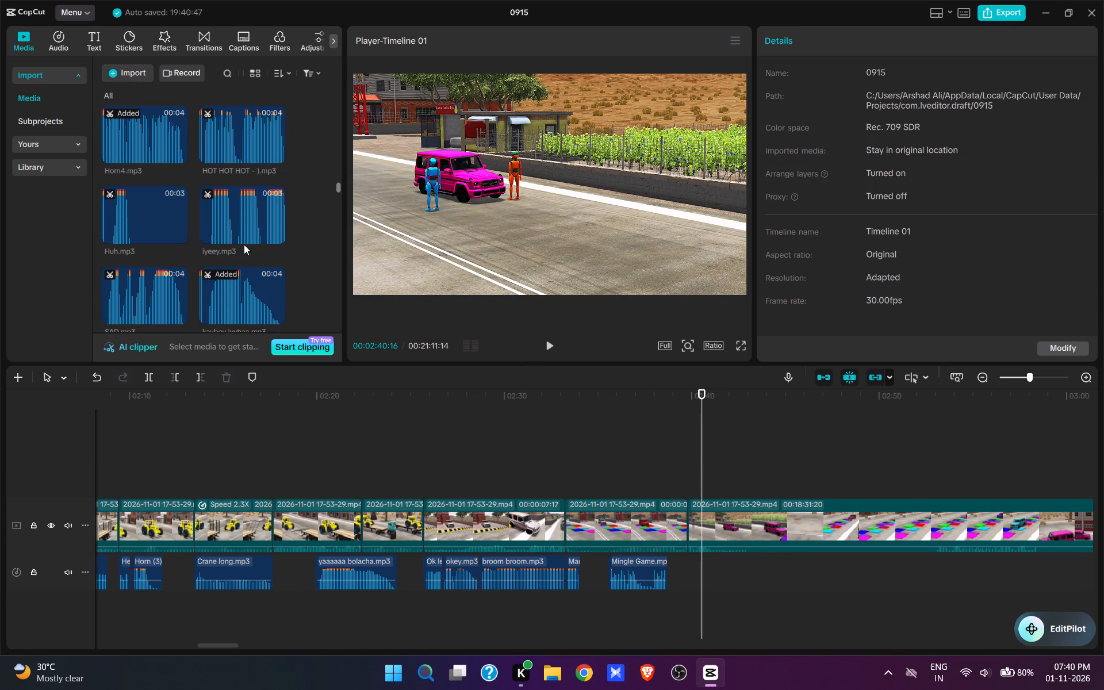
pyautogui.scroll(10, 244, 244)
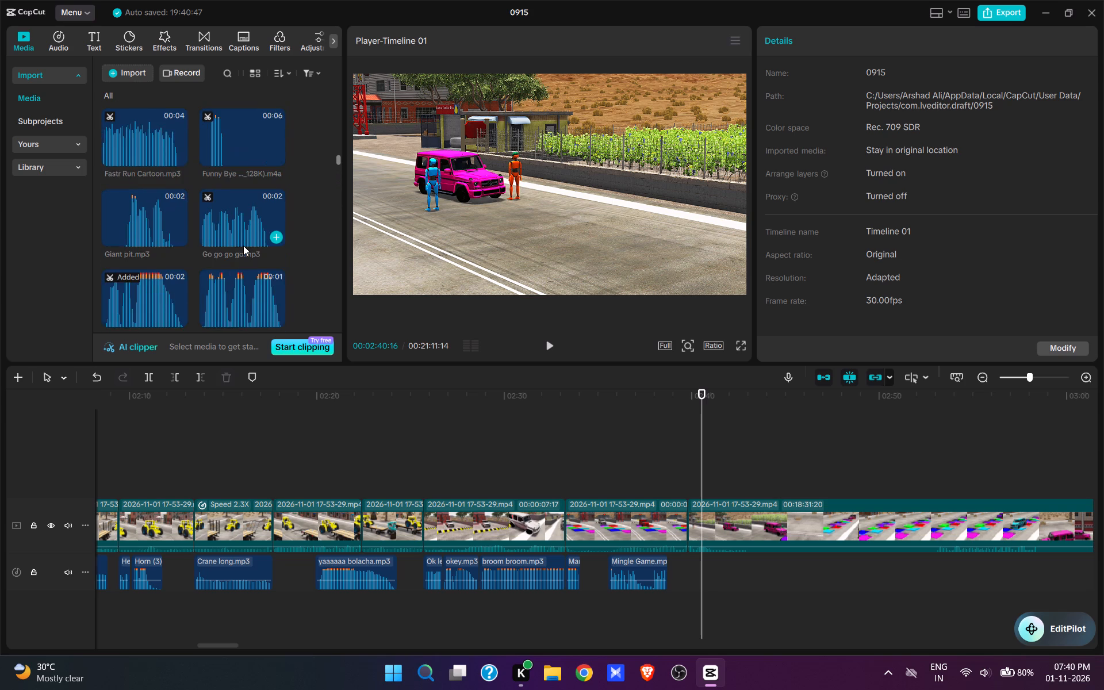
pyautogui.scroll(-10, 243, 246)
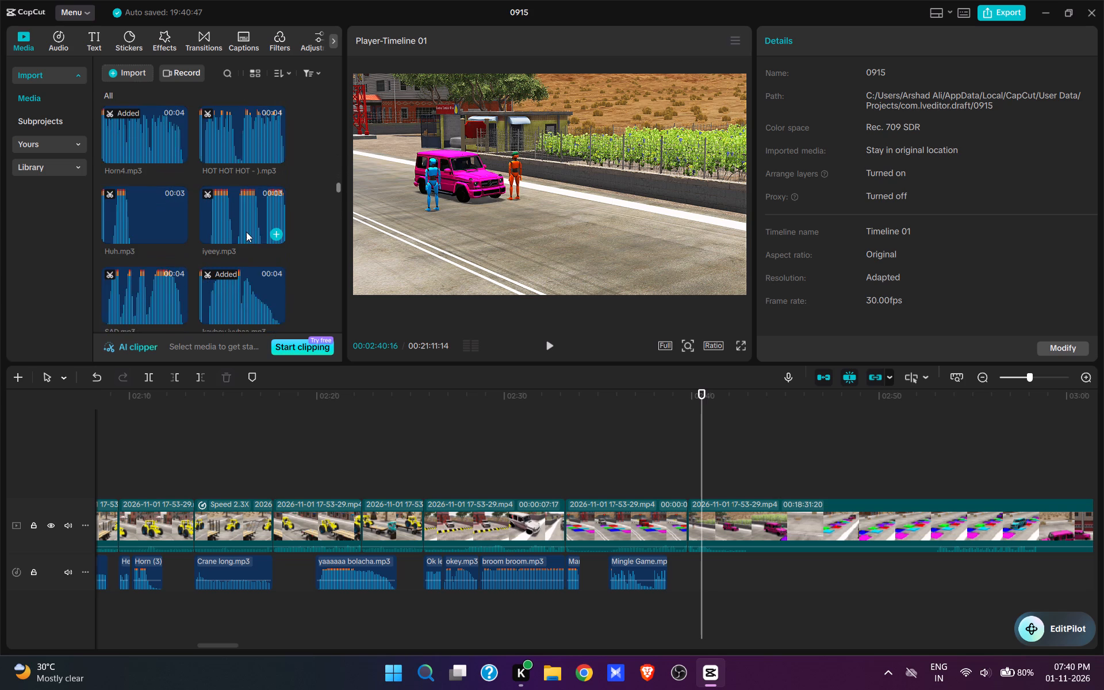
pyautogui.scroll(-3, 246, 232)
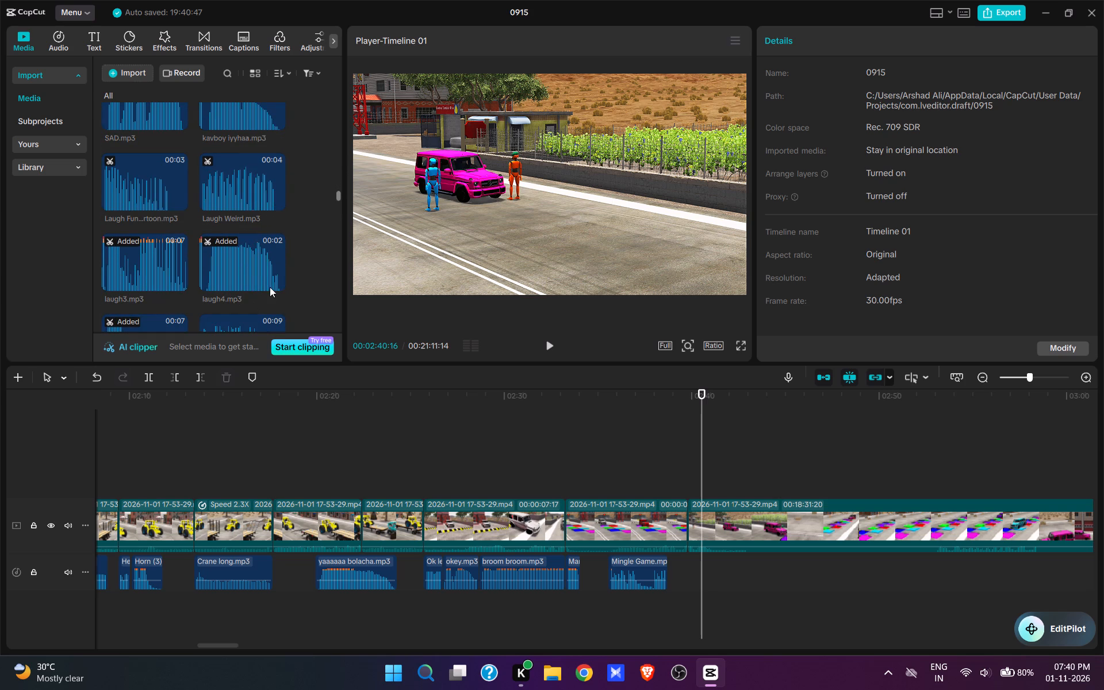
pyautogui.click(271, 279)
pyautogui.press('space')
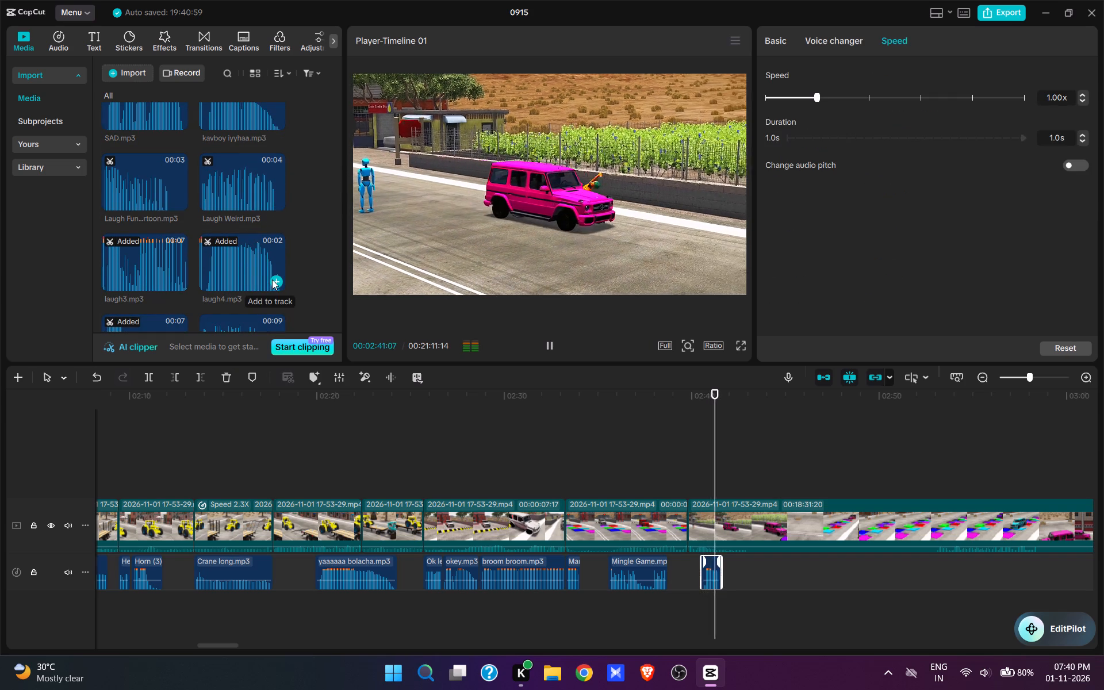
# Split the pink SUV clip at 00:02:42:15 and trim the part after it up to about 00:02:53, where the SUV reaches the tiles.
pyautogui.press('space')
pyautogui.write('w')
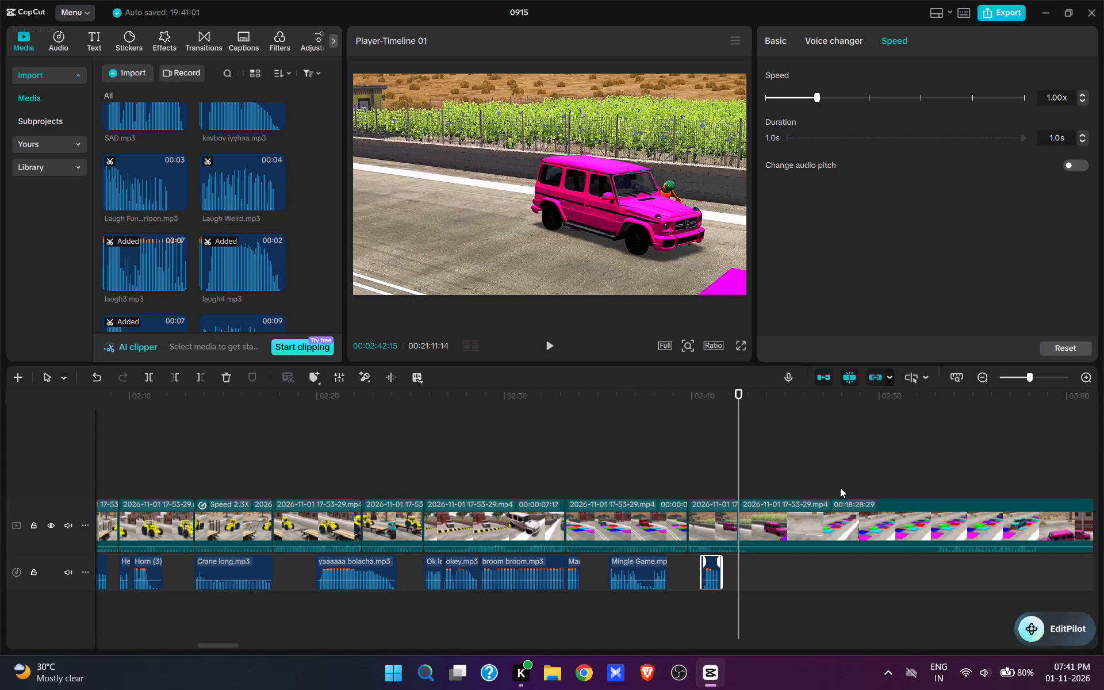
pyautogui.click(929, 466)
pyautogui.moveTo(938, 465); pyautogui.dragTo(661, 582)
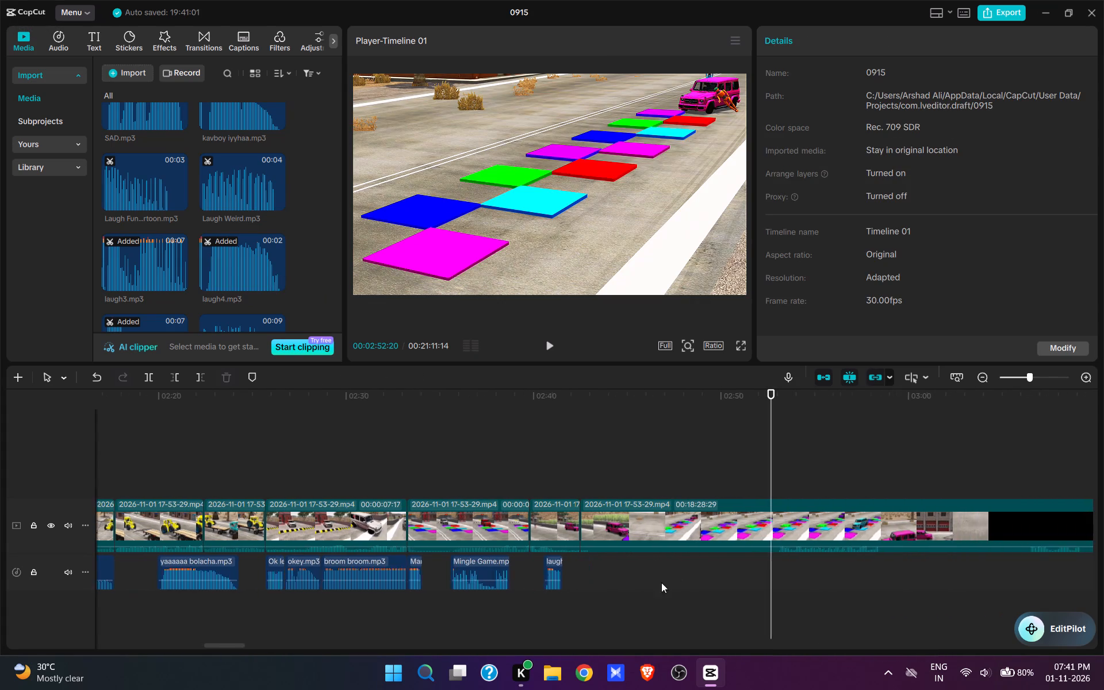
pyautogui.moveTo(661, 582); pyautogui.dragTo(636, 551)
pyautogui.press('space')
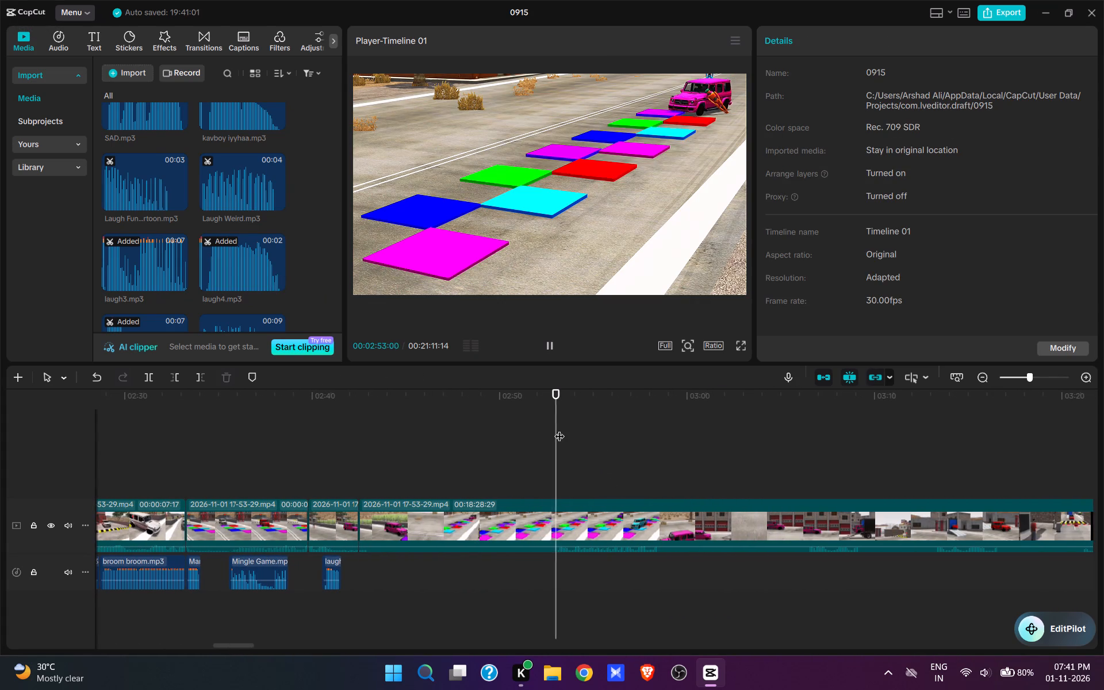
pyautogui.press('space')
pyautogui.press('space')
pyautogui.press('space')
pyautogui.click(550, 481)
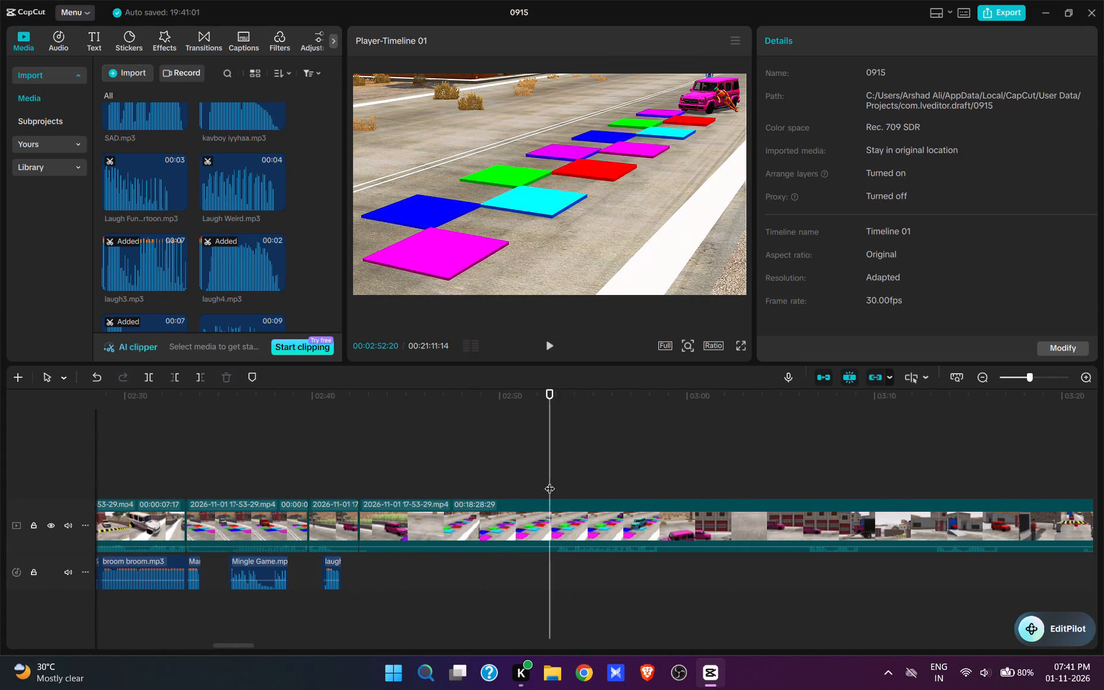
pyautogui.press('space')
pyautogui.press('space')
pyautogui.write('q')
# Paste Mingle Game.mp3 at about 00:02:42:26 over the pink SUV tiles scene, paste a second copy right after it, and play them.
pyautogui.press('space')
pyautogui.press('space')
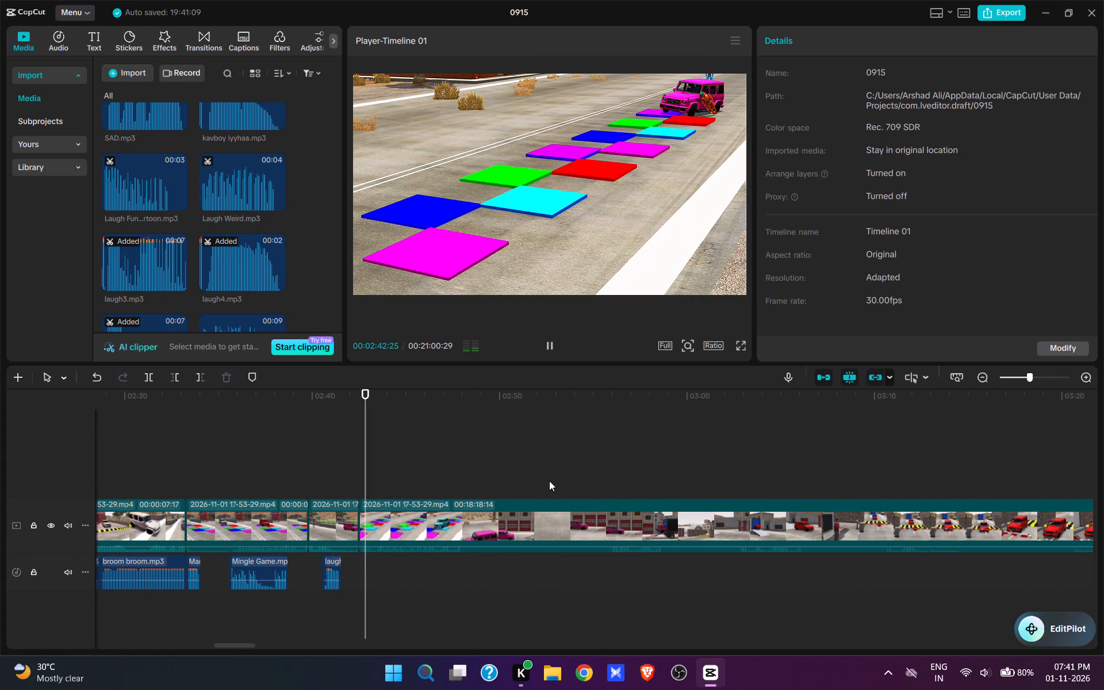
pyautogui.hotkey('ctrl', 'v')
pyautogui.press('space')
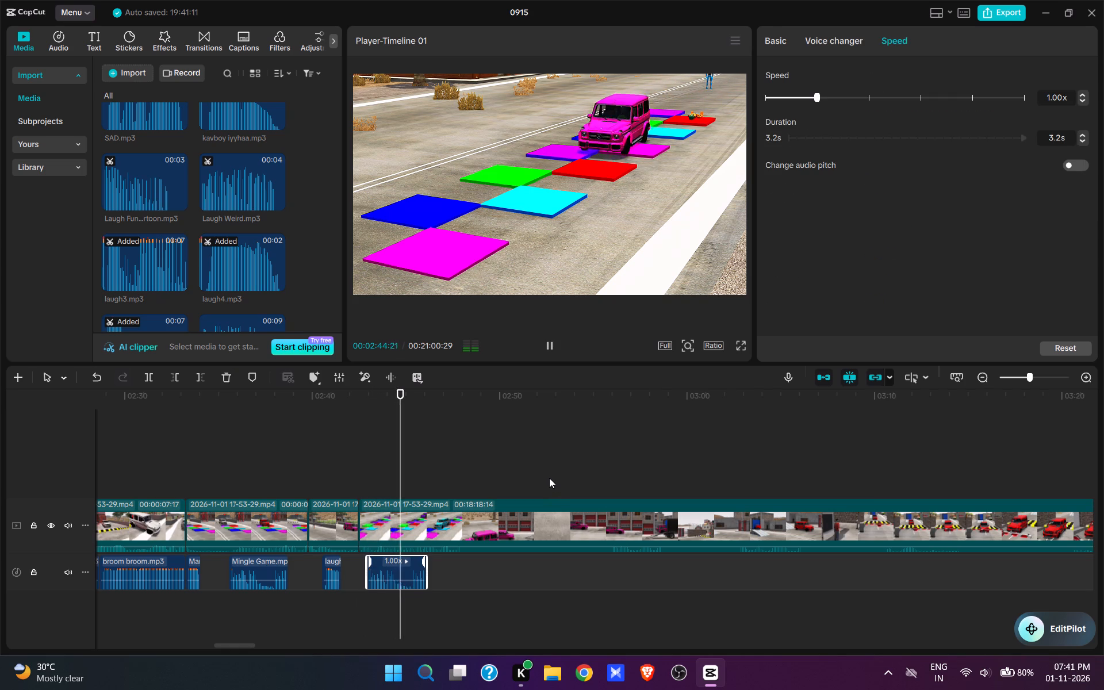
pyautogui.press('space')
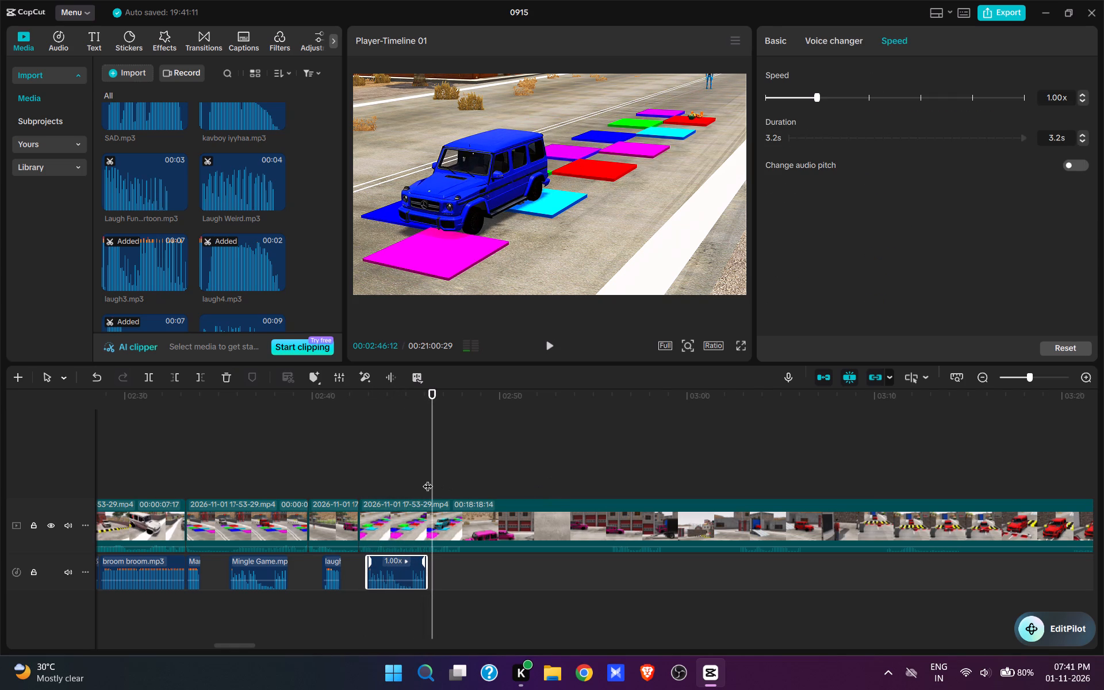
pyautogui.click(428, 476)
pyautogui.hotkey('ctrl', 'v')
pyautogui.press('space')
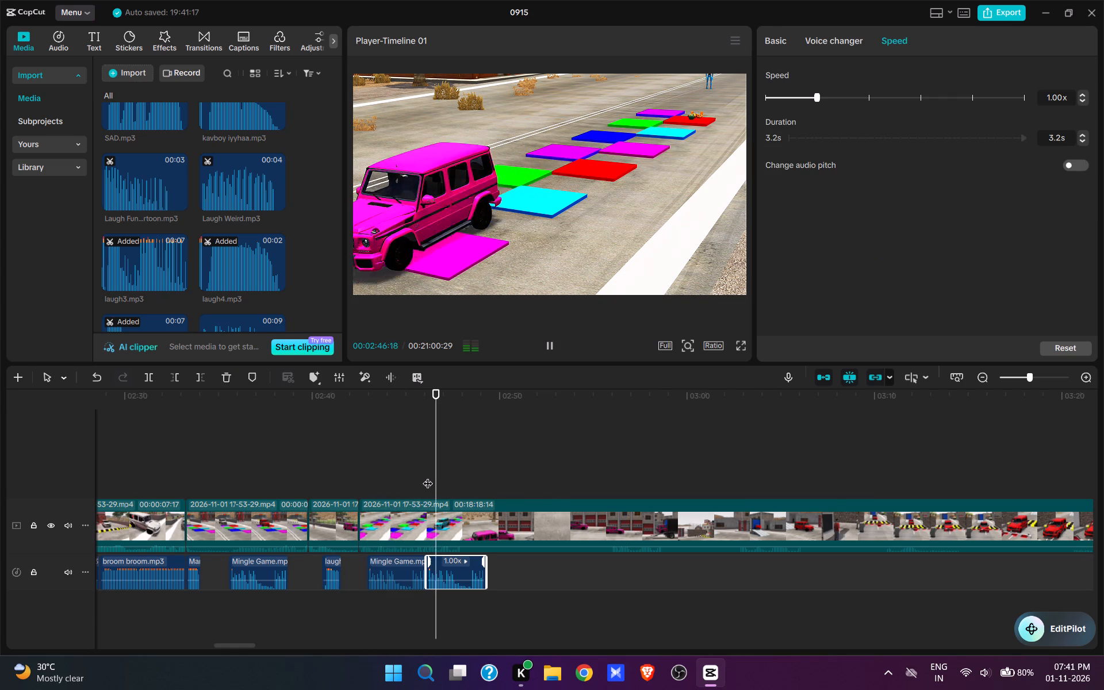
pyautogui.press('space')
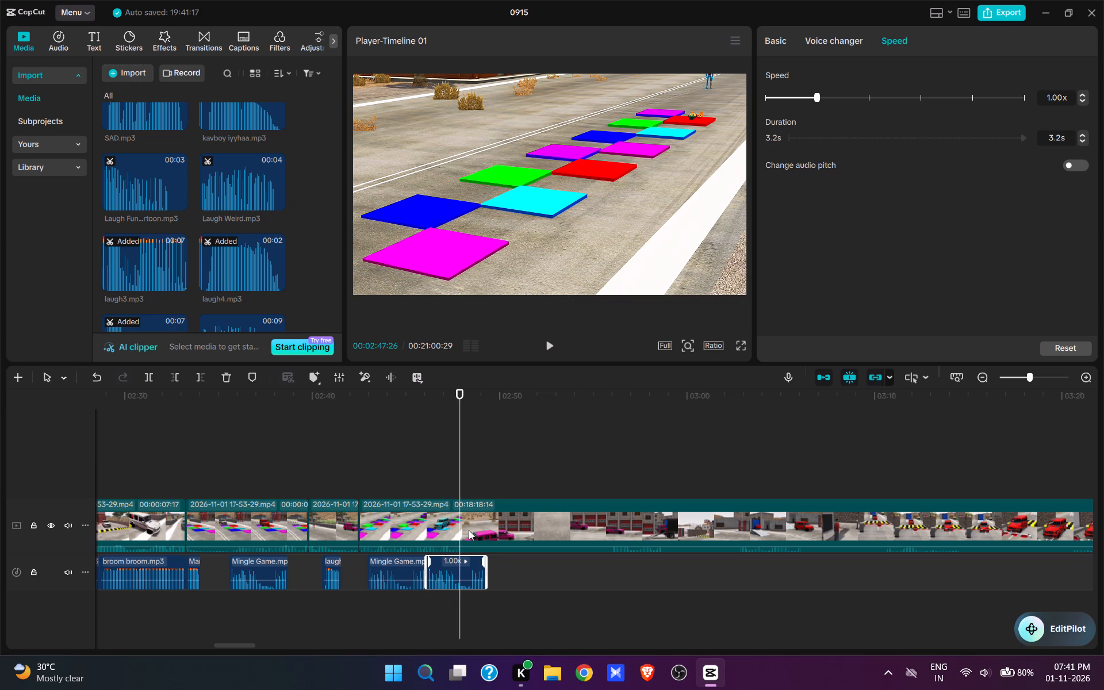
# Split the video clip at 00:02:47:26 on the empty tiles and trim the second Mingle Game.mp3 copy to end there.
pyautogui.click(472, 519)
pyautogui.press('w')
pyautogui.click(466, 567)
pyautogui.press('e')
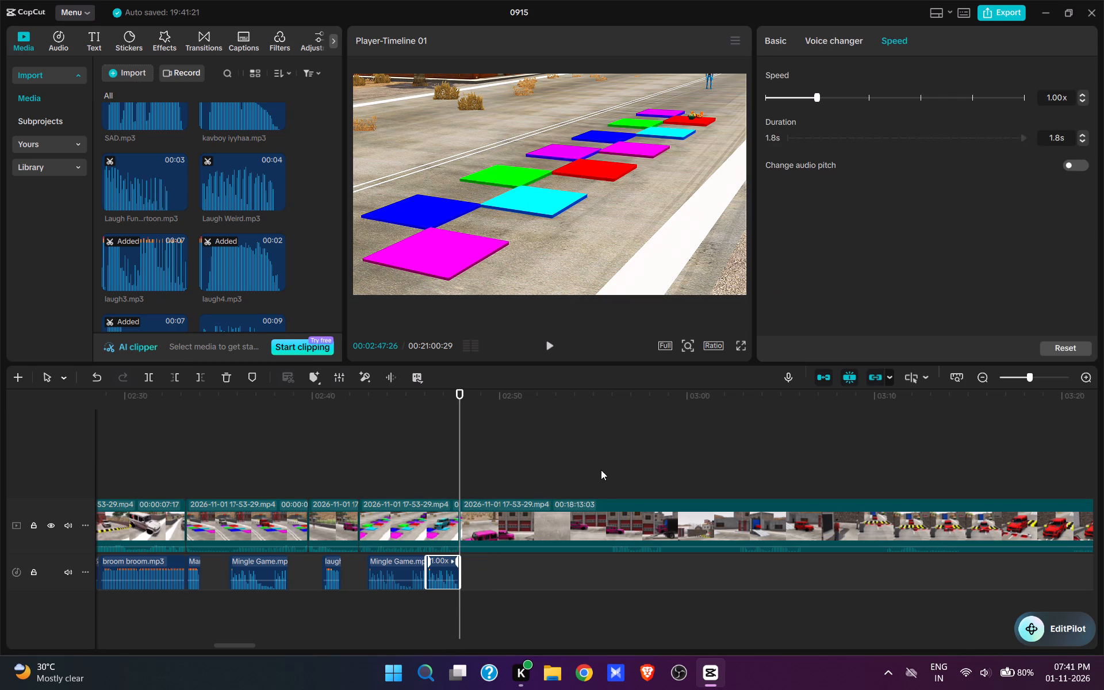
# Trim the clip after the 00:02:47:26 split up to about 00:02:55:22, where the pink SUV reaches the ramp, and play it.
pyautogui.click(601, 473)
pyautogui.press('space')
pyautogui.press('space')
pyautogui.write('q')
pyautogui.press('space')
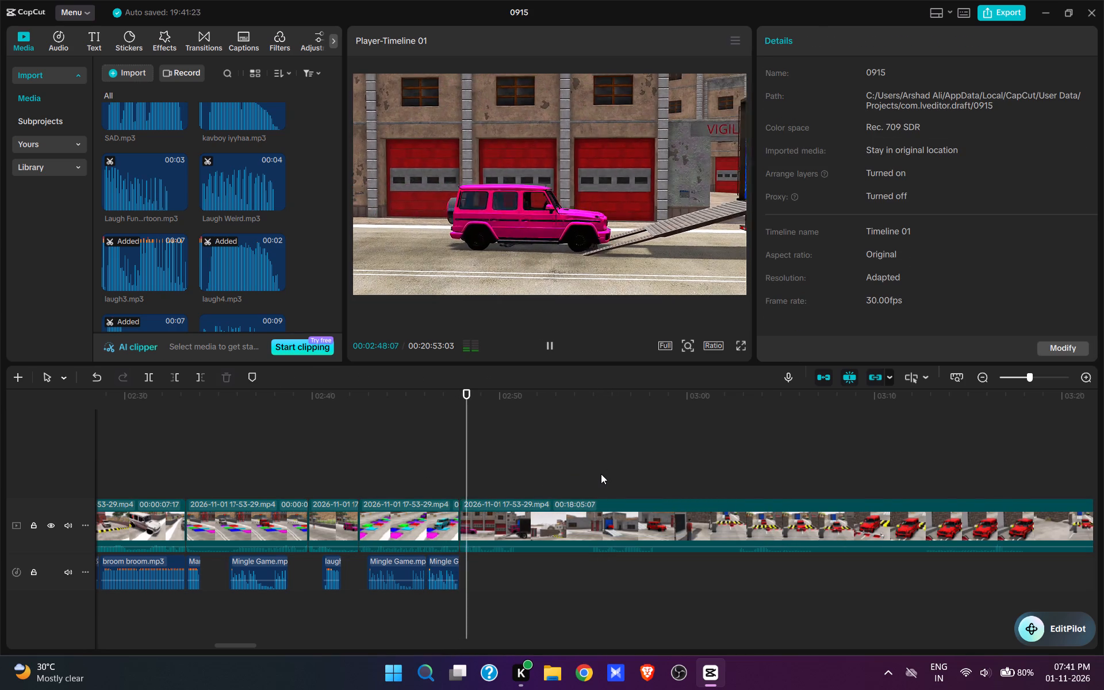
# Split the clip at 00:02:50:12 after the pink SUV enters the trailer and trim the following part up to about 00:02:55, where the red SUV emerges.
pyautogui.press('space')
pyautogui.press('space')
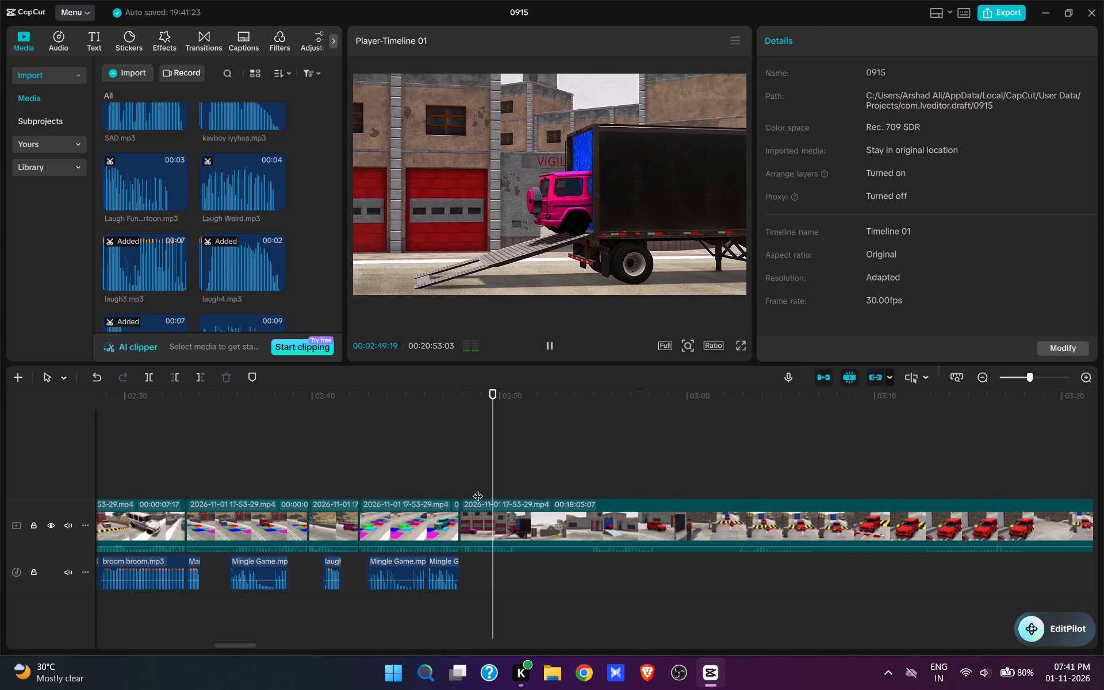
pyautogui.press('space')
pyautogui.write('w')
pyautogui.click(595, 479)
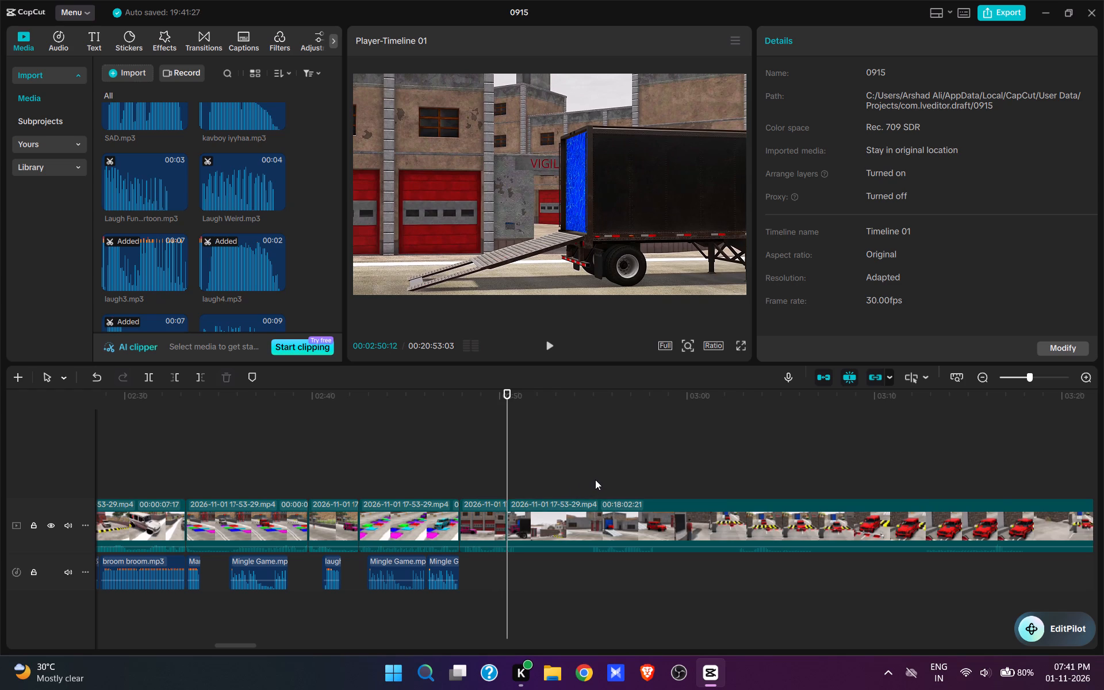
pyautogui.write('q')
pyautogui.press('space')
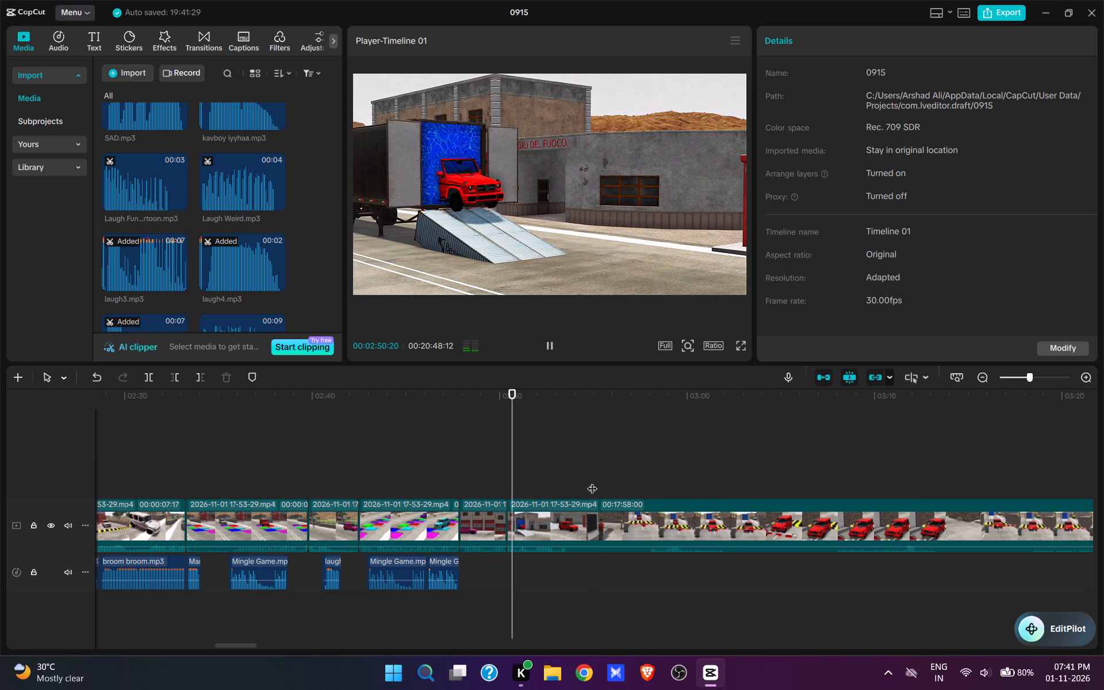
pyautogui.press('space')
# Add sexr.mp3 at 00:02:50:12 under the red SUV leaving the trailer and play the scene.
pyautogui.click(505, 476)
pyautogui.scroll(-9, 215, 181)
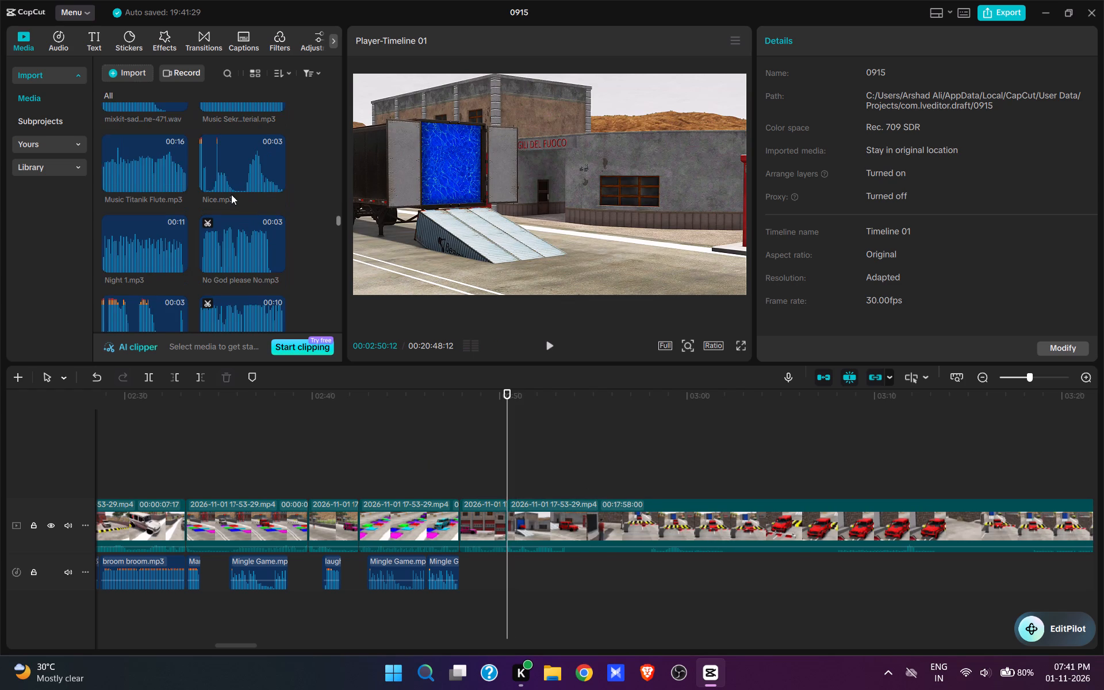
pyautogui.moveTo(338, 217); pyautogui.dragTo(336, 247)
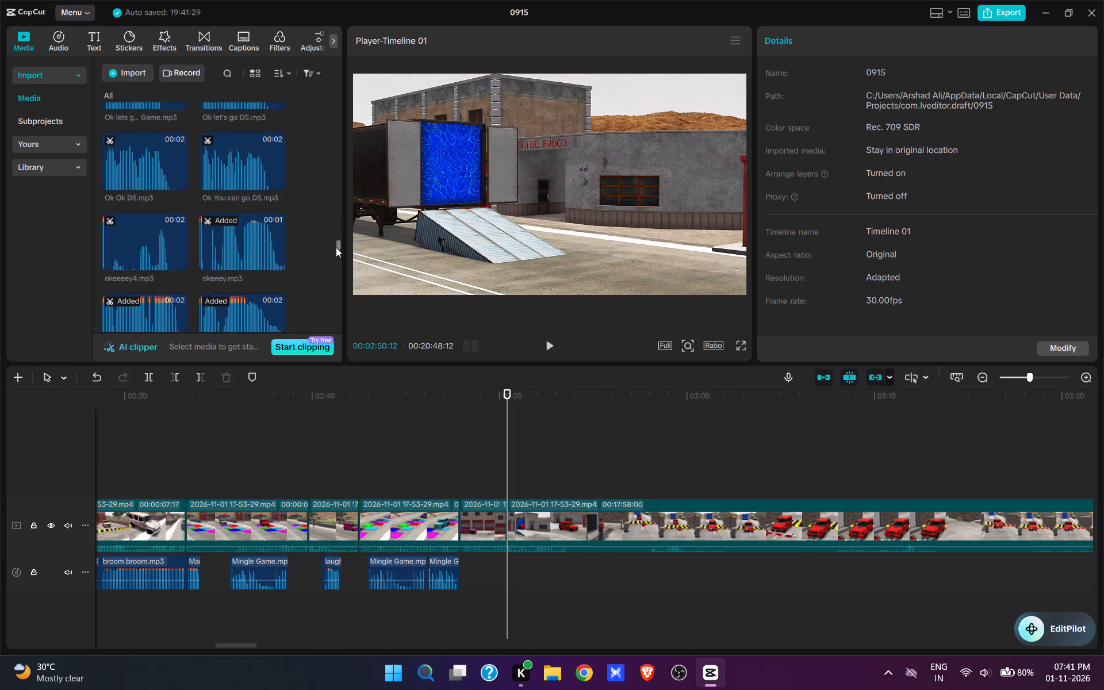
pyautogui.moveTo(336, 247); pyautogui.dragTo(333, 269)
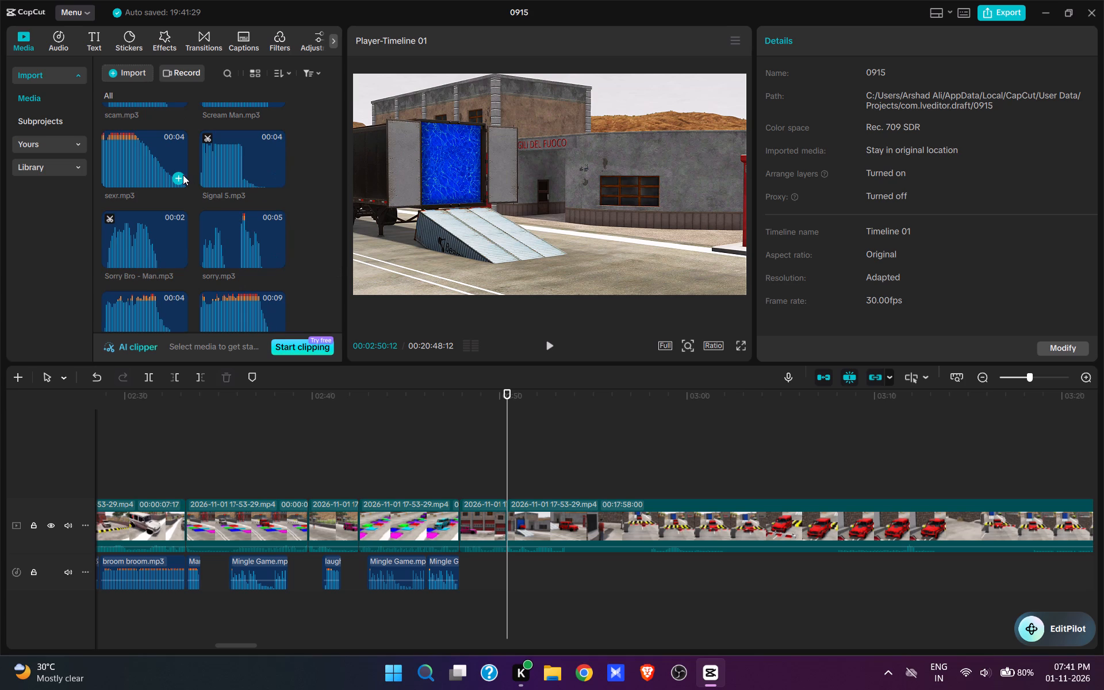
pyautogui.click(179, 177)
pyautogui.press('space')
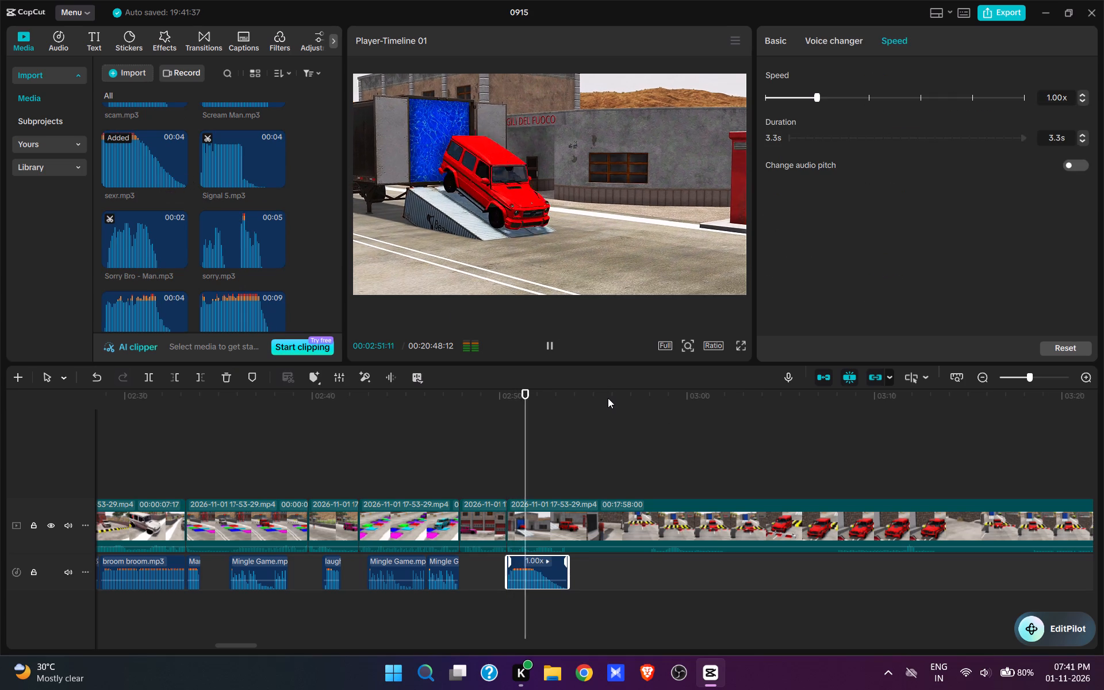
pyautogui.press('space')
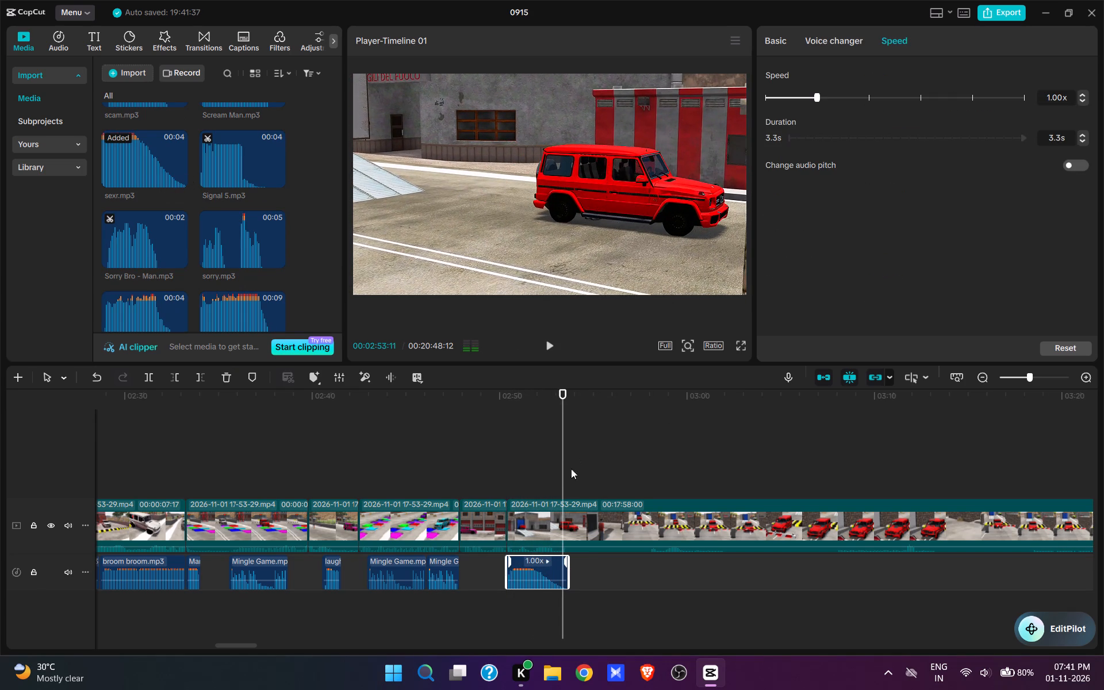
# Split the red SUV clip at 00:02:53:11 and trim the part after it up to about 00:02:58:03, just before the speed bumps.
pyautogui.click(581, 520)
pyautogui.press('w')
pyautogui.click(647, 476)
pyautogui.press('space')
pyautogui.press('space')
pyautogui.write('q')
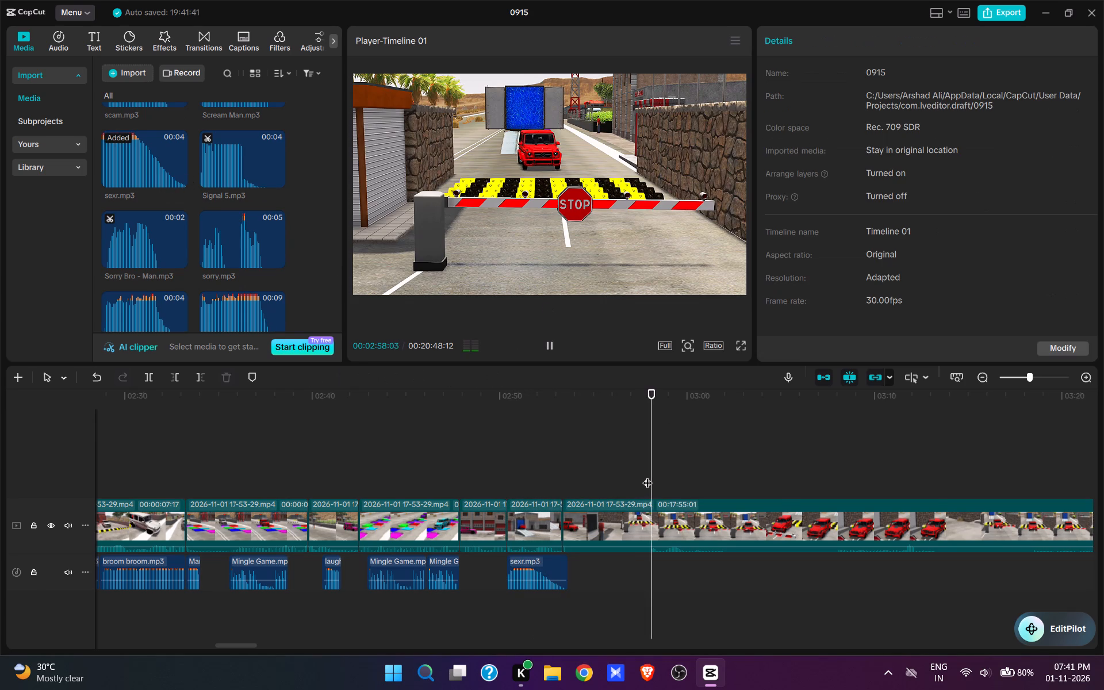
pyautogui.press('space')
pyautogui.press('space')
pyautogui.click(568, 495)
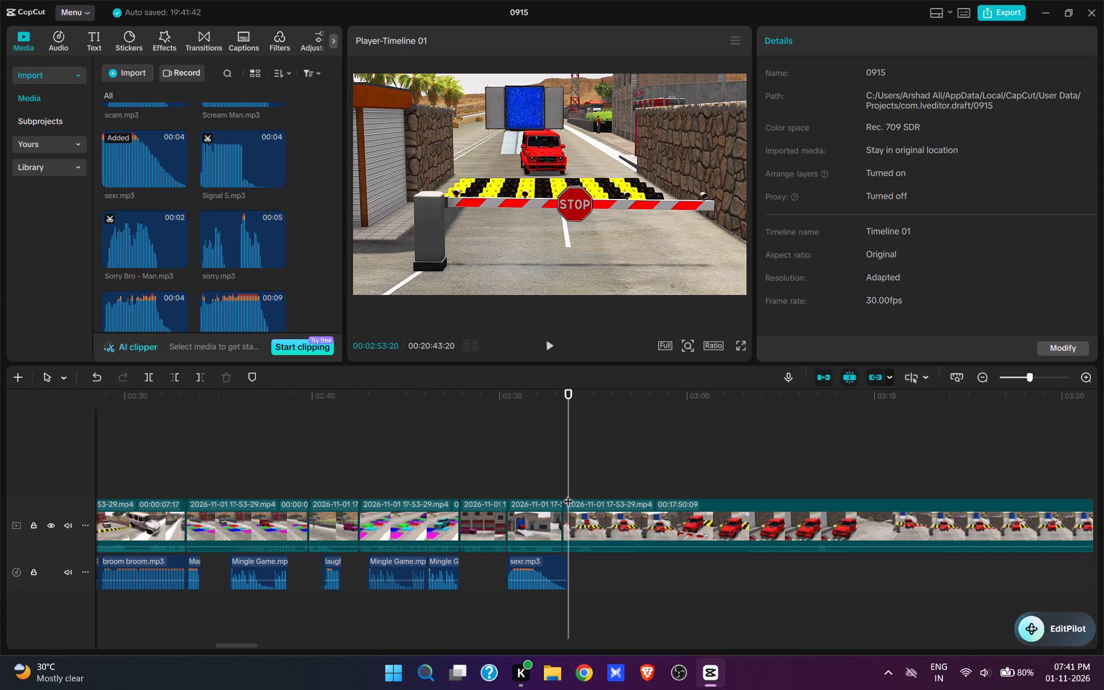
# Trim the end of sexr.mp3 to the video cut at 00:02:53:11.
pyautogui.click(560, 480)
pyautogui.click(555, 576)
pyautogui.press('e')
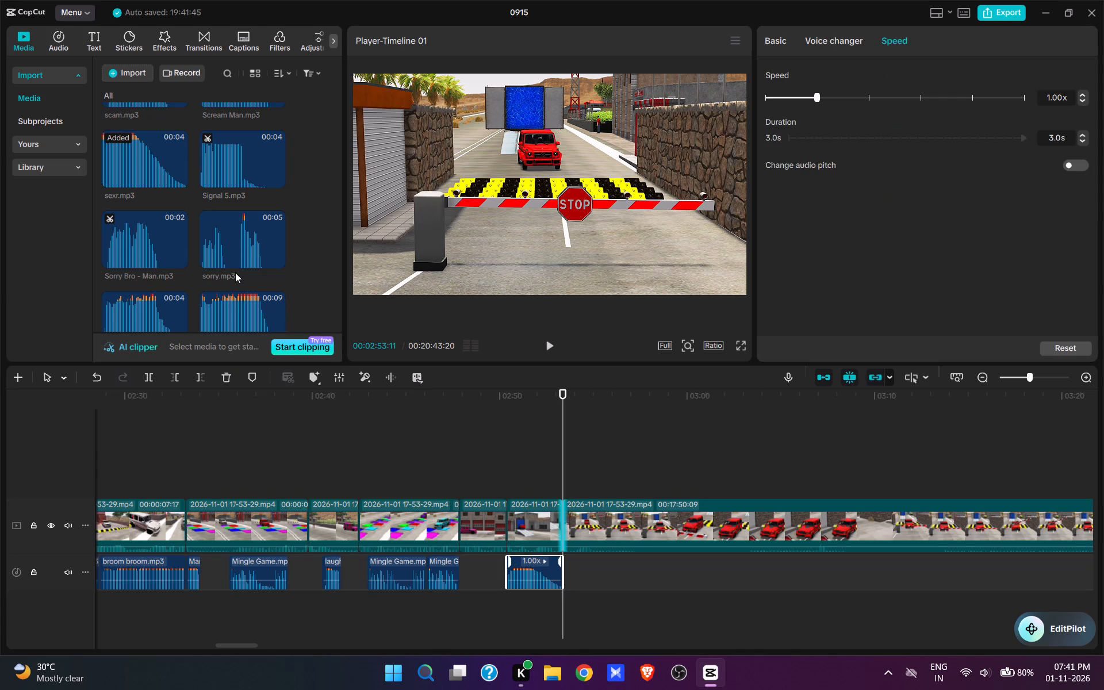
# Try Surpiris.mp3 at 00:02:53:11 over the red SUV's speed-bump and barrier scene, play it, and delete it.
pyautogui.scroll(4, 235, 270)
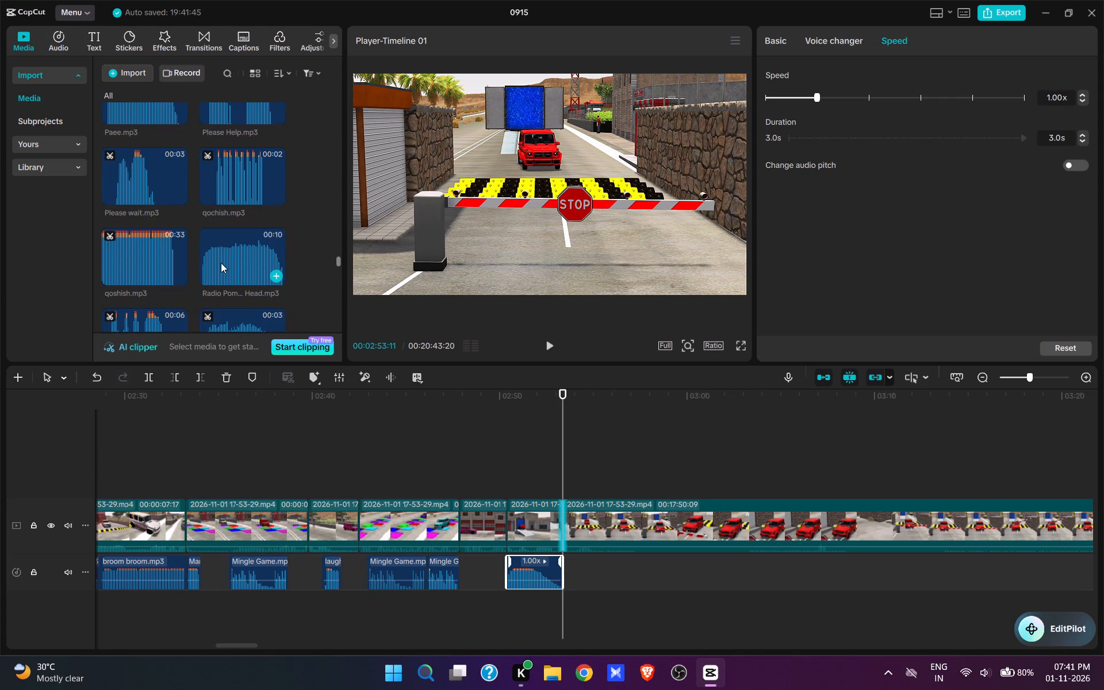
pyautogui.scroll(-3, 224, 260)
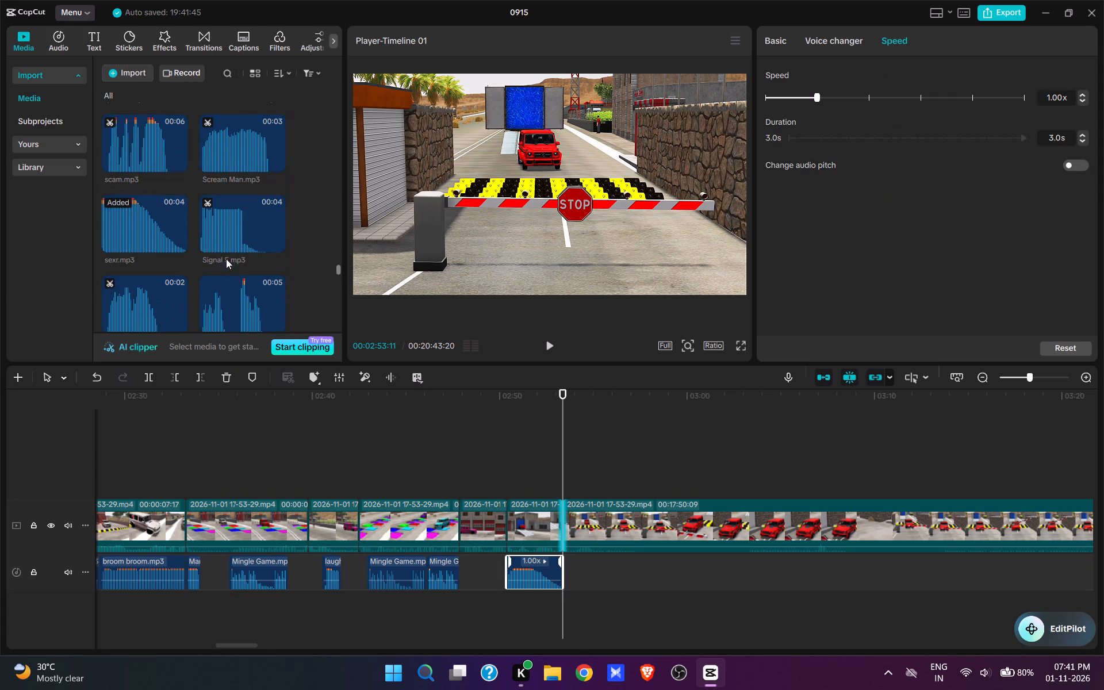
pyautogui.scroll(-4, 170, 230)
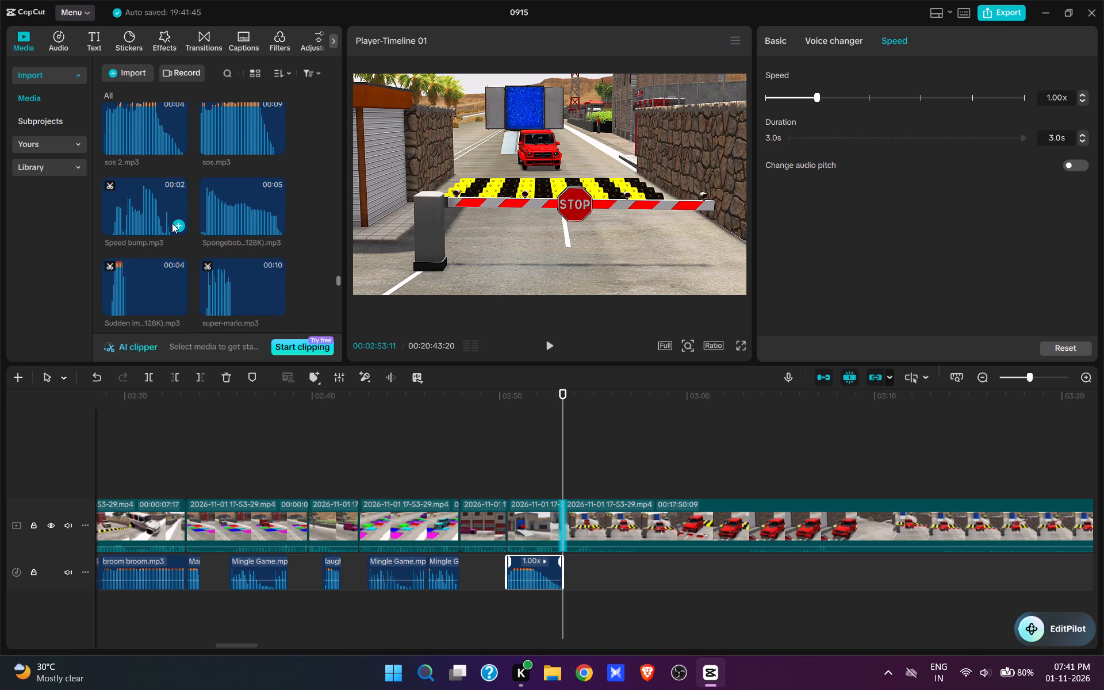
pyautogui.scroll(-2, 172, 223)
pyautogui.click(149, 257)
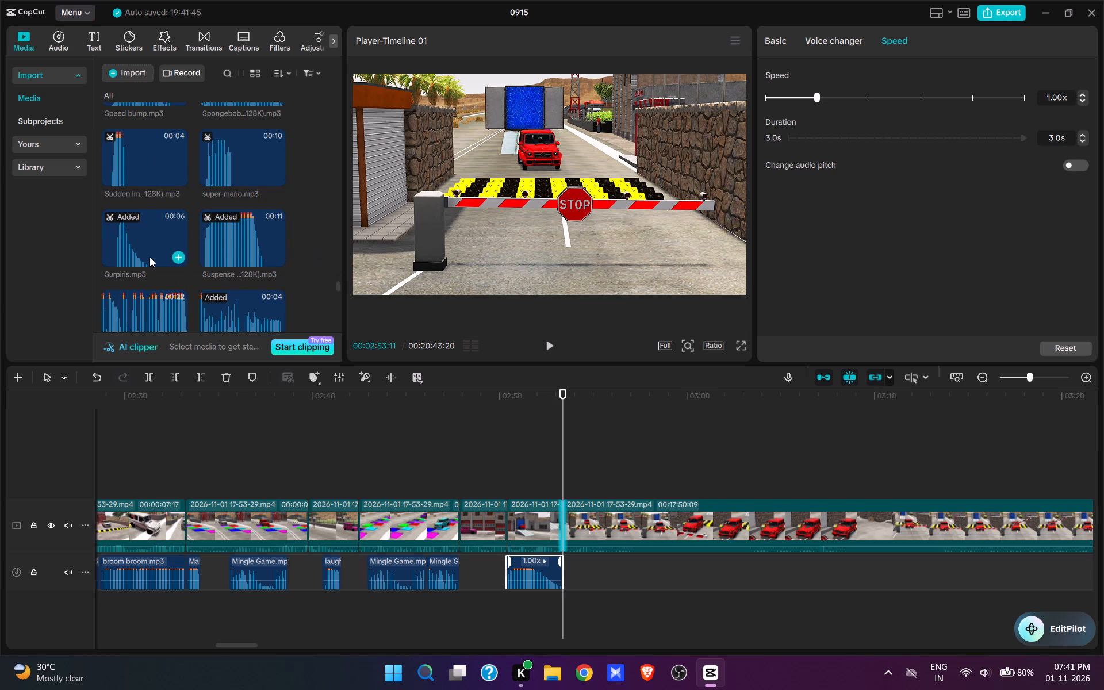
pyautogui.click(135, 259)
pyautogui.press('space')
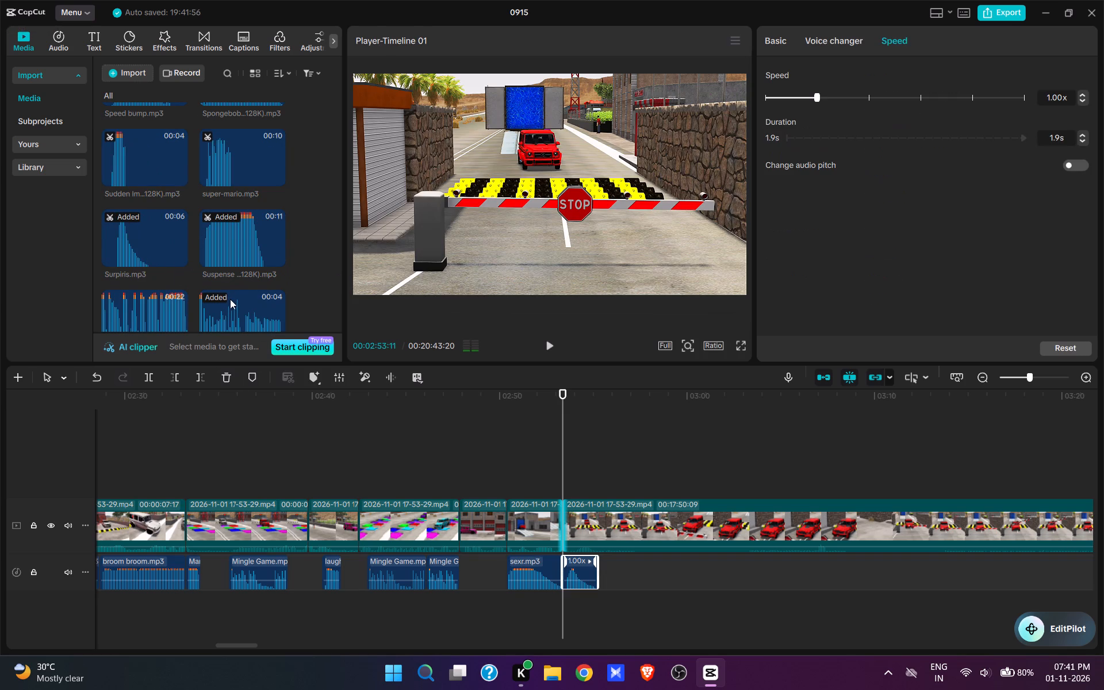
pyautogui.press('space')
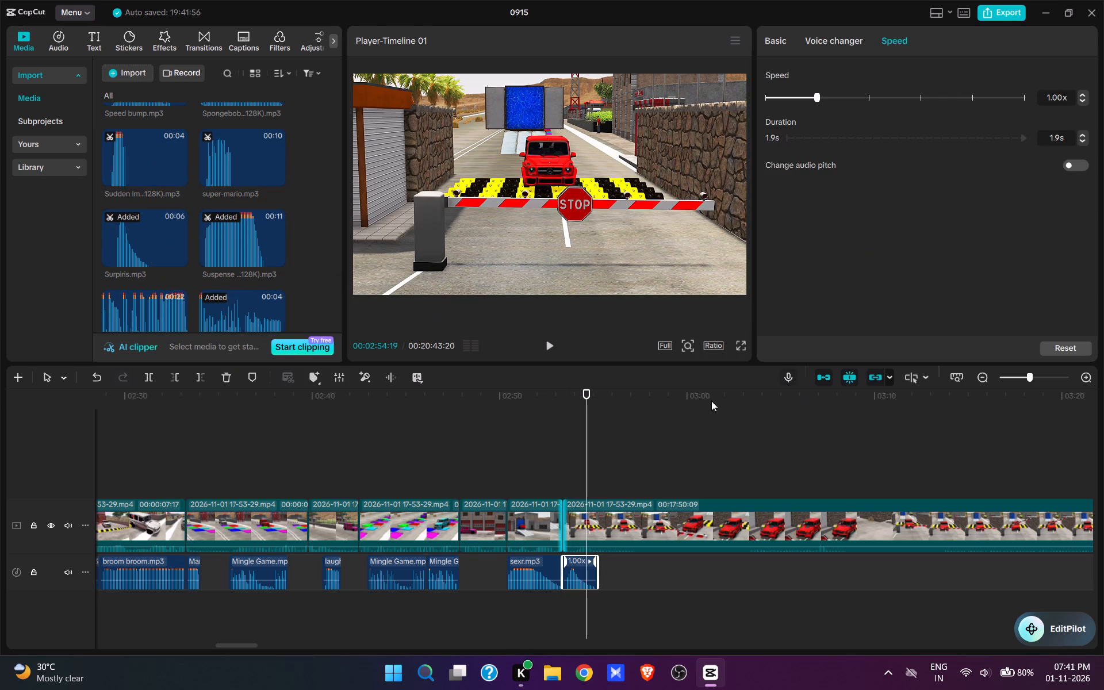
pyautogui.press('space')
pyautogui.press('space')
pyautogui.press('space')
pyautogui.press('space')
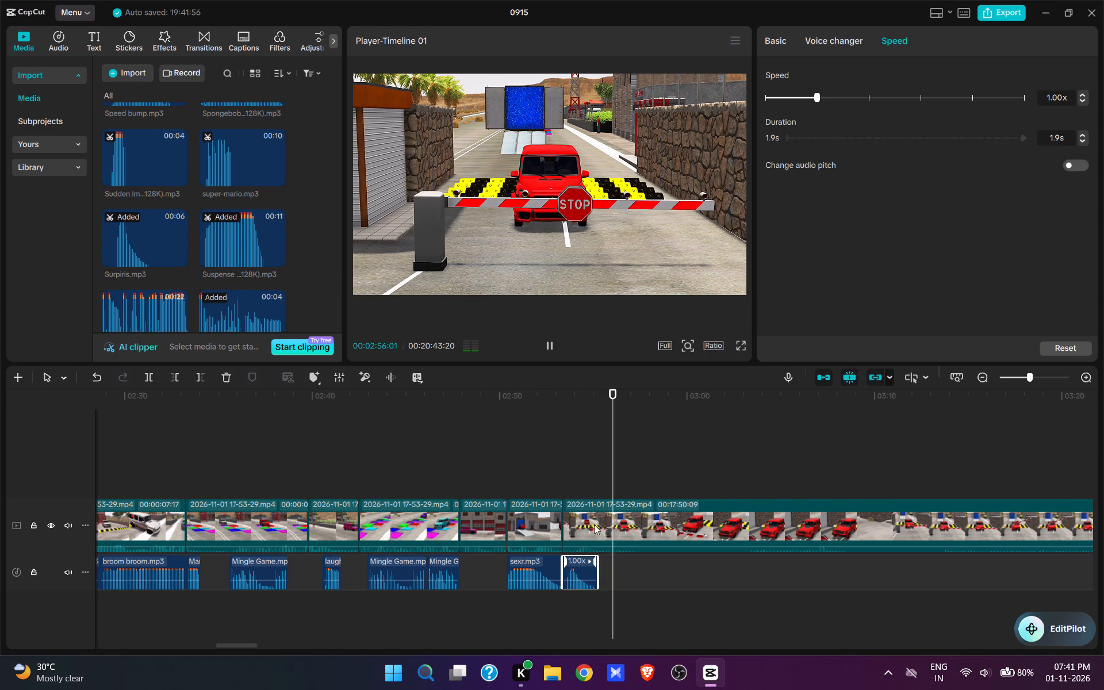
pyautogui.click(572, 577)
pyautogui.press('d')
# Add the 11-second Suspense sound effect (128K) at 00:02:53:11 over the speed-bump scene and trim its end to 00:02:57:03.
pyautogui.click(563, 492)
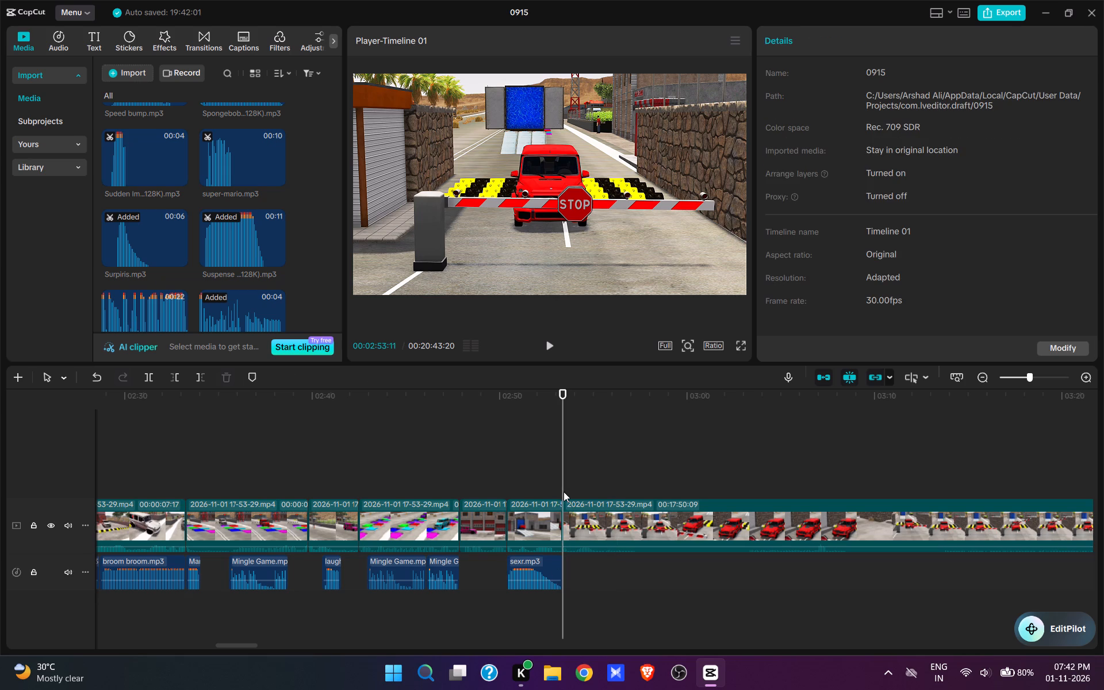
pyautogui.scroll(2, 216, 287)
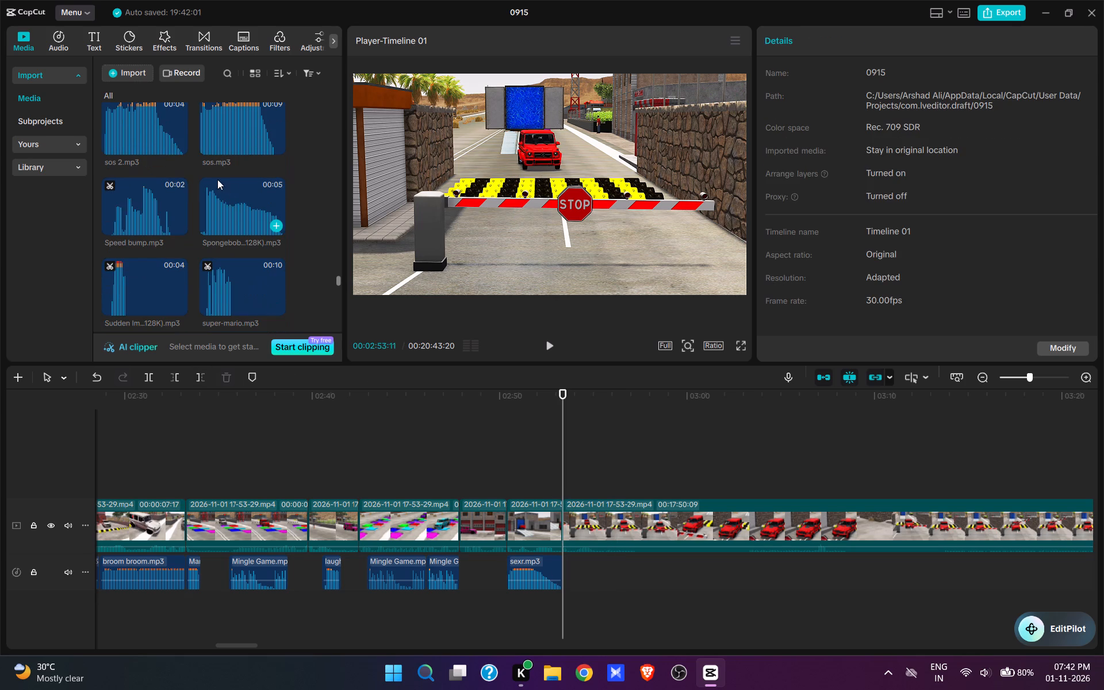
pyautogui.scroll(4, 216, 238)
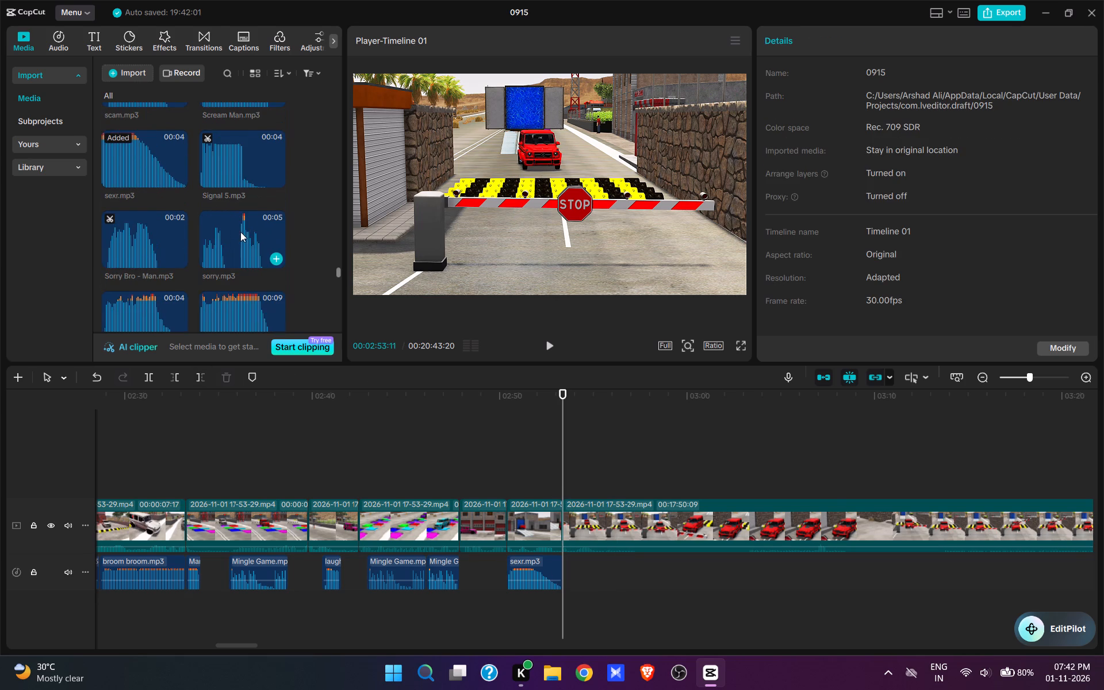
pyautogui.scroll(2, 184, 224)
pyautogui.scroll(-7, 184, 223)
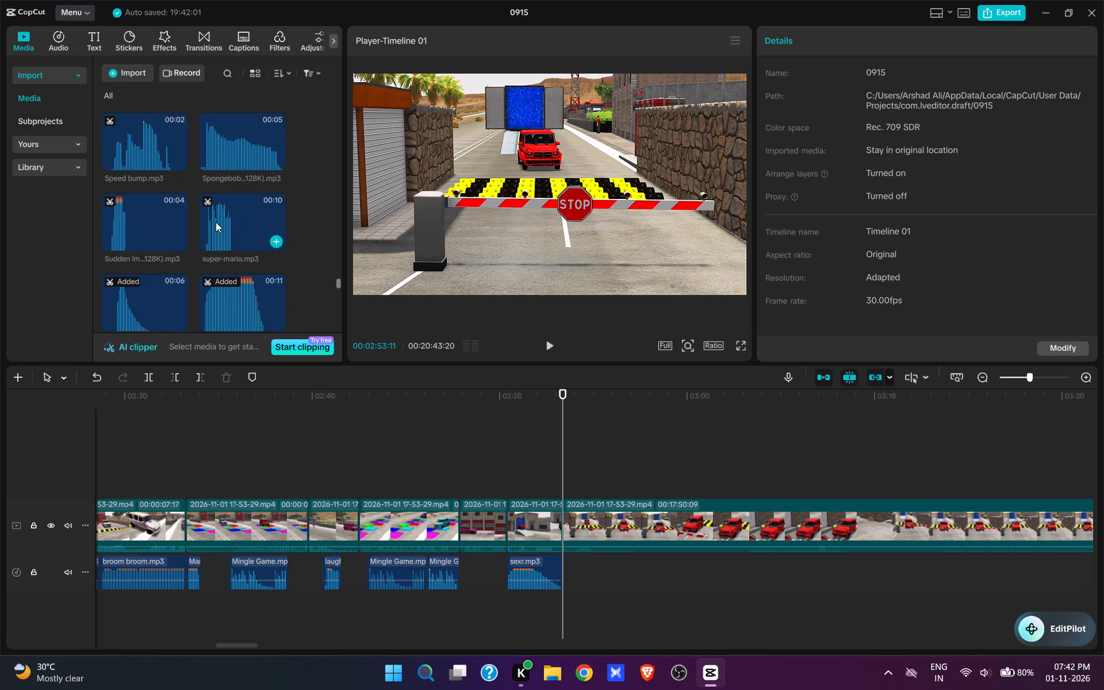
pyautogui.scroll(-2, 216, 222)
pyautogui.click(276, 194)
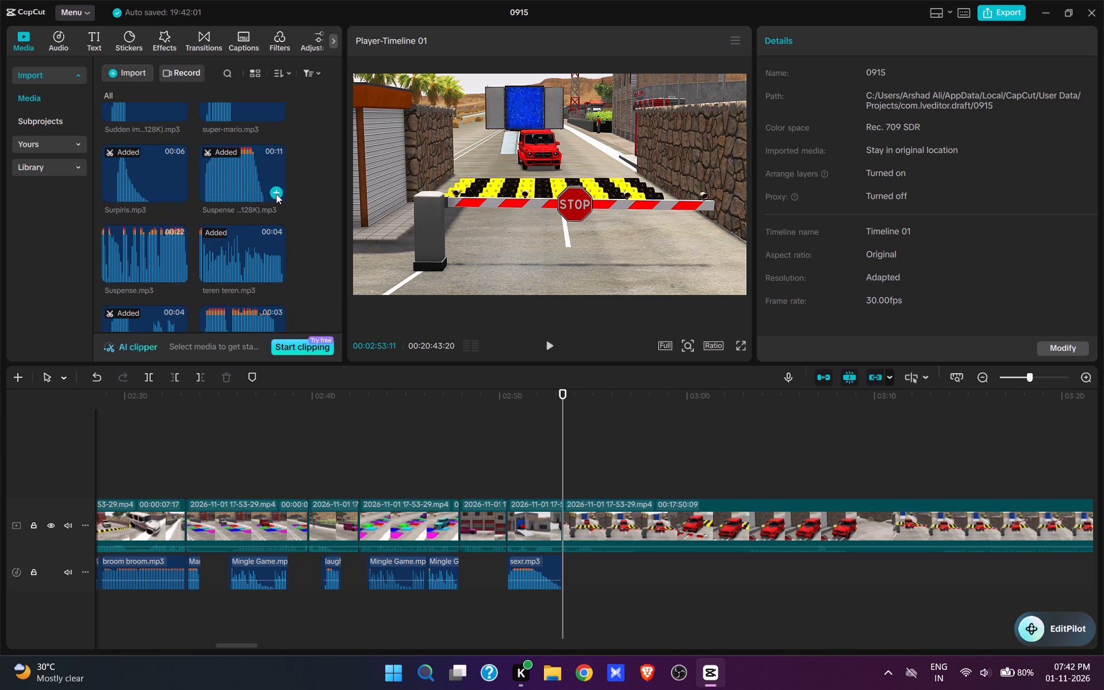
pyautogui.press('space')
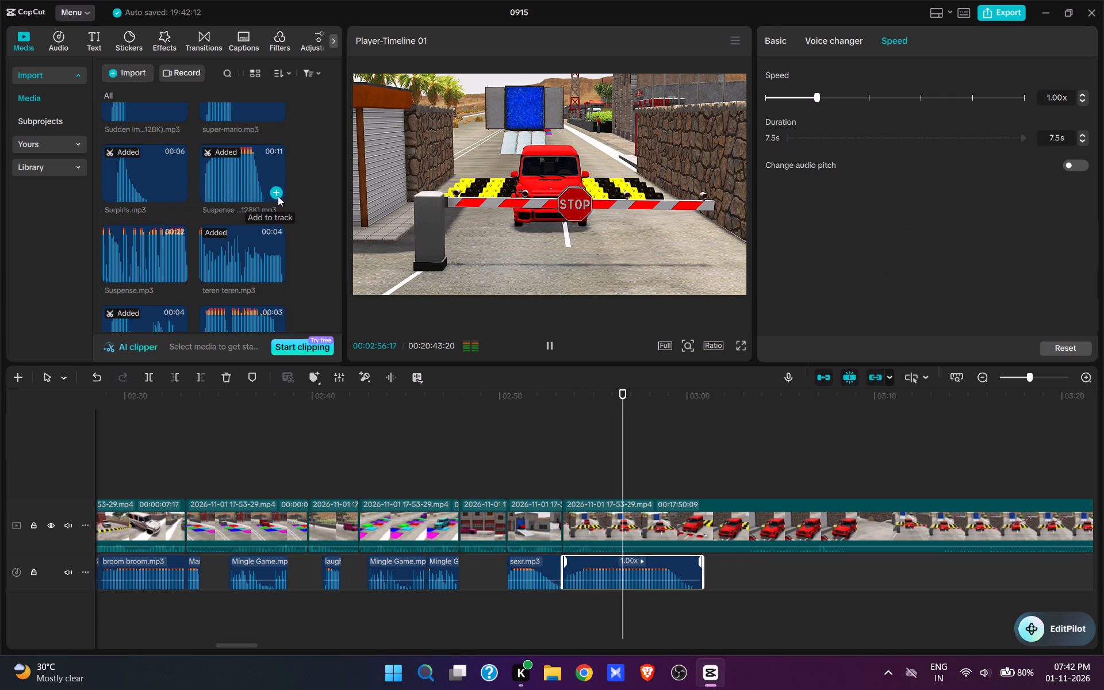
pyautogui.press('space')
pyautogui.write('e')
pyautogui.press('space')
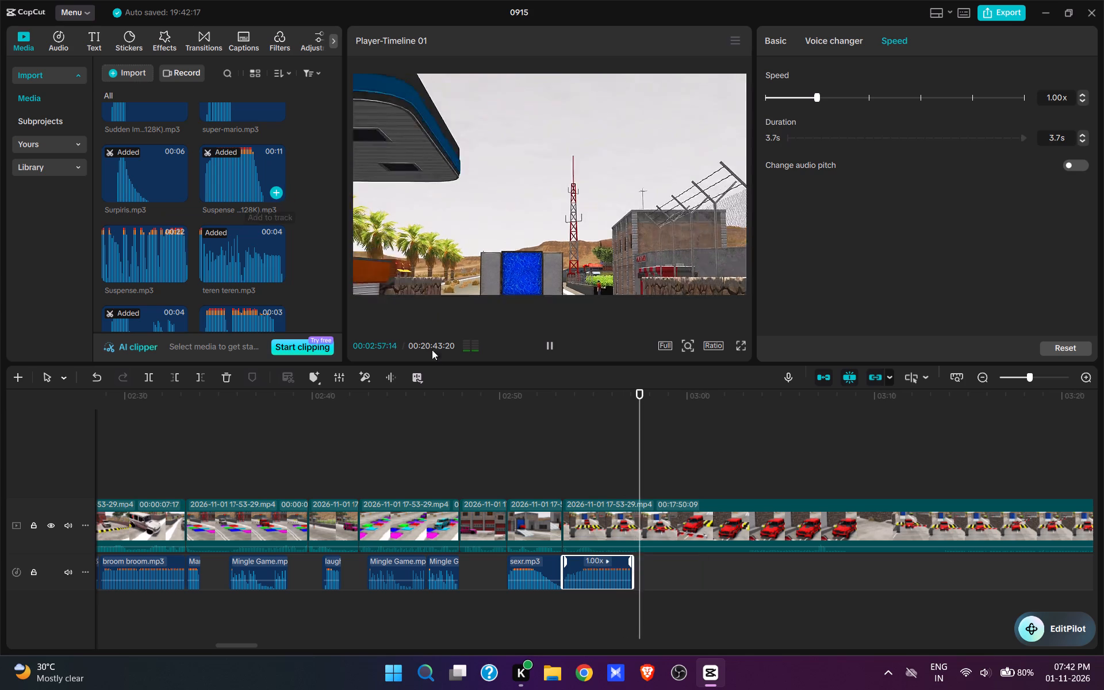
# Split the video at 00:02:57:03 and trim the part after it up to about 00:03:05, where the red SUV stands behind the stop barrier.
pyautogui.click(642, 470)
pyautogui.moveTo(642, 470); pyautogui.dragTo(633, 469)
pyautogui.click(637, 526)
pyautogui.press('w')
pyautogui.click(754, 457)
pyautogui.press('space')
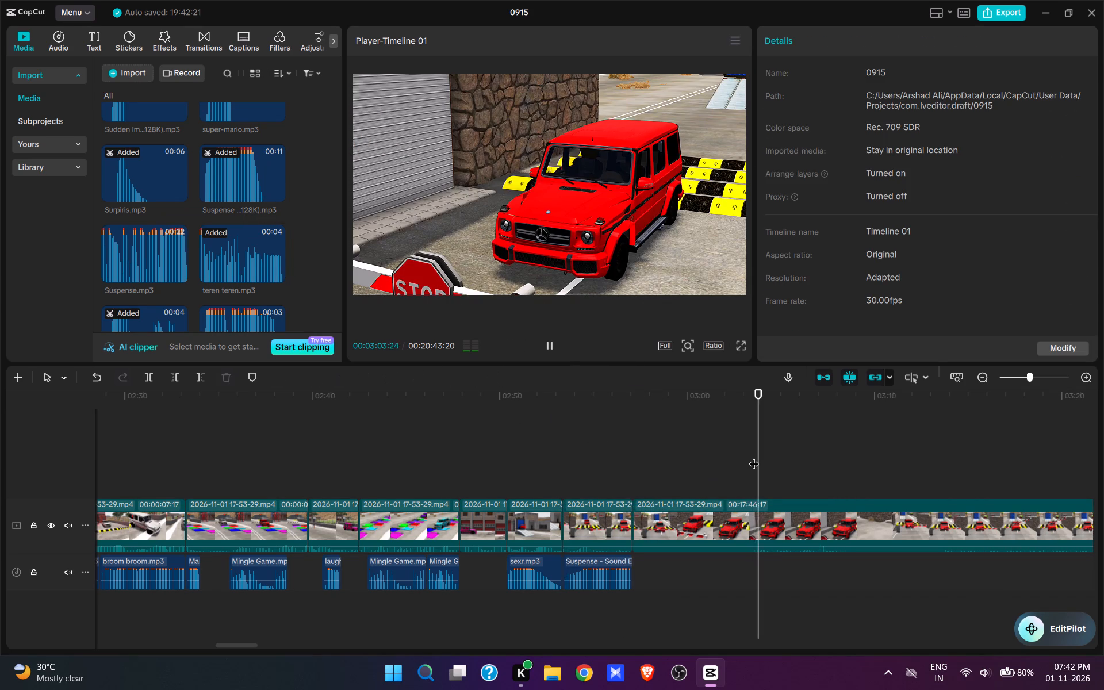
pyautogui.press('space')
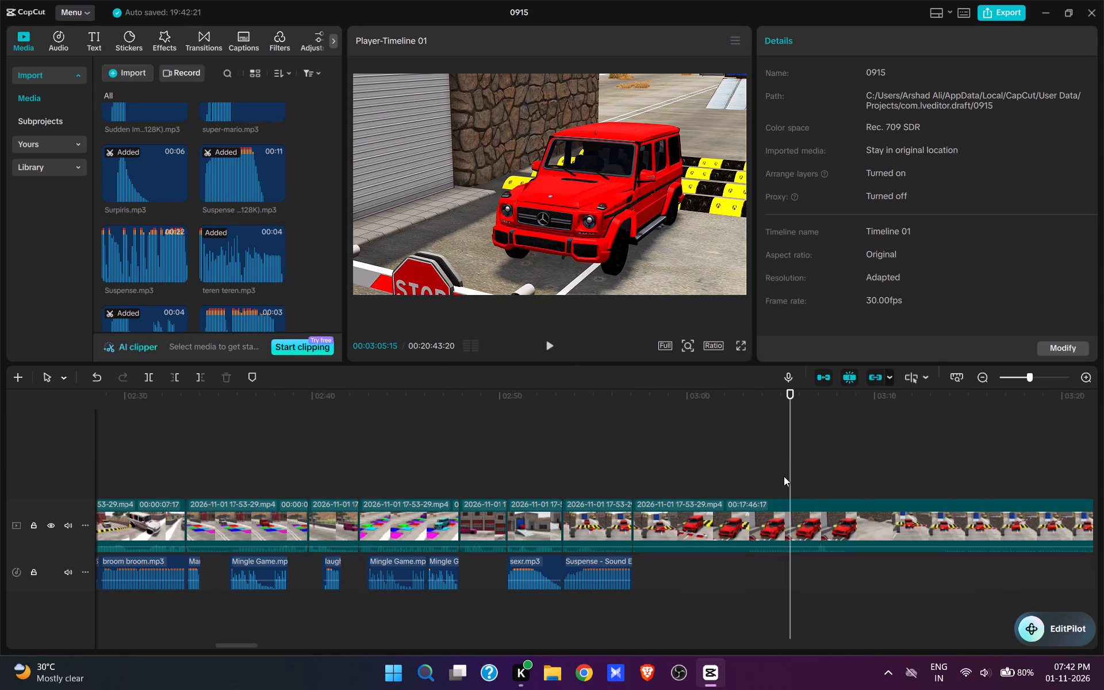
pyautogui.click(784, 485)
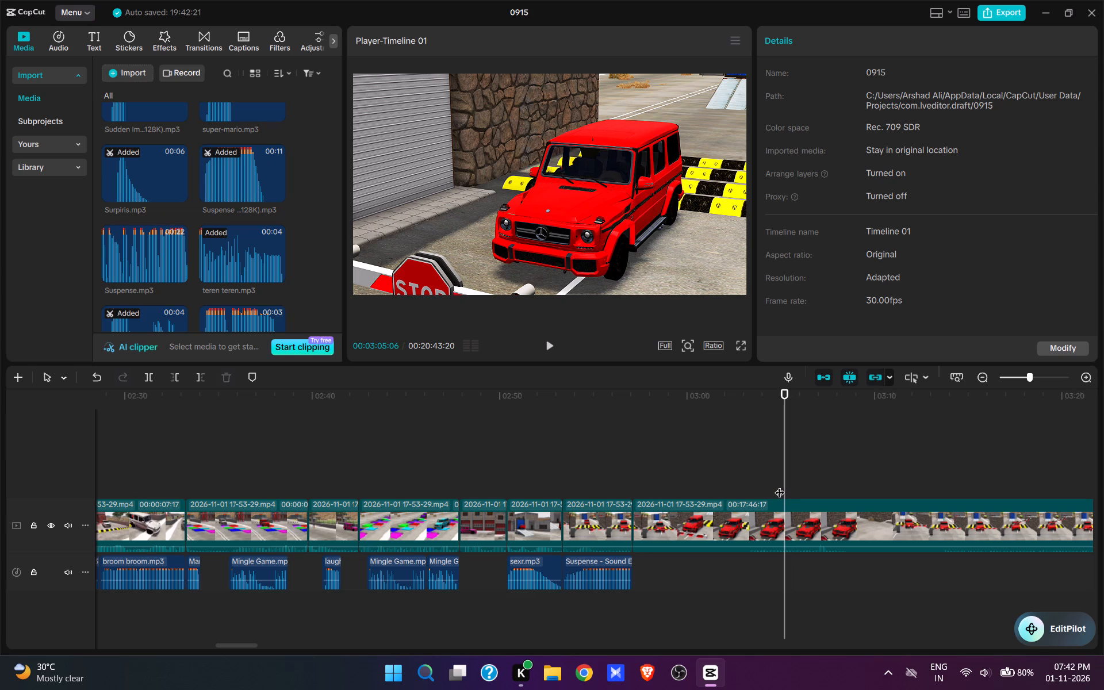
pyautogui.click(781, 485)
pyautogui.press('q')
# Add Help me 1.mp3 at 00:02:57:03 over the close-up of the red SUV behind the stop barrier and play it.
pyautogui.scroll(7, 257, 269)
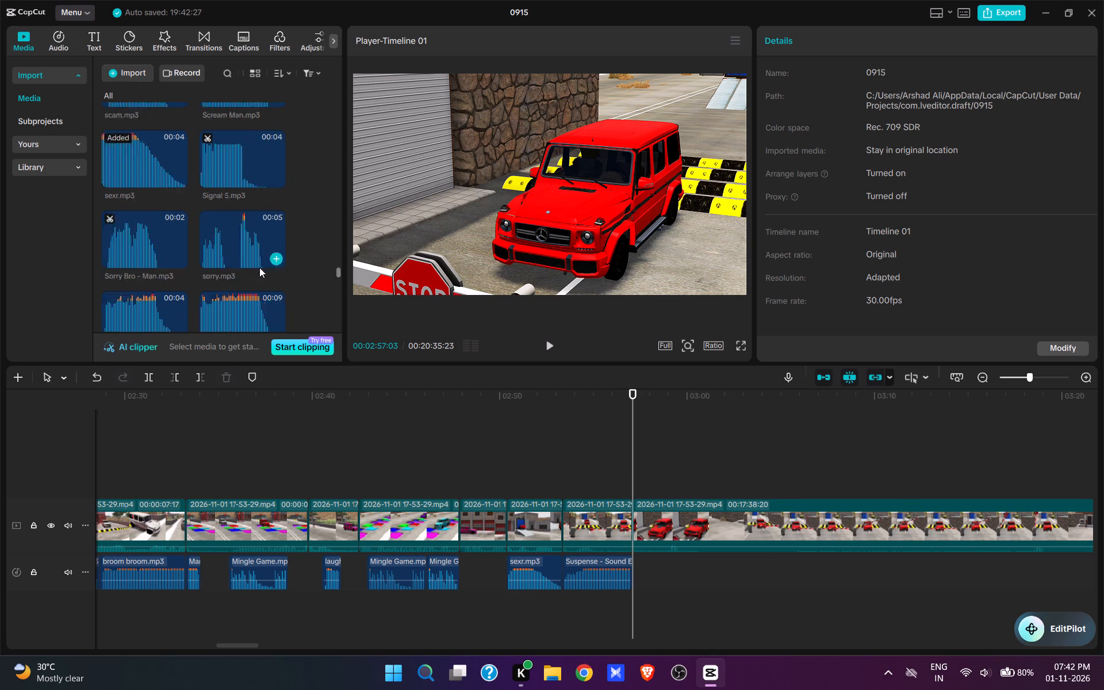
pyautogui.scroll(15, 260, 267)
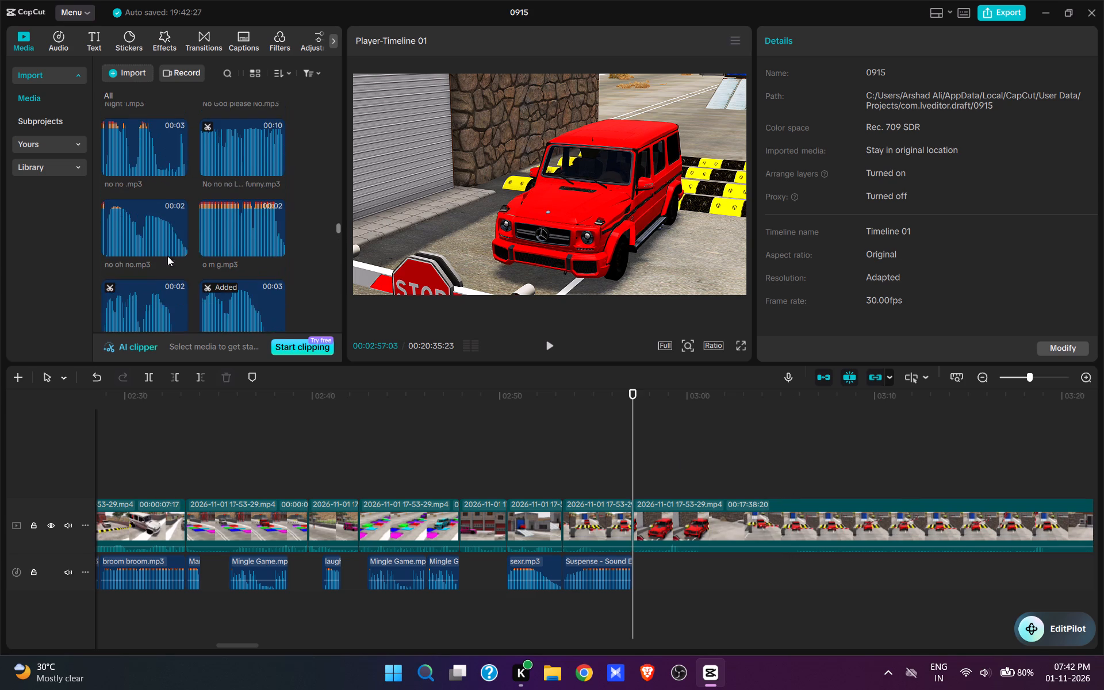
pyautogui.scroll(5, 214, 258)
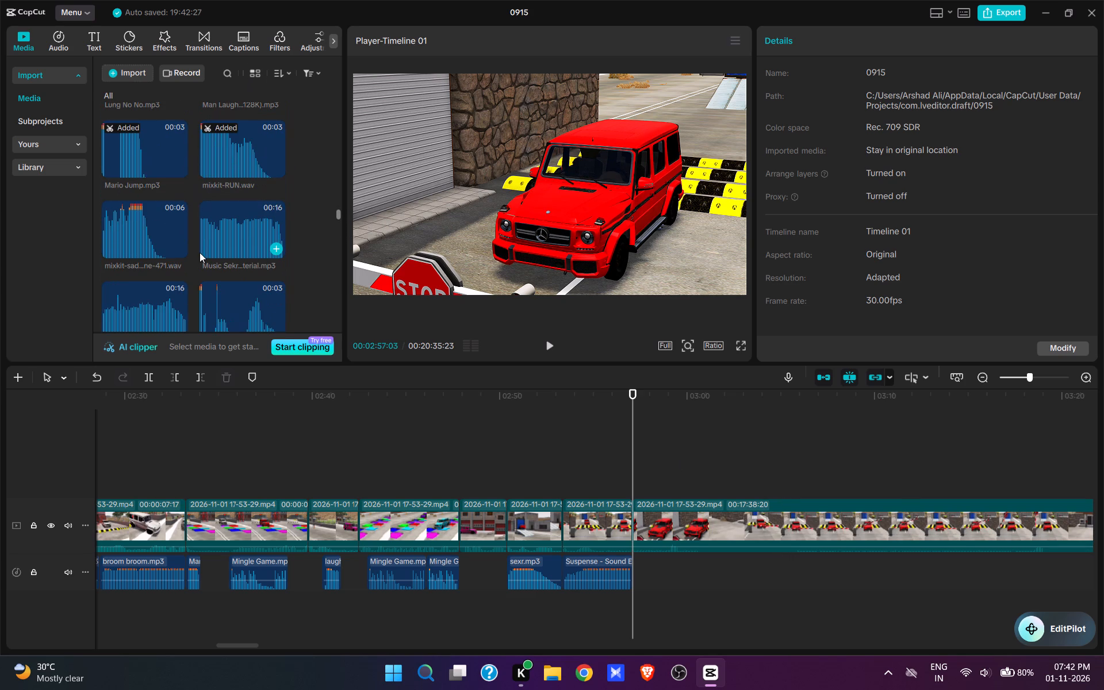
pyautogui.scroll(7, 200, 254)
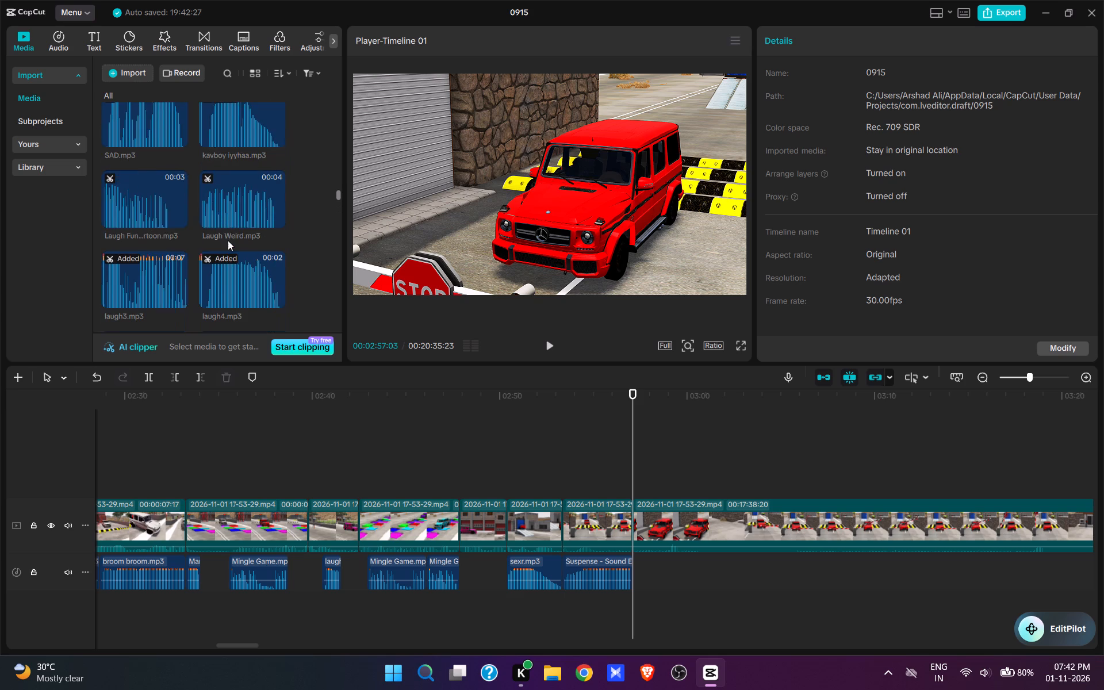
pyautogui.scroll(6, 228, 240)
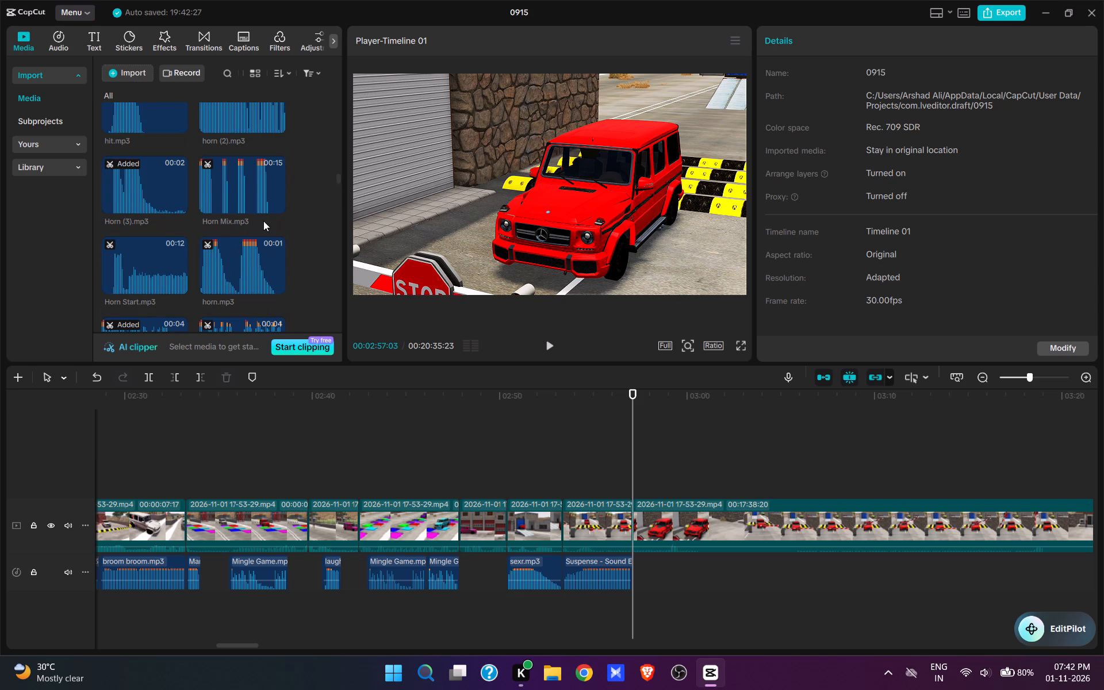
pyautogui.scroll(1, 255, 261)
pyautogui.scroll(-3, 246, 241)
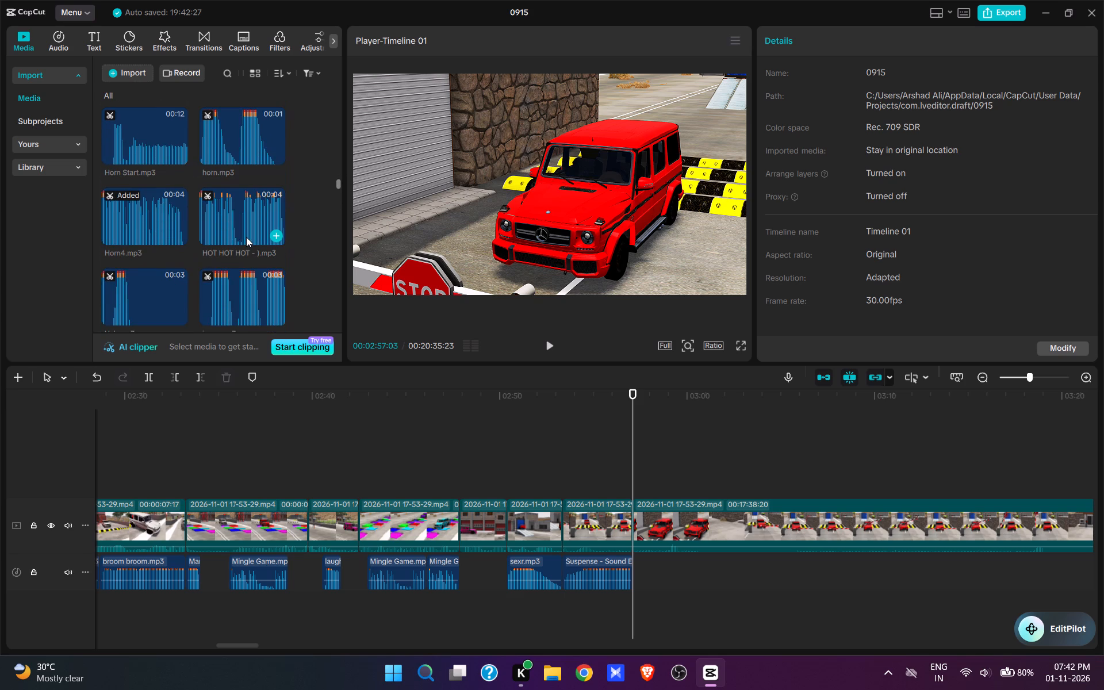
pyautogui.scroll(-2, 246, 237)
pyautogui.scroll(3, 217, 255)
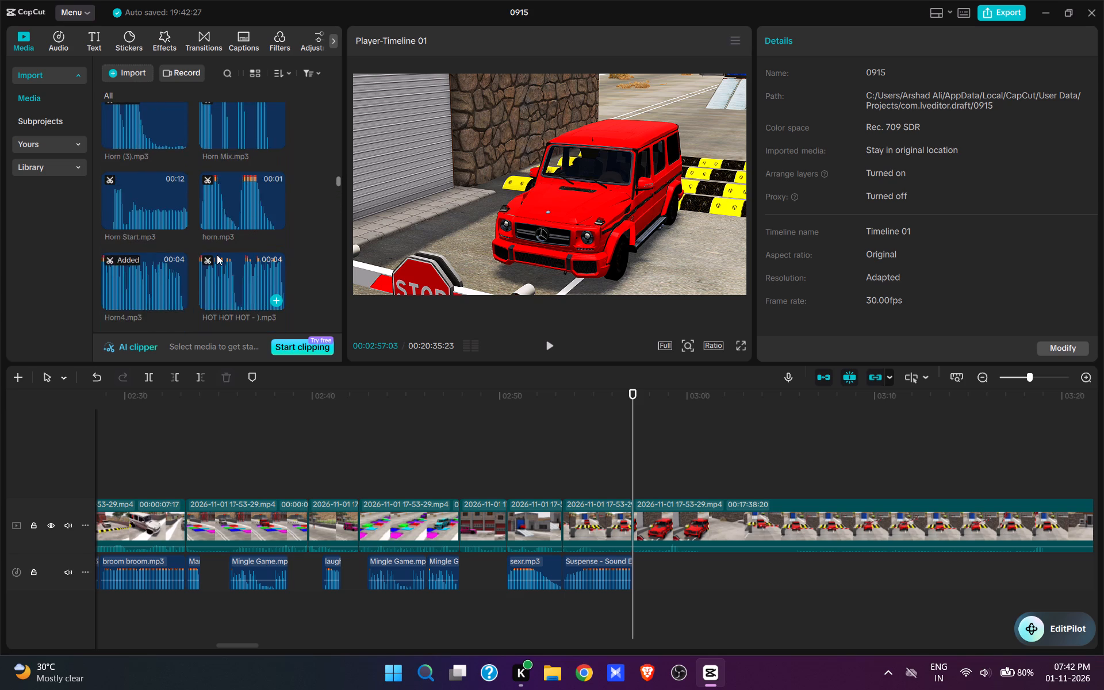
pyautogui.scroll(4, 217, 255)
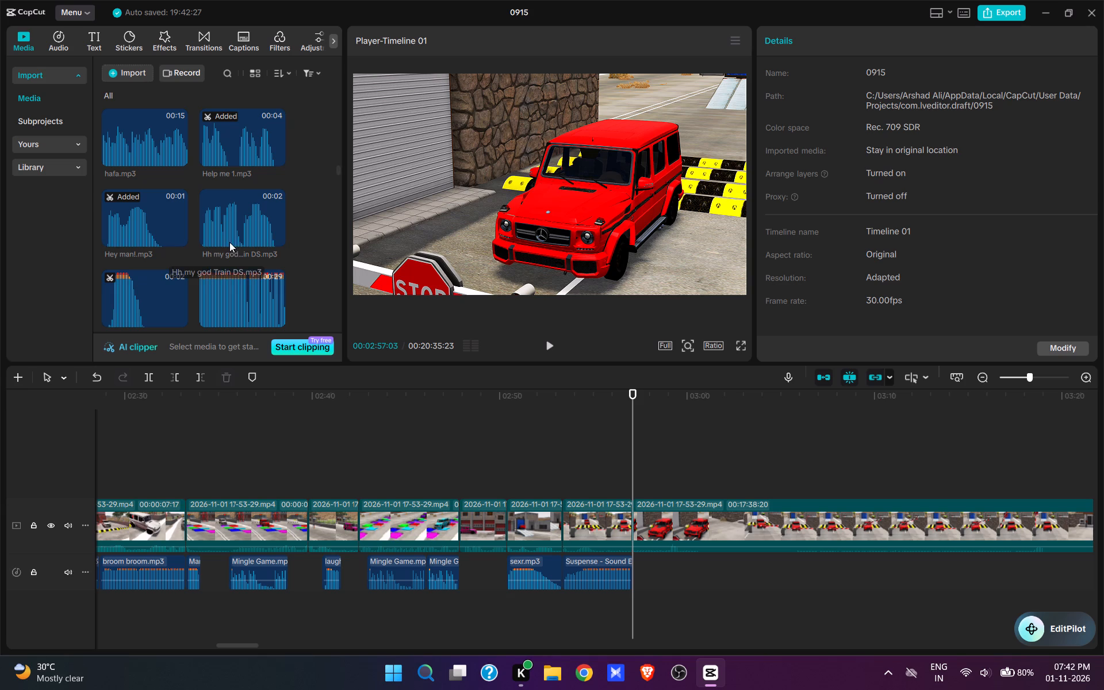
pyautogui.click(278, 158)
pyautogui.press('space')
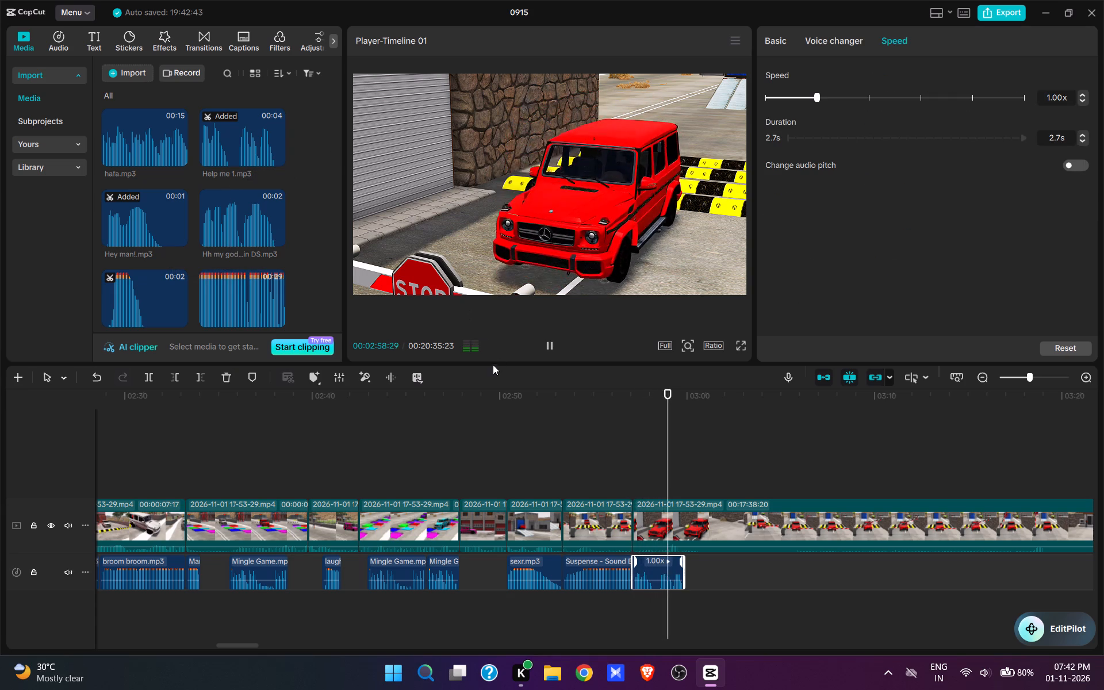
pyautogui.press('space')
# Split the video at 00:03:00:10 and trim the part after it up to about 00:03:07:05, where the barrier is closed before the SUV.
pyautogui.press('w')
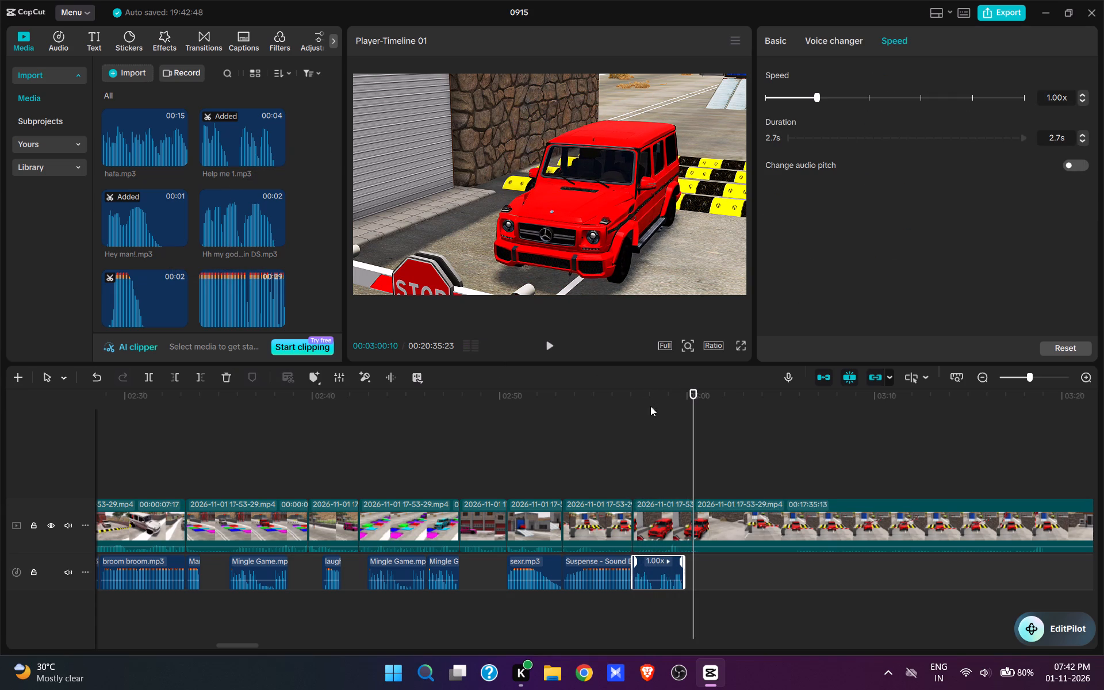
pyautogui.moveTo(646, 409); pyautogui.dragTo(532, 466)
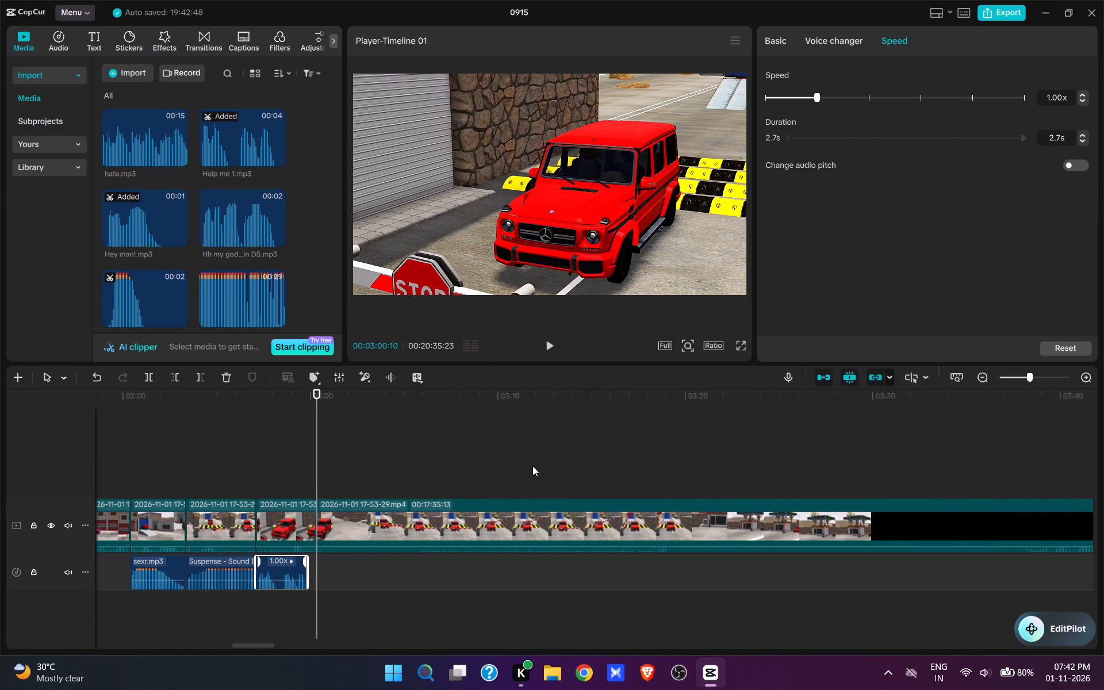
pyautogui.moveTo(532, 466); pyautogui.dragTo(532, 461)
pyautogui.click(210, 485)
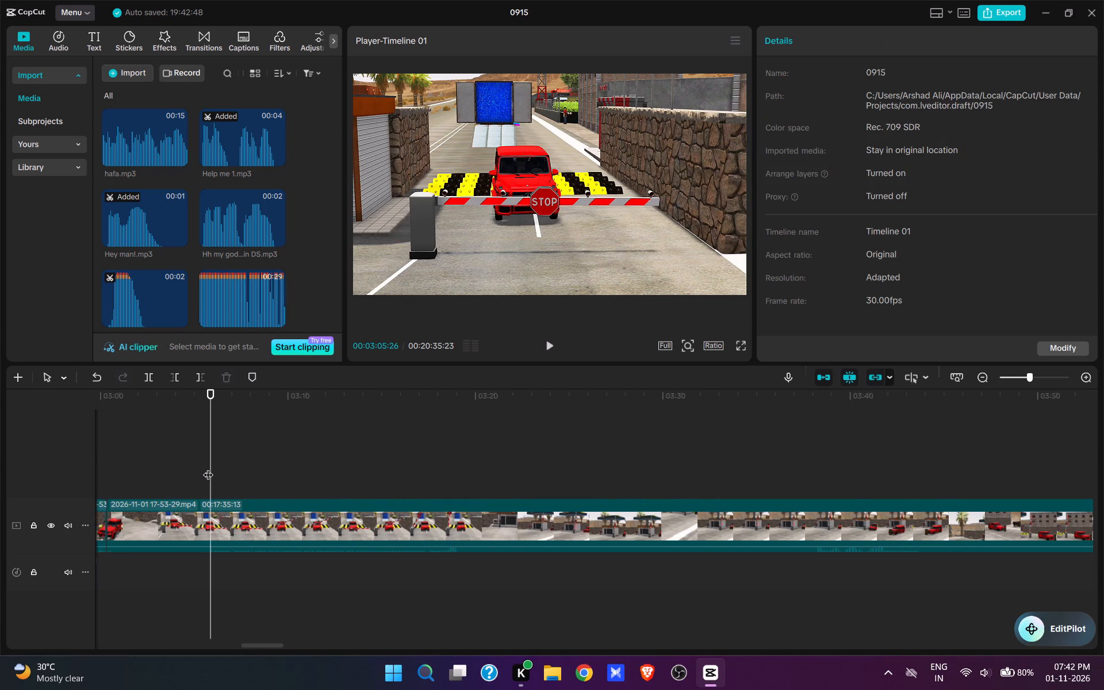
pyautogui.press('space')
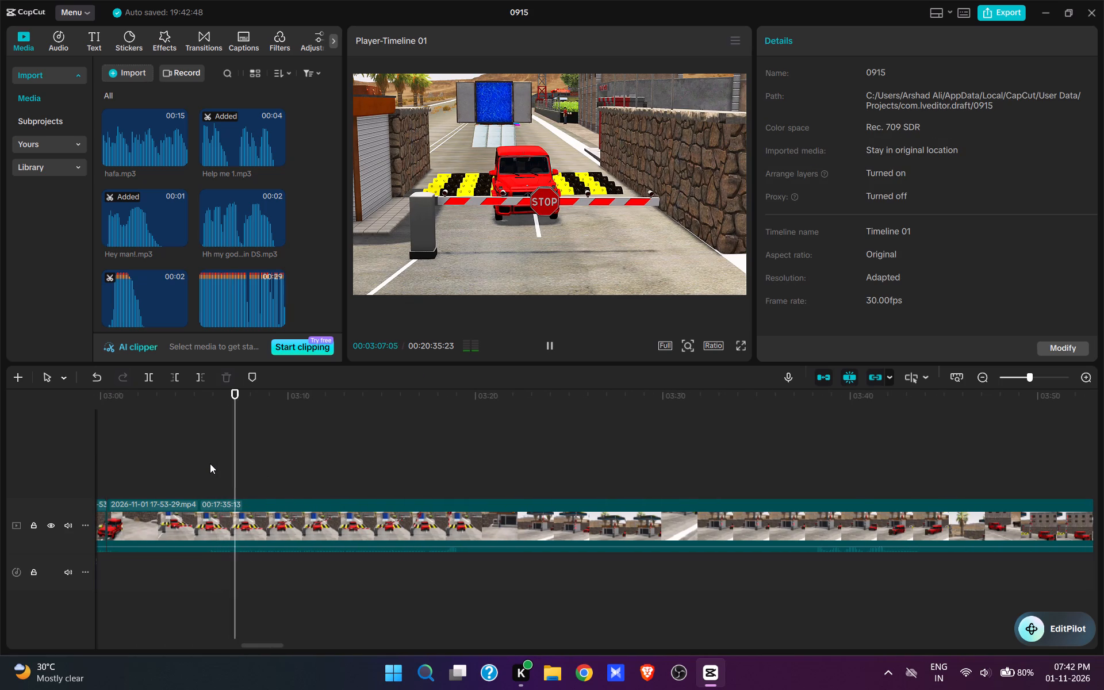
pyautogui.press('space')
pyautogui.press('space')
pyautogui.press('space')
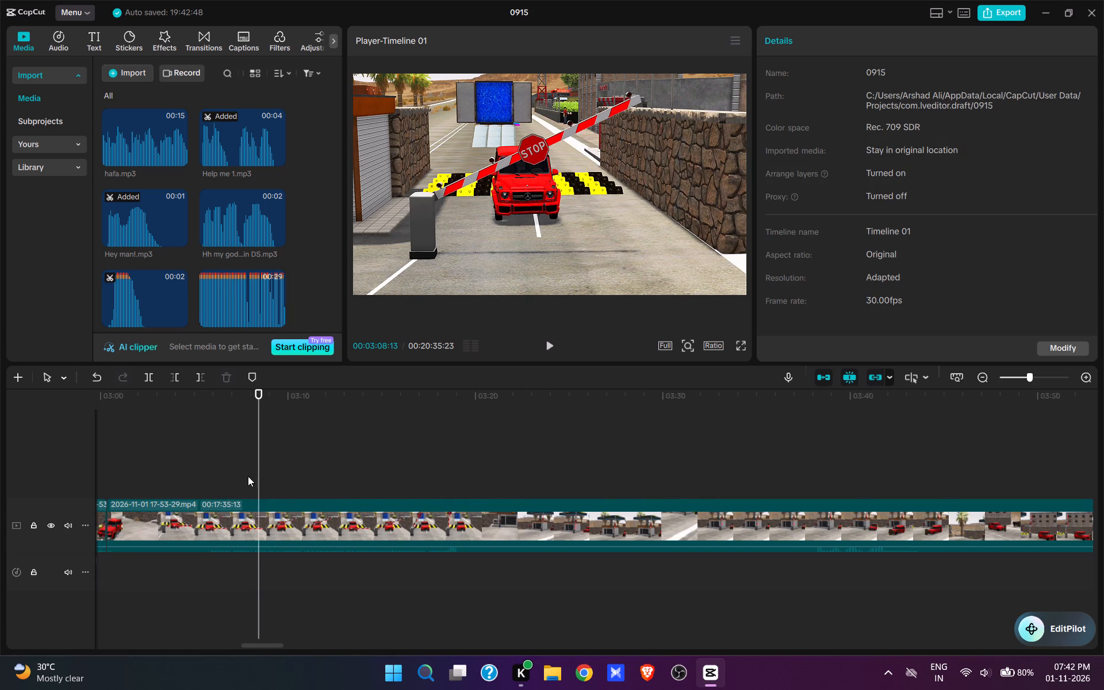
pyautogui.click(248, 476)
pyautogui.click(235, 478)
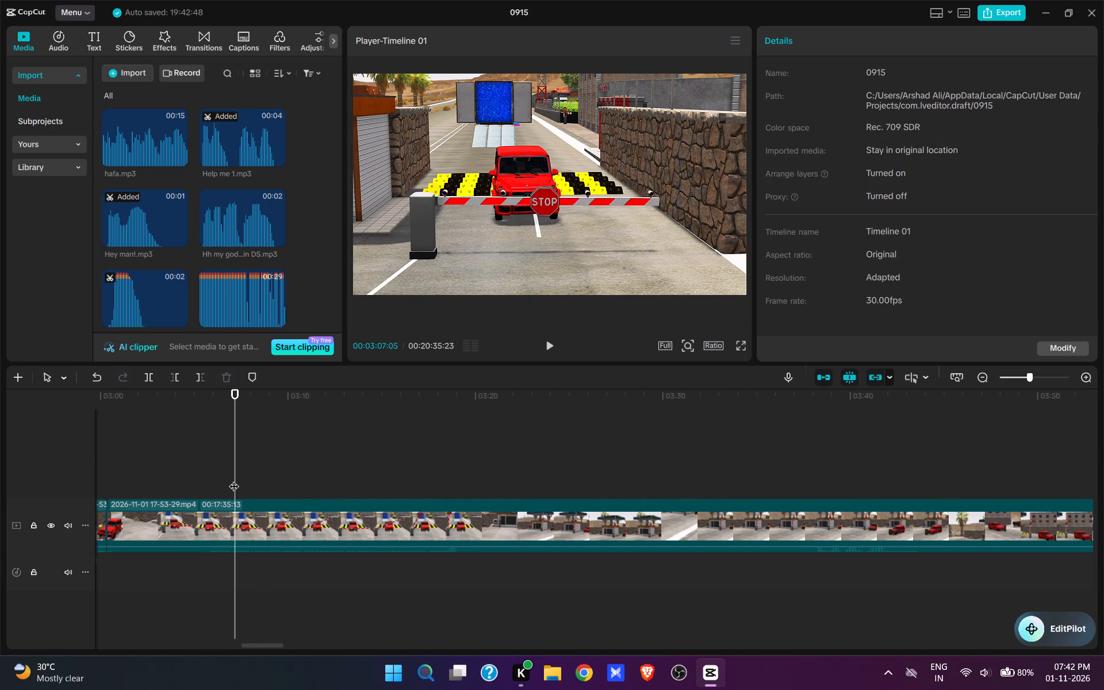
pyautogui.write('q')
pyautogui.press('space')
pyautogui.press('space')
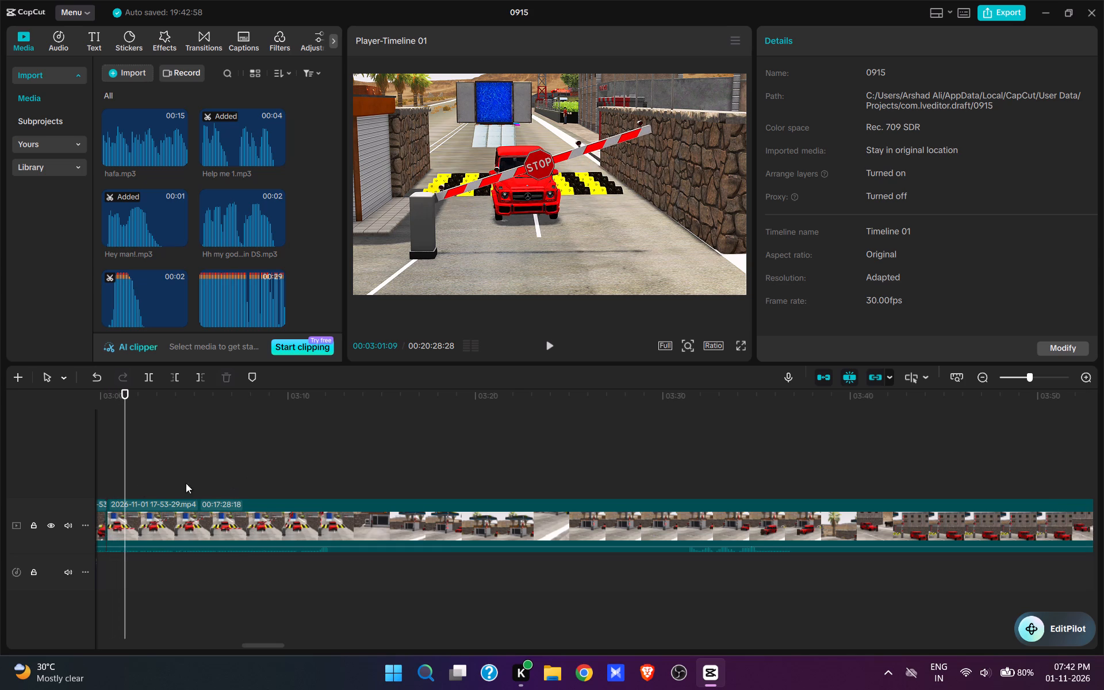
# Trim about 12 more frames off the start of the barrier clip at 00:03:00:10 and play it.
pyautogui.click(114, 482)
pyautogui.press('q')
pyautogui.press('space')
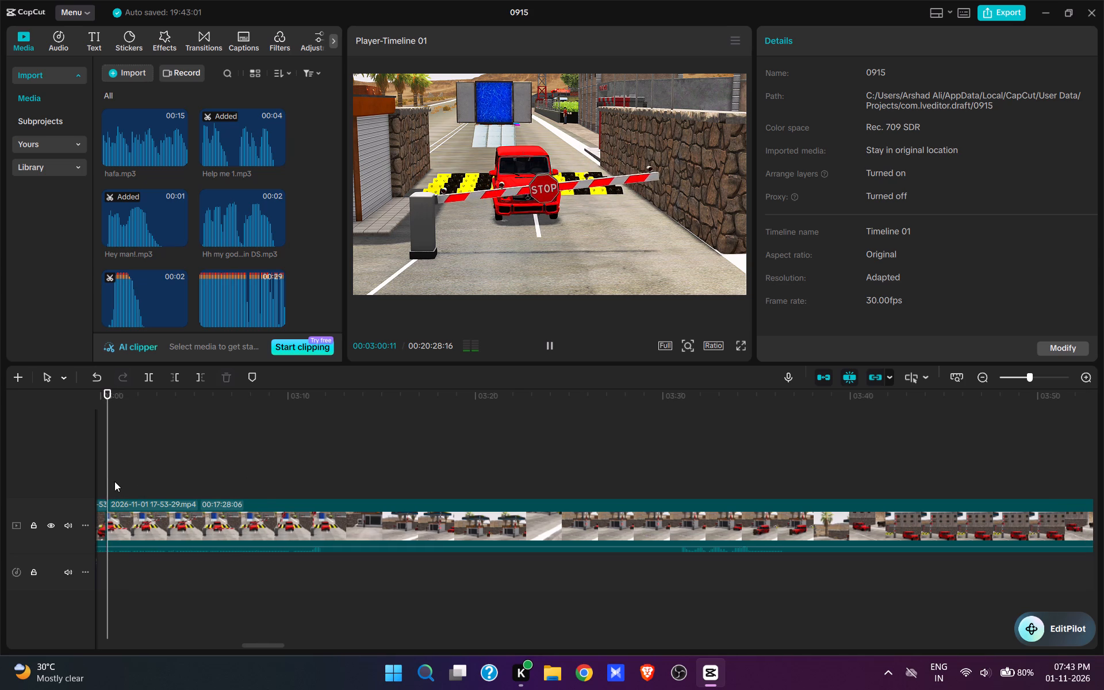
pyautogui.click(114, 480)
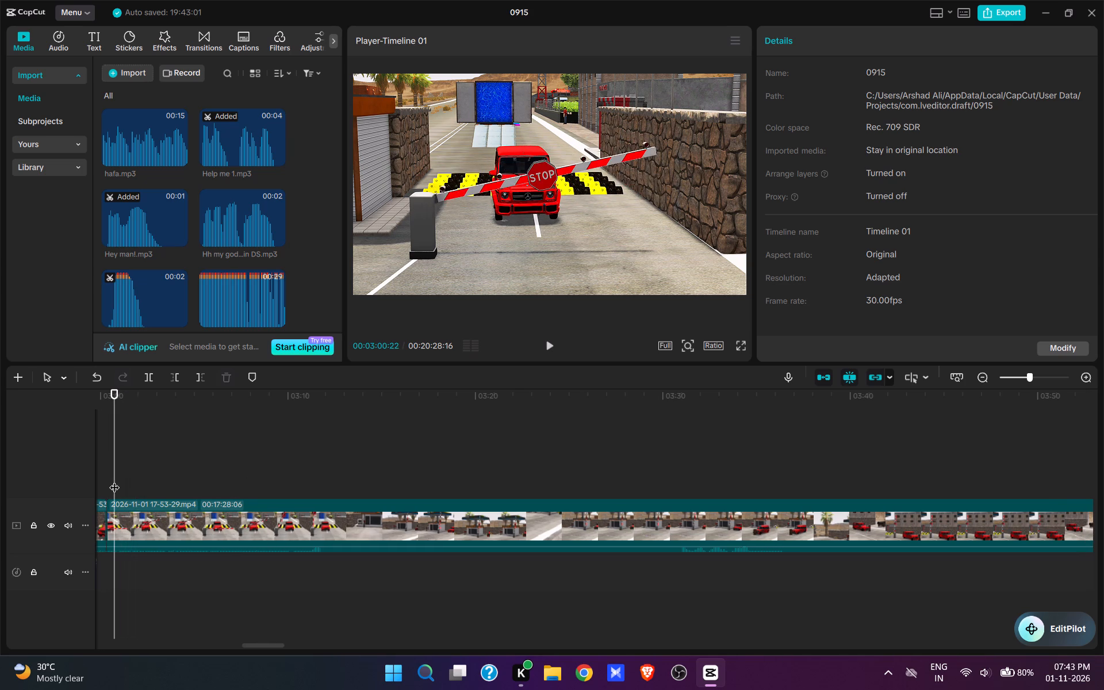
pyautogui.click(114, 480)
# Add the 6-second COME ON sound effect (128K) at 00:03:01:15 over the rising barrier and play it.
pyautogui.click(182, 479)
pyautogui.press('space')
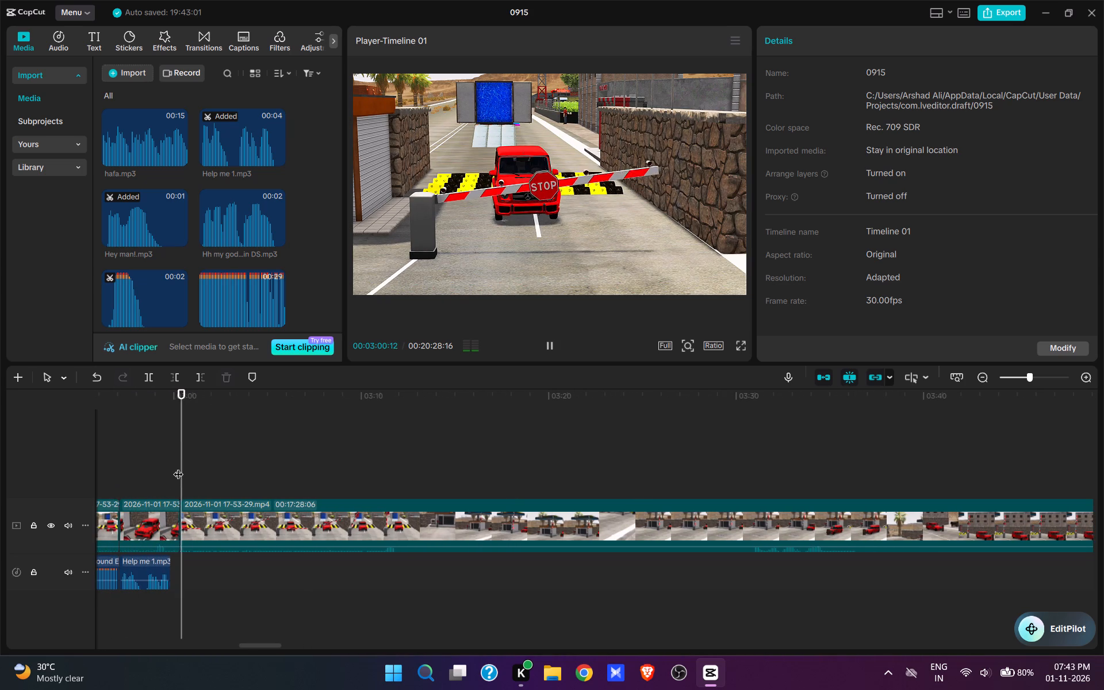
pyautogui.press('space')
pyautogui.scroll(9, 250, 247)
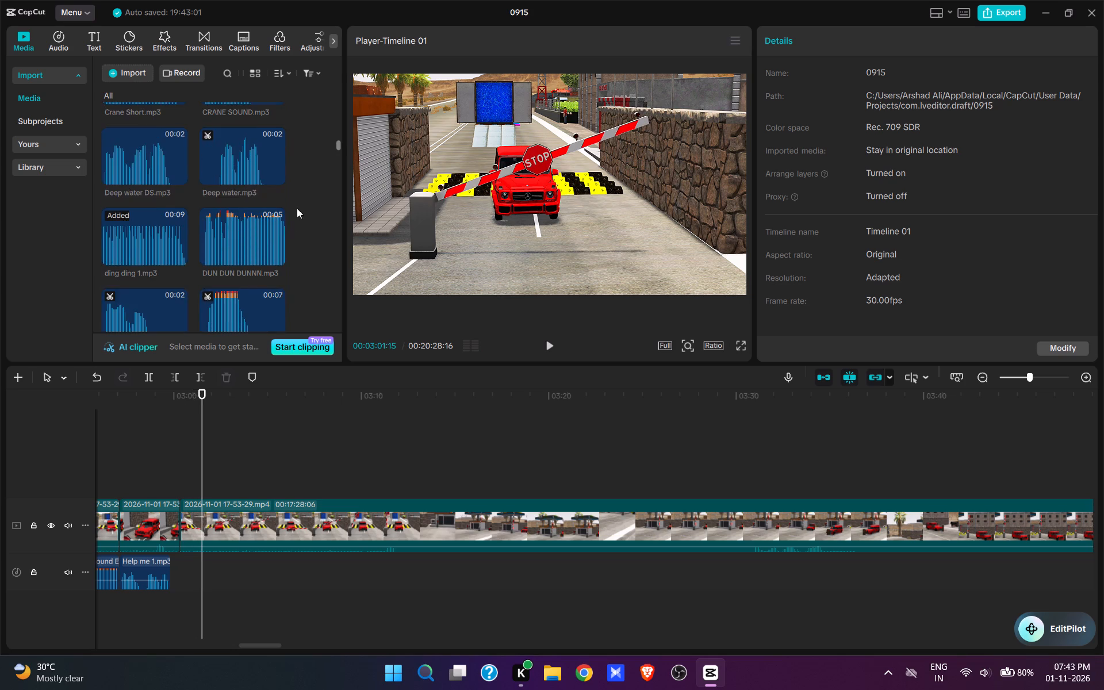
pyautogui.scroll(19, 286, 224)
pyautogui.scroll(-3, 286, 223)
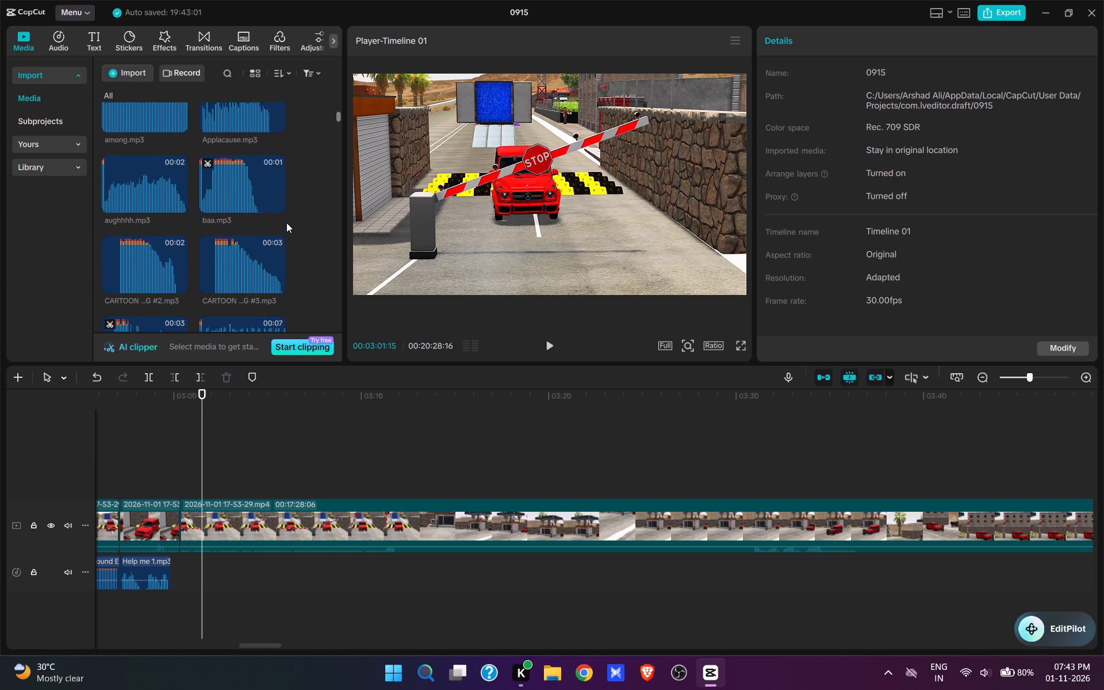
pyautogui.scroll(-5, 286, 223)
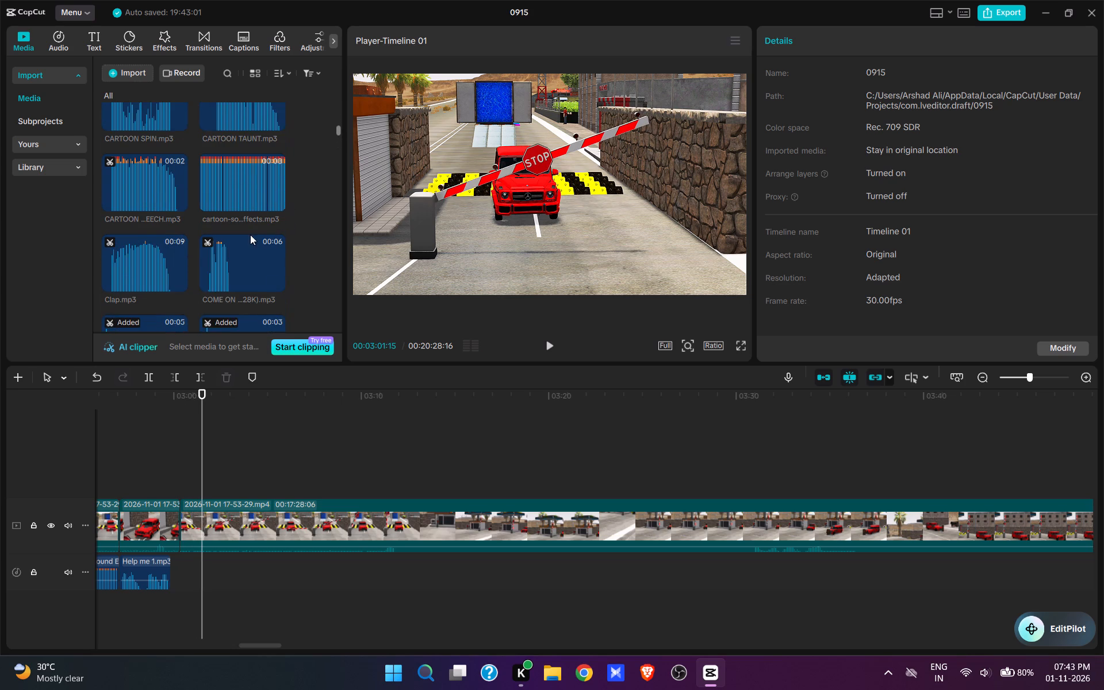
pyautogui.click(272, 279)
pyautogui.press('space')
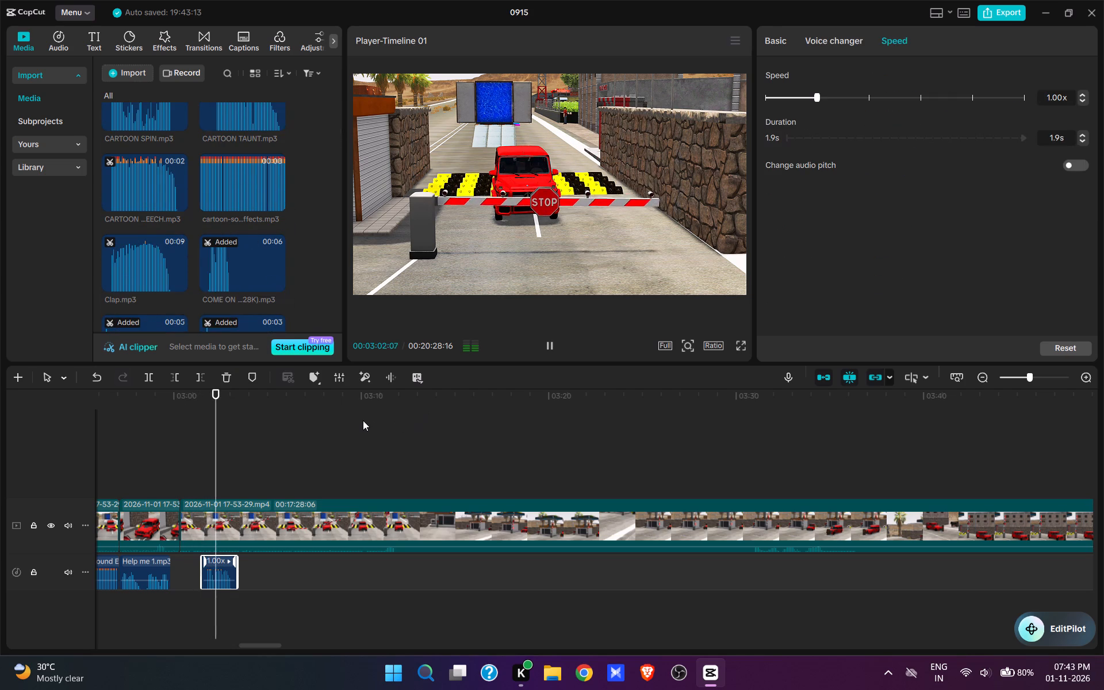
pyautogui.press('space')
pyautogui.press('space')
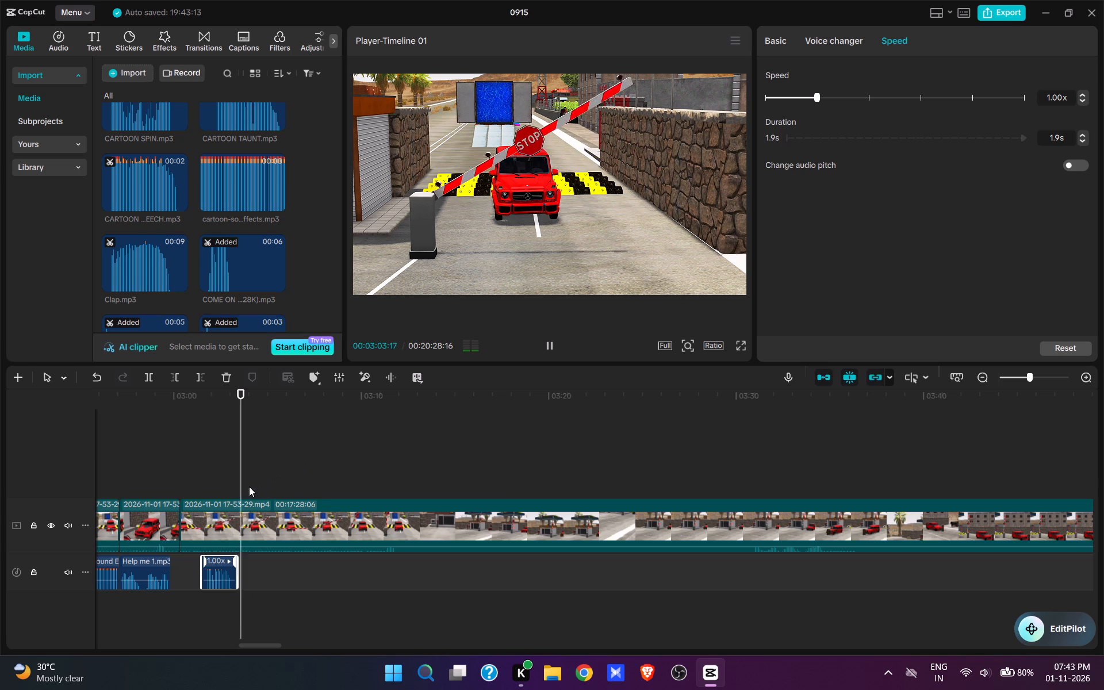
pyautogui.press('space')
# Add aughhhh.mp3 at 00:03:03:11, directly after the COME ON sound effect, and play it.
pyautogui.click(239, 486)
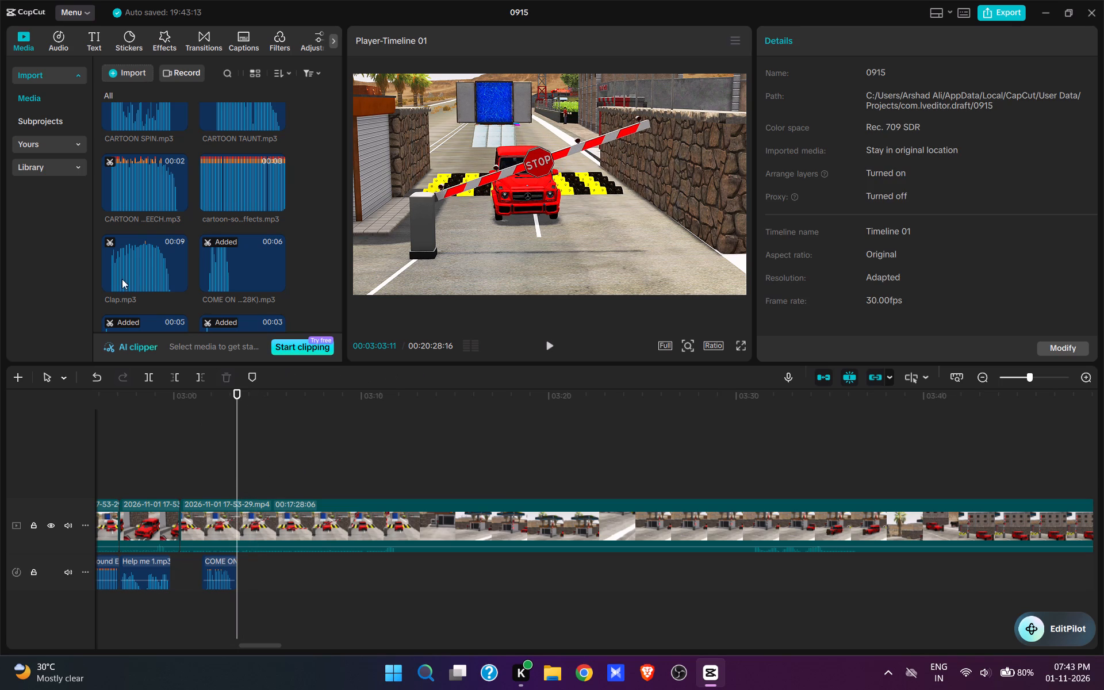
pyautogui.scroll(-2, 144, 263)
pyautogui.scroll(2, 145, 263)
pyautogui.scroll(5, 161, 190)
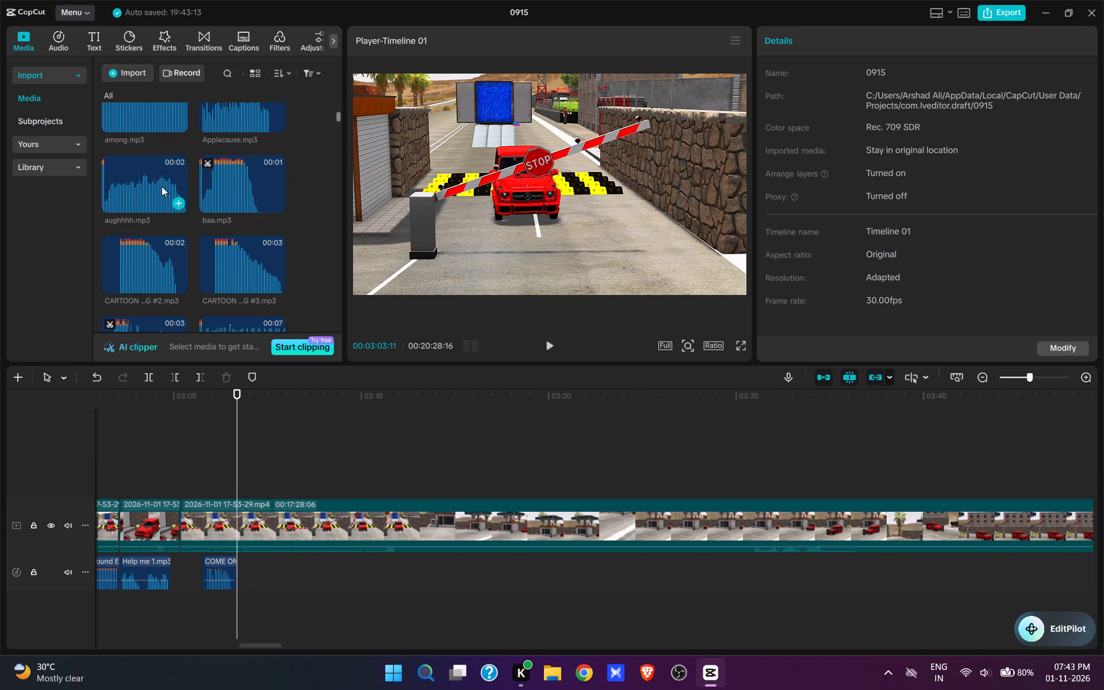
pyautogui.click(182, 206)
pyautogui.press('space')
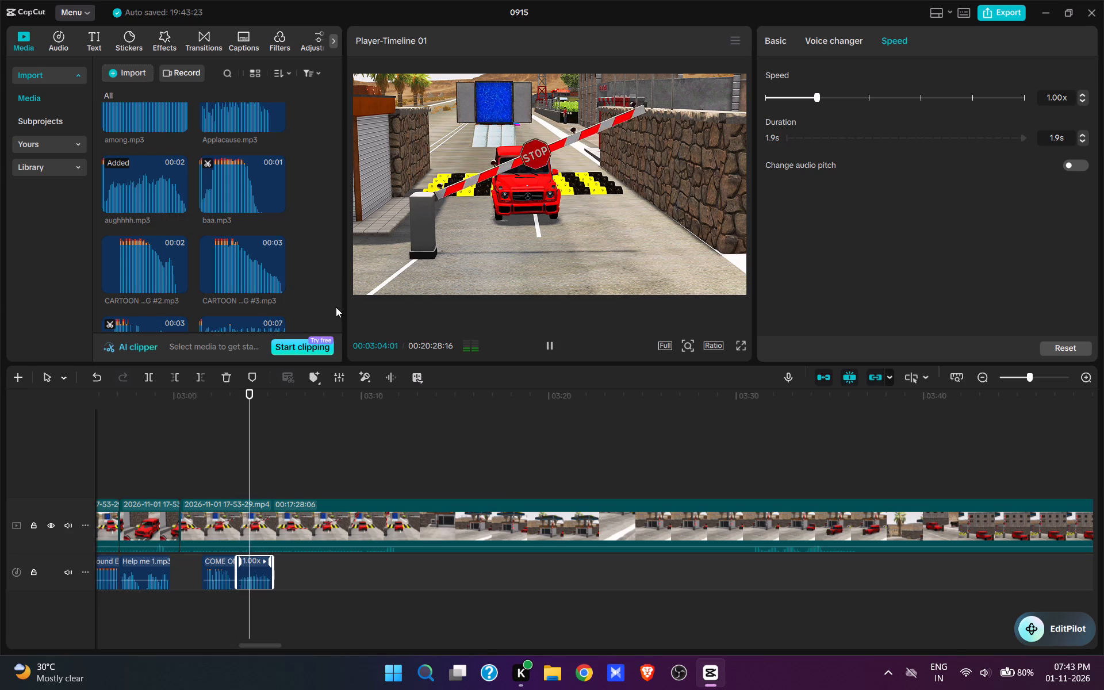
pyautogui.press('space')
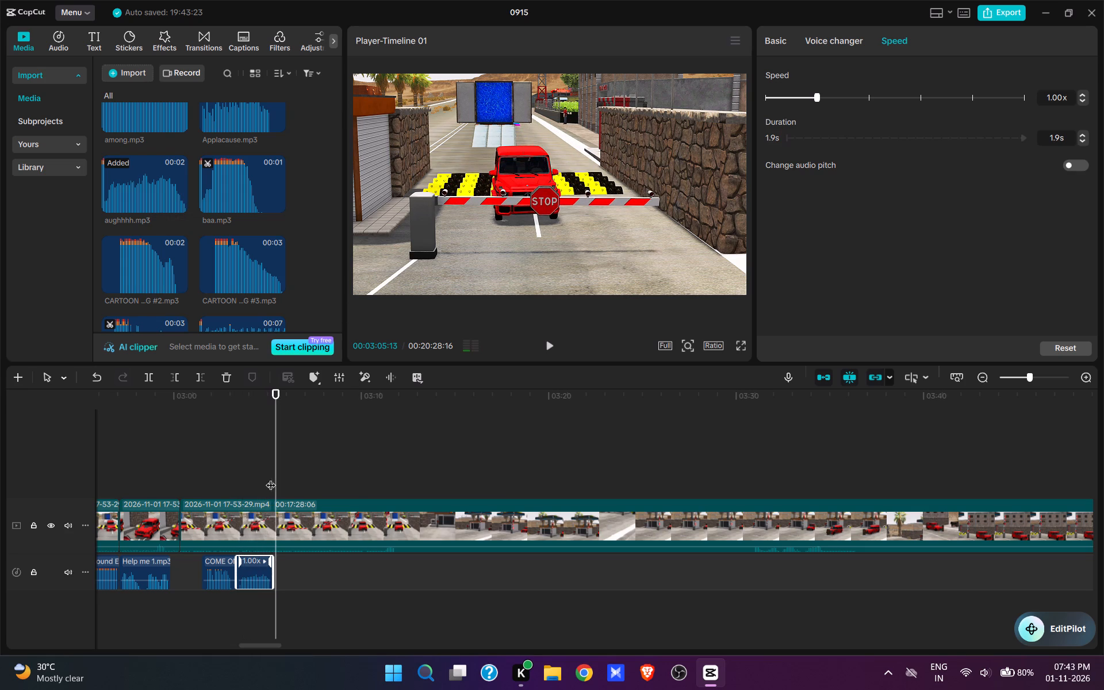
# Add sorry sorry.mp3 at 00:03:05:08, directly after aughhhh.mp3, and play it through the barrier's full opening.
pyautogui.click(270, 478)
pyautogui.scroll(-6, 270, 229)
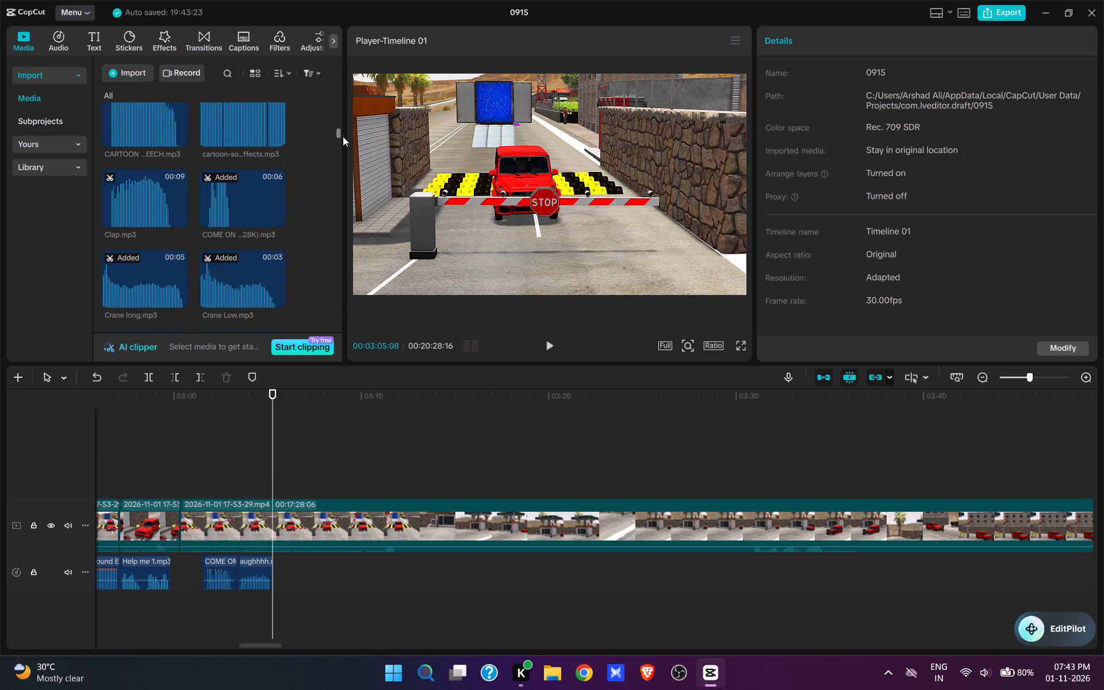
pyautogui.moveTo(340, 131); pyautogui.dragTo(339, 422)
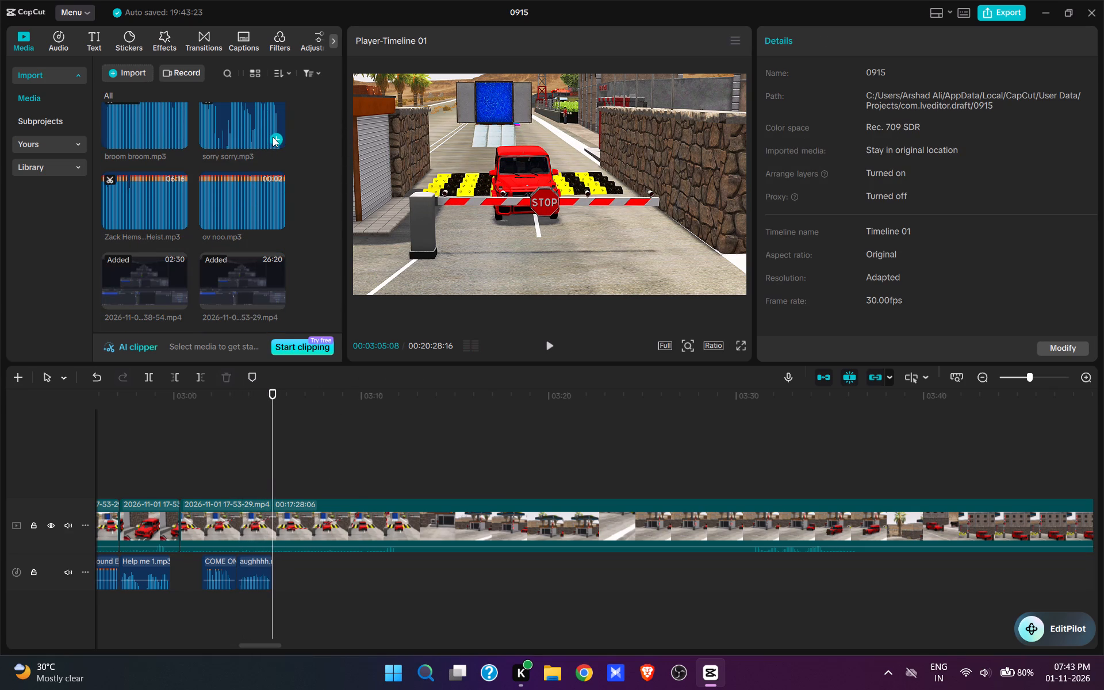
pyautogui.click(273, 138)
pyautogui.press('space')
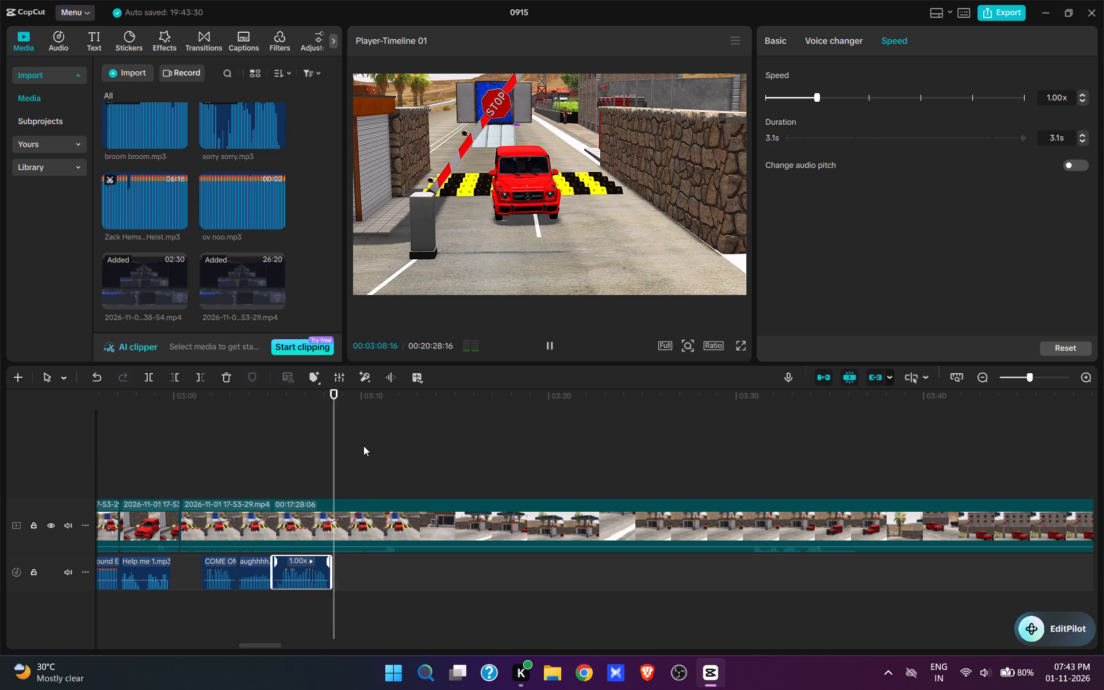
pyautogui.press('space')
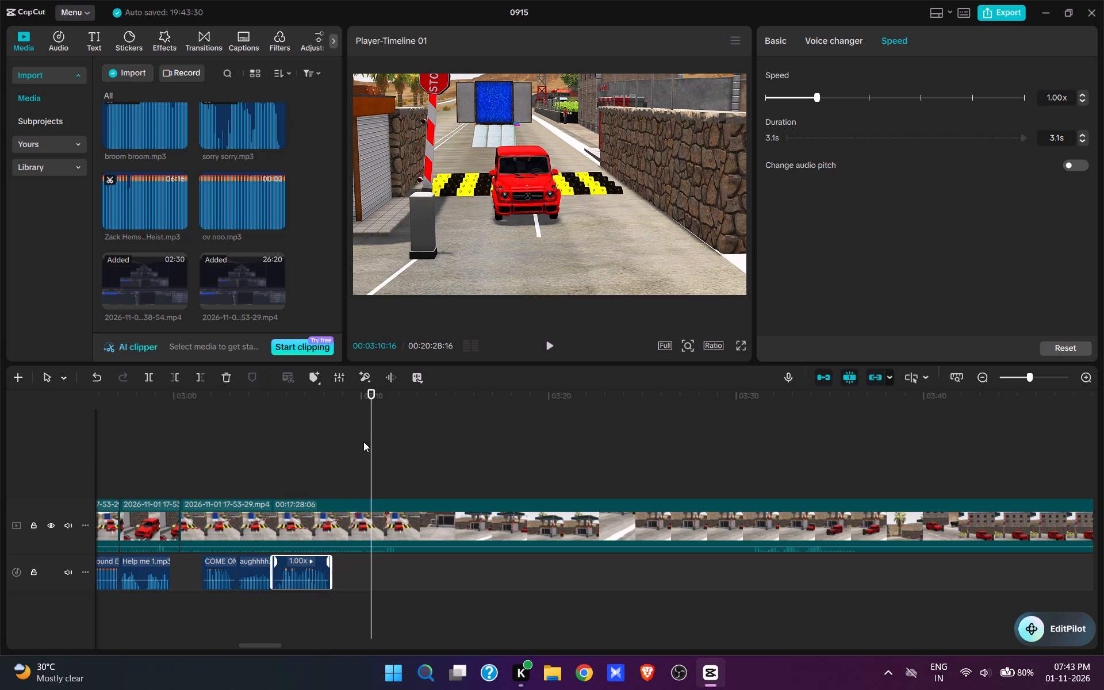
# Split the video at 00:03:10:16 and trim the part after it up to about 00:03:30, where the red SUV stands beside the booth.
pyautogui.press('w')
pyautogui.click(731, 489)
pyautogui.press('space')
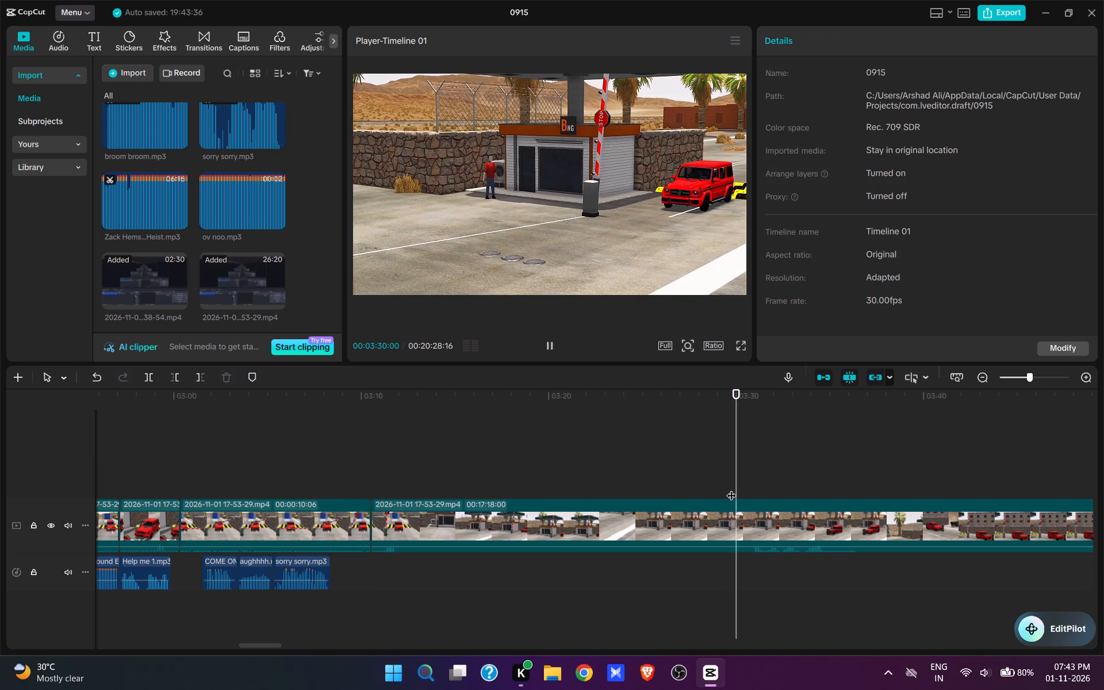
pyautogui.press('space')
pyautogui.press('q')
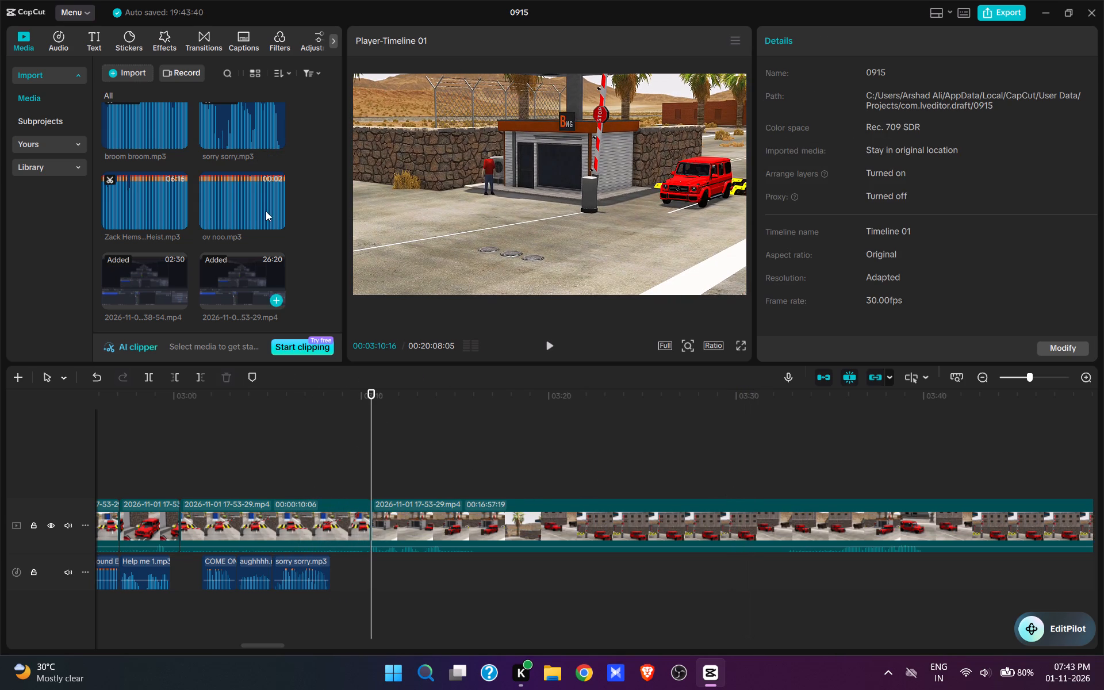
# Add the 6-second Funny Bye sound effect (128K) at 00:03:10:16, where the red SUV stands beside the booth, and play it.
pyautogui.scroll(5, 255, 262)
pyautogui.moveTo(339, 310); pyautogui.dragTo(339, 195)
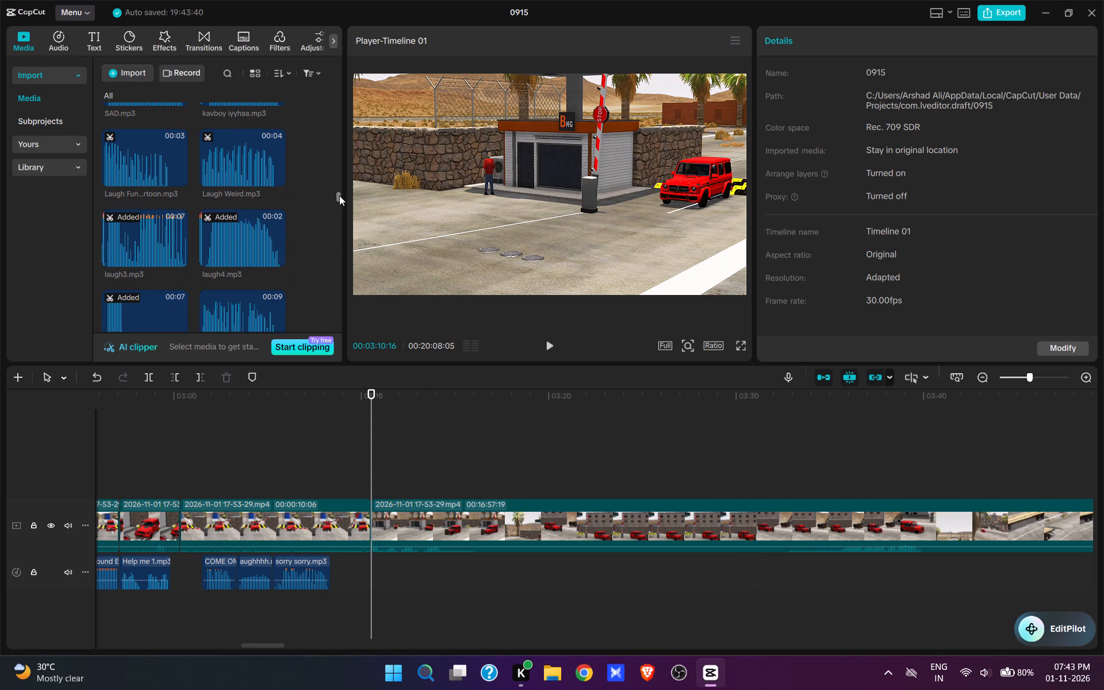
pyautogui.moveTo(339, 195); pyautogui.dragTo(338, 209)
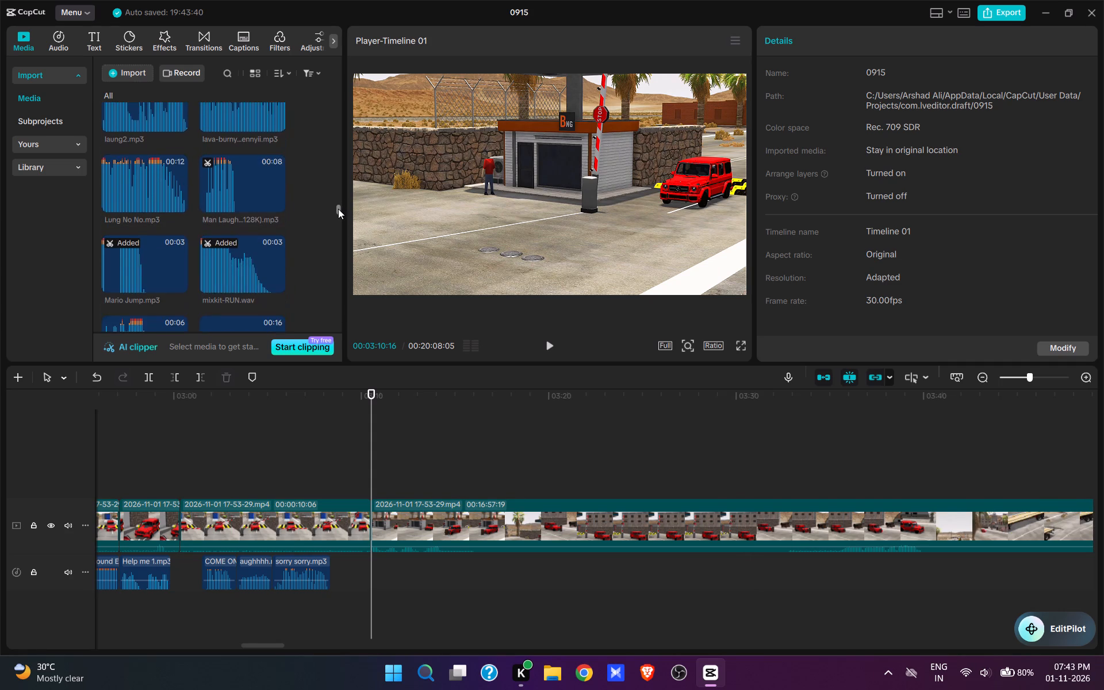
pyautogui.moveTo(338, 209); pyautogui.dragTo(335, 163)
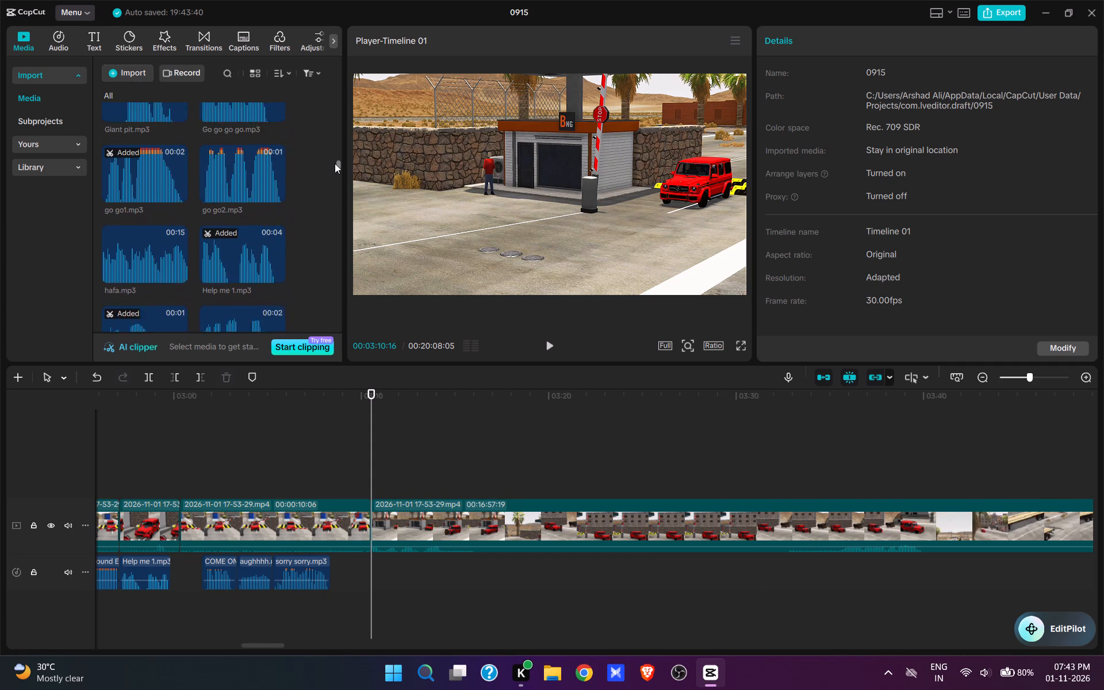
pyautogui.moveTo(335, 163); pyautogui.dragTo(335, 153)
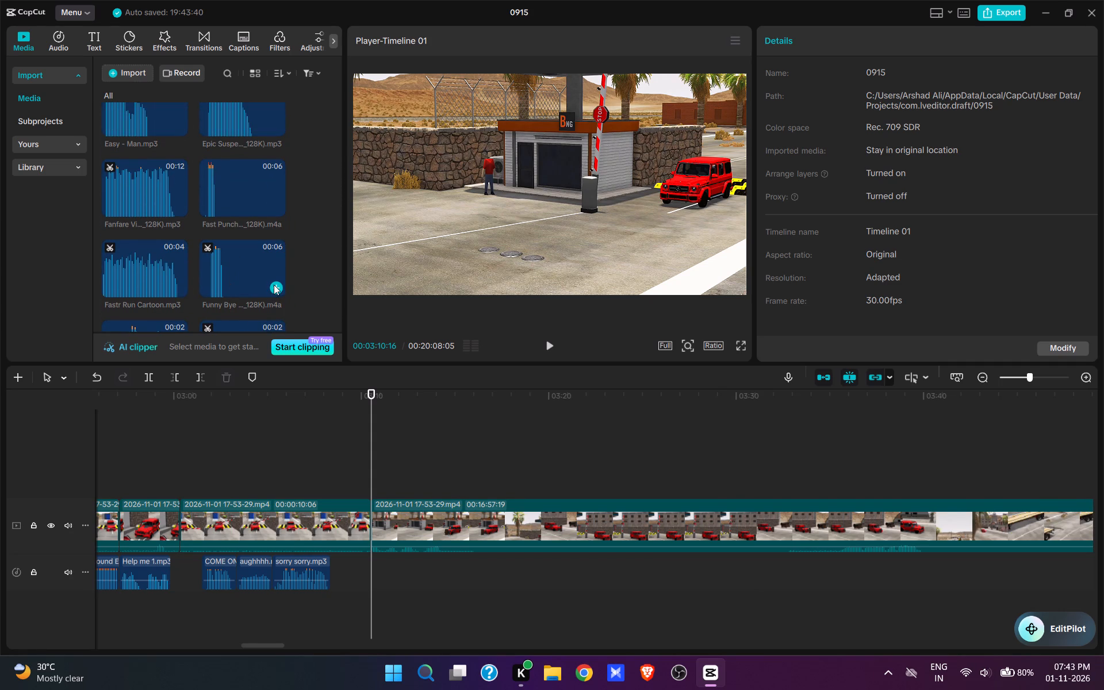
pyautogui.click(274, 285)
pyautogui.press('space')
pyautogui.press('space')
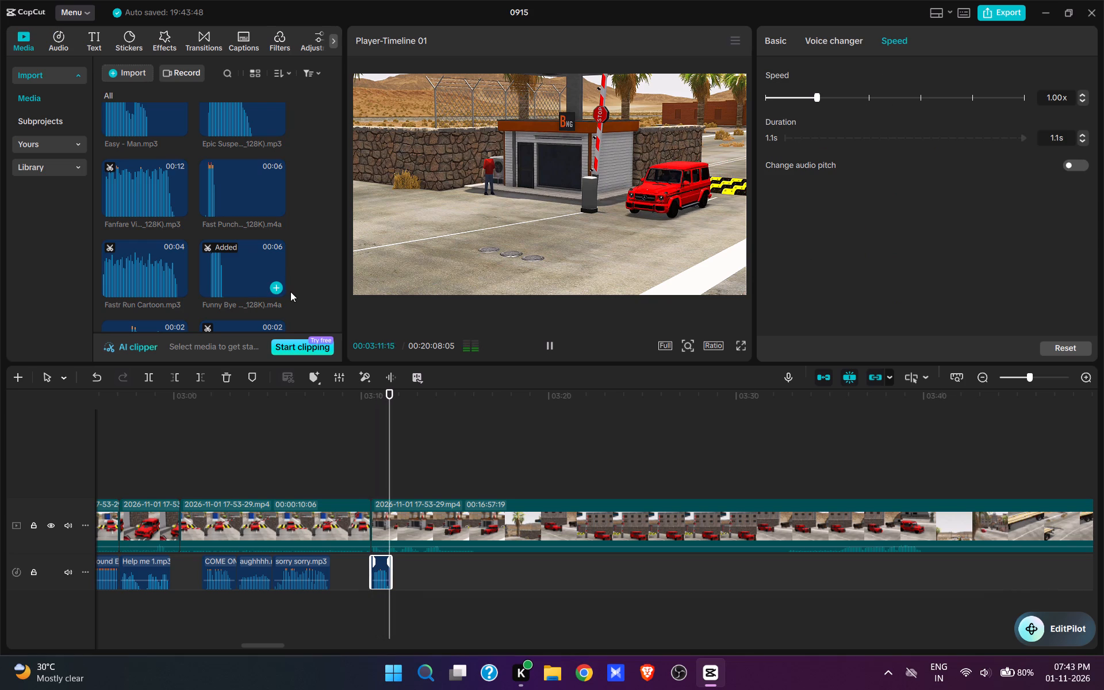
# Add broom broom.mp3 at 00:03:11:18, directly after Funny Bye, and trim its end to 00:03:13:18, where the SUV stops at the bollard.
pyautogui.click(390, 482)
pyautogui.scroll(-7, 284, 266)
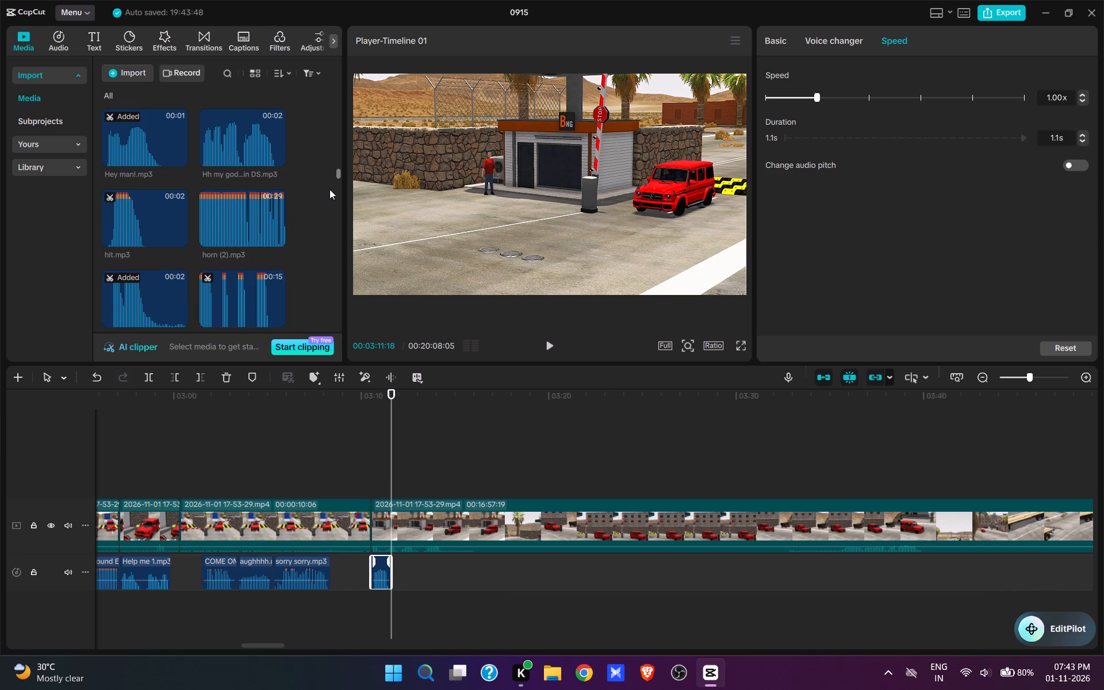
pyautogui.moveTo(338, 174); pyautogui.dragTo(345, 357)
pyautogui.scroll(1, 151, 185)
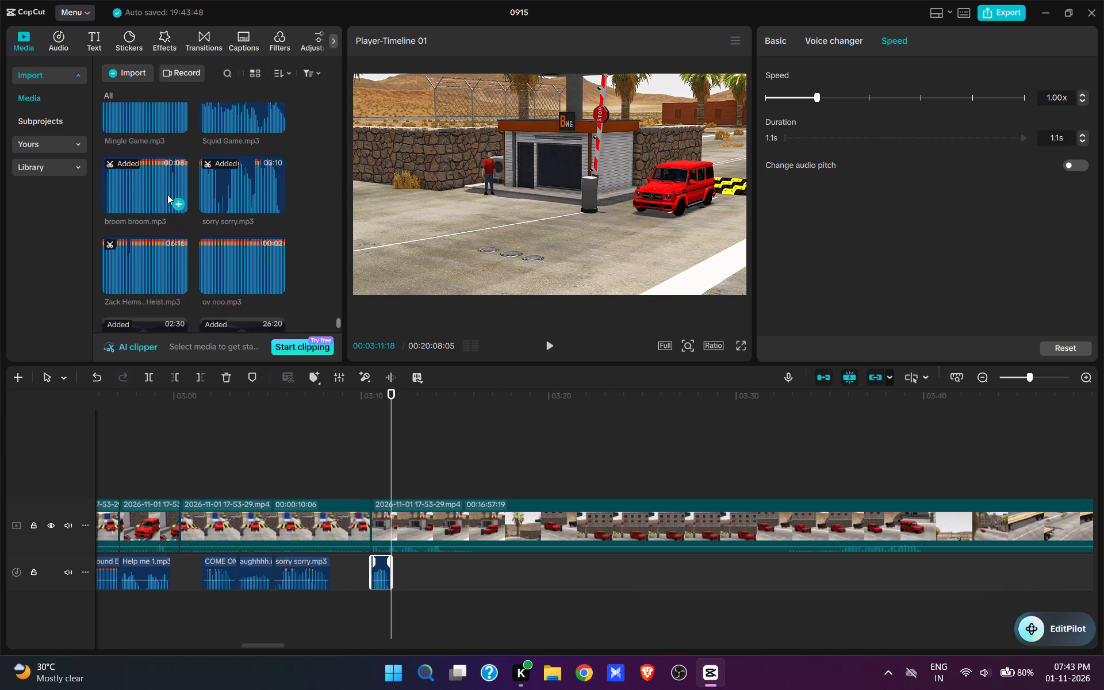
pyautogui.click(176, 205)
pyautogui.press('space')
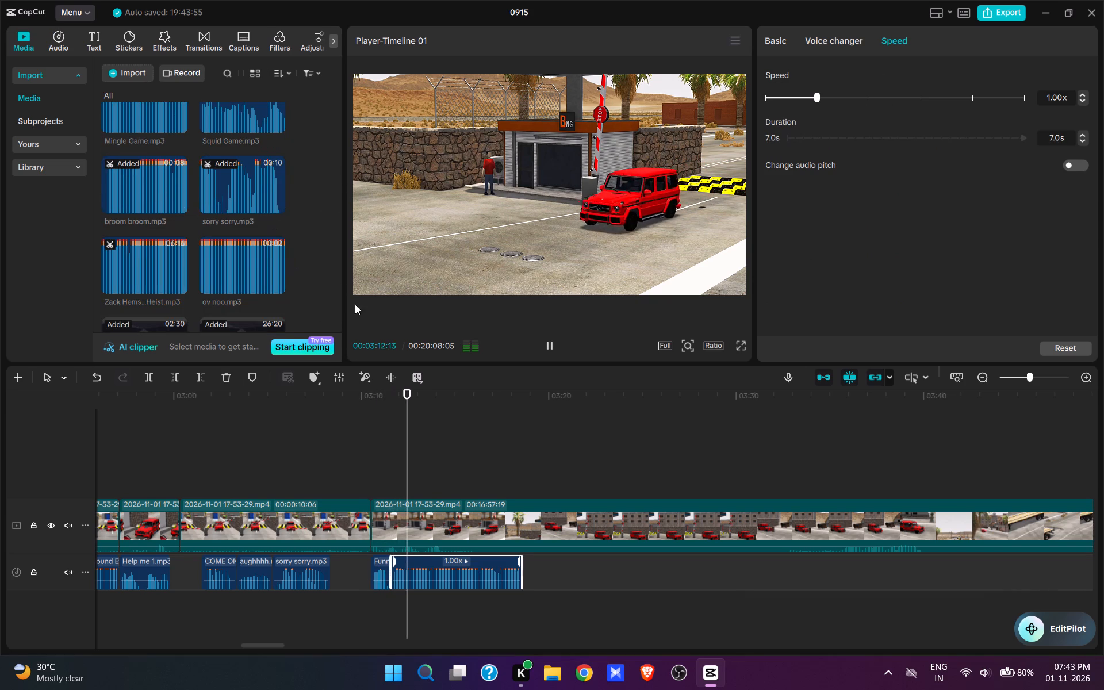
pyautogui.press('space')
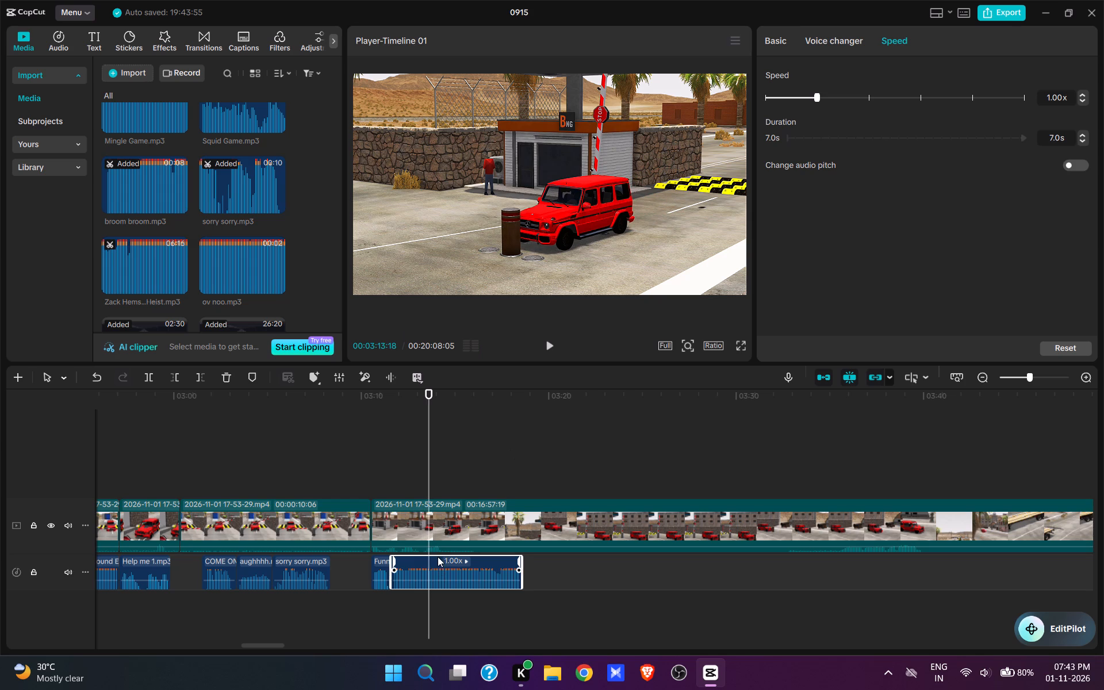
pyautogui.press('e')
# Add the 3-second no no .mp3 at 00:03:14:20, shortly after broom broom.mp3, and play the bollard scene with it.
pyautogui.press('space')
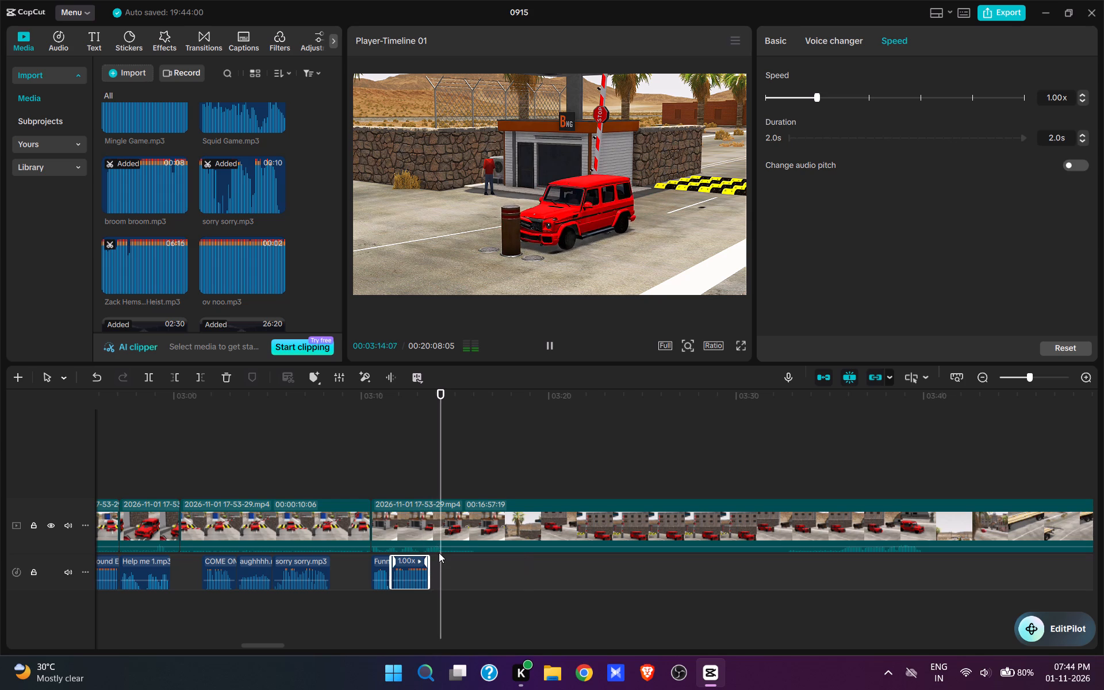
pyautogui.press('space')
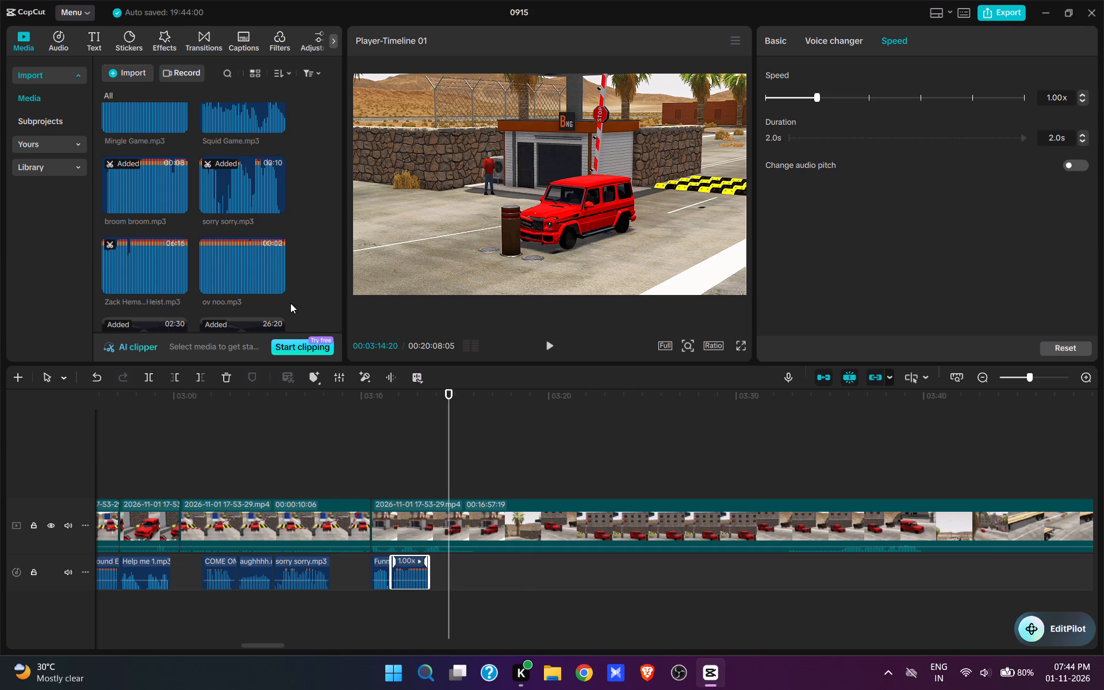
pyautogui.scroll(9, 270, 245)
pyautogui.moveTo(336, 296); pyautogui.dragTo(333, 147)
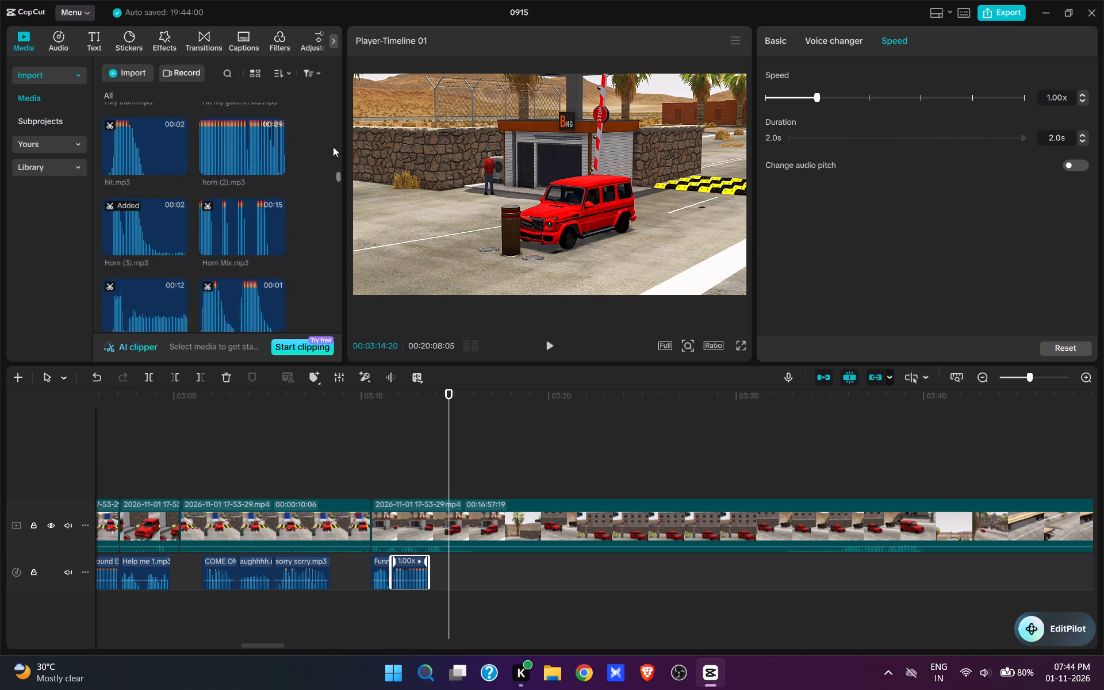
pyautogui.moveTo(333, 147); pyautogui.dragTo(330, 216)
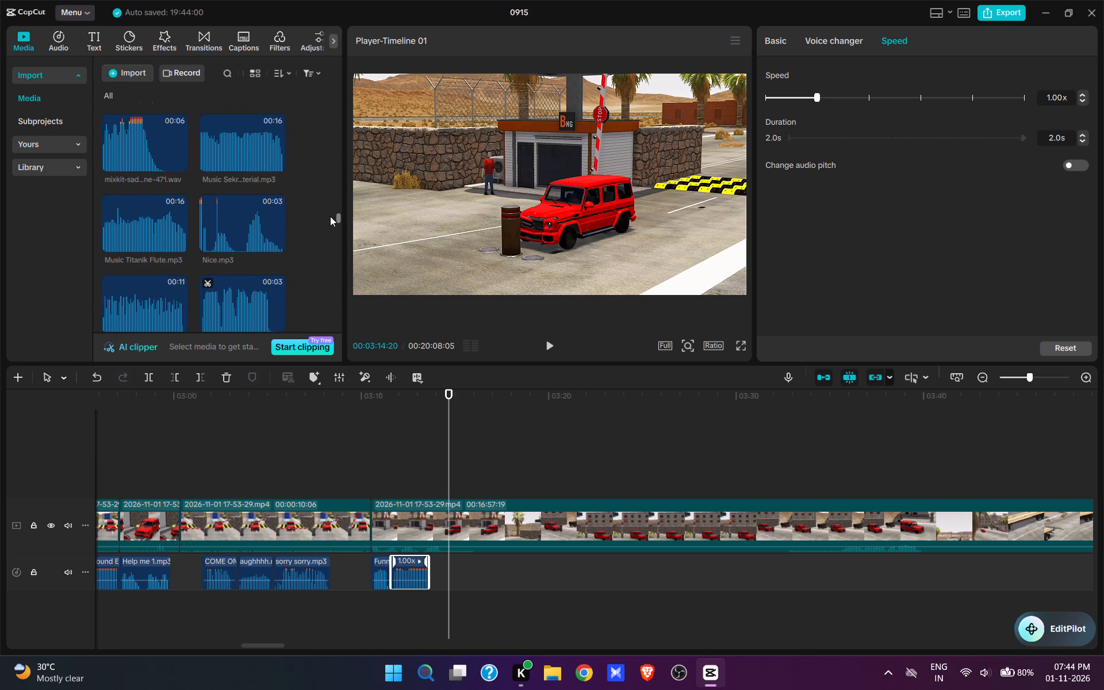
pyautogui.moveTo(330, 216); pyautogui.dragTo(330, 234)
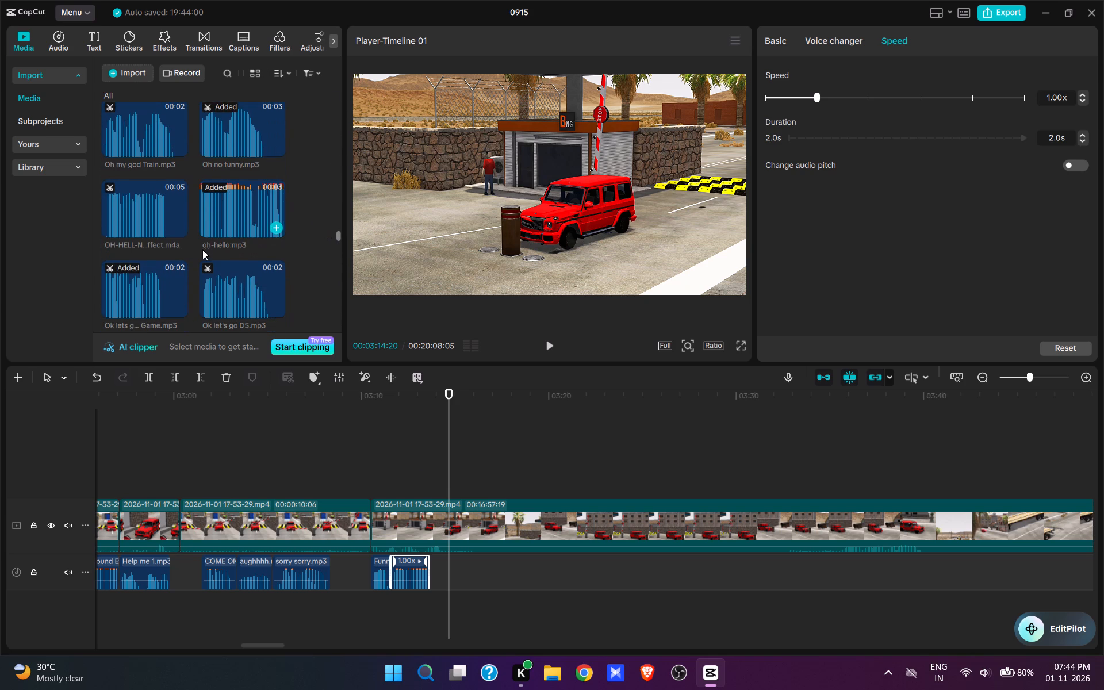
pyautogui.scroll(-2, 208, 243)
pyautogui.scroll(5, 208, 241)
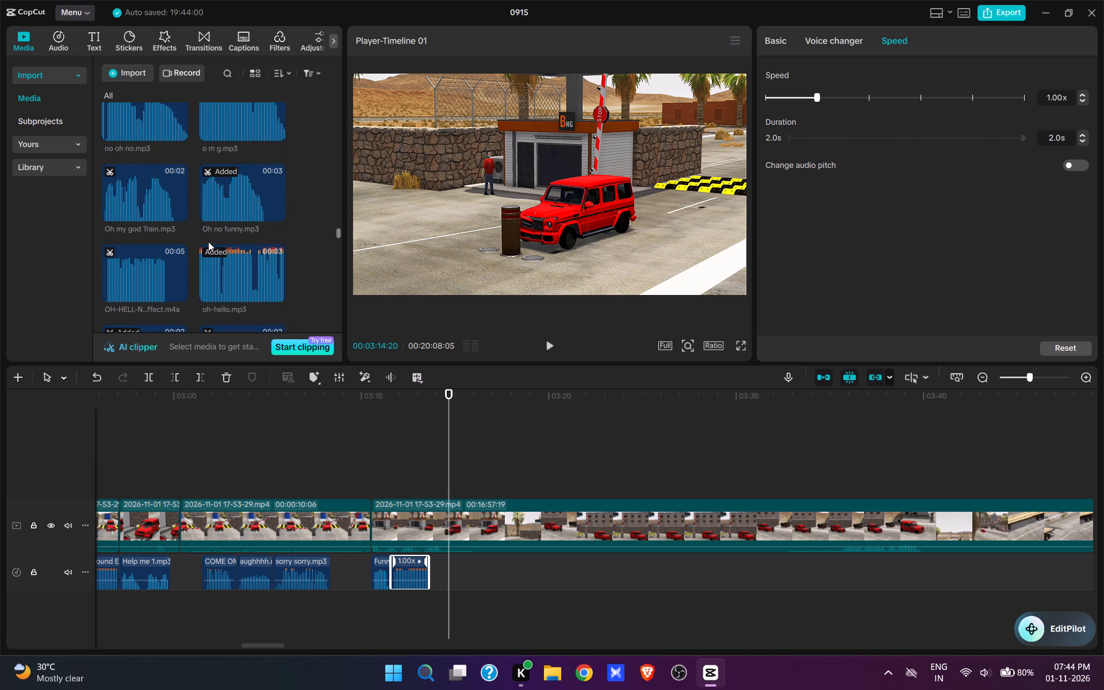
pyautogui.click(134, 170)
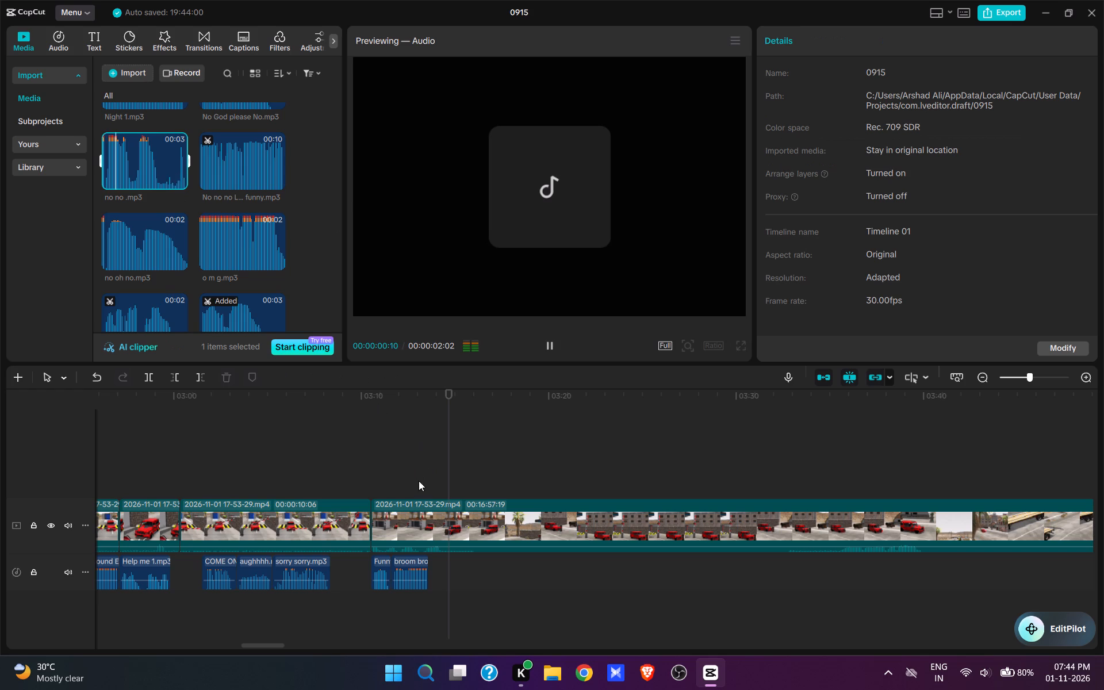
pyautogui.click(177, 177)
pyautogui.click(393, 465)
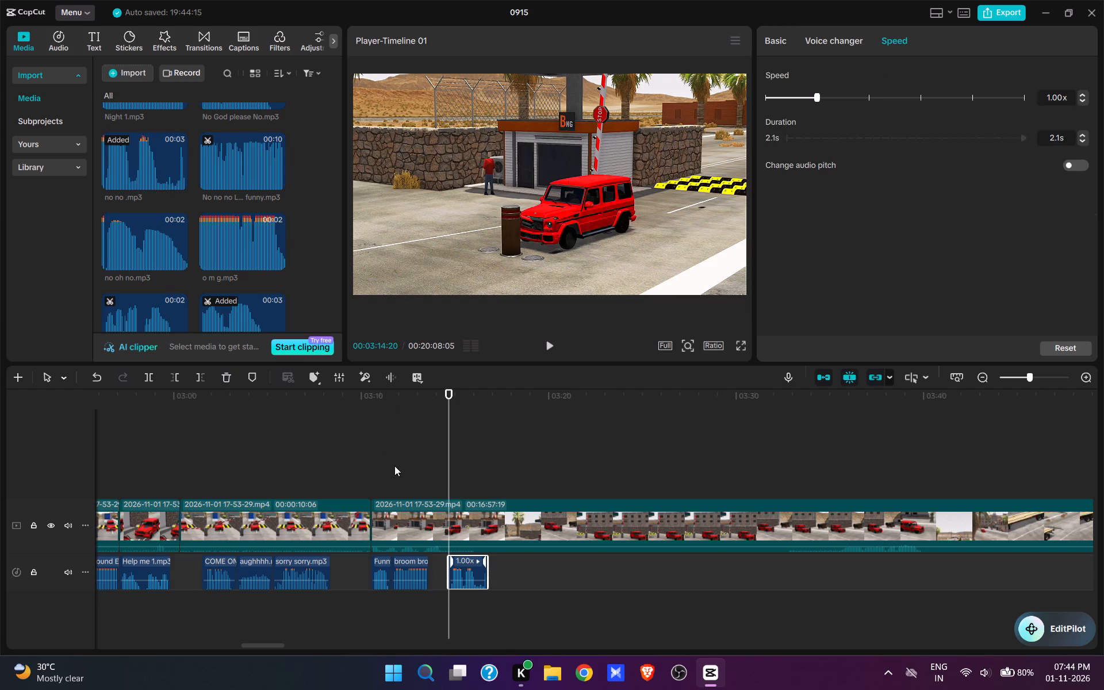
pyautogui.press('space')
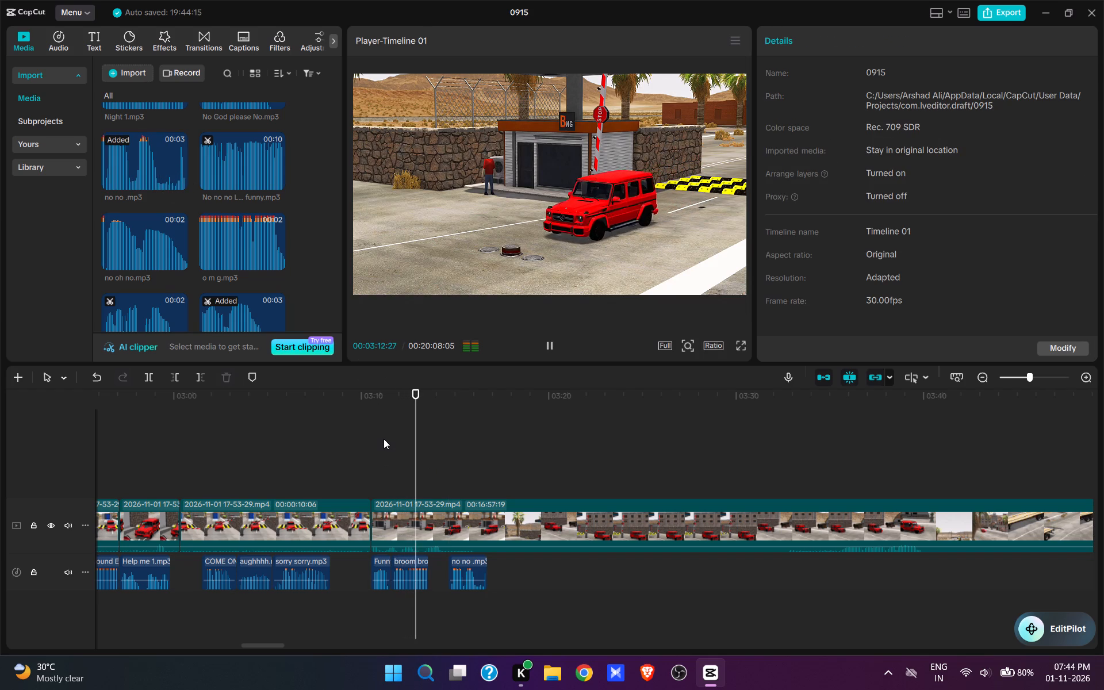
pyautogui.press('space')
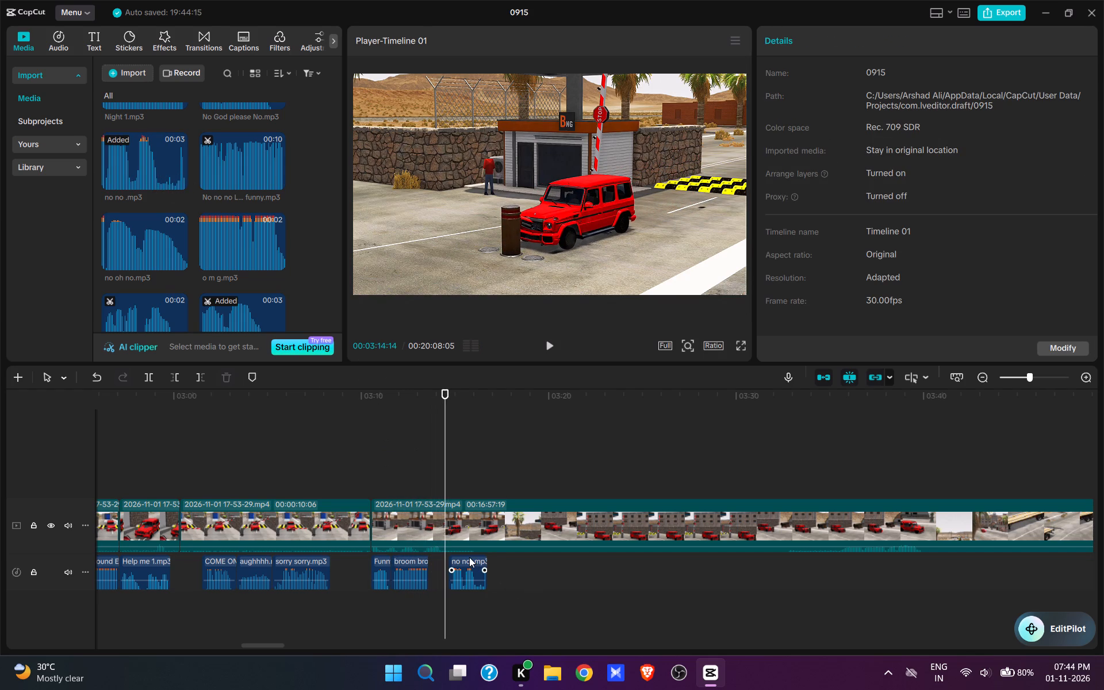
# Move no no .mp3 slightly earlier so it starts at about 00:03:14:14, and replay the scene.
pyautogui.moveTo(469, 557); pyautogui.dragTo(462, 561)
pyautogui.press('space')
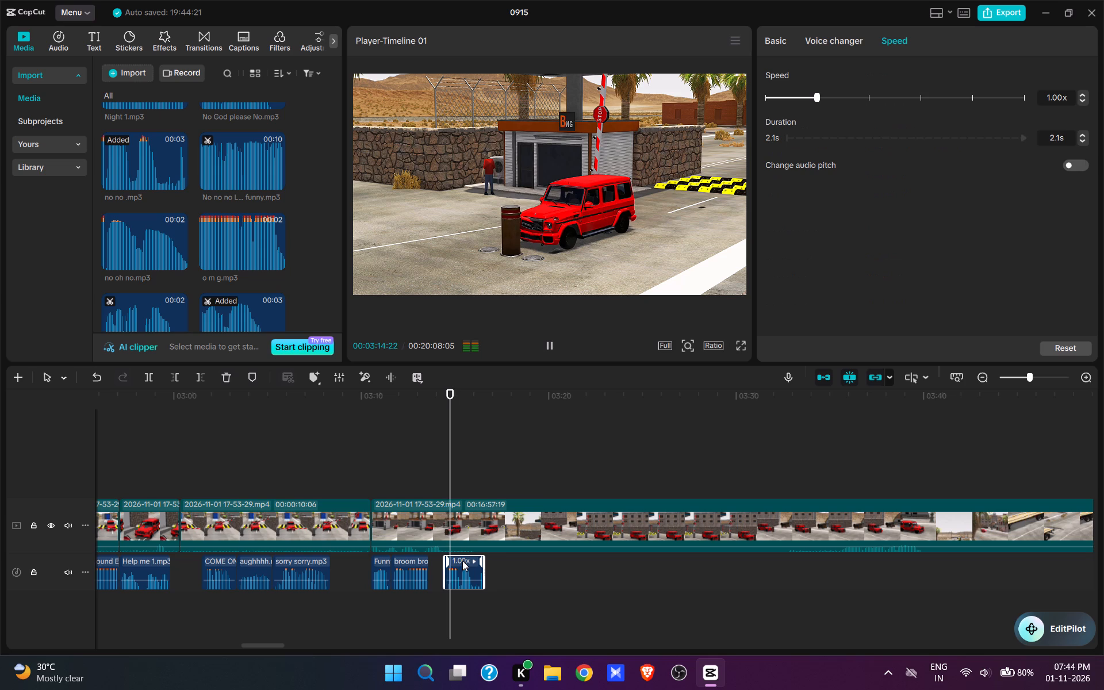
pyautogui.click(413, 462)
pyautogui.press('space')
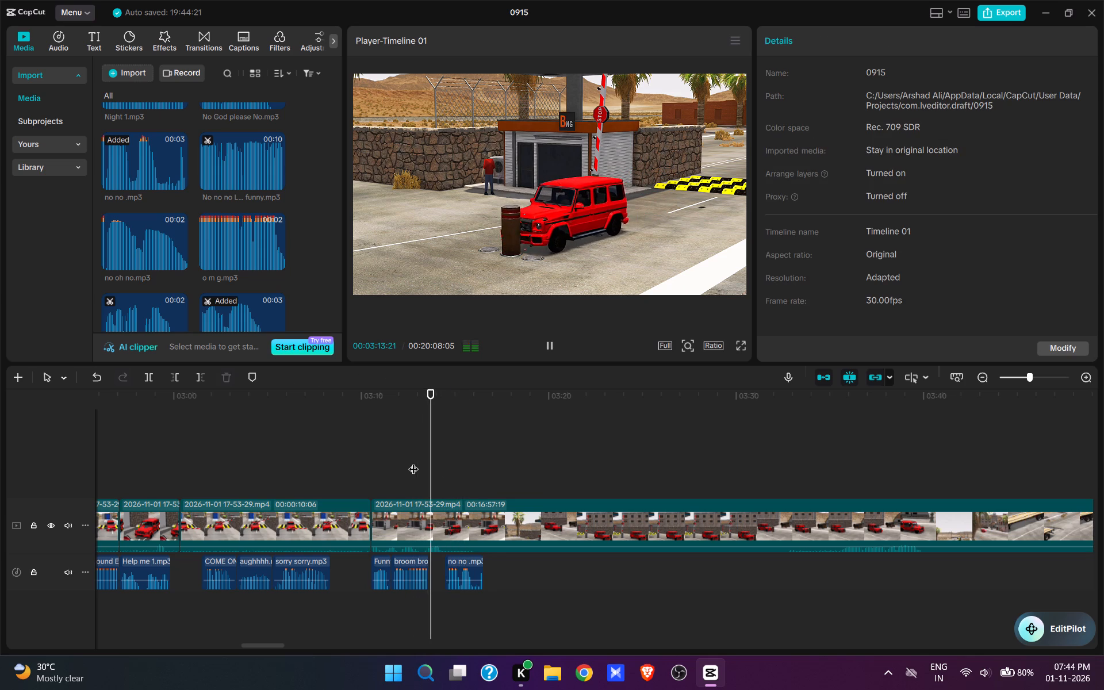
pyautogui.press('space')
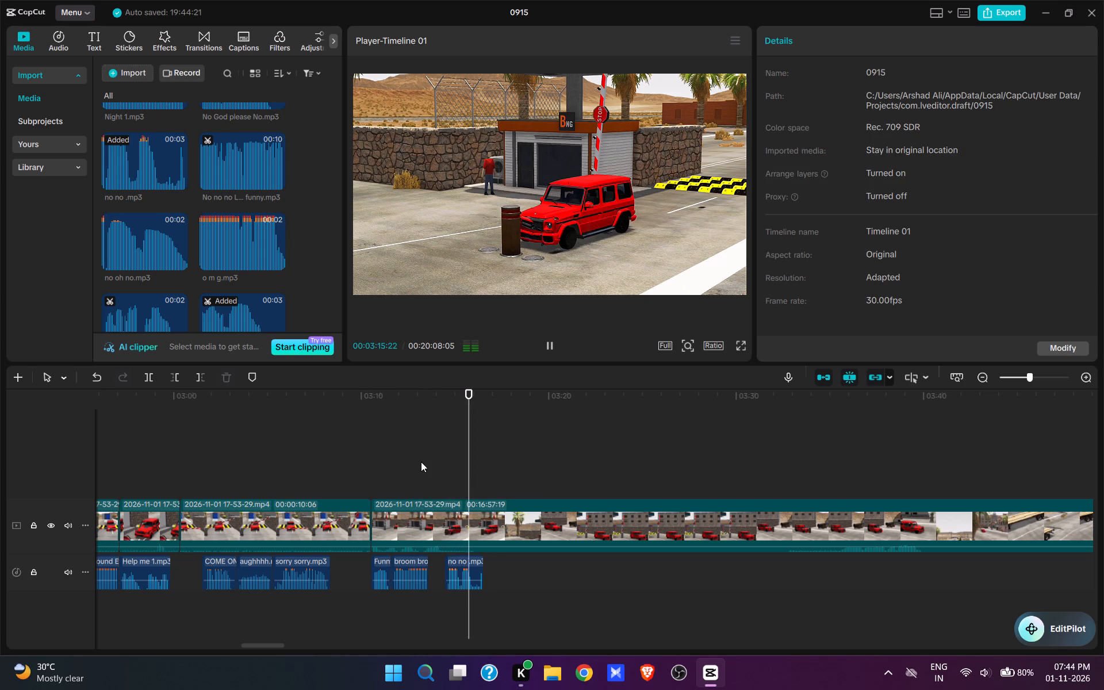
# Split the video at about 00:03:15:27 and trim the part after it up to about 00:03:33, just before the bollard lowers.
pyautogui.click(496, 536)
pyautogui.press('w')
pyautogui.click(608, 482)
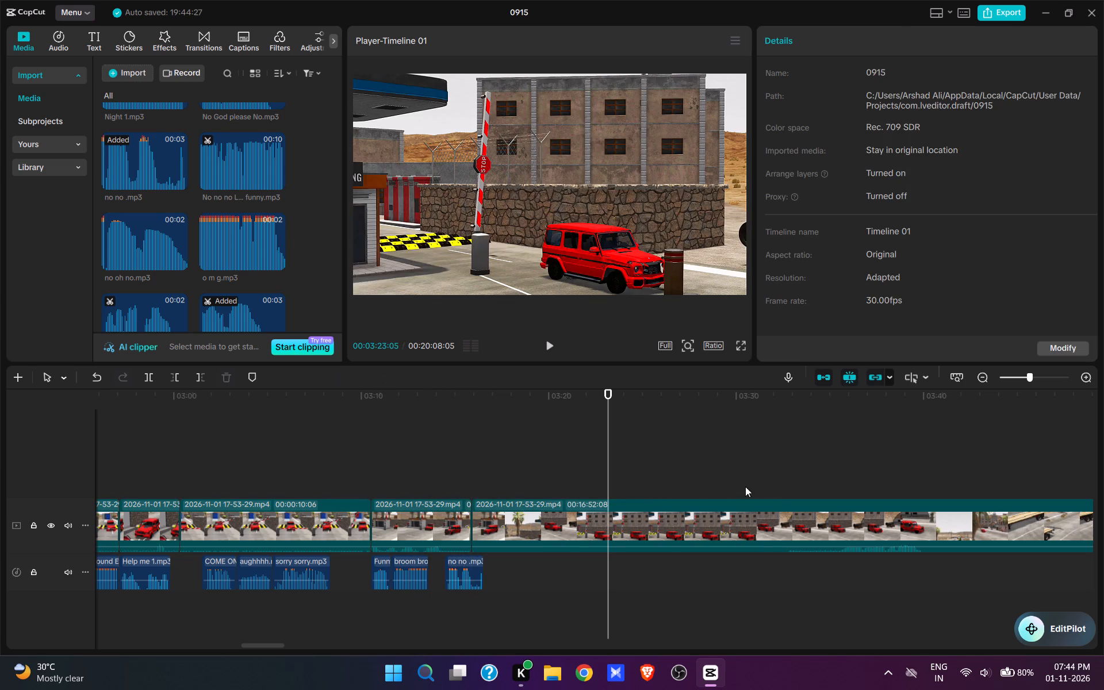
pyautogui.click(778, 484)
pyautogui.press('space')
pyautogui.press('space')
pyautogui.press('space')
pyautogui.press('space')
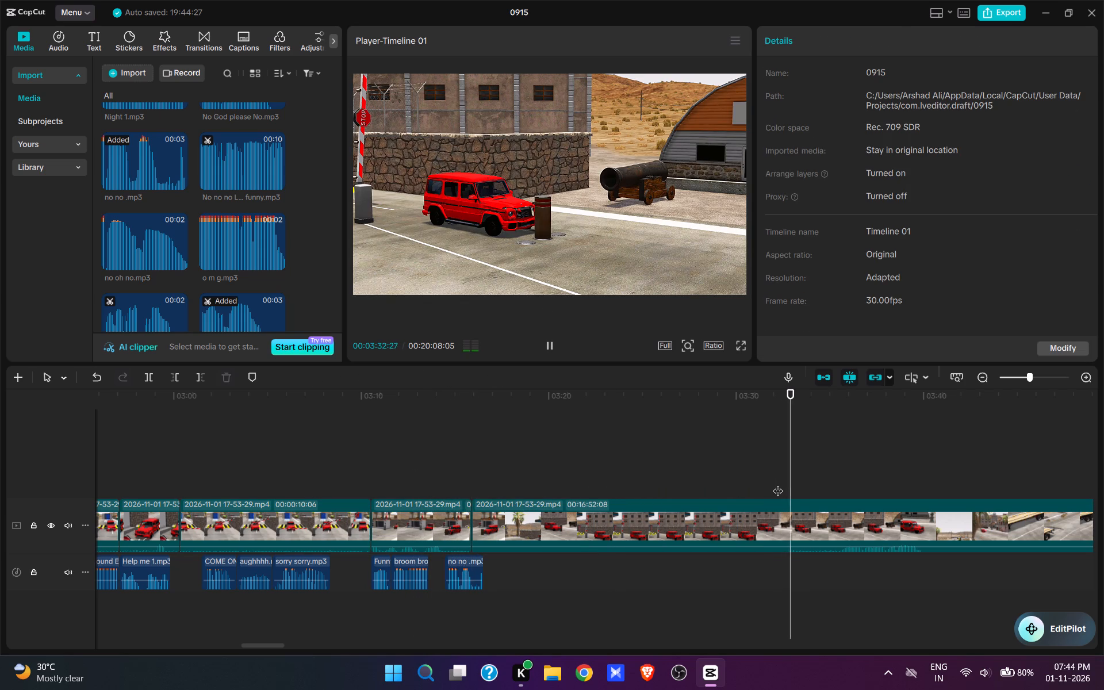
pyautogui.write('q')
pyautogui.press('space')
pyautogui.press('space')
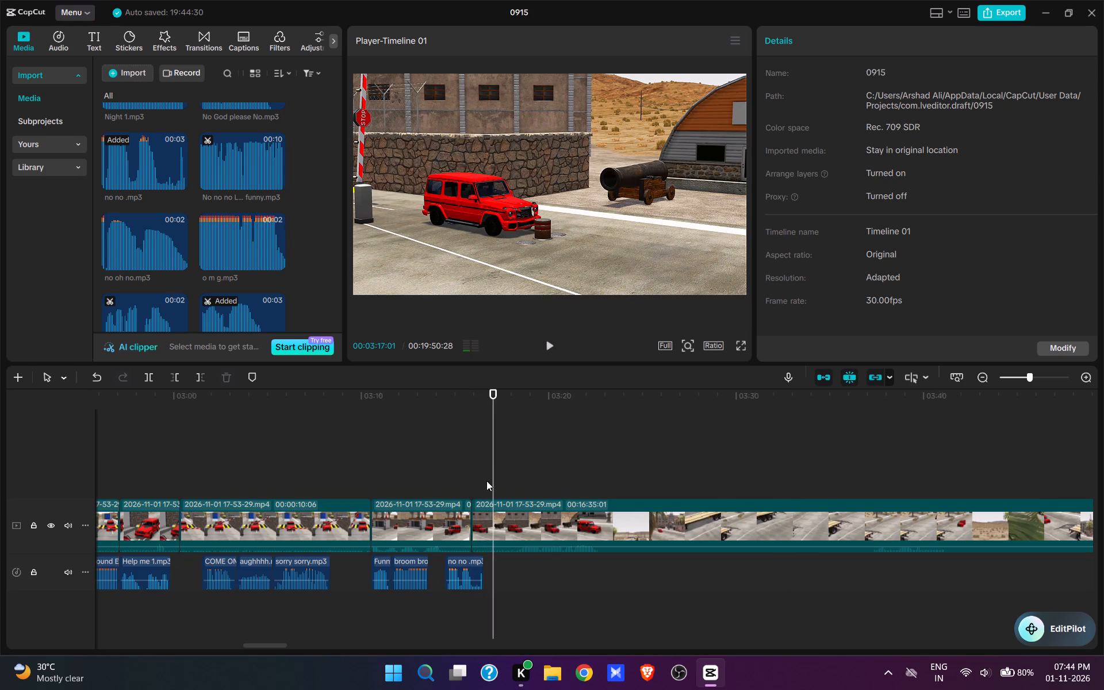
# Replay across the new cut and trim the end of no no .mp3 to the cut at 00:03:15:27.
pyautogui.click(477, 485)
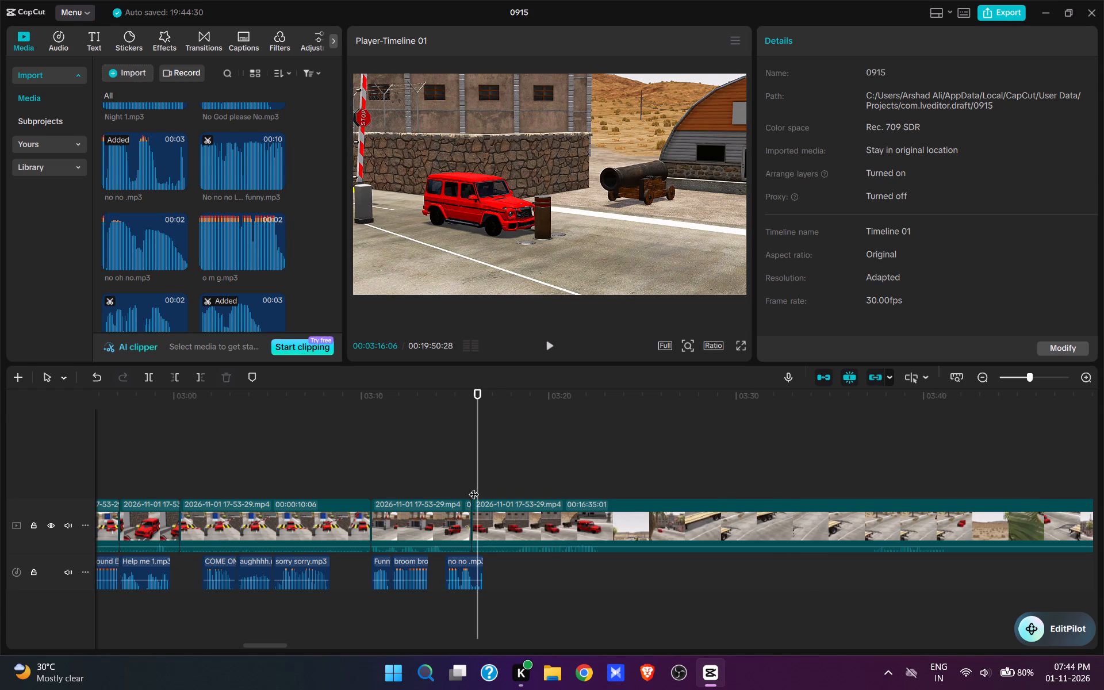
pyautogui.click(473, 487)
pyautogui.press('space')
pyautogui.click(451, 496)
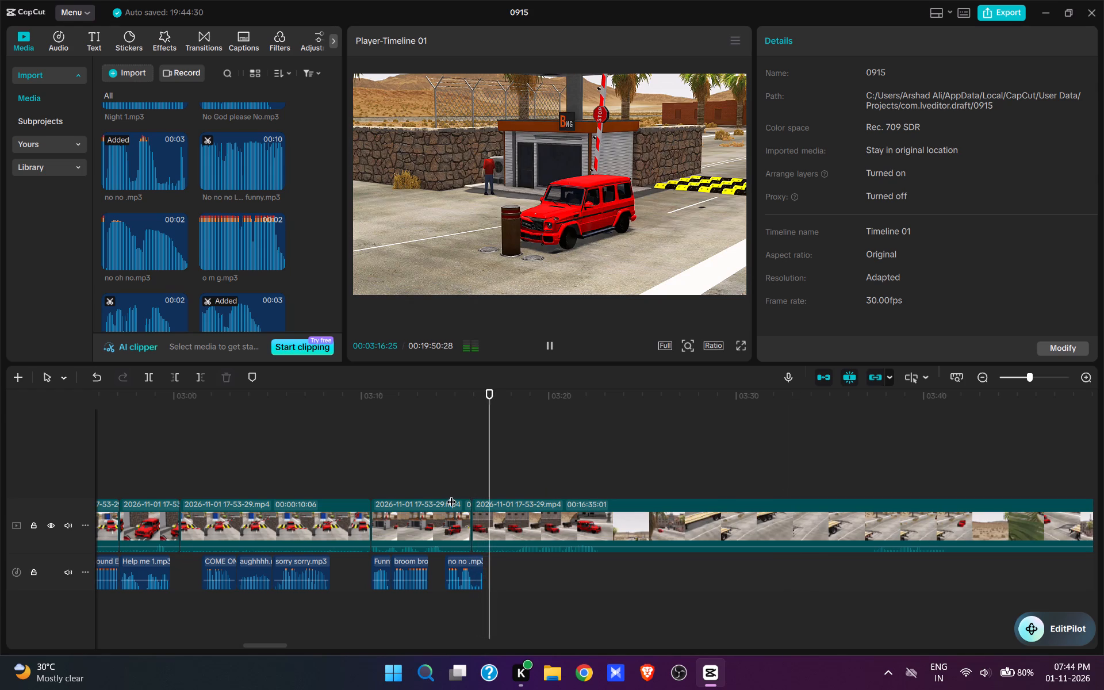
pyautogui.press('space')
pyautogui.press('space')
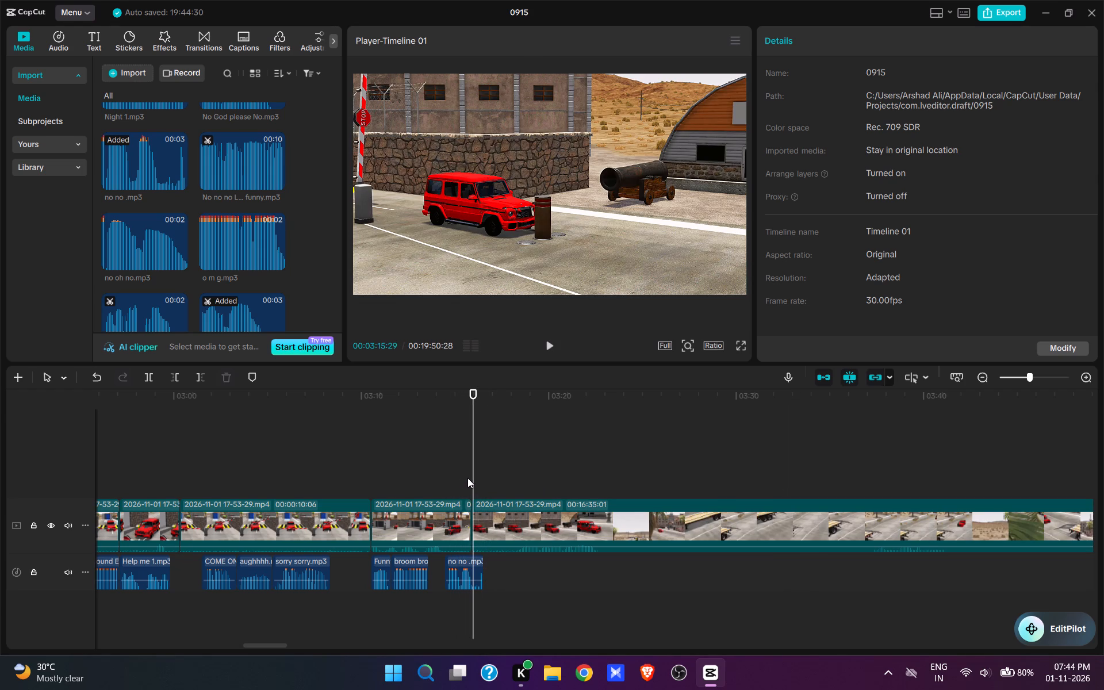
pyautogui.click(470, 476)
pyautogui.click(476, 574)
pyautogui.press('e')
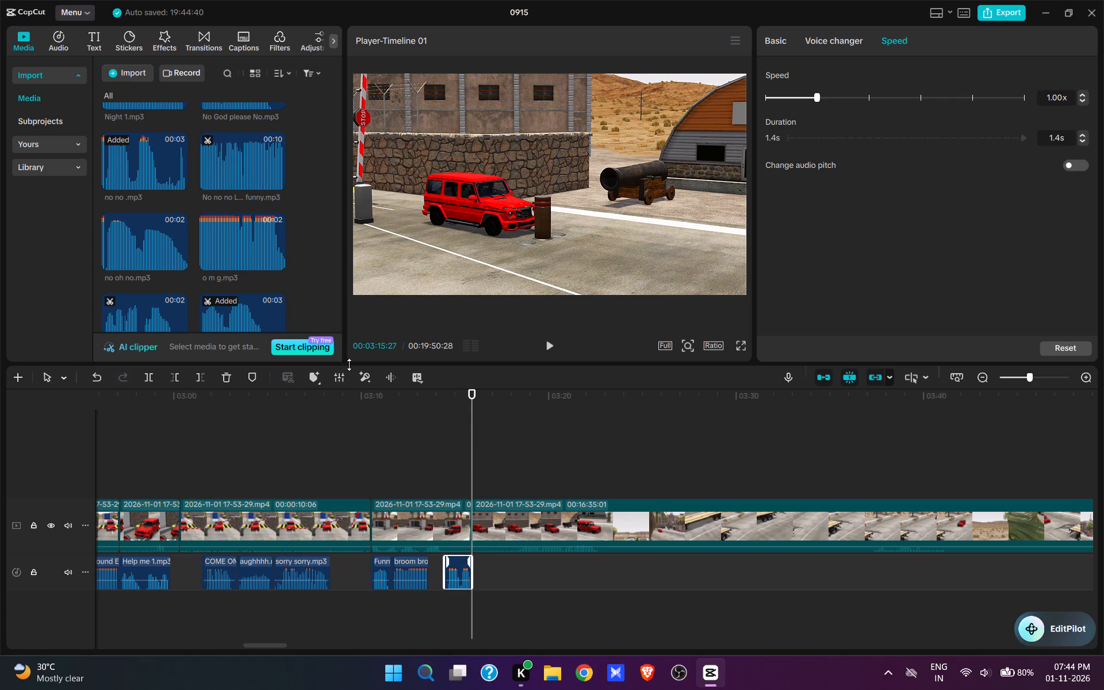
# Add the 8-second Man Laugh sound effect (128K) at 00:03:15:27, directly after no no .mp3, and play it over the lowering bollard.
pyautogui.scroll(7, 255, 247)
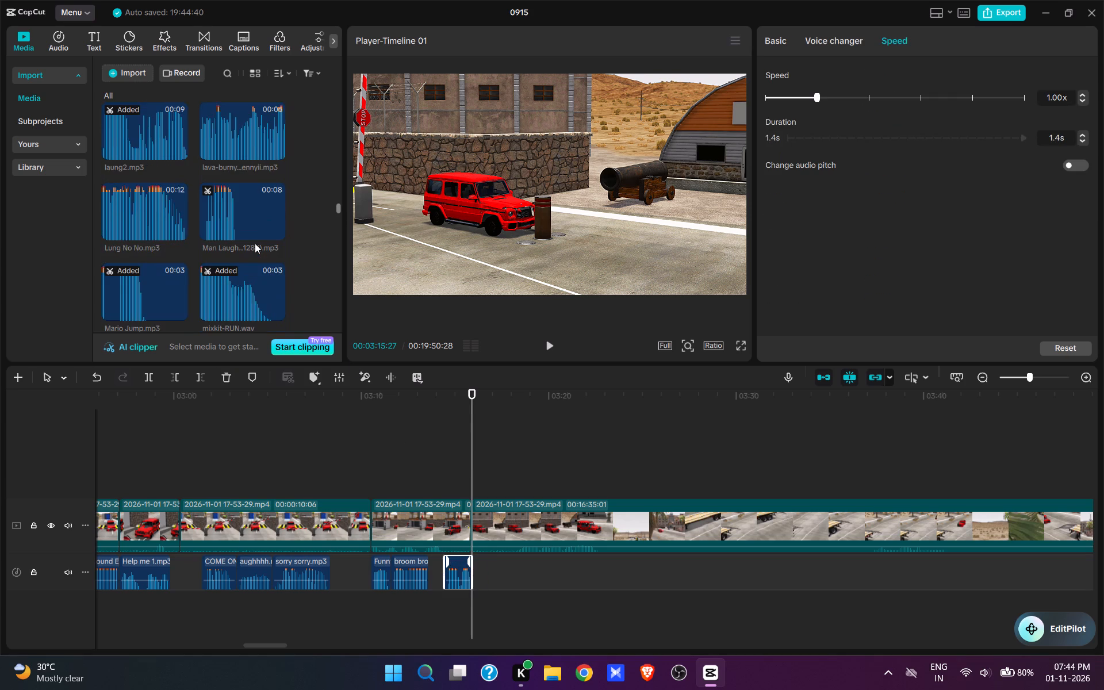
pyautogui.scroll(3, 255, 244)
pyautogui.scroll(-1, 255, 244)
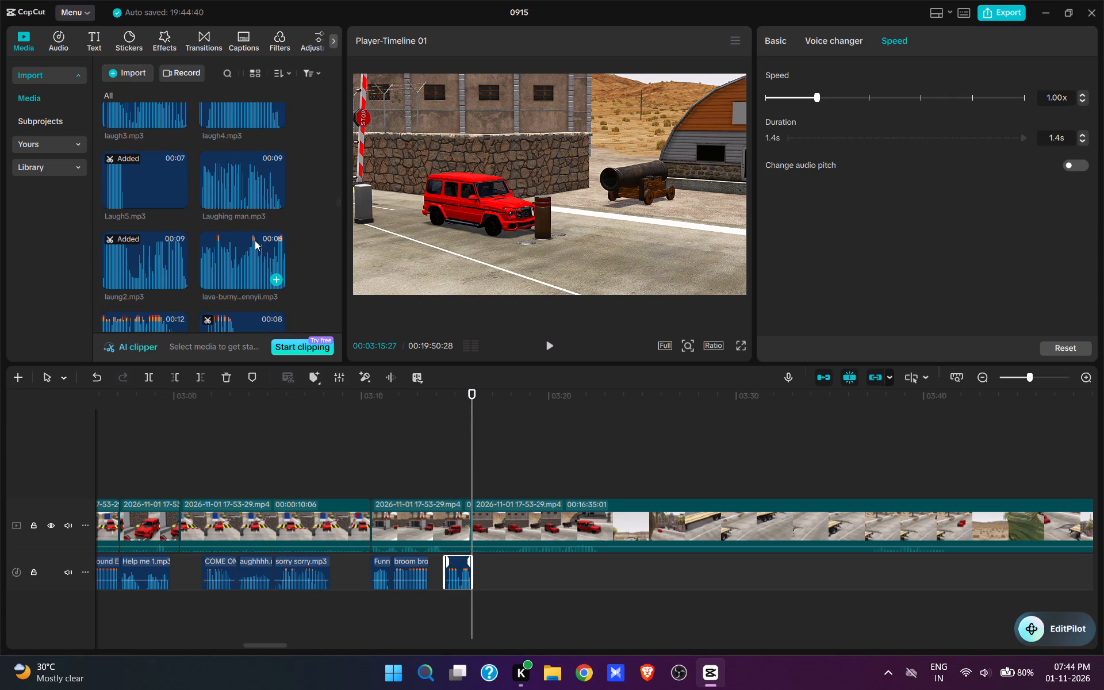
pyautogui.scroll(-4, 252, 234)
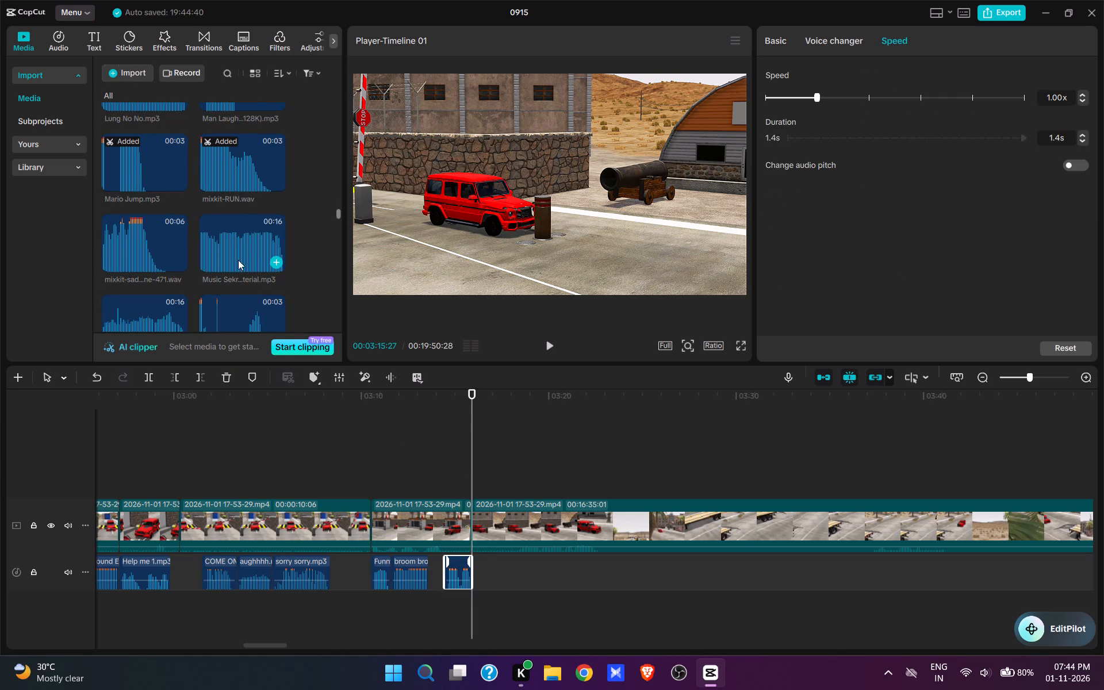
pyautogui.scroll(-1, 242, 255)
pyautogui.scroll(2, 243, 253)
pyautogui.click(278, 167)
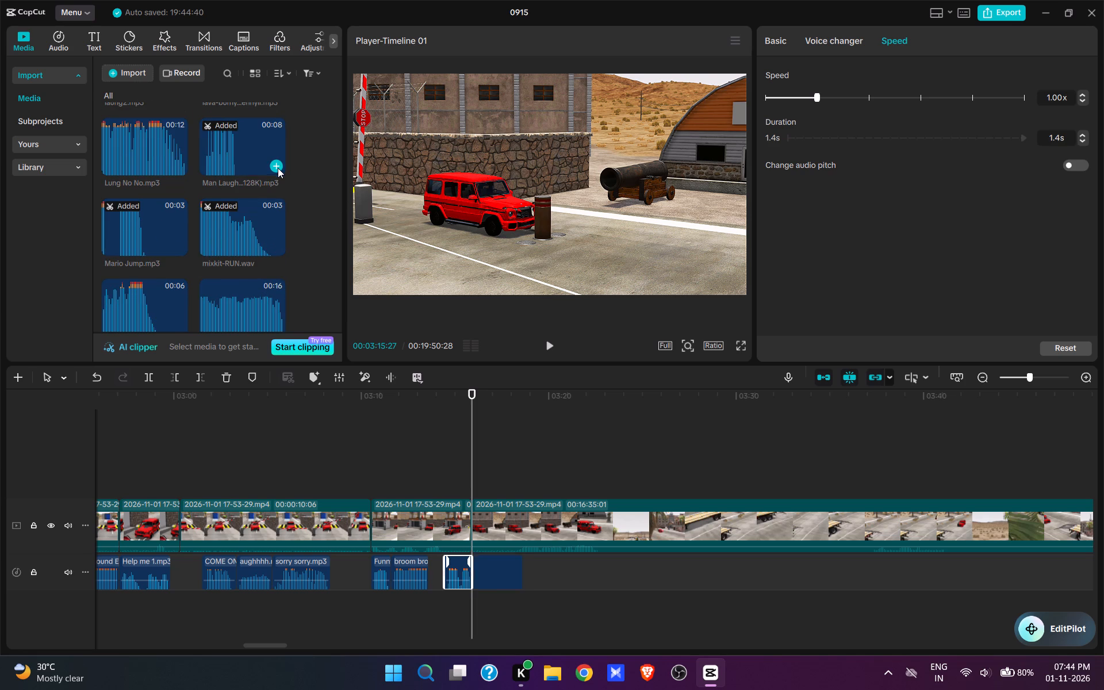
pyautogui.press('space')
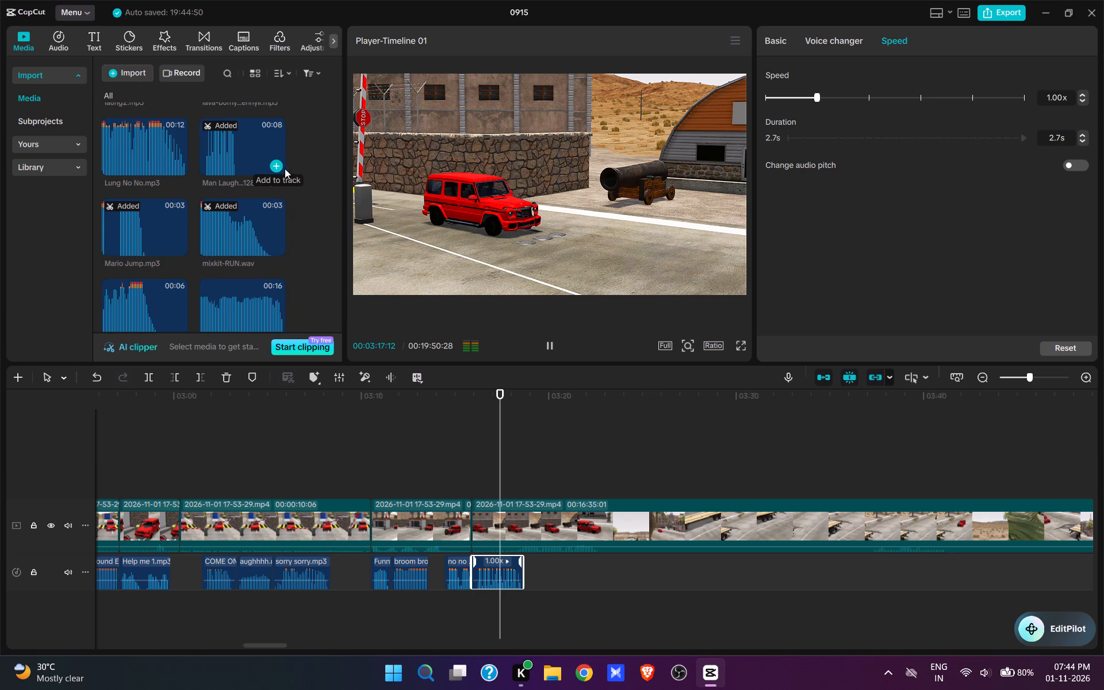
# Add the 3-second zina2.mp3 sound effect at 00:03:18:19, directly after the Man Laughing clip, and play it over the red car.
pyautogui.press('space')
pyautogui.press('space')
pyautogui.press('space')
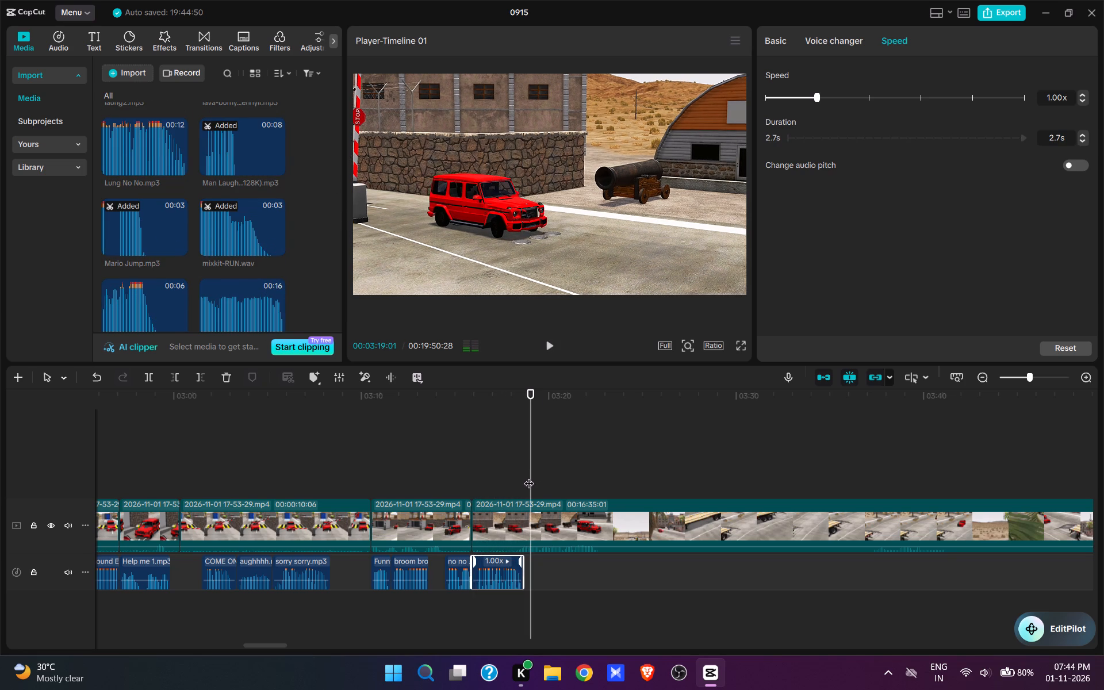
pyautogui.click(527, 474)
pyautogui.scroll(-4, 248, 238)
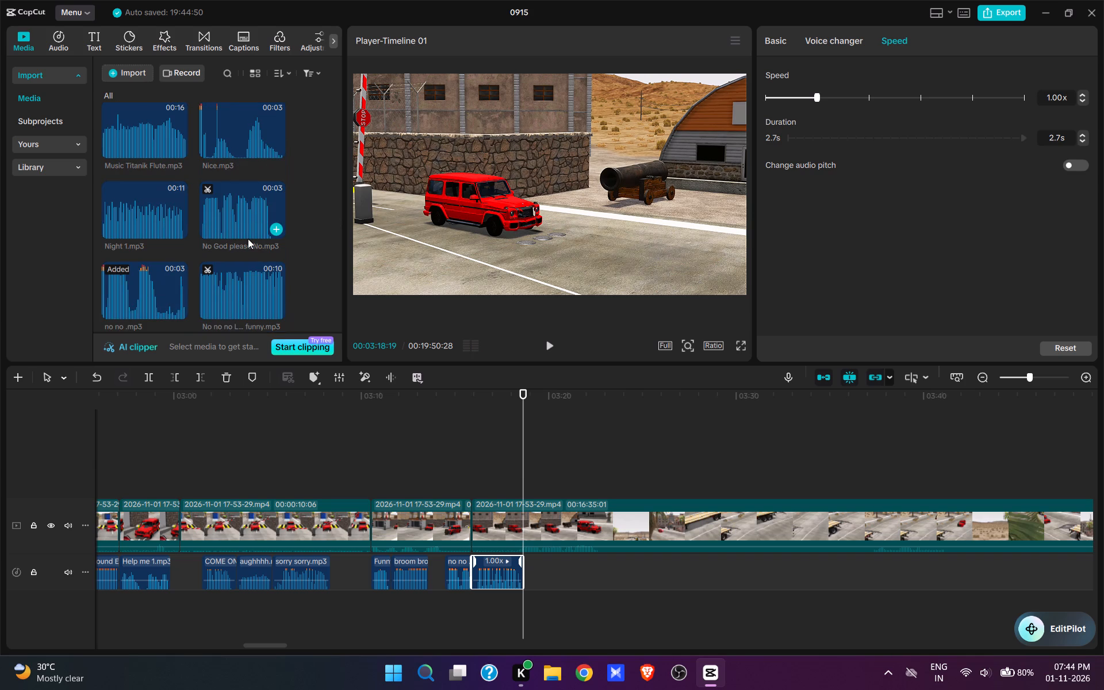
pyautogui.scroll(-6, 239, 228)
pyautogui.moveTo(339, 233); pyautogui.dragTo(336, 247)
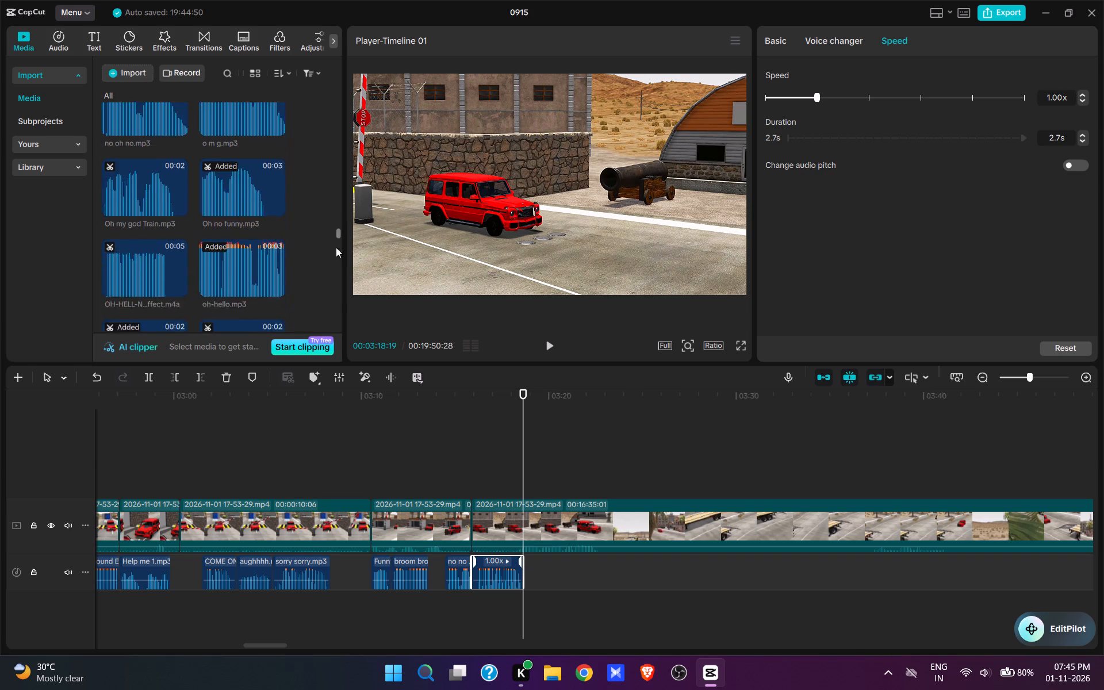
pyautogui.moveTo(336, 247); pyautogui.dragTo(347, 466)
pyautogui.scroll(4, 232, 225)
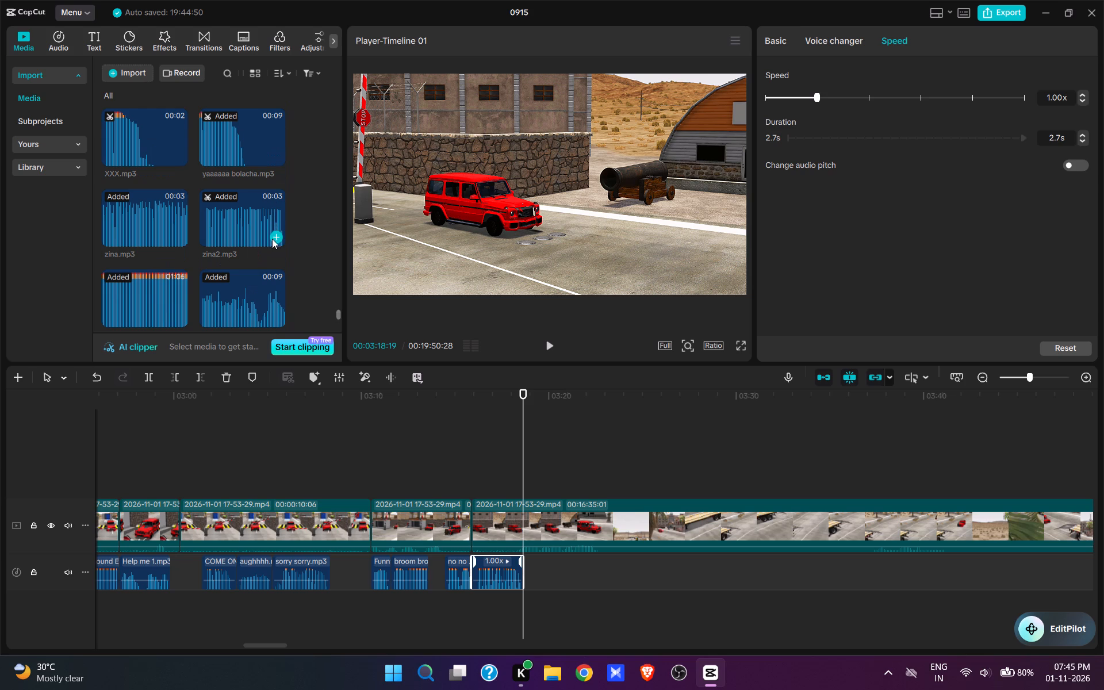
pyautogui.click(273, 233)
pyautogui.press('space')
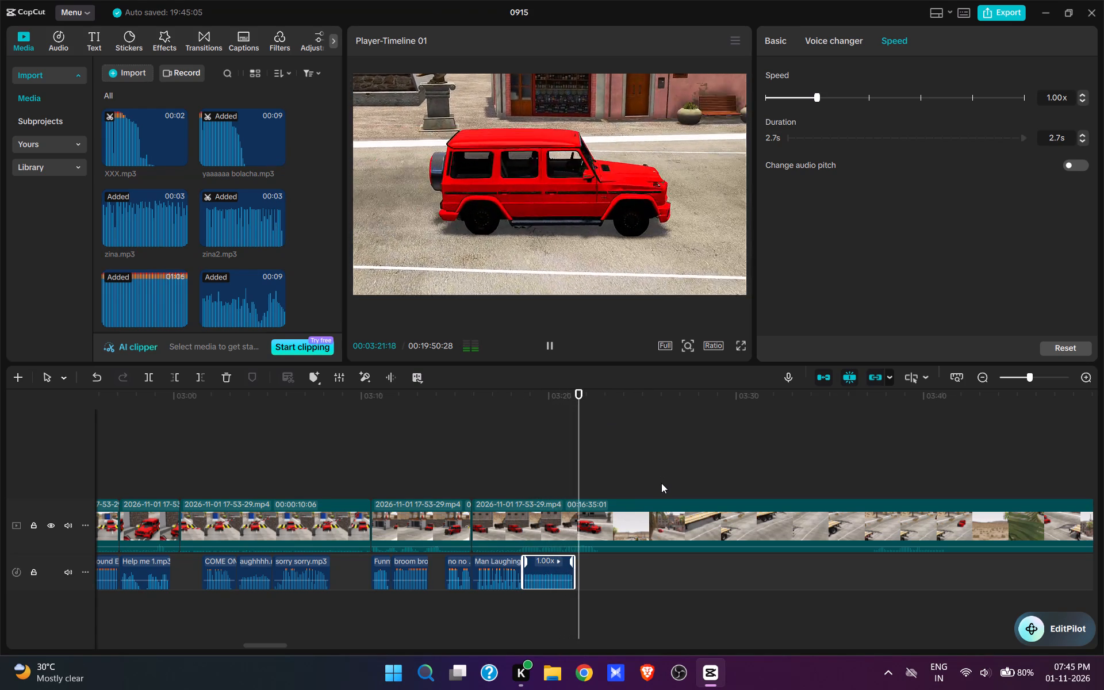
# Split the video at 00:03:22:09 and trim the start of the following part to the red car approaching the trailer ramps.
pyautogui.press('space')
pyautogui.press('w')
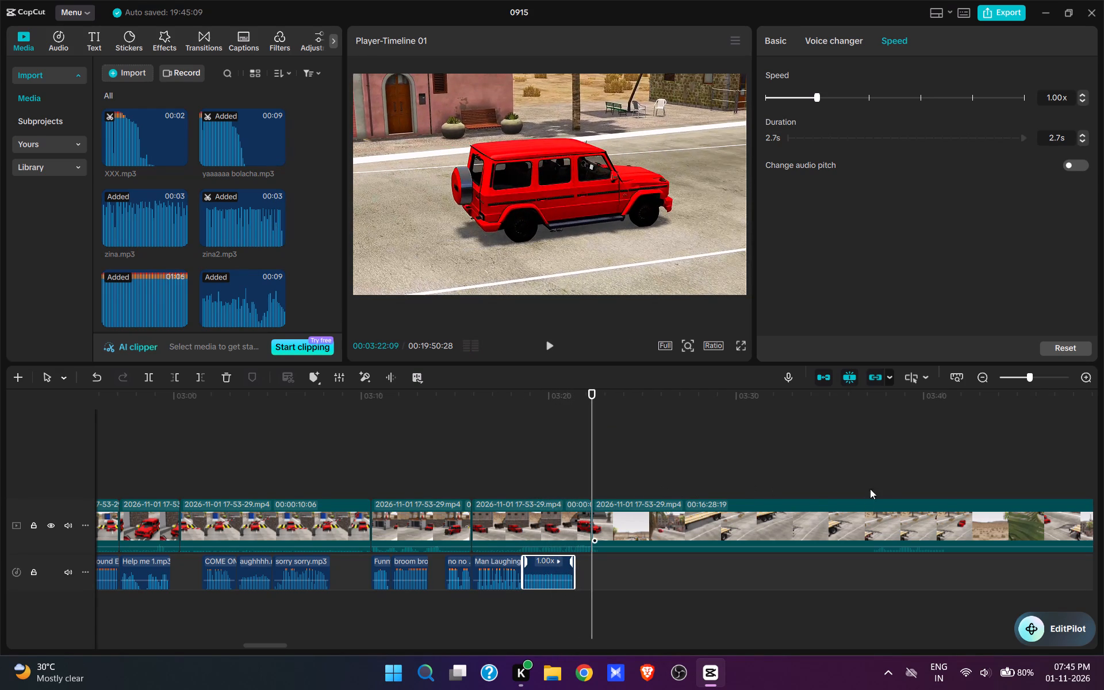
pyautogui.click(878, 482)
pyautogui.click(869, 482)
pyautogui.press('q')
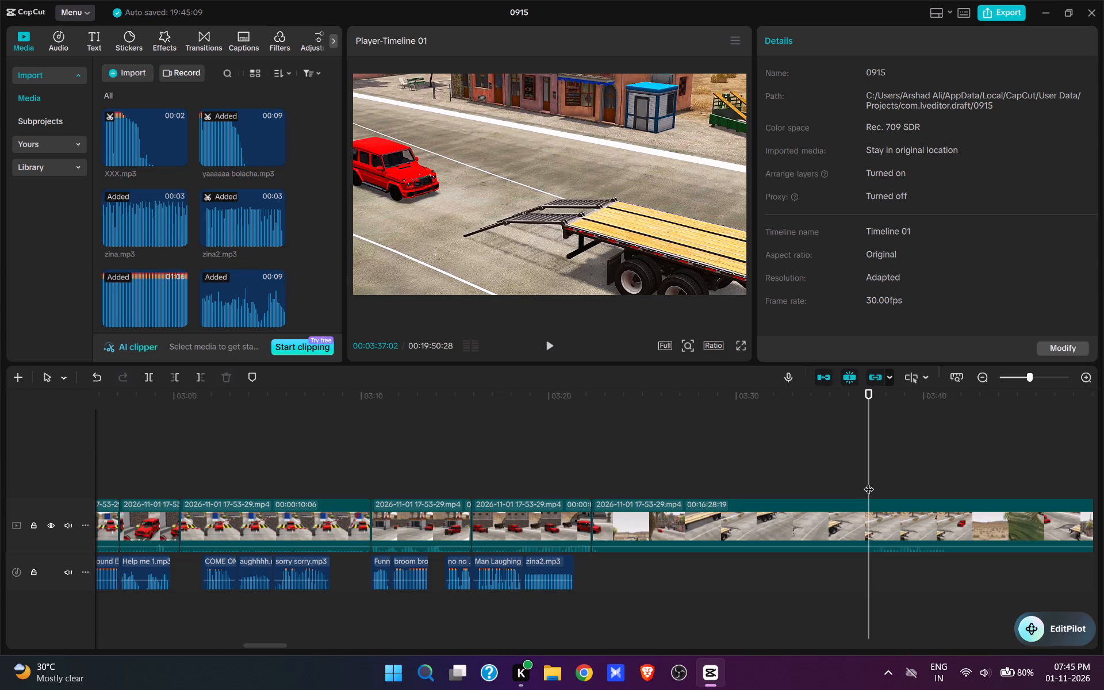
pyautogui.press('space')
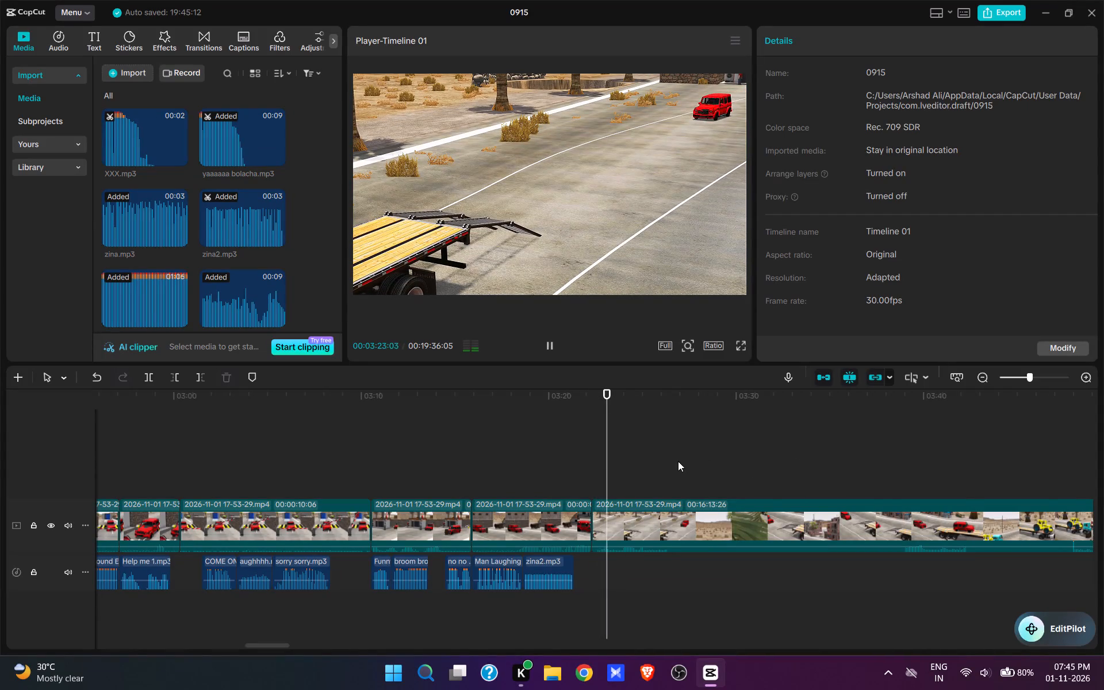
pyautogui.press('space')
pyautogui.write('q')
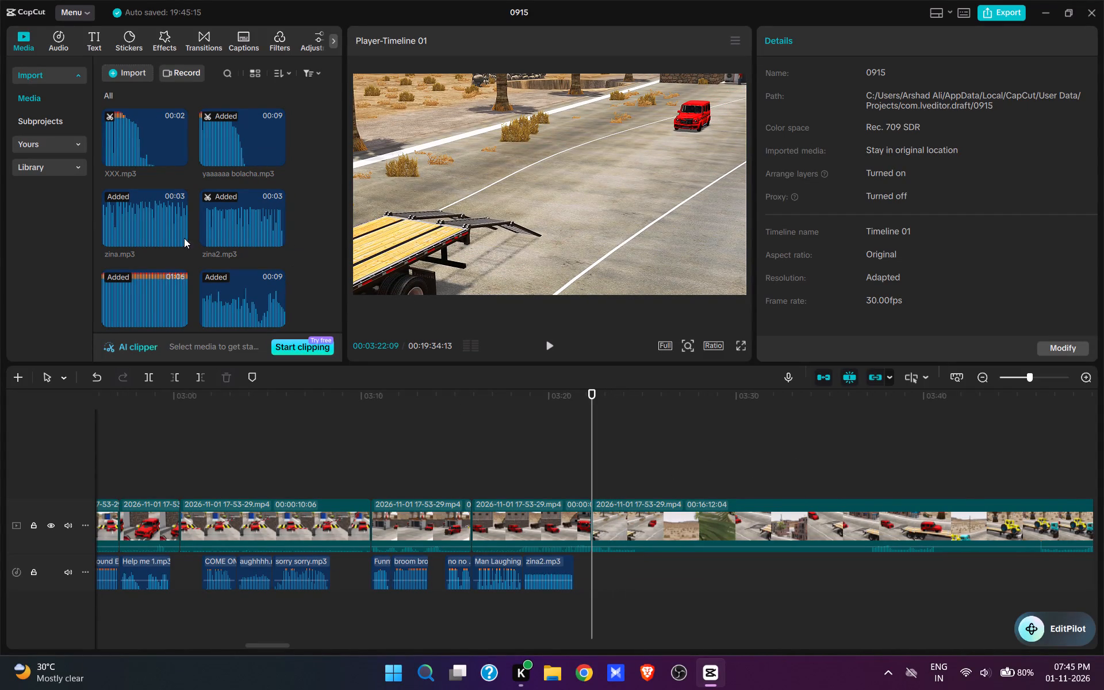
# Add the zina.mp3 sound effect at the 00:03:22:09 cut and play it over the approaching red car.
pyautogui.click(179, 236)
pyautogui.press('space')
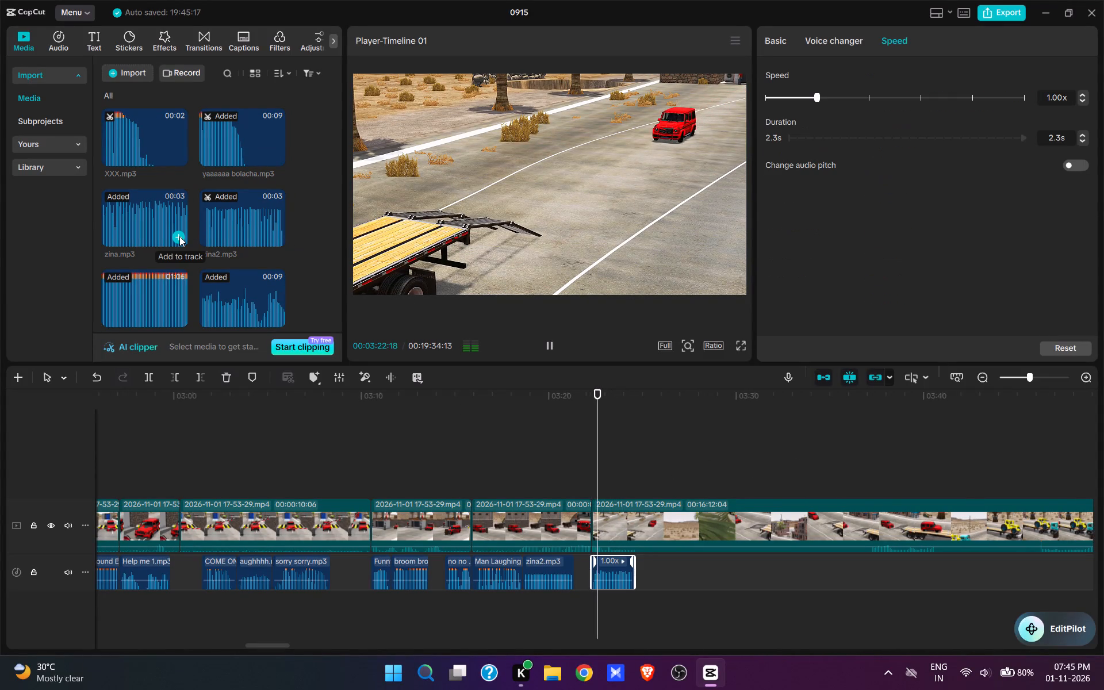
pyautogui.press('space')
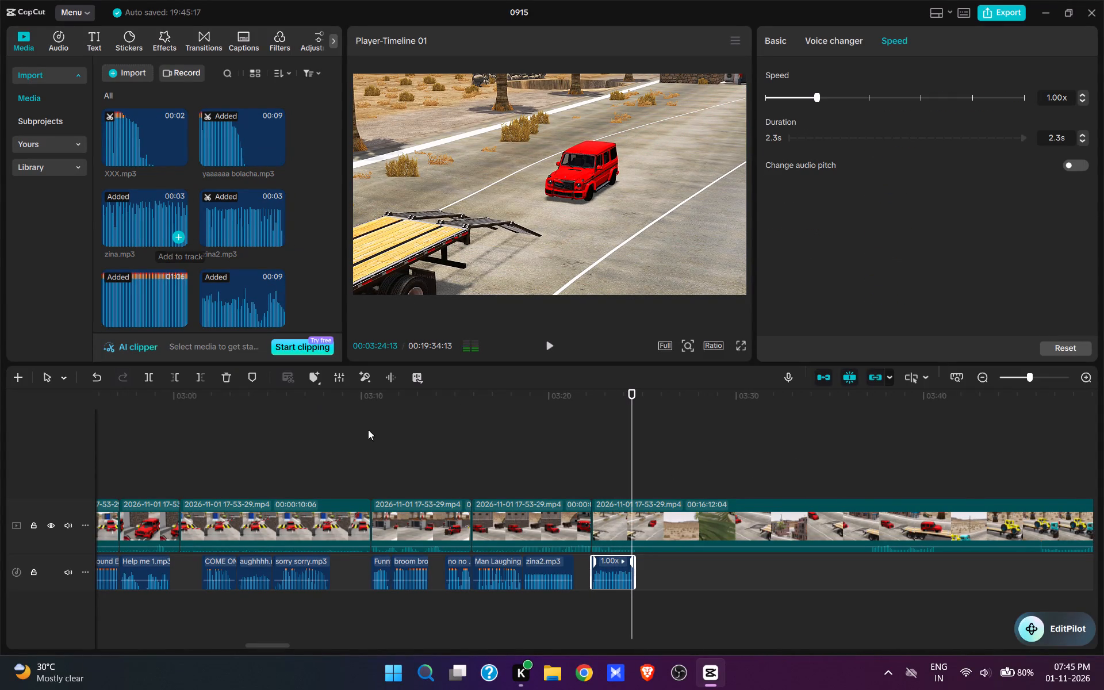
# Split the video at 00:03:24:13 and trim the part after it up to about 00:03:37, just before the car climbs the trailer ramps.
pyautogui.click(647, 531)
pyautogui.press('w')
pyautogui.click(852, 484)
pyautogui.press('space')
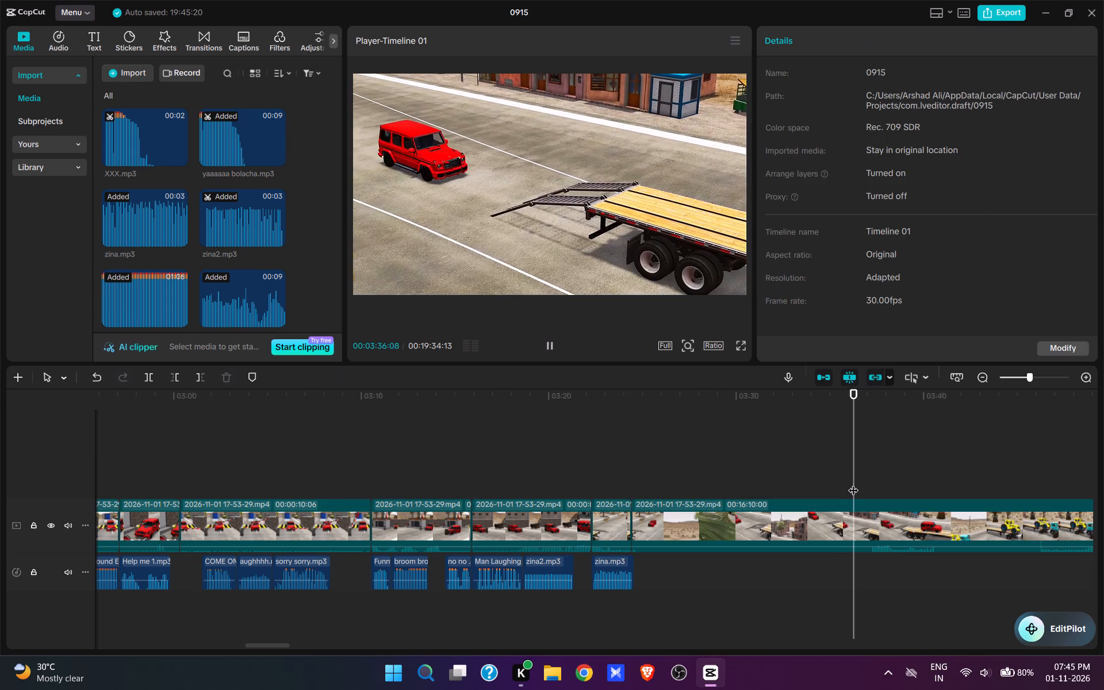
pyautogui.press('space')
pyautogui.press('space')
pyautogui.press('space')
pyautogui.write('q')
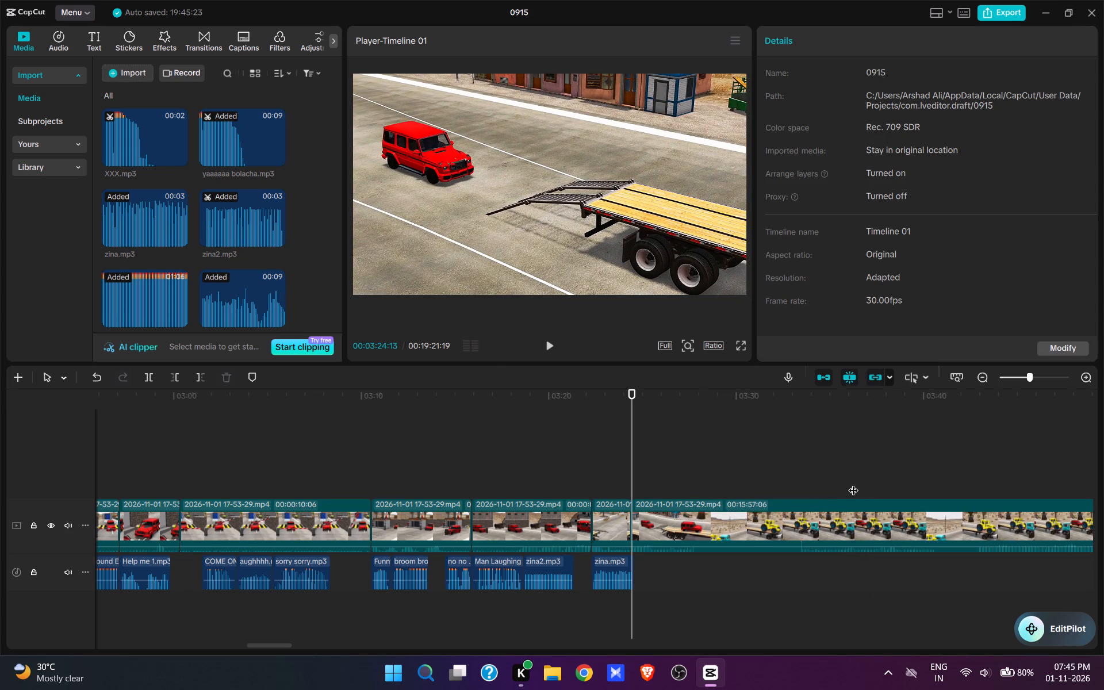
# Add the 9-second yaaaaaa bolacha.mp3 sound effect at 00:03:25:12, as the red car climbs onto the trailer, and play it.
pyautogui.press('space')
pyautogui.press('space')
pyautogui.press('space')
pyautogui.press('space')
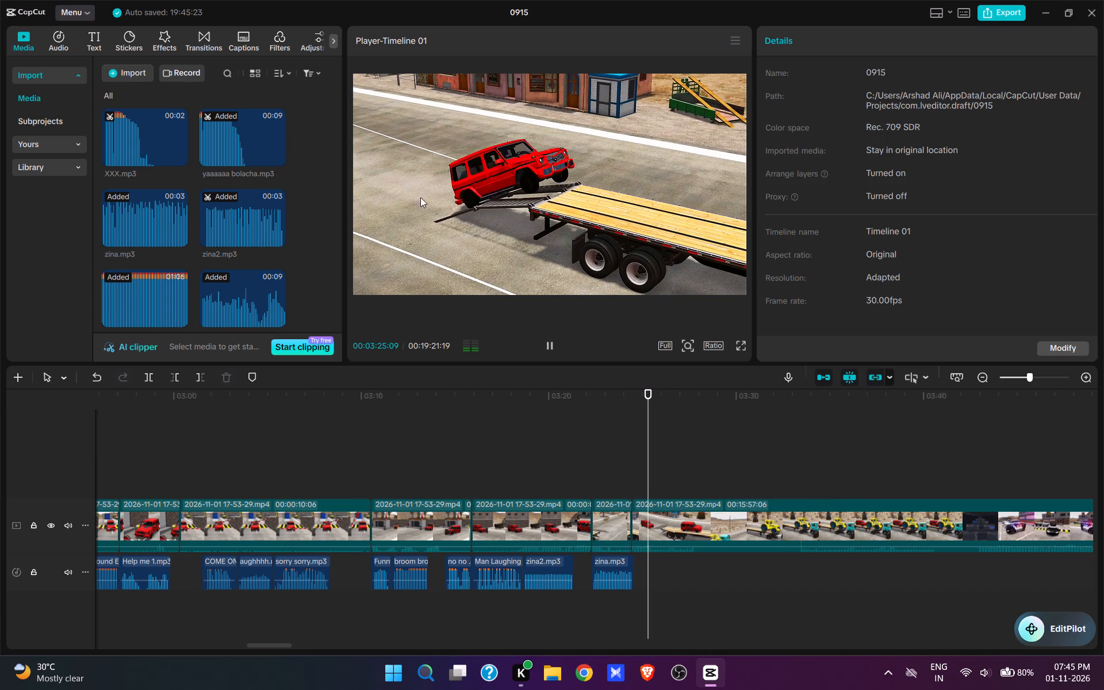
pyautogui.click(277, 158)
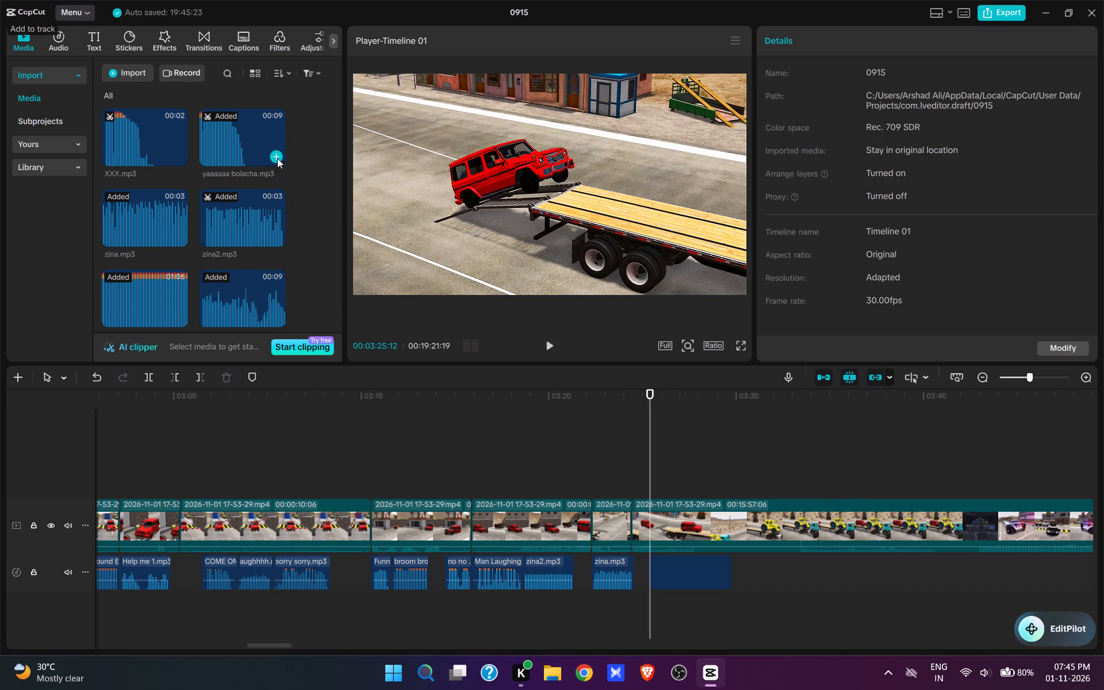
pyautogui.press('space')
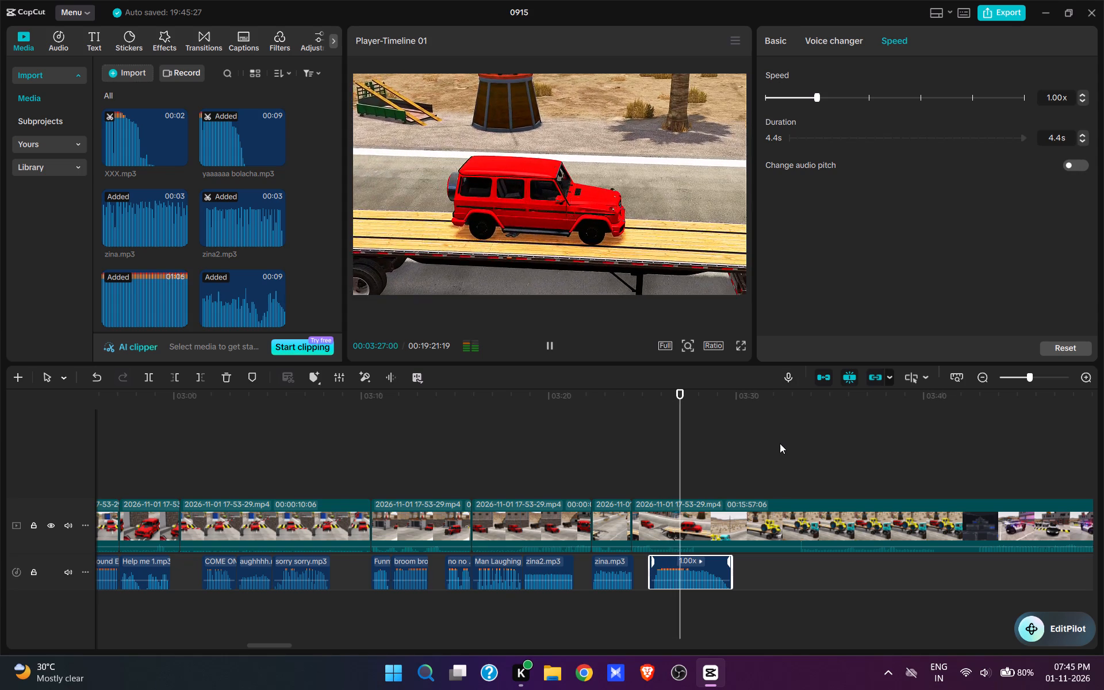
# Split the video at 00:03:27:17, trim the part after it up to about 00:03:34, and replay the loaded truck scene.
pyautogui.press('space')
pyautogui.click(717, 526)
pyautogui.press('w')
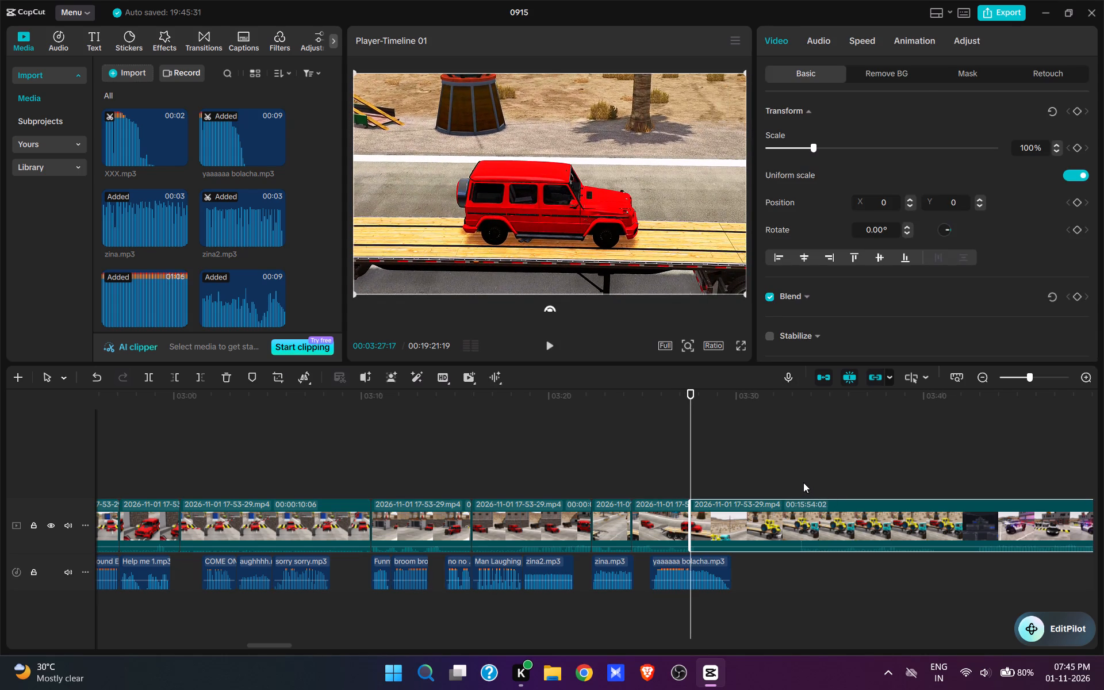
pyautogui.click(801, 482)
pyautogui.press('space')
pyautogui.press('space')
pyautogui.write('q')
pyautogui.press('space')
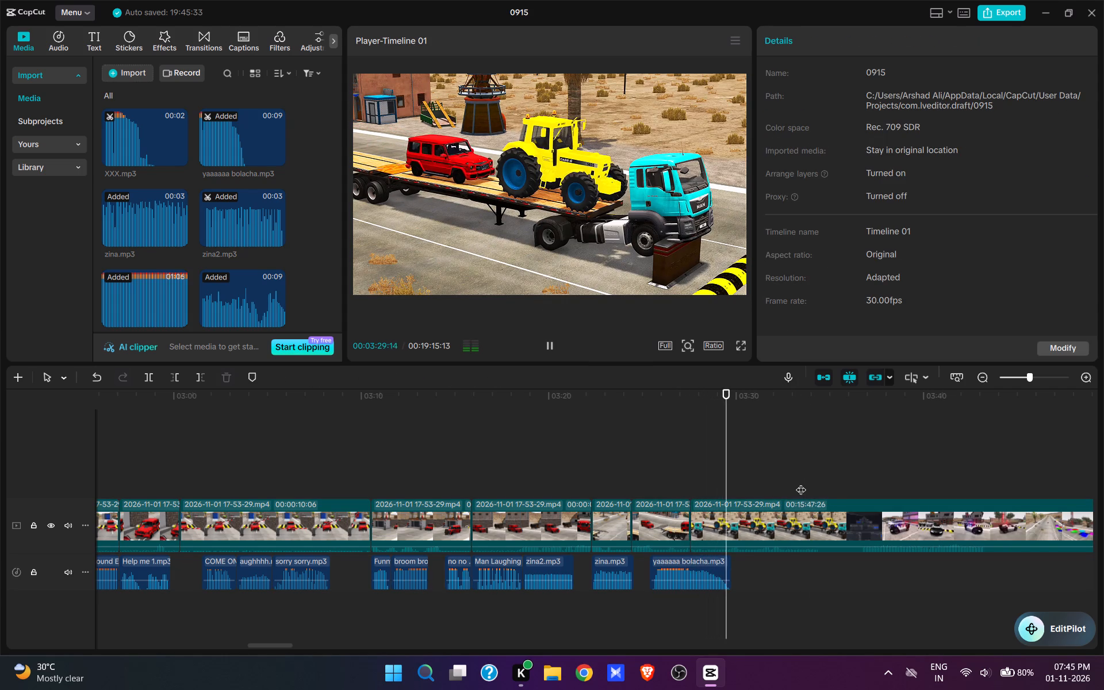
# Split the video at 00:03:31:07, trim the part after it up to about 00:03:37:15, and play the opening of the police car scene.
pyautogui.press('space')
pyautogui.write('w')
pyautogui.click(854, 481)
pyautogui.press('space')
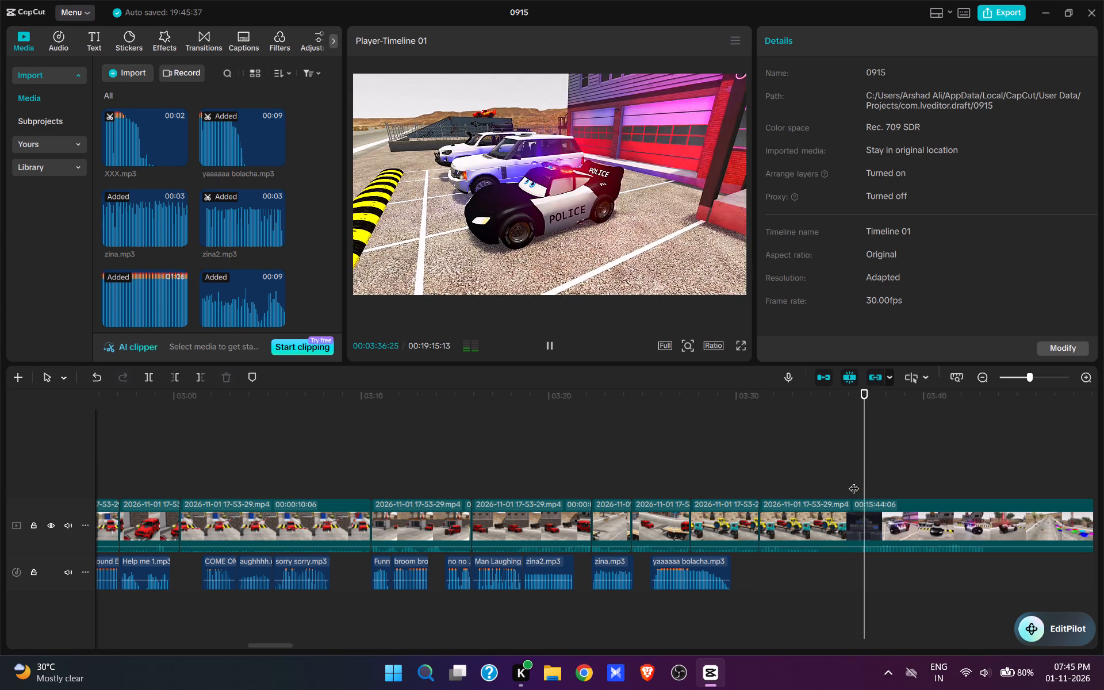
pyautogui.press('space')
pyautogui.write('q')
pyautogui.press('space')
pyautogui.press('space')
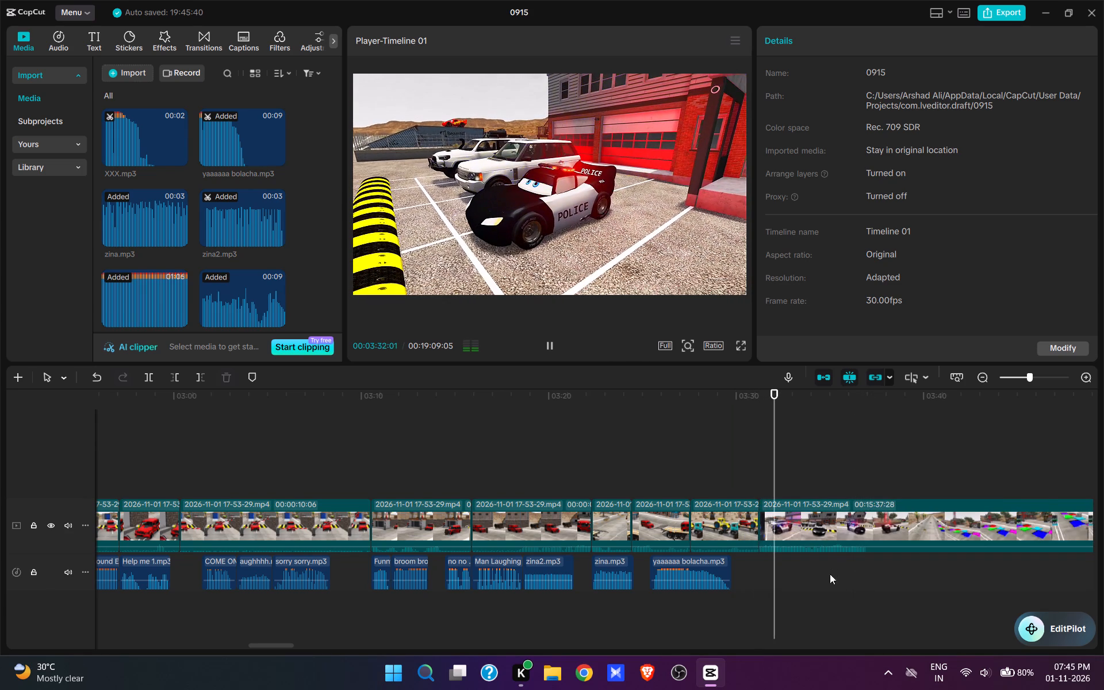
# Return to the cut at 00:03:31:07, browse the imported sounds for the police car scene and preview Help me 1.mp3.
pyautogui.moveTo(827, 589); pyautogui.dragTo(765, 612)
pyautogui.click(552, 465)
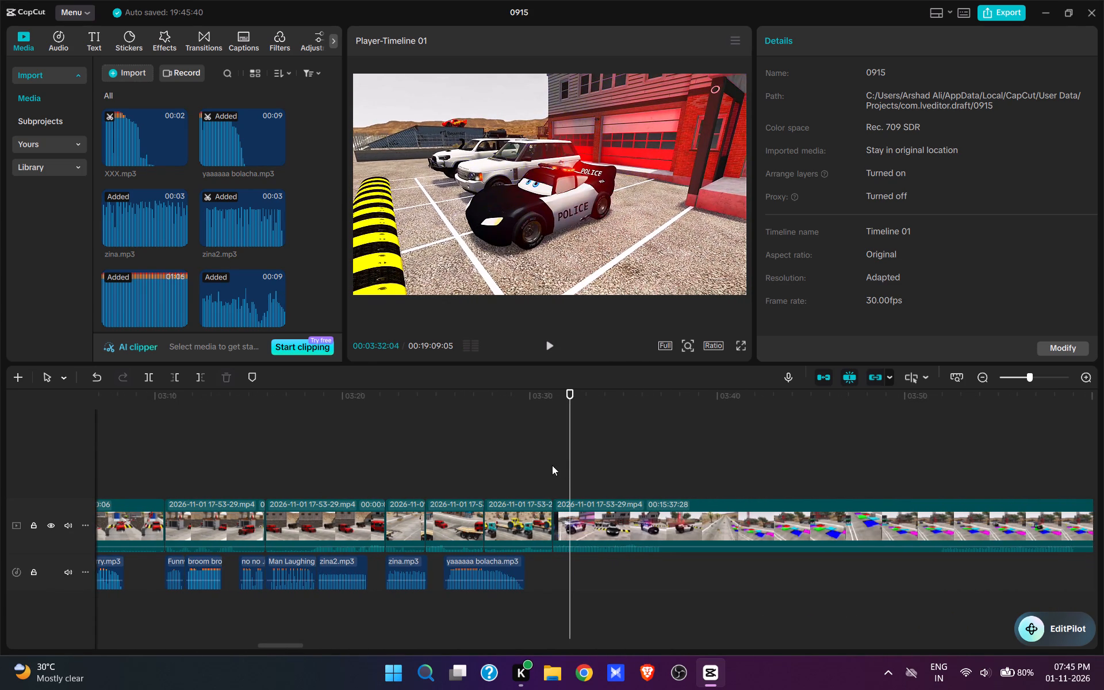
pyautogui.scroll(20, 181, 177)
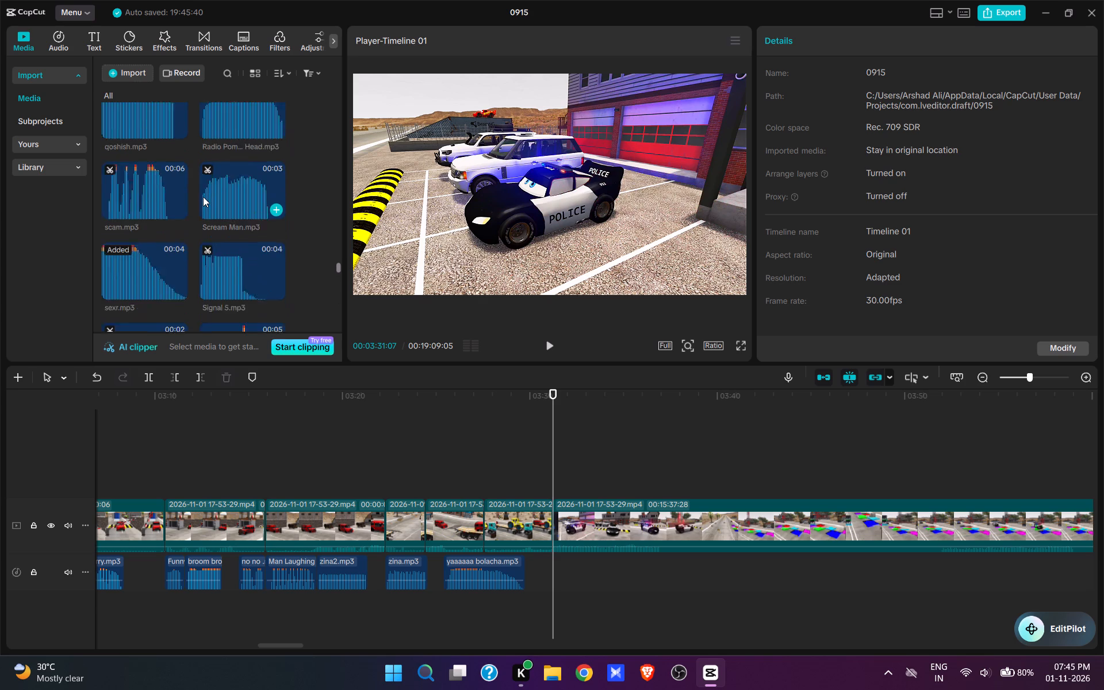
pyautogui.scroll(18, 203, 197)
pyautogui.moveTo(339, 208); pyautogui.dragTo(329, 107)
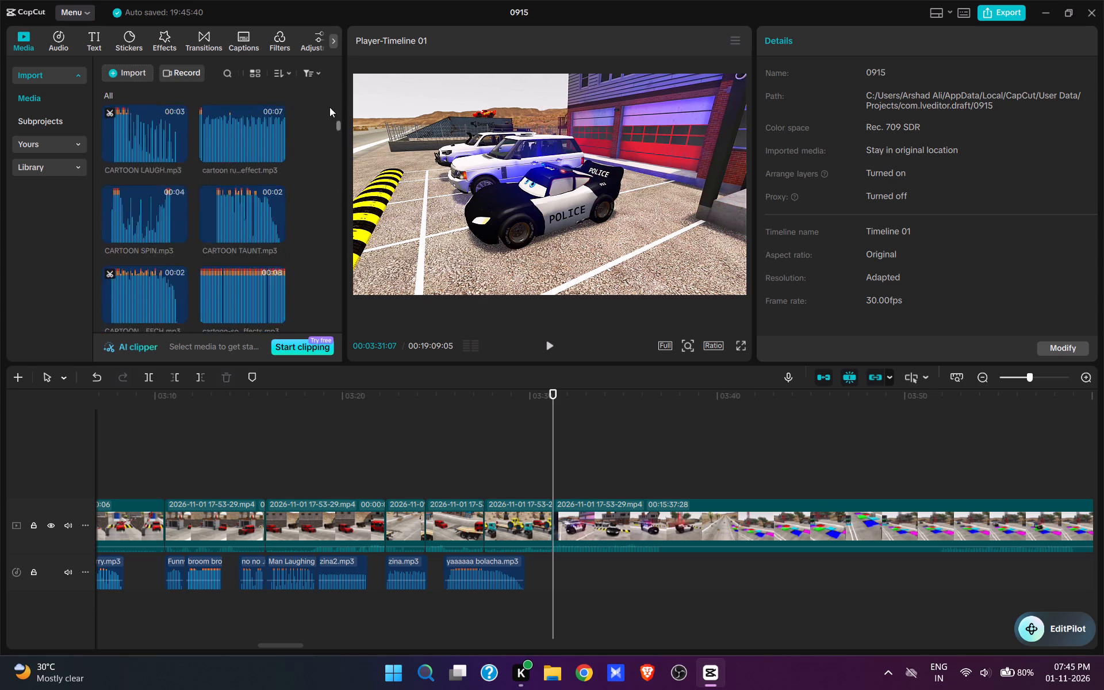
pyautogui.moveTo(329, 107); pyautogui.dragTo(329, 61)
pyautogui.scroll(-10, 266, 144)
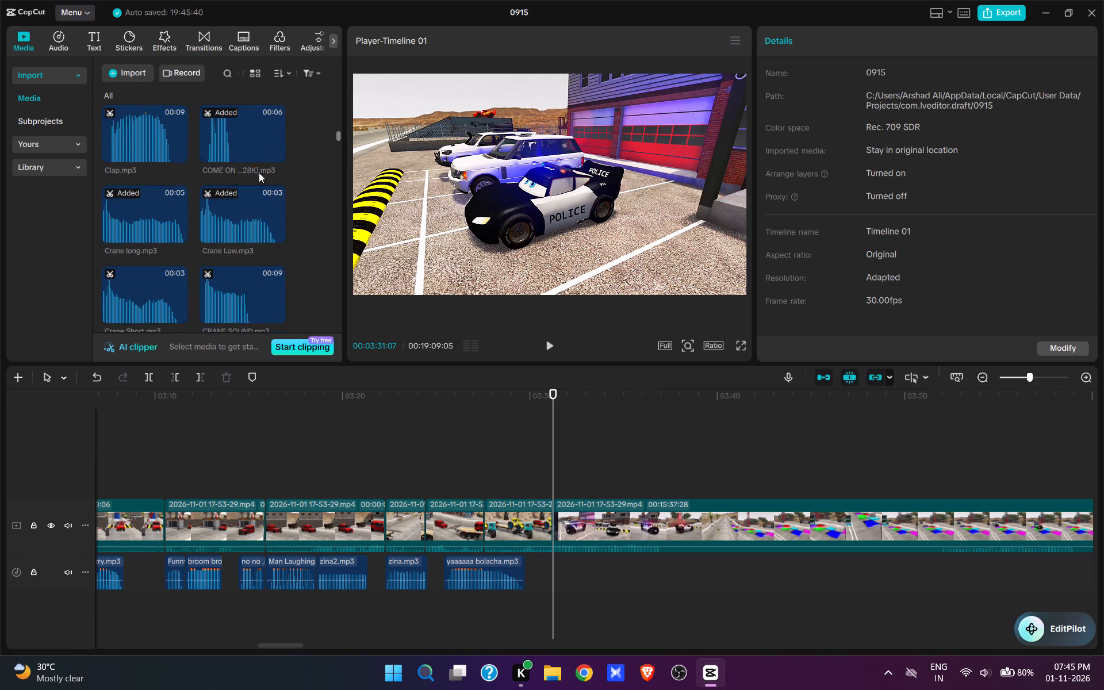
pyautogui.scroll(-4, 259, 172)
pyautogui.scroll(-4, 250, 221)
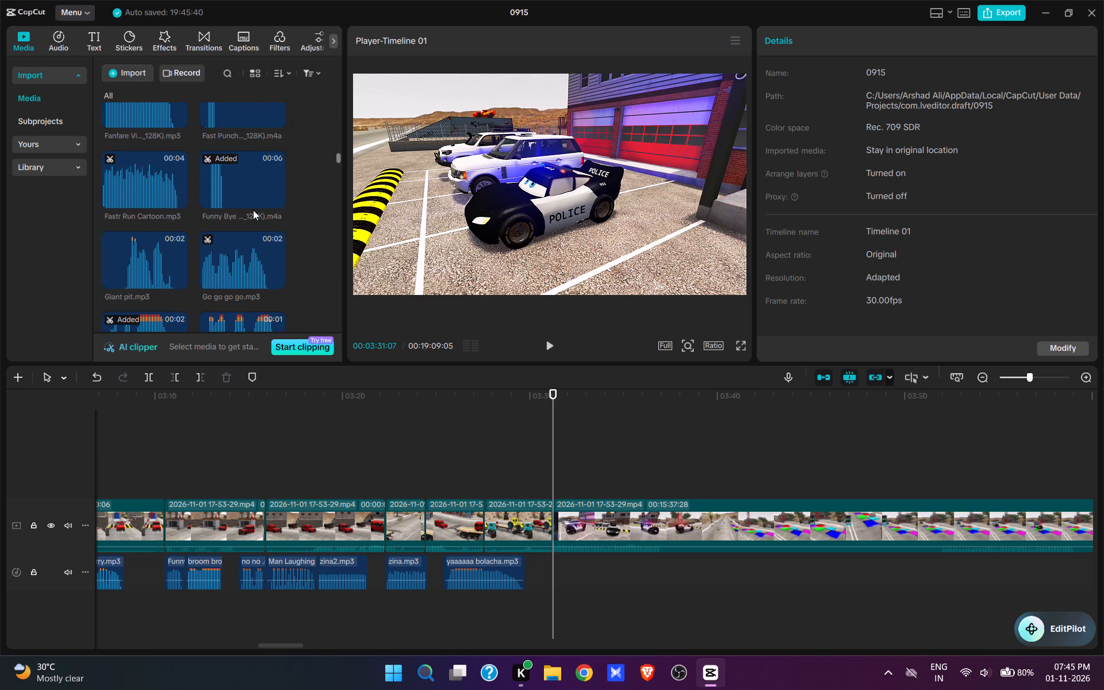
pyautogui.scroll(-4, 253, 208)
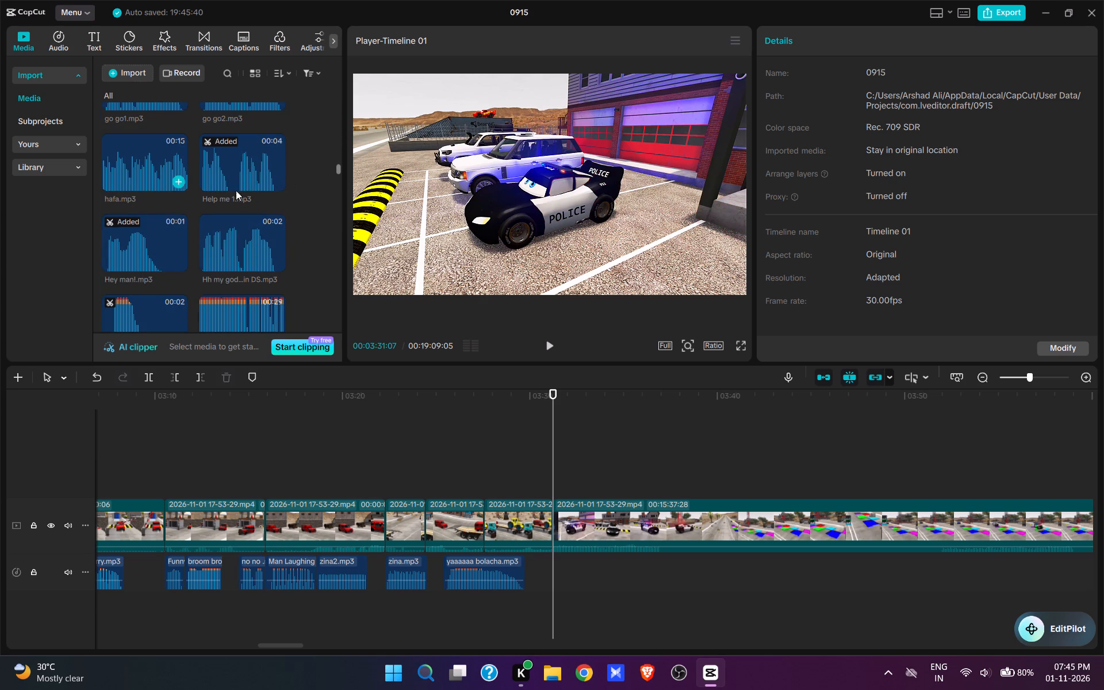
pyautogui.click(219, 182)
pyautogui.scroll(1, 240, 219)
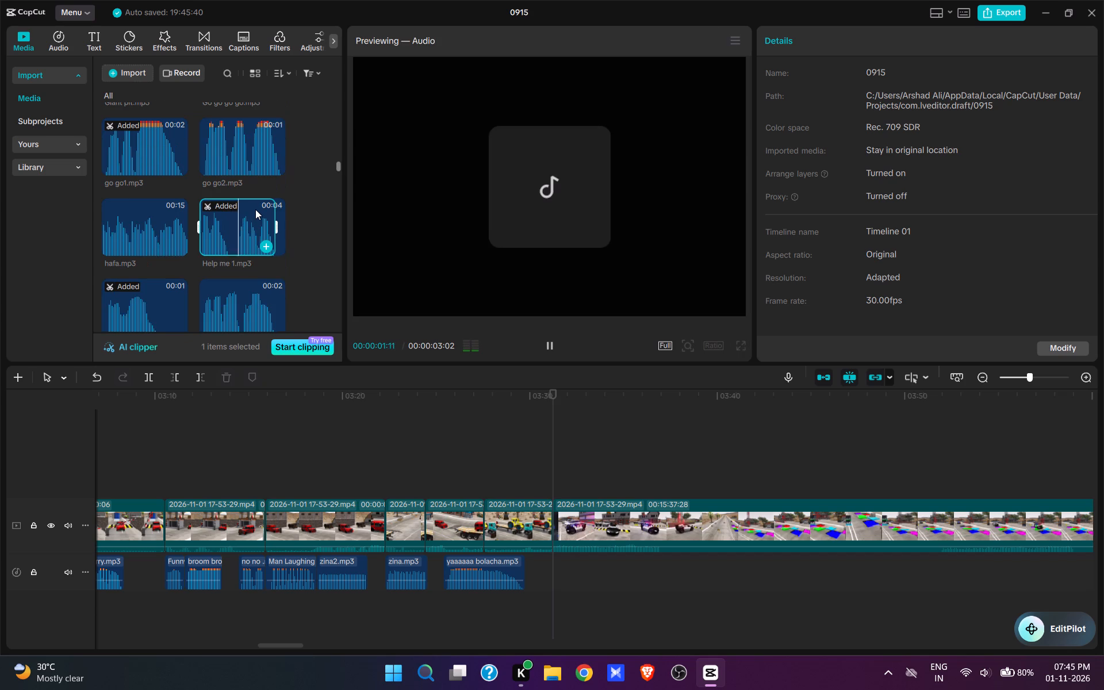
# Preview iyeey.mp3, add the 4-second kavboy iyyhaa.mp3 at 00:03:31:07 instead, and play it over the police car.
pyautogui.scroll(-5, 255, 208)
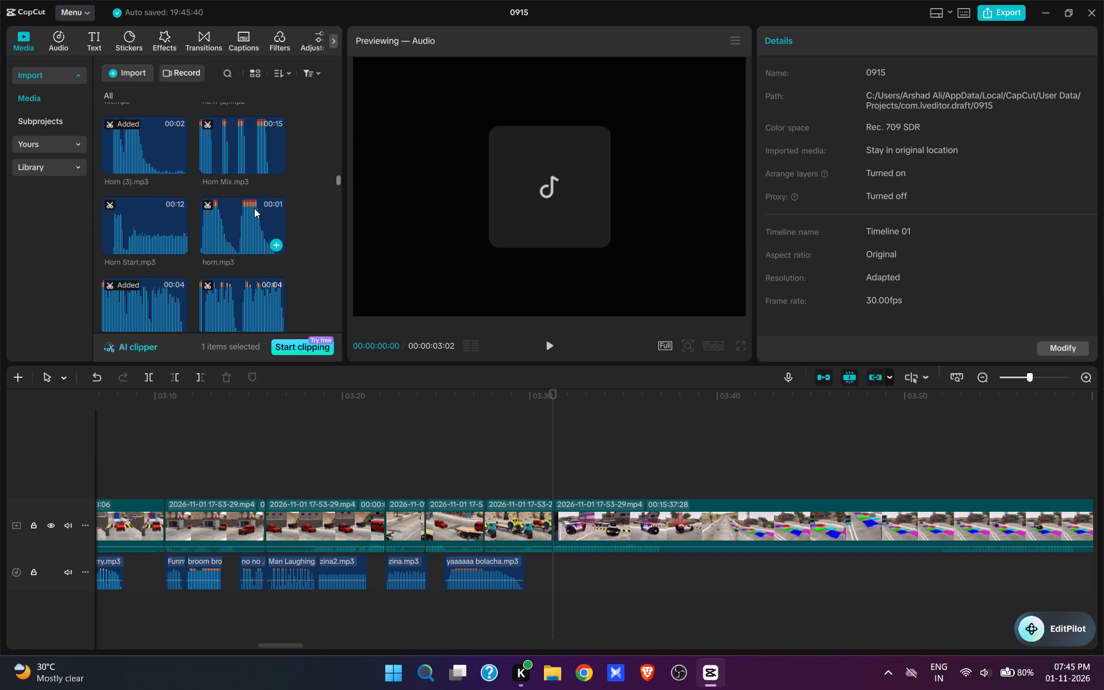
pyautogui.scroll(-3, 254, 208)
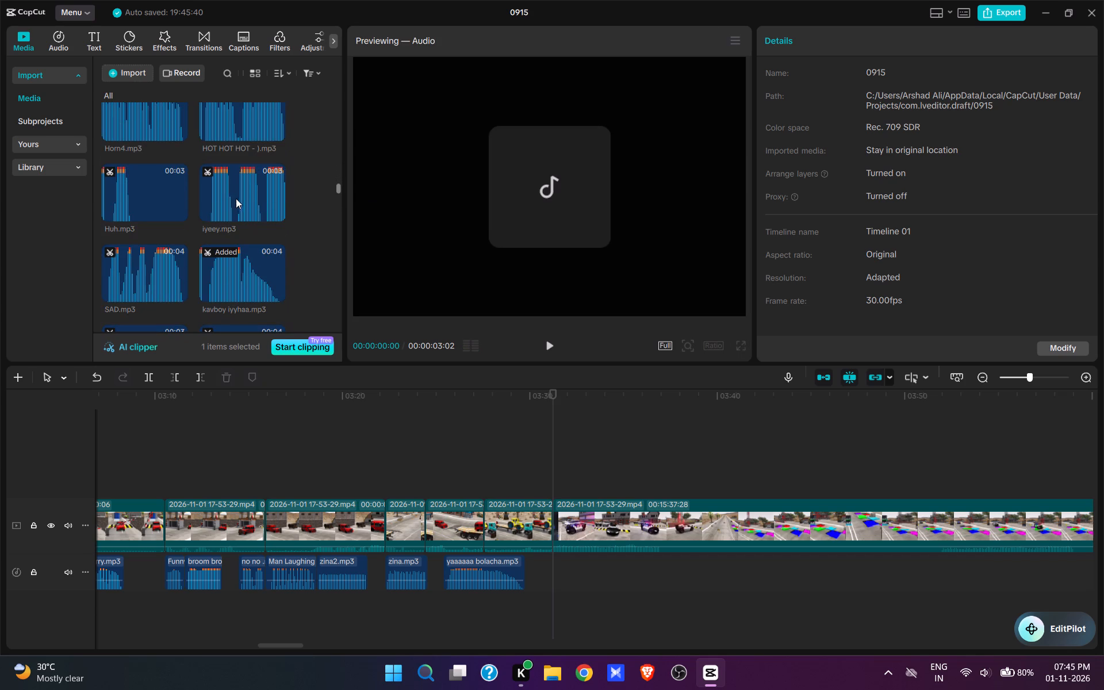
pyautogui.click(237, 197)
pyautogui.click(278, 292)
pyautogui.press('space')
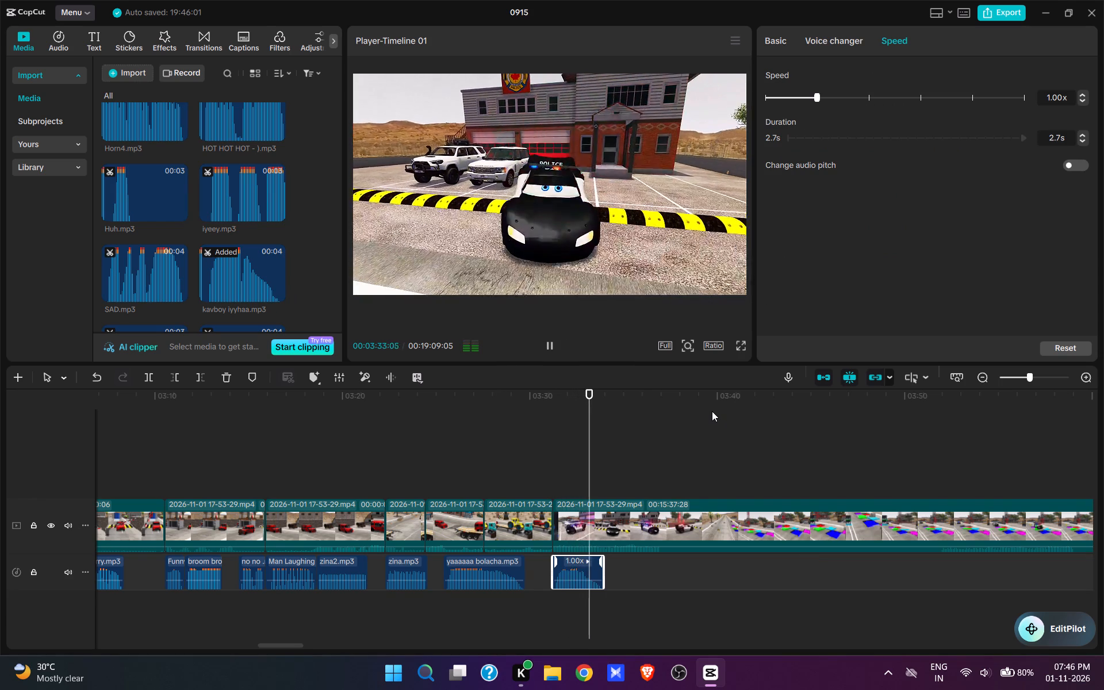
# Split the video at 00:03:36:17, trim the part after it up to about 00:03:52, and replay the police car approaching the coloured tiles.
pyautogui.press('space')
pyautogui.press('space')
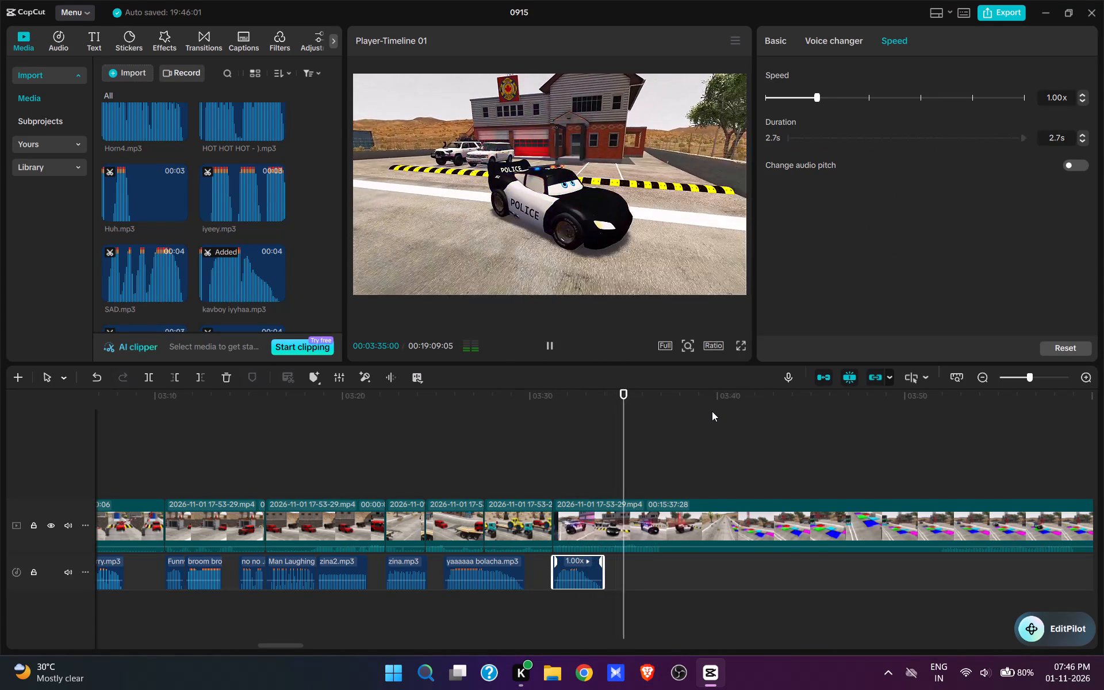
pyautogui.press('space')
pyautogui.write('w')
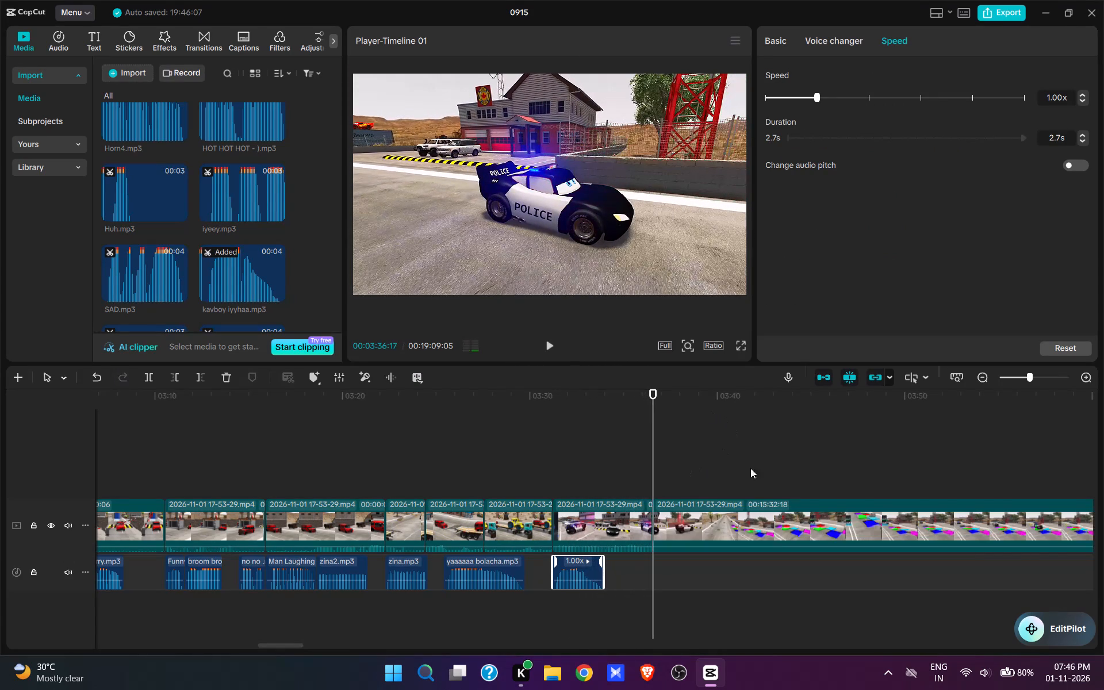
pyautogui.click(927, 458)
pyautogui.press('space')
pyautogui.press('space')
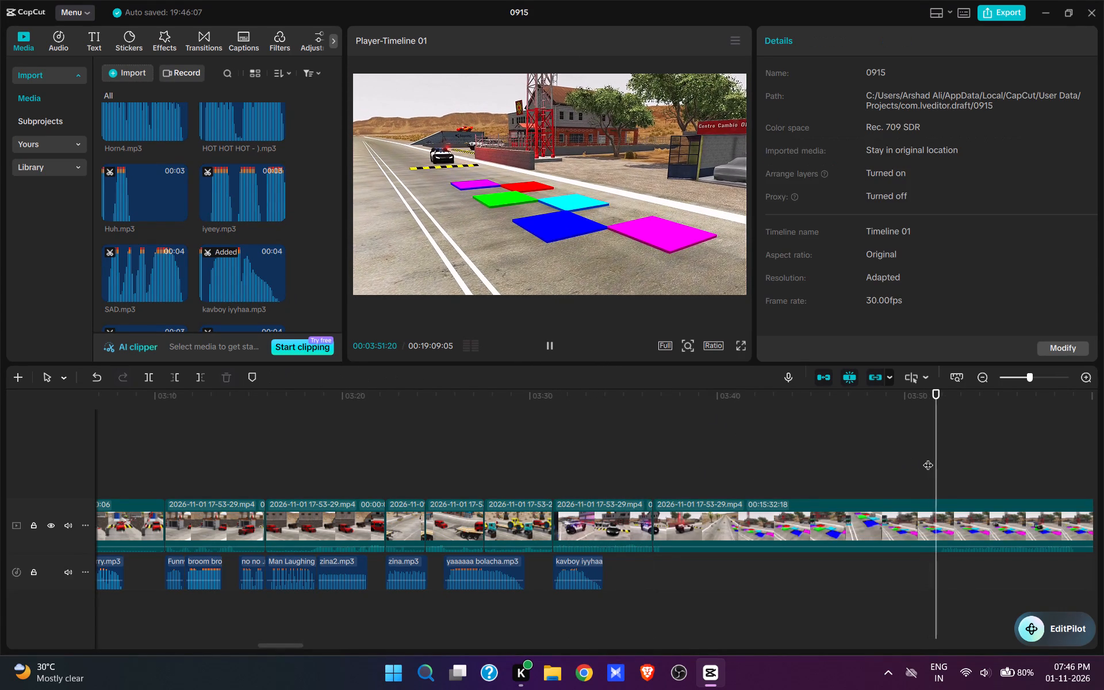
pyautogui.press('space')
pyautogui.press('space')
pyautogui.write('q')
pyautogui.press('space')
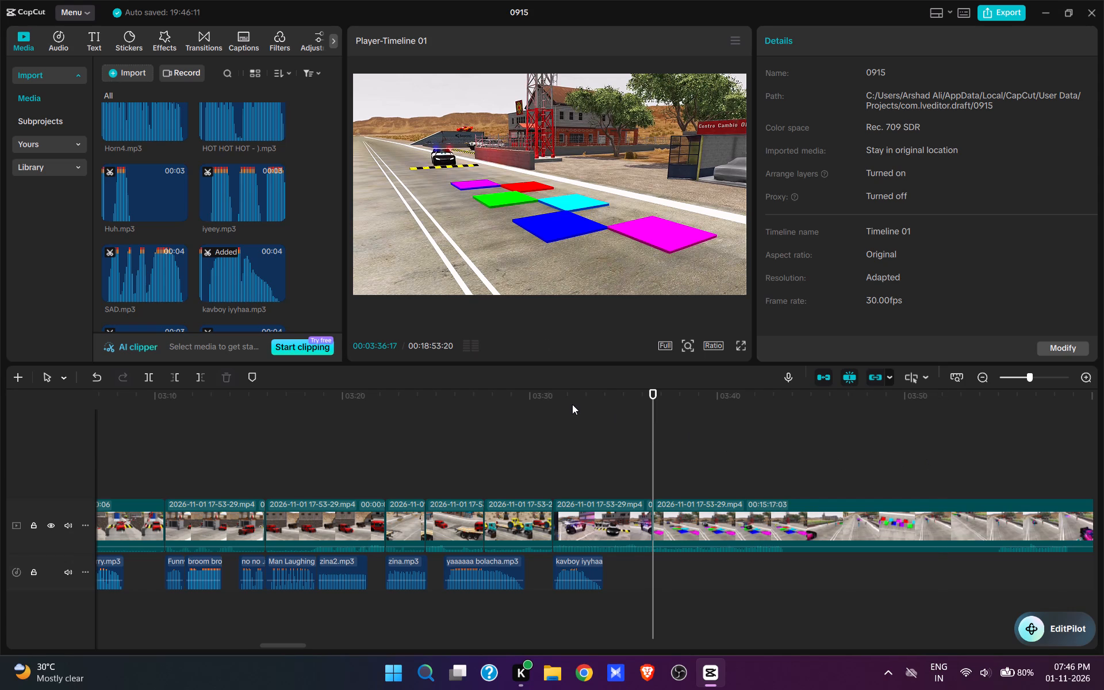
pyautogui.press('space')
pyautogui.press('space')
pyautogui.press('space')
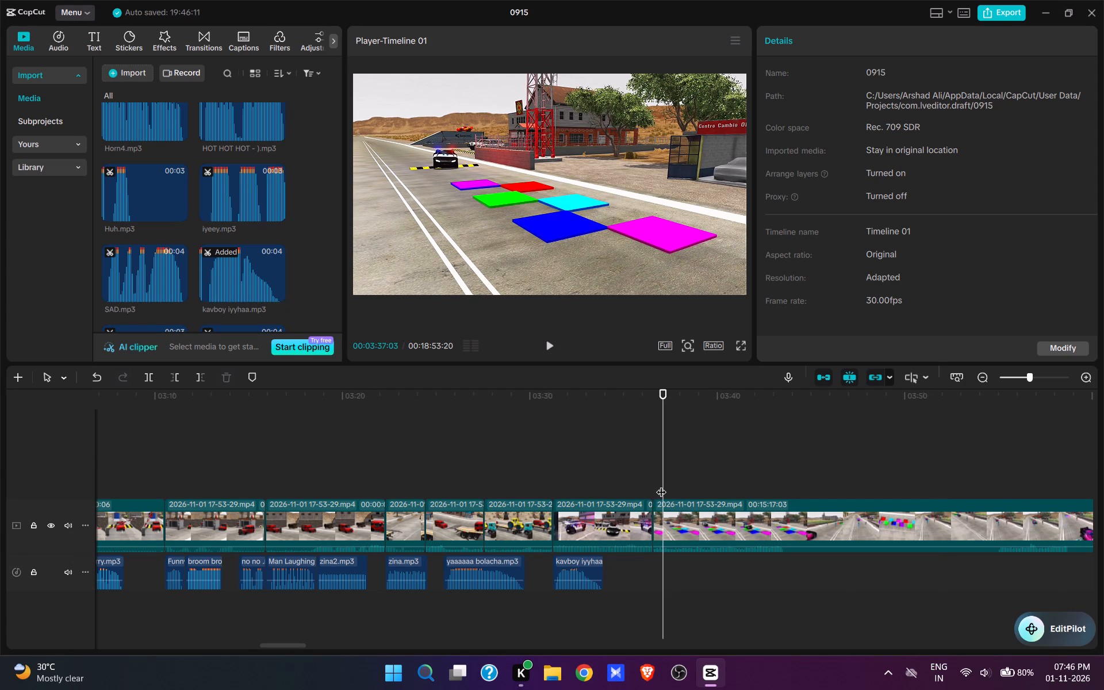
# Browse the imported sounds and add Mario Jump.mp3 at 00:03:37:00, as the police car approaches the coloured tiles.
pyautogui.click(661, 485)
pyautogui.scroll(5, 173, 189)
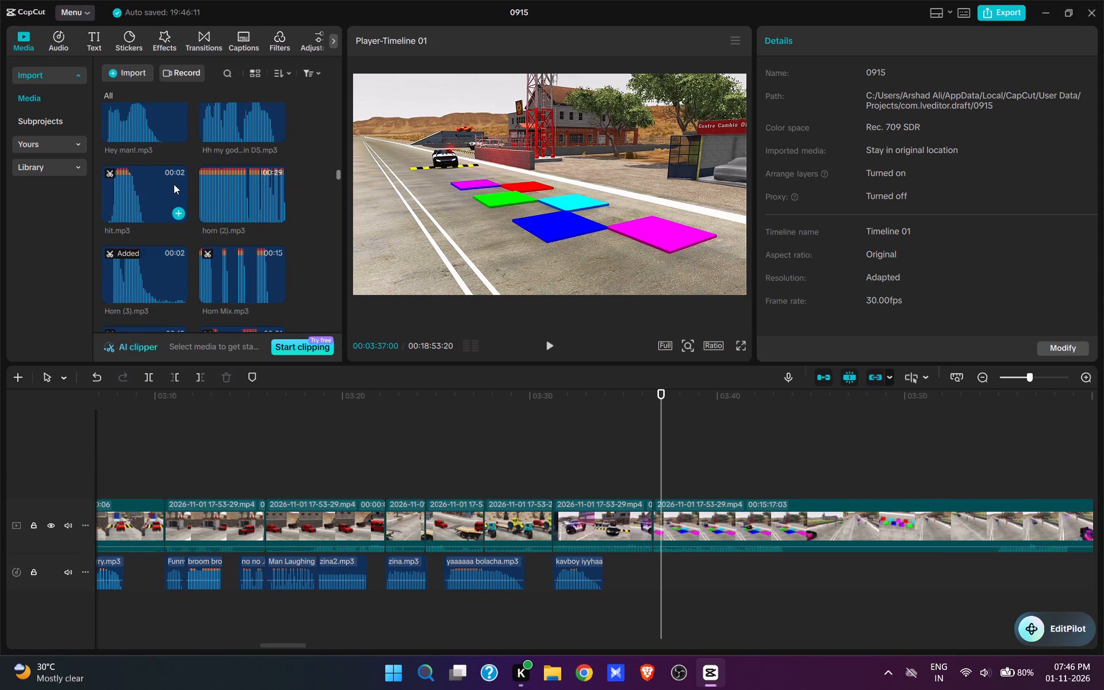
pyautogui.scroll(14, 174, 184)
pyautogui.scroll(12, 174, 181)
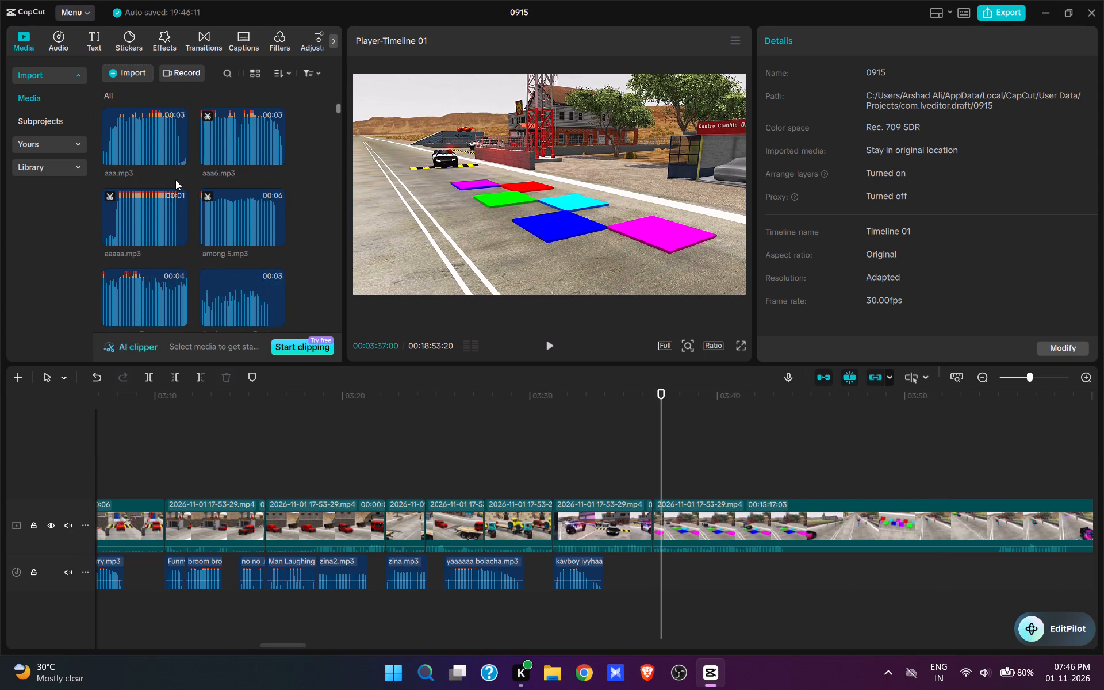
pyautogui.scroll(10, 175, 180)
pyautogui.scroll(-20, 175, 168)
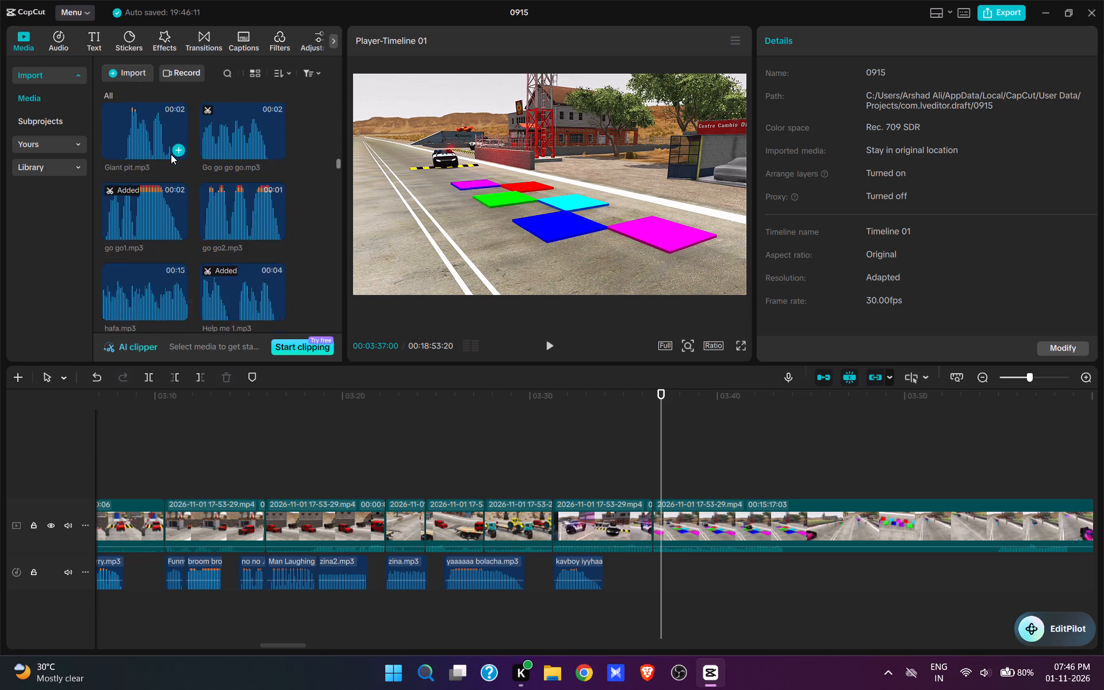
pyautogui.scroll(-7, 171, 154)
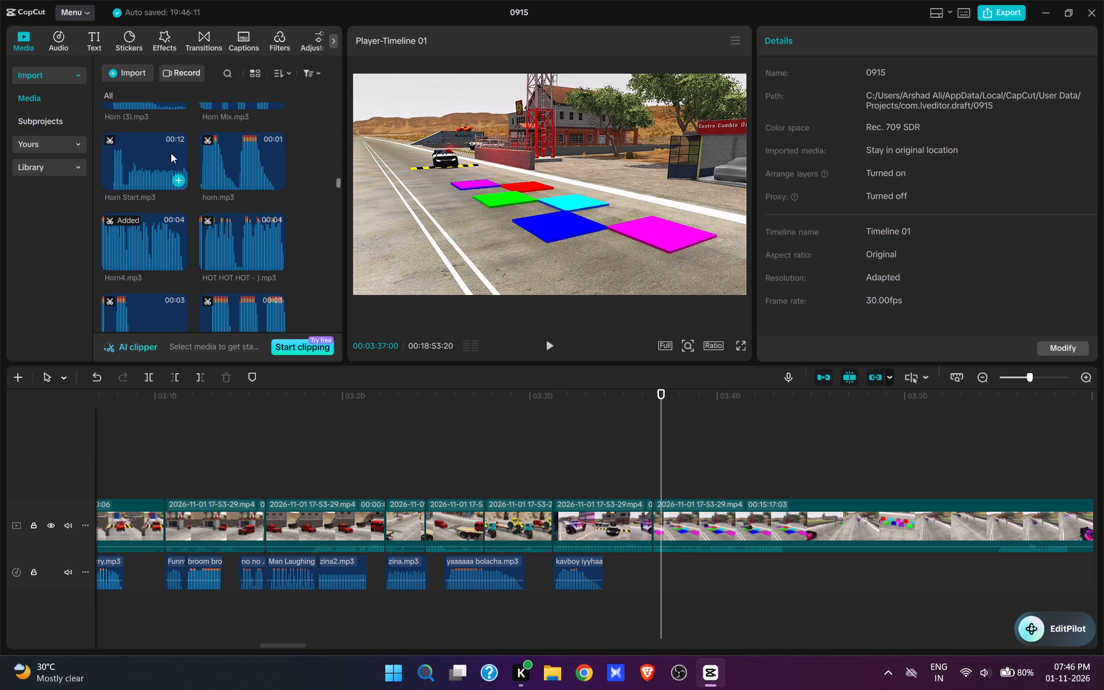
pyautogui.scroll(2, 171, 153)
pyautogui.scroll(-5, 171, 153)
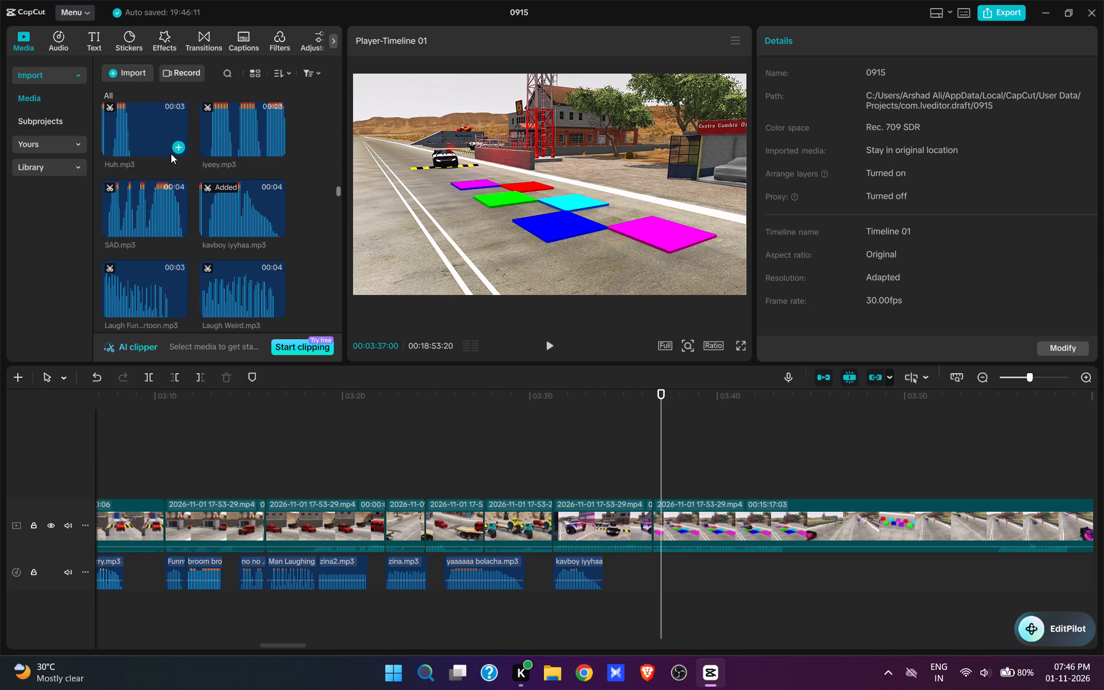
pyautogui.scroll(-7, 171, 154)
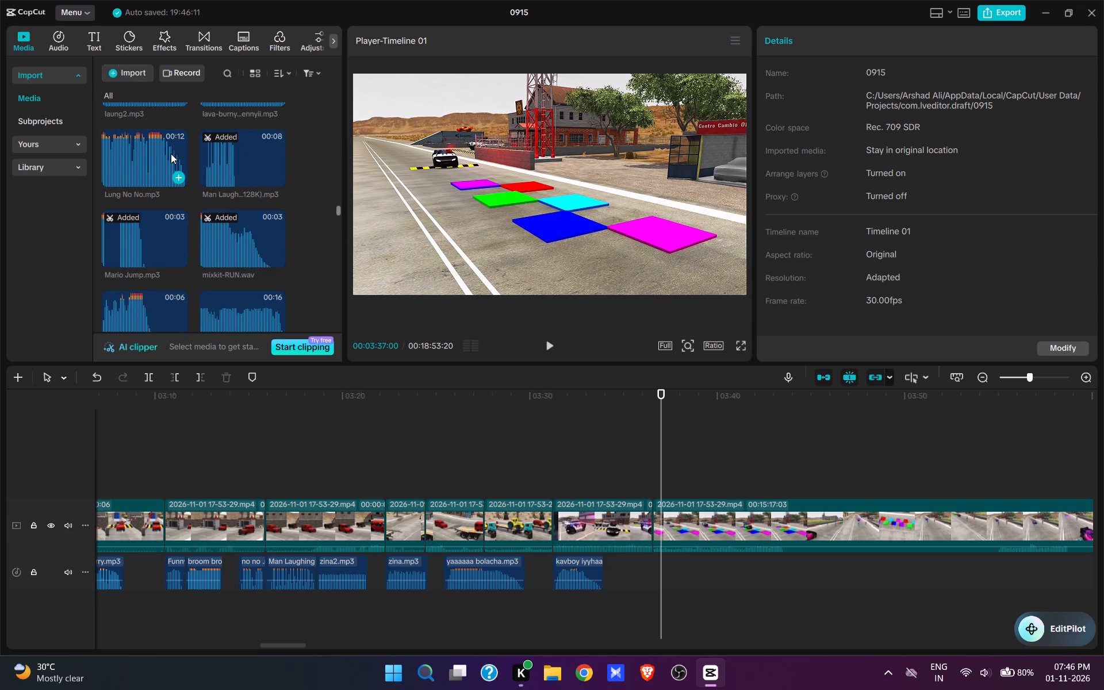
pyautogui.scroll(-1, 171, 154)
pyautogui.click(180, 191)
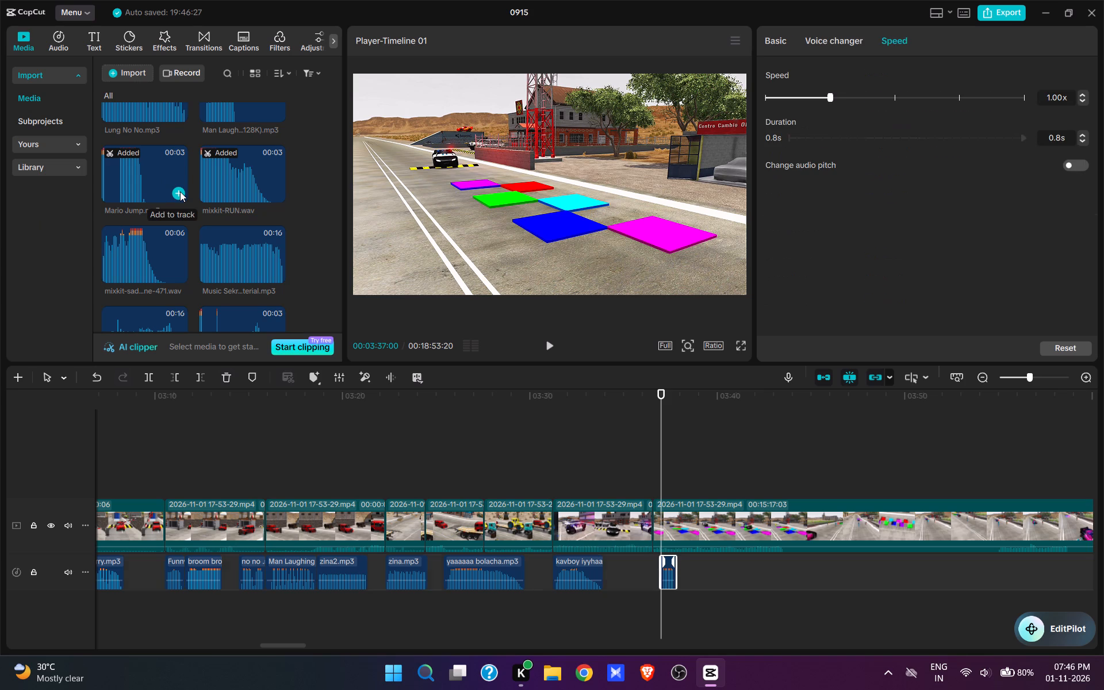
# Paste the copied 3.2-second Mingle Game.mp3 at 00:03:39:14, where the police car reaches the tiles, and play it.
pyautogui.press('space')
pyautogui.press('space')
pyautogui.press('space')
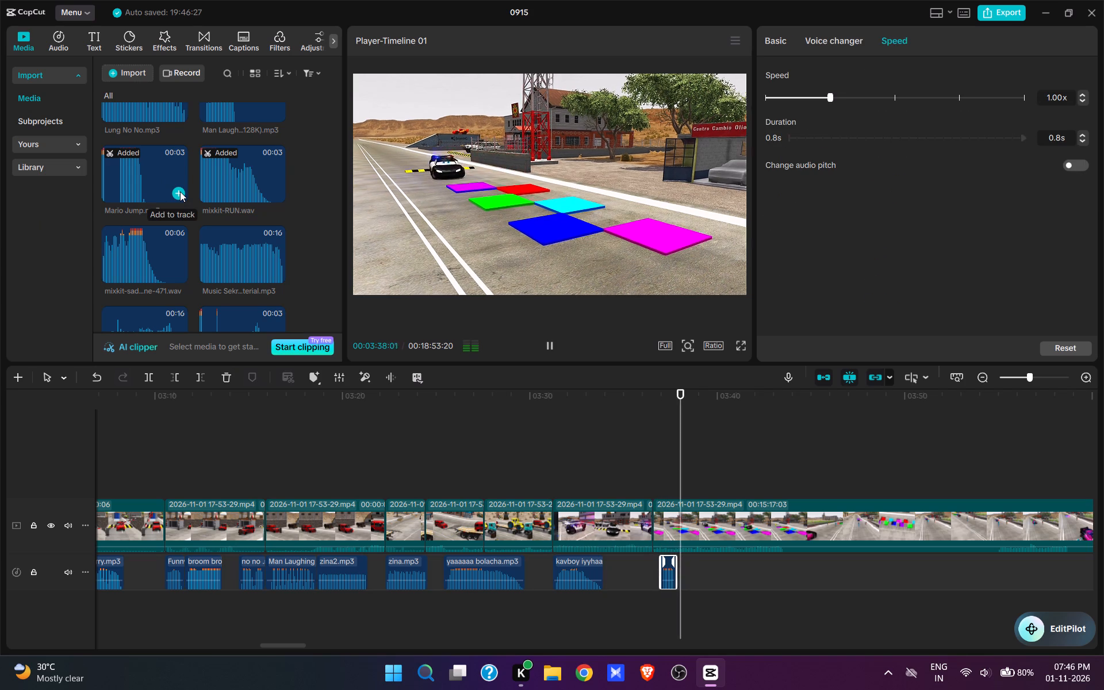
pyautogui.press('space')
pyautogui.hotkey('ctrl', 'v')
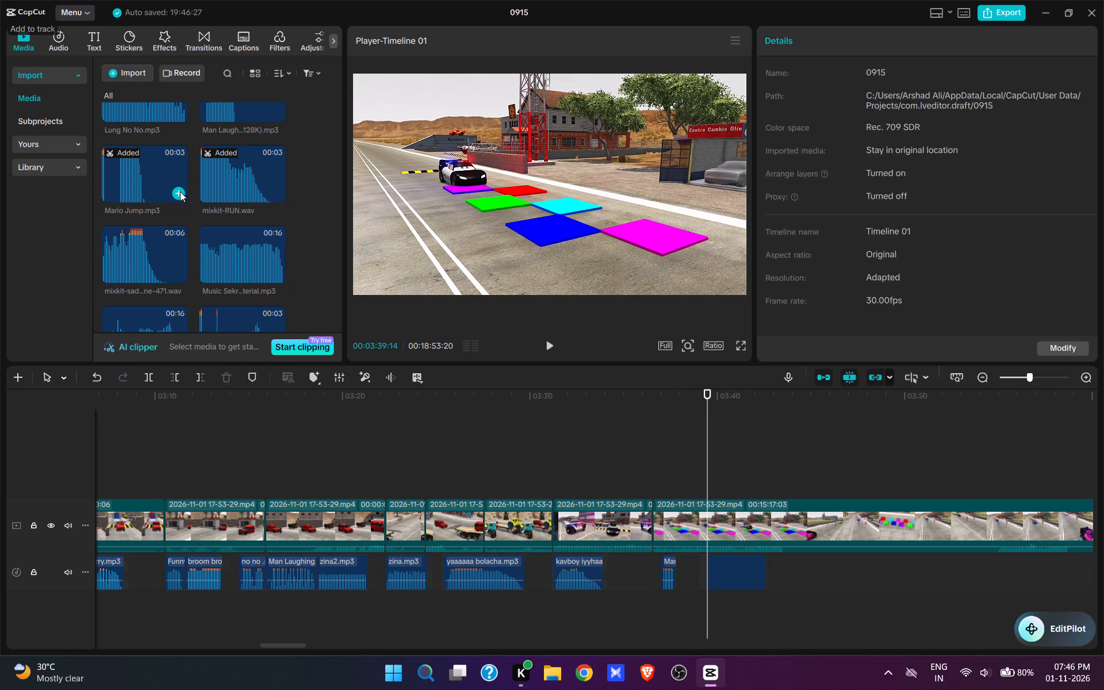
pyautogui.press('space')
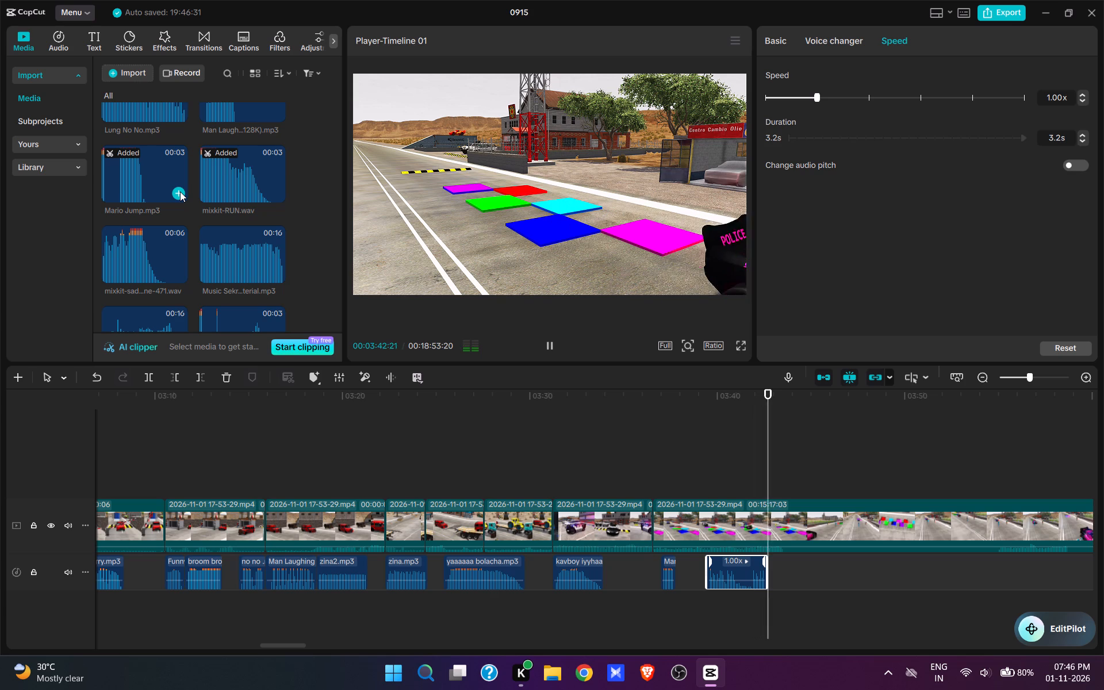
# Split the video at 00:03:43:12 and trim the part after it up to about 00:03:55, where the car nears the two dummies.
pyautogui.press('space')
pyautogui.press('w')
pyautogui.moveTo(788, 430); pyautogui.dragTo(792, 512)
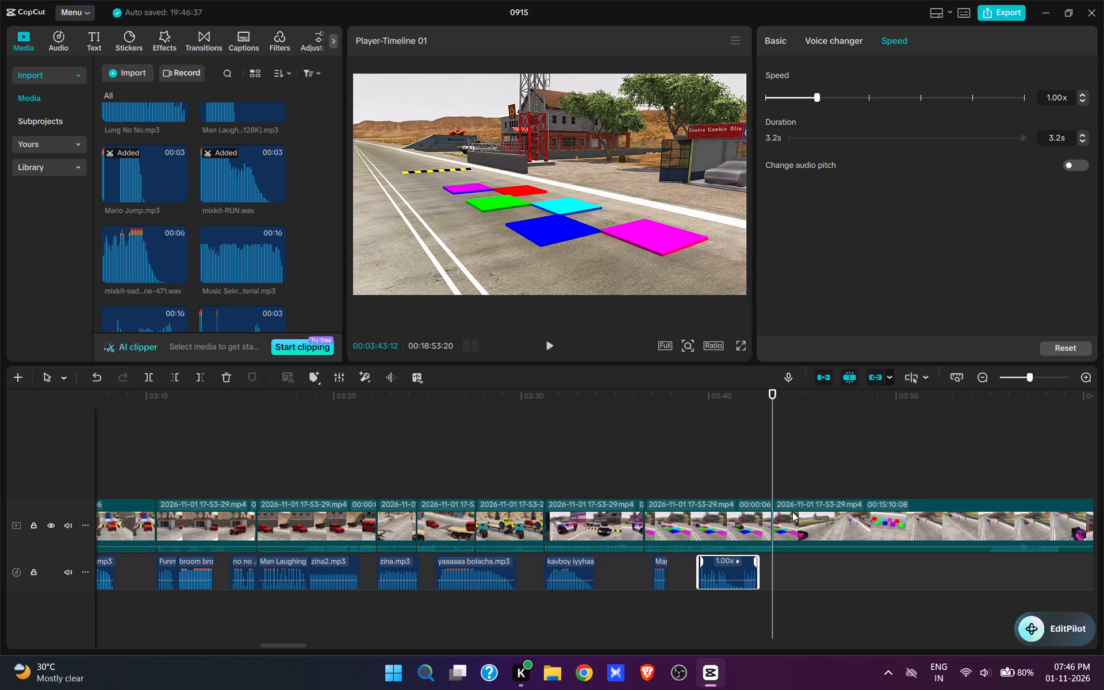
pyautogui.moveTo(792, 512); pyautogui.dragTo(629, 539)
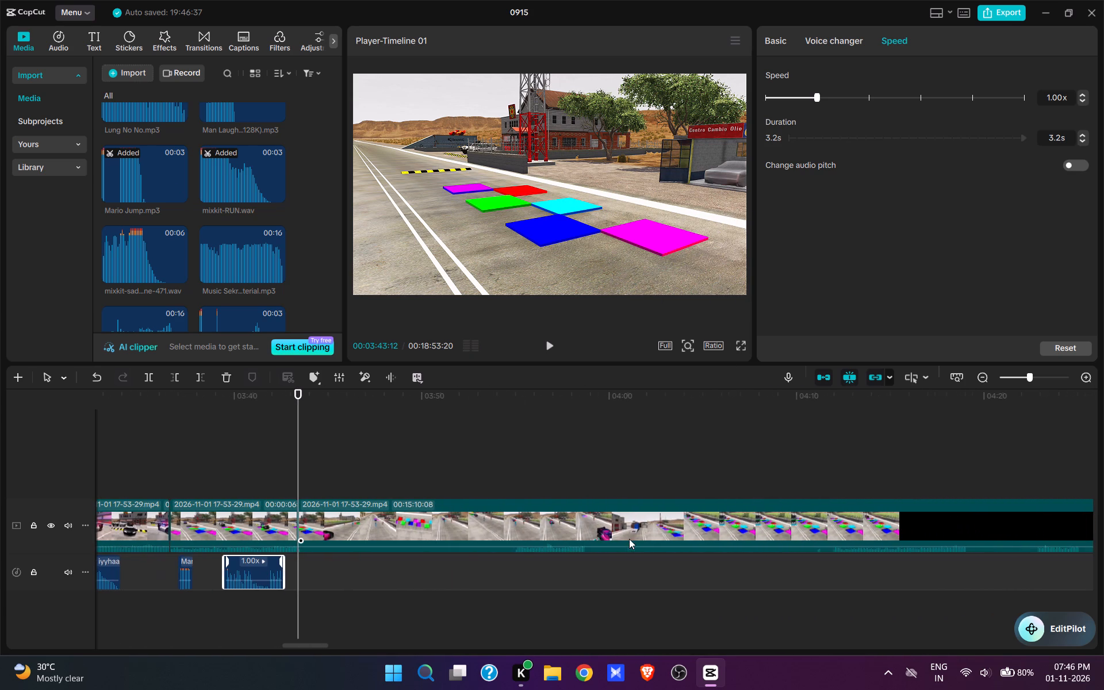
pyautogui.click(504, 483)
pyautogui.press('space')
pyautogui.press('space')
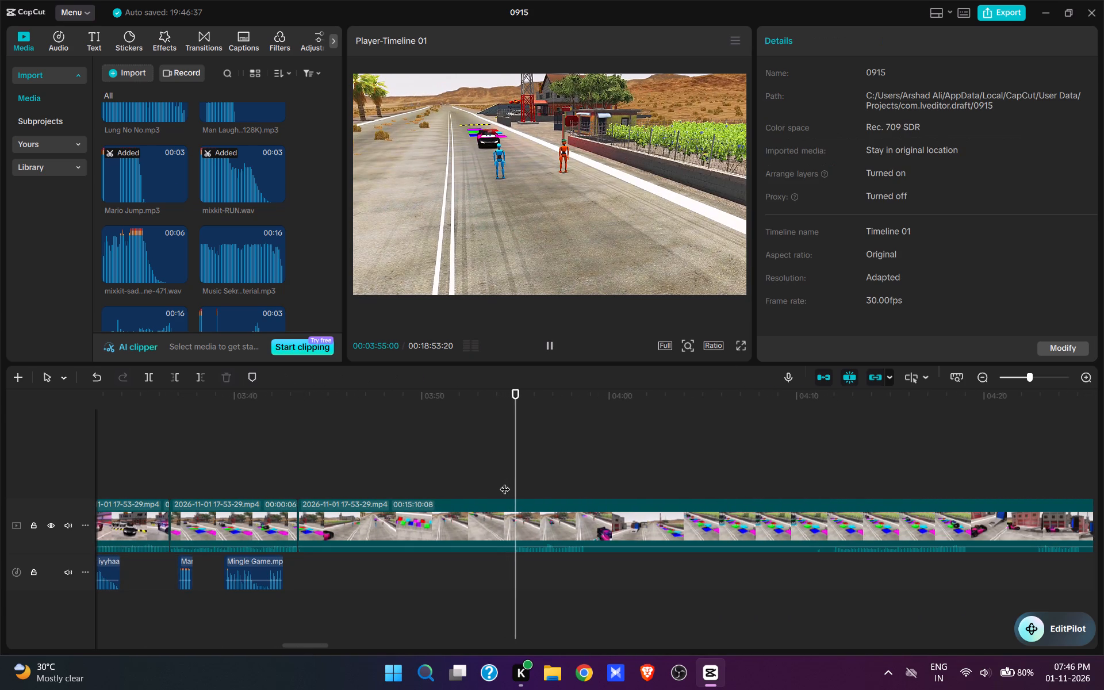
pyautogui.write('q')
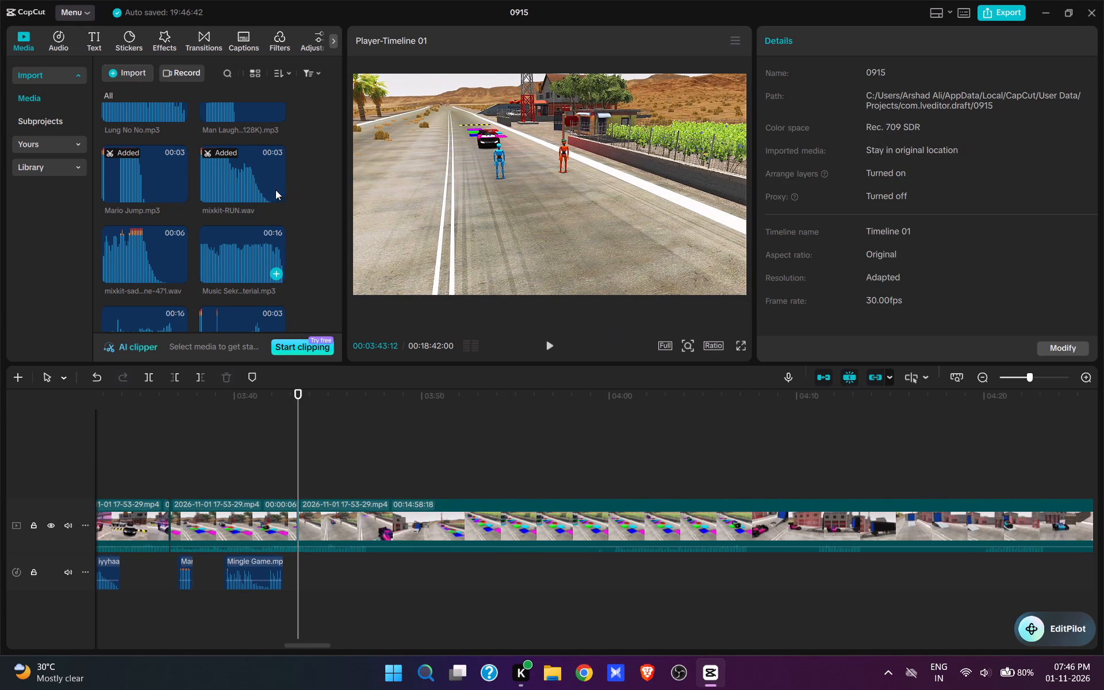
# Add mixkit-RUN.wav at 00:03:43:12 and trim its end to 00:03:44:26.
pyautogui.click(277, 187)
pyautogui.press('space')
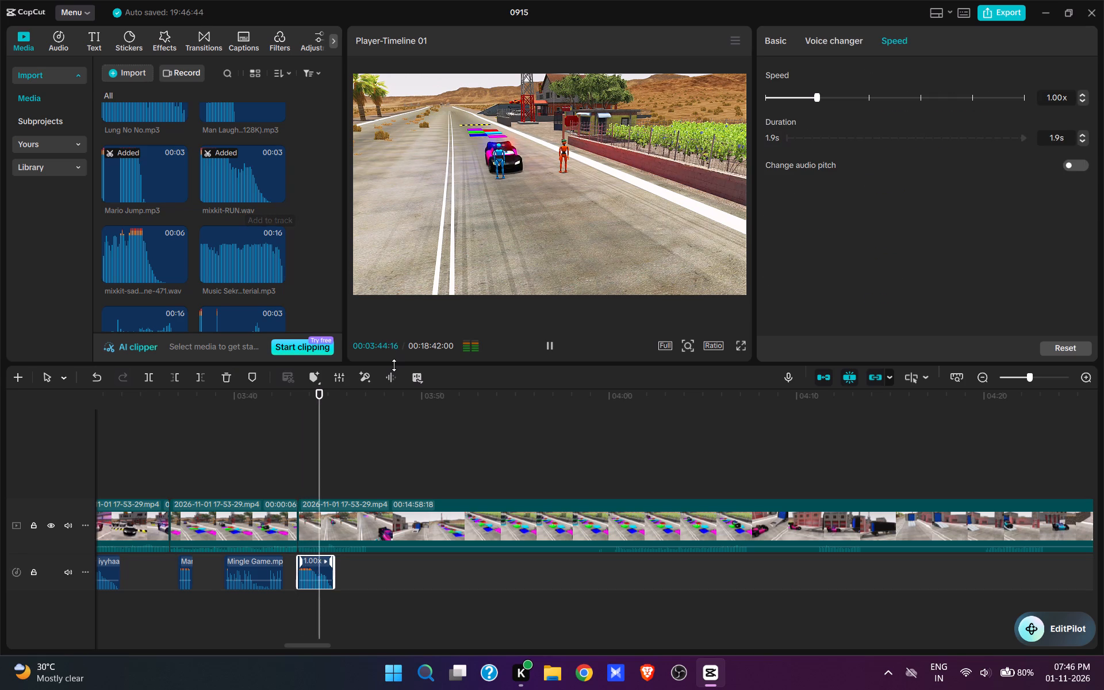
pyautogui.press('space')
pyautogui.press('e')
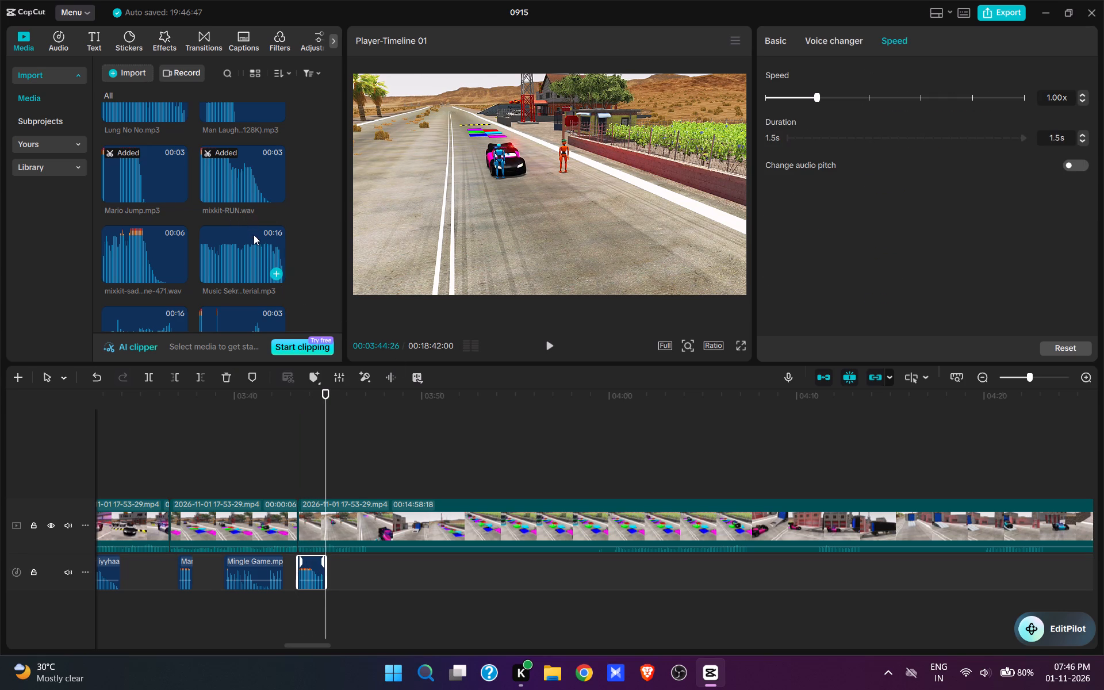
# Add laugh4.mp3 at 00:03:44:26, as the police car hits the blue dummy, and play it.
pyautogui.scroll(8, 254, 239)
pyautogui.scroll(-2, 255, 269)
pyautogui.click(275, 257)
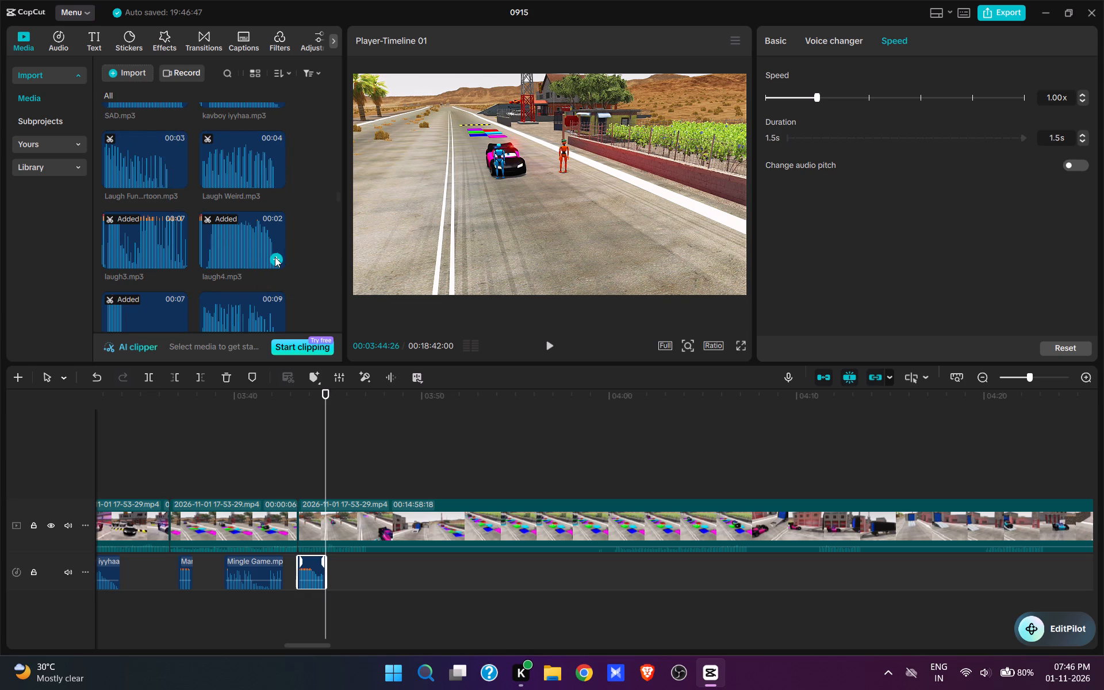
pyautogui.press('space')
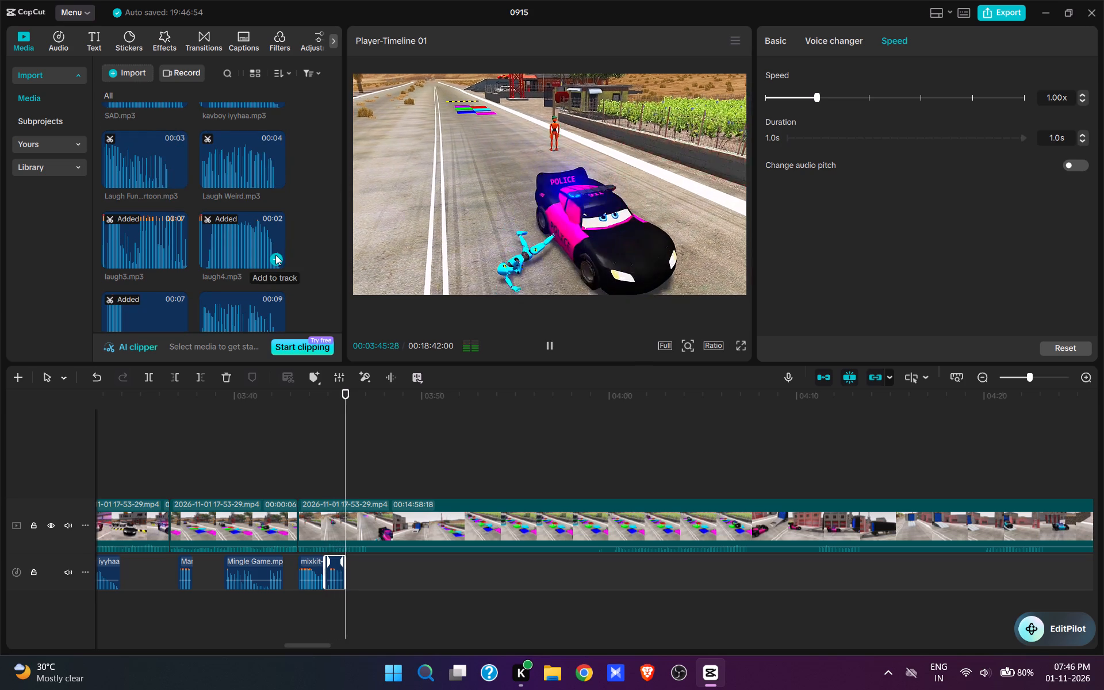
# Split the video at 00:03:46:24 and trim the part after it up to about 00:04:02, where the car nears the long tile row.
pyautogui.press('space')
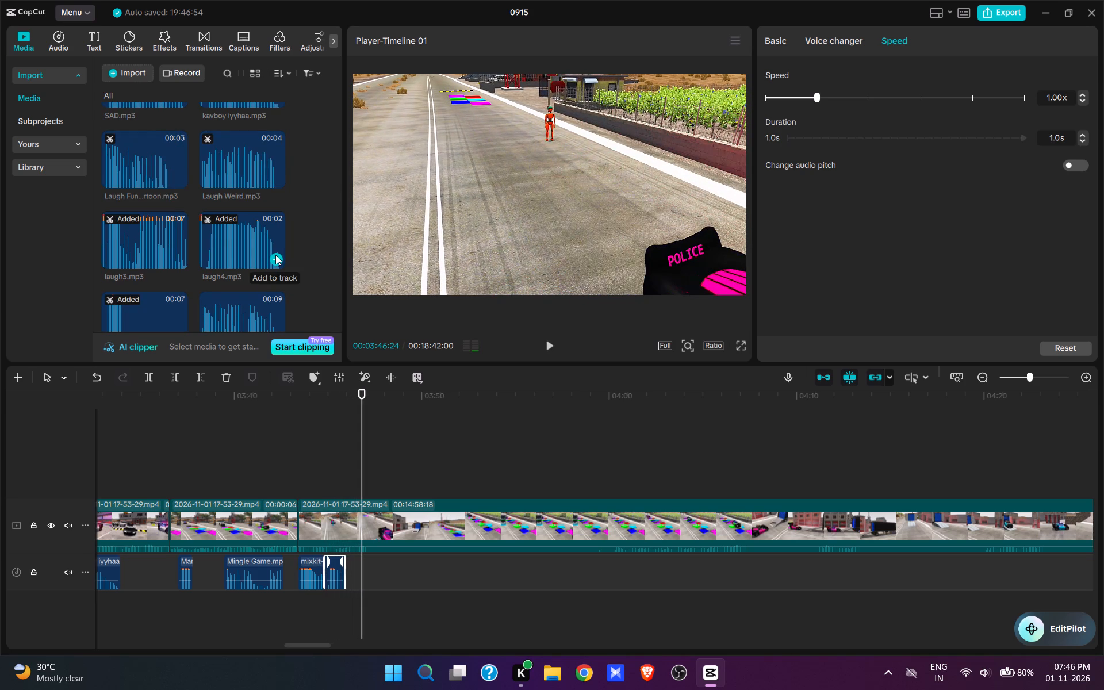
pyautogui.press('w')
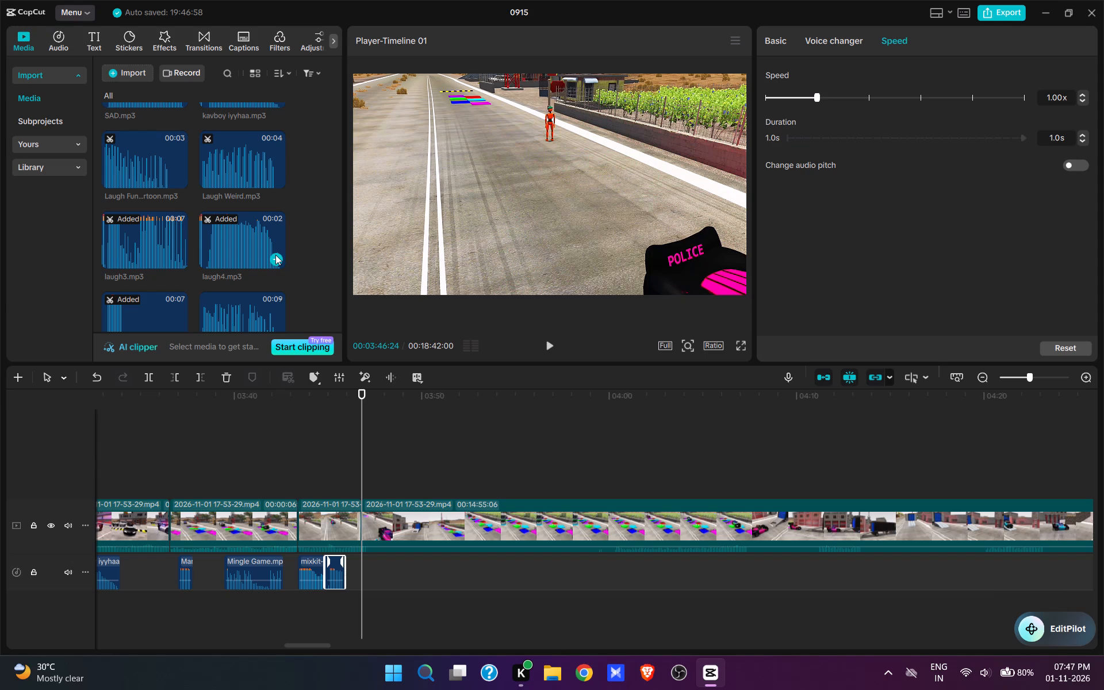
pyautogui.click(600, 455)
pyautogui.press('space')
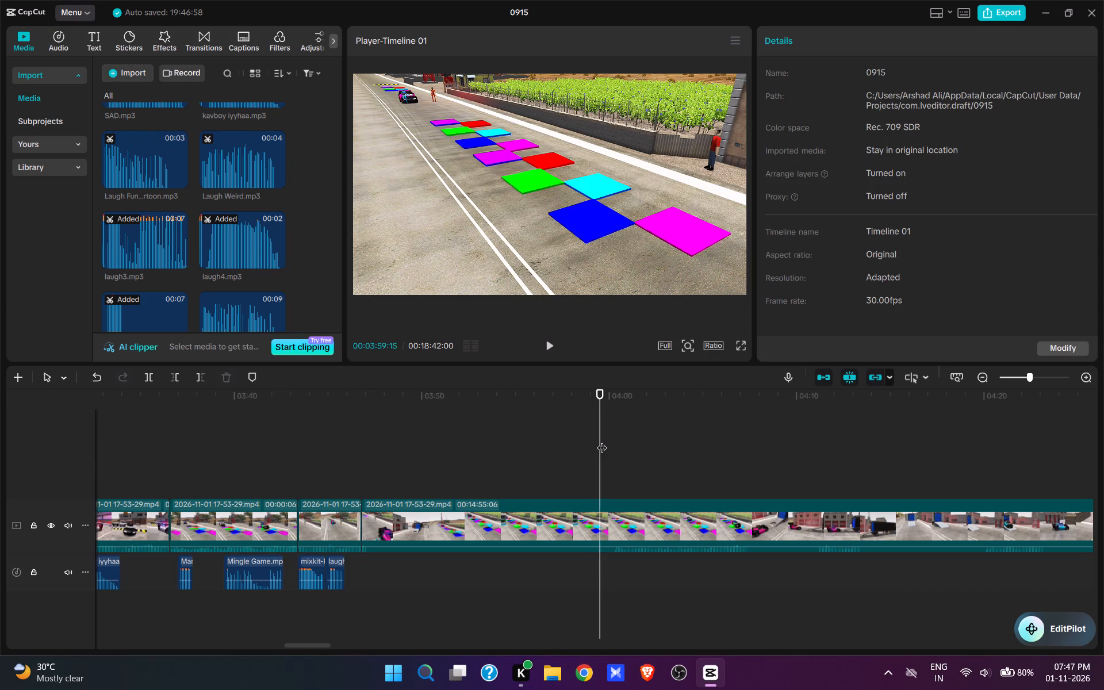
pyautogui.press('space')
pyautogui.press('space')
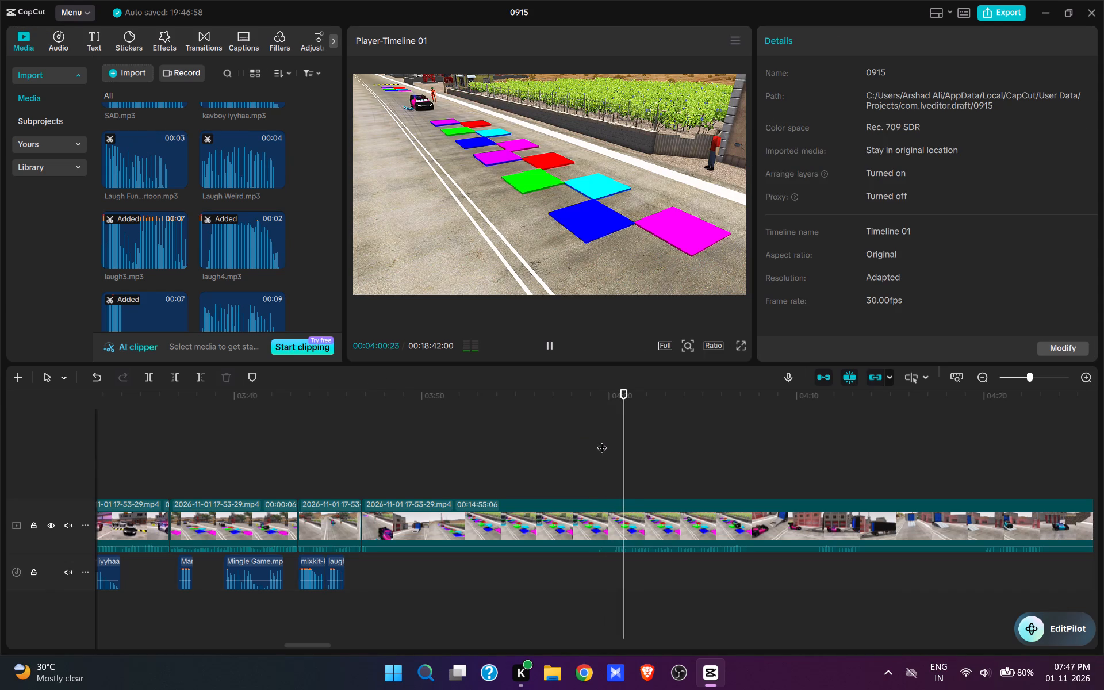
pyautogui.press('space')
pyautogui.write('q')
# Paste Mingle Game.mp3 at about 00:03:47, where the police car reaches the long row of tiles.
pyautogui.press('space')
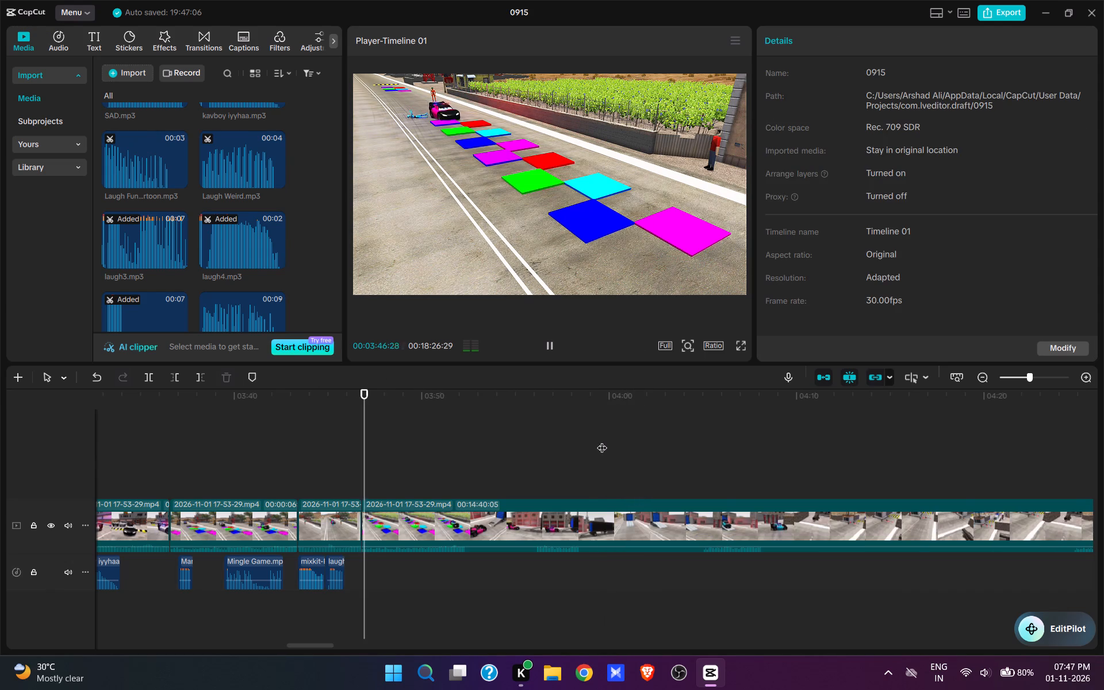
pyautogui.press('space')
pyautogui.hotkey('ctrl', 'v')
pyautogui.press('space')
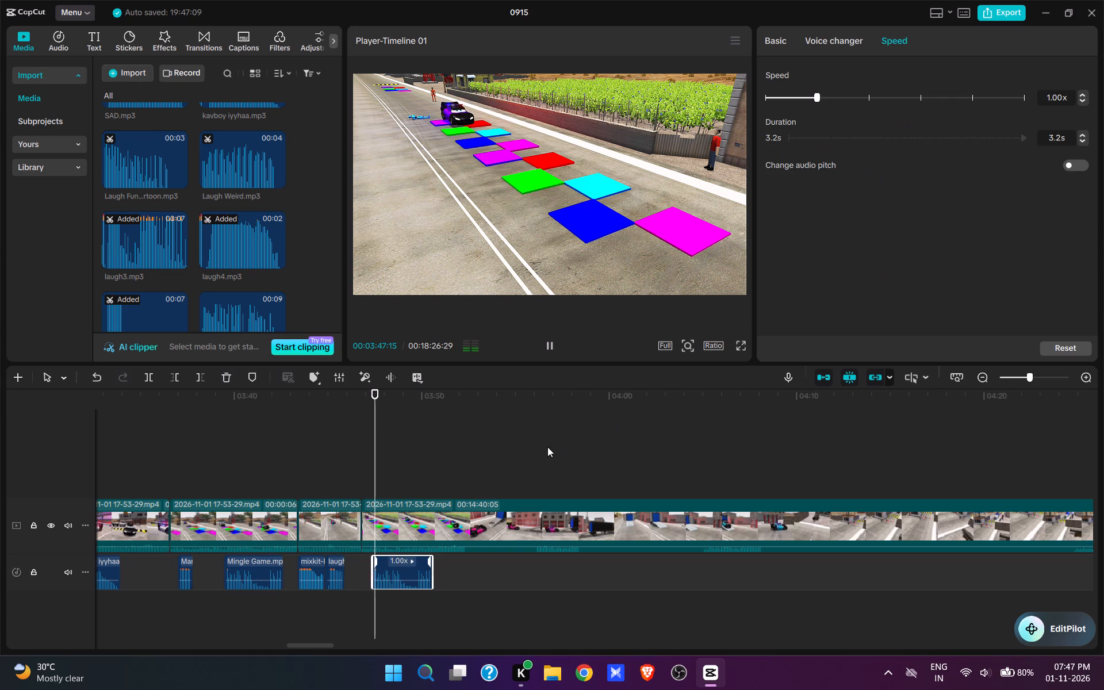
# Replay the tile crossing, paste a second Mingle Game.mp3 directly after the first, and trim its end to 00:03:52:05.
pyautogui.click(367, 469)
pyautogui.press('space')
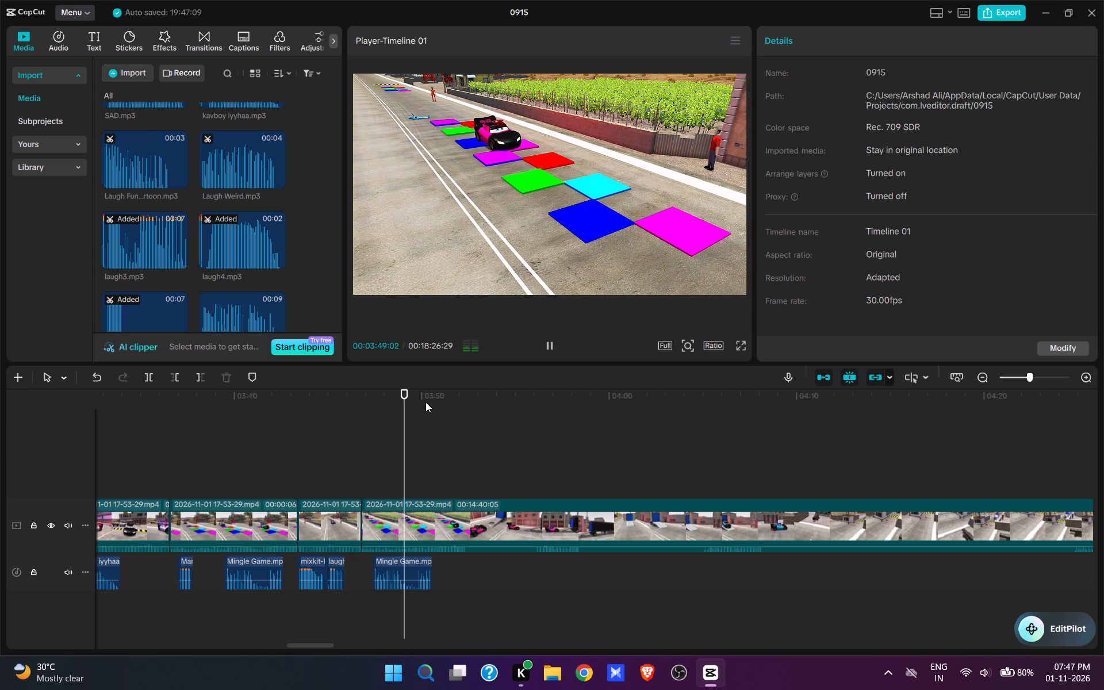
pyautogui.press('space')
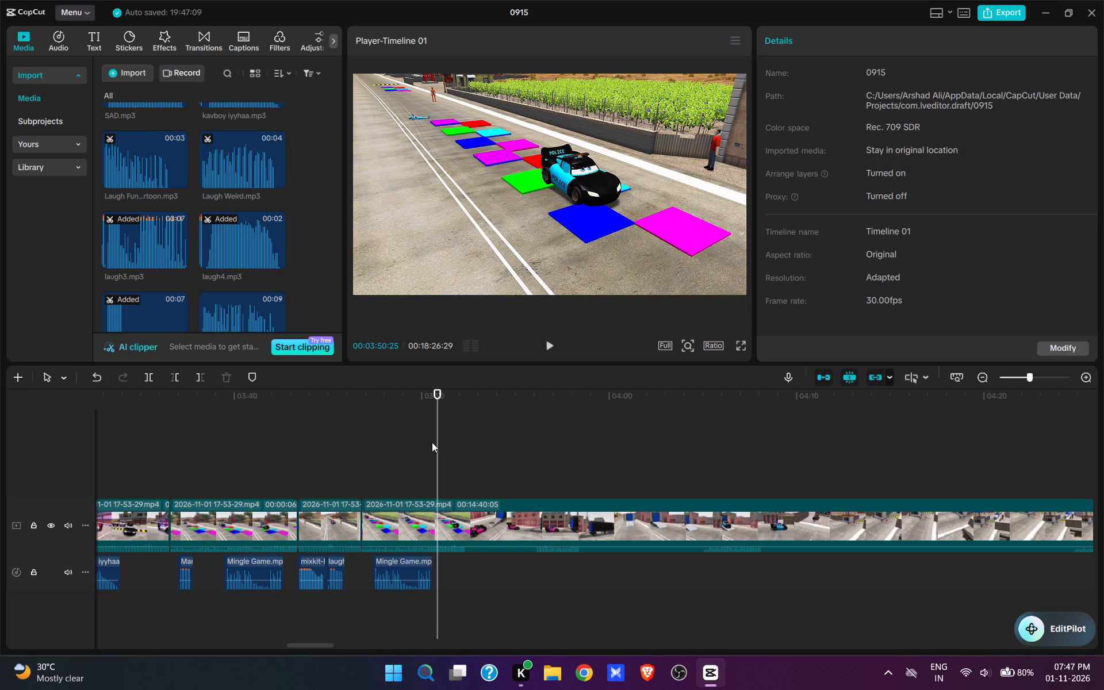
pyautogui.click(433, 446)
pyautogui.hotkey('ctrl', 'v')
pyautogui.press('space')
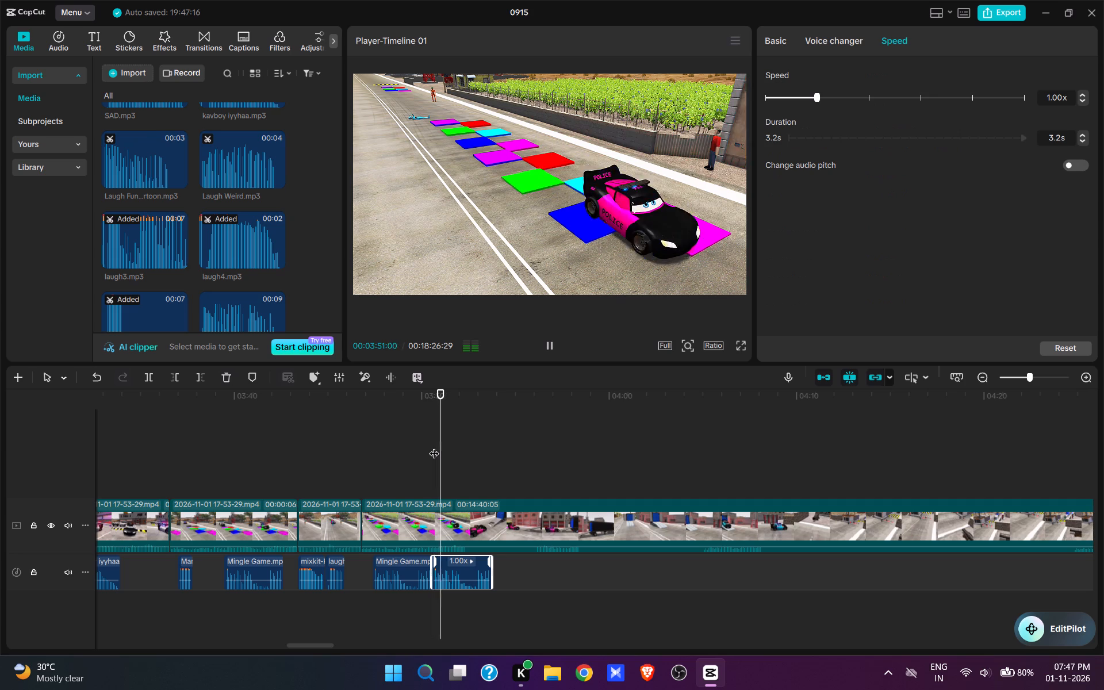
pyautogui.press('space')
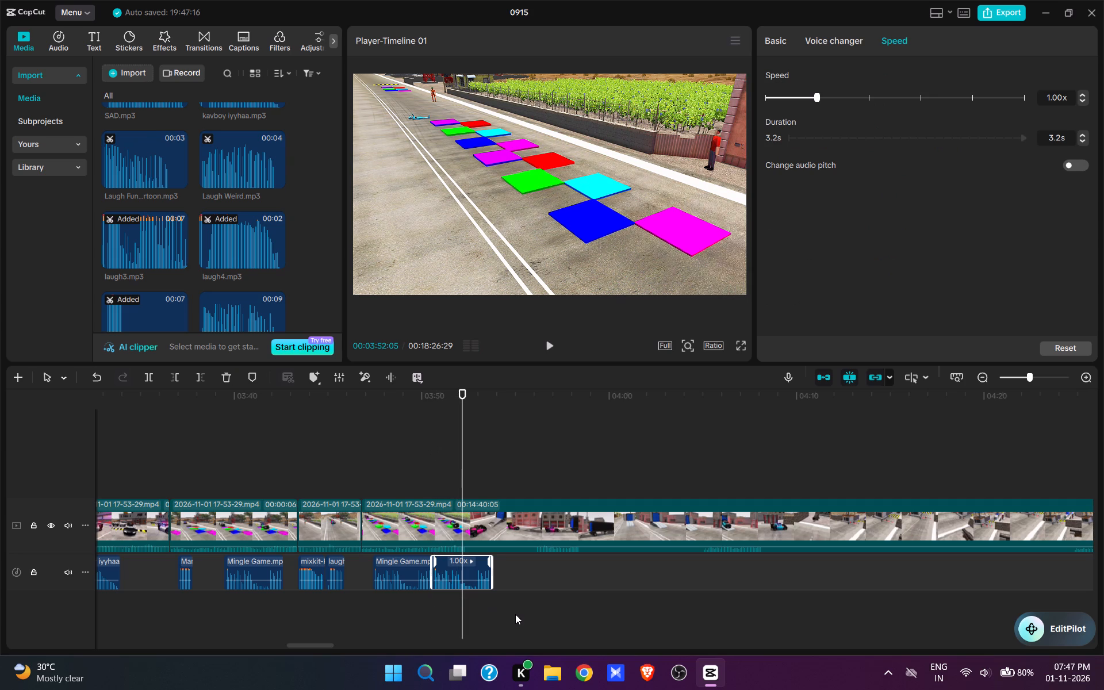
pyautogui.press('e')
# Split the video at 00:03:52:05 and trim the part after it up to about 00:03:56, where the car faces the trailer ramp.
pyautogui.click(485, 540)
pyautogui.press('w')
pyautogui.click(542, 481)
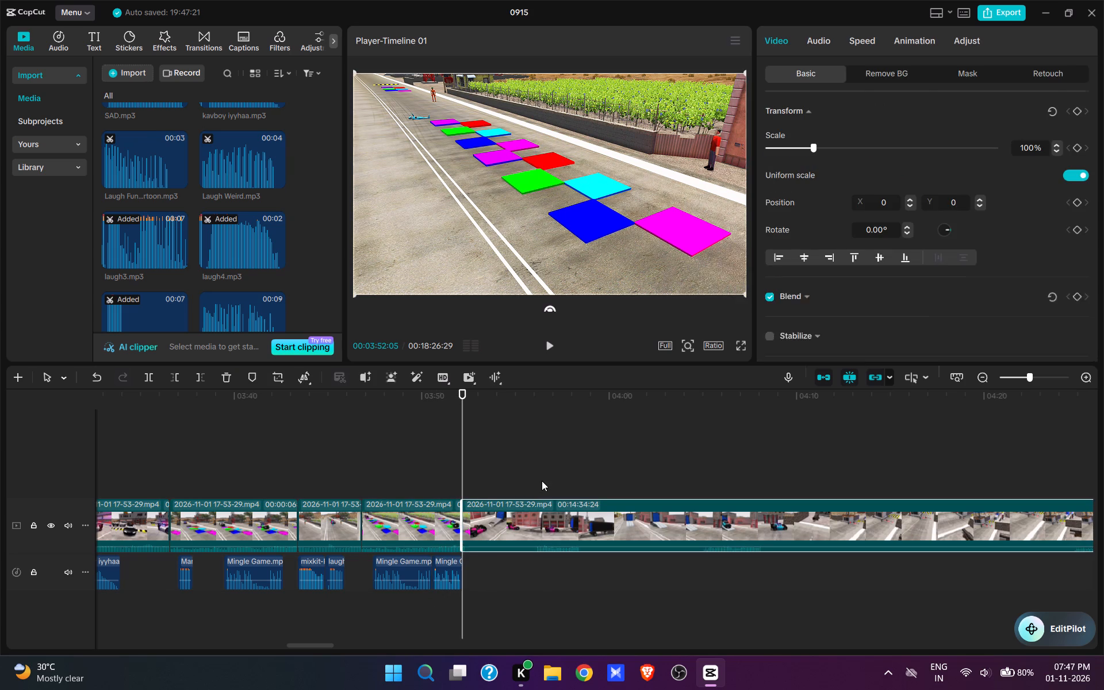
pyautogui.click(534, 477)
pyautogui.write('q')
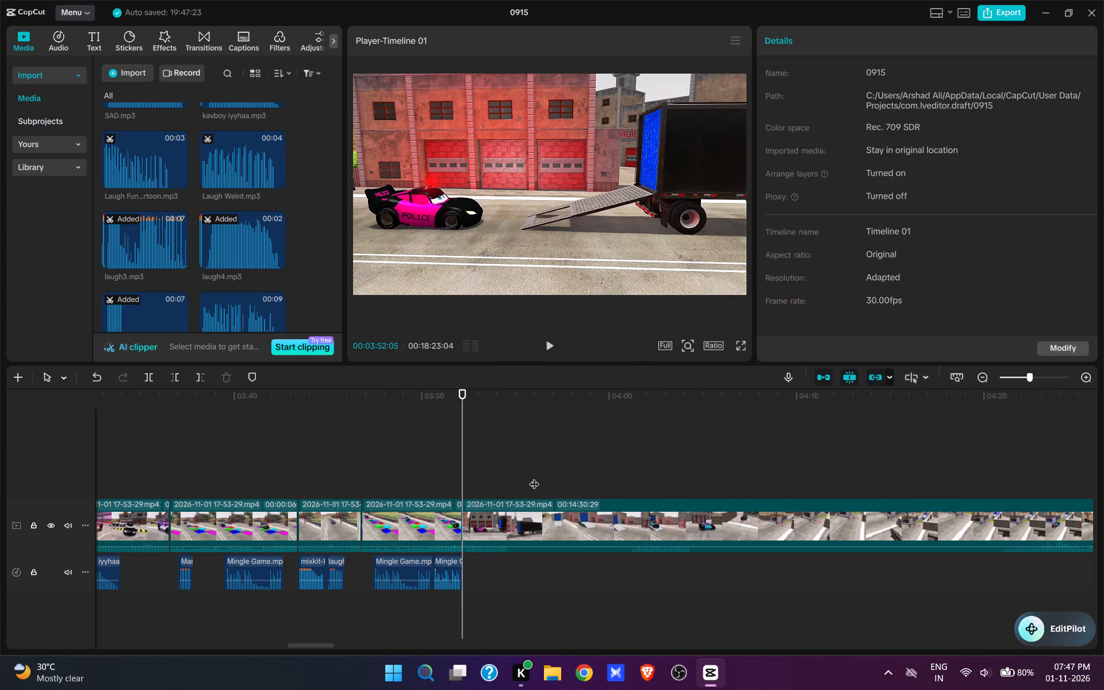
# Play the trailer entry, split the video at 00:03:54:09 and trim the part after it up to about 00:04:01.
pyautogui.press('space')
pyautogui.press('space')
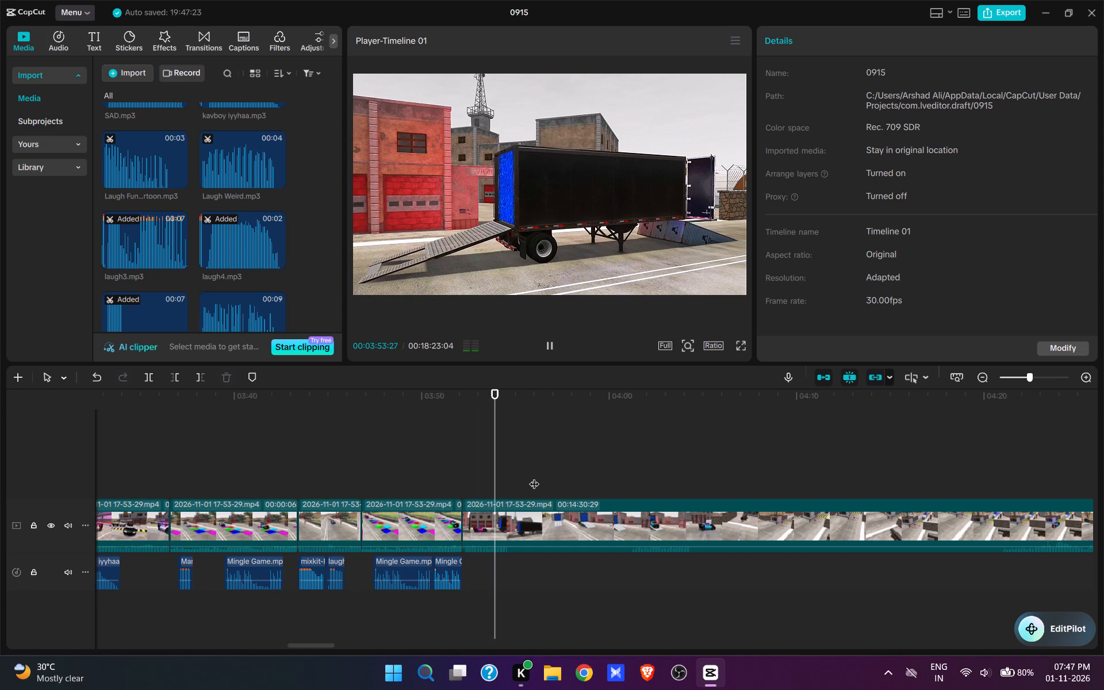
pyautogui.press('space')
pyautogui.press('space')
pyautogui.write('w')
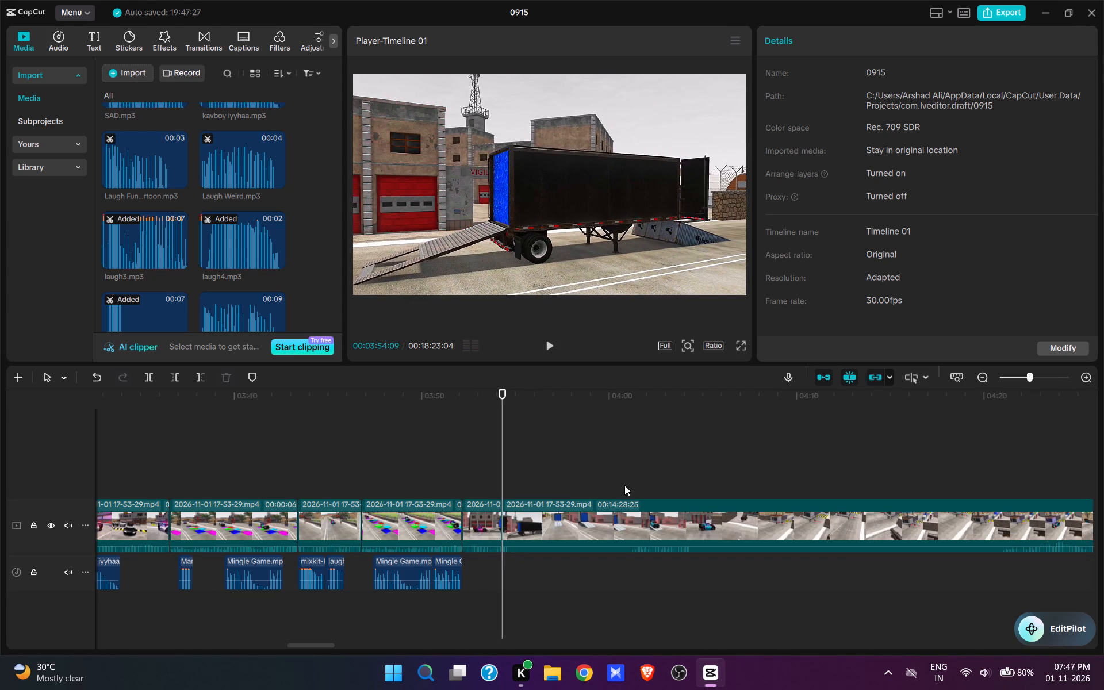
pyautogui.click(624, 485)
pyautogui.press('space')
pyautogui.press('space')
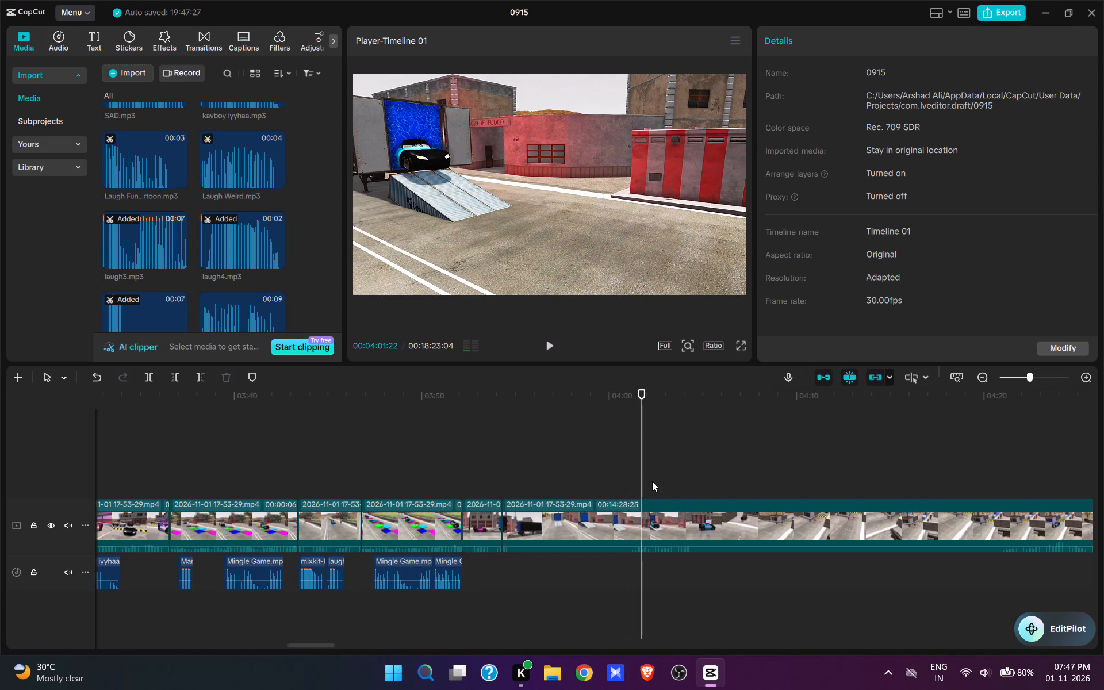
pyautogui.click(638, 484)
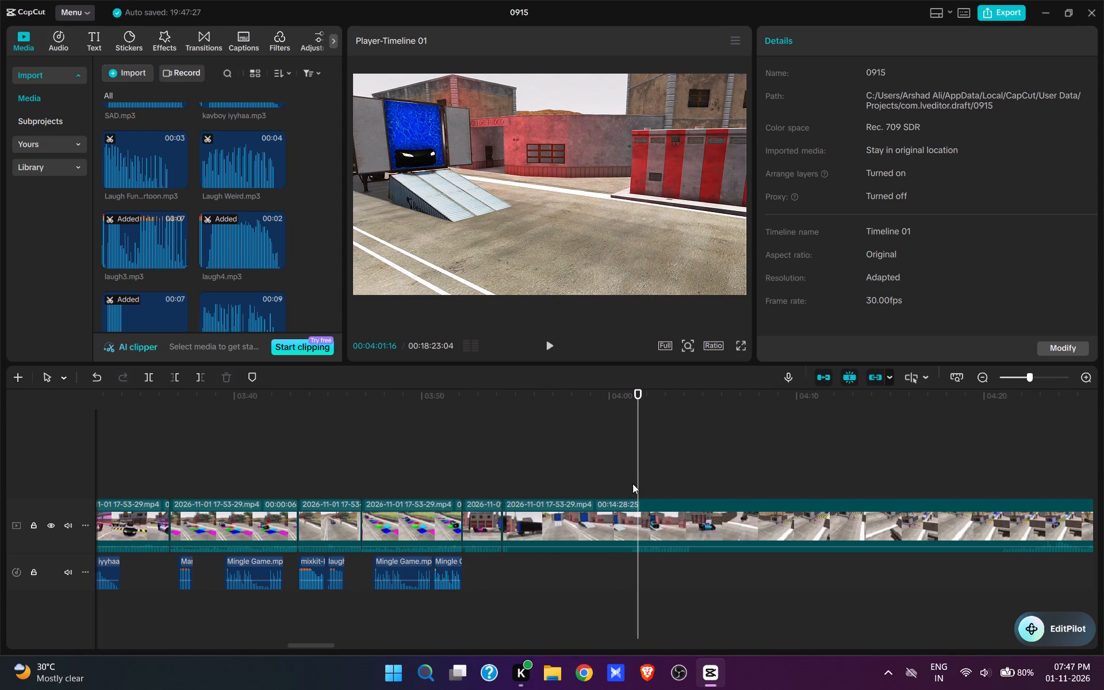
pyautogui.click(632, 484)
pyautogui.press('q')
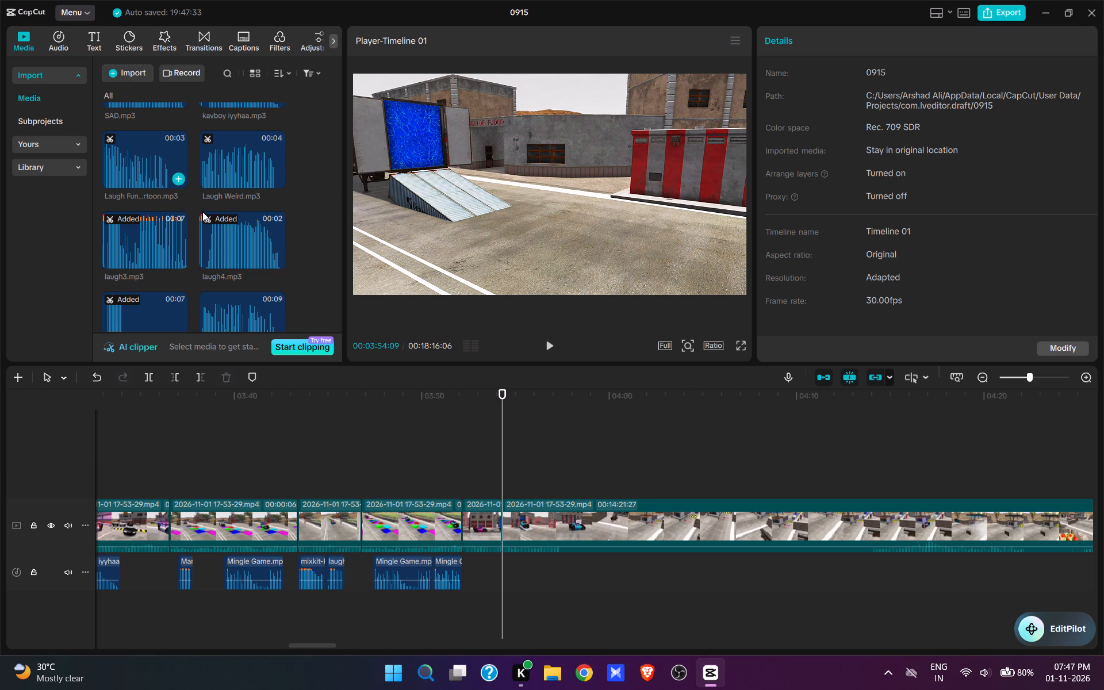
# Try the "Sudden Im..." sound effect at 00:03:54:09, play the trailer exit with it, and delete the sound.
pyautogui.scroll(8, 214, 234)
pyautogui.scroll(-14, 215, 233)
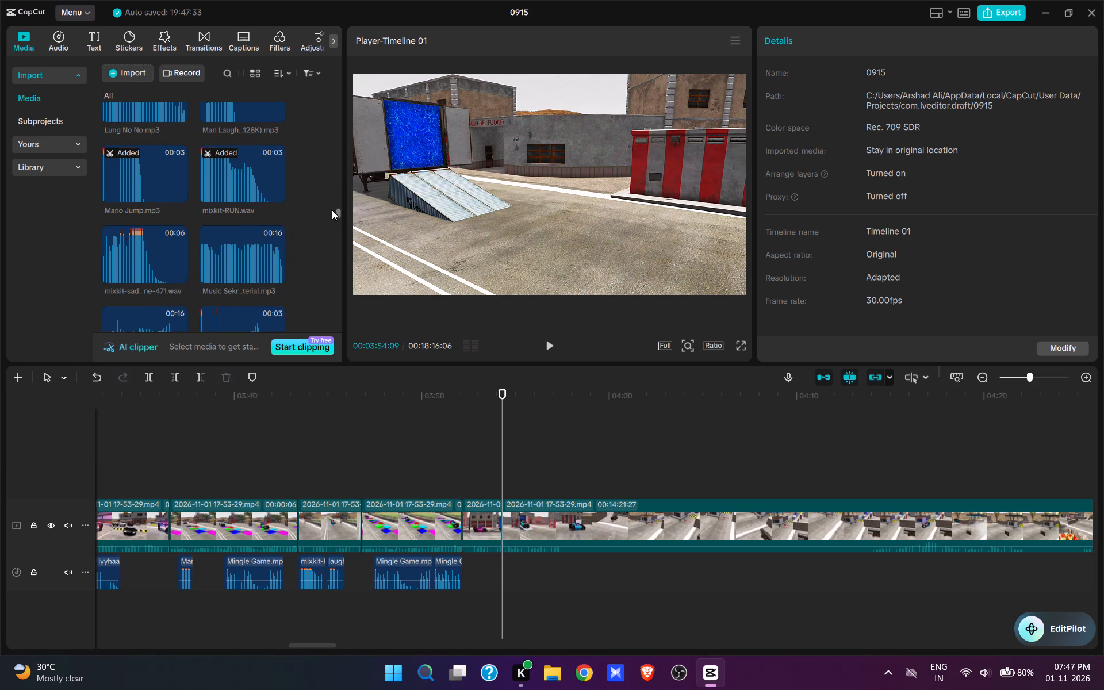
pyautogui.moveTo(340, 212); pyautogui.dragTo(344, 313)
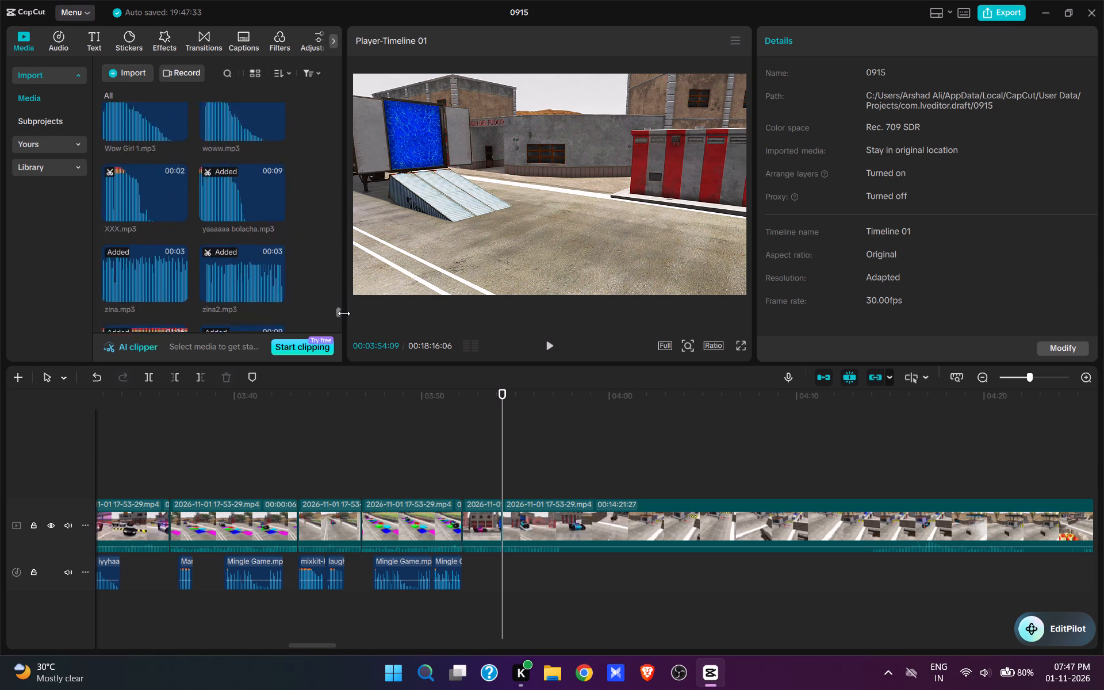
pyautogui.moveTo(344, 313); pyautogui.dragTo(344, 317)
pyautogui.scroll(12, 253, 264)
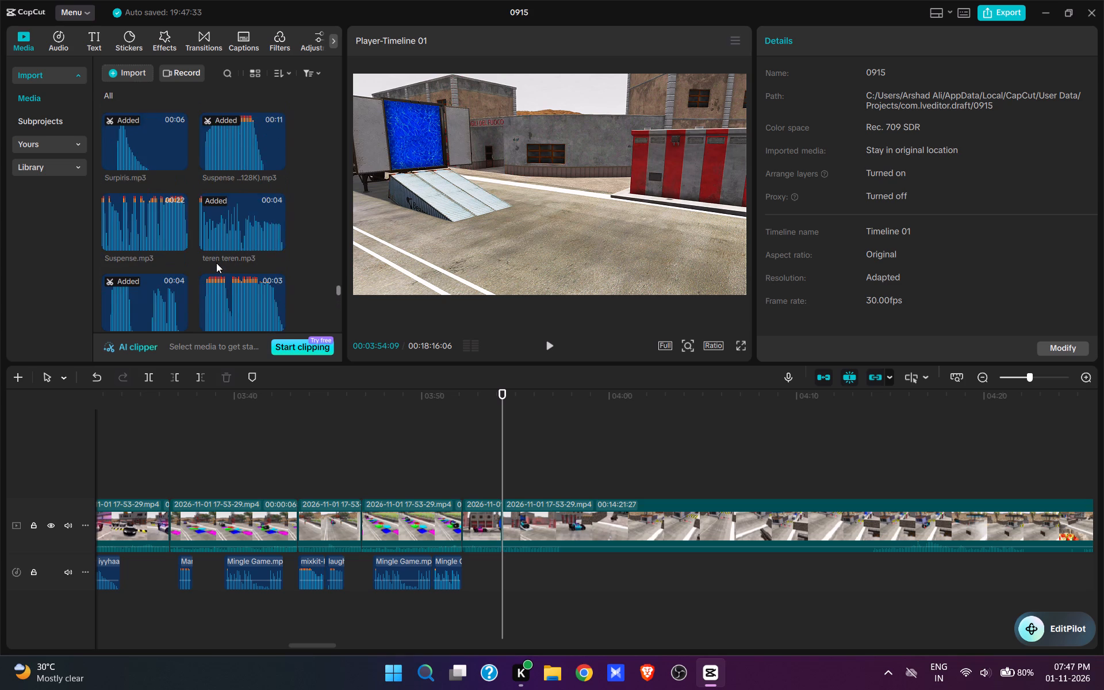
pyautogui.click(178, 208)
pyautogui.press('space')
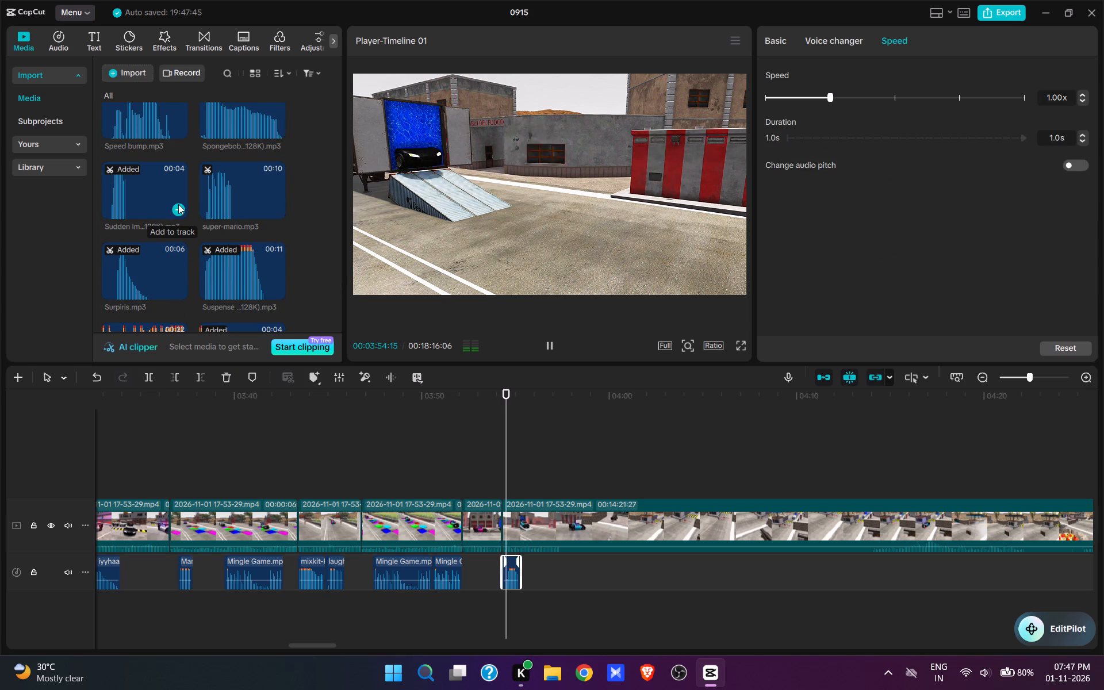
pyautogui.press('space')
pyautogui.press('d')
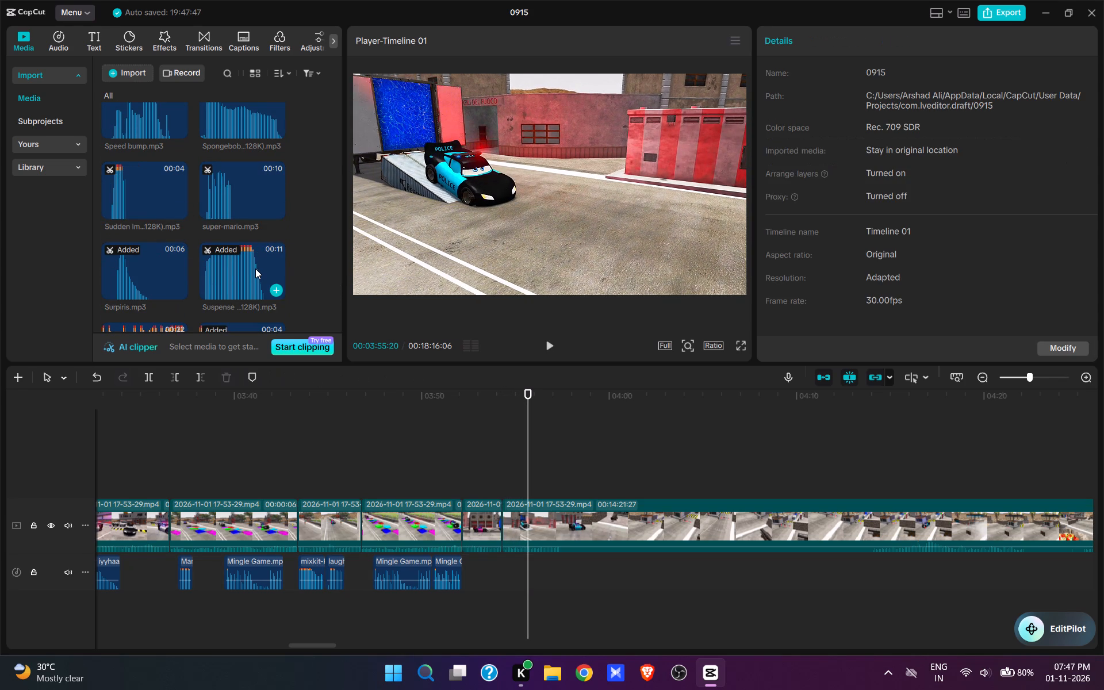
# Add Surpiris.mp3 at 00:03:54:15, where the police car starts to emerge from the trailer.
pyautogui.click(503, 479)
pyautogui.press('space')
pyautogui.press('space')
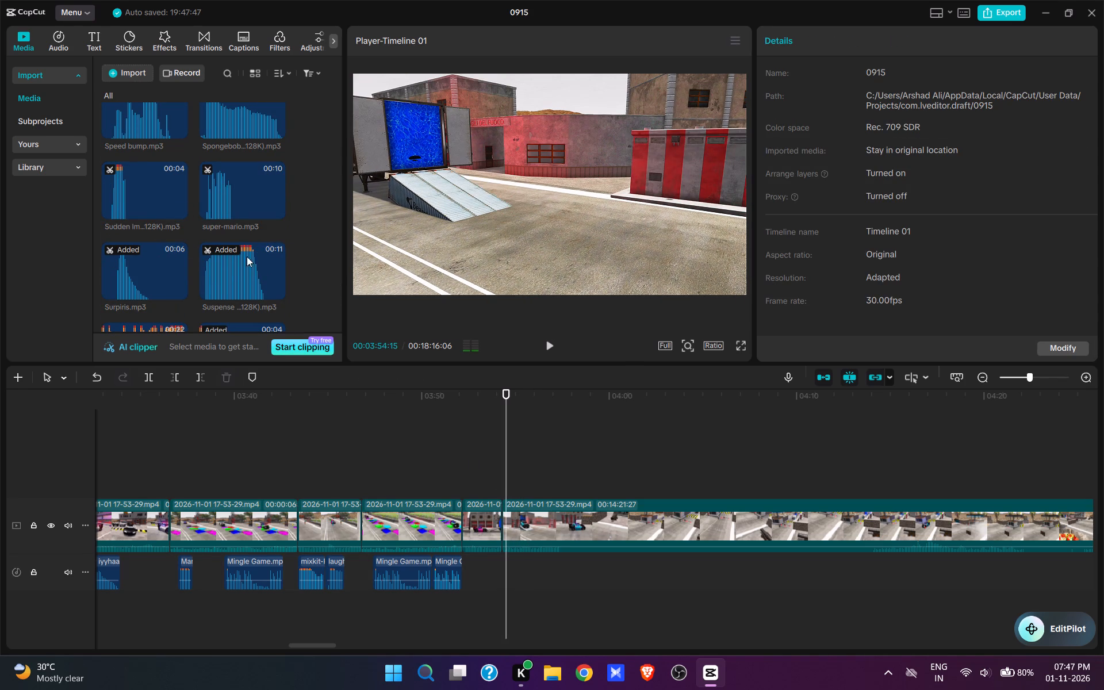
pyautogui.click(175, 291)
# Play the trailer exit, split the video at 00:03:57:04 and trim the part after it up to about 00:04:14, where the car faces the gate barrier.
pyautogui.press('space')
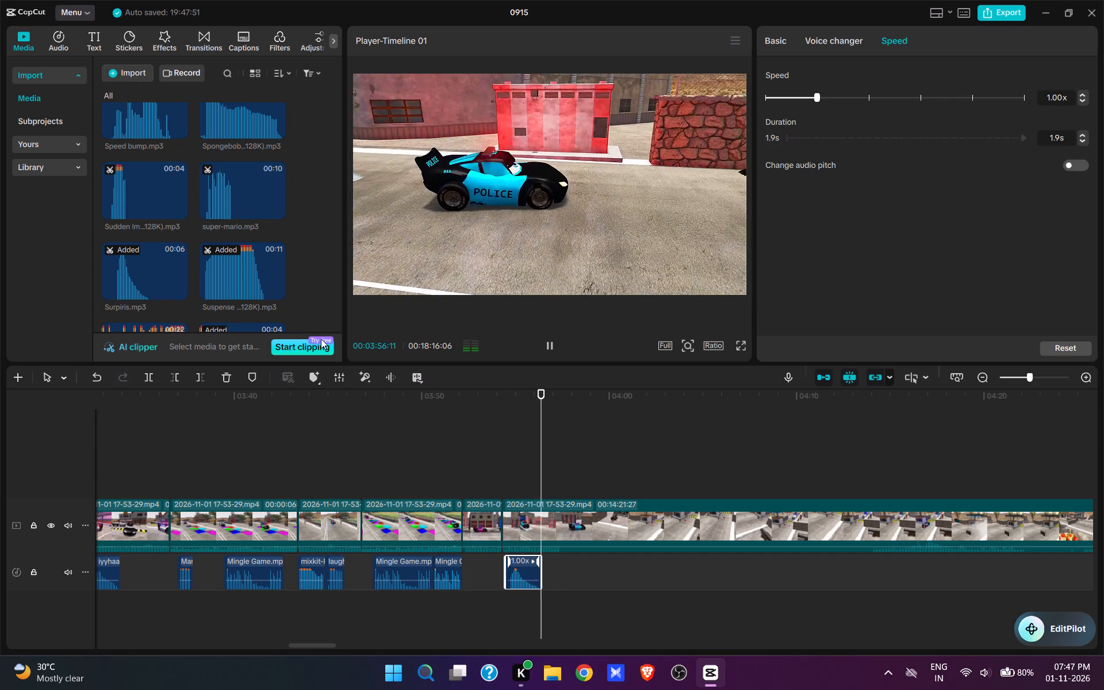
pyautogui.press('space')
pyautogui.write('w')
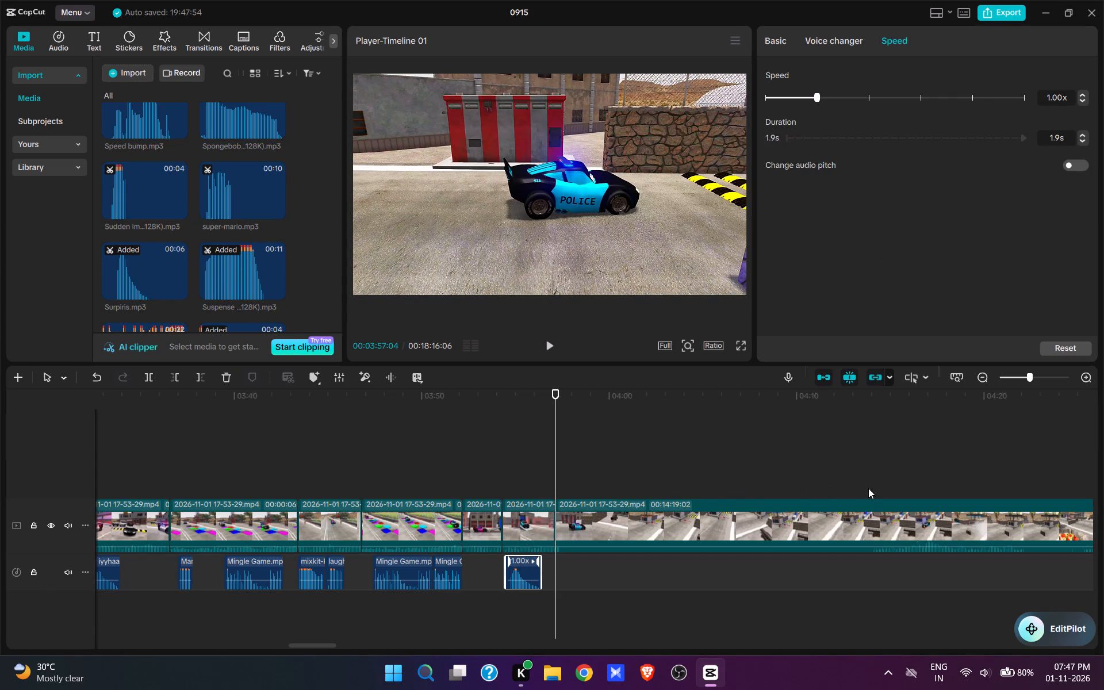
pyautogui.click(862, 487)
pyautogui.press('space')
pyautogui.press('space')
pyautogui.write('q')
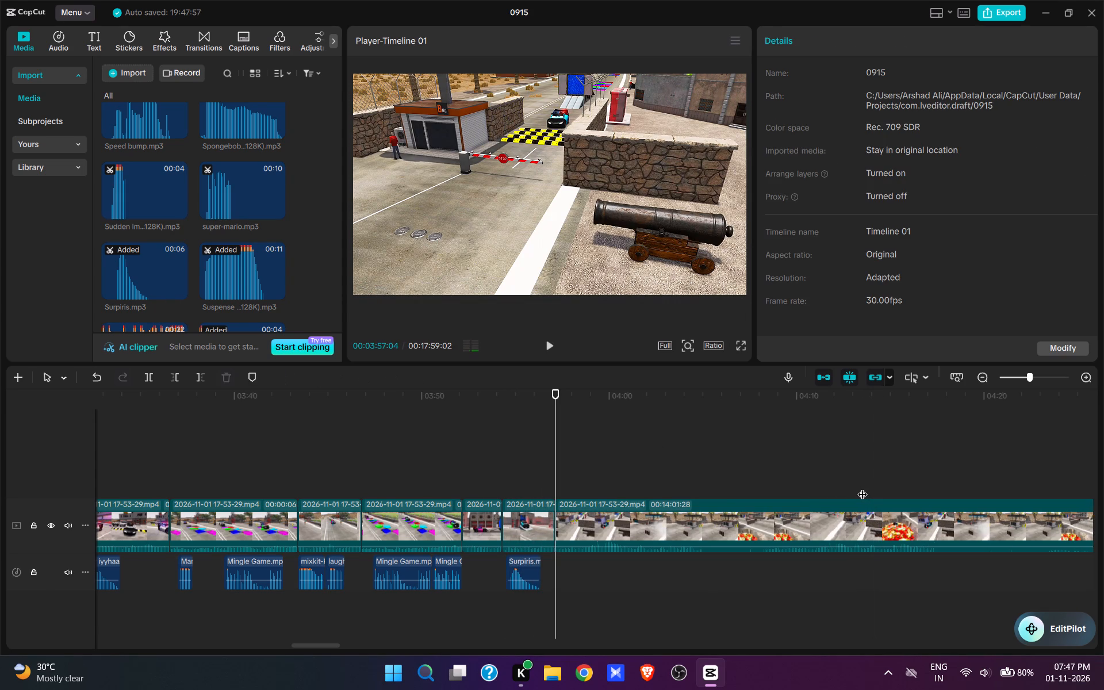
# Look through the imported sound effects for one that suits the gate barrier scene starting at 00:03:57:04.
pyautogui.scroll(6, 232, 182)
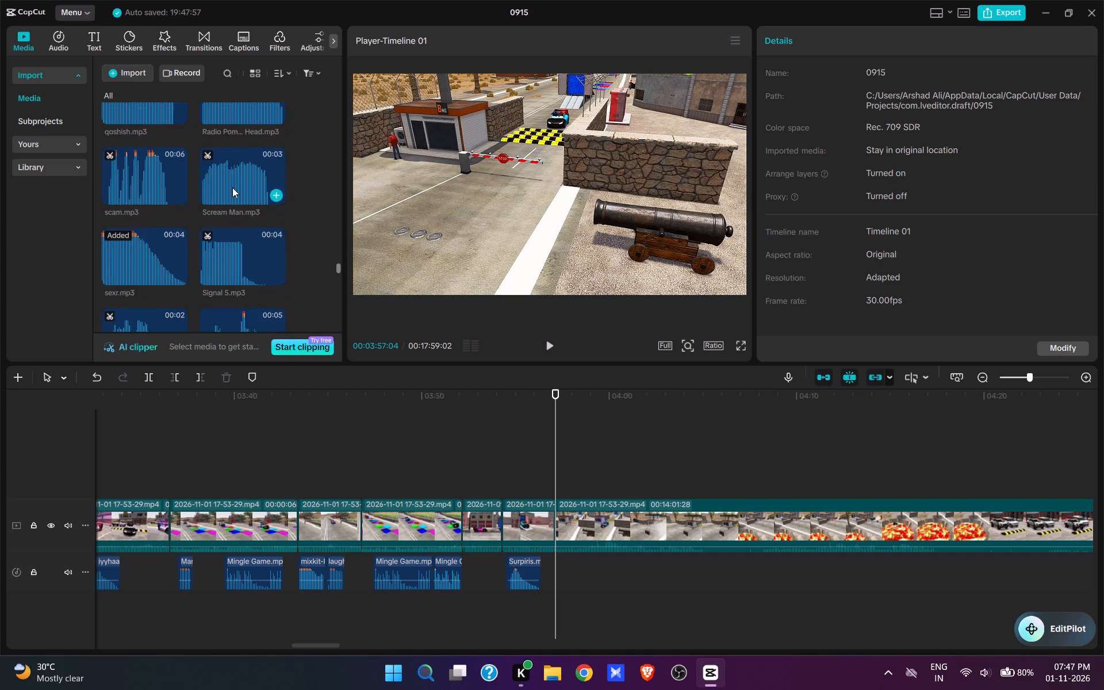
pyautogui.scroll(8, 232, 187)
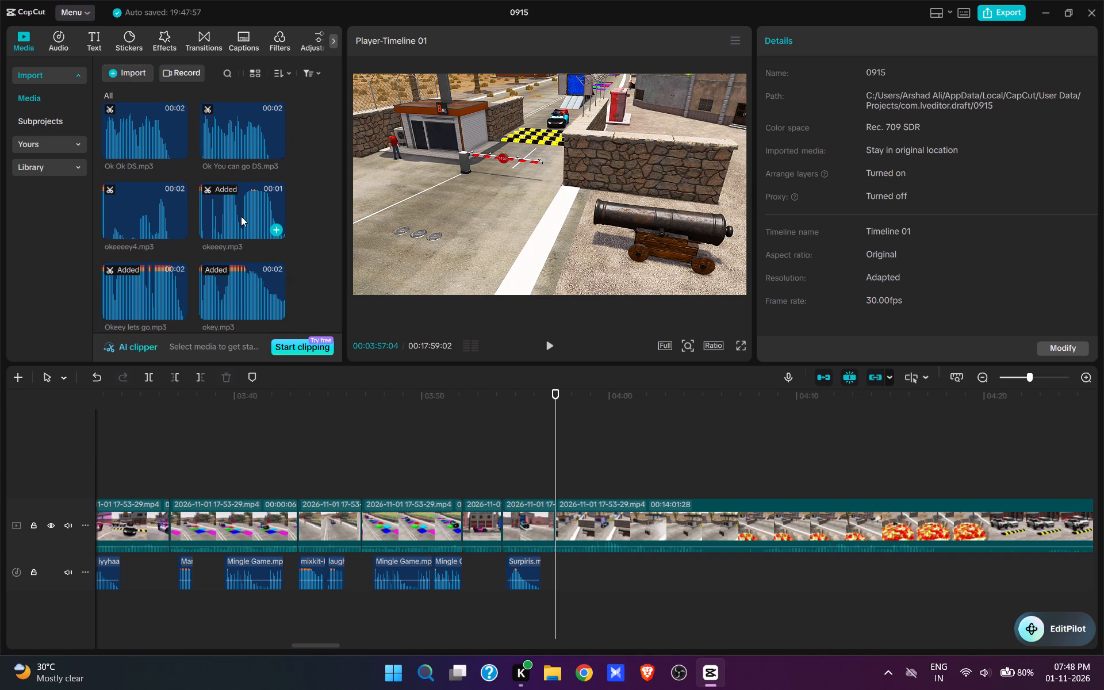
pyautogui.scroll(3, 241, 216)
pyautogui.scroll(-4, 242, 217)
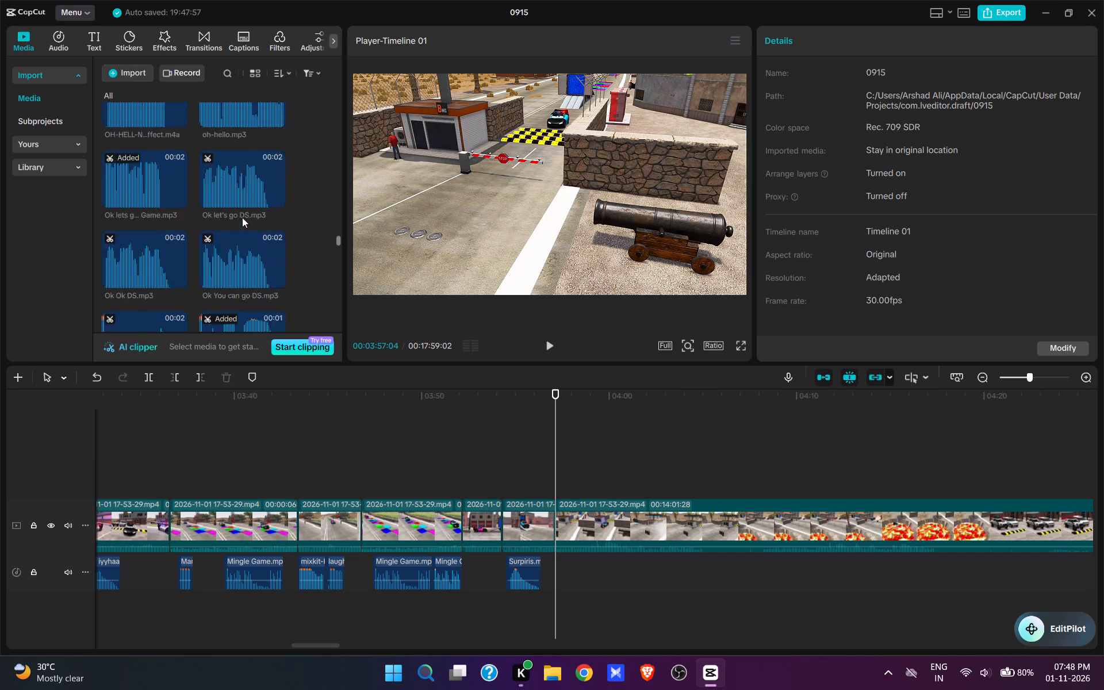
pyautogui.scroll(-4, 243, 218)
pyautogui.scroll(1, 244, 230)
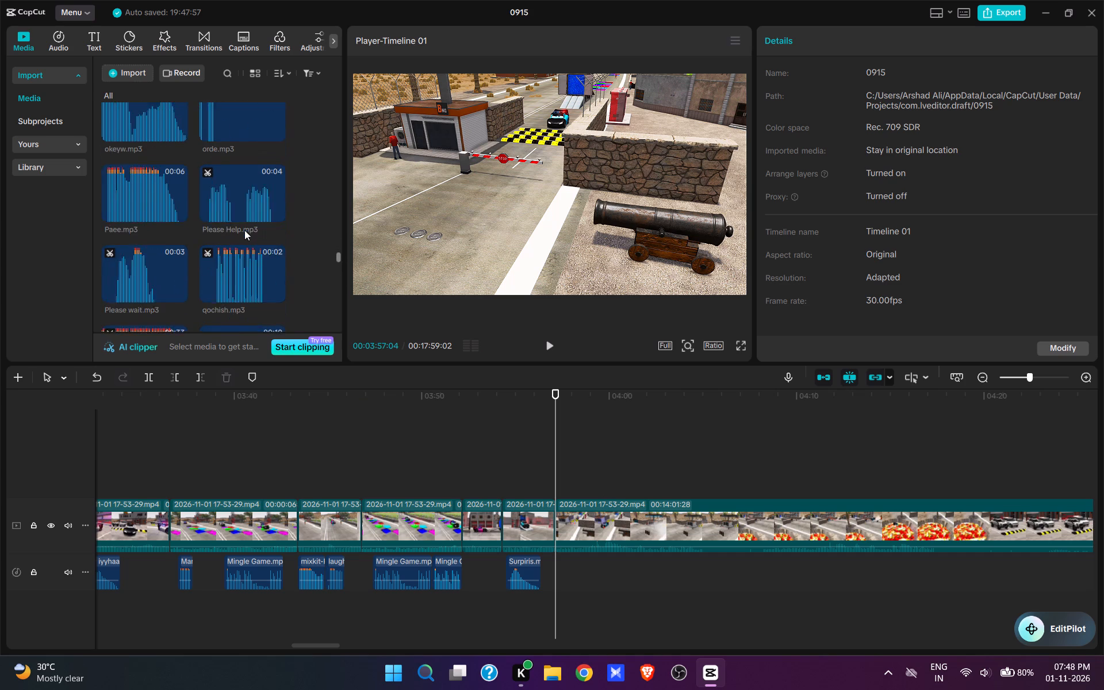
pyautogui.scroll(8, 244, 230)
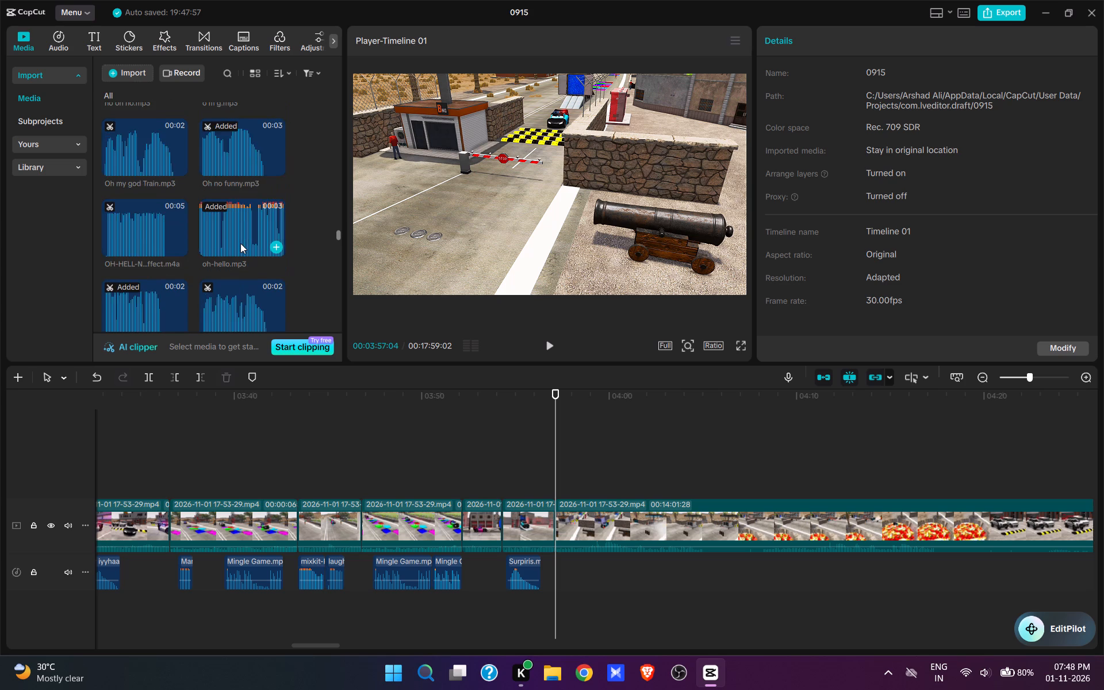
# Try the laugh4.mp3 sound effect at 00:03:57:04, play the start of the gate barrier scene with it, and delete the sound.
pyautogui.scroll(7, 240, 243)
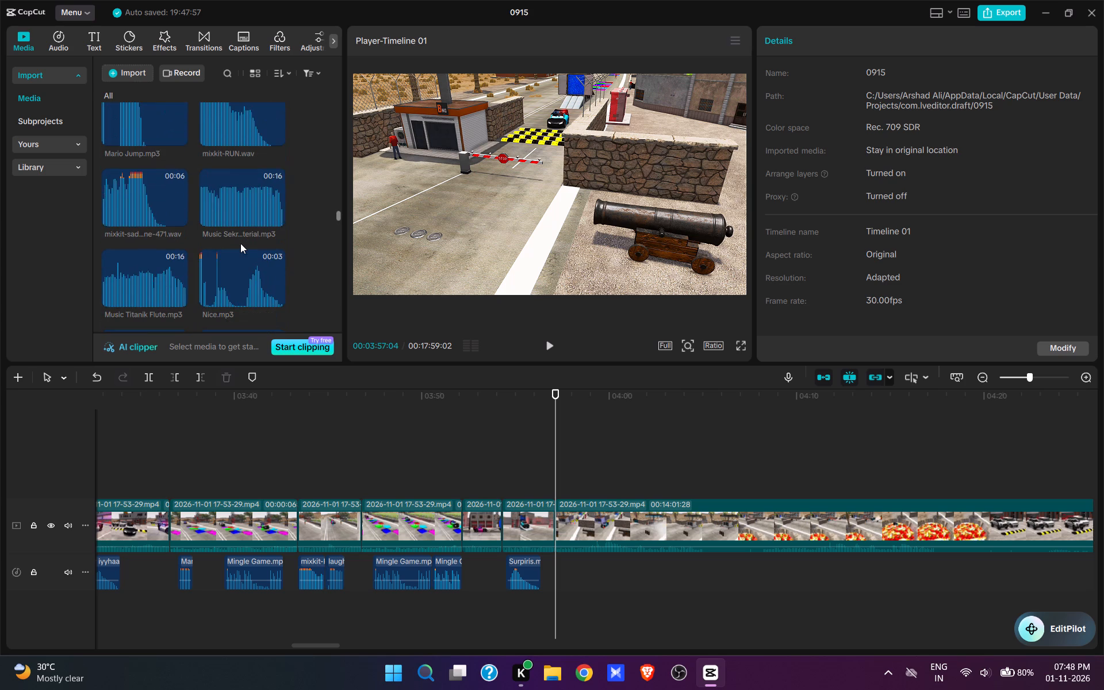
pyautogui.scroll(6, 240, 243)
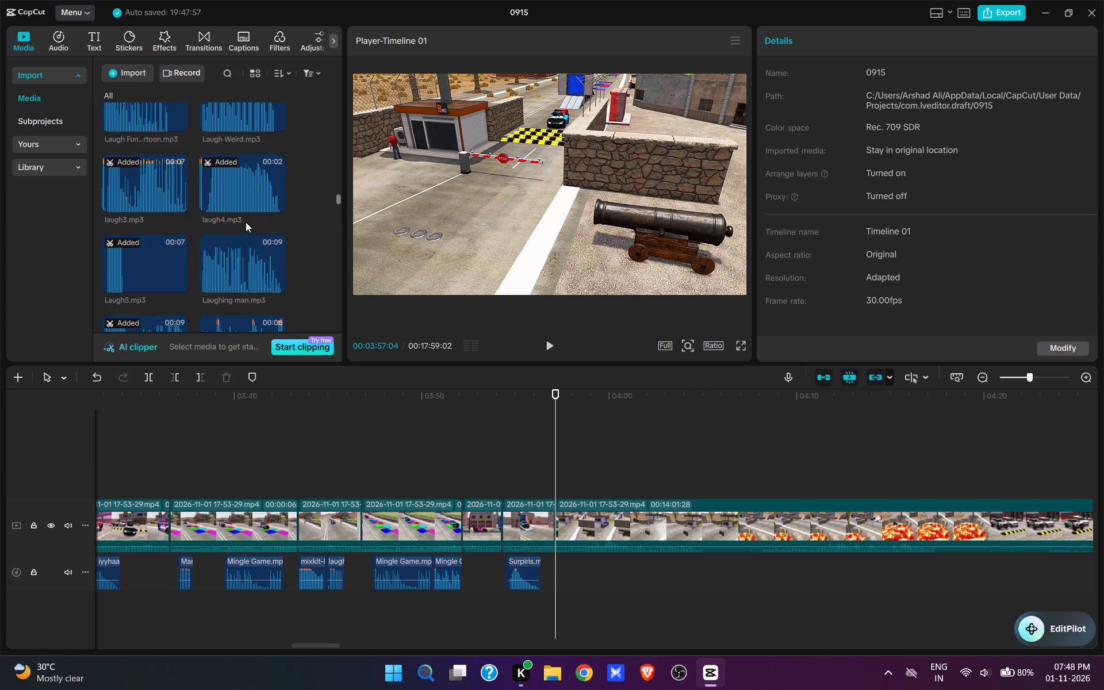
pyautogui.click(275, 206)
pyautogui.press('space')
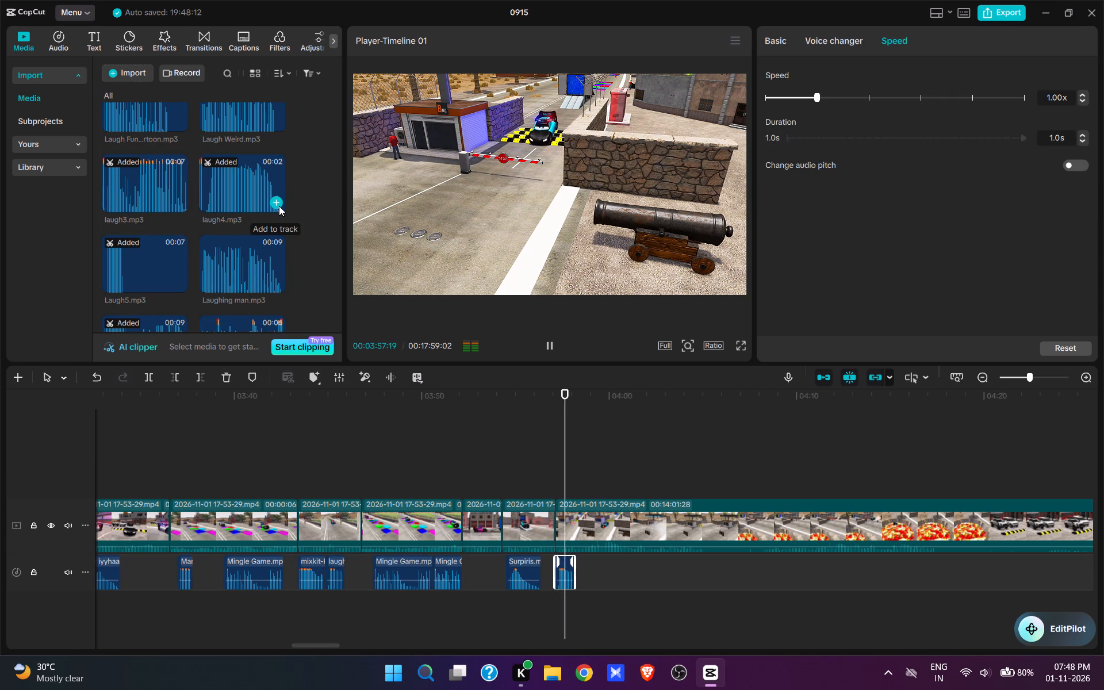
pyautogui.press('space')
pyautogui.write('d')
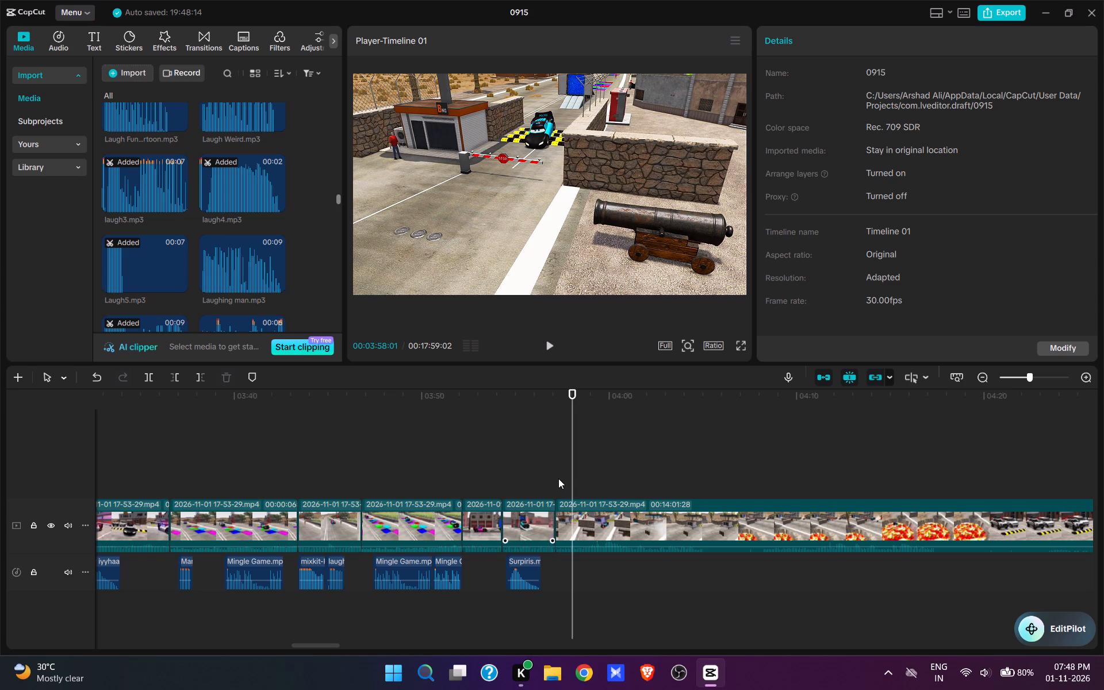
# Add kavboy iyyhaa.mp3 at 00:03:57:04 and play the gate barrier crash with it up to 00:04:00:20.
pyautogui.click(558, 478)
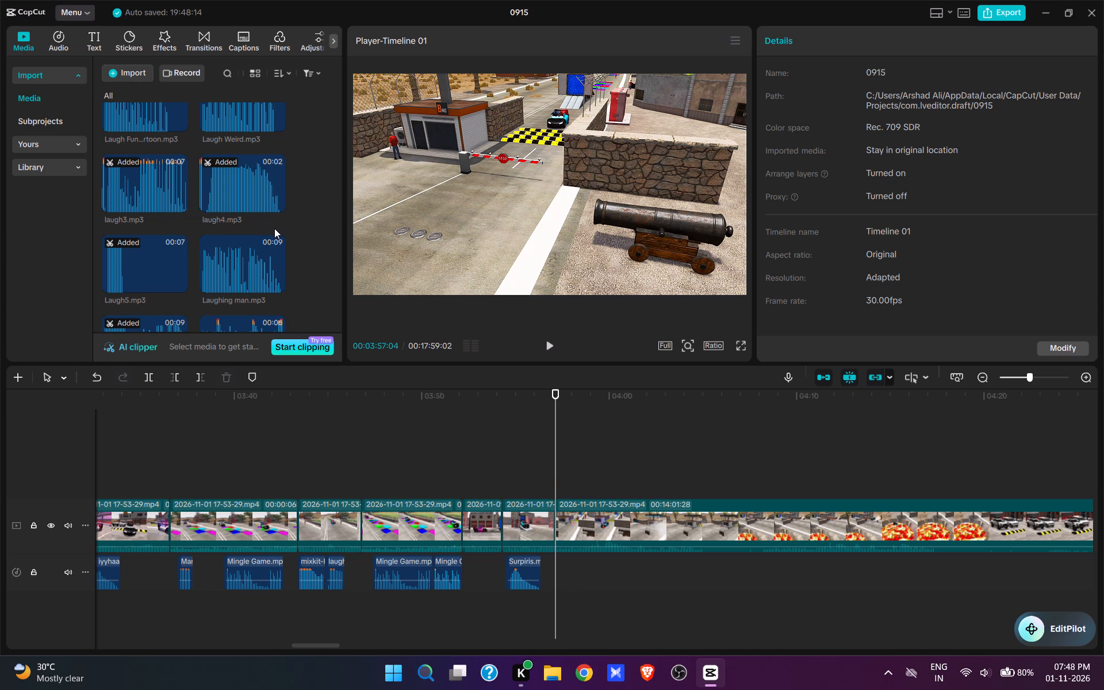
pyautogui.scroll(2, 274, 228)
pyautogui.click(274, 171)
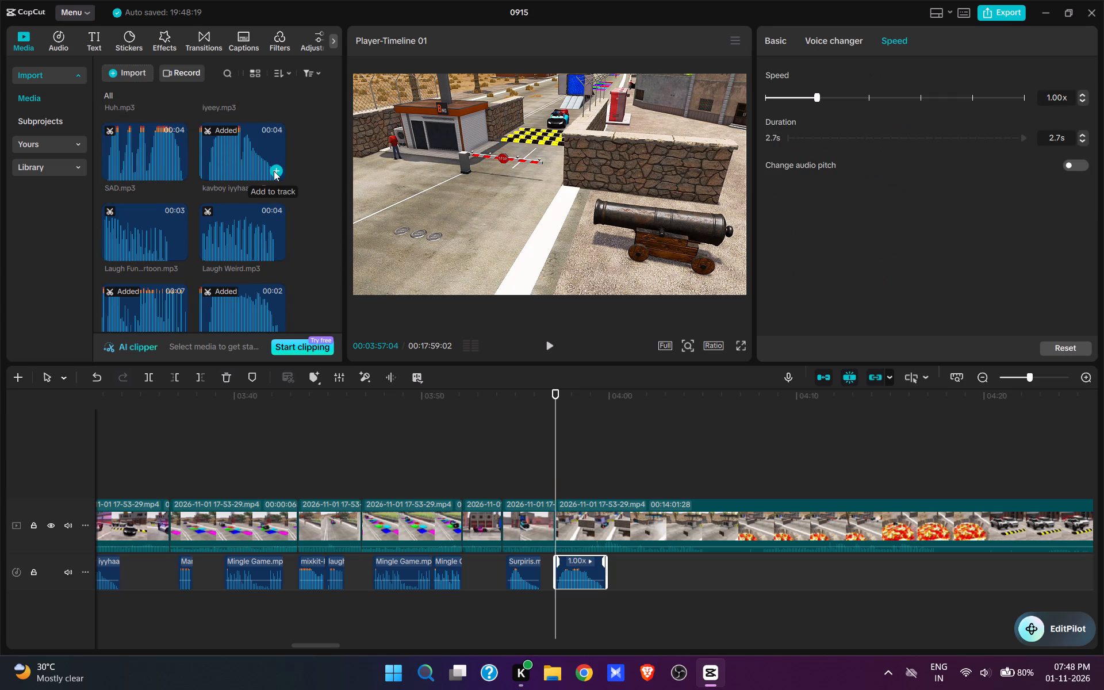
pyautogui.press('space')
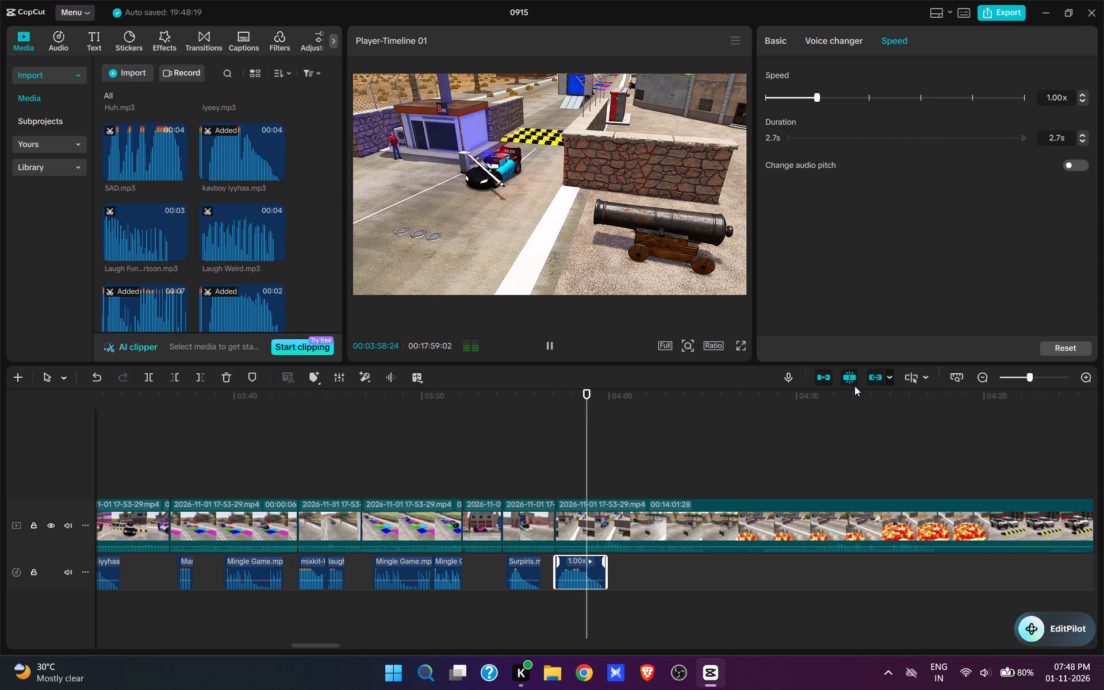
pyautogui.press('space')
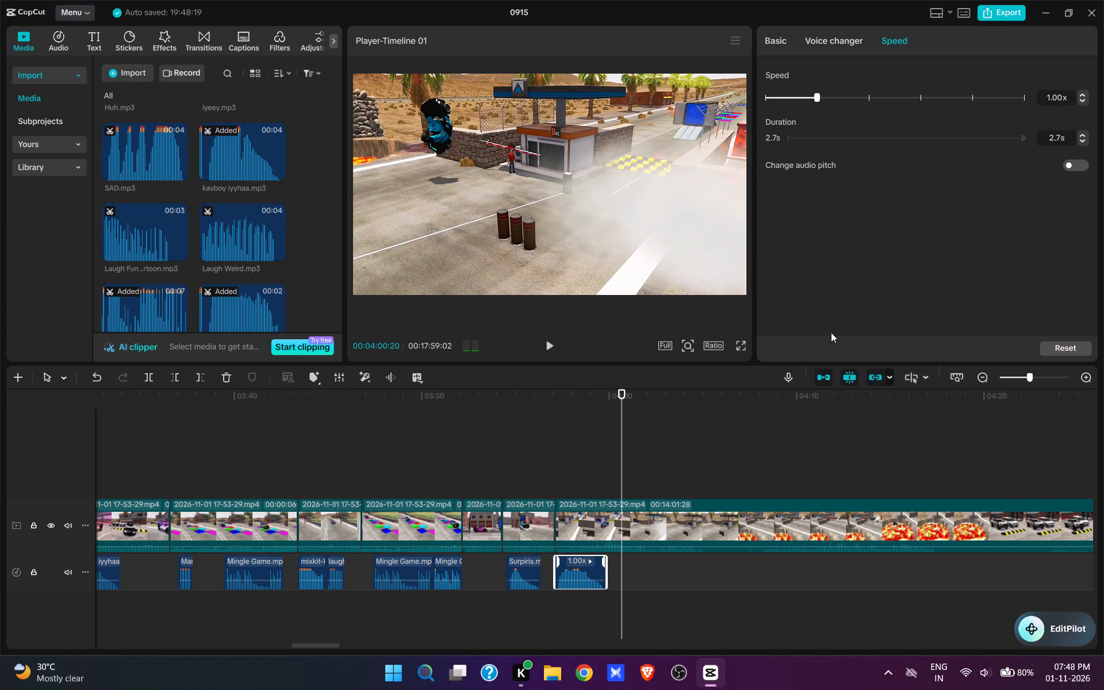
# Preview the cartoon laugh, No God please No and No no no Laugh funny sounds, and add the last one at 00:04:00:20.
pyautogui.click(141, 233)
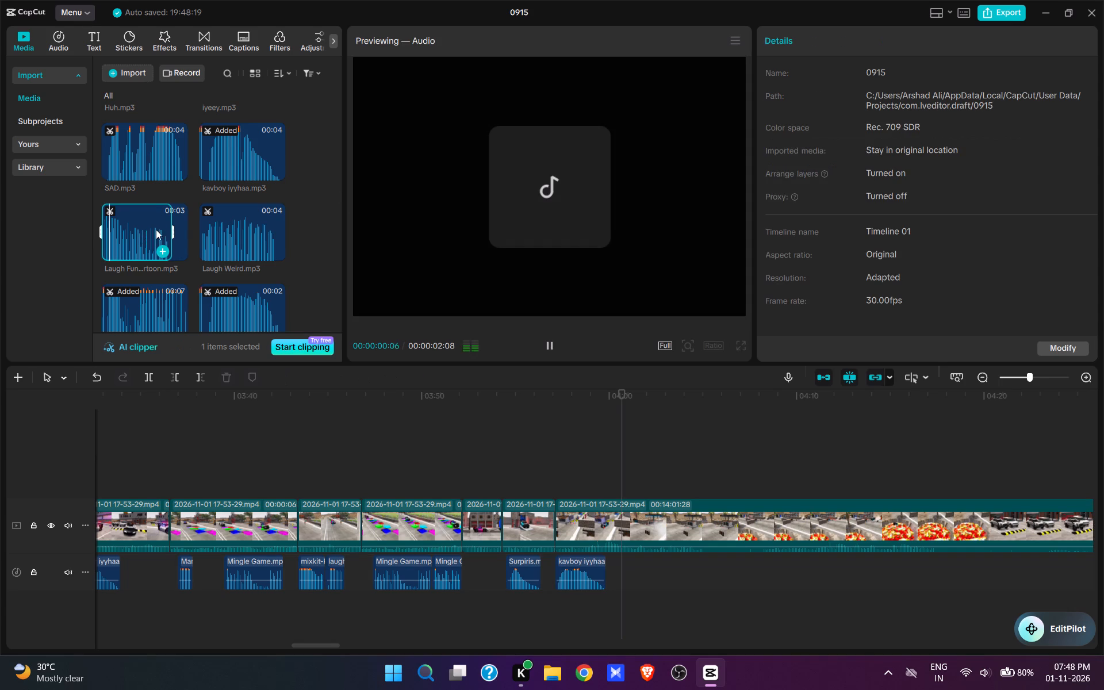
pyautogui.scroll(-7, 175, 229)
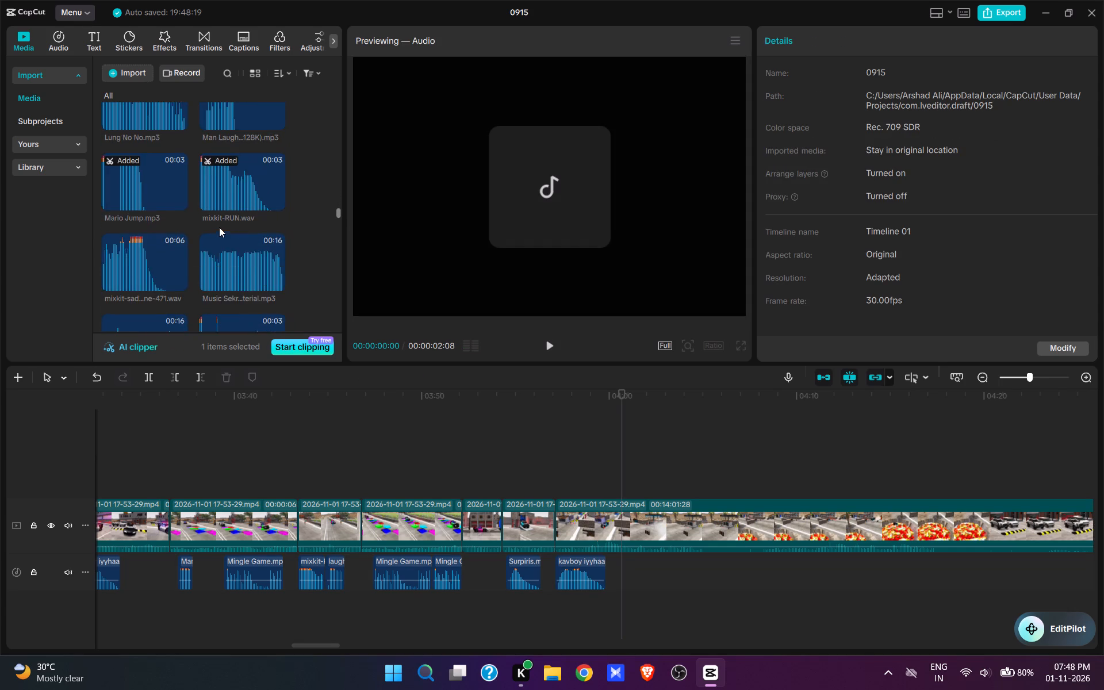
pyautogui.scroll(-3, 225, 229)
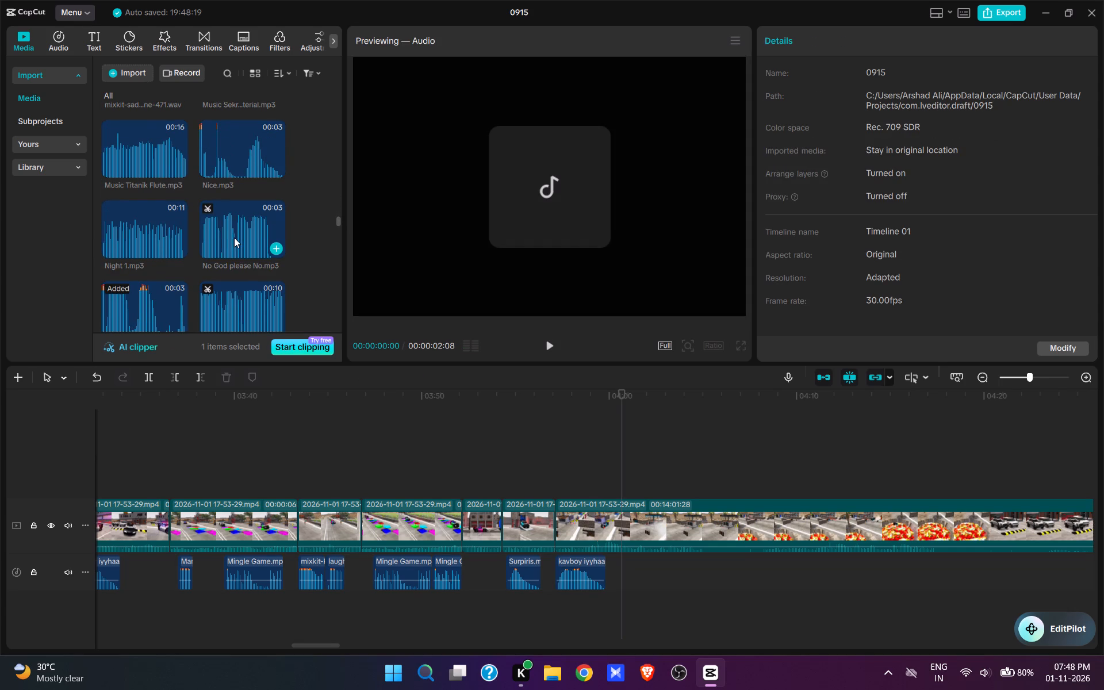
pyautogui.click(234, 237)
pyautogui.scroll(-2, 256, 224)
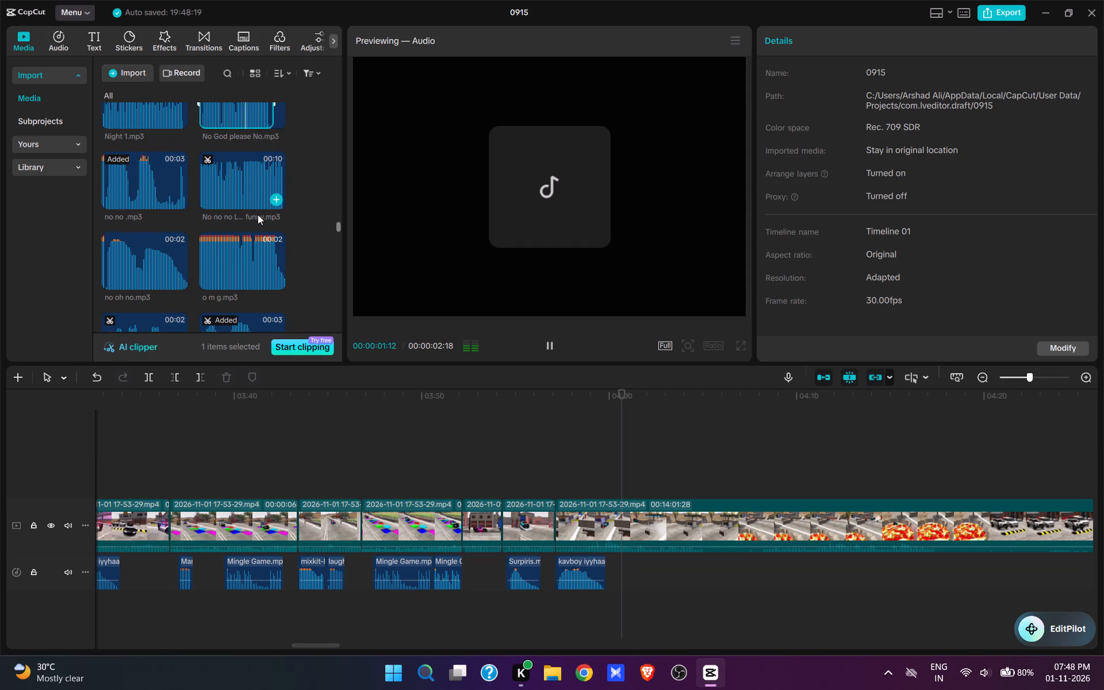
pyautogui.click(243, 191)
pyautogui.click(222, 201)
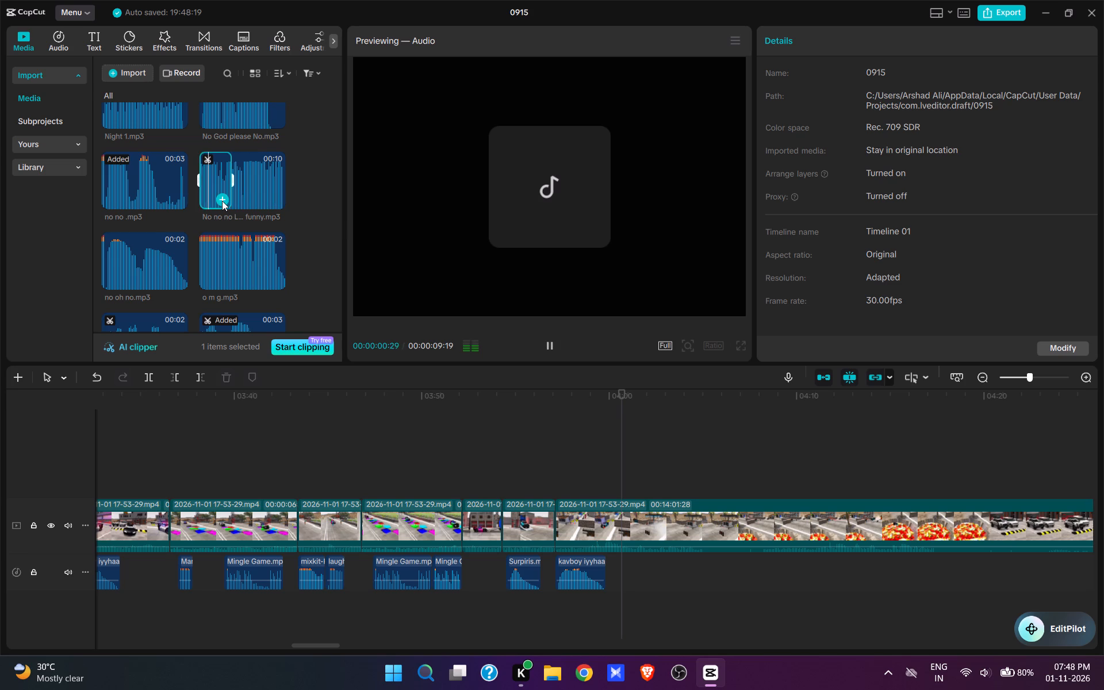
# Play on, split the video at 00:04:04:25 and trim the gate barrier clip's end to 00:04:04:09, where the laugh sound ends.
pyautogui.press('space')
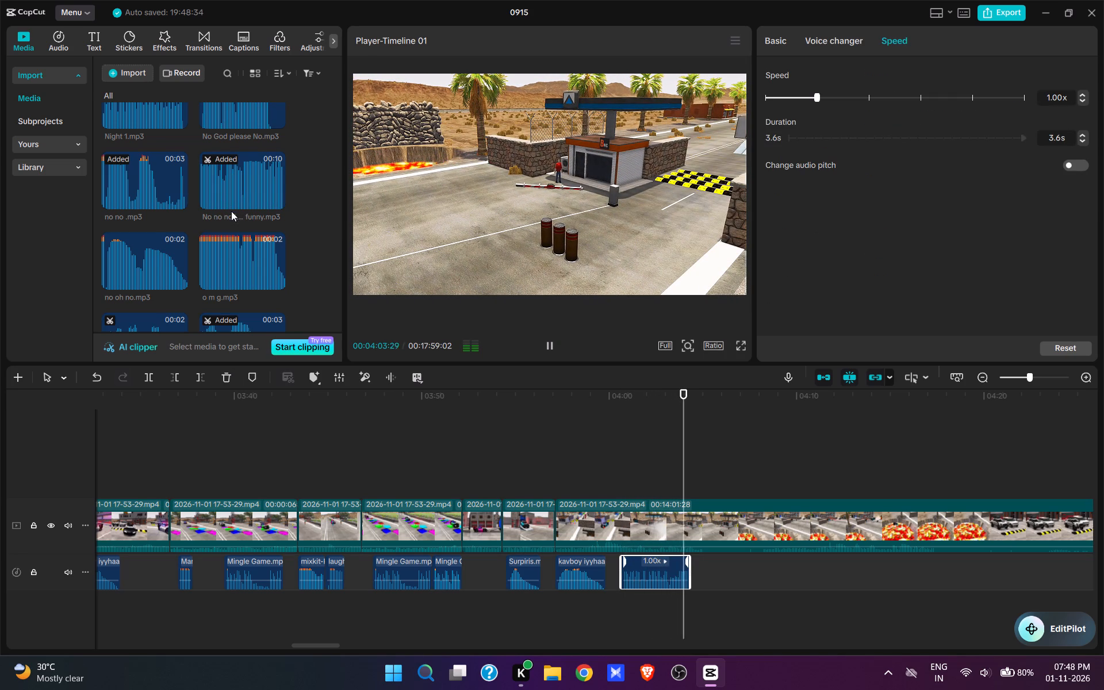
pyautogui.press('space')
pyautogui.write('w')
pyautogui.click(687, 484)
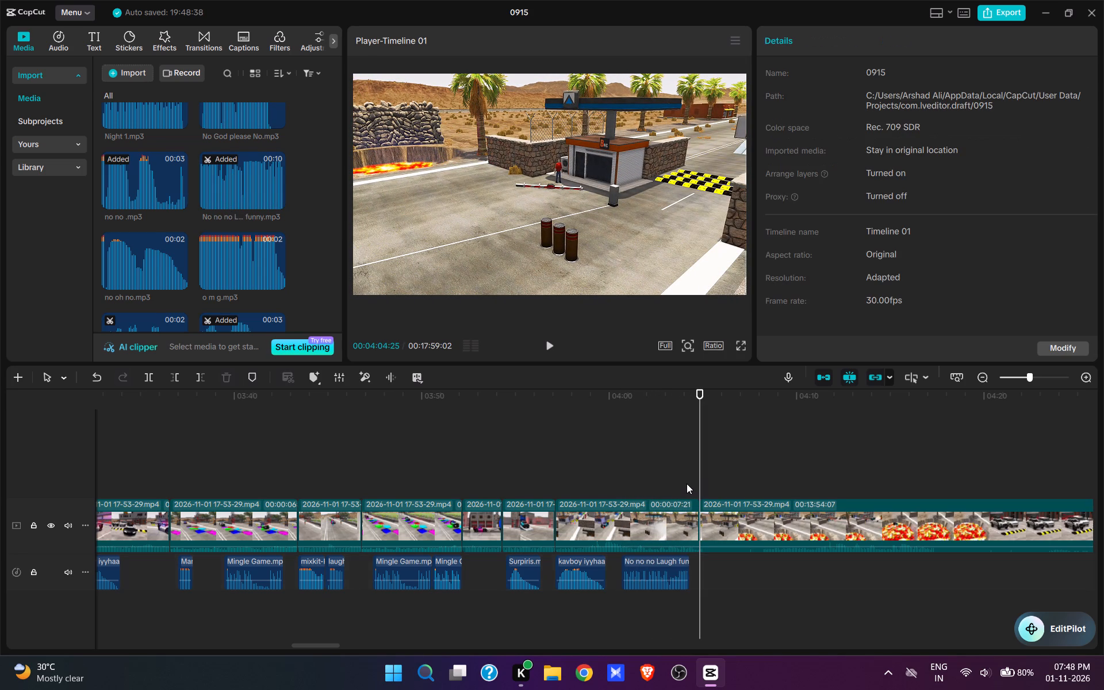
pyautogui.click(683, 517)
pyautogui.press('e')
pyautogui.click(742, 467)
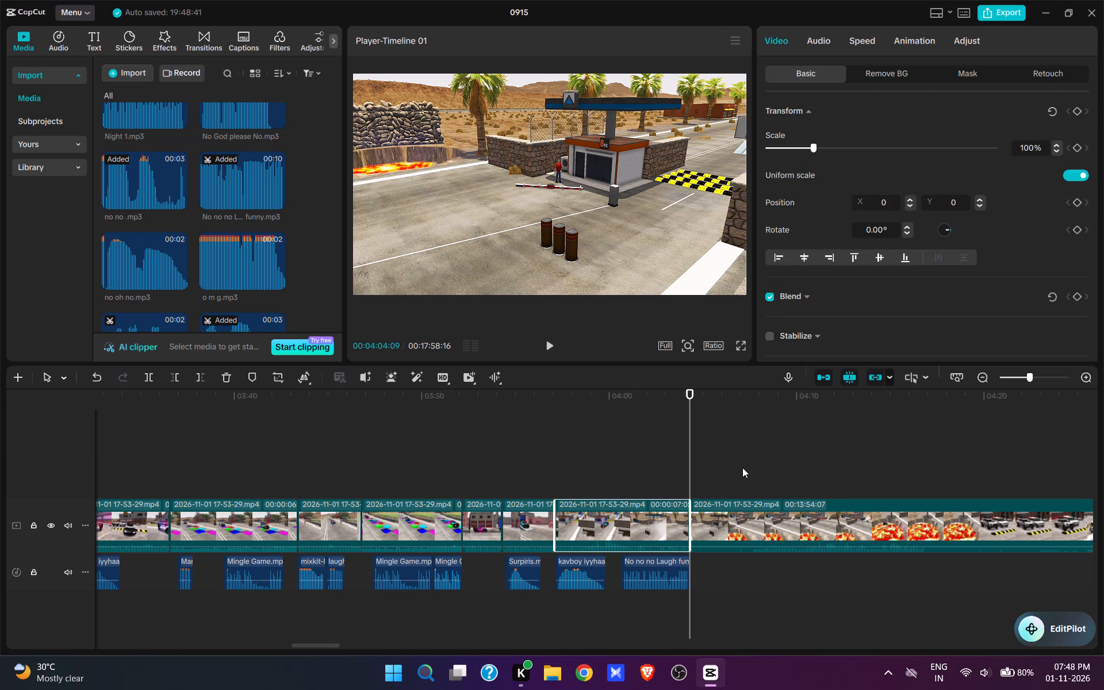
# Trim about 6 seconds off the start of the following video clip, so the lava pit scene begins at 00:04:04:09.
pyautogui.press('space')
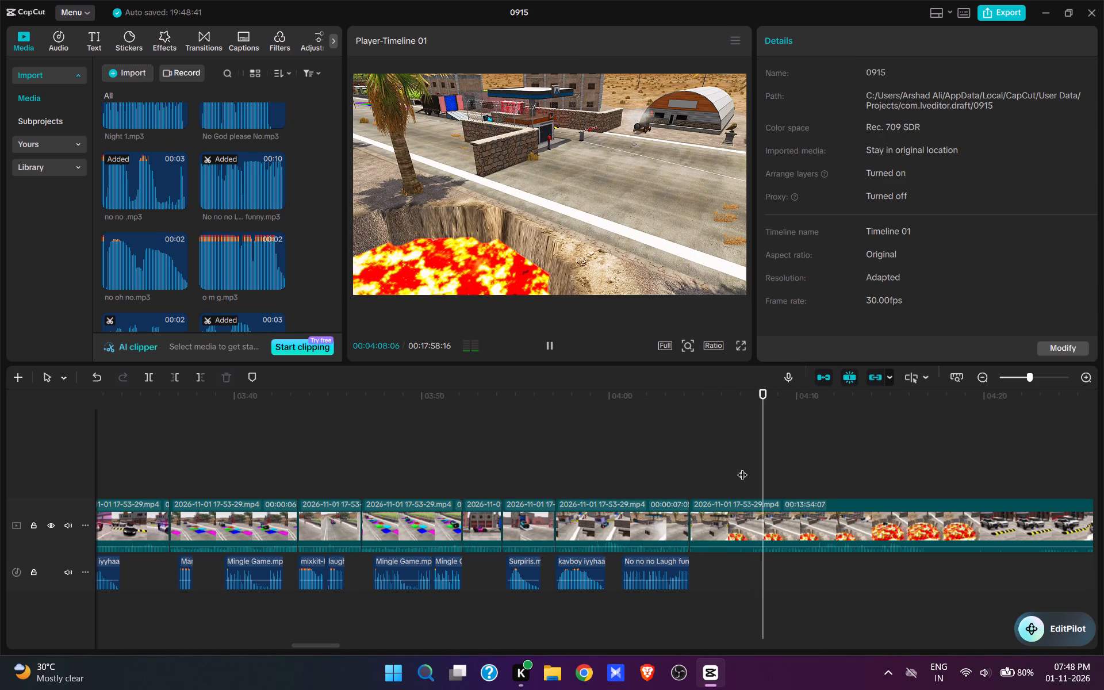
pyautogui.press('space')
pyautogui.press('space')
pyautogui.press('space')
pyautogui.write('q')
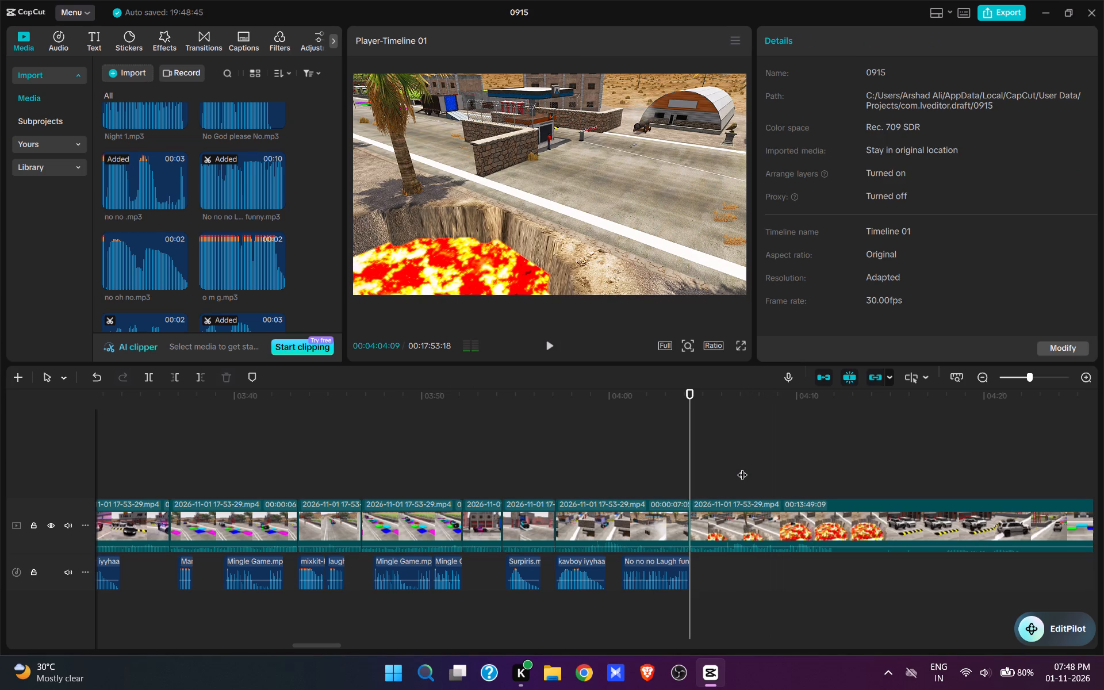
pyautogui.press('space')
pyautogui.press('space')
pyautogui.write('q')
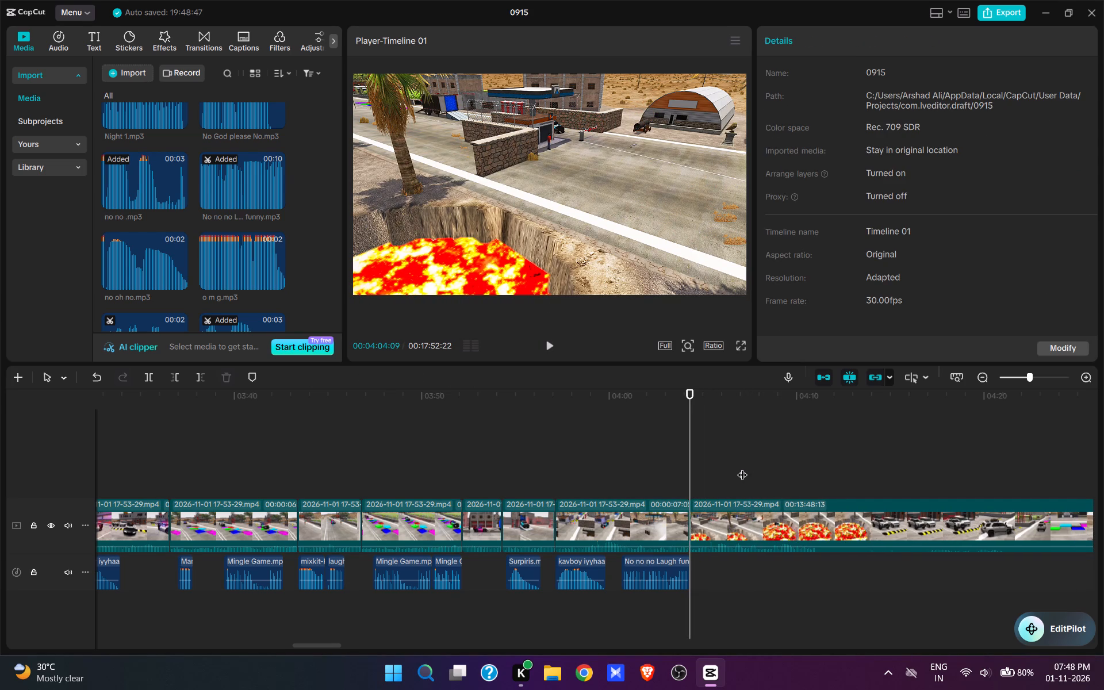
# Play the lava pit scene to 00:04:06:26, where the car is thrown into the air, and add super-mario.mp3 there.
pyautogui.press('space')
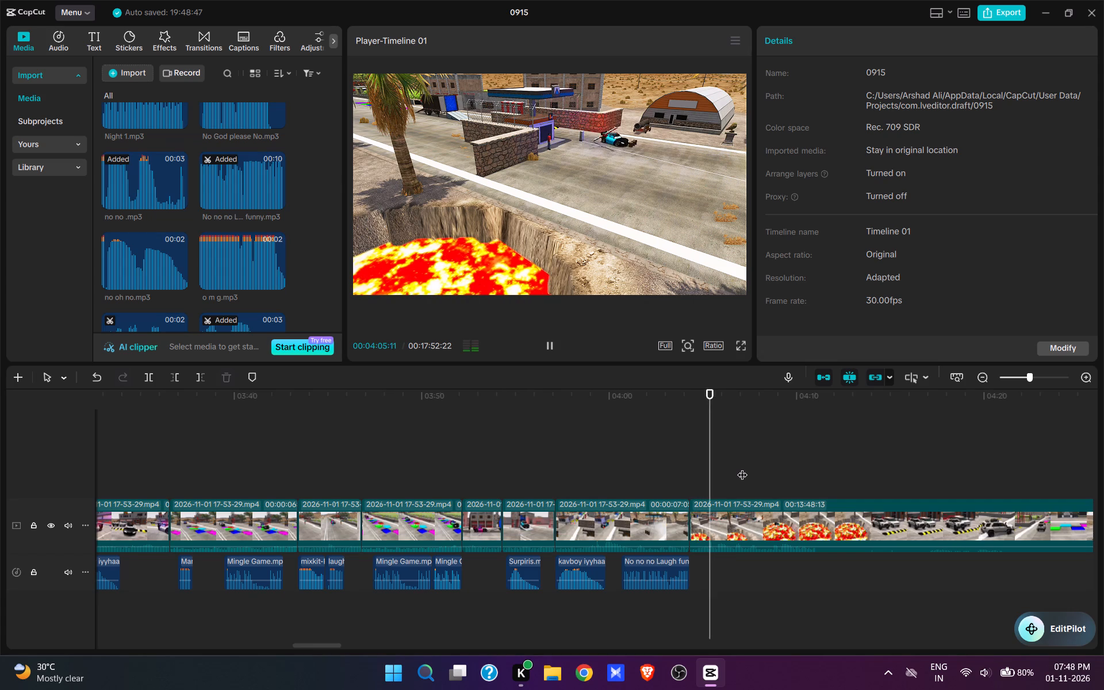
pyautogui.press('space')
pyautogui.scroll(-17, 240, 198)
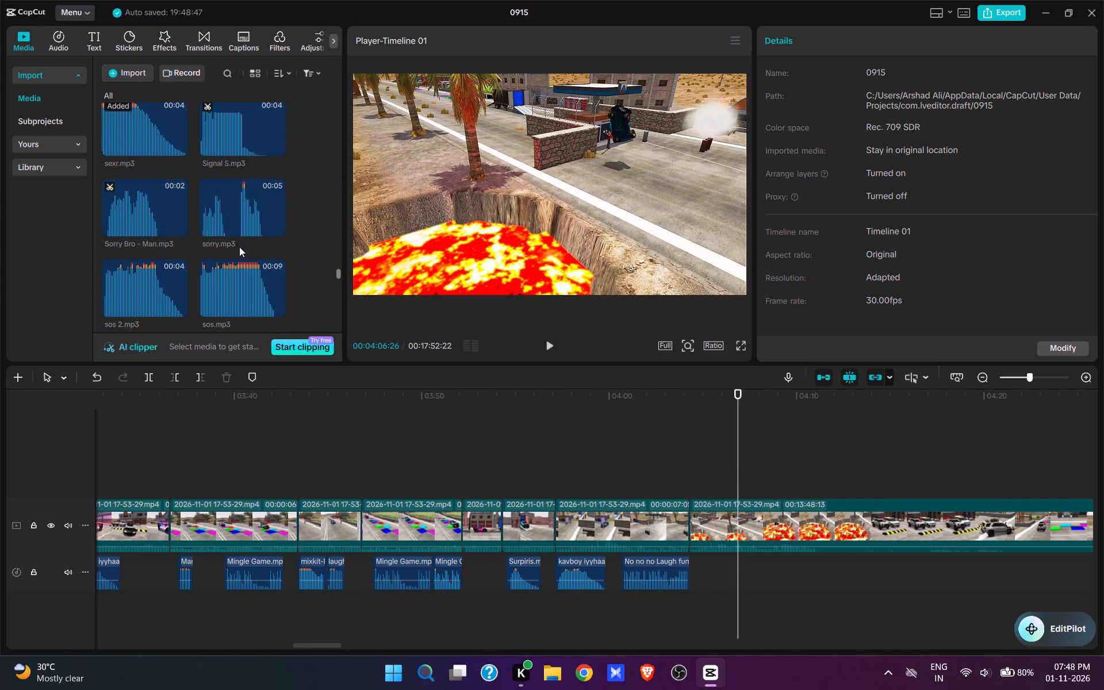
pyautogui.scroll(2, 239, 247)
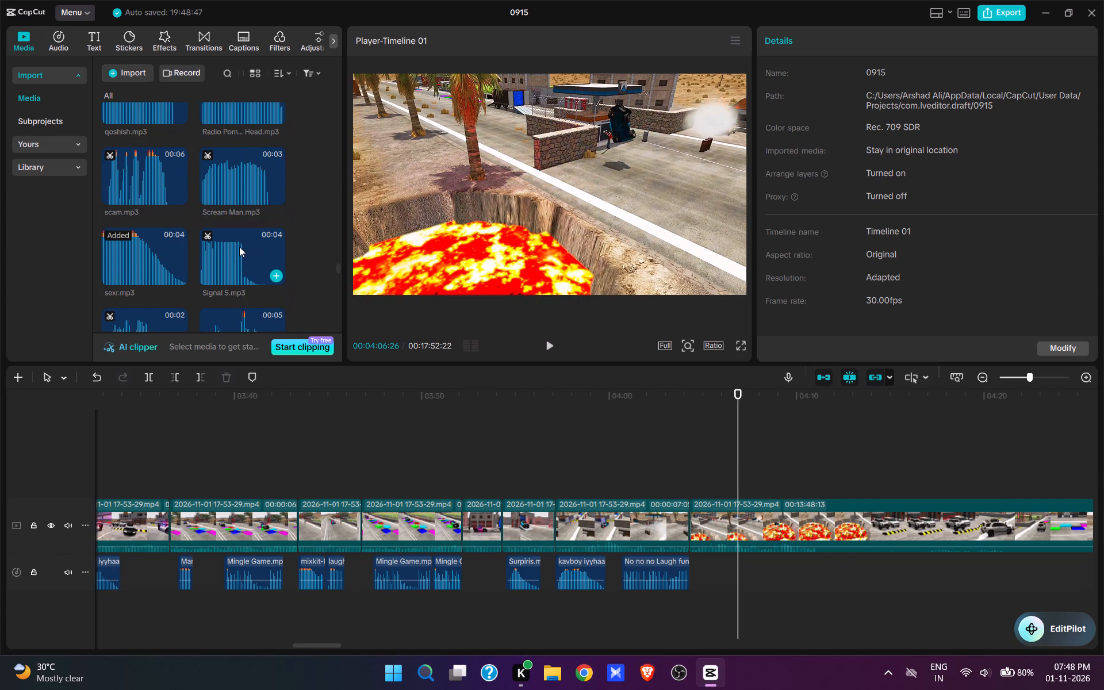
pyautogui.scroll(1, 239, 247)
pyautogui.scroll(-2, 239, 247)
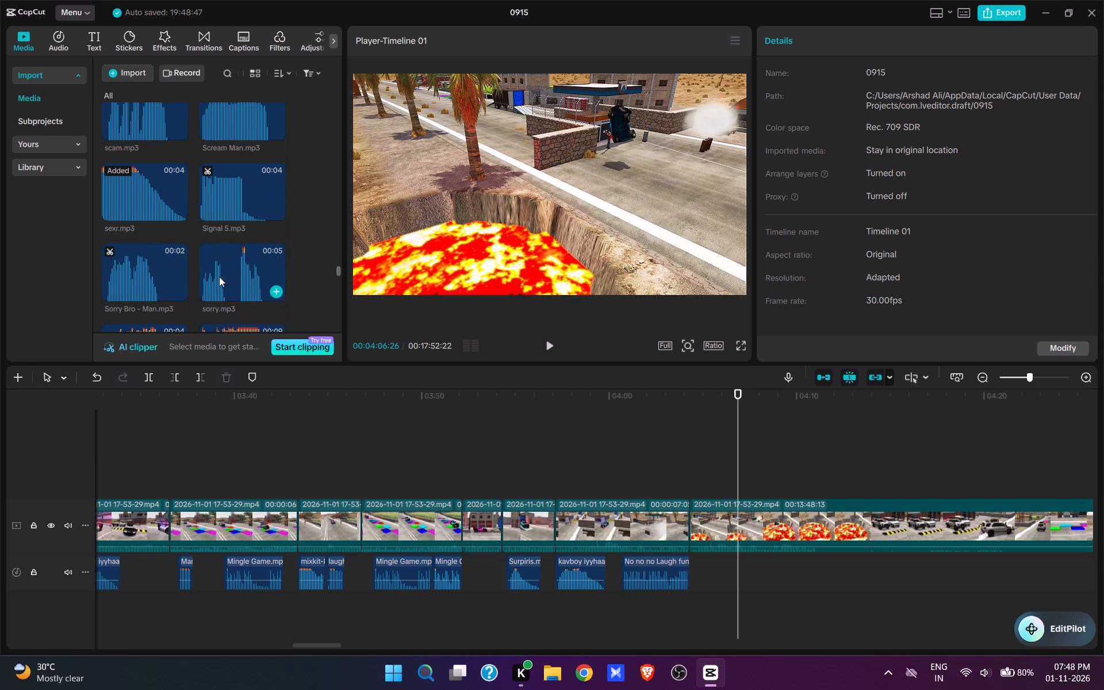
pyautogui.scroll(-4, 240, 258)
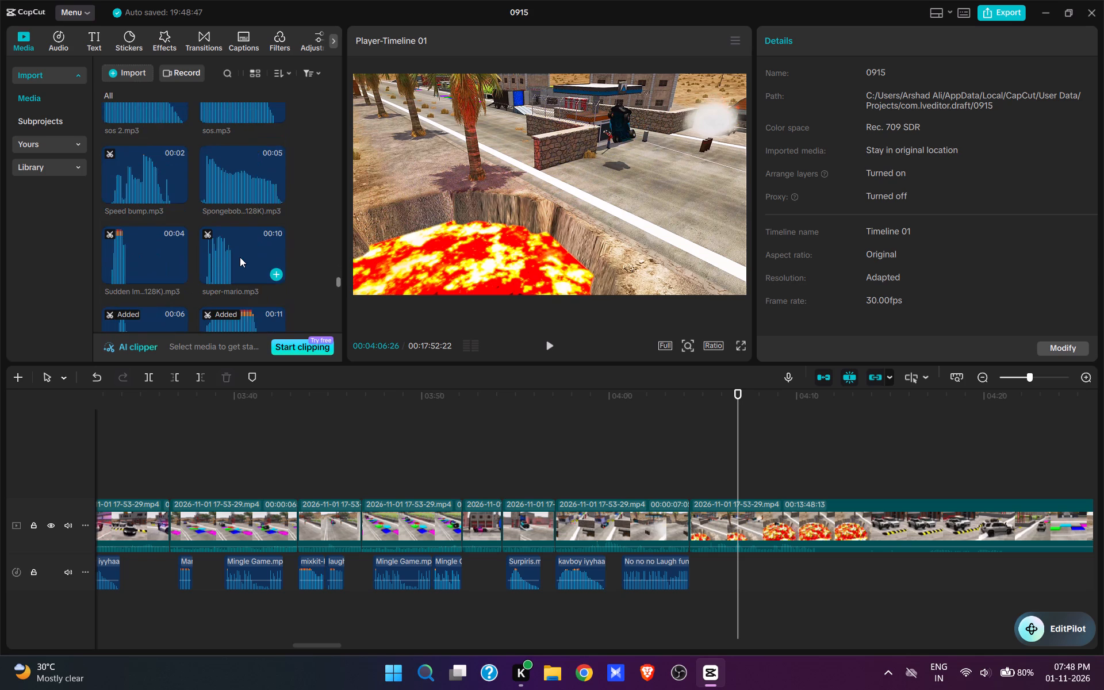
pyautogui.scroll(-1, 240, 256)
pyautogui.click(273, 206)
# Play the car's fall into the lava, split the video at 00:04:10:22 and replay the scene with its sound.
pyautogui.press('space')
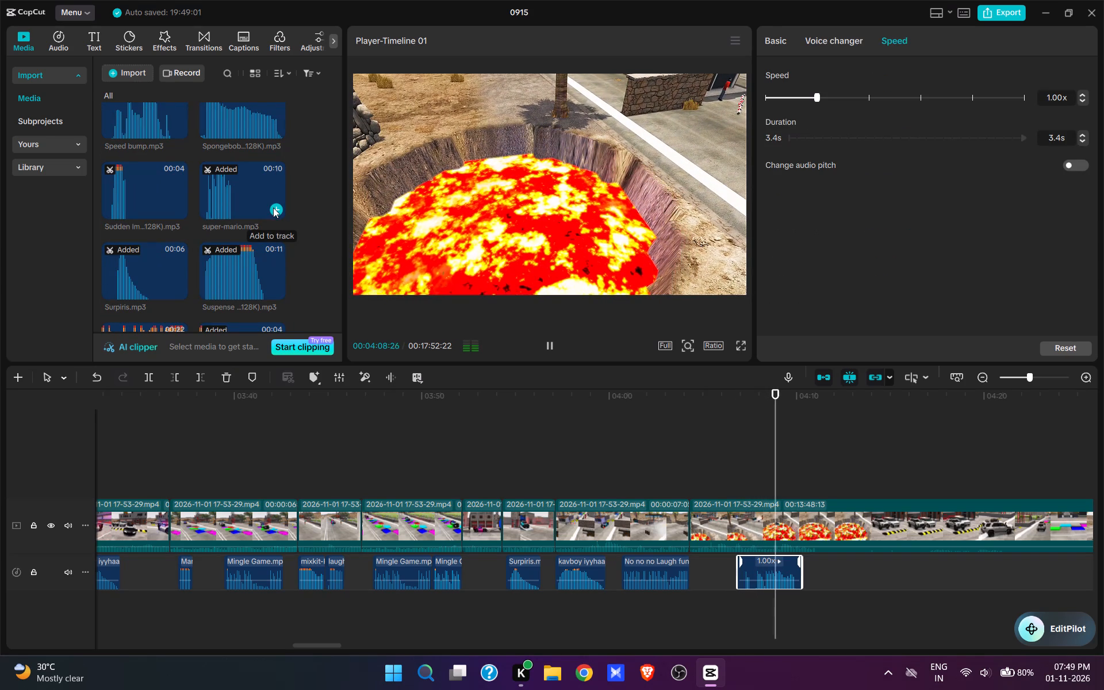
pyautogui.press('space')
pyautogui.write('w')
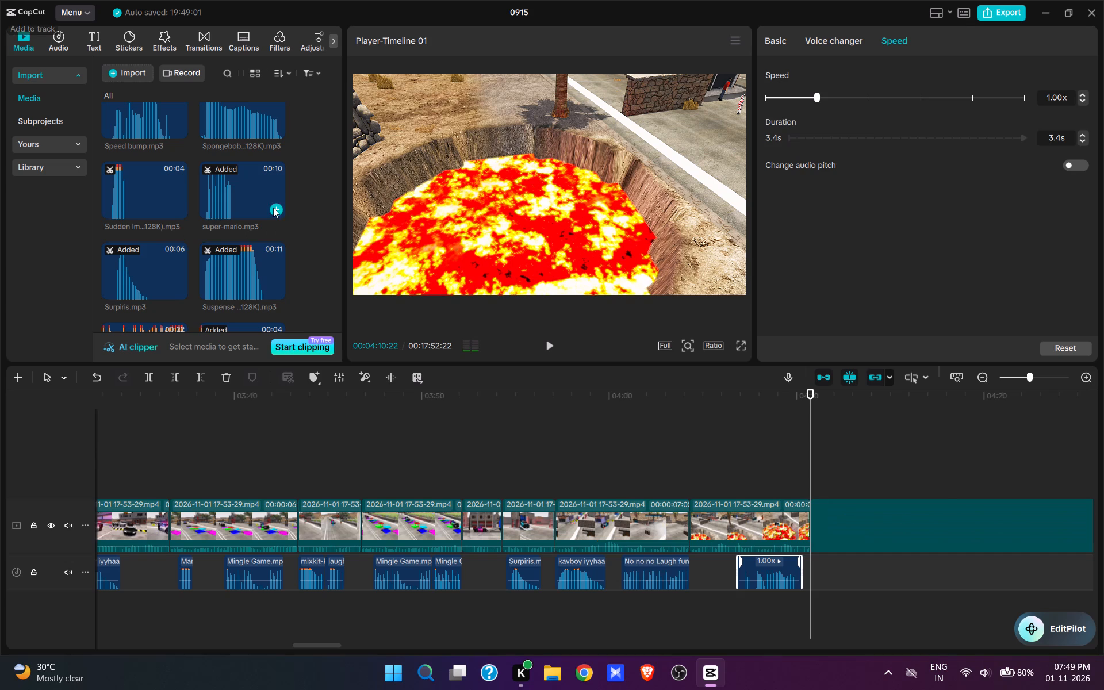
pyautogui.click(671, 466)
pyautogui.press('space')
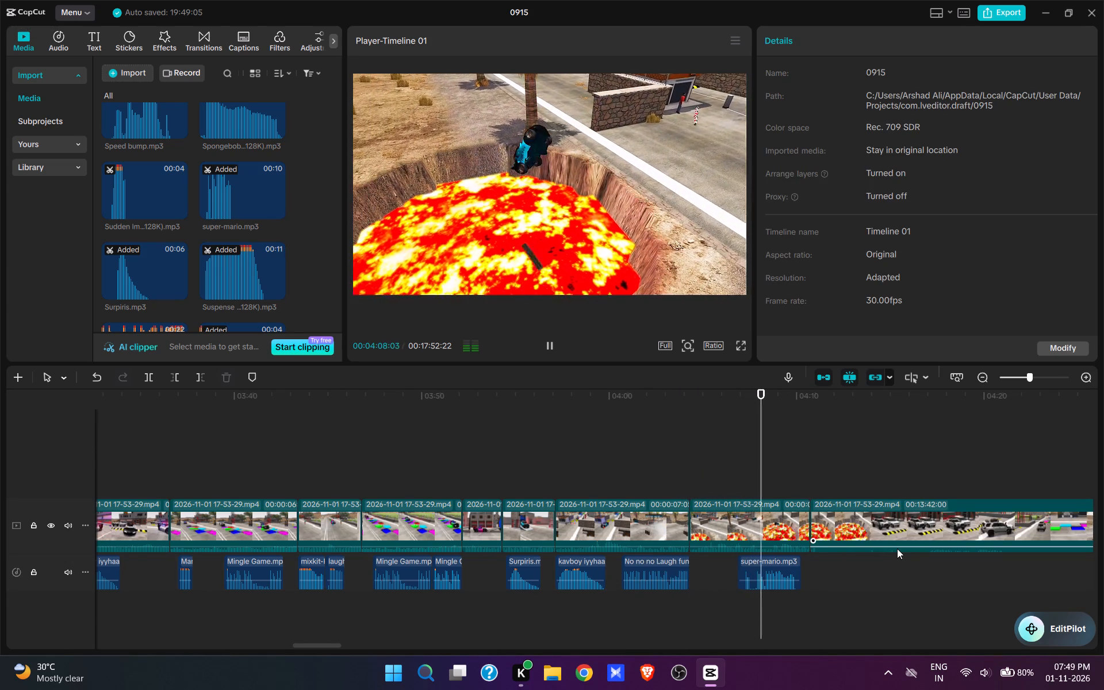
pyautogui.press('space')
# Trim the video after 00:04:10:22 up to about 00:04:17, where the white SUVs are parked by the speed bump.
pyautogui.moveTo(919, 525); pyautogui.dragTo(701, 588)
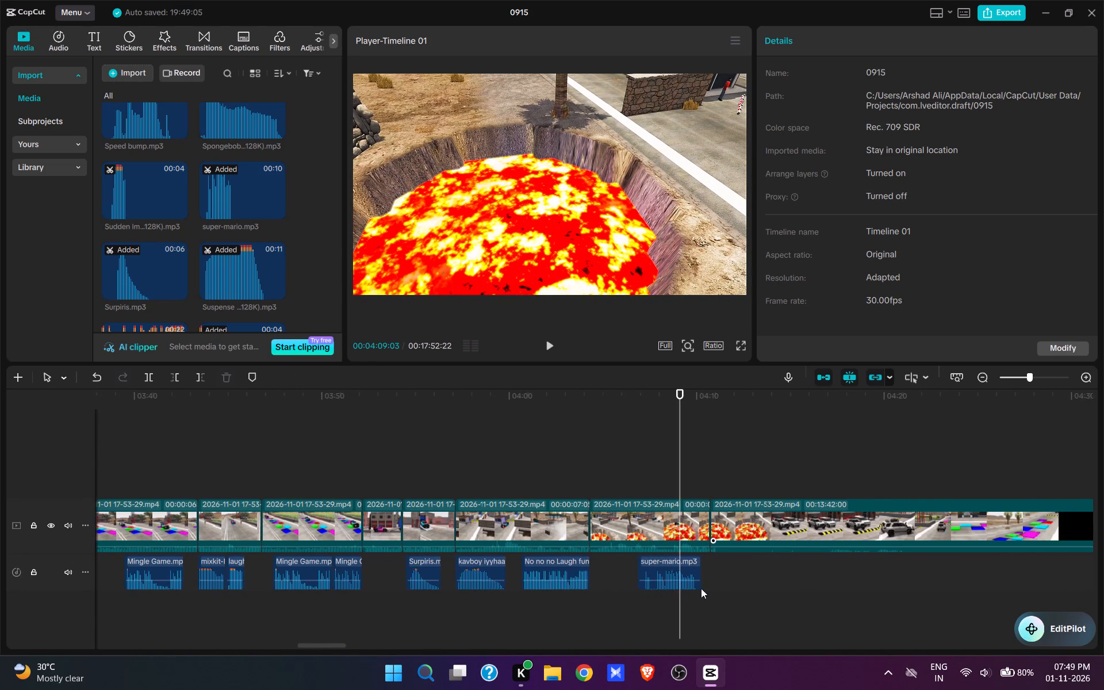
pyautogui.moveTo(701, 588); pyautogui.dragTo(666, 591)
pyautogui.click(623, 471)
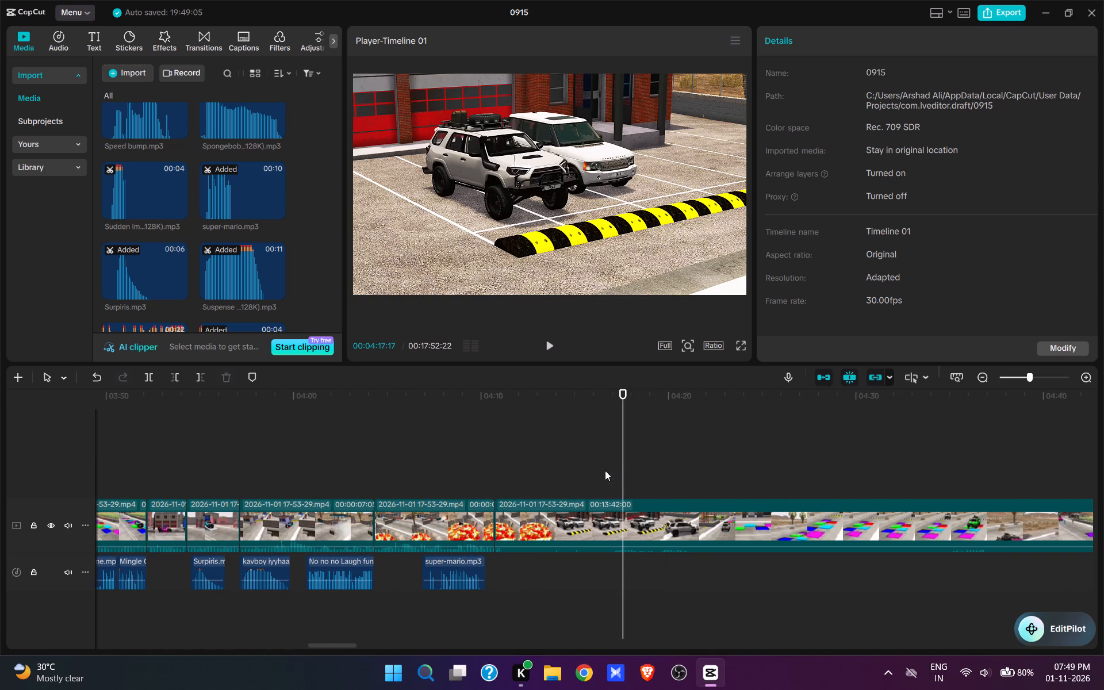
pyautogui.click(604, 470)
pyautogui.press('space')
pyautogui.press('space')
pyautogui.write('q')
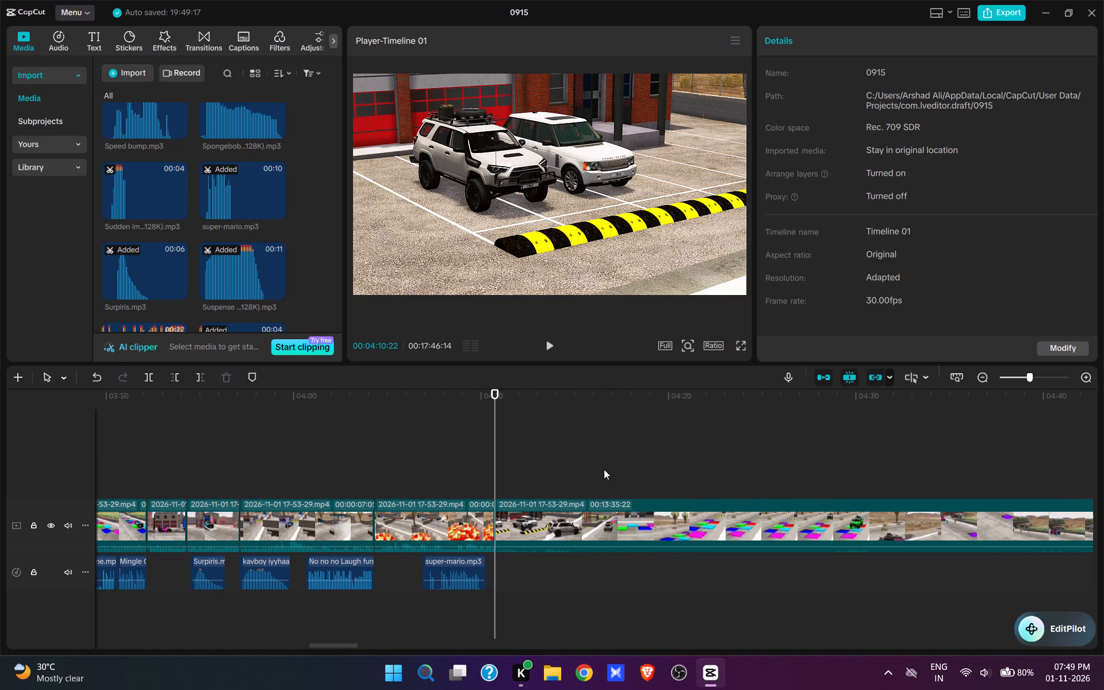
# Add go go2.mp3 at 00:04:10:22, the start of the parked white SUVs scene, after previewing the sound.
pyautogui.press('space')
pyautogui.press('space')
pyautogui.click(491, 465)
pyautogui.scroll(19, 181, 233)
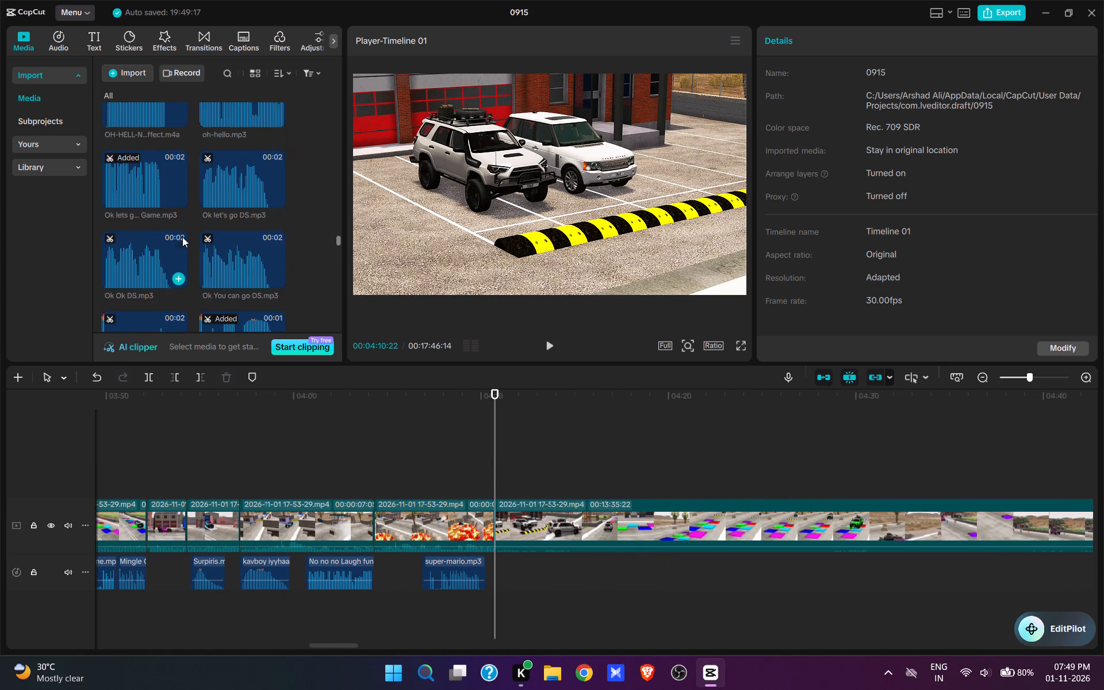
pyautogui.scroll(19, 182, 237)
pyautogui.scroll(3, 210, 224)
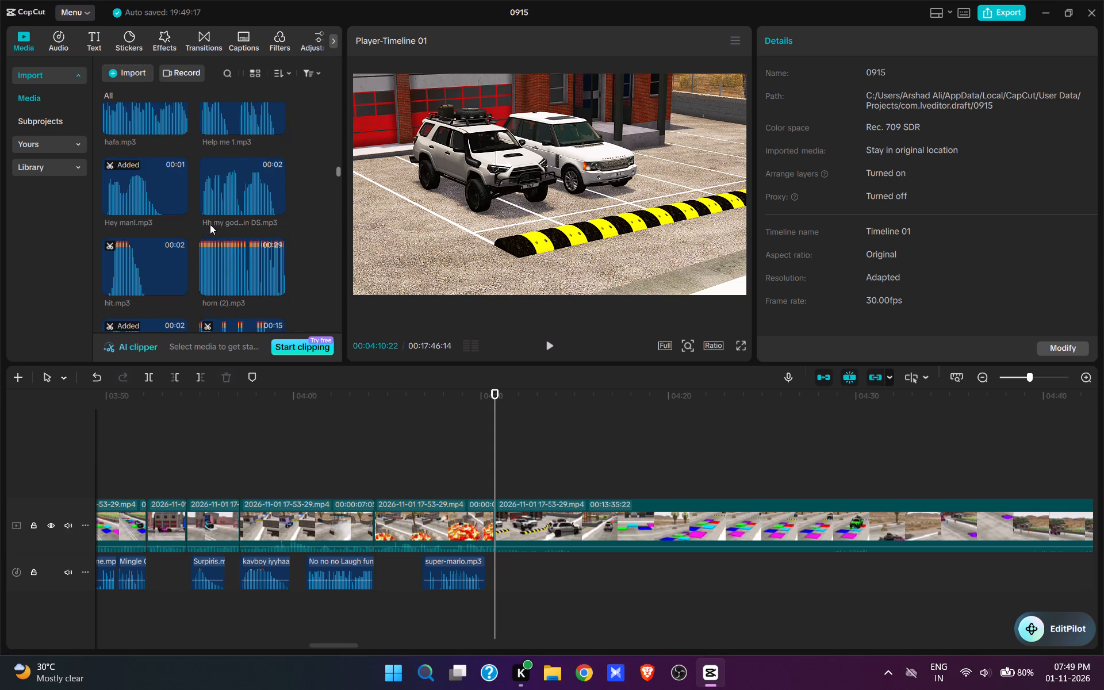
pyautogui.scroll(3, 210, 224)
pyautogui.click(233, 229)
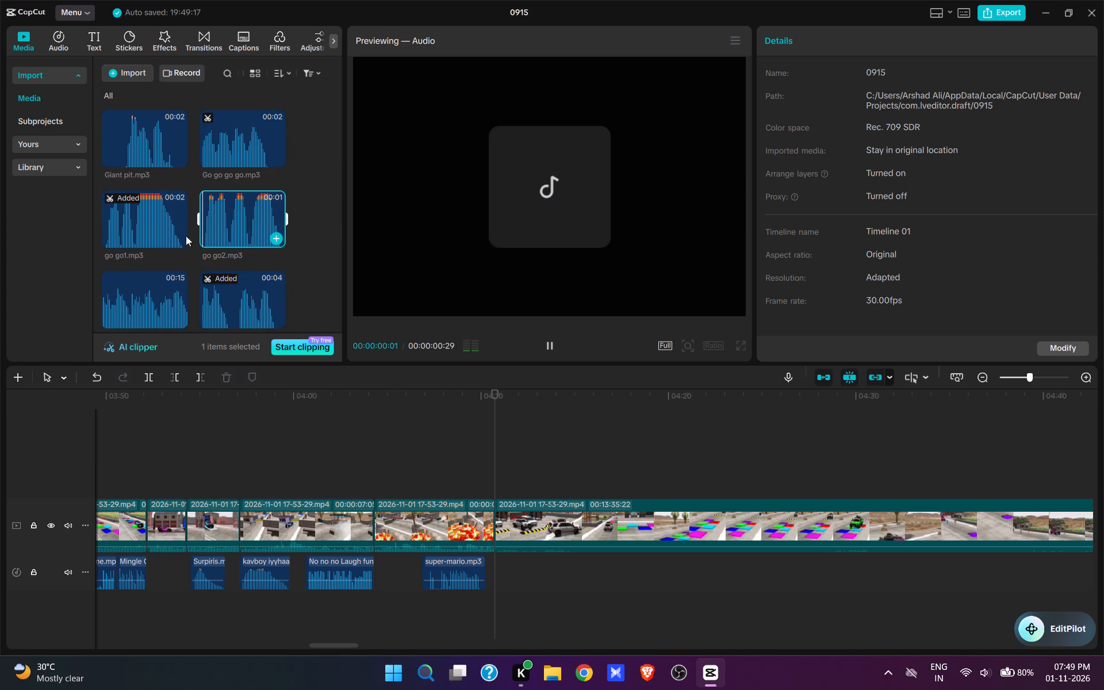
pyautogui.click(275, 237)
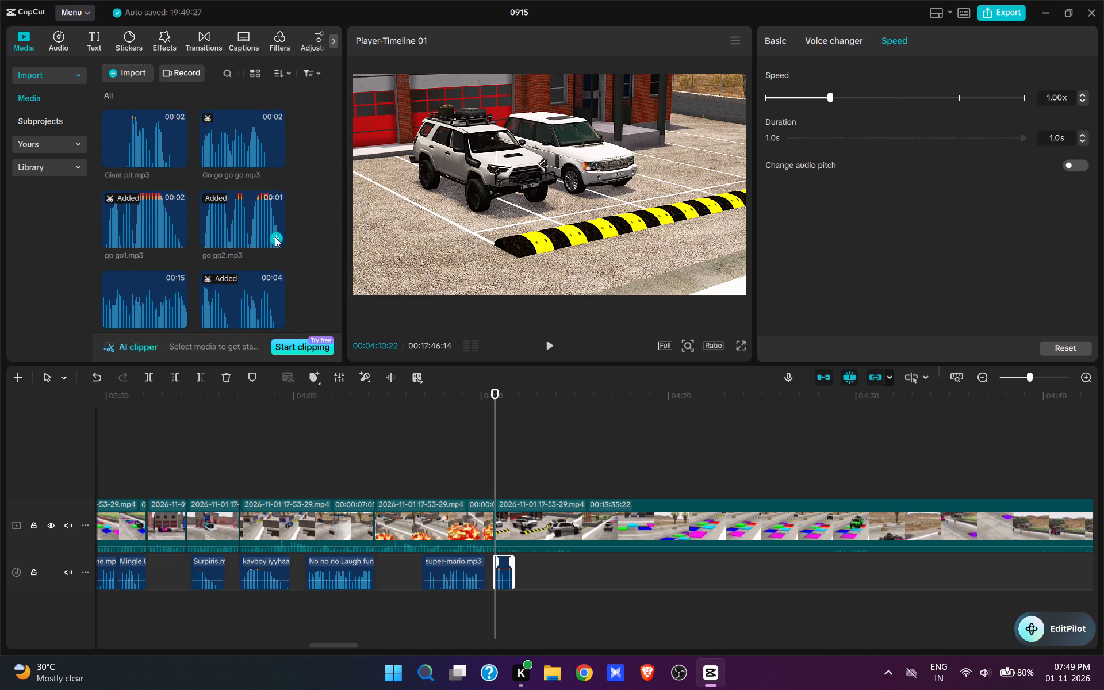
# Play the start of the parked white SUVs scene and add broom broom.mp3 at 00:04:11:21.
pyautogui.press('space')
pyautogui.press('space')
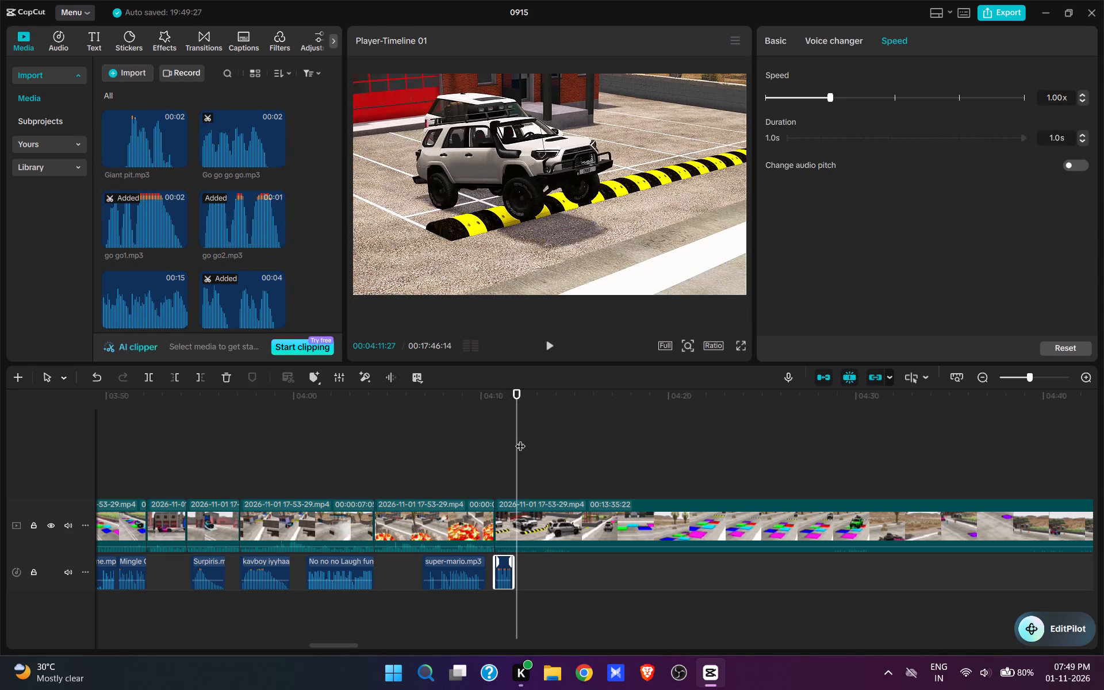
pyautogui.click(518, 439)
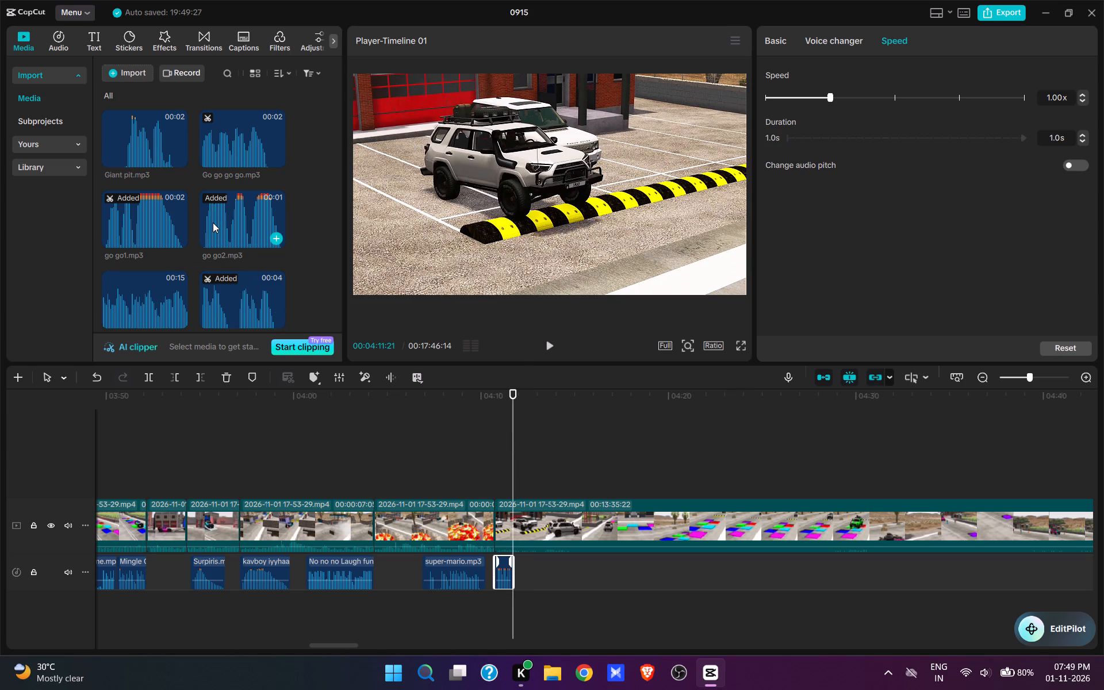
pyautogui.scroll(-9, 213, 221)
pyautogui.moveTo(338, 190); pyautogui.dragTo(332, 306)
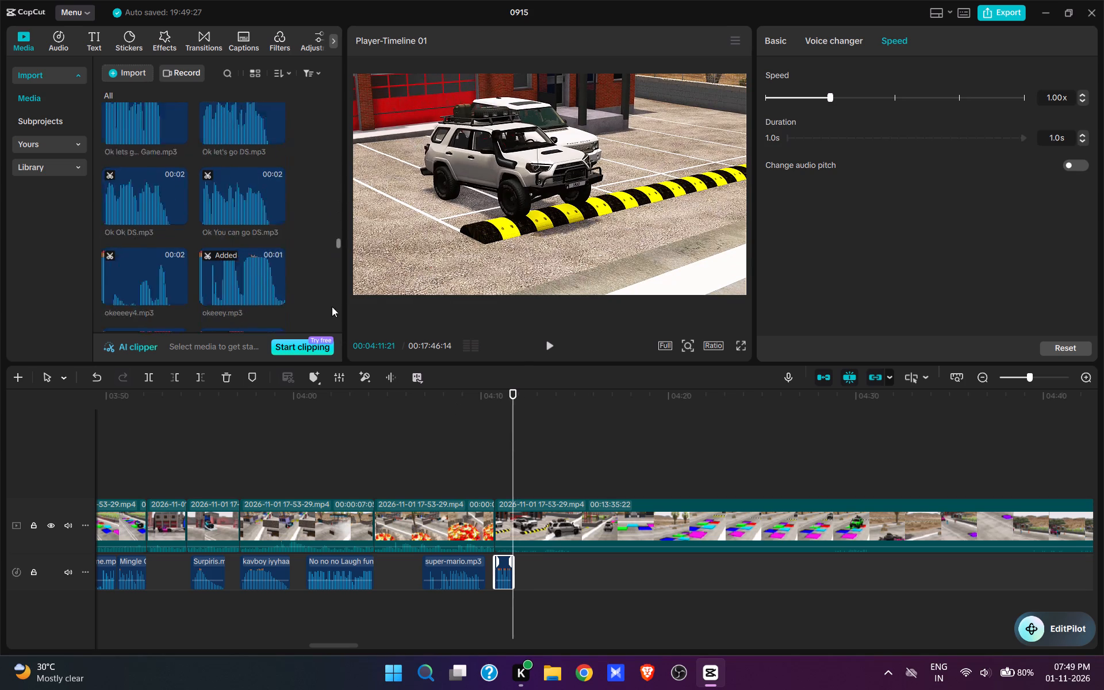
pyautogui.moveTo(332, 306); pyautogui.dragTo(343, 370)
pyautogui.click(178, 140)
# Play the white SUV driving away past the speed bump and split the video at 00:04:14:18.
pyautogui.press('space')
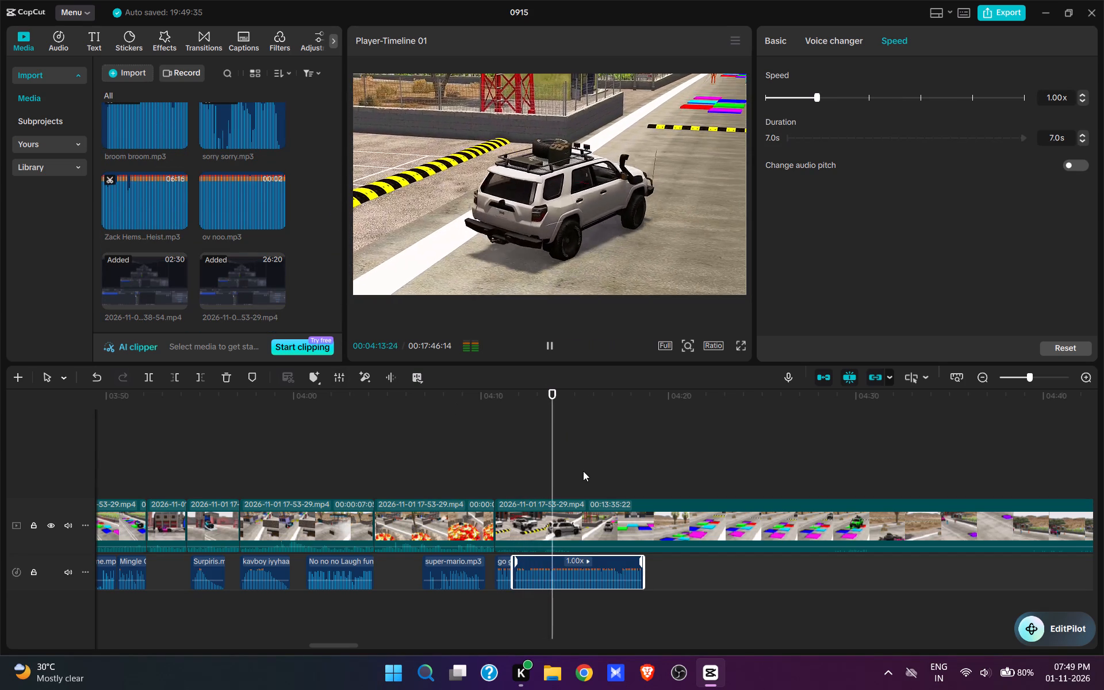
pyautogui.press('space')
pyautogui.click(576, 528)
pyautogui.press('w')
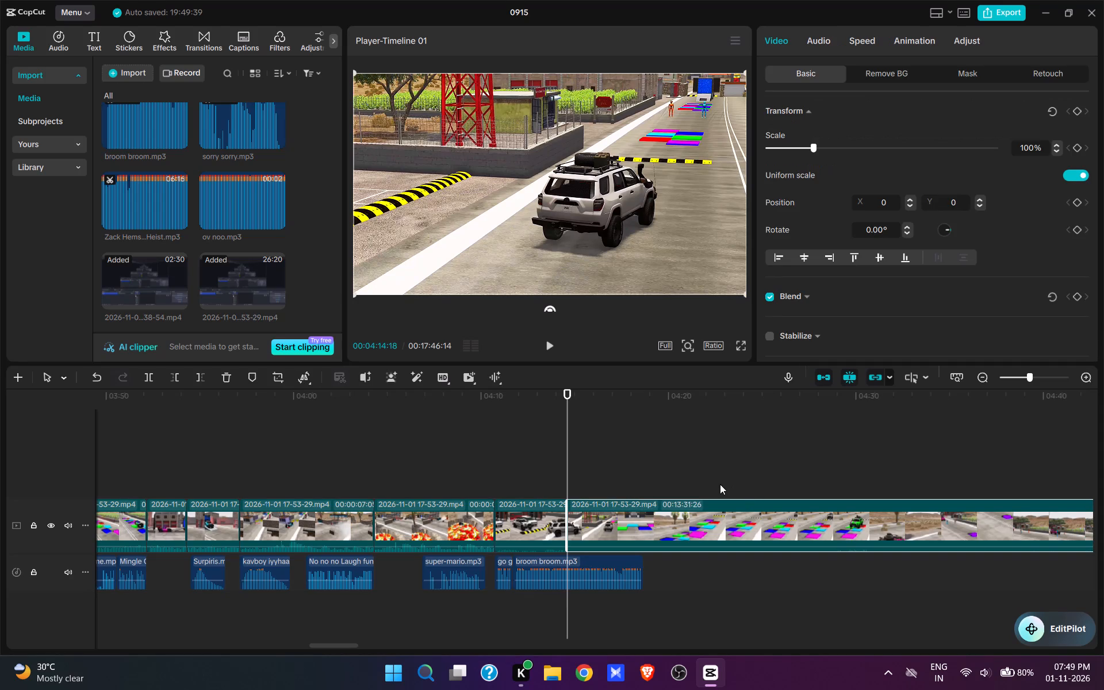
# Trim the video after 00:04:14:18 up to about 00:04:26, where the white SUV approaches the speed bump before the coloured plates.
pyautogui.click(696, 479)
pyautogui.click(812, 476)
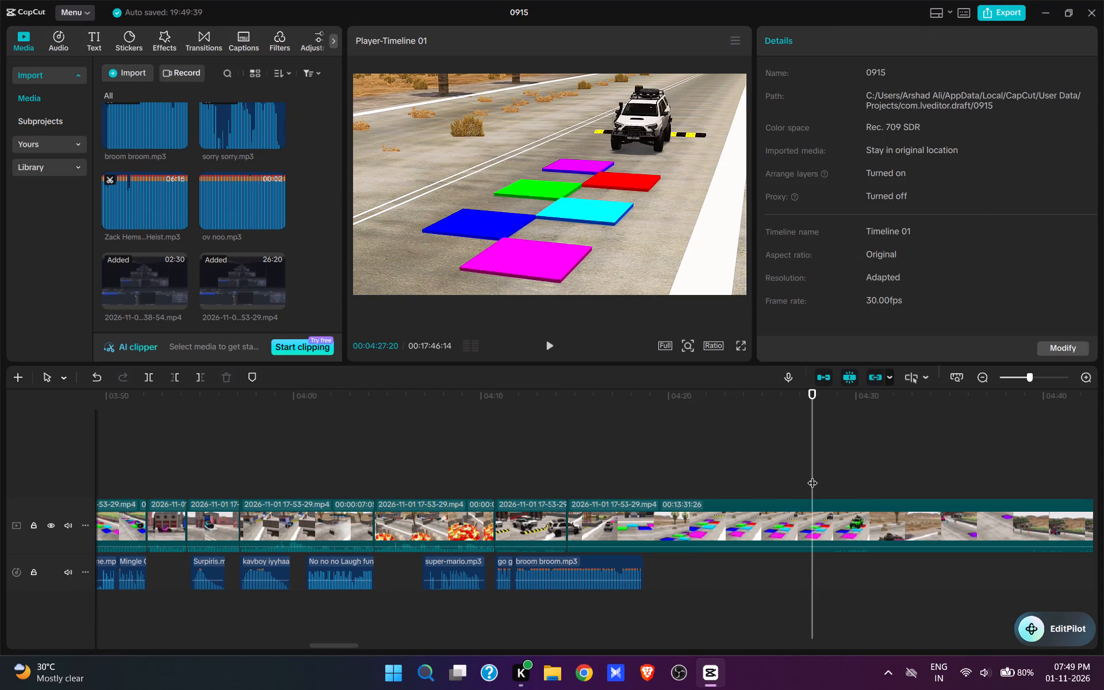
pyautogui.click(576, 480)
pyautogui.click(846, 472)
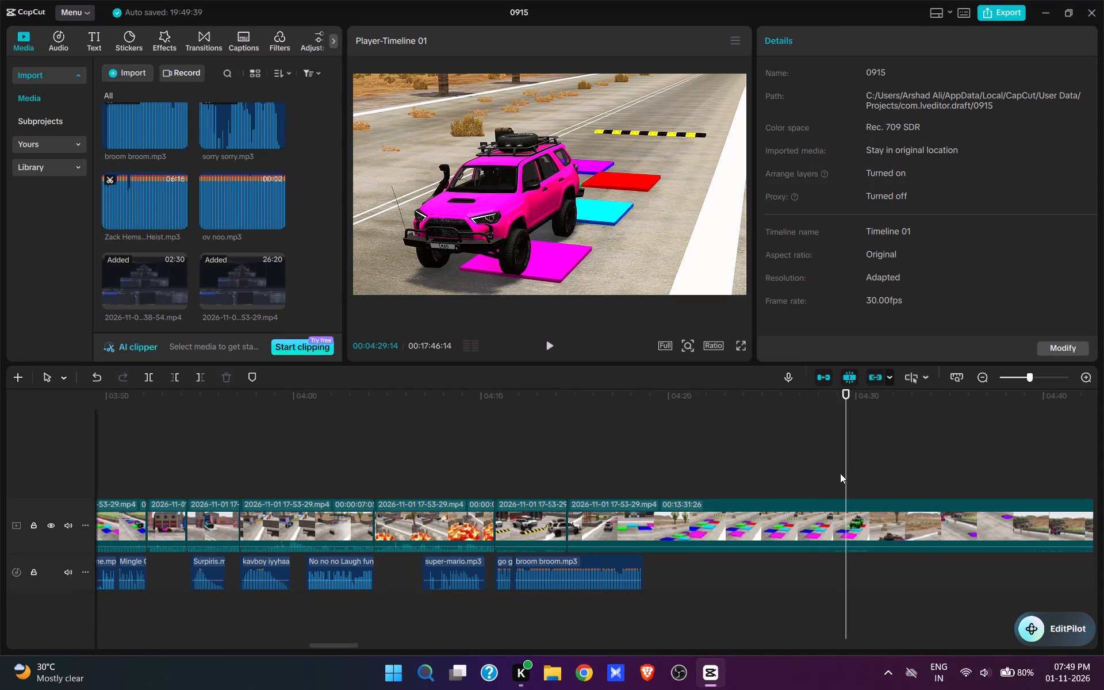
pyautogui.click(823, 472)
pyautogui.click(803, 471)
pyautogui.click(790, 470)
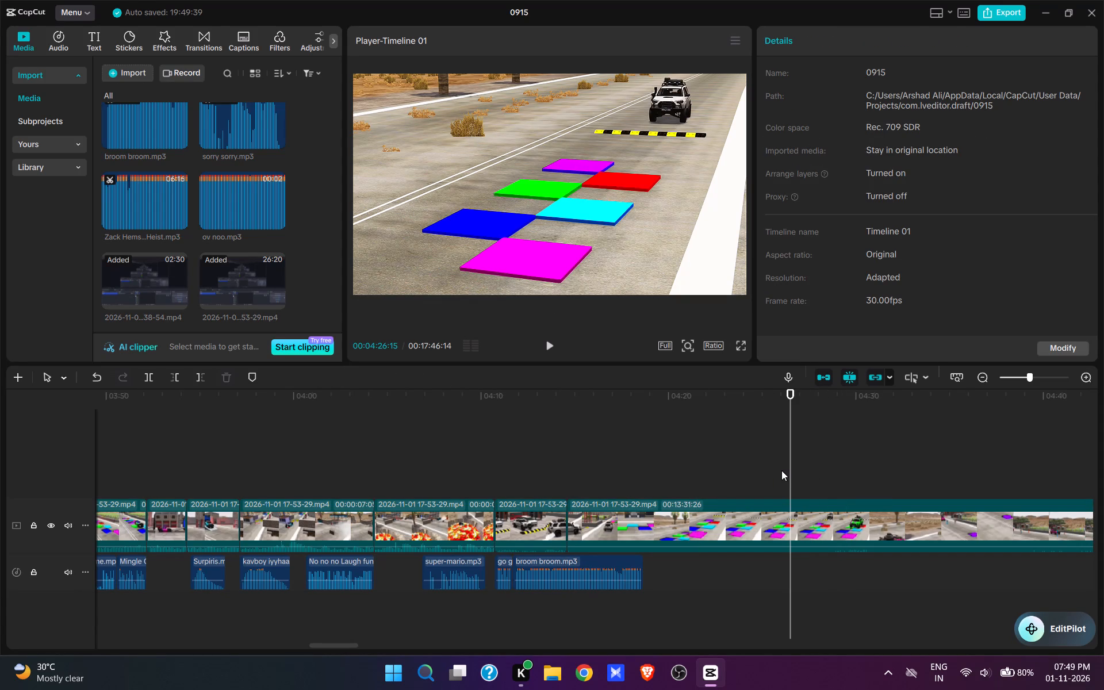
pyautogui.press('space')
pyautogui.click(781, 470)
pyautogui.click(770, 472)
pyautogui.press('space')
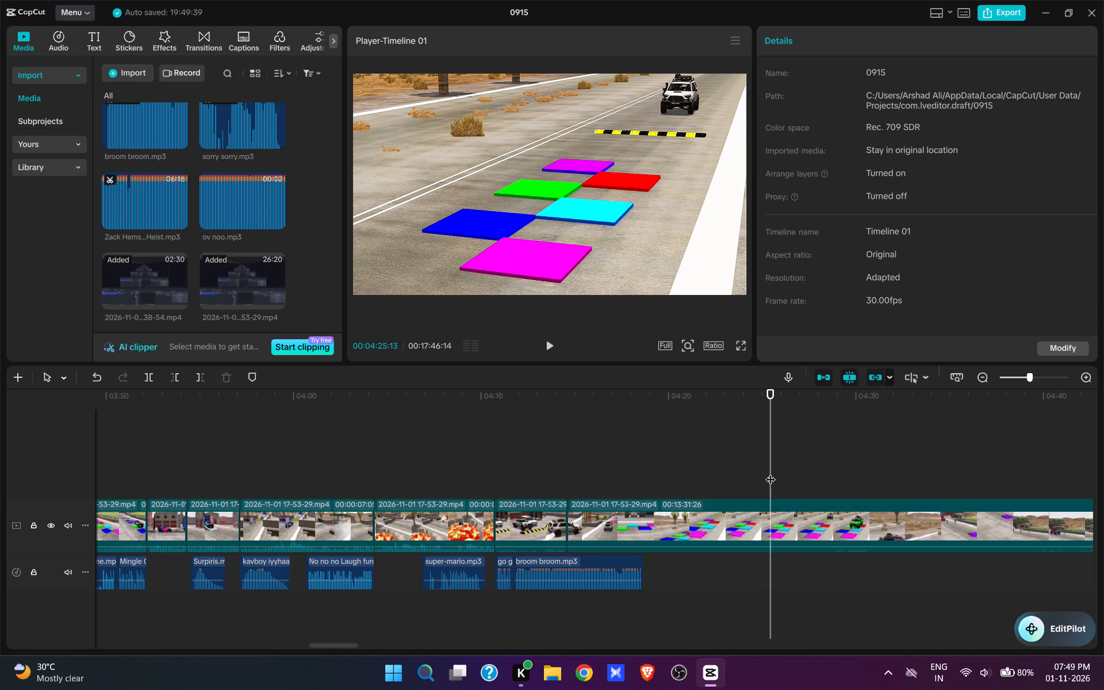
pyautogui.press('space')
pyautogui.write('q')
# Trim the end of the broom broom.mp3 clip to 00:04:14:18, matching the end of the SUV scene.
pyautogui.scroll(-9, 248, 208)
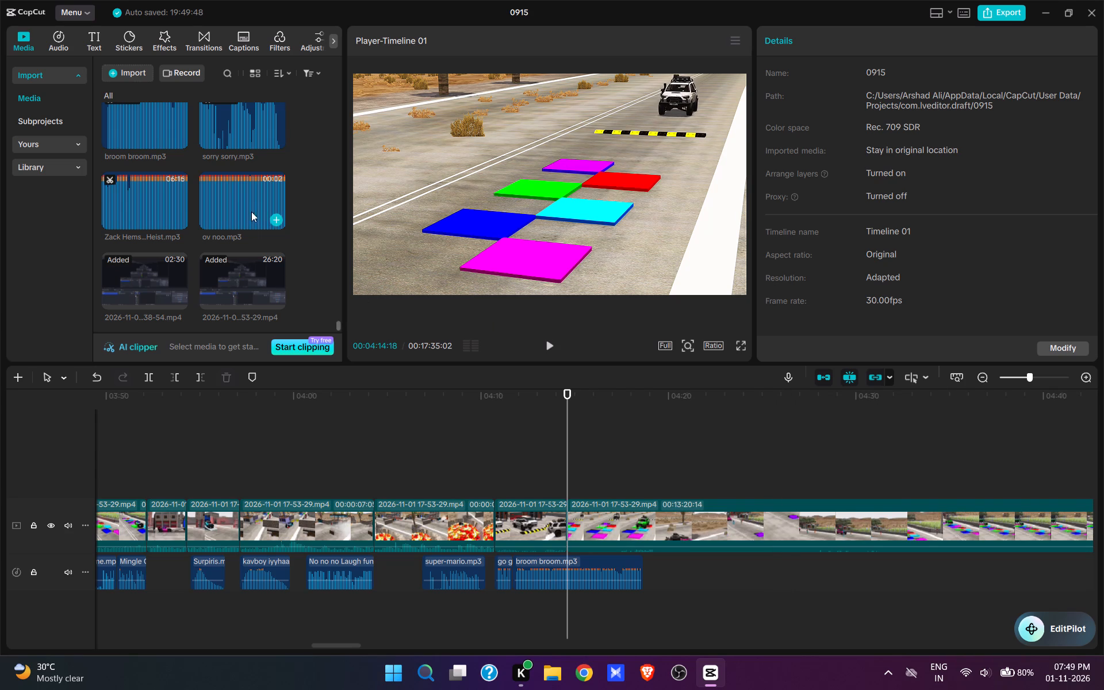
pyautogui.click(592, 578)
pyautogui.press('e')
# Add Speed bump.mp3 at 00:04:14:18, the start of the coloured plates scene.
pyautogui.scroll(4, 221, 250)
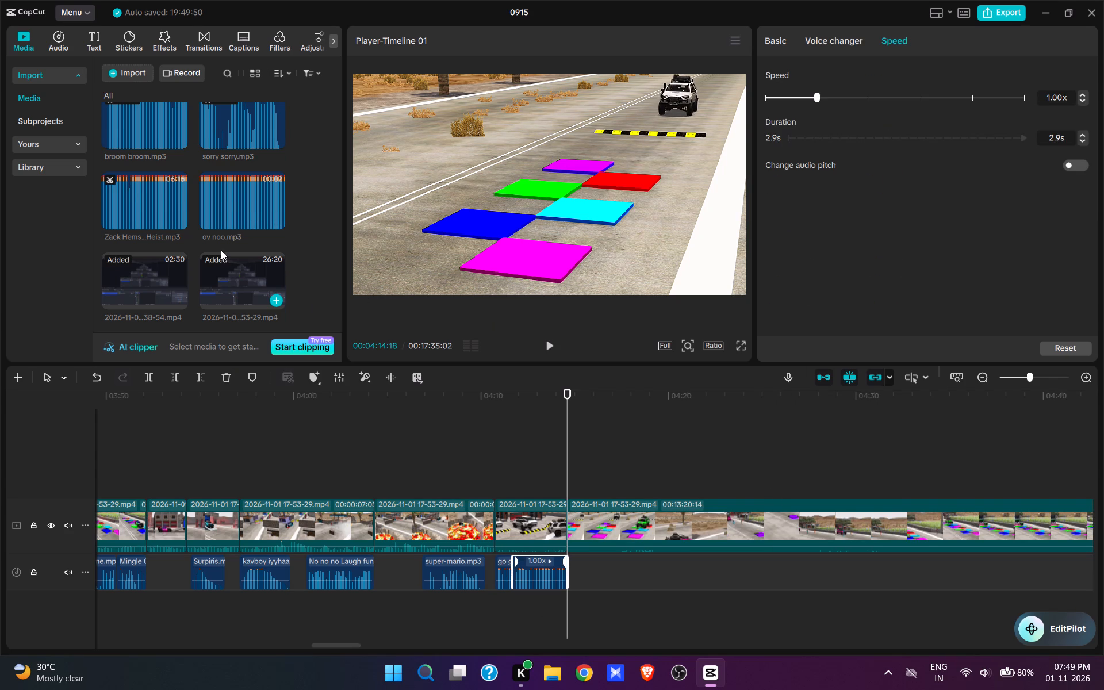
pyautogui.scroll(9, 223, 252)
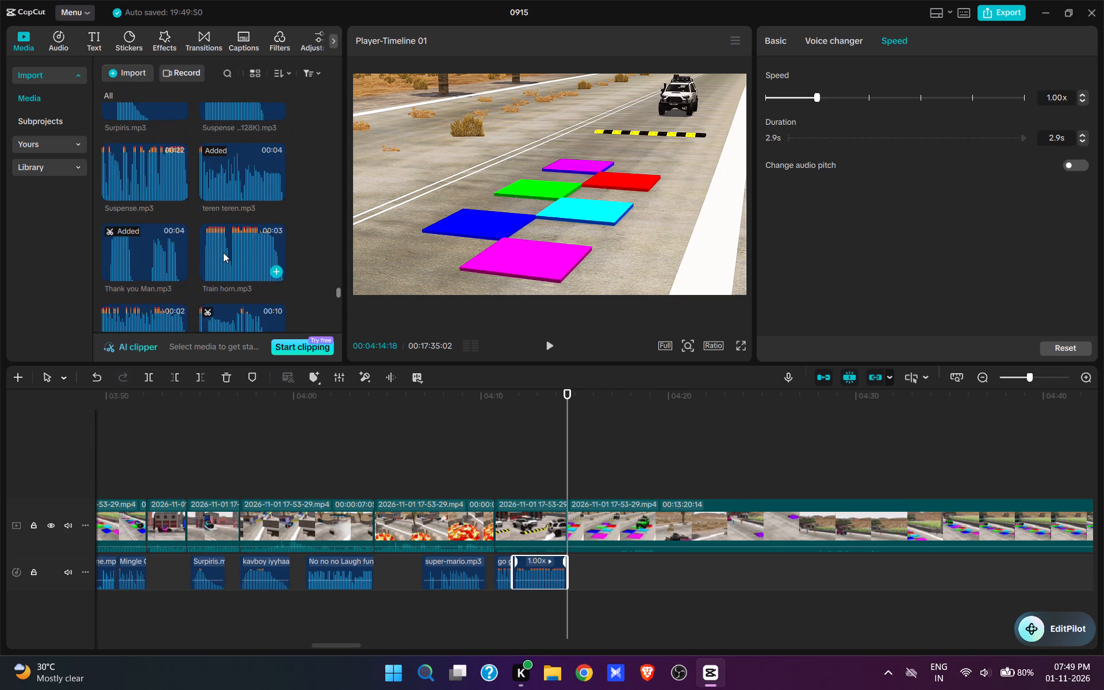
pyautogui.scroll(3, 228, 246)
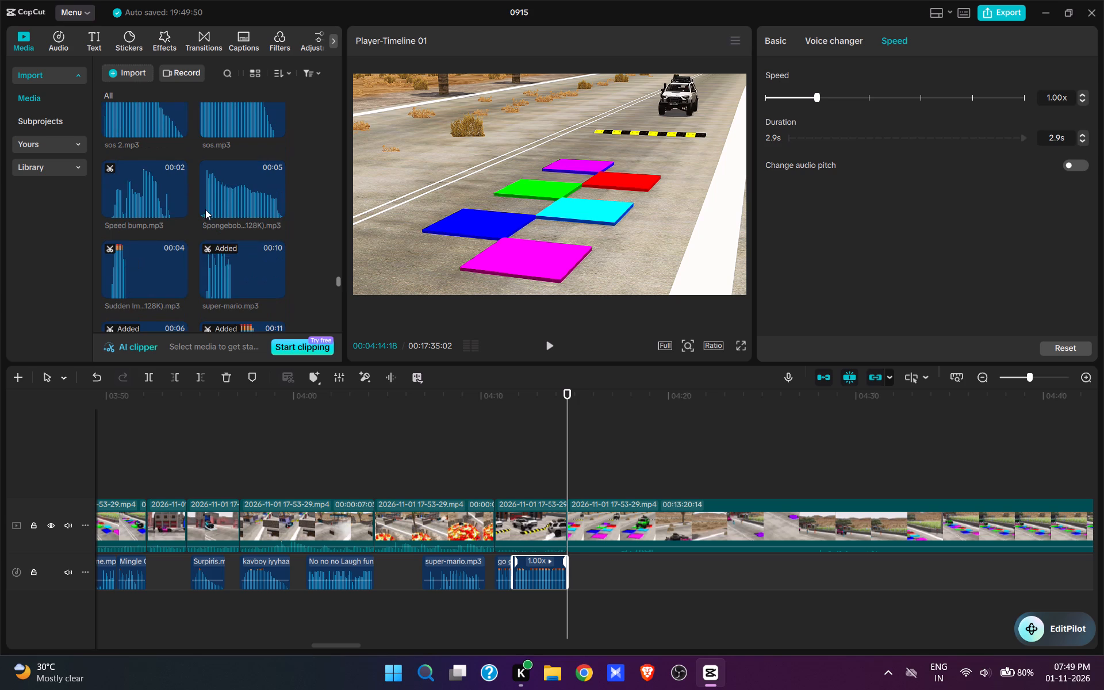
pyautogui.click(178, 208)
# Play the scene to 00:04:15:22, where the SUV reaches the speed bump, and add Mario Jump.mp3 there.
pyautogui.press('space')
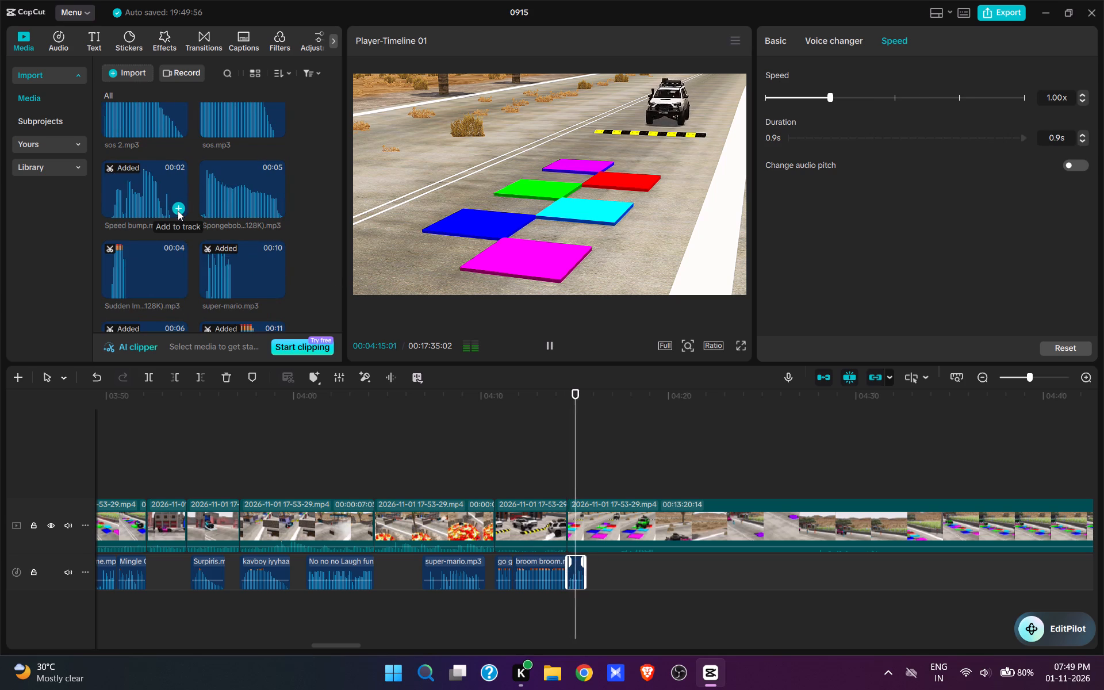
pyautogui.press('space')
pyautogui.scroll(10, 263, 247)
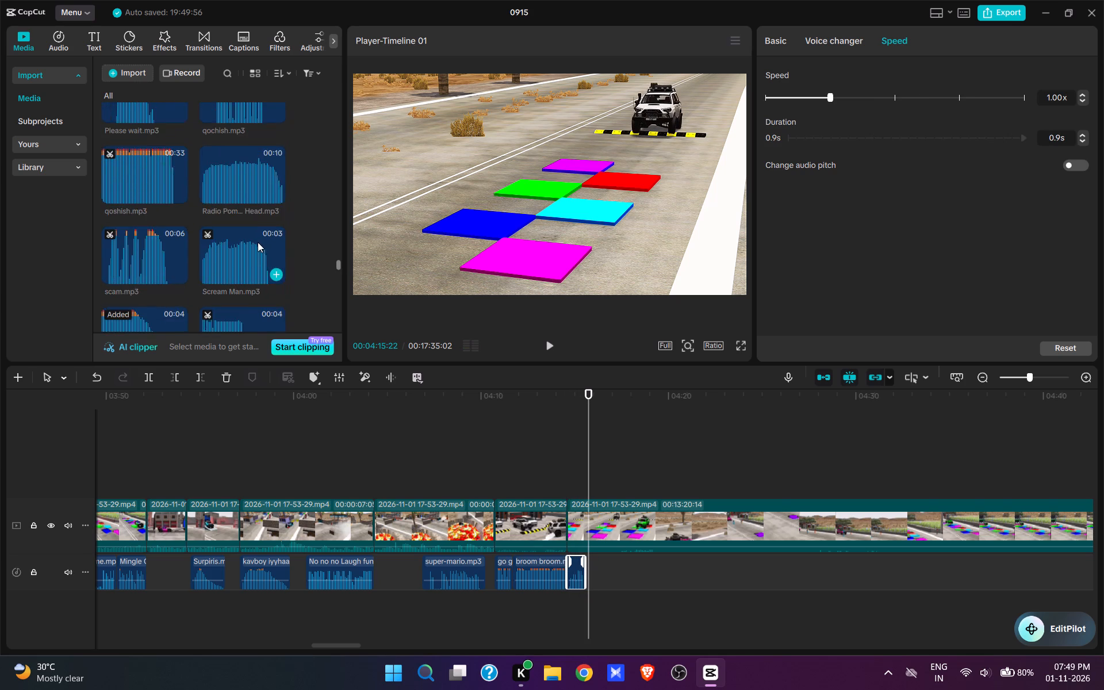
pyautogui.scroll(14, 258, 242)
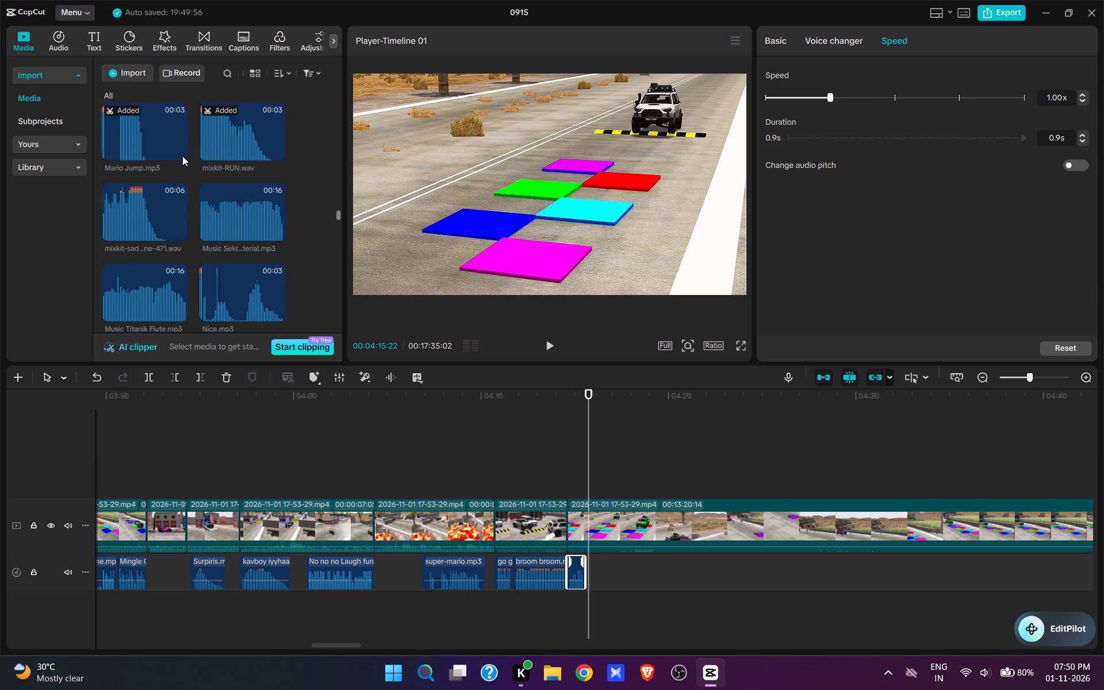
pyautogui.click(175, 149)
# Play on to about 00:04:17, where the SUV reaches the coloured plates, and paste the copied Mingle Gam… sound there.
pyautogui.press('space')
pyautogui.press('space')
pyautogui.press('space')
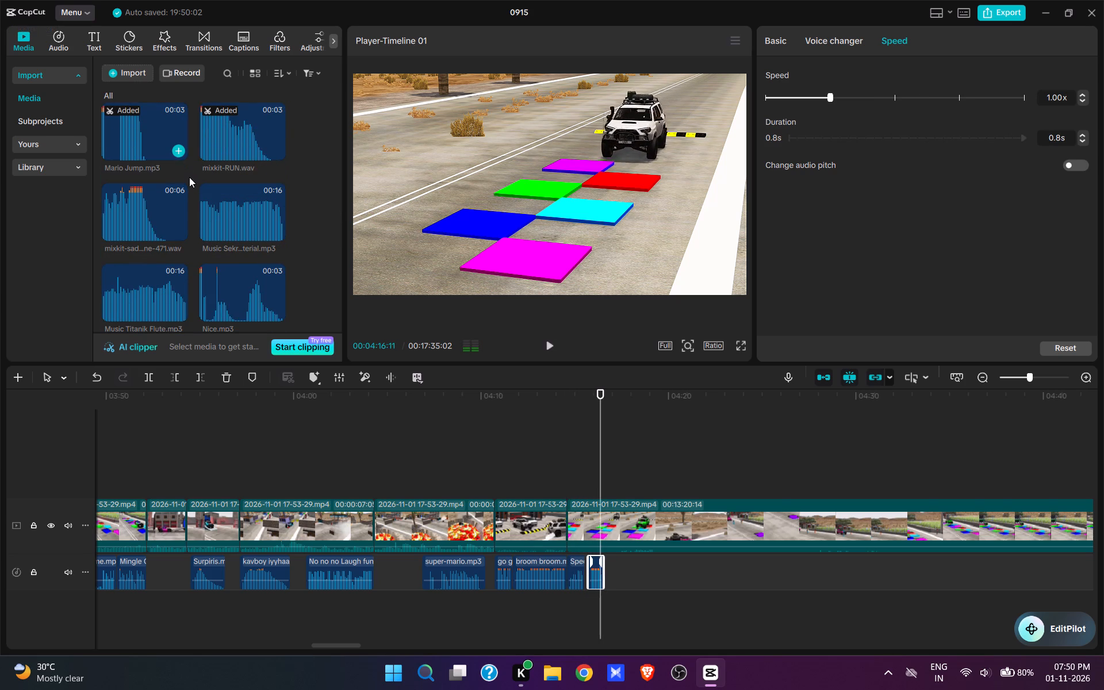
pyautogui.press('space')
pyautogui.hotkey('ctrl', 'v')
# Play the SUV crossing the coloured plates and trim the end of the pasted Mingle Gam… sound to about 00:04:19.
pyautogui.press('space')
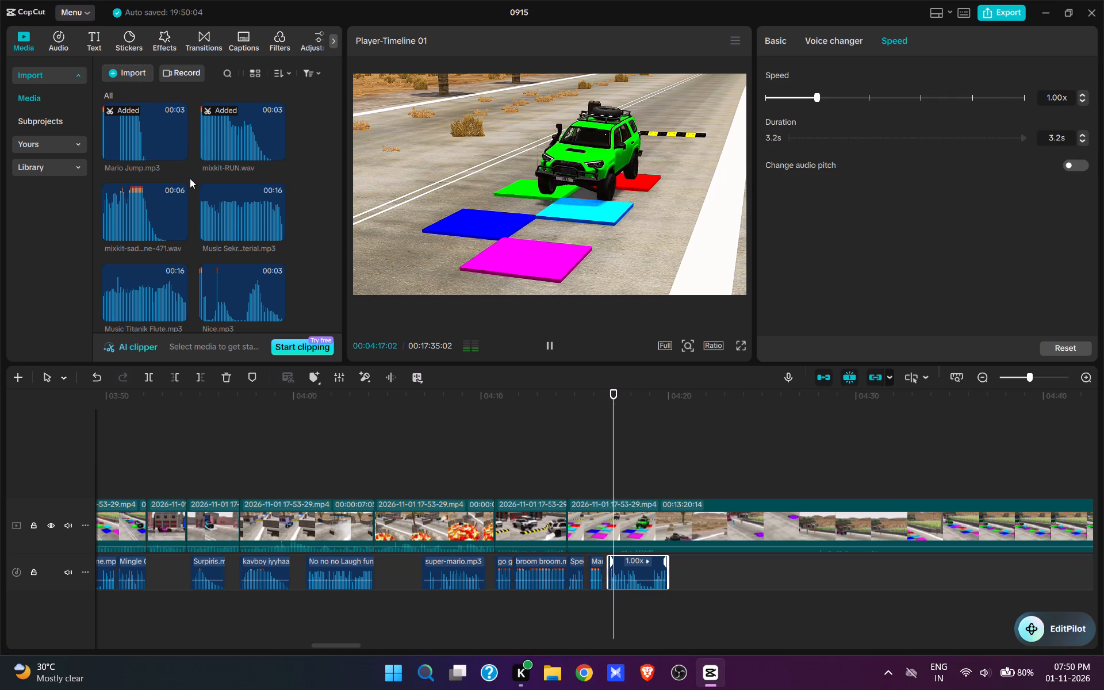
pyautogui.press('space')
pyautogui.press('space')
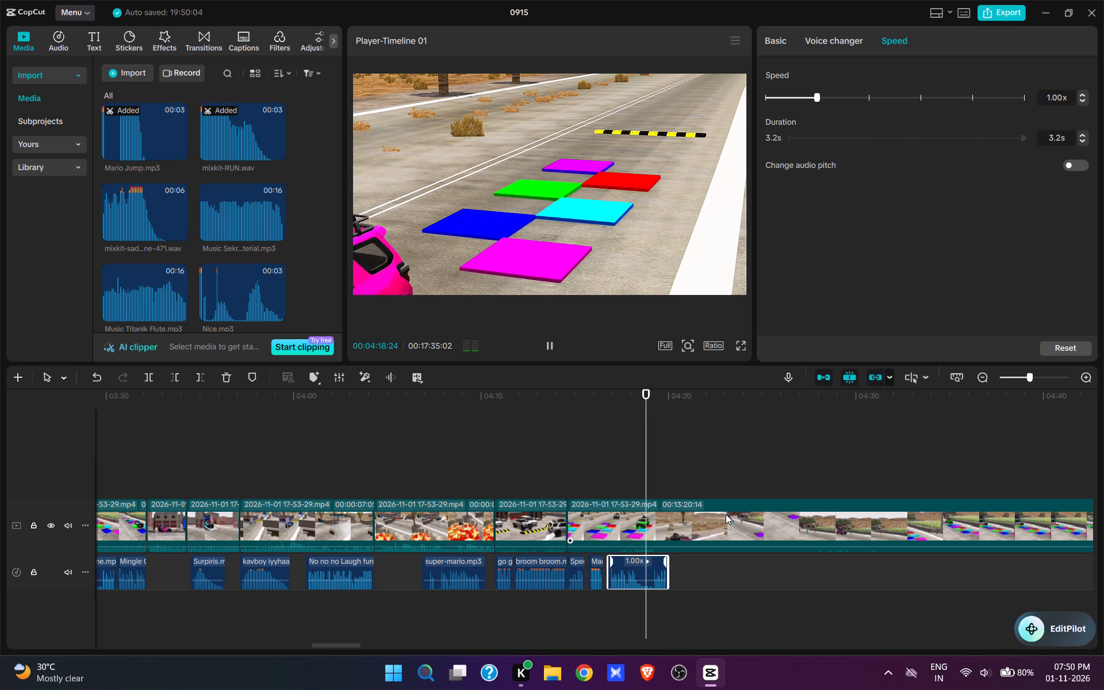
pyautogui.press('space')
pyautogui.press('e')
# Replay the coloured plates scene with its sounds and split the video at 00:04:19:01.
pyautogui.click(577, 475)
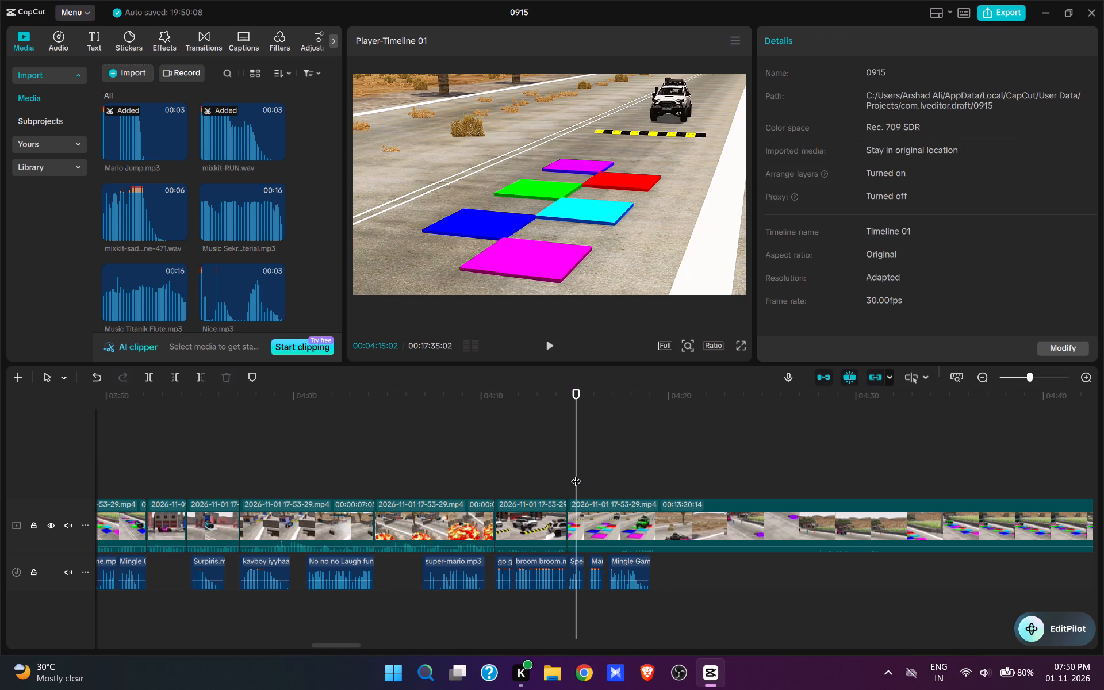
pyautogui.press('space')
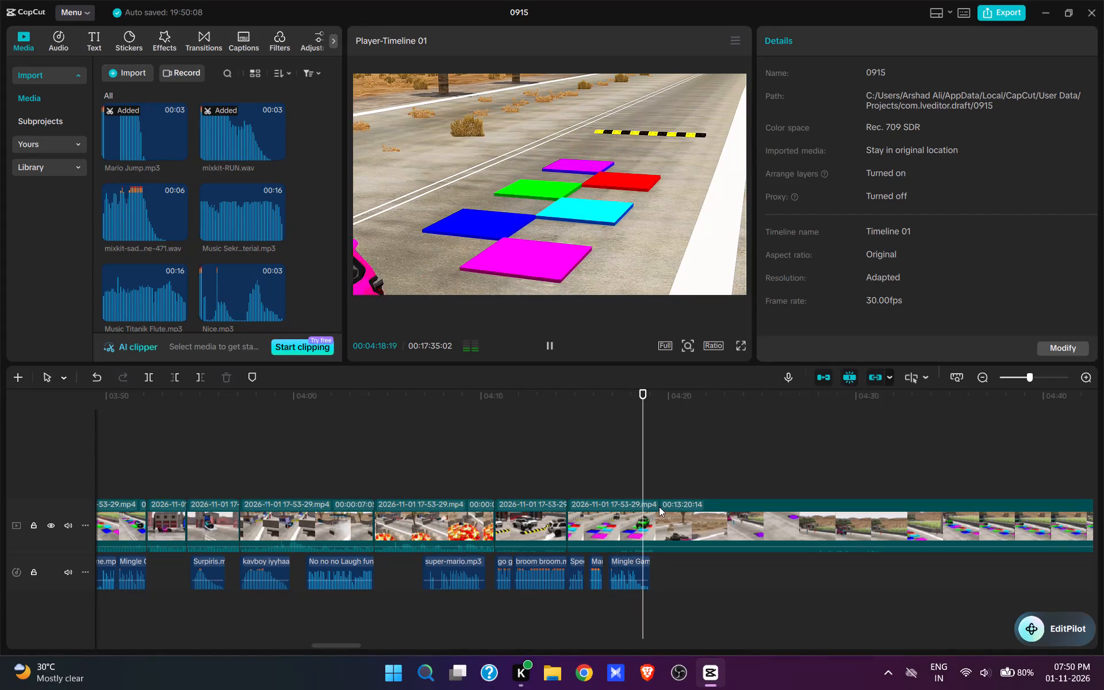
pyautogui.press('space')
pyautogui.click(651, 484)
pyautogui.click(650, 536)
pyautogui.press('w')
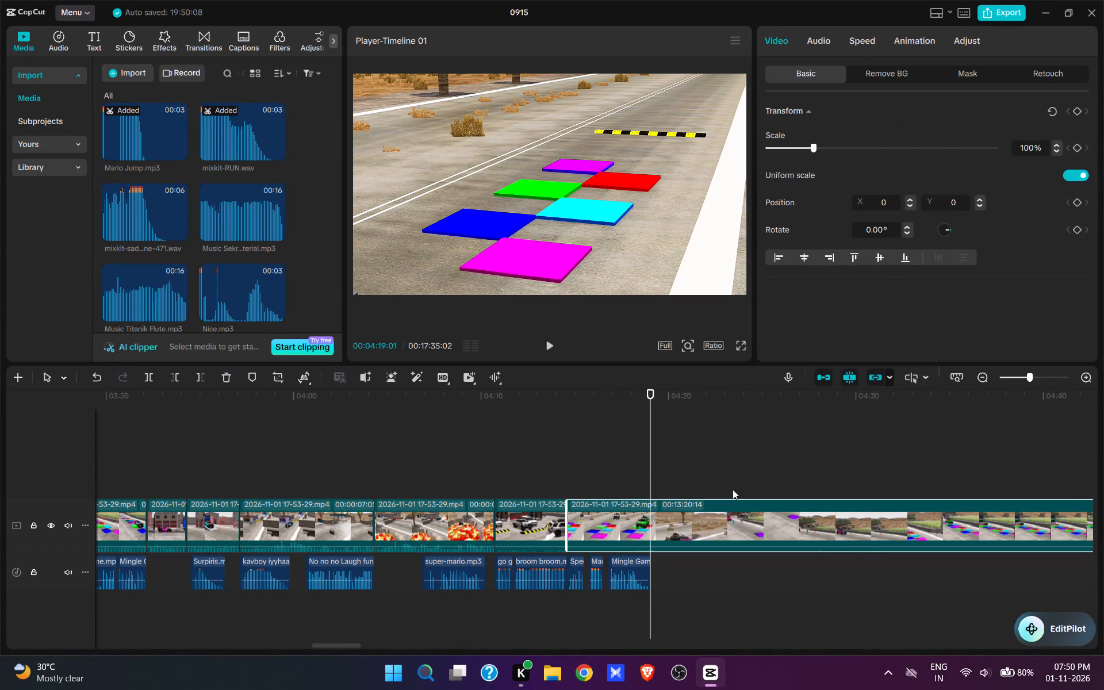
# Trim the video after 00:04:19:01 up to about 00:04:28, where the pink SUV approaches the blue and orange figures.
pyautogui.moveTo(799, 503); pyautogui.dragTo(770, 547)
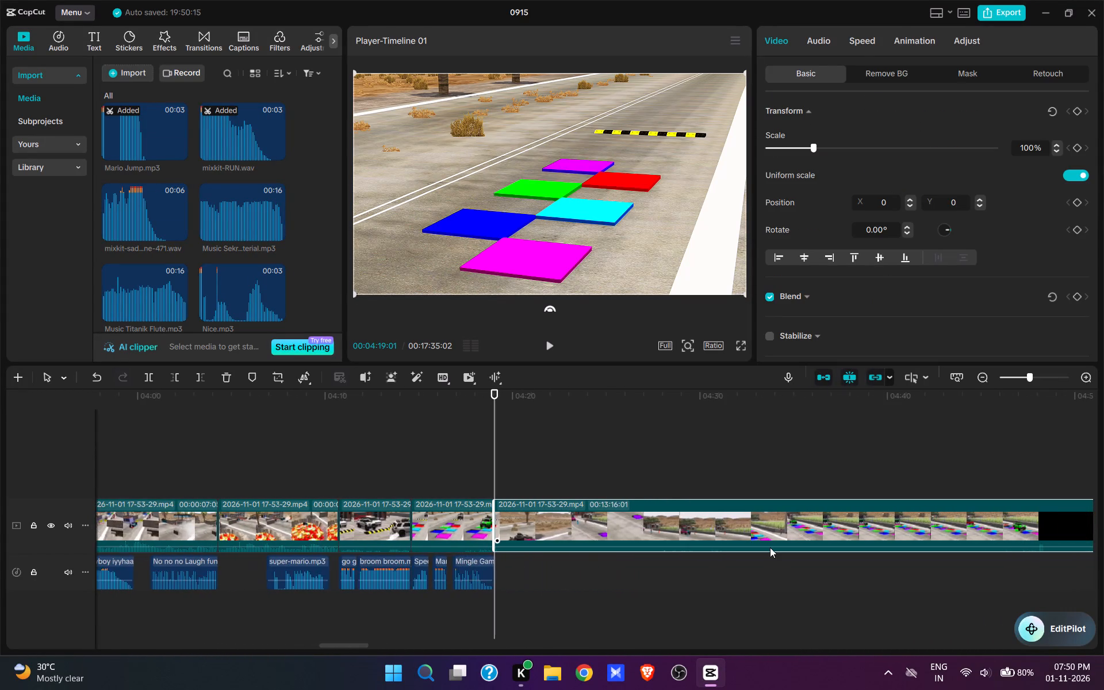
pyautogui.moveTo(770, 547); pyautogui.dragTo(771, 539)
pyautogui.click(674, 463)
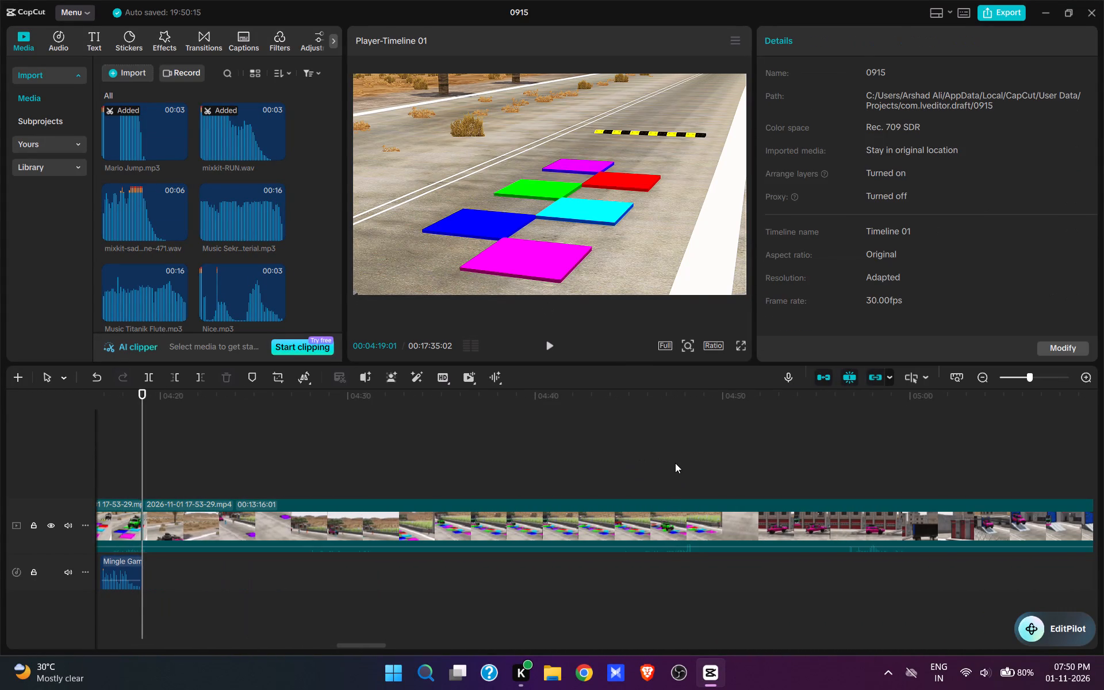
pyautogui.moveTo(642, 458); pyautogui.dragTo(628, 461)
pyautogui.click(581, 459)
pyautogui.click(485, 452)
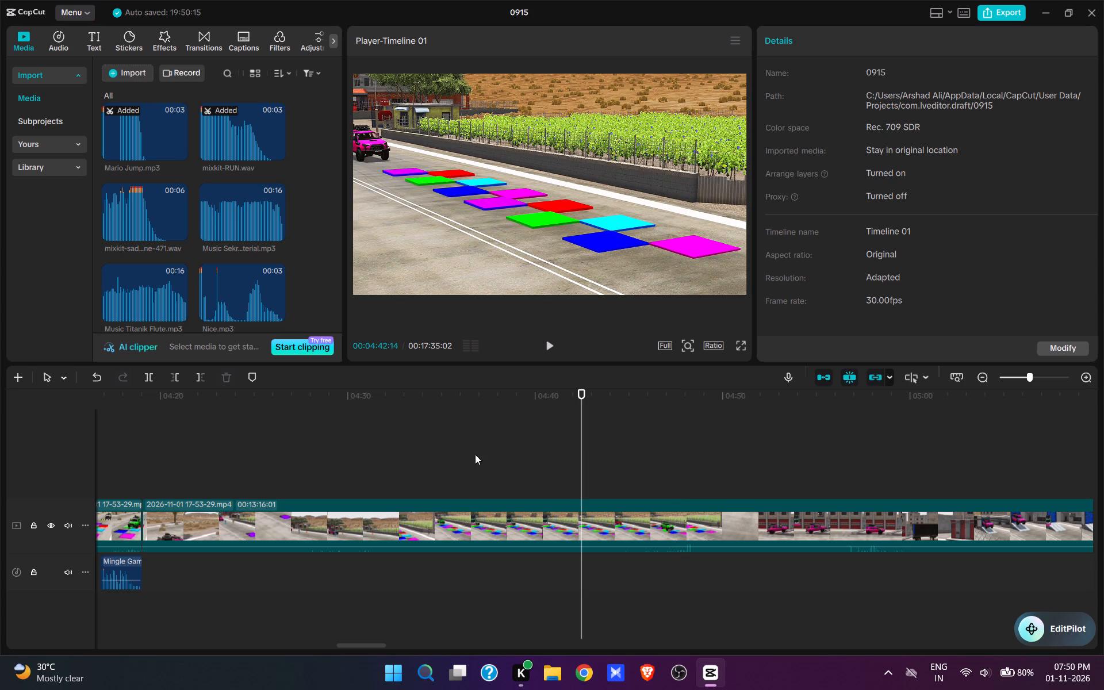
pyautogui.click(344, 458)
pyautogui.click(301, 458)
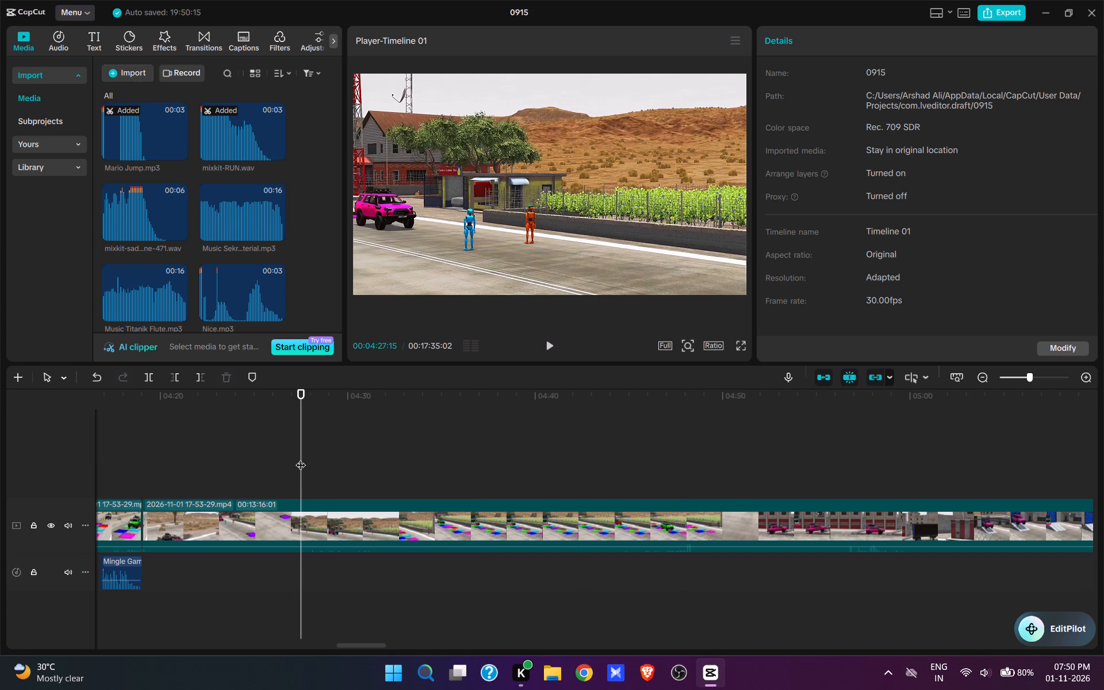
pyautogui.press('space')
pyautogui.press('space')
pyautogui.press('space')
pyautogui.press('space')
pyautogui.write('q')
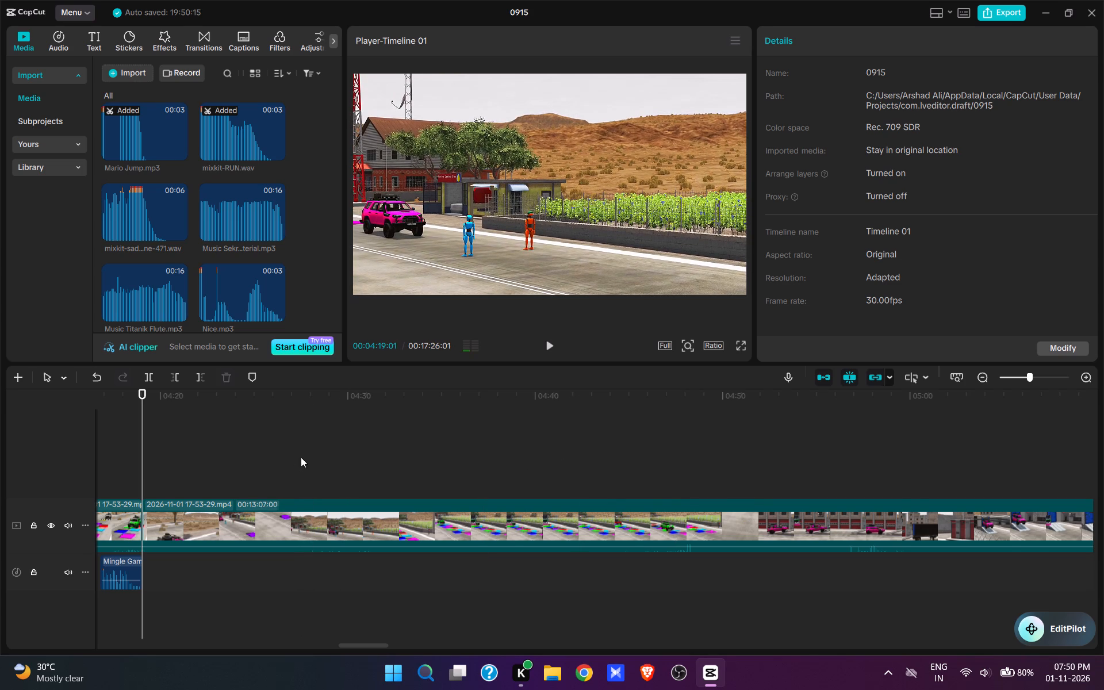
# Add iyeey.mp3 at 00:04:19:01, the start of the pink SUV and figures scene.
pyautogui.scroll(4, 249, 233)
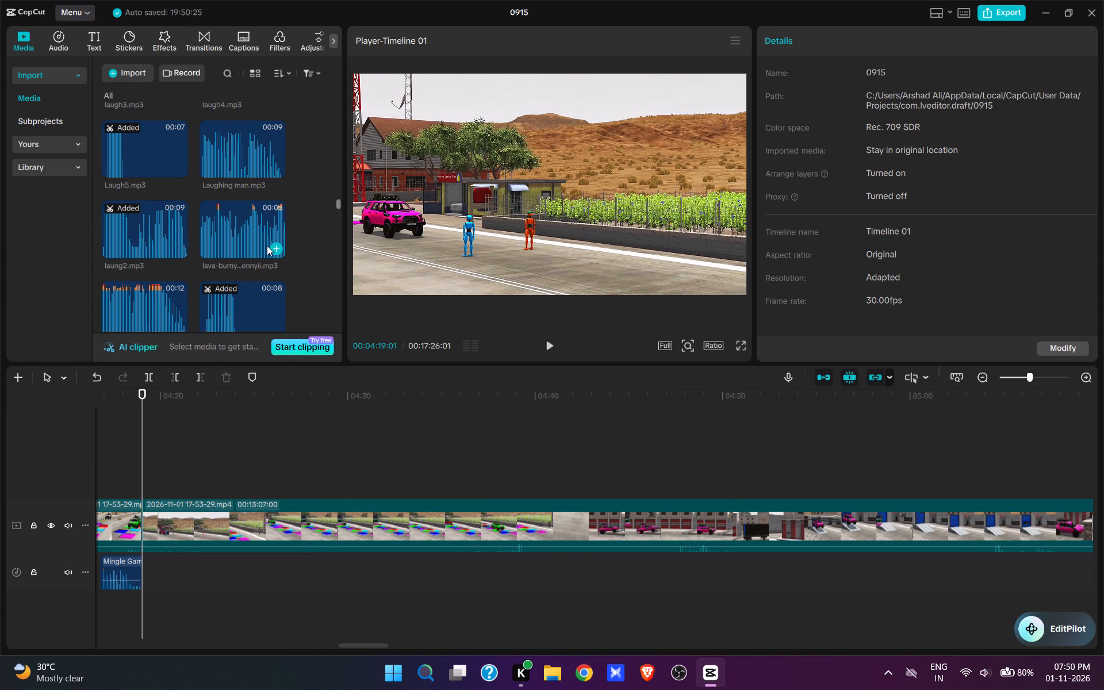
pyautogui.scroll(3, 235, 234)
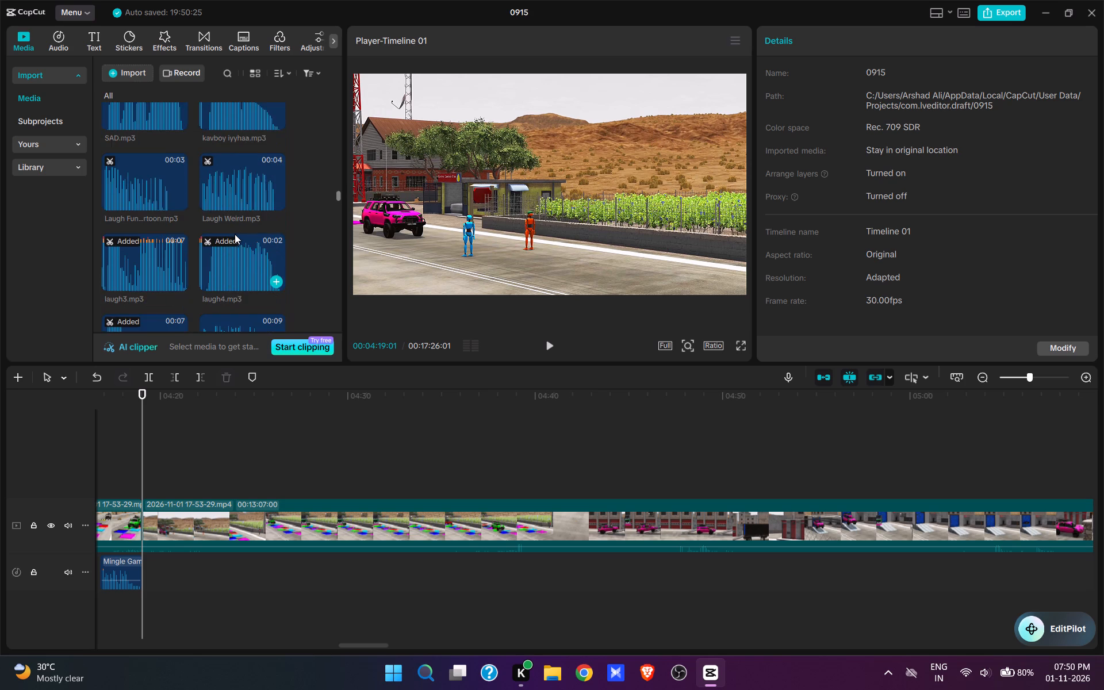
pyautogui.scroll(2, 235, 234)
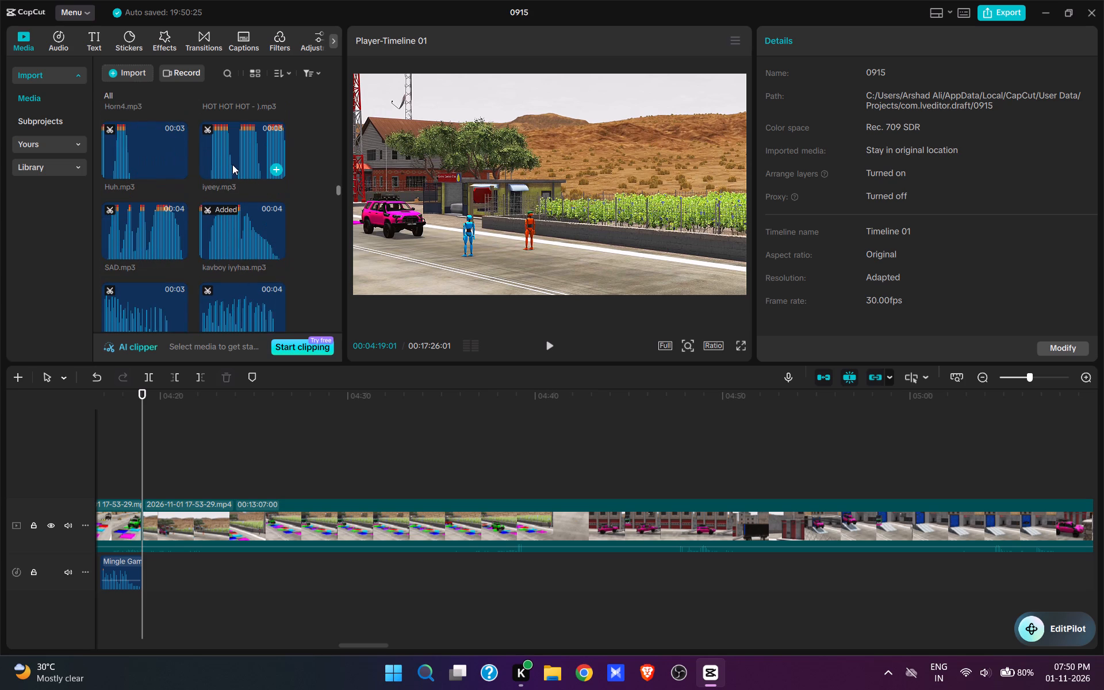
pyautogui.click(280, 168)
# Add laung2.mp3 at 00:04:20:04, where the pink SUV runs into the blue figure.
pyautogui.press('space')
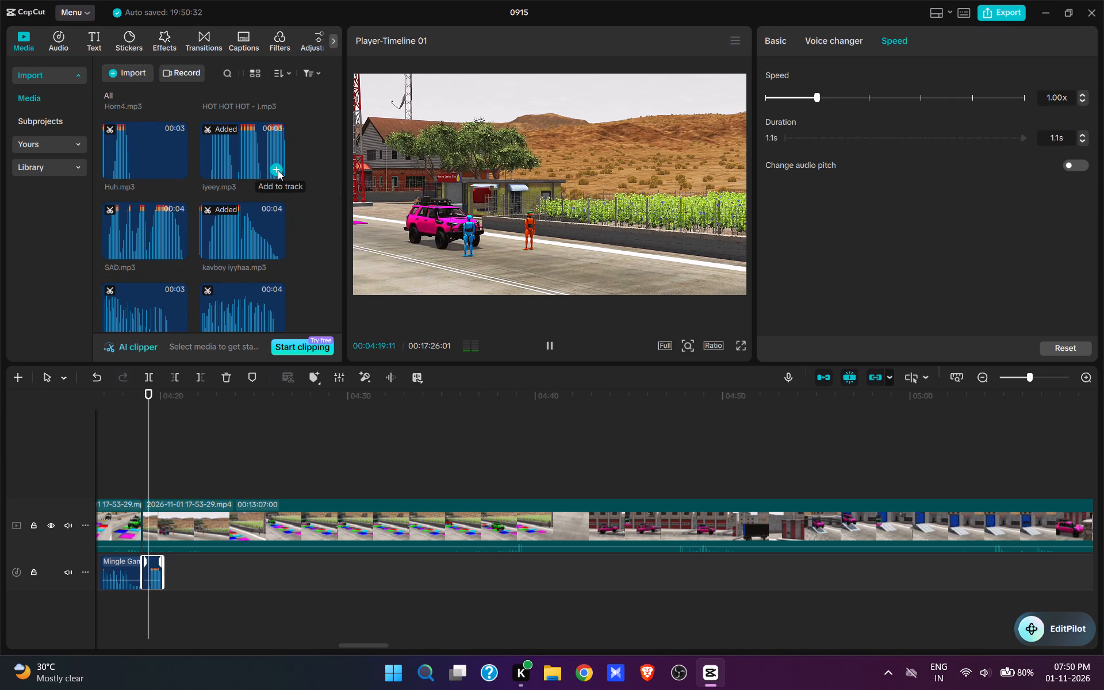
pyautogui.press('space')
pyautogui.press('space')
pyautogui.press('space')
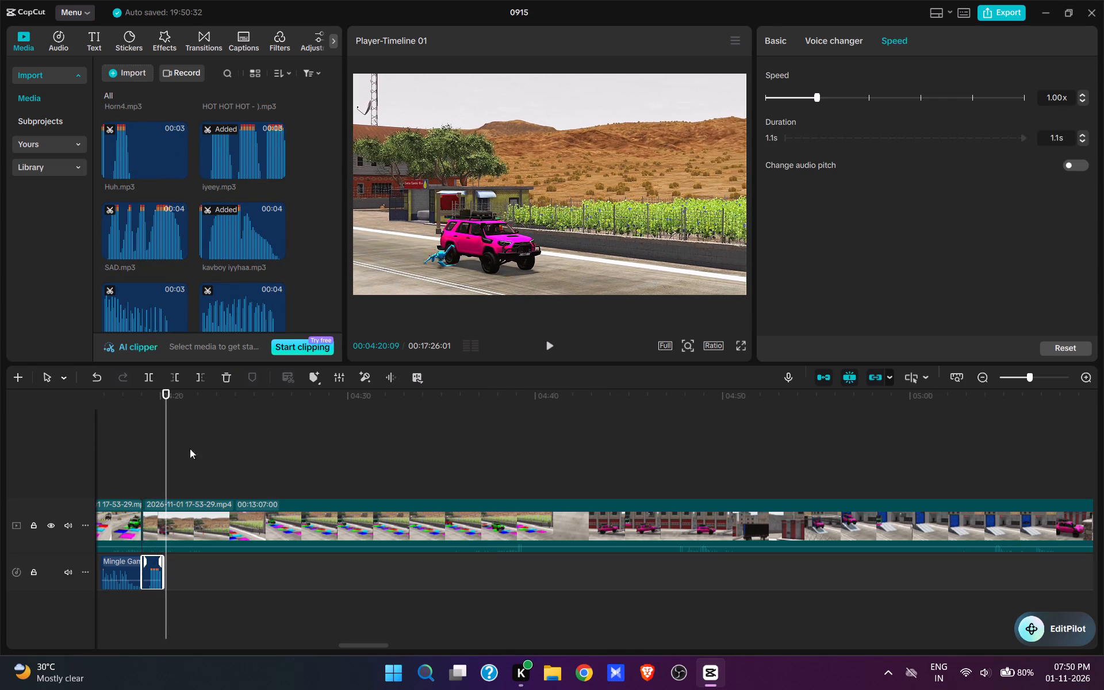
pyautogui.click(166, 473)
pyautogui.scroll(5, 192, 258)
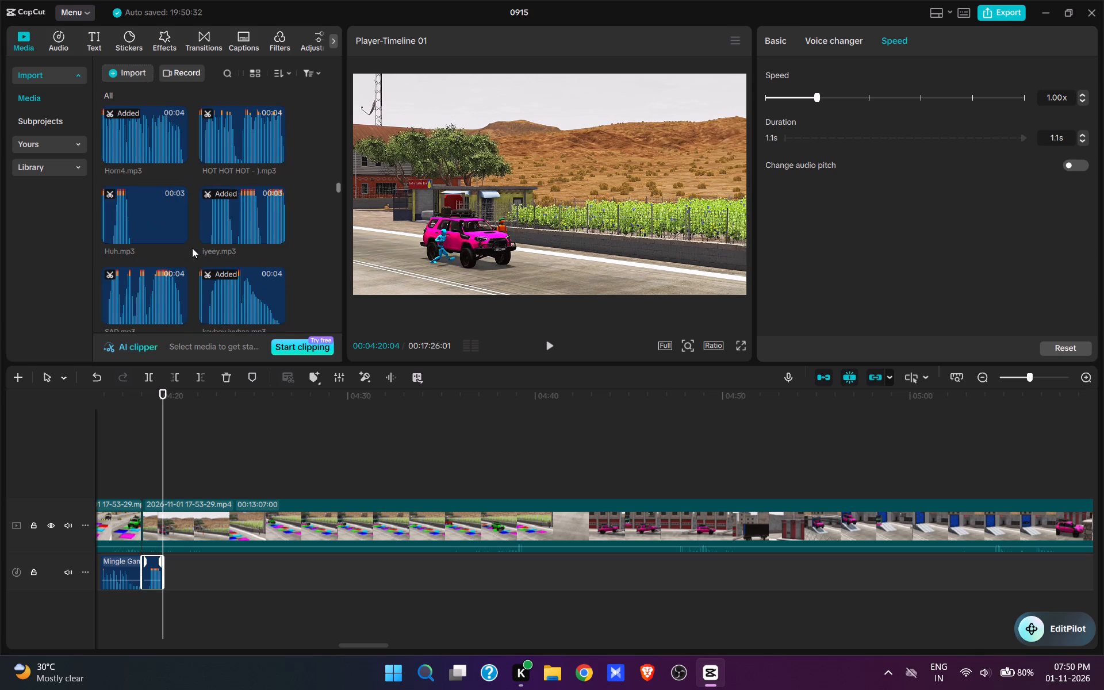
pyautogui.scroll(13, 192, 248)
pyautogui.scroll(-2, 204, 238)
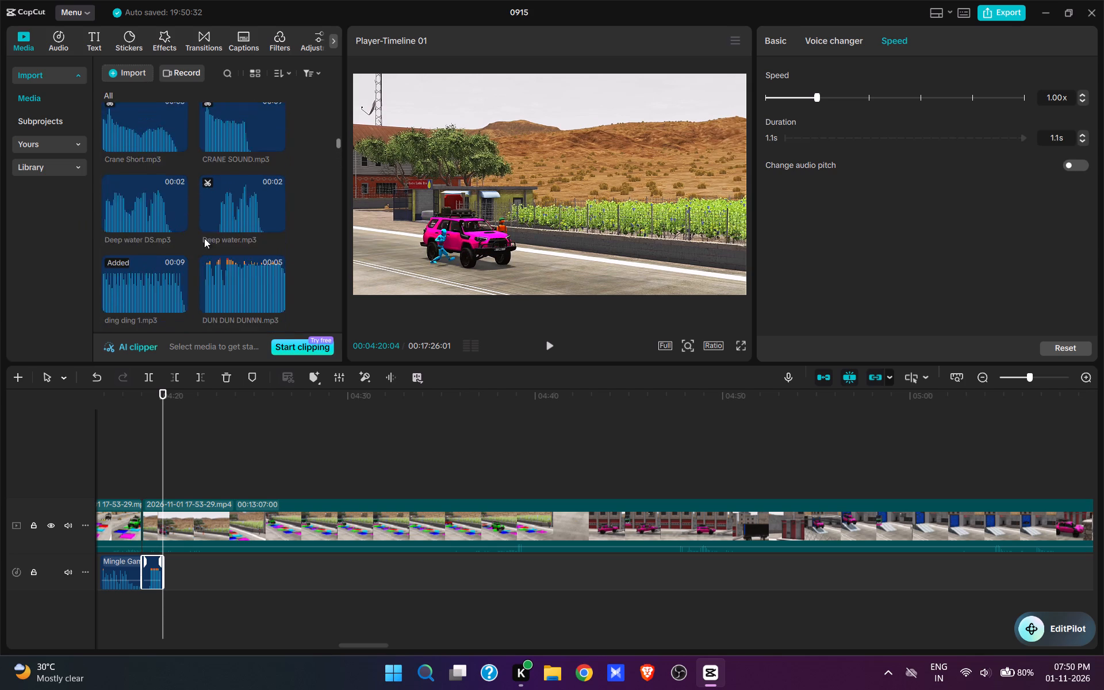
pyautogui.scroll(-15, 204, 238)
pyautogui.scroll(-7, 213, 186)
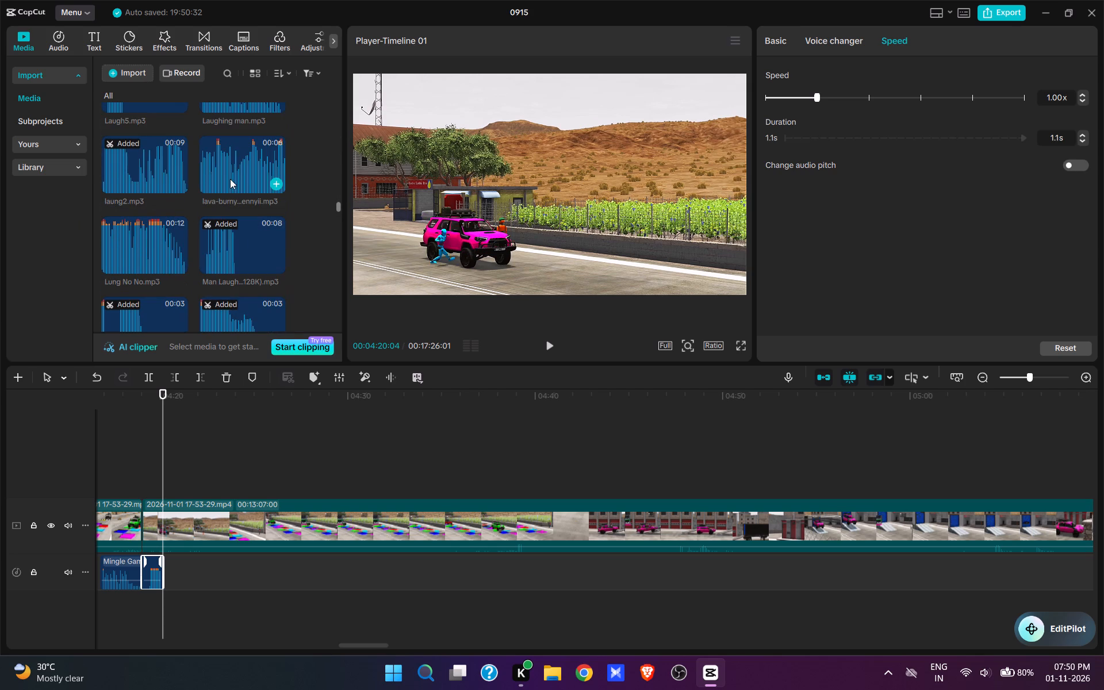
pyautogui.click(140, 181)
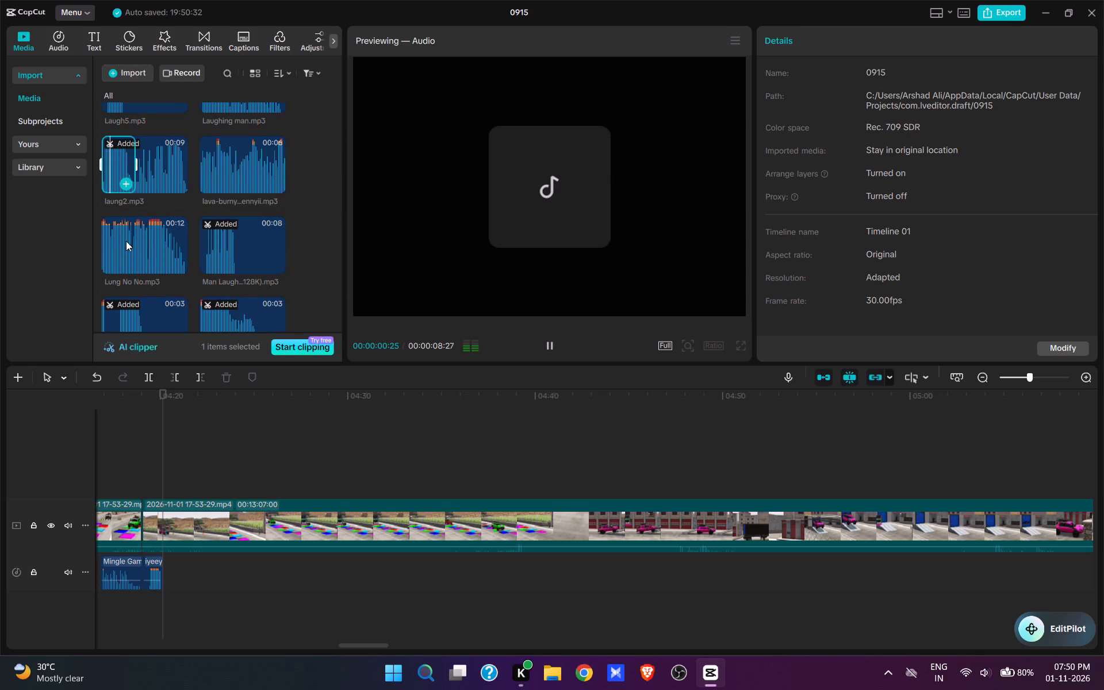
pyautogui.click(126, 186)
# Trim the end of laung2.mp3 to 00:04:22:06 and split the video at the same point, after the SUV has passed.
pyautogui.press('space')
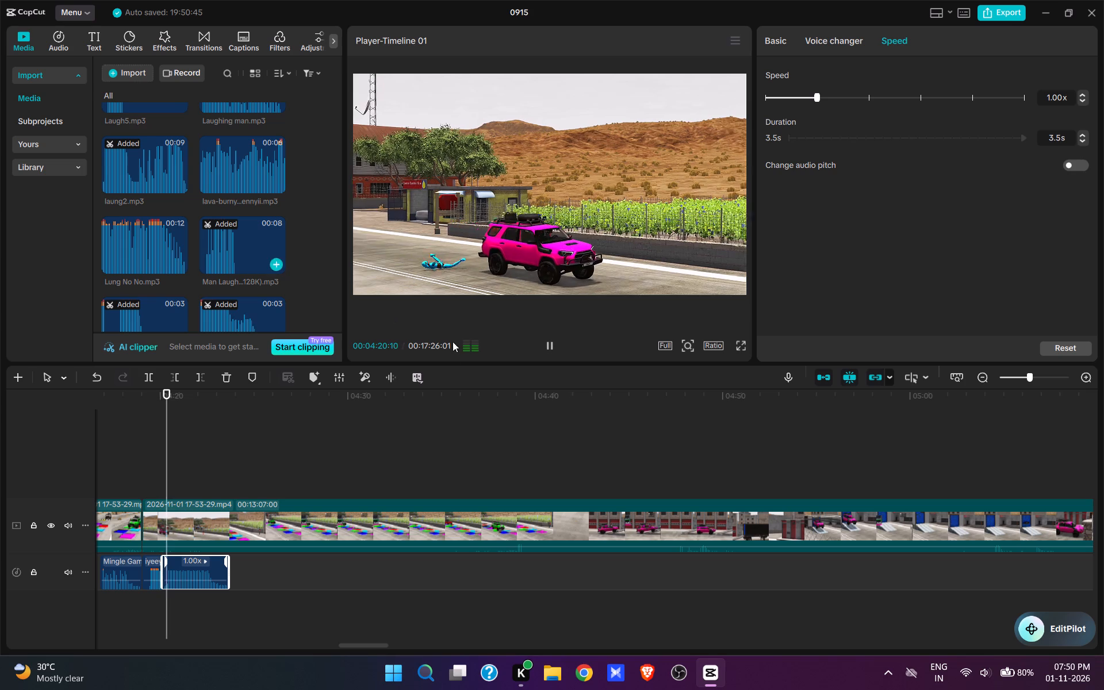
pyautogui.press('space')
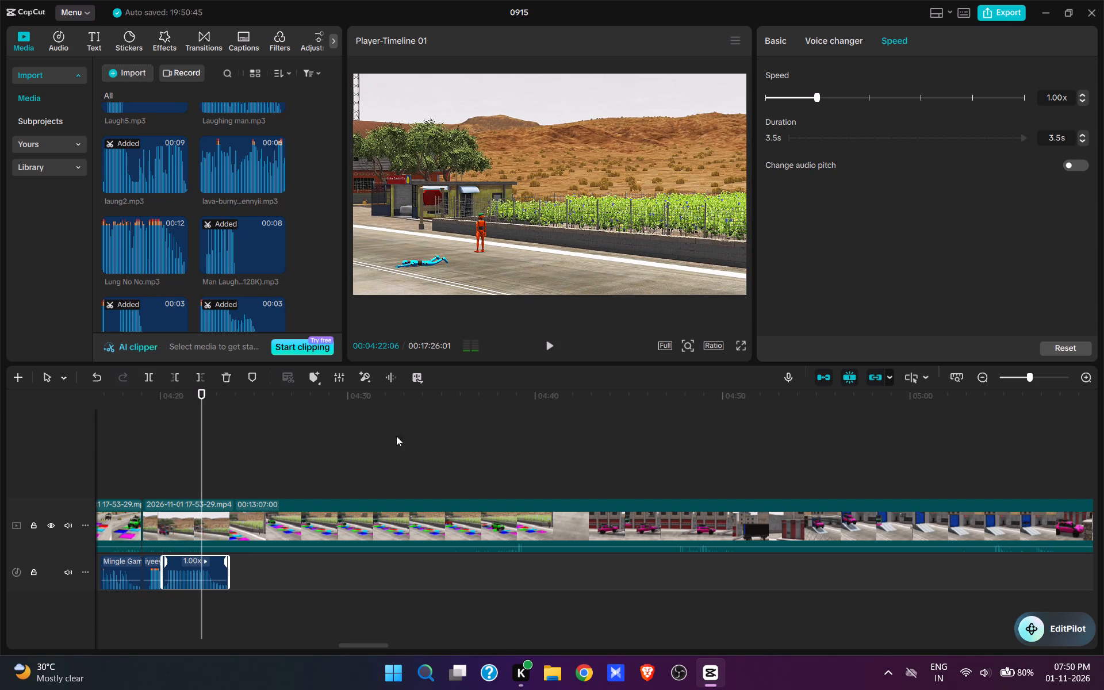
pyautogui.press('space')
pyautogui.press('space')
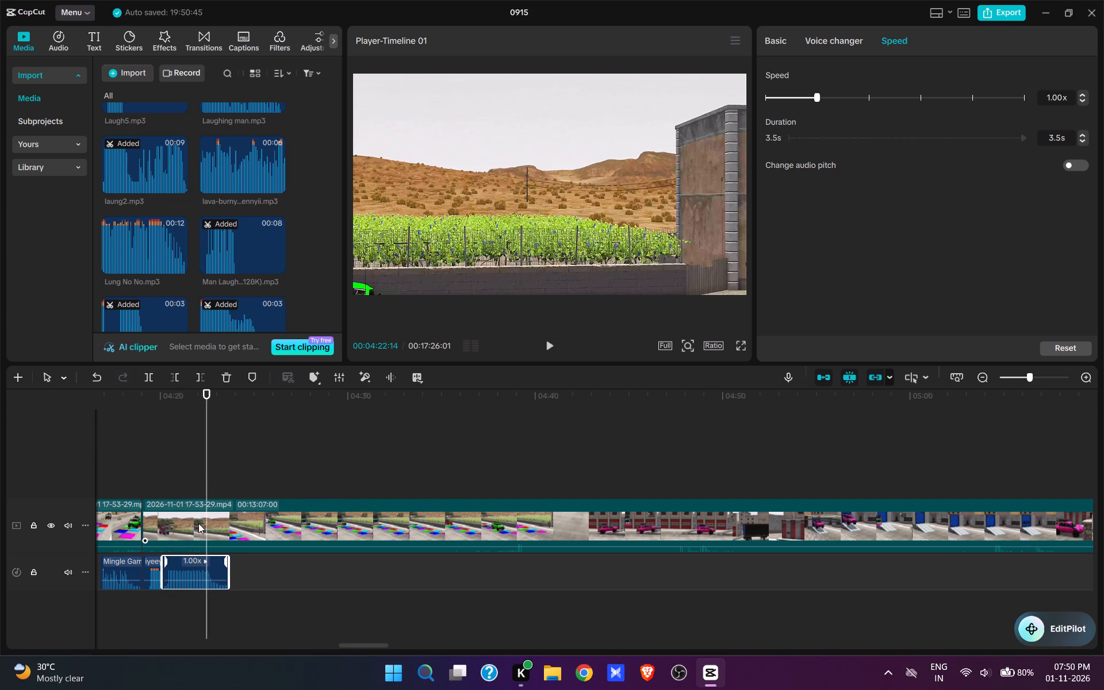
pyautogui.click(202, 483)
pyautogui.press('e')
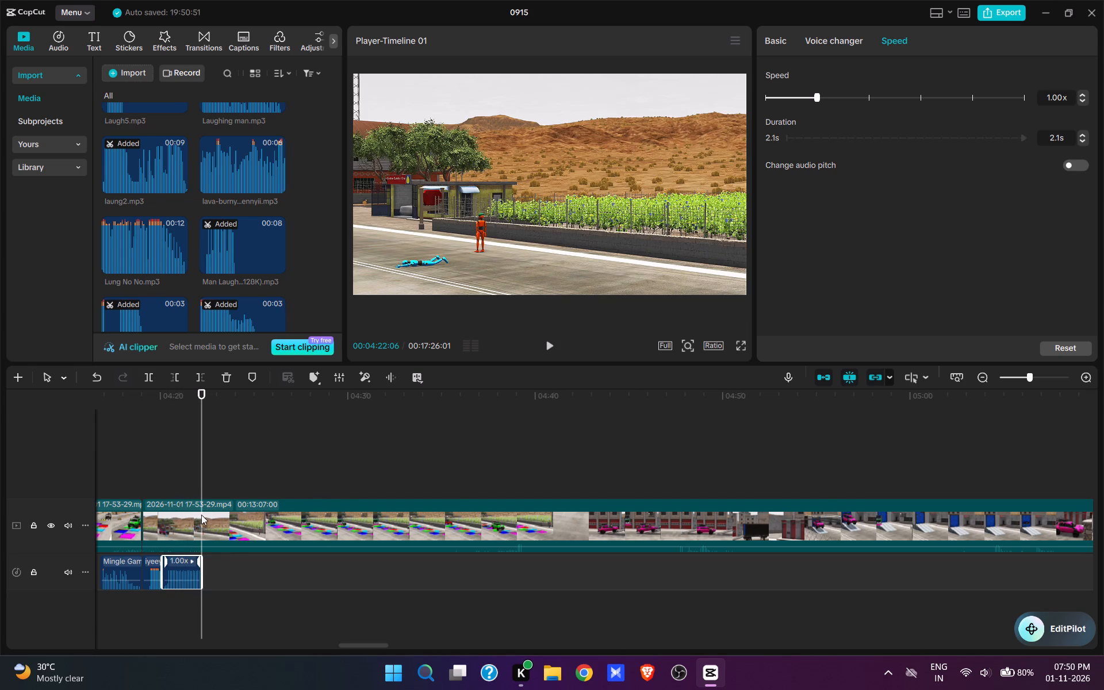
pyautogui.click(202, 519)
pyautogui.press('w')
# Trim the video after 00:04:22:06 up to about 00:04:34, where the pink SUV approaches the coloured plates.
pyautogui.click(488, 488)
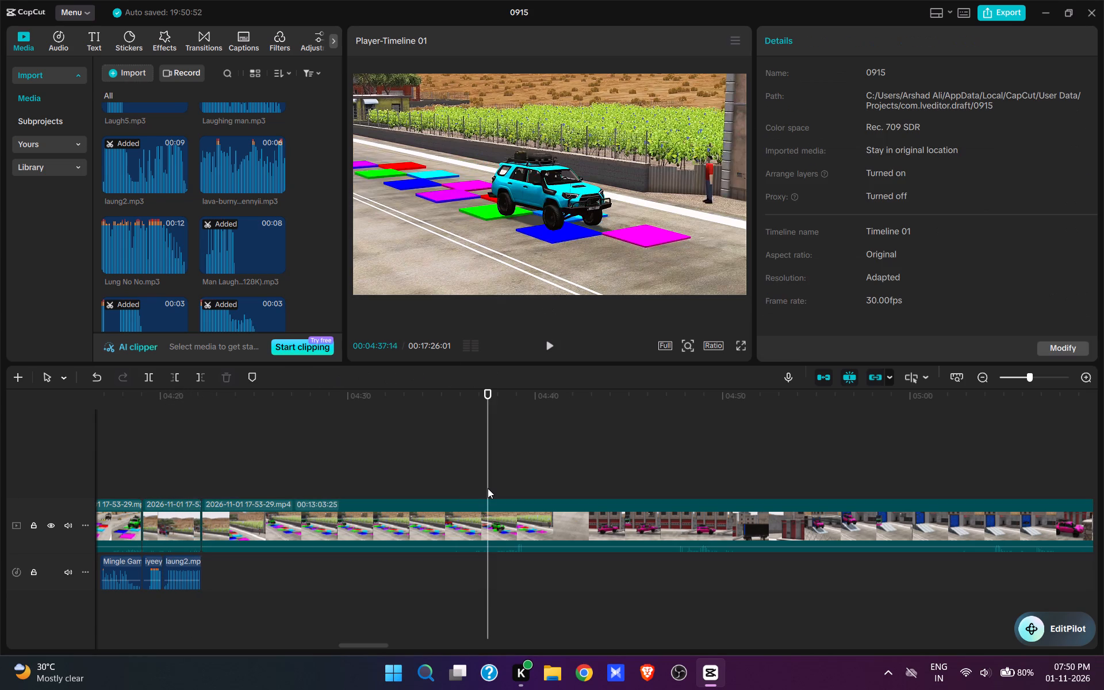
pyautogui.press('space')
pyautogui.click(433, 485)
pyautogui.press('space')
pyautogui.press('space')
pyautogui.click(405, 483)
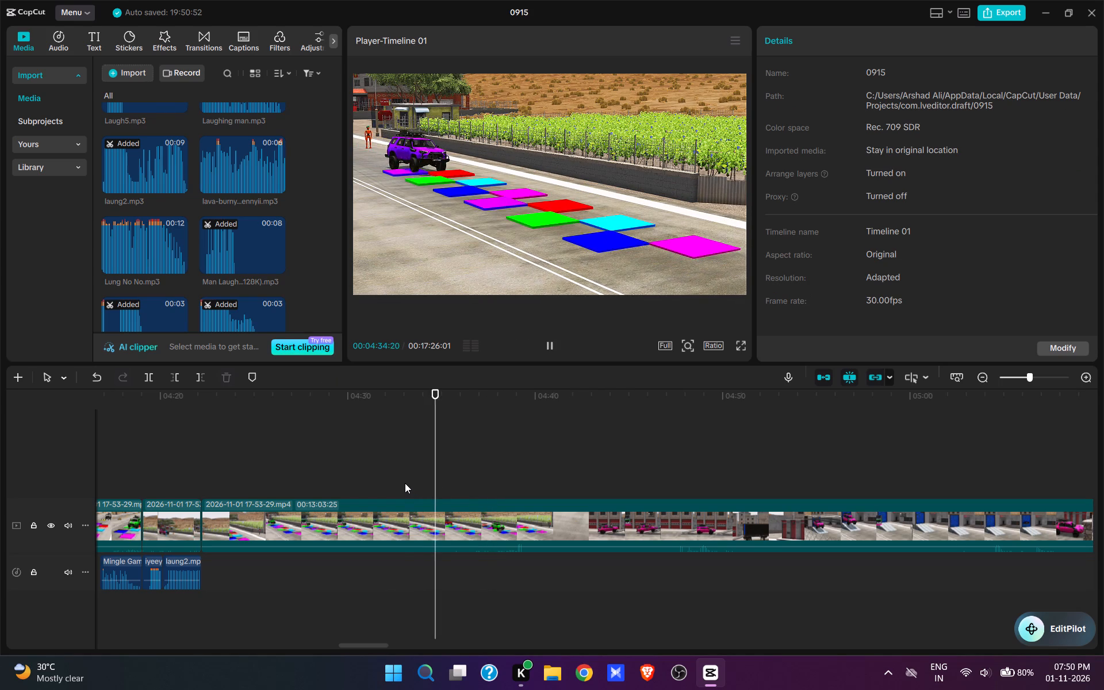
pyautogui.press('space')
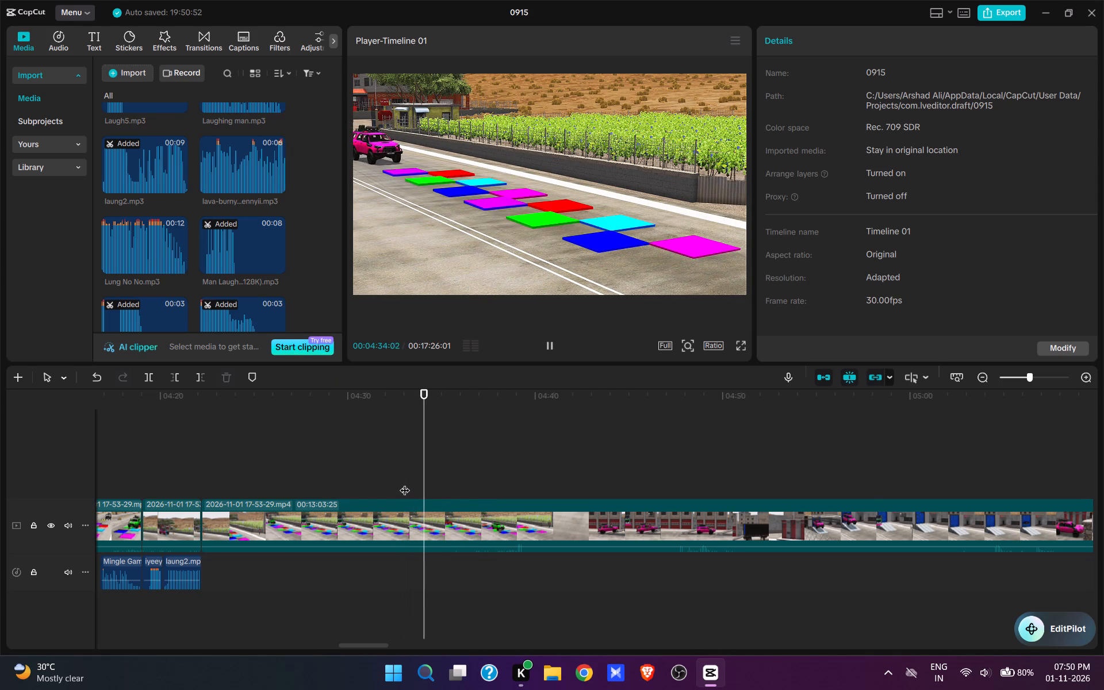
pyautogui.press('space')
pyautogui.write('q')
# Paste the copied Mingle Game sound at 00:04:22:14, where the pink SUV reaches the first coloured plate.
pyautogui.press('space')
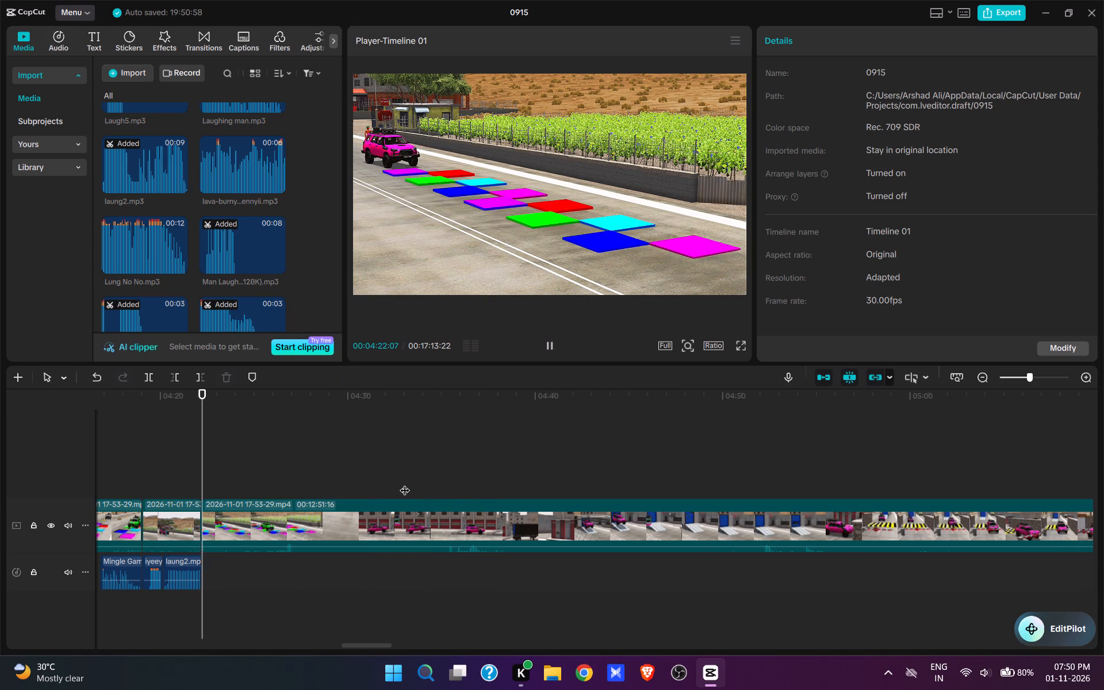
pyautogui.press('space')
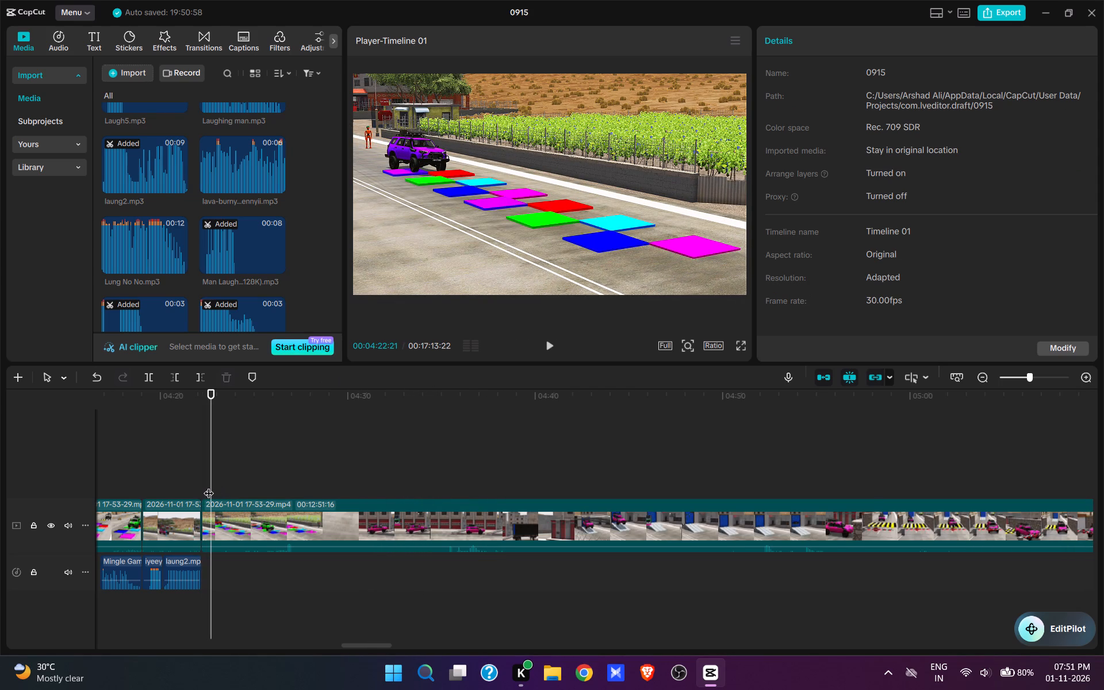
pyautogui.click(209, 485)
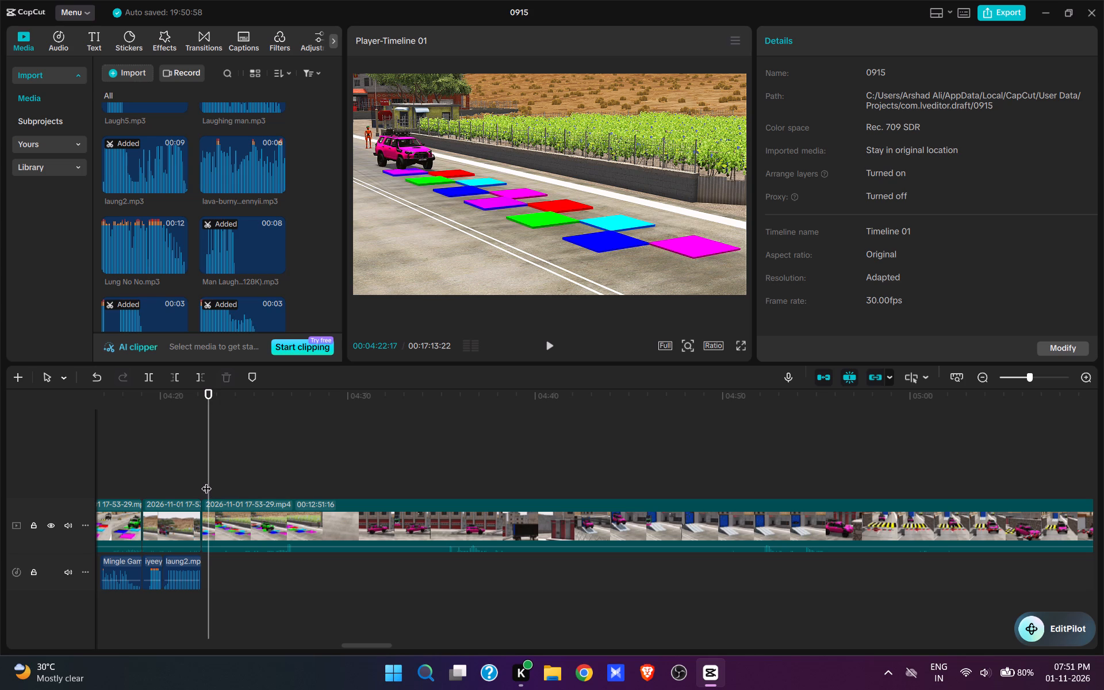
pyautogui.click(206, 481)
pyautogui.press('space')
pyautogui.press('space')
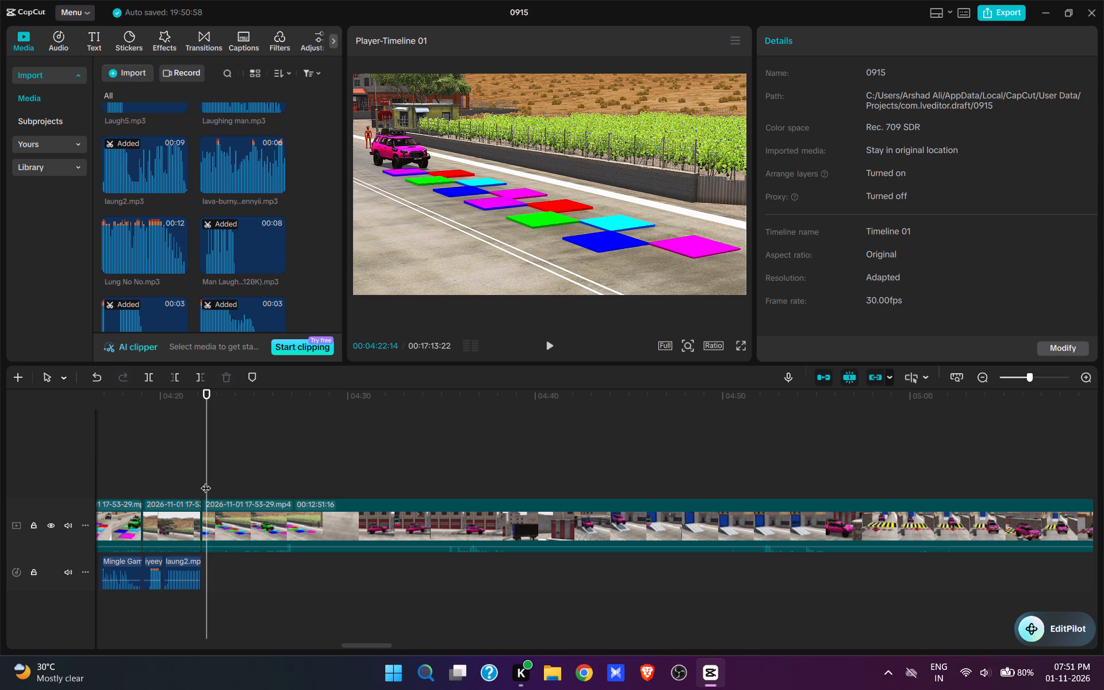
pyautogui.hotkey('ctrl', 'v')
# Play the SUV crossing the coloured plates with its sound and split the video at 00:04:26:25, once it has driven off.
pyautogui.press('space')
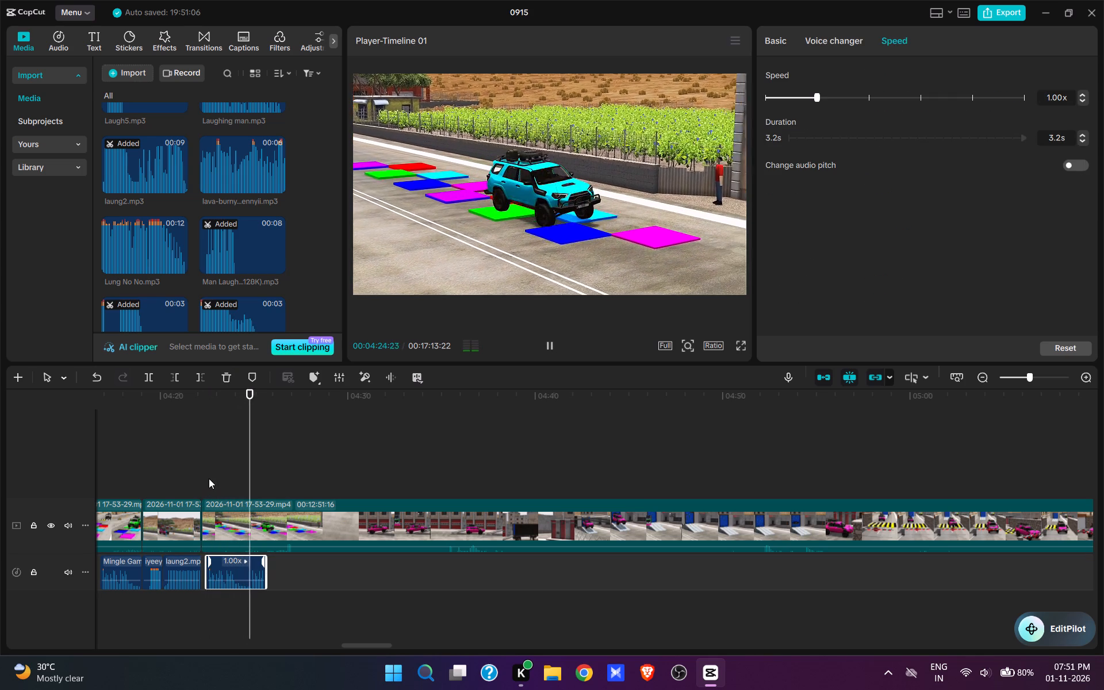
pyautogui.press('space')
pyautogui.press('space')
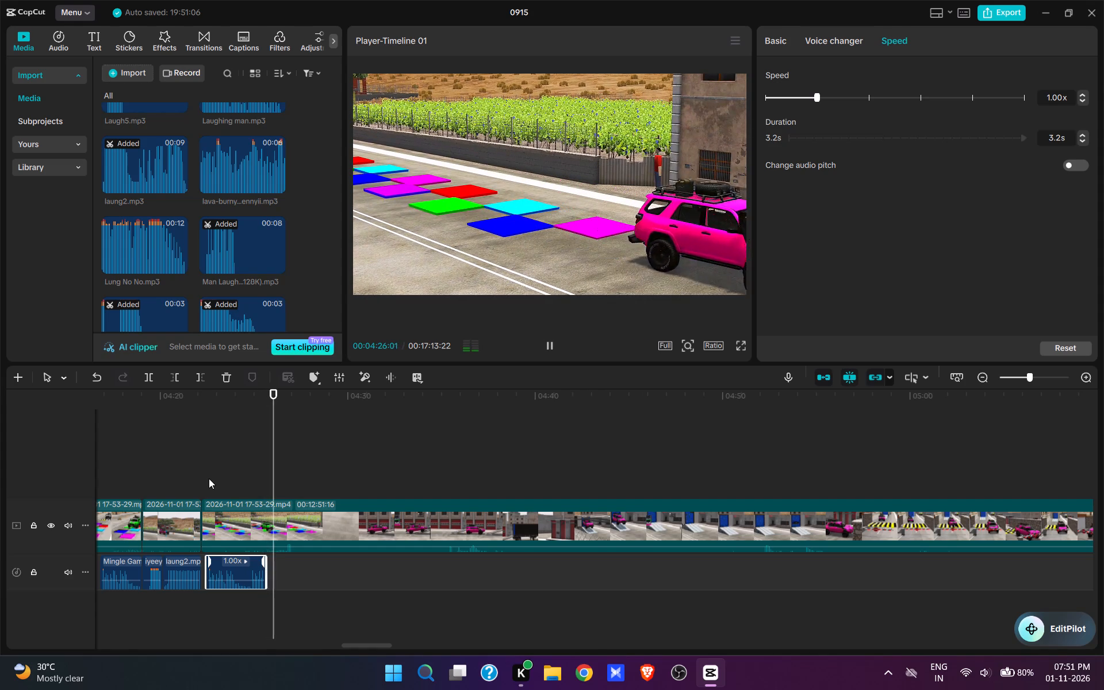
pyautogui.press('space')
pyautogui.press('space')
pyautogui.press('space')
pyautogui.write('w')
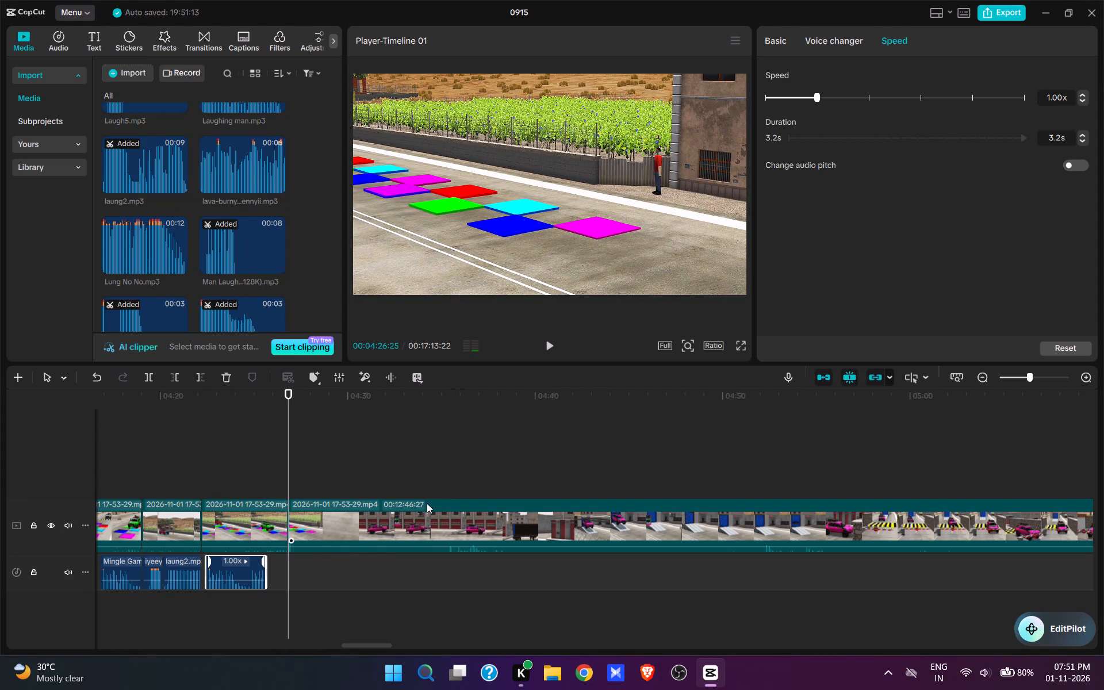
# Trim the video after 00:04:26:25 up to about 00:04:35 and slightly further, where the pink SUV approaches the truck's loading ramp.
pyautogui.click(440, 478)
pyautogui.press('space')
pyautogui.press('space')
pyautogui.press('q')
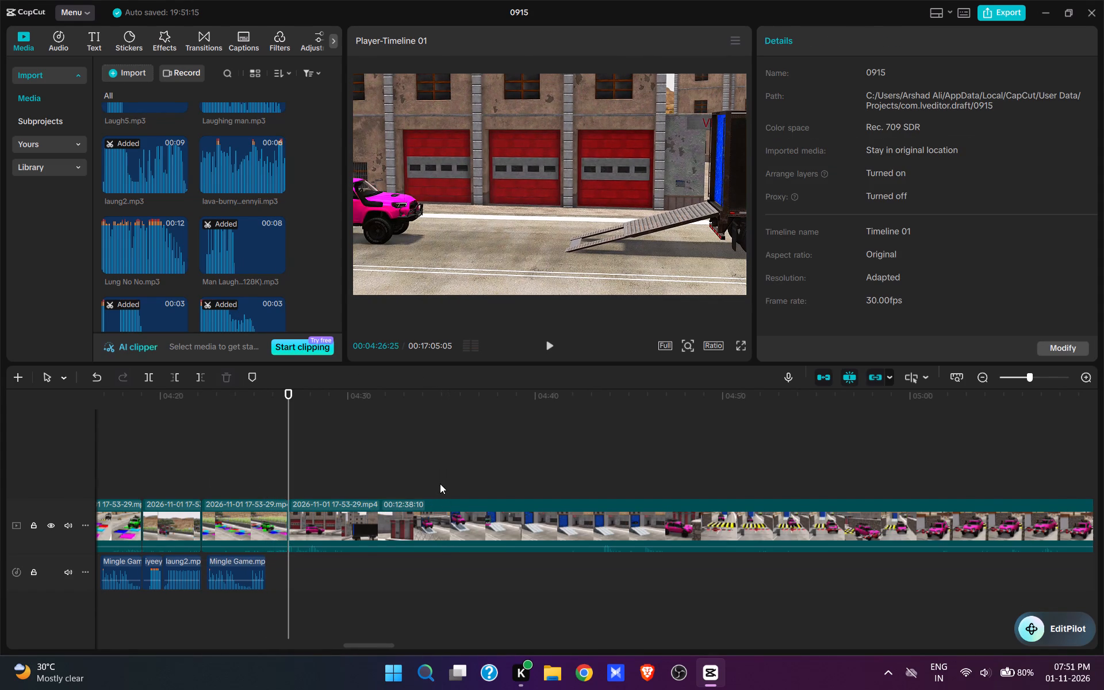
pyautogui.press('space')
pyautogui.press('space')
pyautogui.click(293, 476)
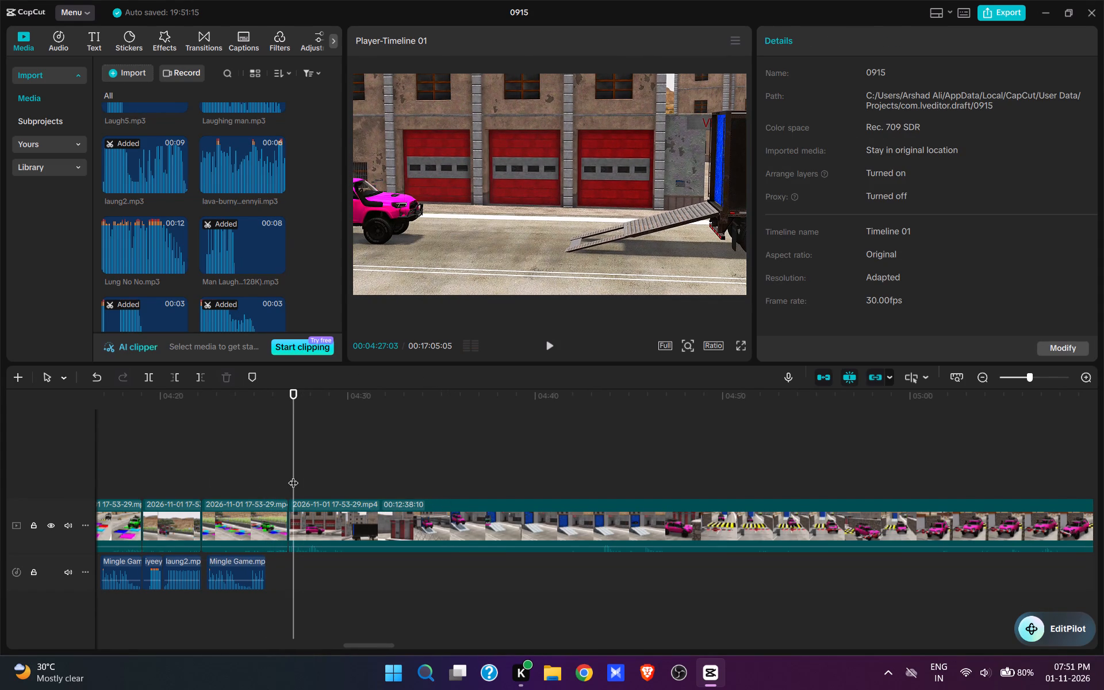
pyautogui.write('q')
# Play the pink SUV driving up the ramp into the truck trailer and split the video at 00:04:29:03.
pyautogui.press('space')
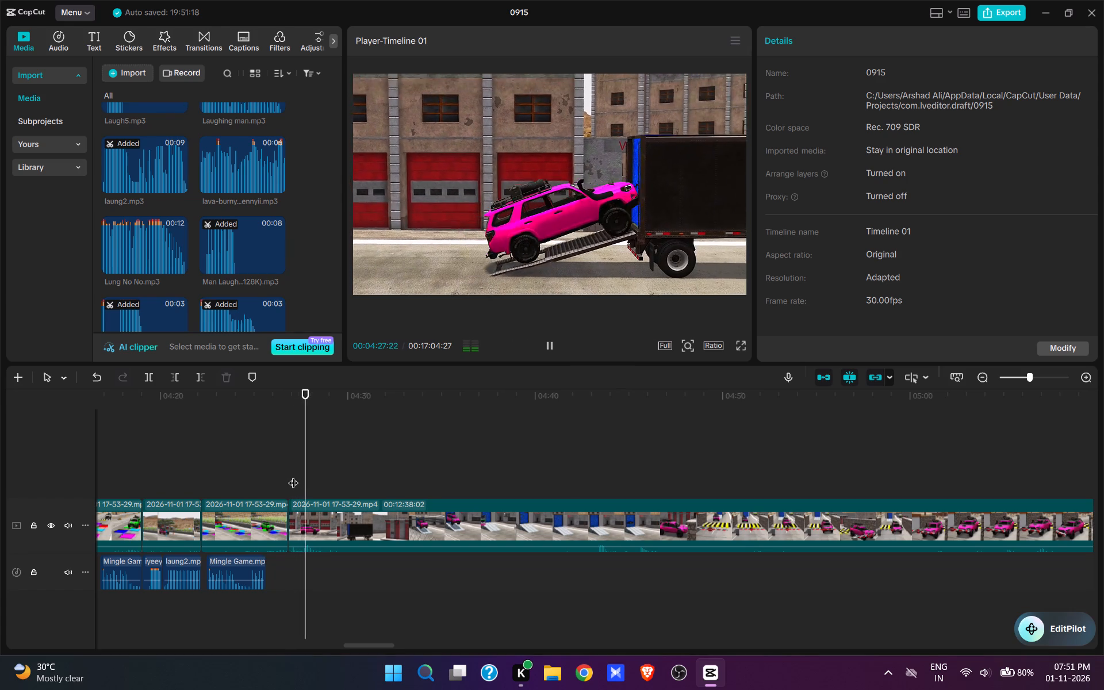
pyautogui.press('space')
pyautogui.press('space')
pyautogui.press('space')
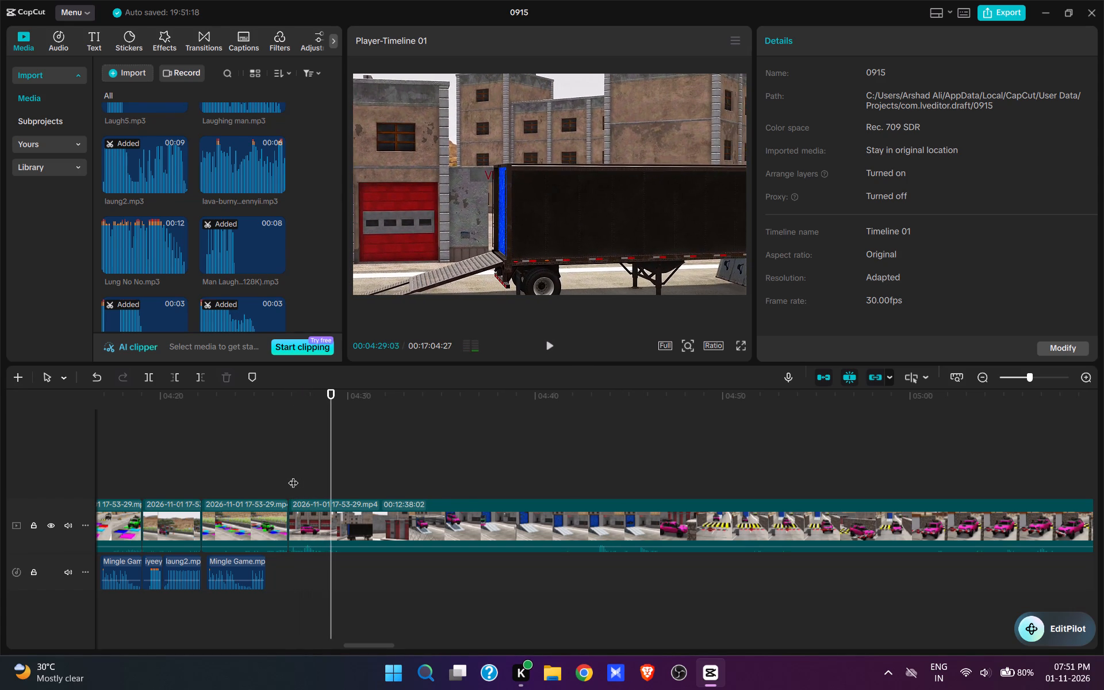
pyautogui.press('w')
# Trim the video after 00:04:29:03 up to about 00:04:44, just before the pink SUV emerges from the trailer's blue portal.
pyautogui.click(578, 480)
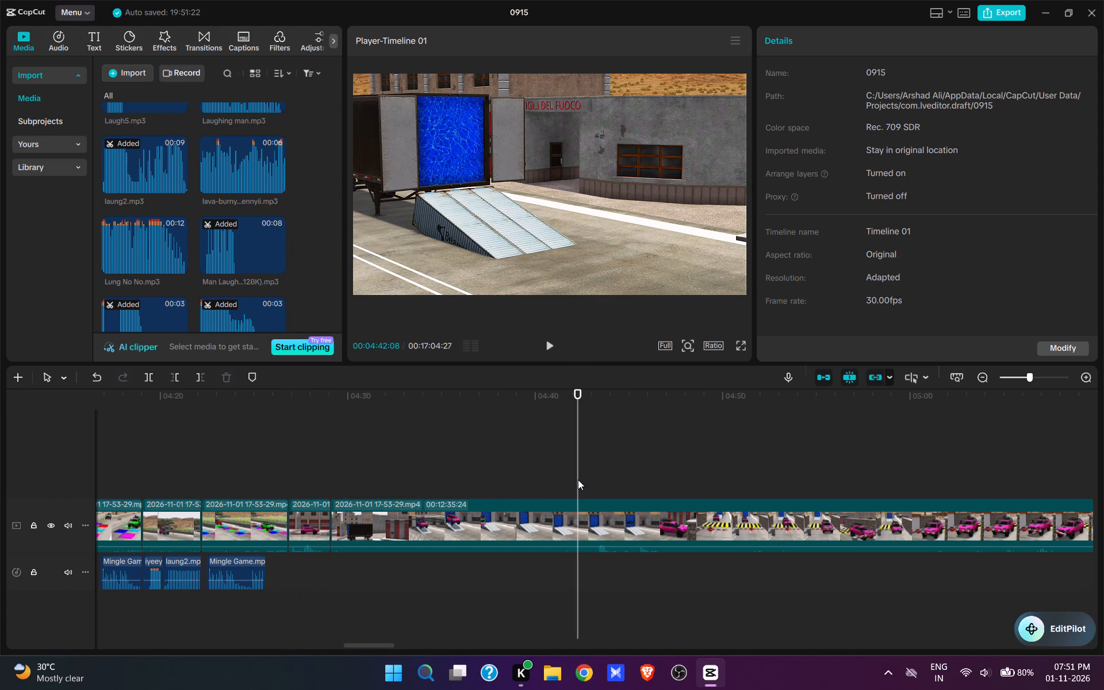
pyautogui.press('space')
pyautogui.press('space')
pyautogui.press('space')
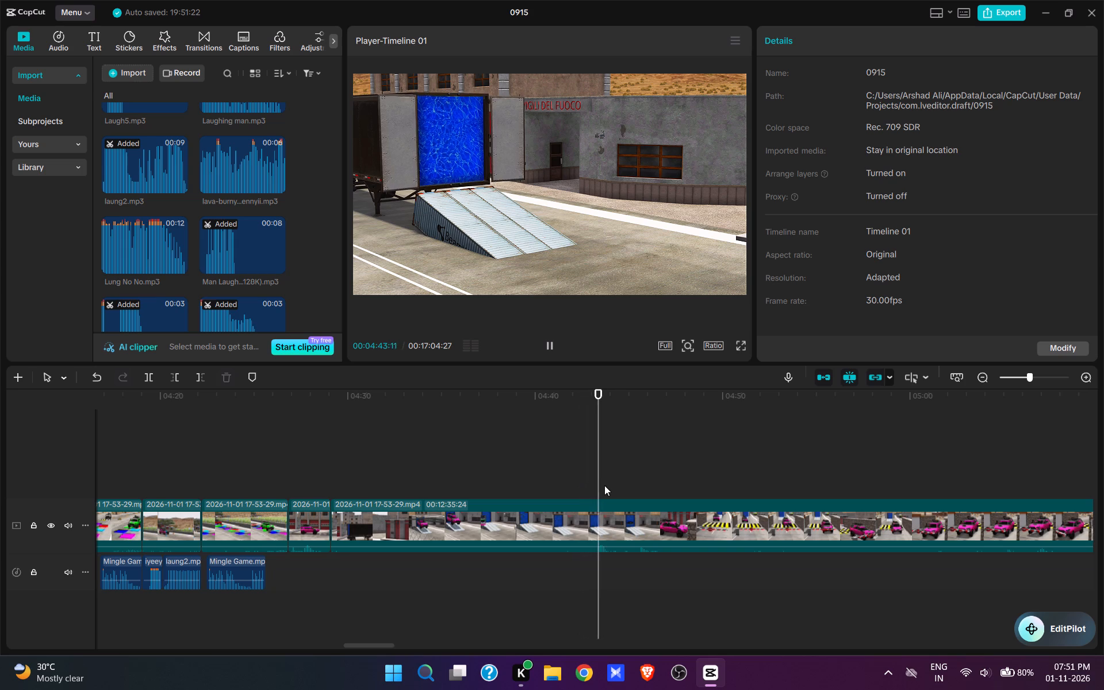
pyautogui.press('space')
pyautogui.press('space')
pyautogui.press('space')
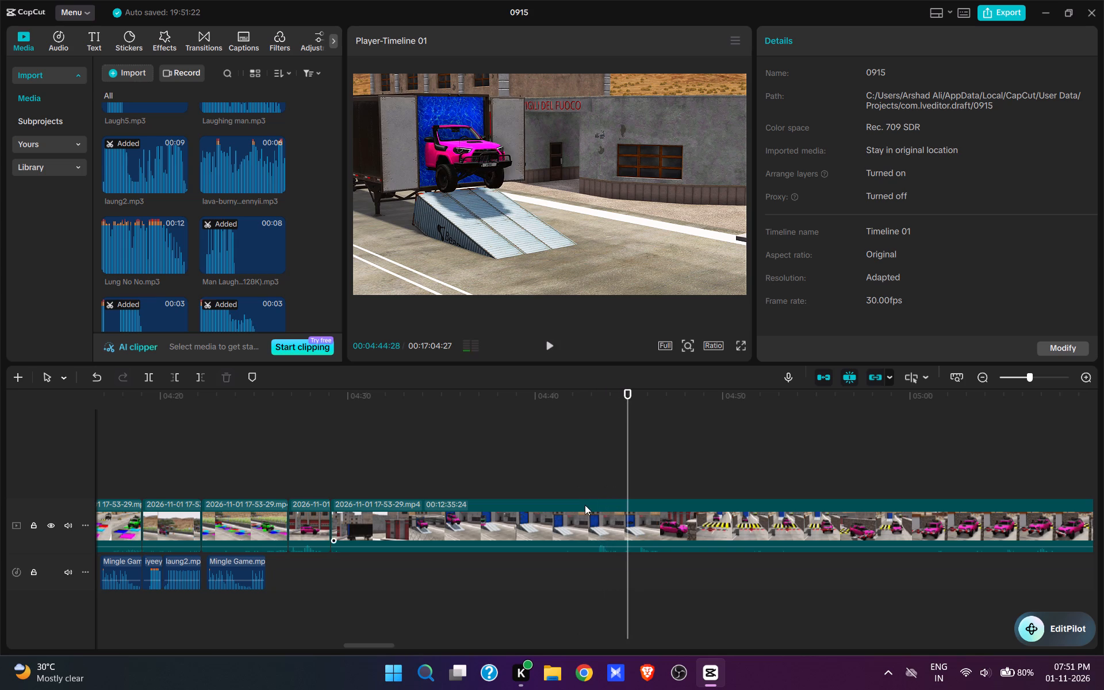
pyautogui.click(611, 477)
pyautogui.press('q')
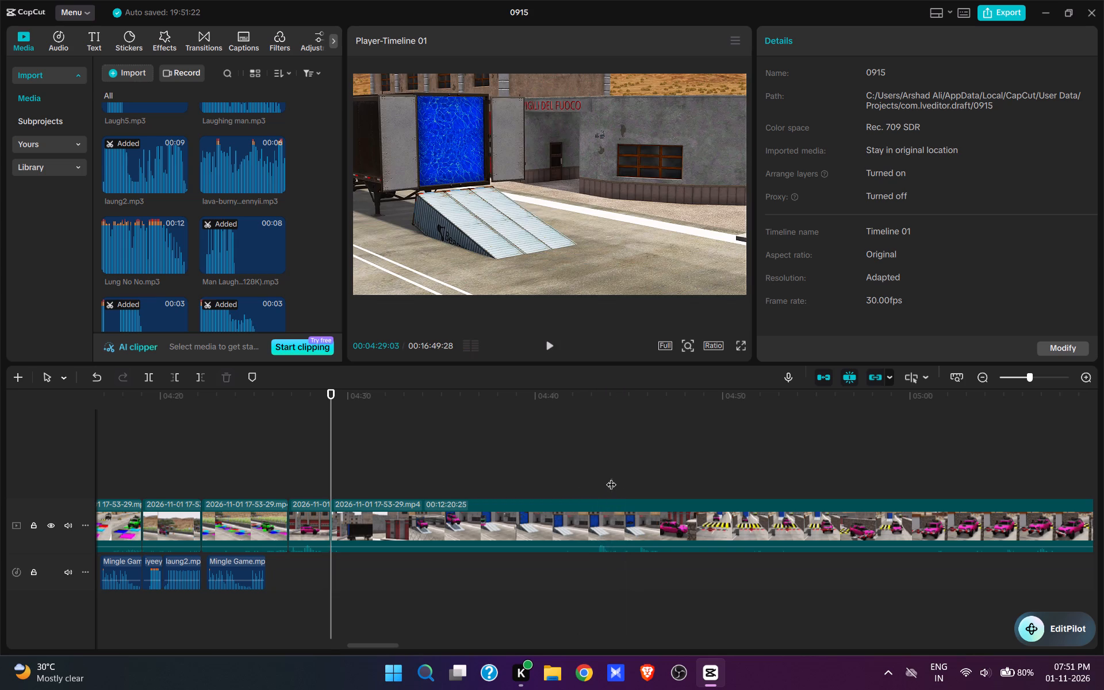
# Add Surpiris.mp3 at 00:04:29:03, the start of the scene with the ramp and the trailer's blue portal.
pyautogui.click(312, 480)
pyautogui.press('space')
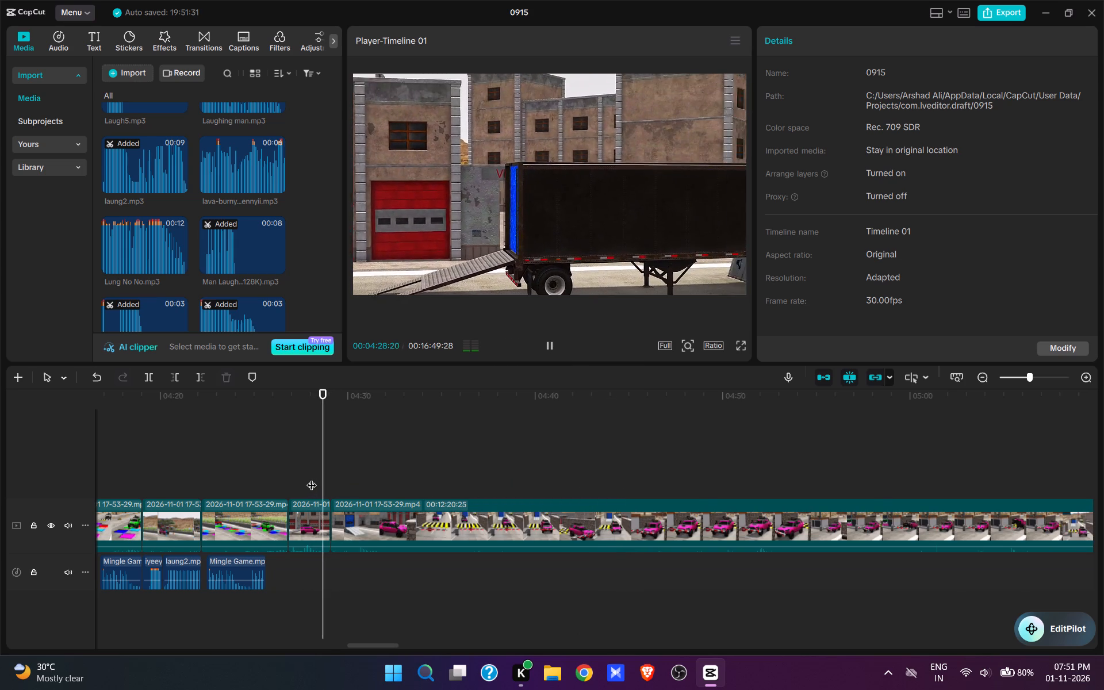
pyautogui.press('space')
pyautogui.click(331, 477)
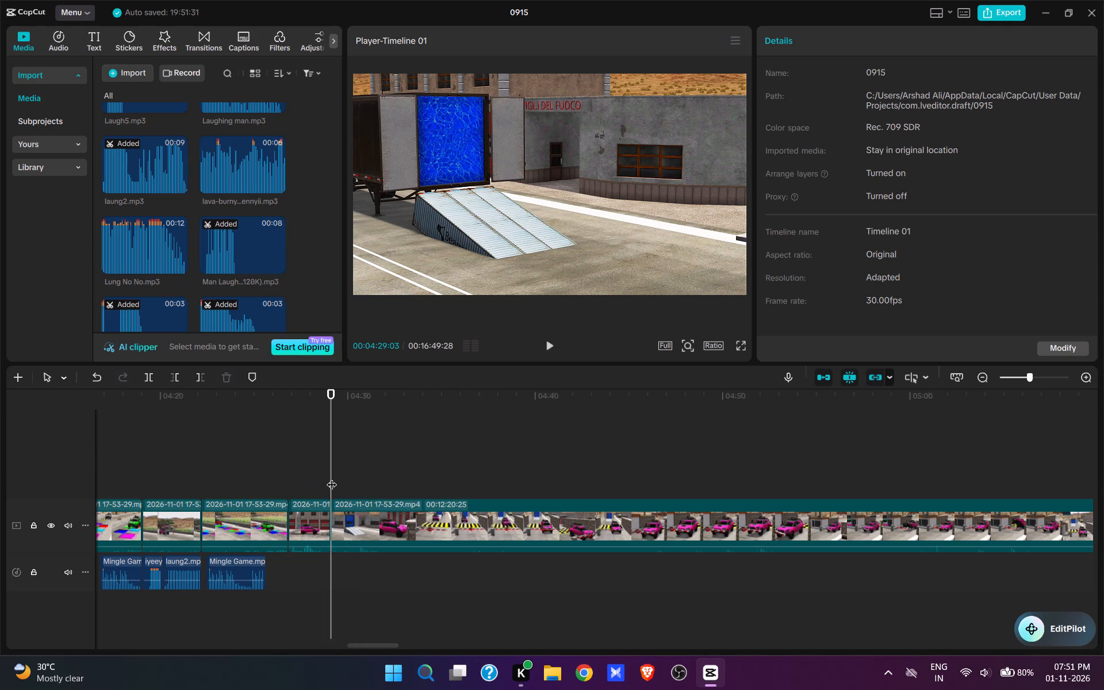
pyautogui.scroll(-8, 185, 243)
pyautogui.click(185, 243)
pyautogui.scroll(-7, 187, 225)
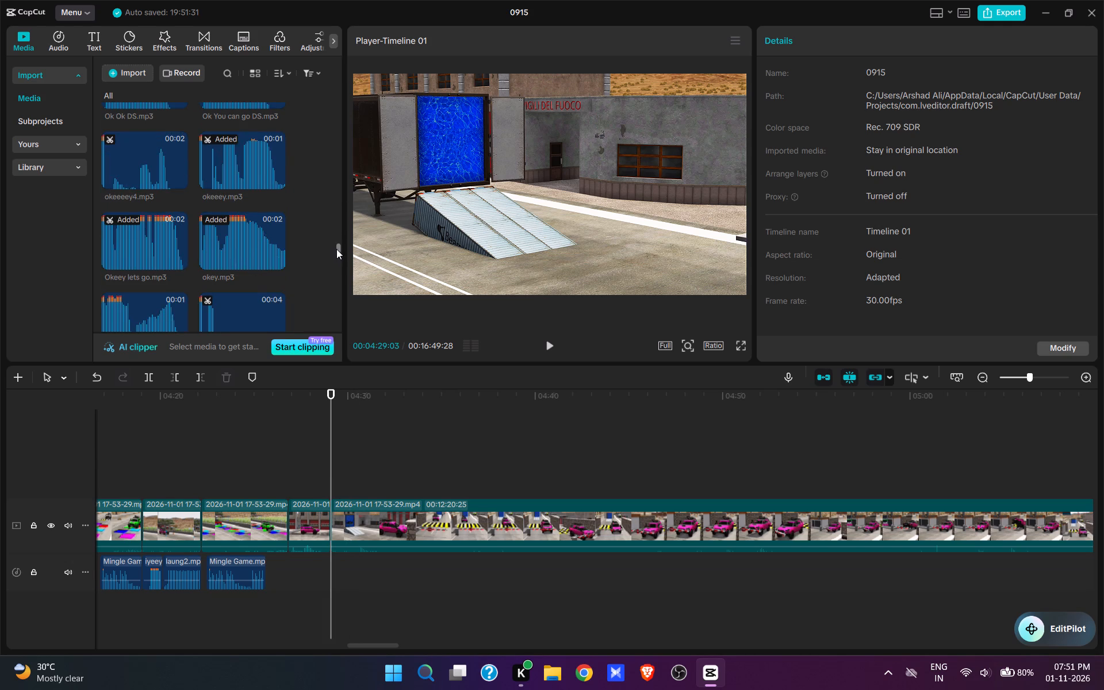
pyautogui.moveTo(336, 249); pyautogui.dragTo(346, 333)
pyautogui.scroll(-8, 200, 267)
pyautogui.scroll(4, 202, 265)
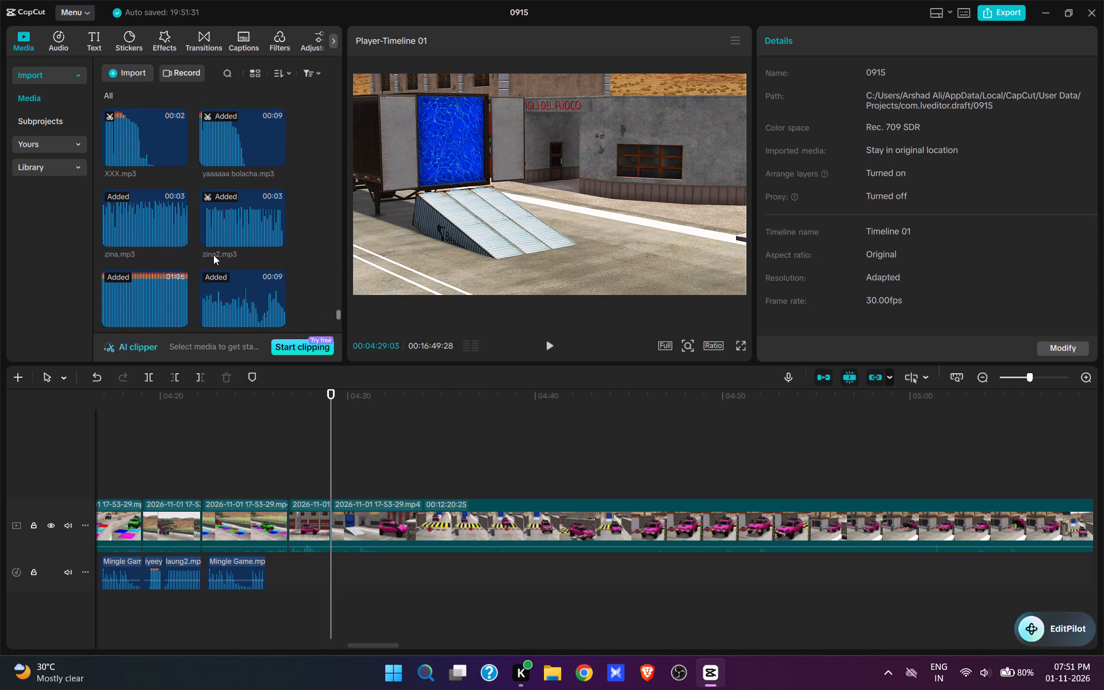
pyautogui.scroll(8, 213, 255)
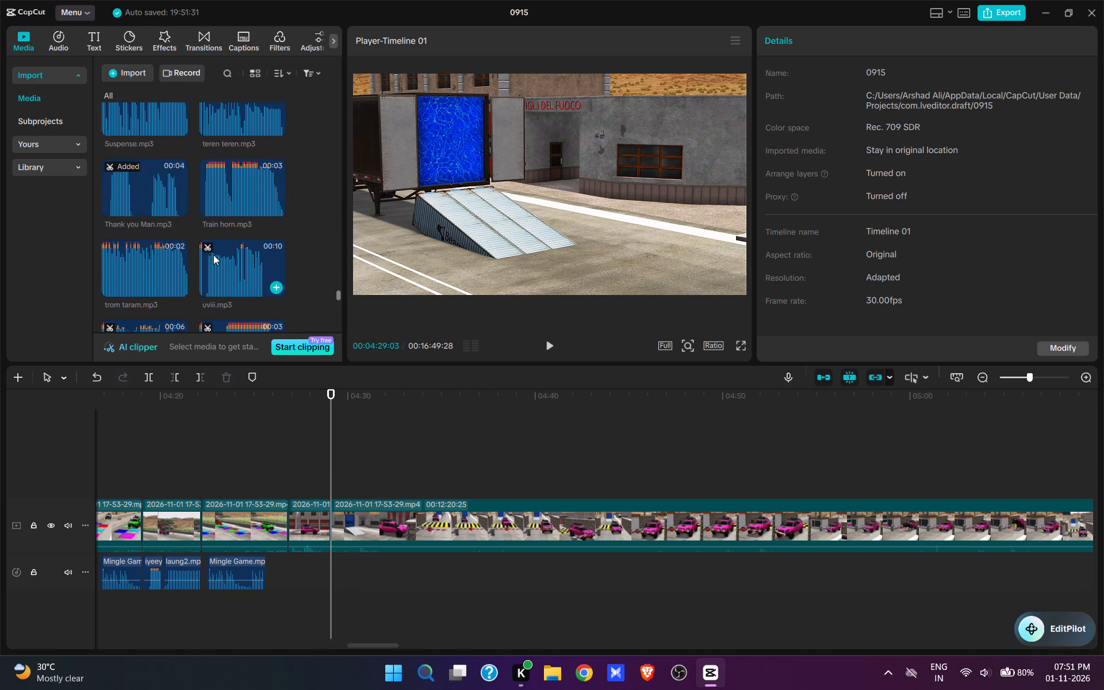
pyautogui.scroll(1, 213, 255)
pyautogui.click(180, 174)
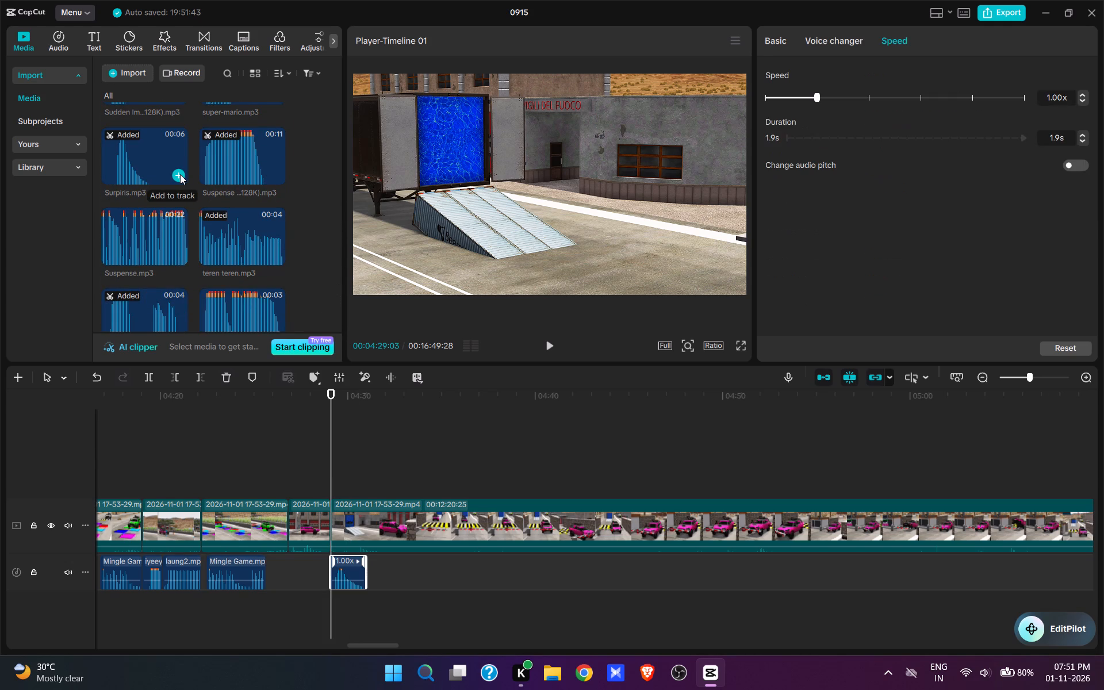
# Play the pink SUV leaving the ramp and split the video at 00:04:31:21, as it passes the stone wall.
pyautogui.press('space')
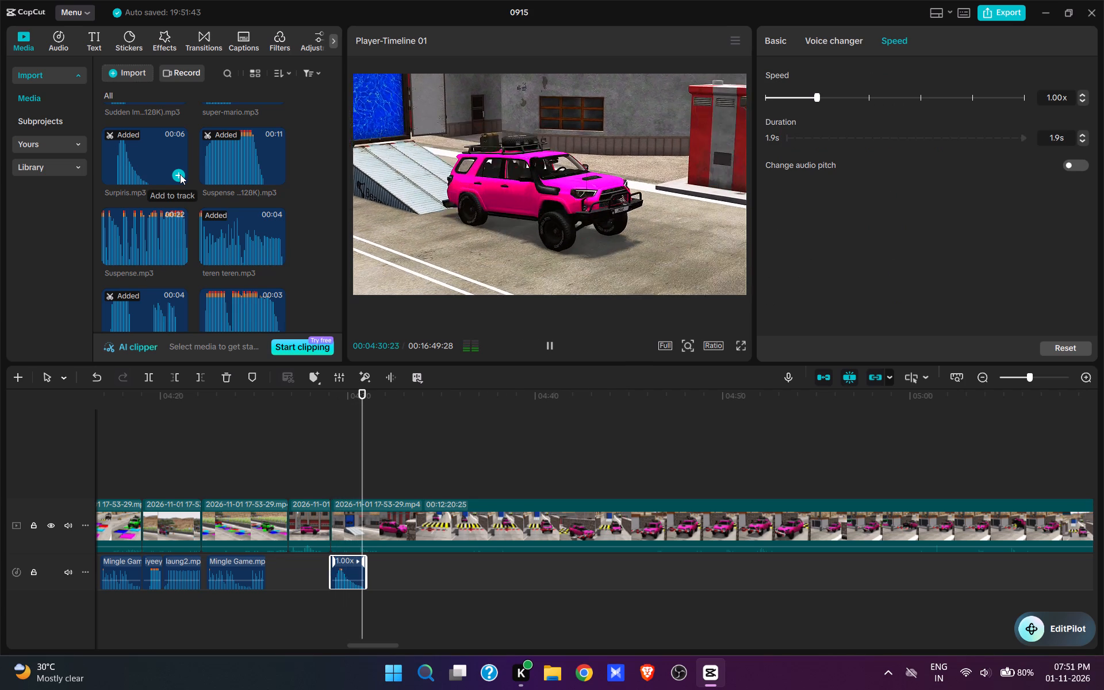
pyautogui.press('space')
pyautogui.write('w')
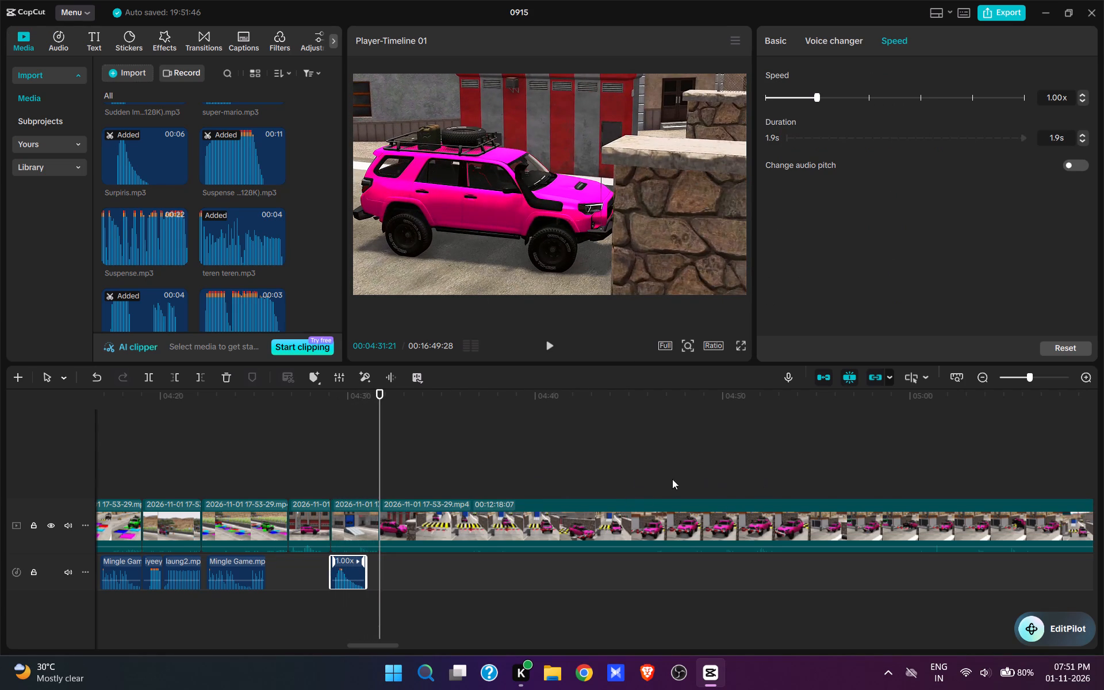
# Trim the video after 00:04:31:21 up to about 00:04:36, where the pink SUV approaches the yellow-black speed bumps before the barrier.
pyautogui.click(635, 476)
pyautogui.press('space')
pyautogui.click(569, 474)
pyautogui.click(428, 468)
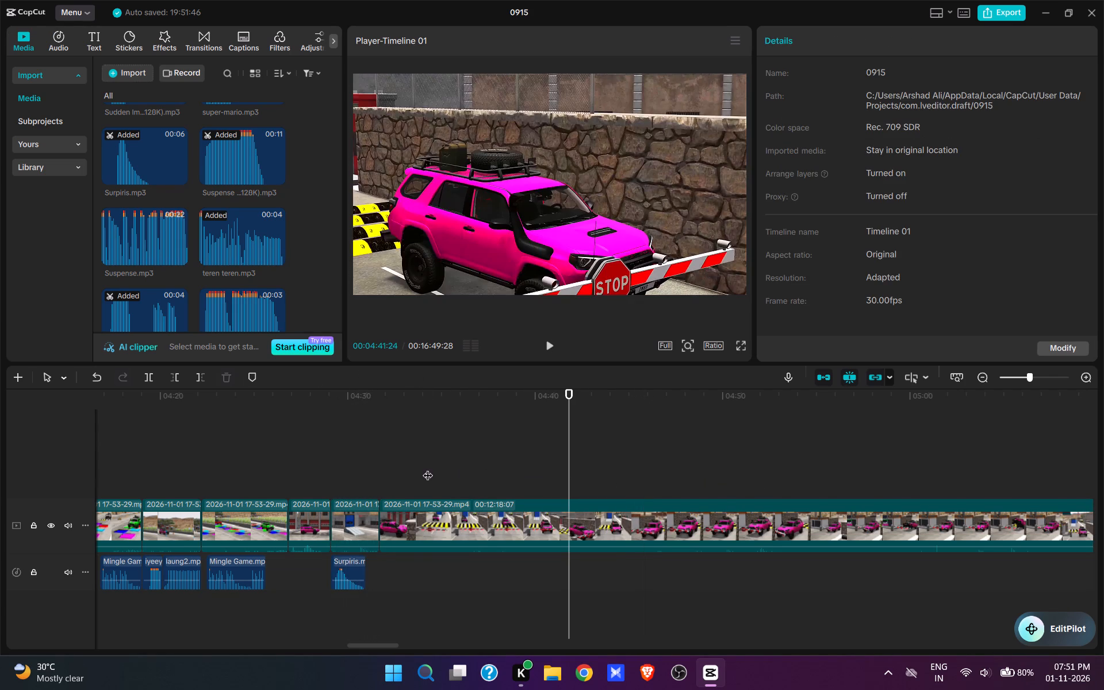
pyautogui.press('space')
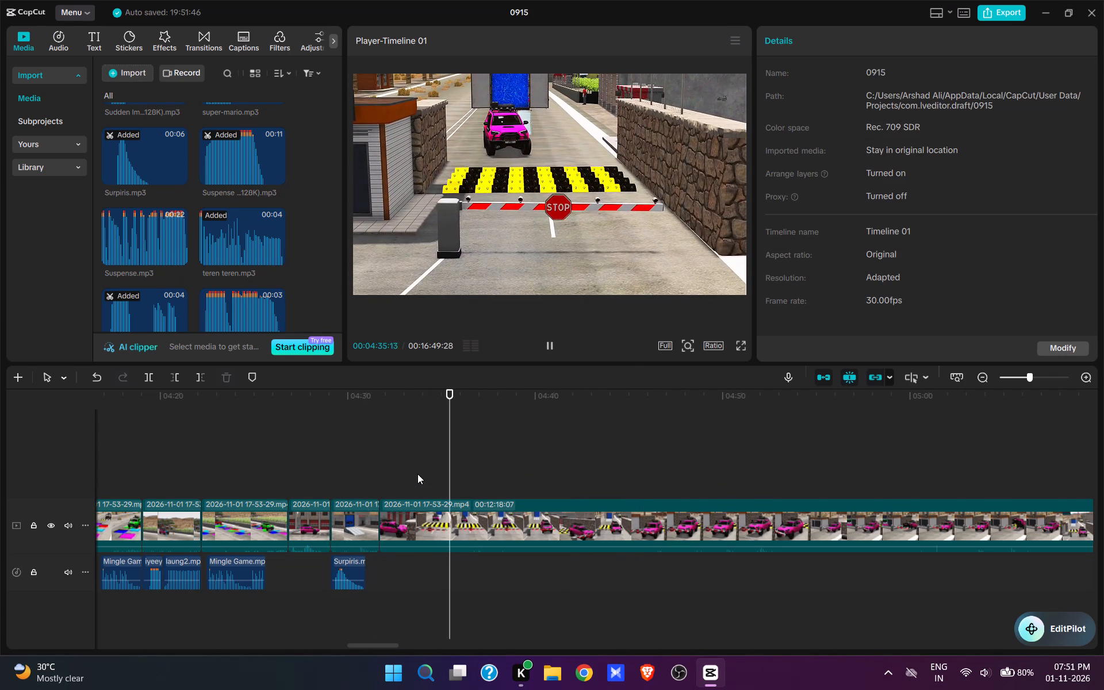
pyautogui.press('space')
pyautogui.write('q')
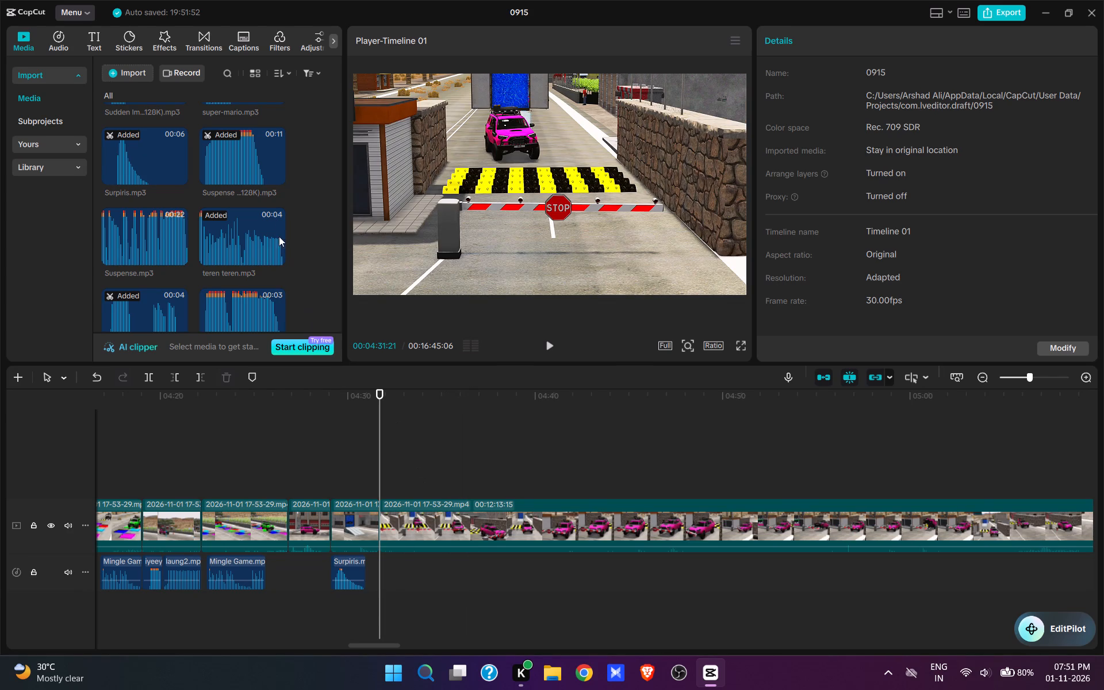
# Add Suspense.mp3 at 00:04:31:21, the start of the speed bump and barrier scene.
pyautogui.click(176, 254)
# Play the pink SUV crossing the speed bumps and split the video at 00:04:34:23, where it waits behind the STOP barrier.
pyautogui.press('space')
pyautogui.press('space')
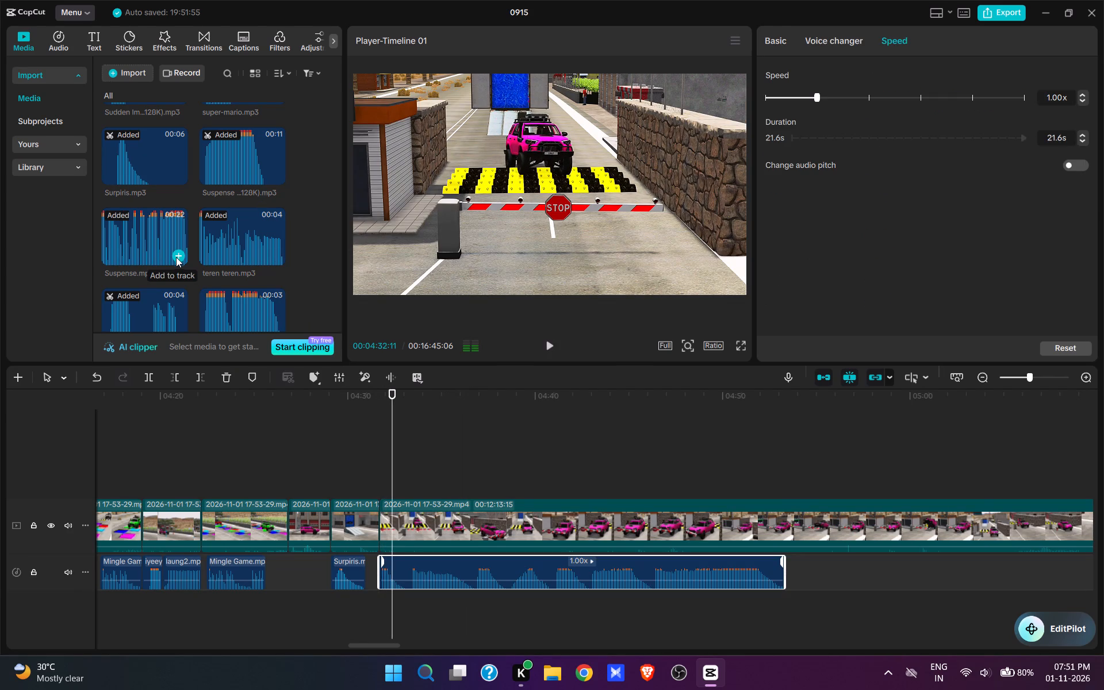
pyautogui.press('space')
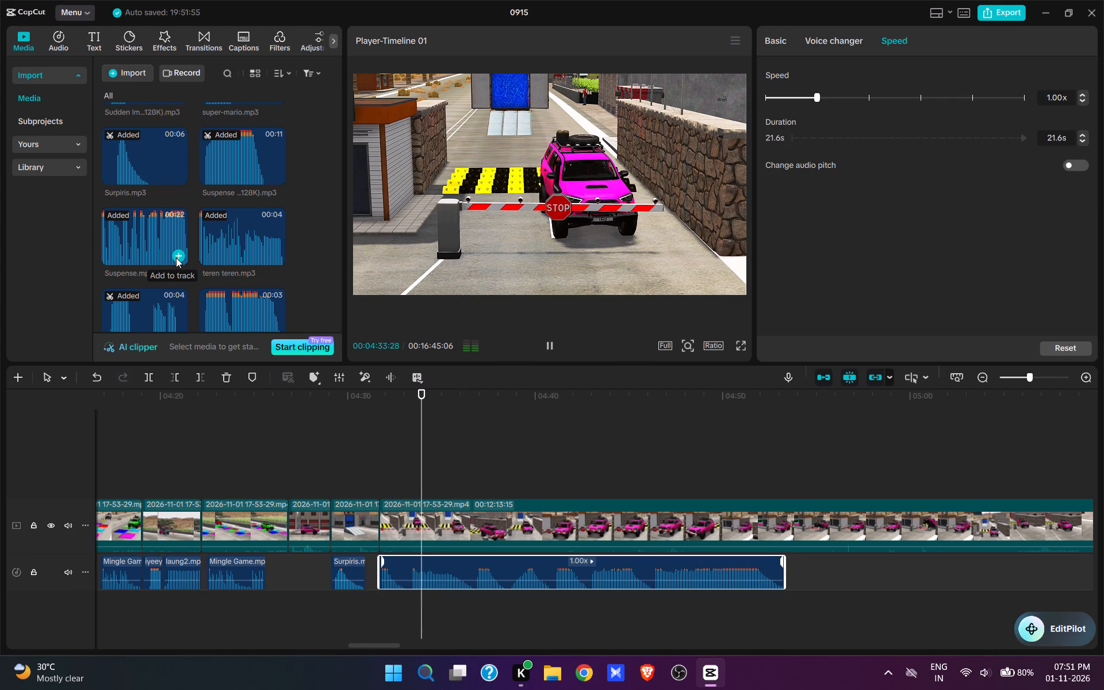
pyautogui.press('space')
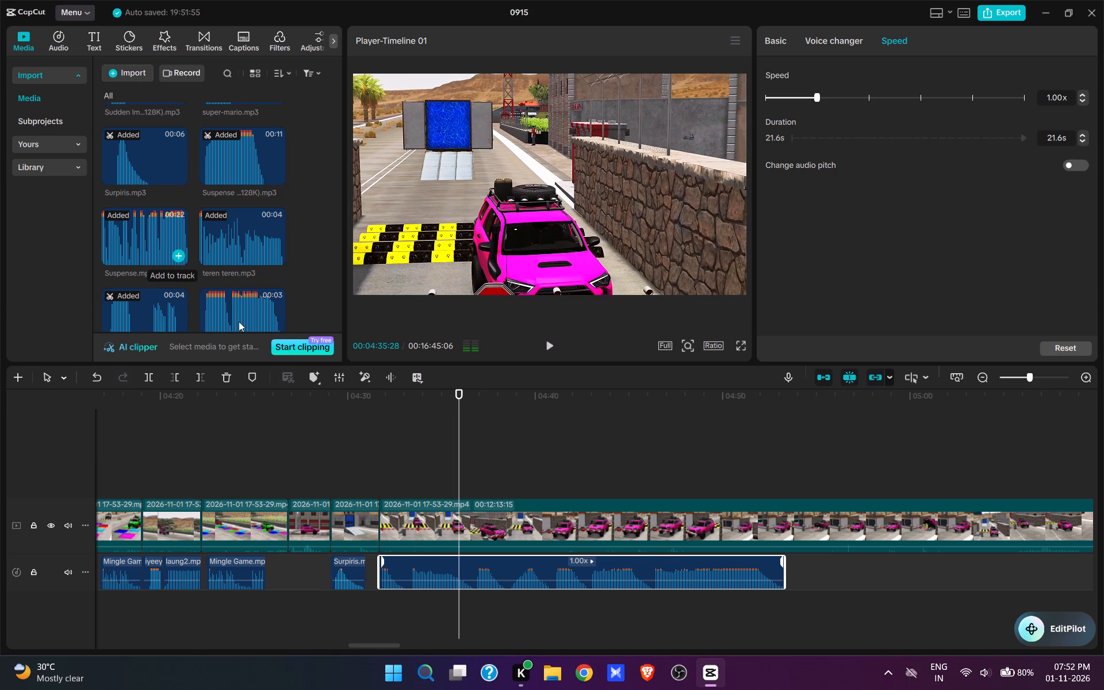
pyautogui.click(440, 480)
pyautogui.press('space')
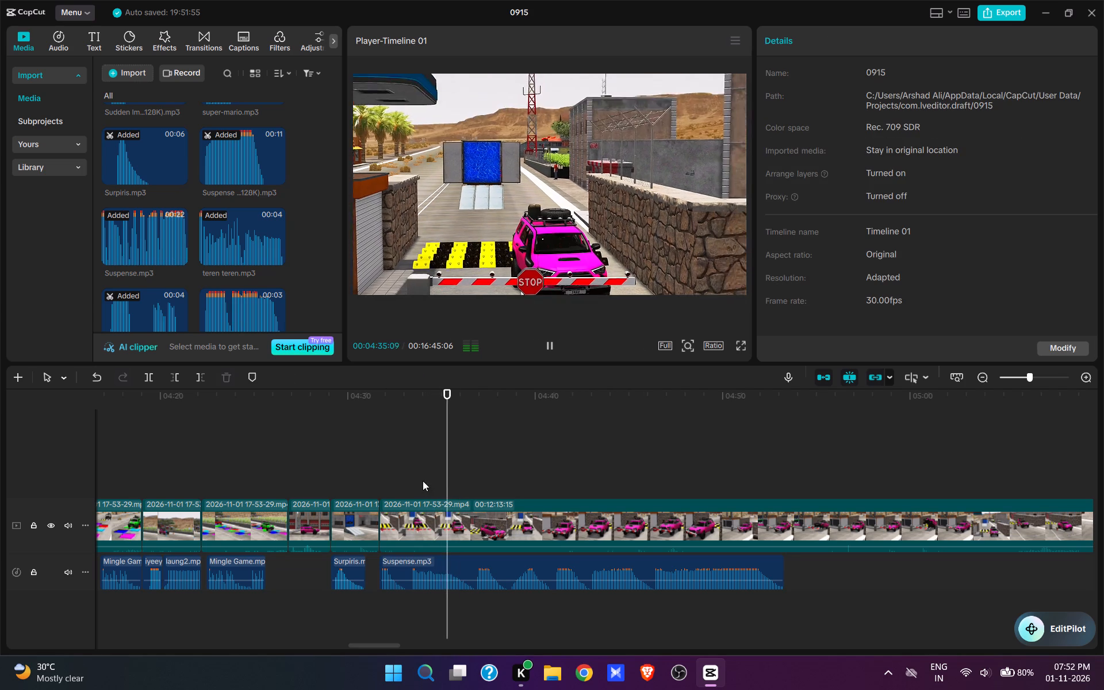
pyautogui.click(423, 481)
pyautogui.press('space')
pyautogui.press('space')
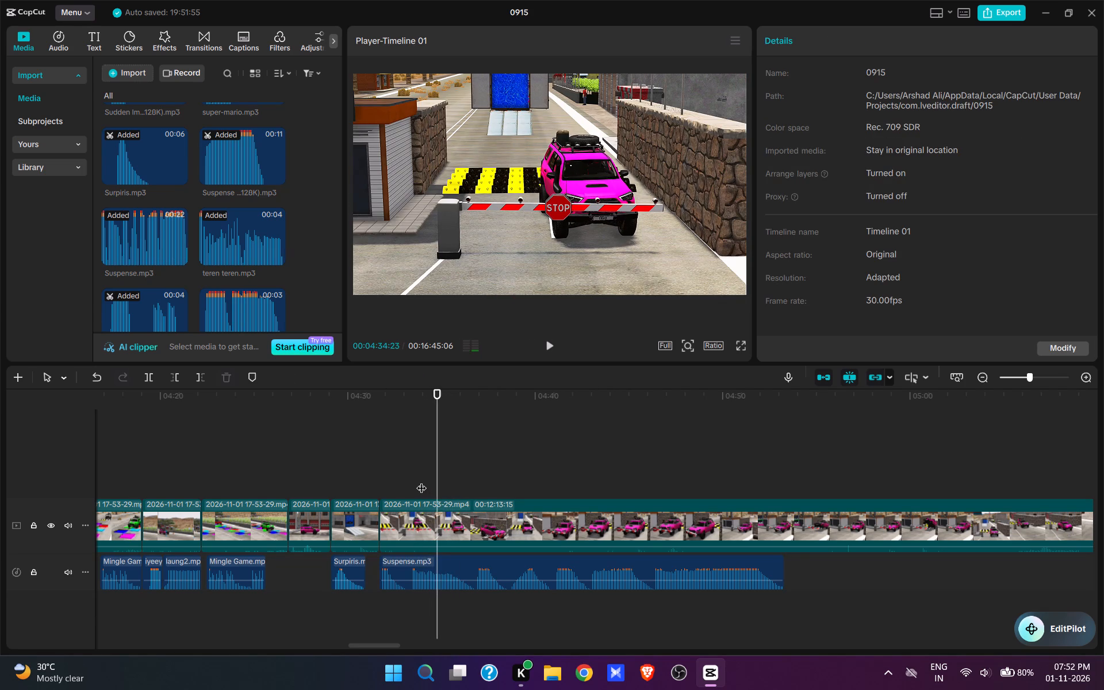
pyautogui.press('w')
# Trim off the part of Suspense.mp3 after 00:04:34:23.
pyautogui.click(454, 568)
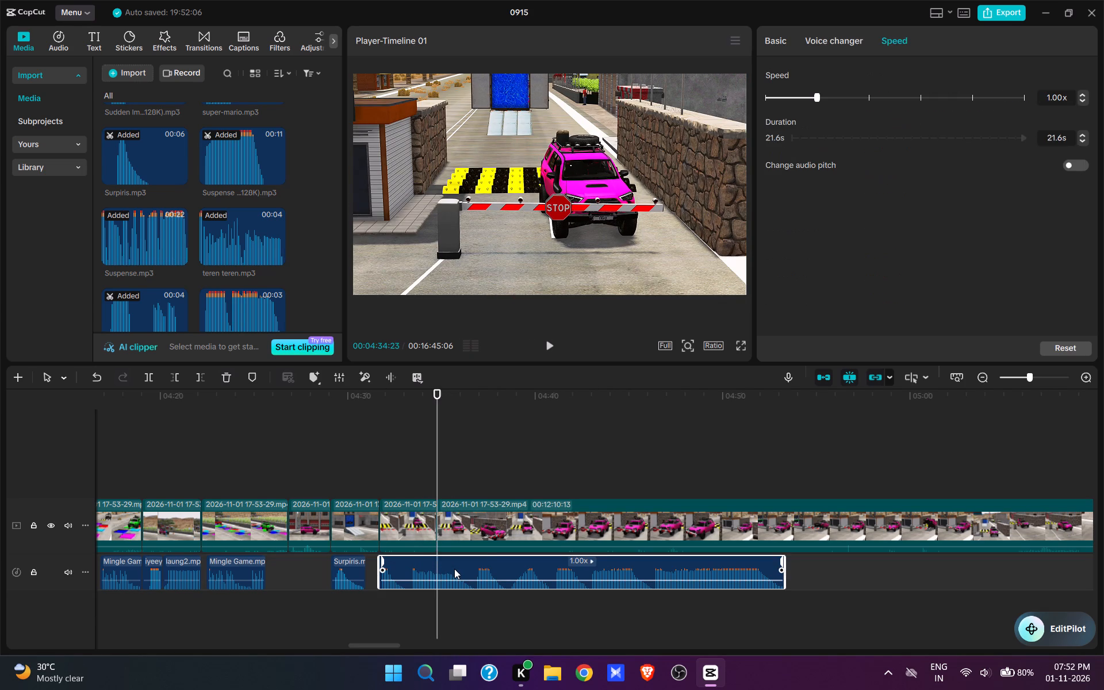
pyautogui.press('e')
# Trim the video after 00:04:34:23 up to about 00:04:44, in the close view of the pink SUV at the STOP barrier.
pyautogui.click(567, 479)
pyautogui.press('space')
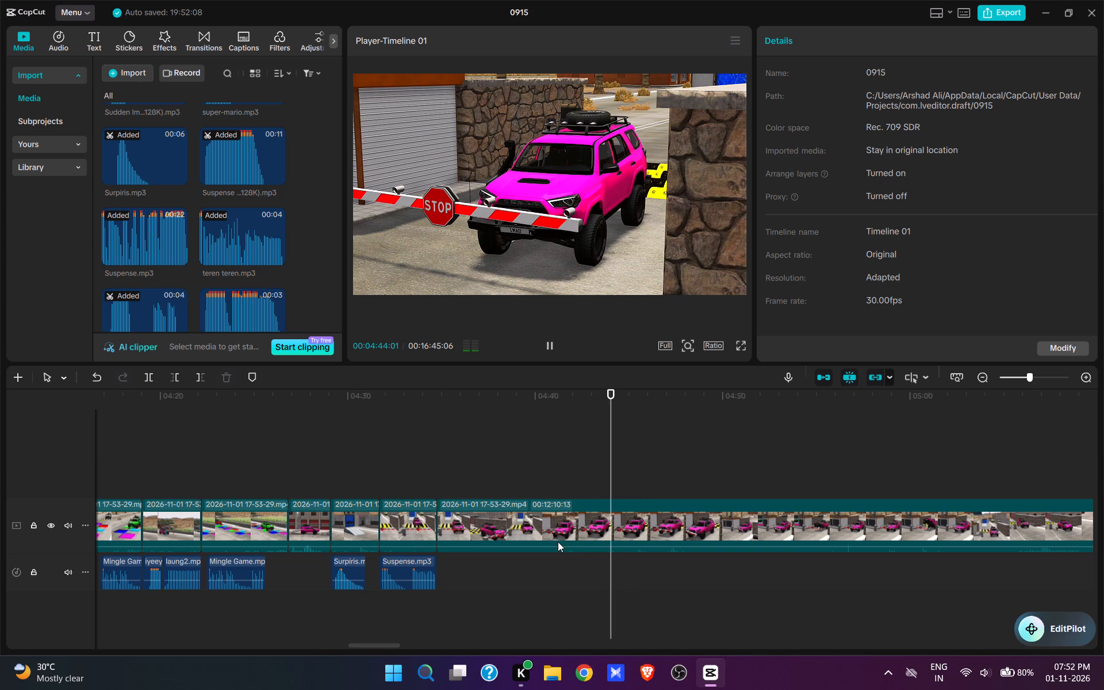
pyautogui.press('space')
pyautogui.click(619, 485)
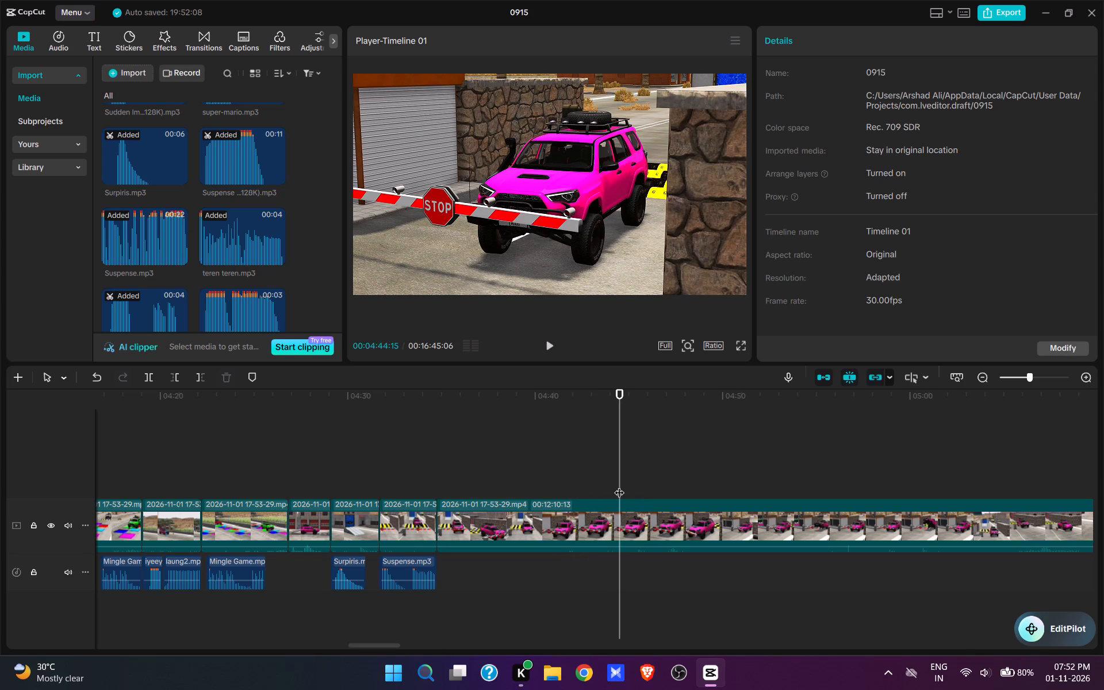
pyautogui.click(612, 483)
pyautogui.press('q')
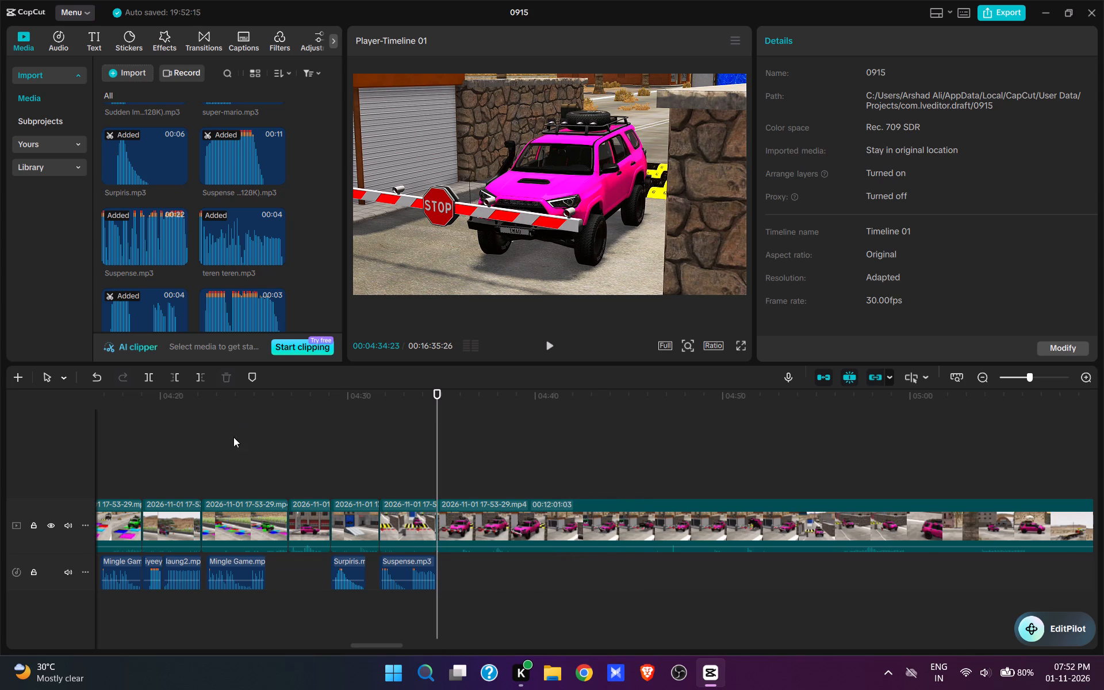
# Find Help me 1.mp3 in the imported media and add it at 00:04:34:23, the start of the close barrier view.
pyautogui.scroll(10, 239, 260)
pyautogui.moveTo(339, 259); pyautogui.dragTo(339, 160)
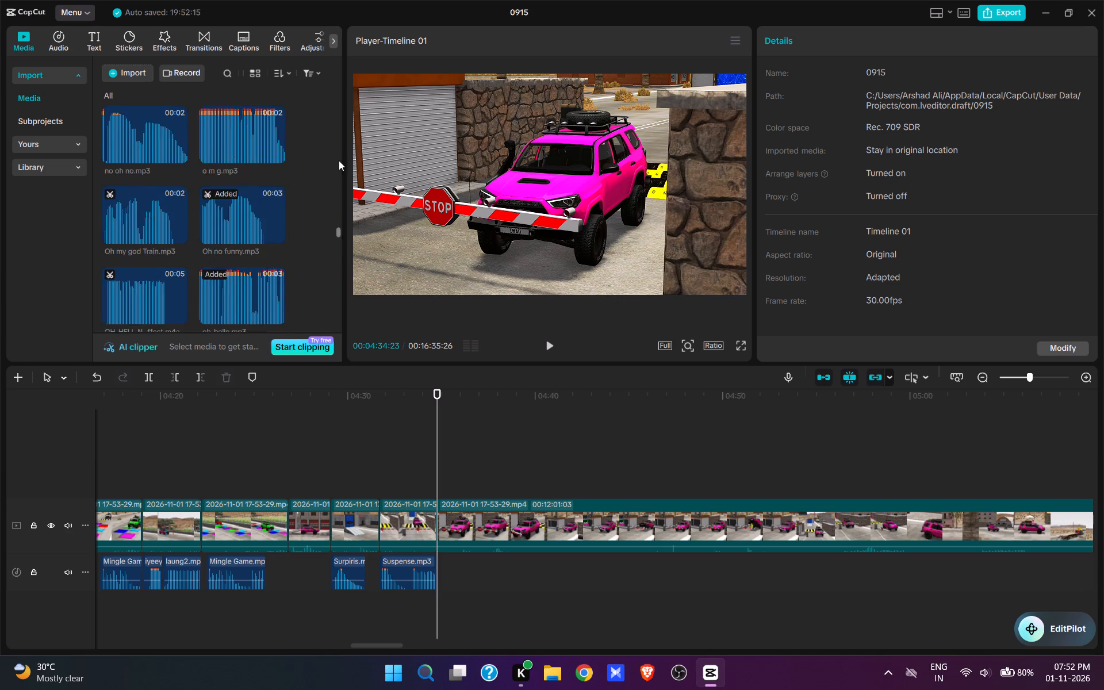
pyautogui.moveTo(339, 160); pyautogui.dragTo(333, 56)
pyautogui.scroll(-3, 299, 164)
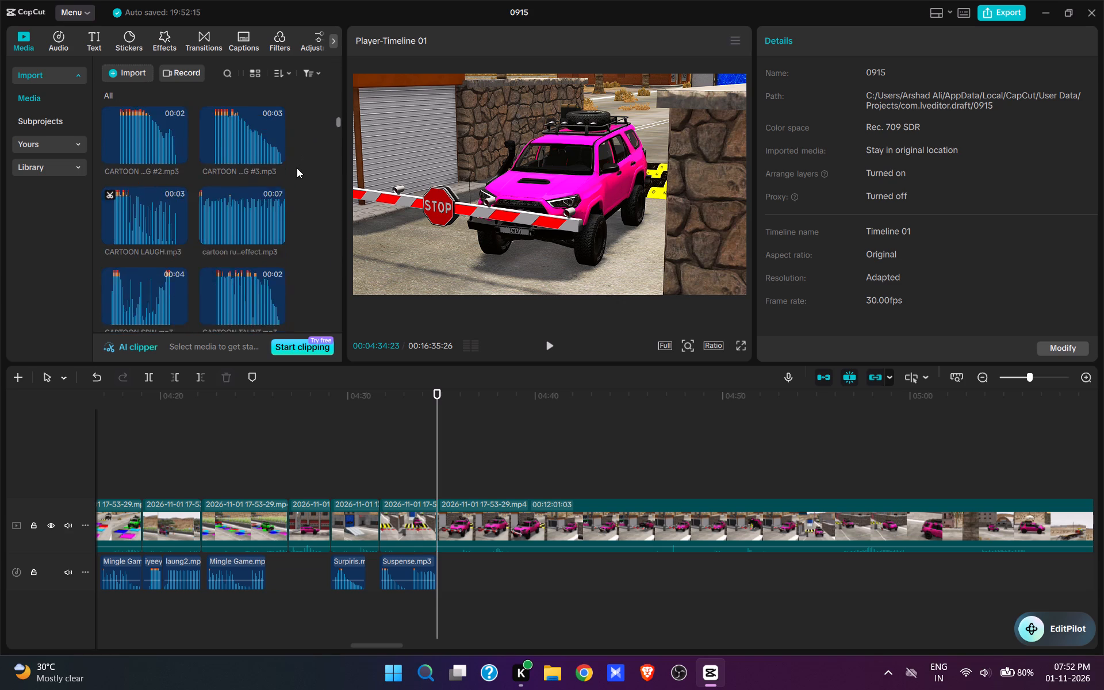
pyautogui.scroll(-19, 297, 168)
pyautogui.scroll(-3, 226, 212)
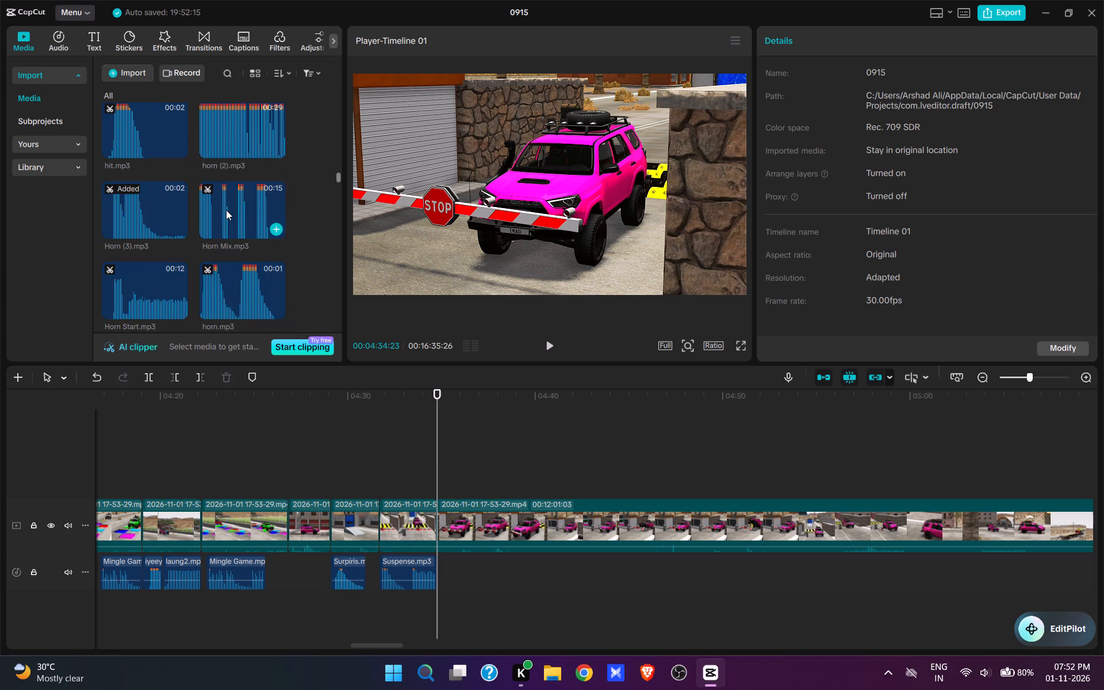
pyautogui.scroll(-5, 226, 210)
pyautogui.scroll(6, 231, 225)
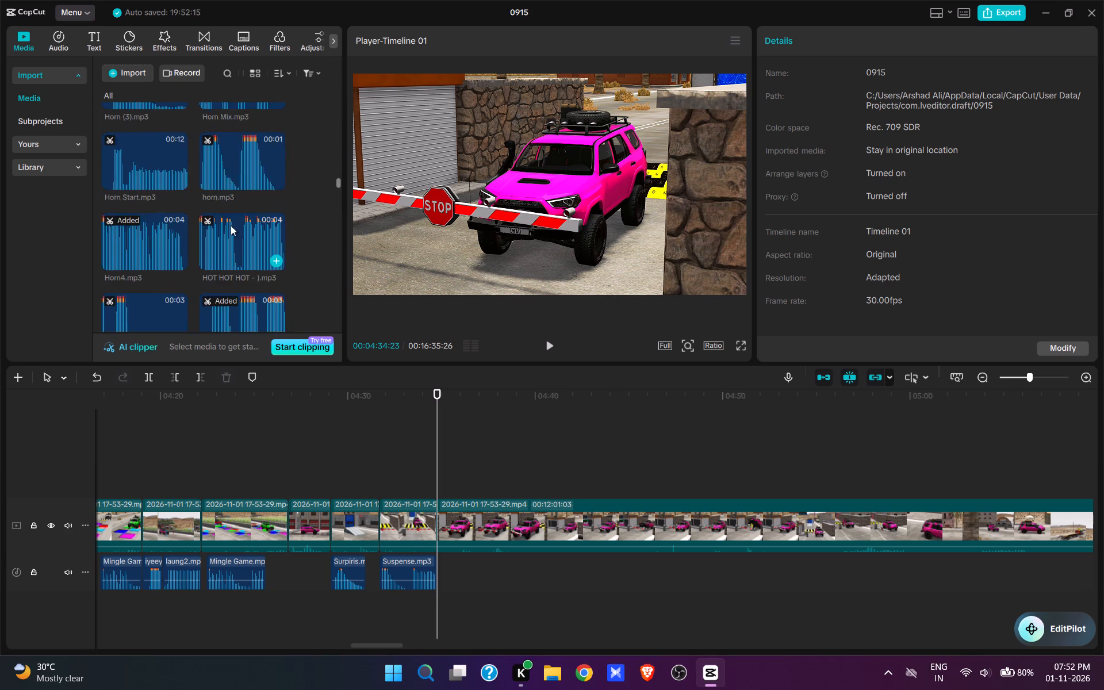
pyautogui.scroll(20, 231, 225)
pyautogui.scroll(19, 231, 225)
pyautogui.scroll(-3, 217, 239)
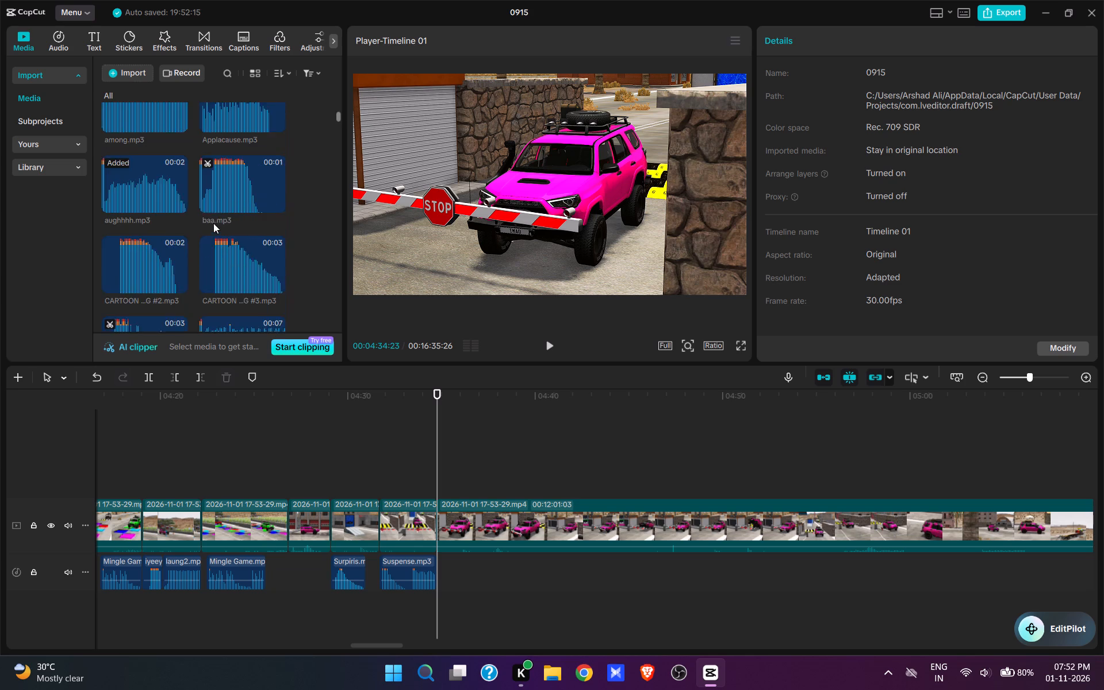
pyautogui.scroll(-12, 213, 223)
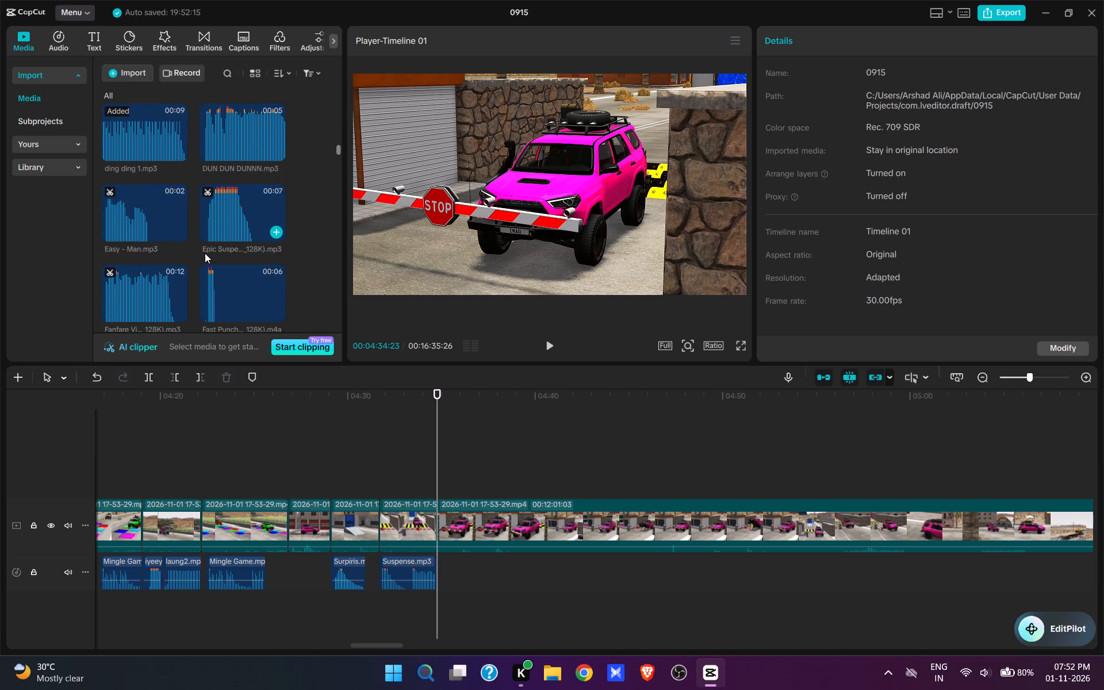
pyautogui.scroll(-6, 204, 255)
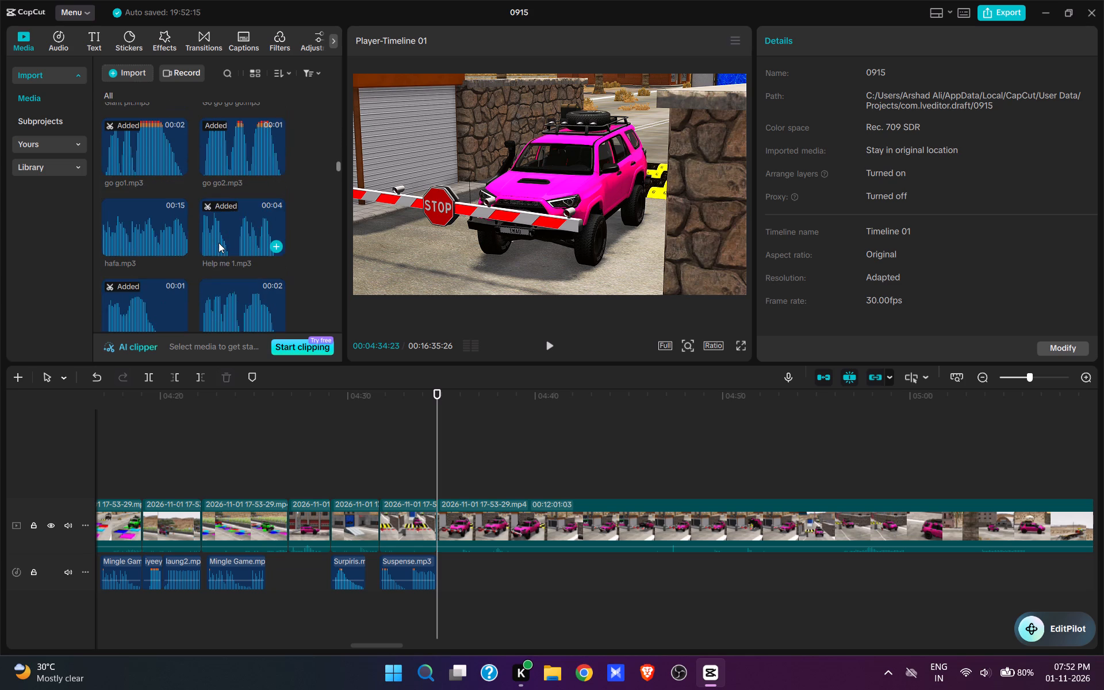
pyautogui.scroll(-1, 219, 242)
pyautogui.click(275, 180)
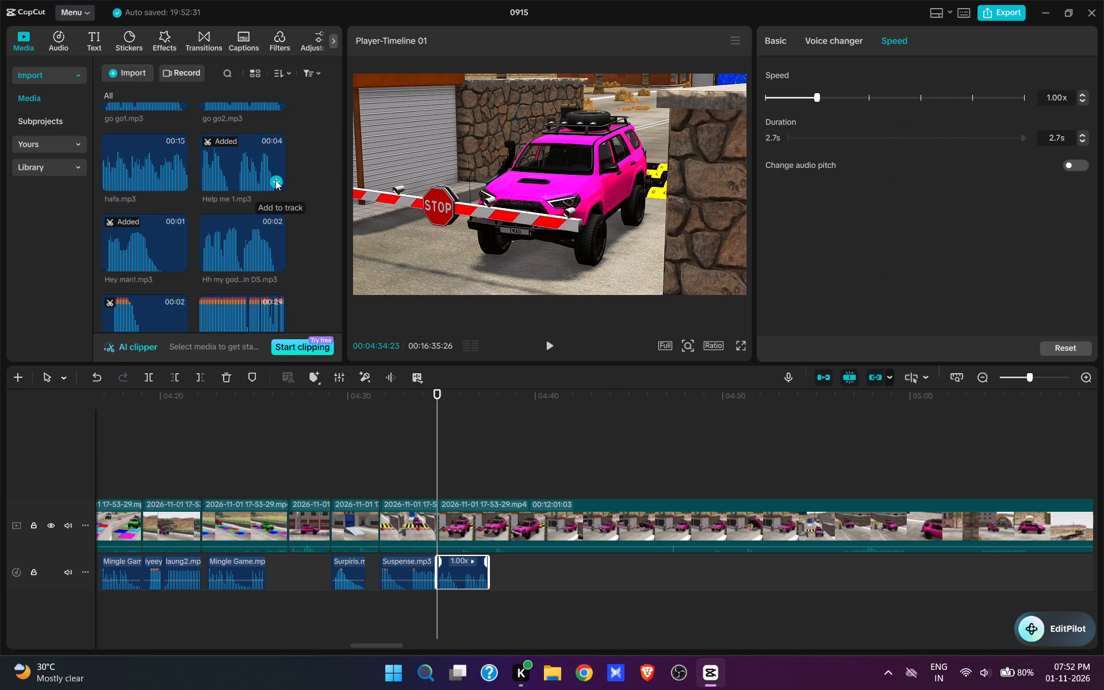
# Play the close barrier scene with the sound and split the video at 00:04:37:15, where Help me 1.mp3 ends.
pyautogui.press('space')
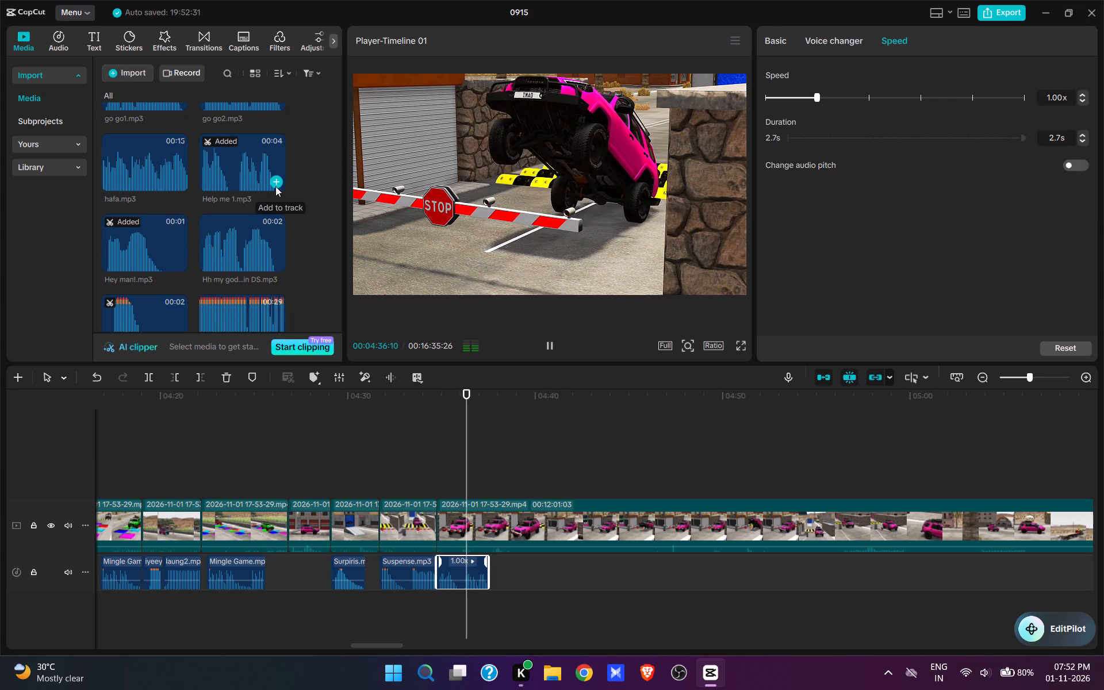
pyautogui.press('space')
pyautogui.press('space')
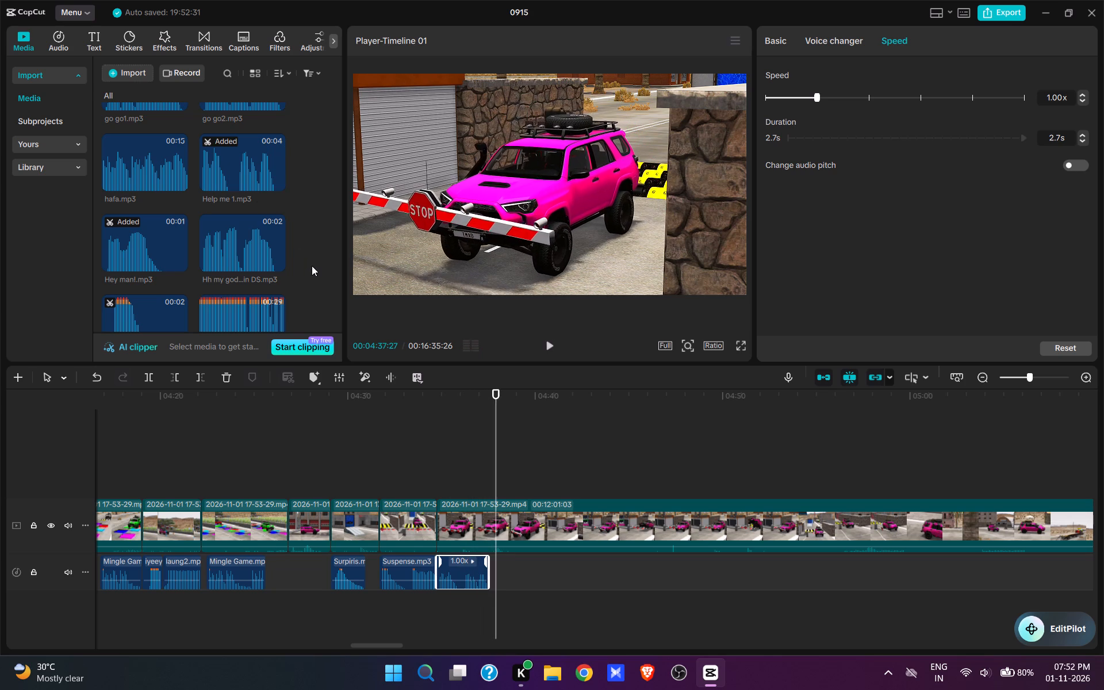
pyautogui.press('space')
pyautogui.click(490, 477)
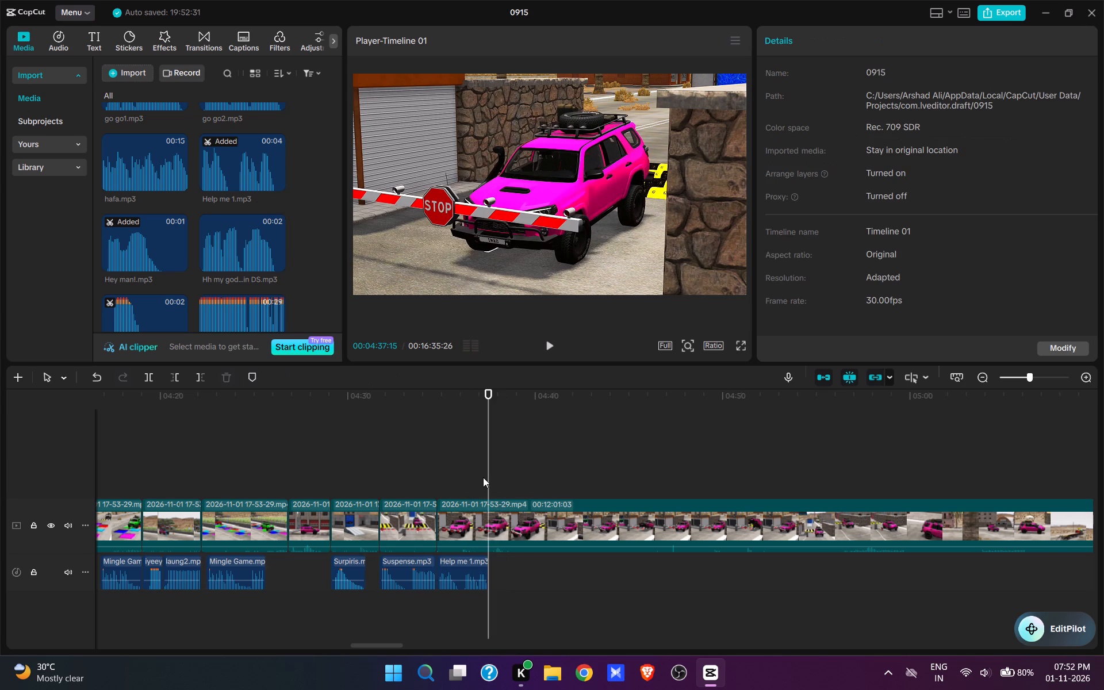
pyautogui.click(514, 534)
pyautogui.press('w')
# Find the wide barrier shot just before the pink SUV tips up and move Help me 1.mp3 to 00:04:48:13.
pyautogui.click(654, 474)
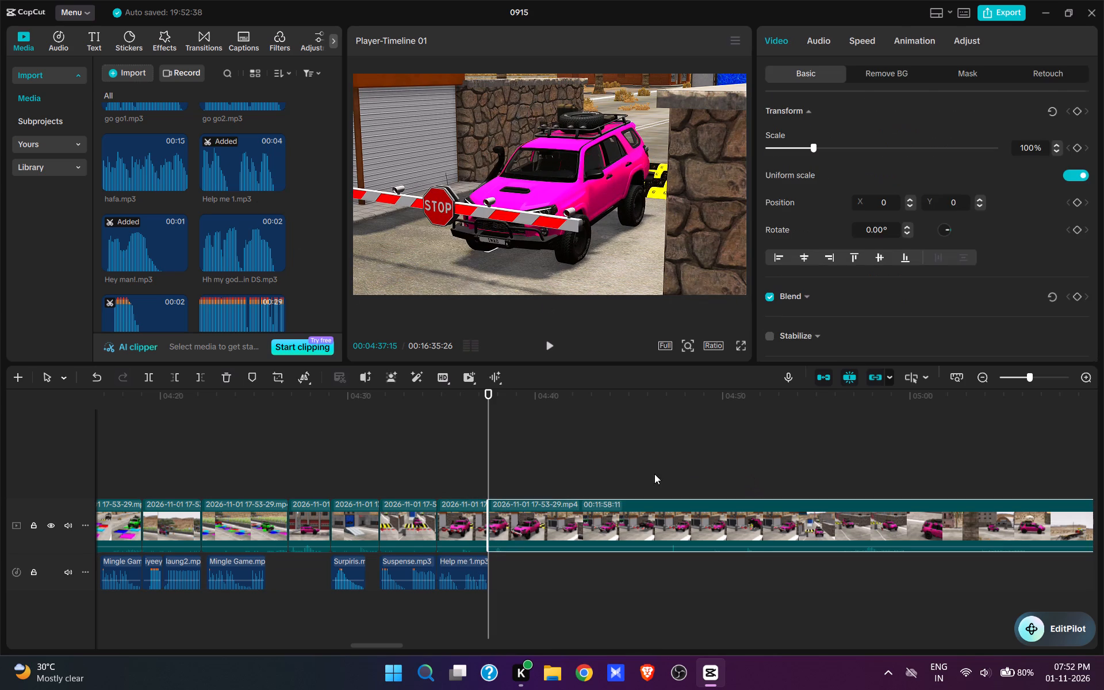
pyautogui.press('space')
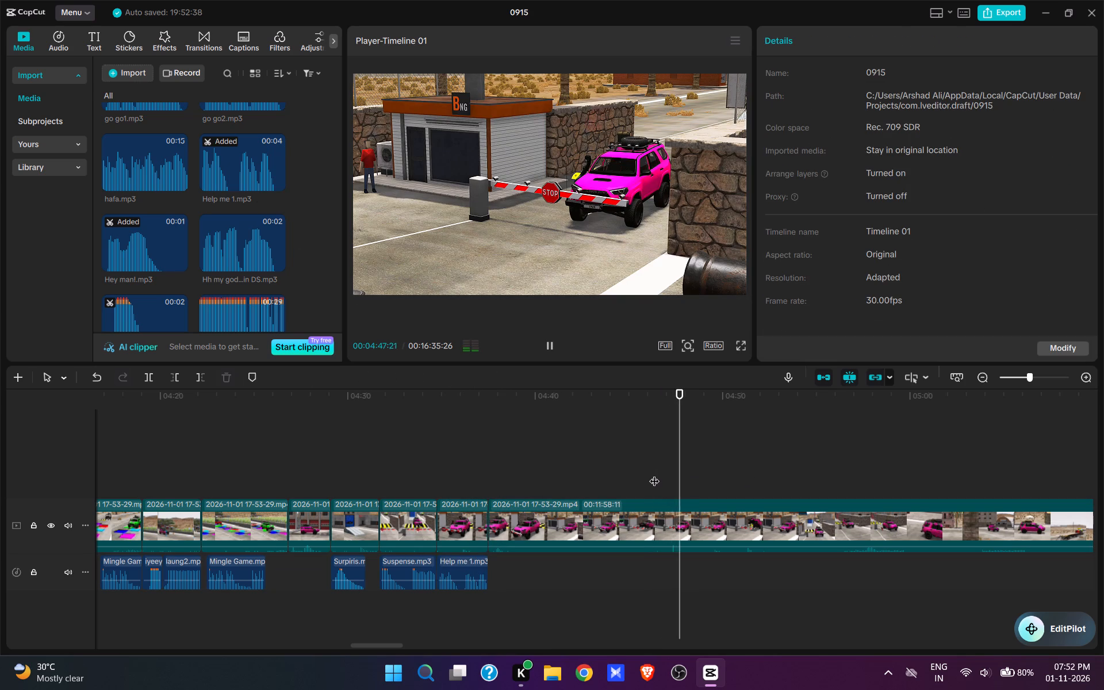
pyautogui.press('space')
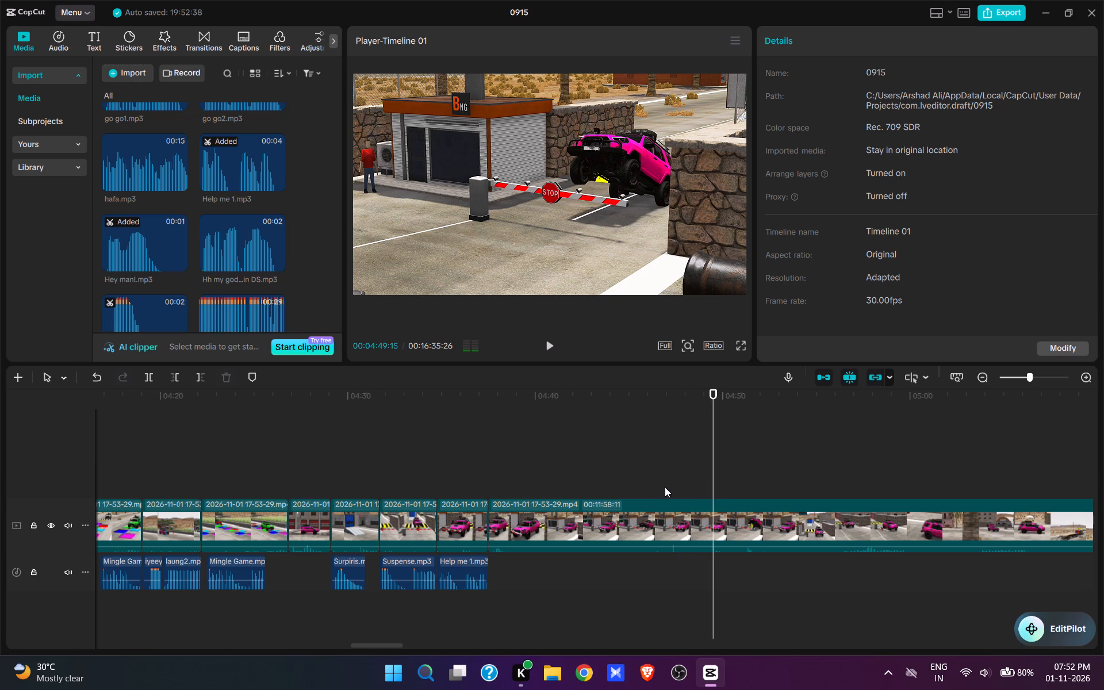
pyautogui.click(674, 486)
pyautogui.press('space')
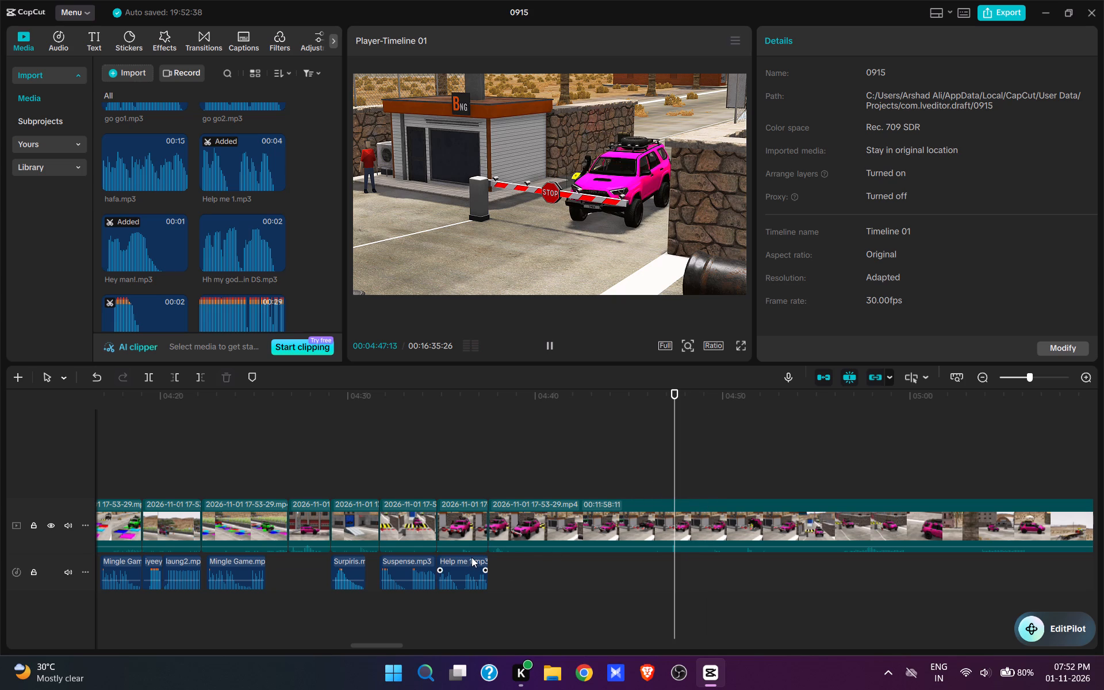
pyautogui.press('space')
pyautogui.press('space')
pyautogui.press('space')
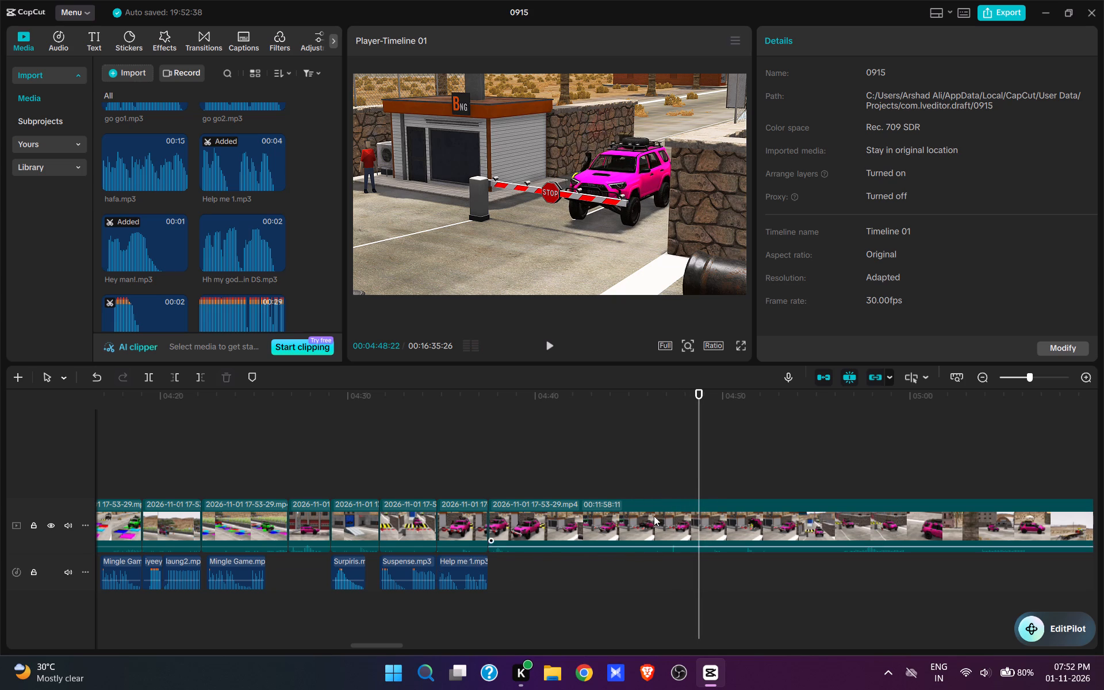
pyautogui.click(695, 485)
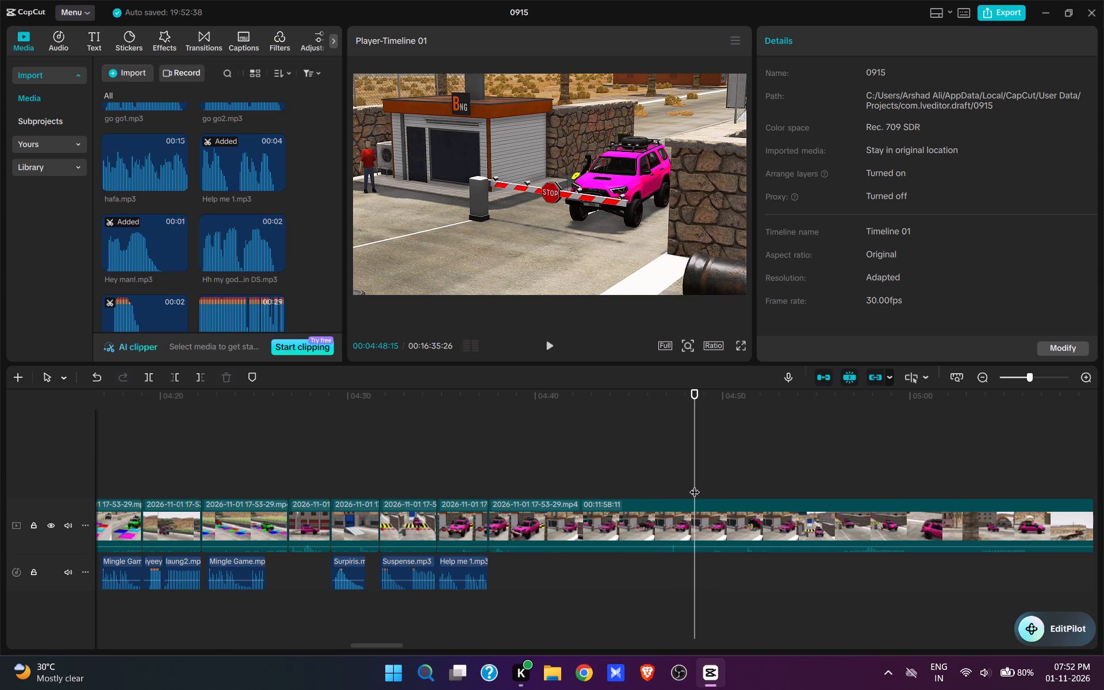
pyautogui.click(693, 485)
pyautogui.moveTo(462, 558); pyautogui.dragTo(687, 559)
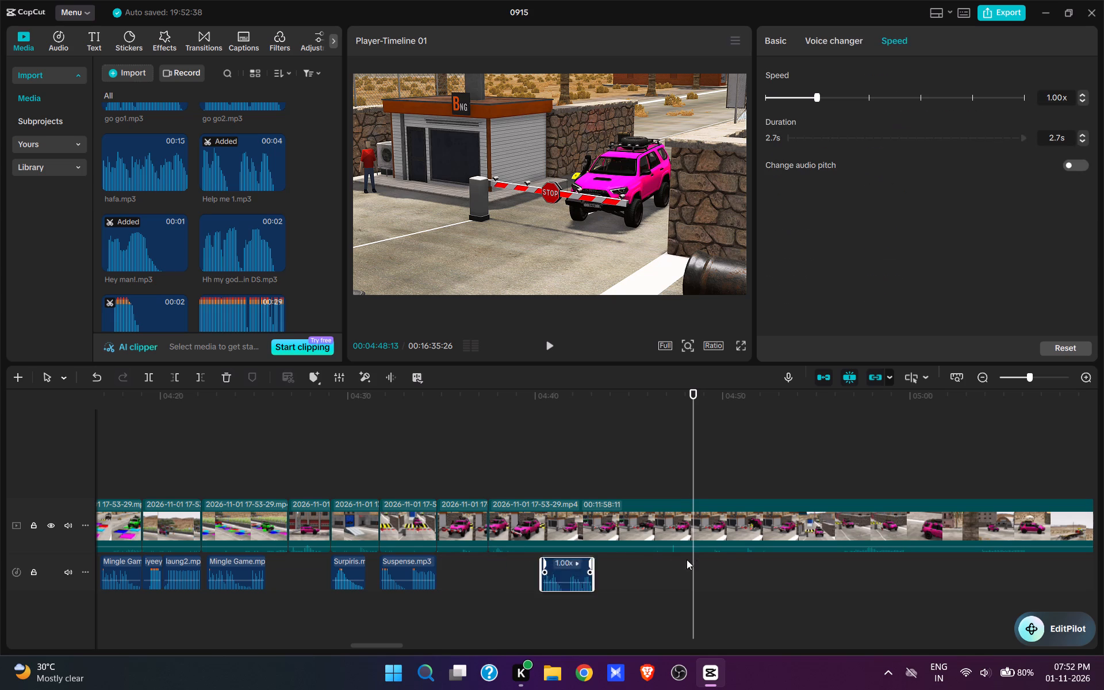
pyautogui.moveTo(687, 559); pyautogui.dragTo(720, 560)
# Trim the video after 00:04:37:15 up to 00:04:48:13, so the wide barrier shot follows the close view directly.
pyautogui.click(684, 527)
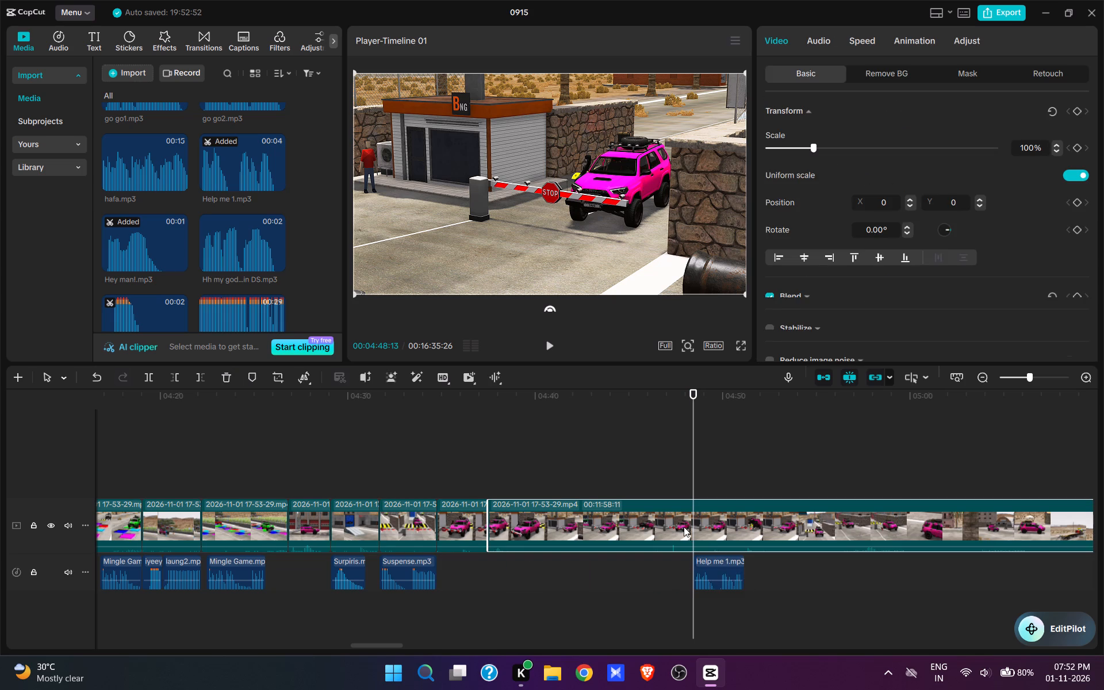
pyautogui.press('q')
# Play the approach to the barrier and delete the close barrier clip that runs from 00:04:34:23 to 00:04:37:15.
pyautogui.click(419, 480)
pyautogui.press('space')
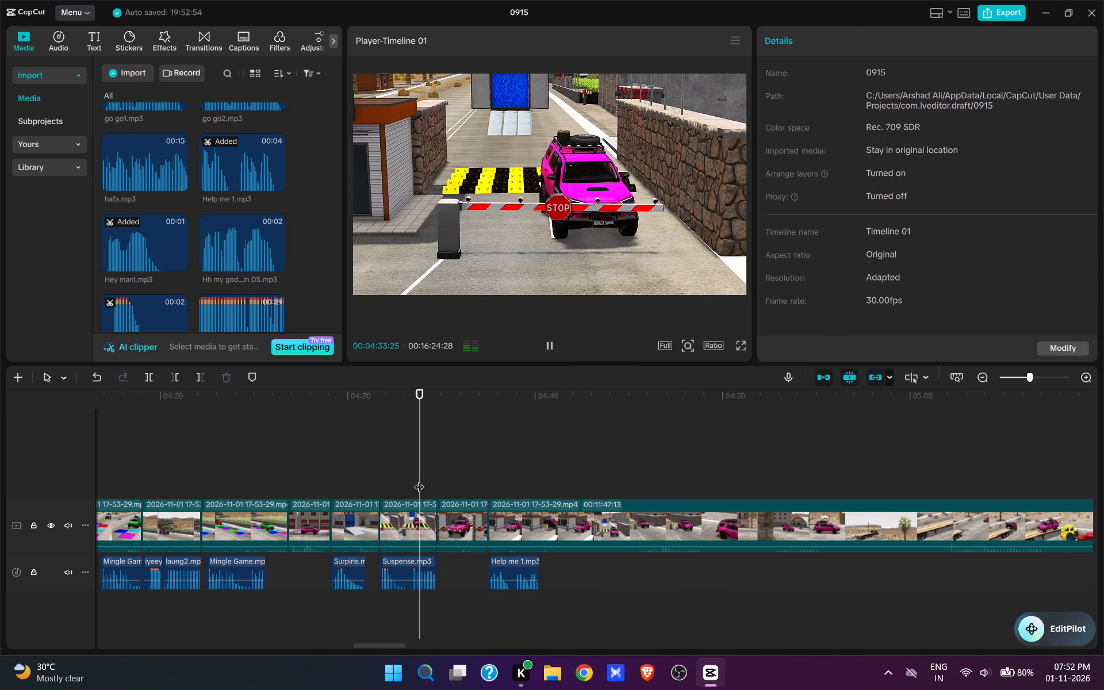
pyautogui.press('space')
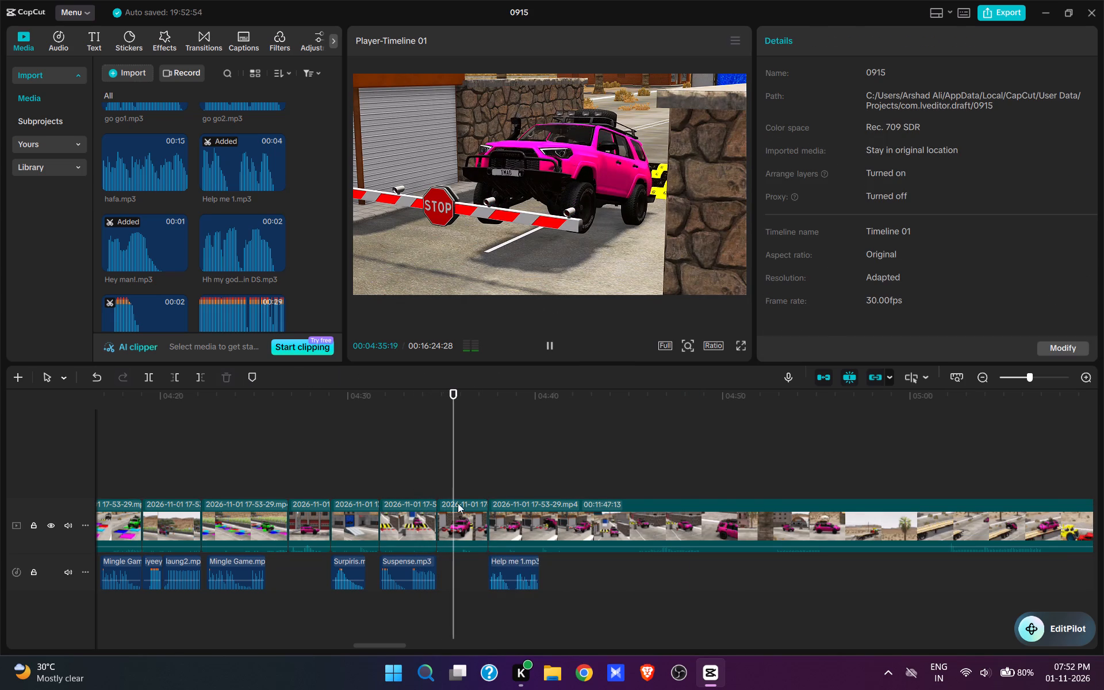
pyautogui.click(466, 516)
pyautogui.press('d')
# Play the wide barrier shot with Help me 1.mp3 and split the video at 00:04:38:21, after the pink SUV lands.
pyautogui.click(423, 468)
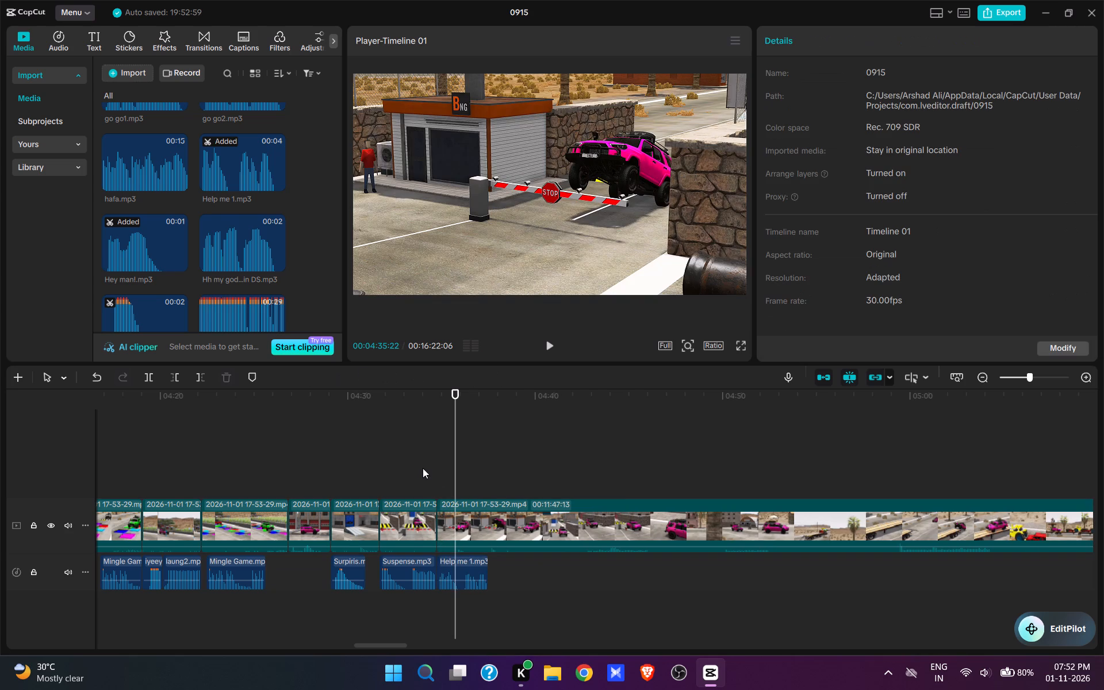
pyautogui.press('space')
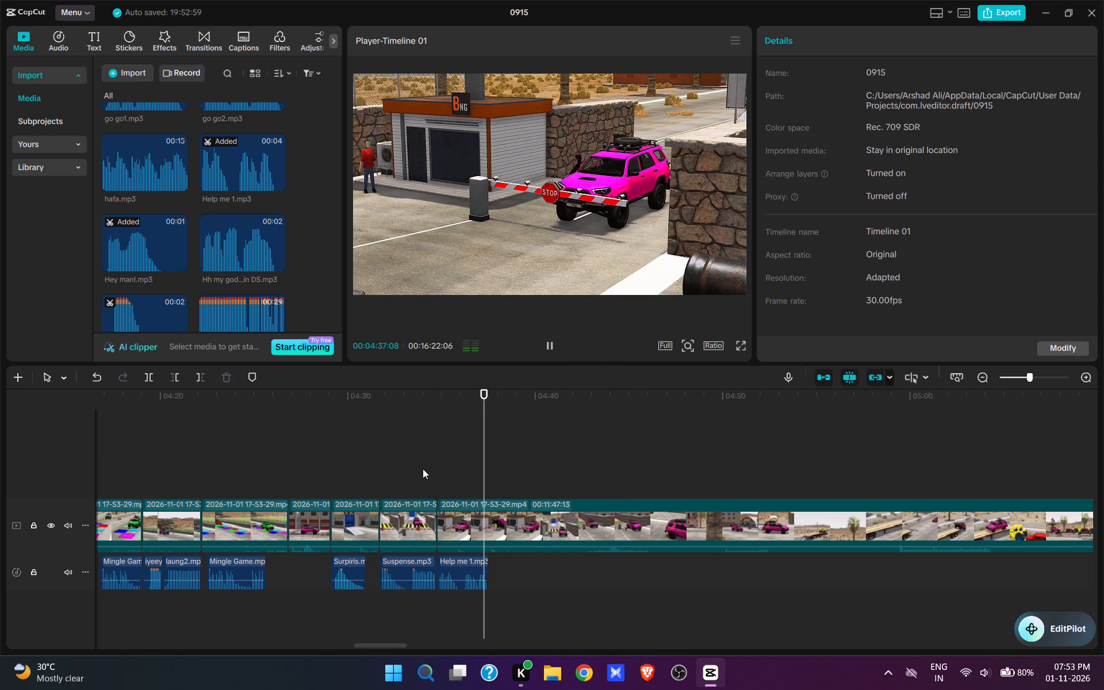
pyautogui.press('space')
pyautogui.press('space')
pyautogui.press('space')
pyautogui.press('space')
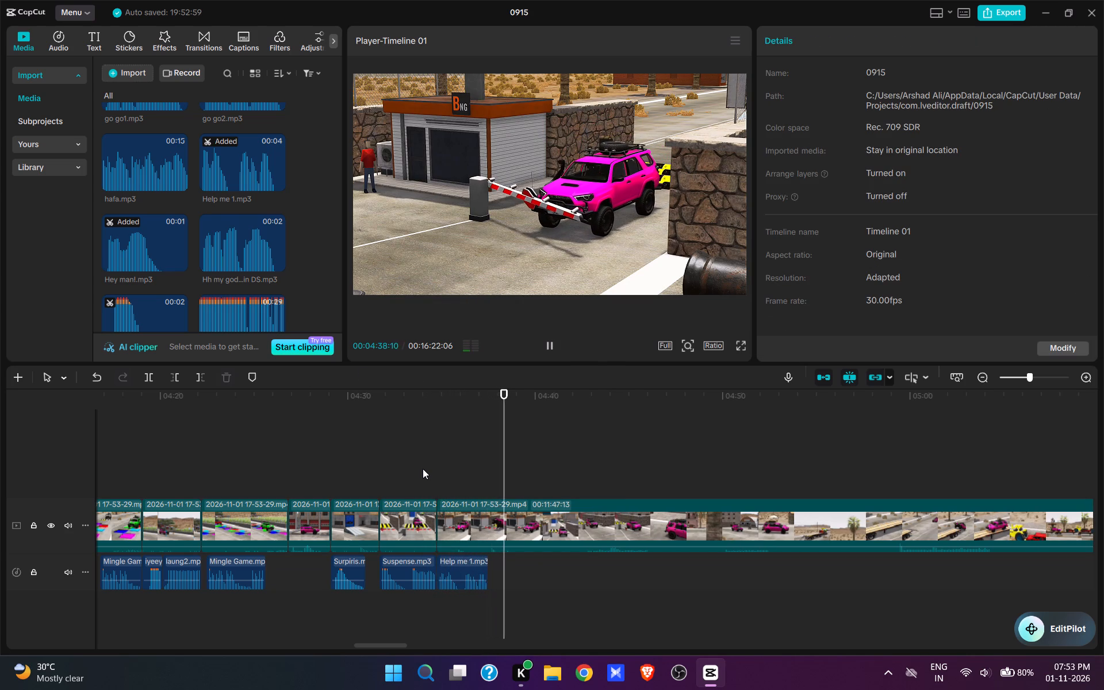
pyautogui.press('space')
pyautogui.click(511, 484)
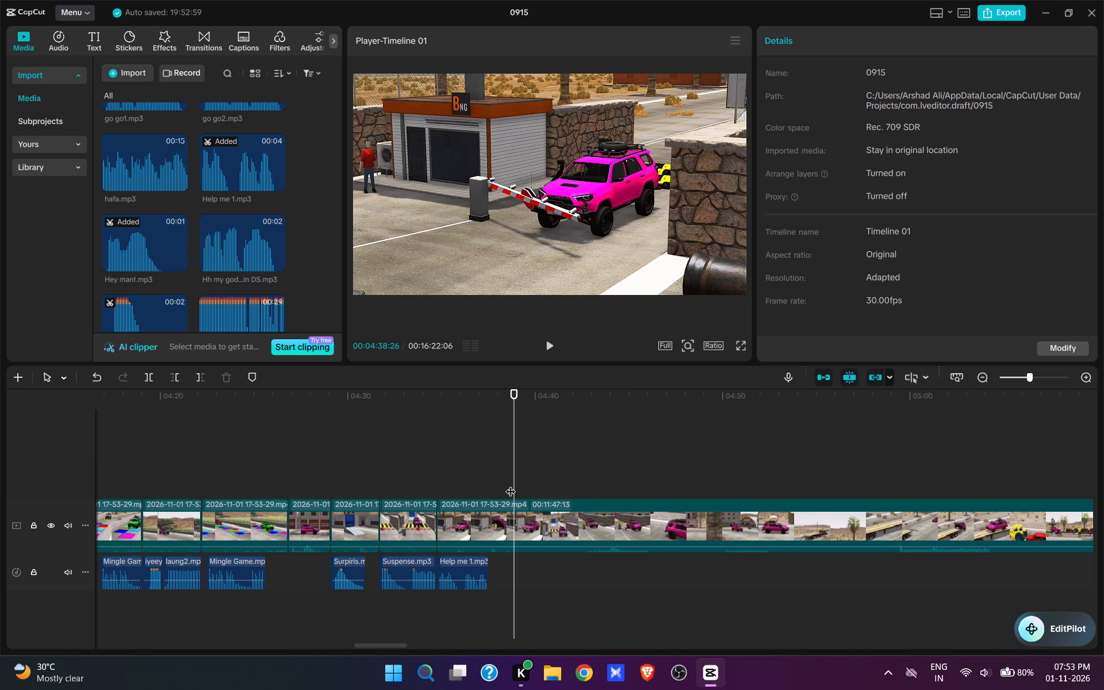
pyautogui.press('w')
# Trim the video after the 00:04:38:21 split up to the barrier view by the stone wall, just before the pink SUV breaks through.
pyautogui.click(597, 488)
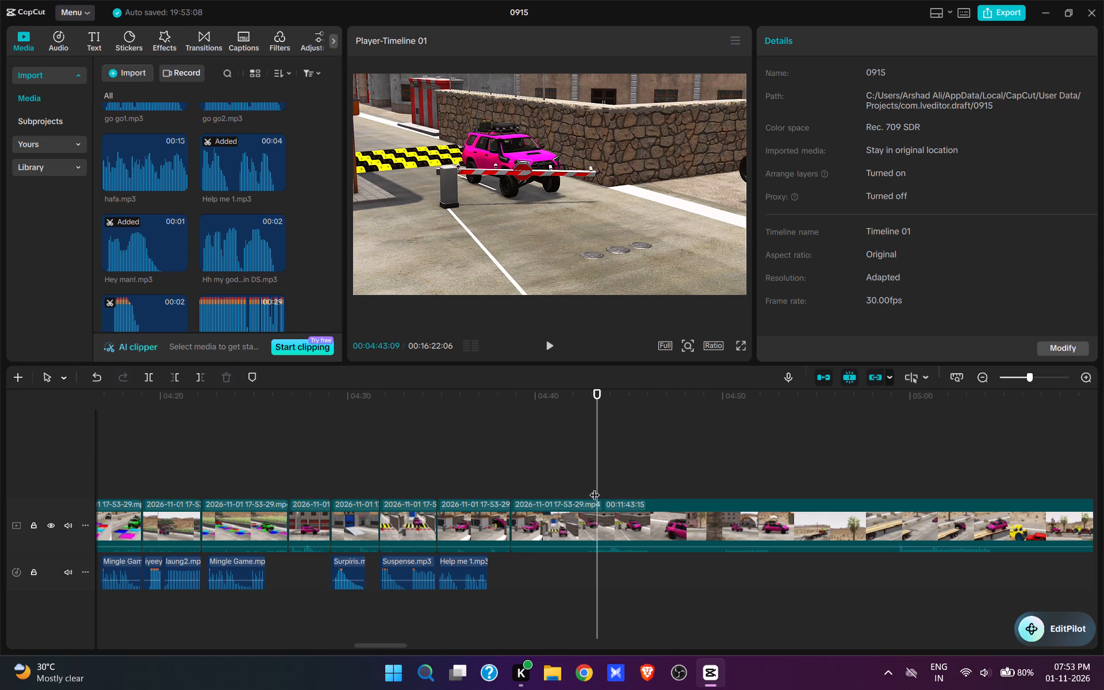
pyautogui.press('space')
pyautogui.press('space')
pyautogui.click(587, 487)
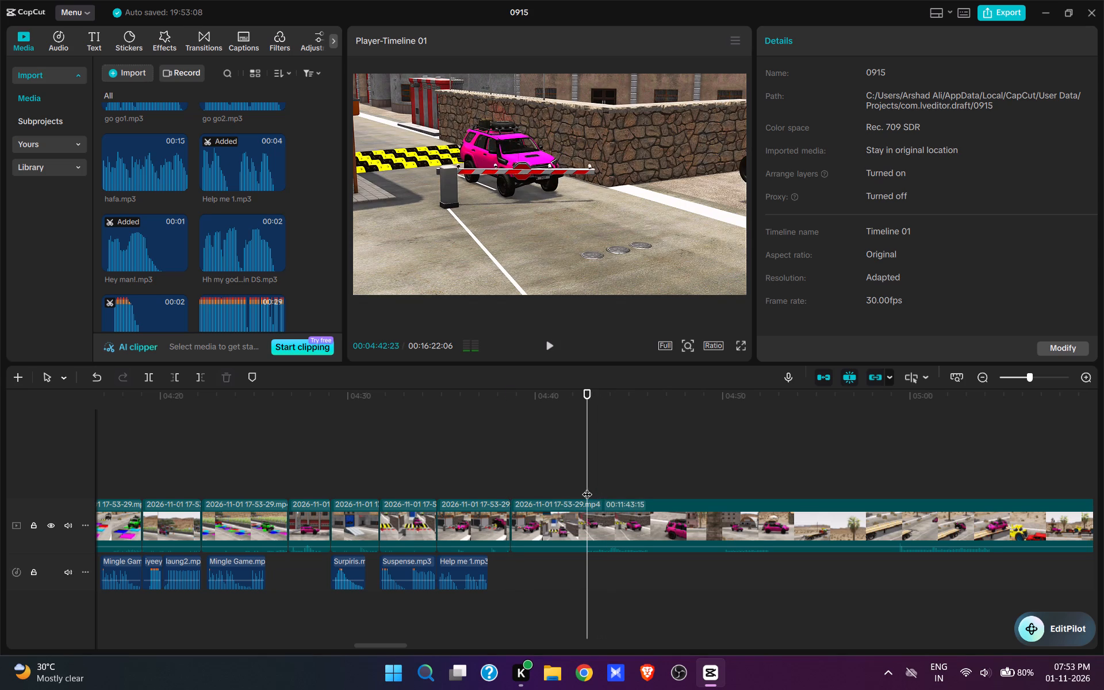
pyautogui.click(585, 487)
pyautogui.press('q')
# Play across the cut and trim the start of the stone-wall barrier clip further, up to about 00:04:39:07.
pyautogui.click(444, 489)
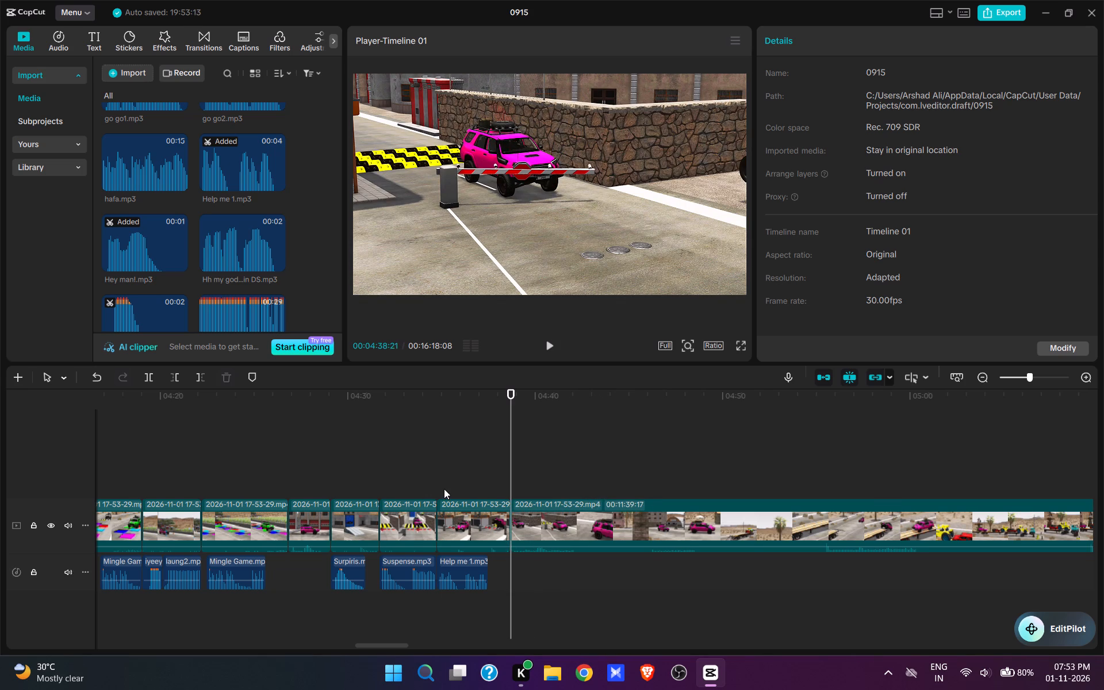
pyautogui.press('space')
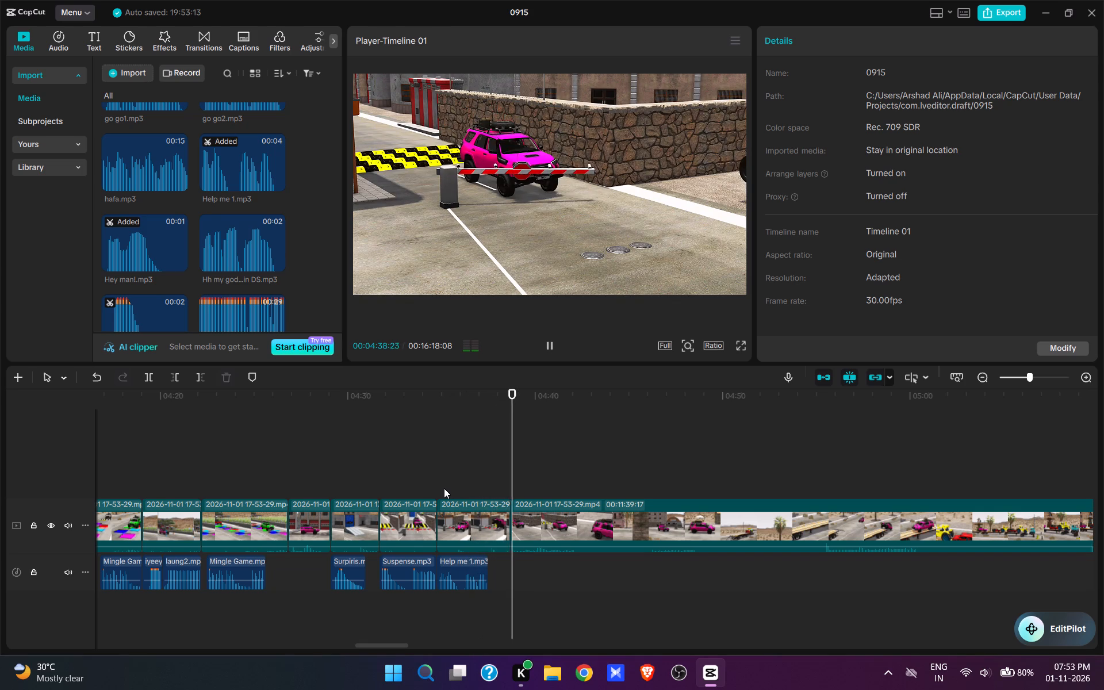
pyautogui.press('space')
pyautogui.click(521, 485)
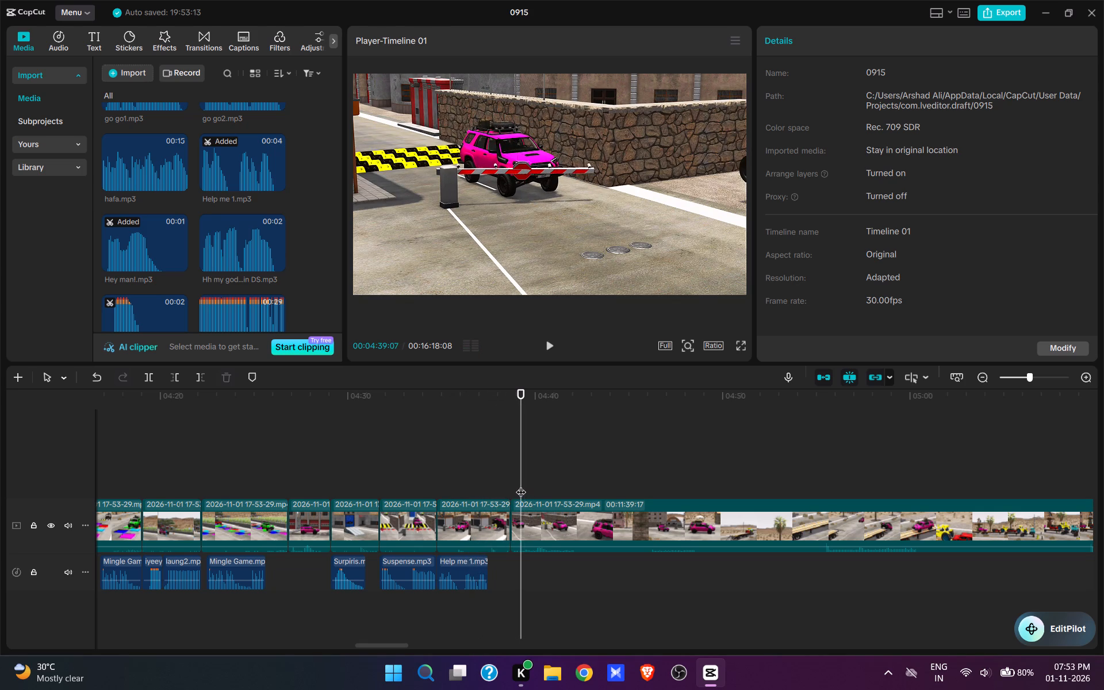
pyautogui.click(520, 485)
pyautogui.press('q')
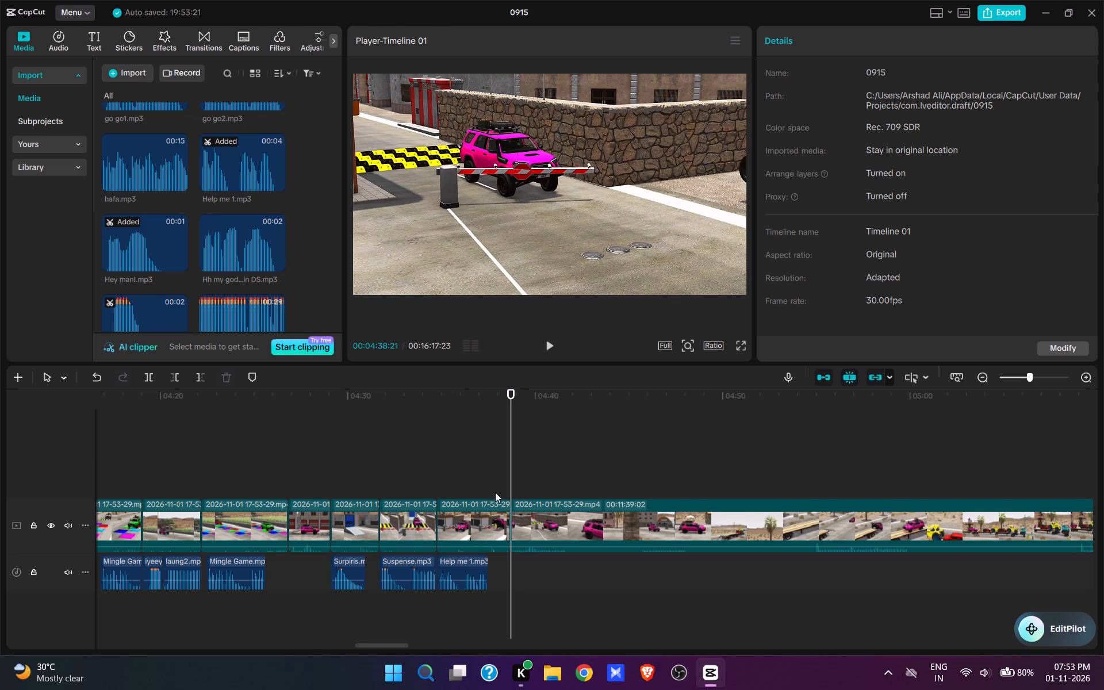
# Find Huh.mp3 in the imported media, add it at 00:04:37:15 where Help me 1.mp3 ends, and play it with the video.
pyautogui.click(487, 488)
pyautogui.press('space')
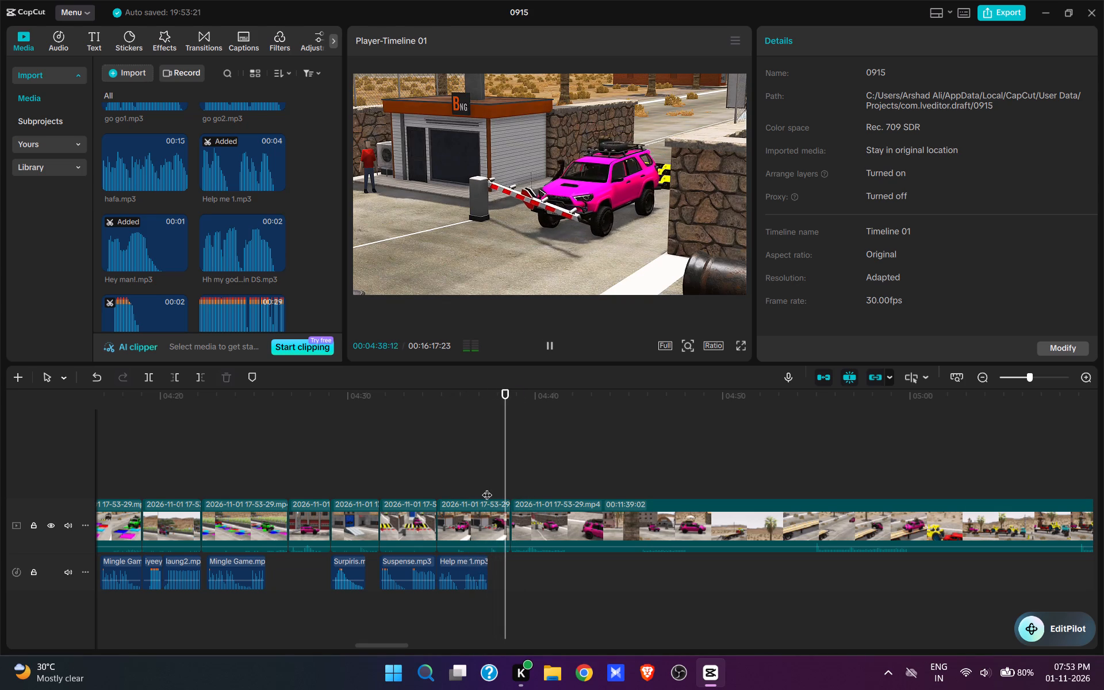
pyautogui.press('space')
pyautogui.click(488, 488)
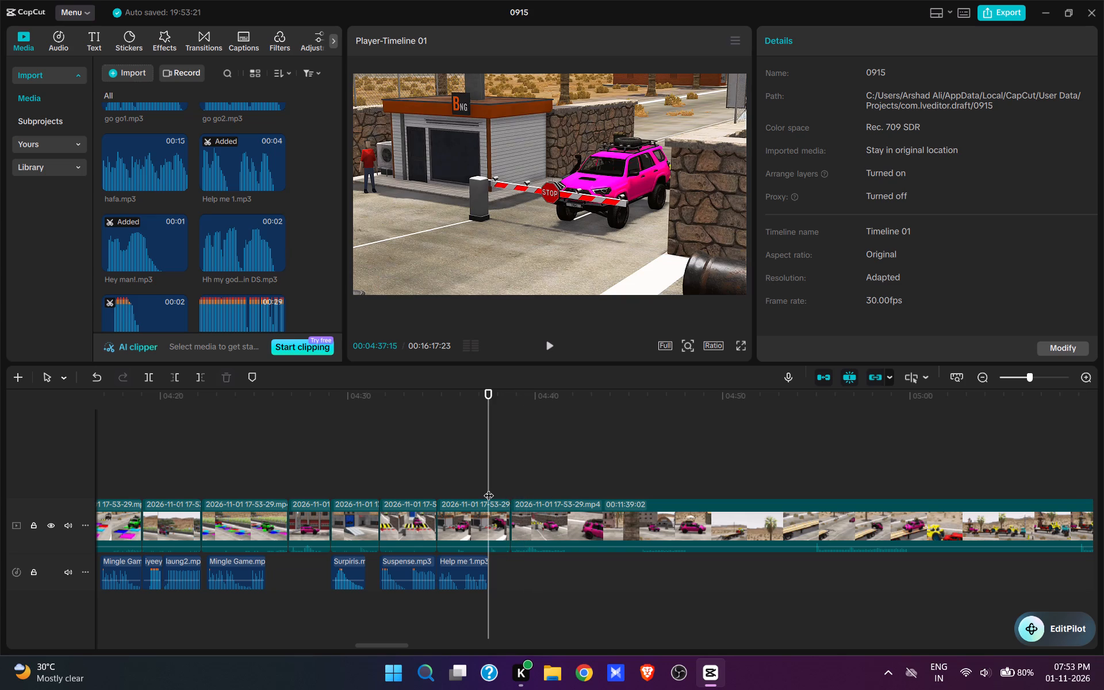
pyautogui.scroll(4, 244, 279)
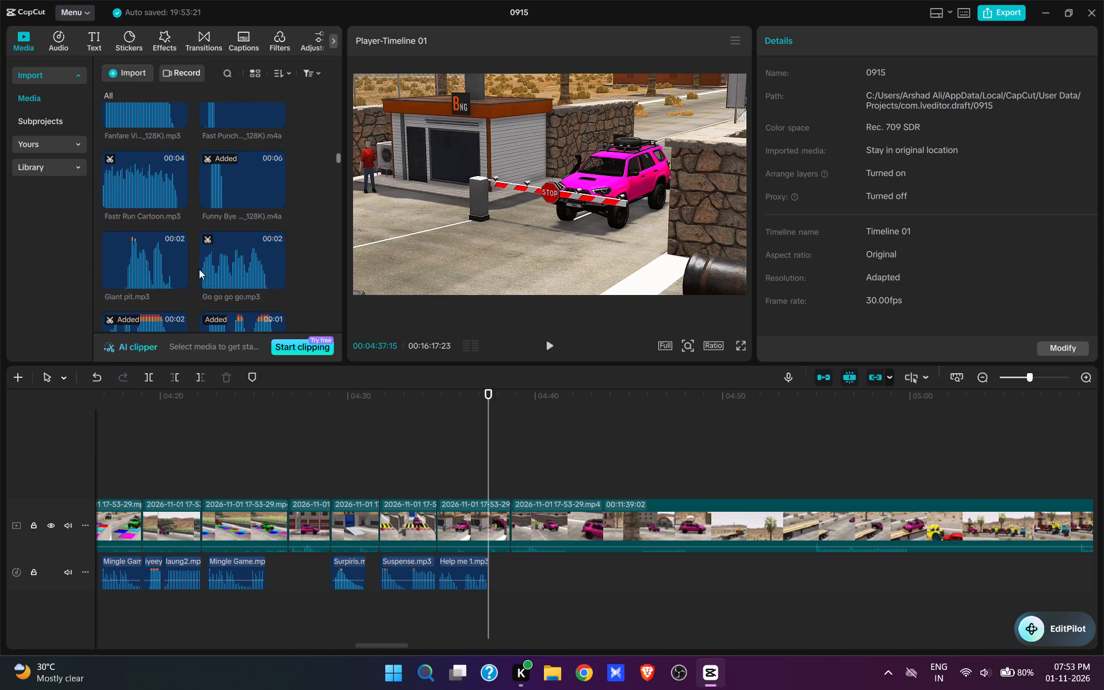
pyautogui.scroll(6, 164, 260)
pyautogui.scroll(-10, 164, 261)
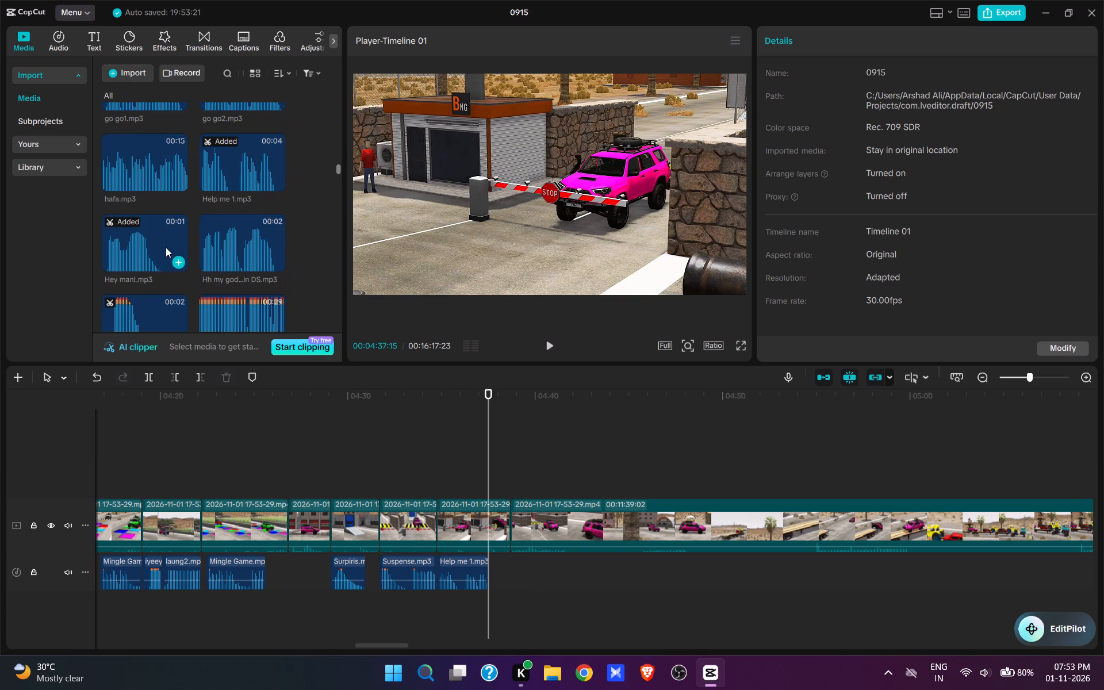
pyautogui.scroll(-3, 166, 247)
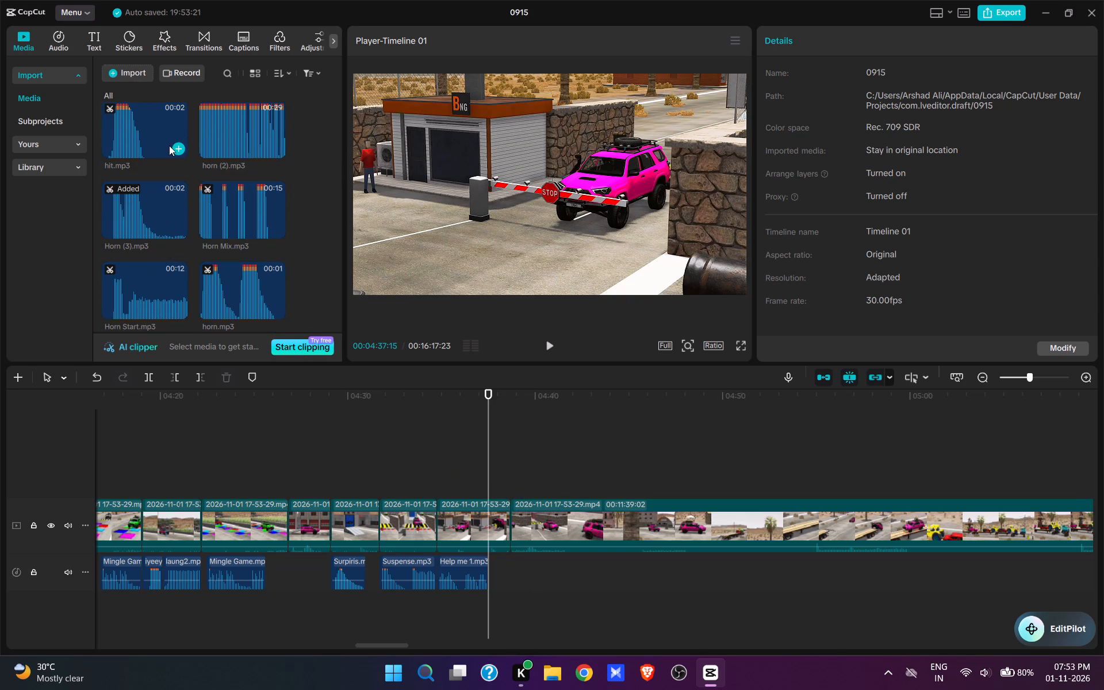
pyautogui.scroll(2, 180, 217)
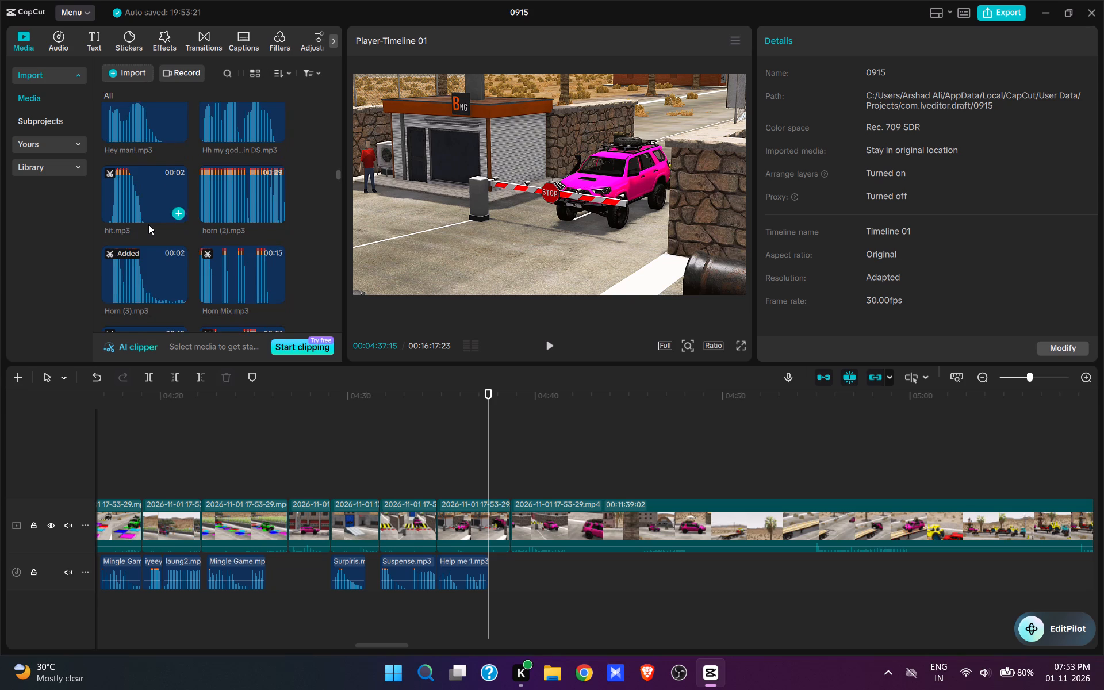
pyautogui.scroll(4, 148, 224)
pyautogui.scroll(-6, 148, 225)
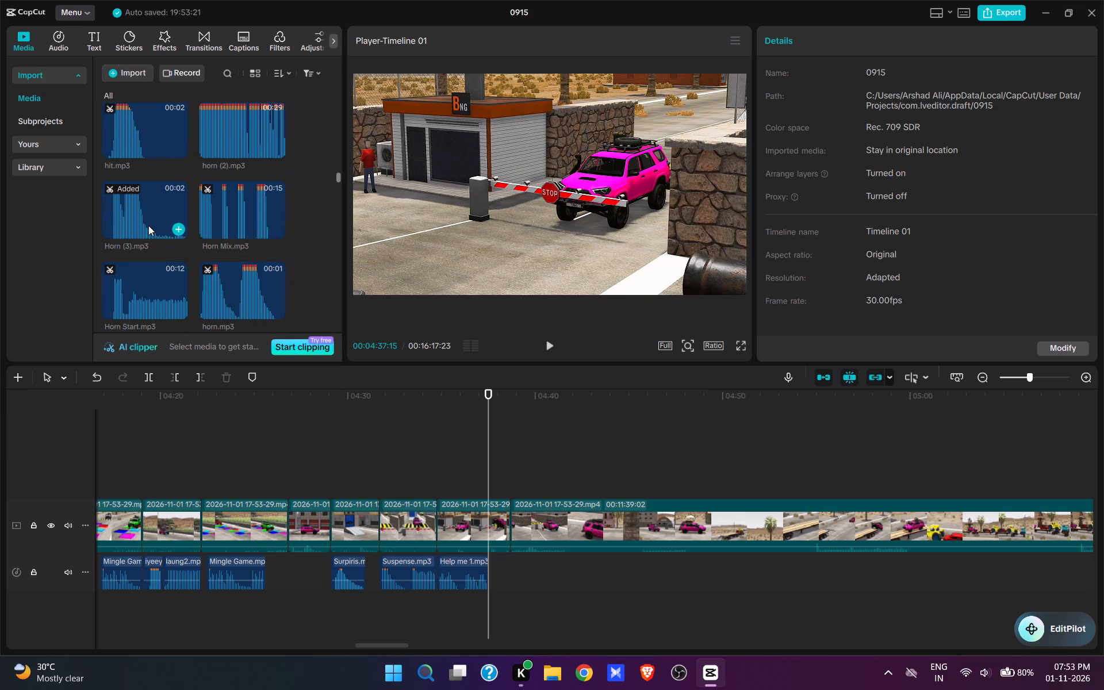
pyautogui.scroll(-4, 148, 225)
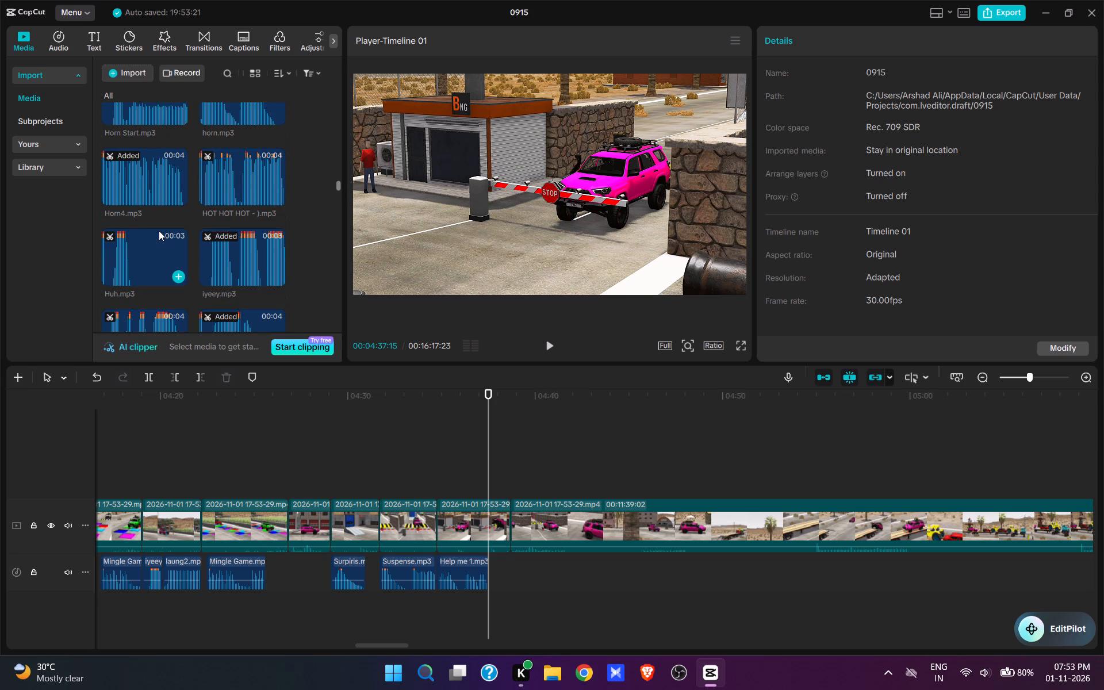
pyautogui.click(175, 212)
pyautogui.press('space')
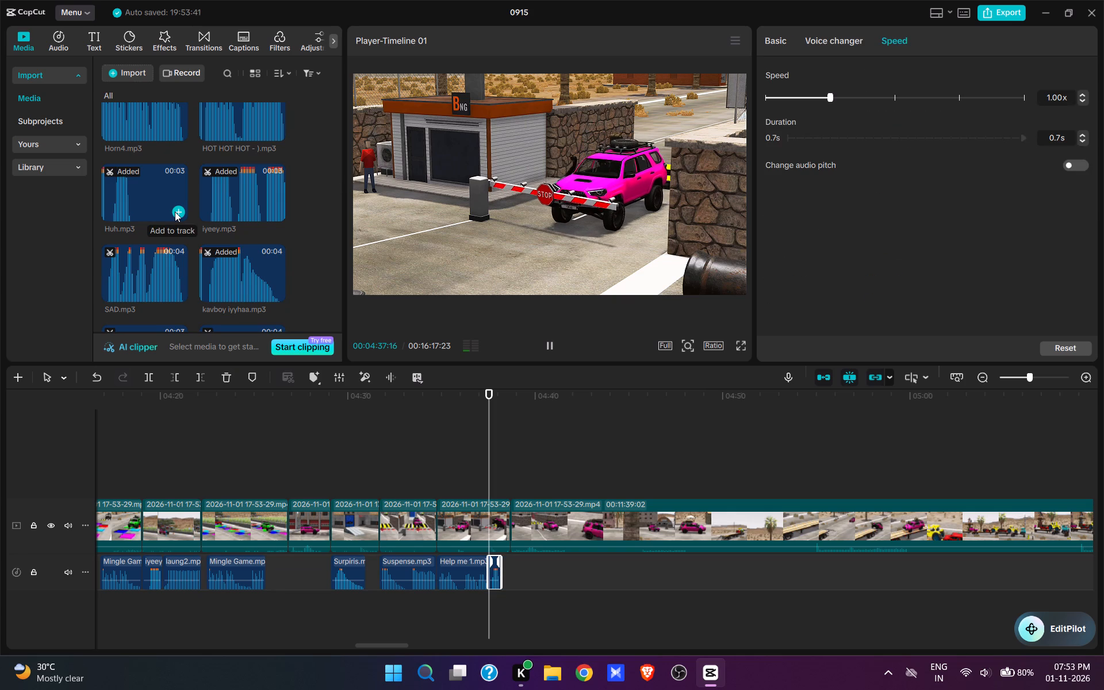
pyautogui.press('space')
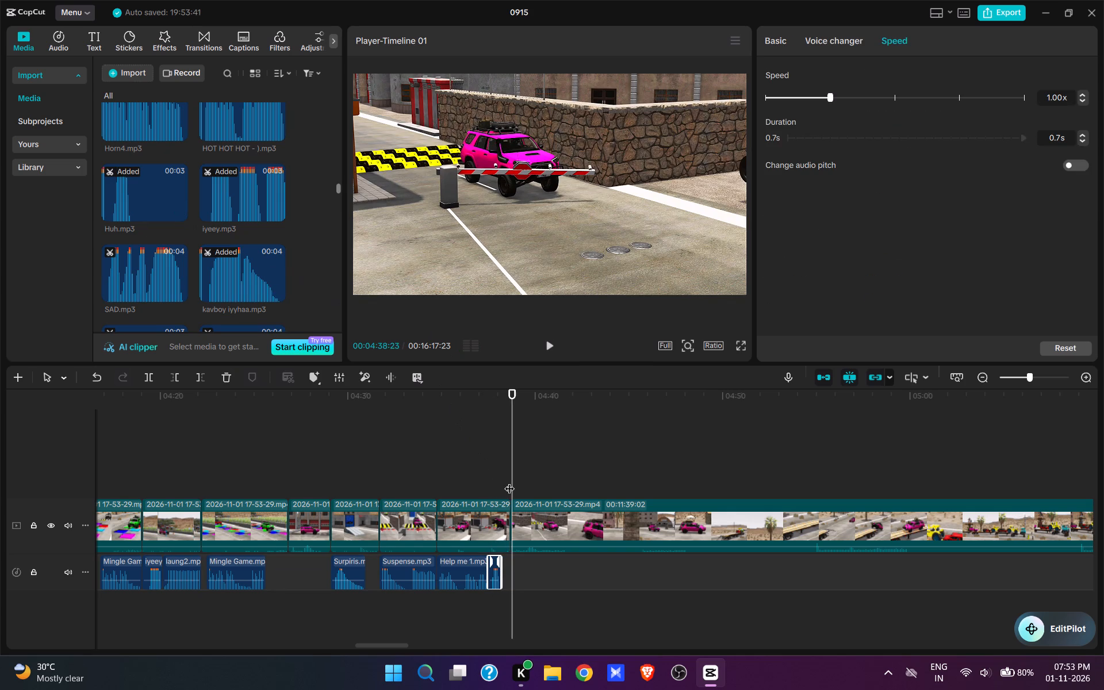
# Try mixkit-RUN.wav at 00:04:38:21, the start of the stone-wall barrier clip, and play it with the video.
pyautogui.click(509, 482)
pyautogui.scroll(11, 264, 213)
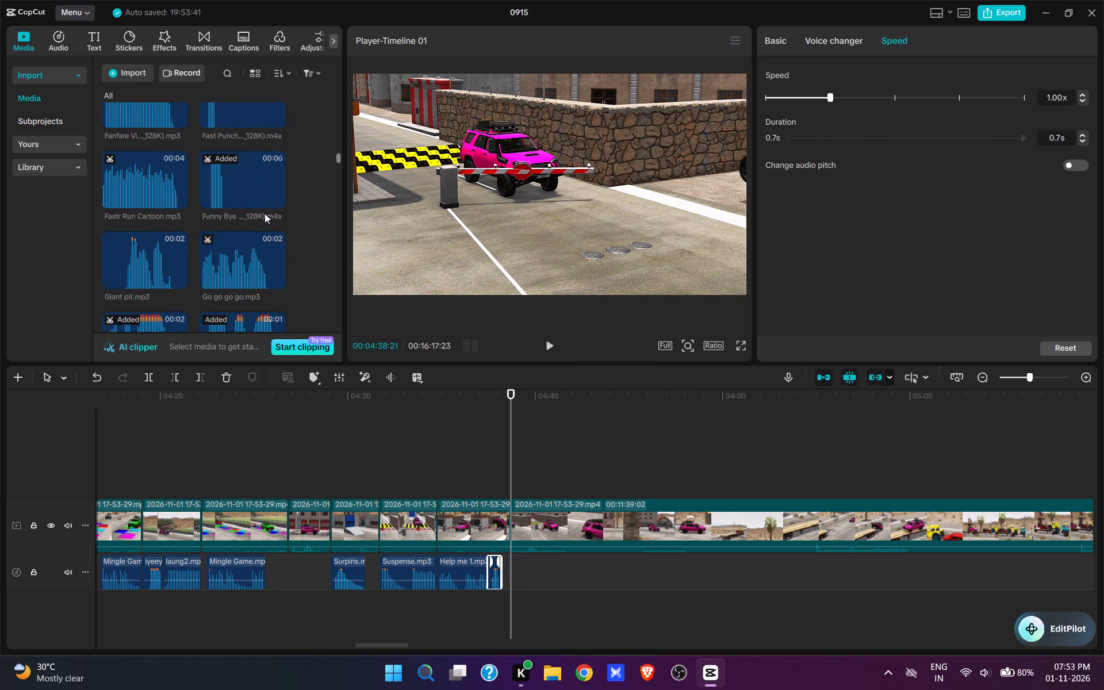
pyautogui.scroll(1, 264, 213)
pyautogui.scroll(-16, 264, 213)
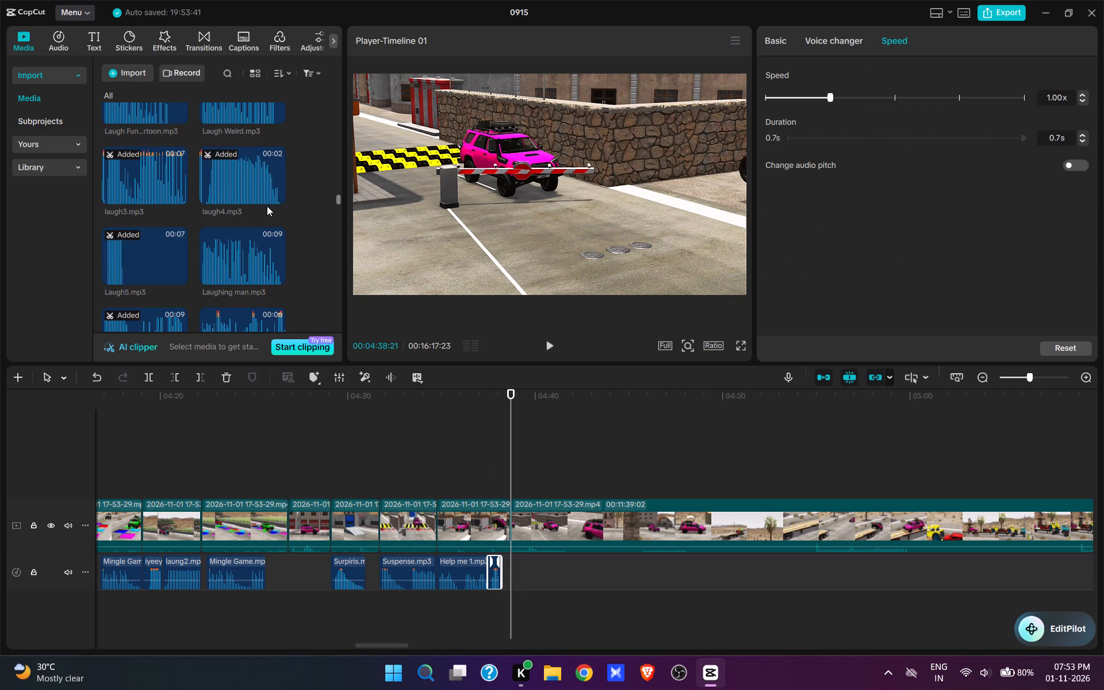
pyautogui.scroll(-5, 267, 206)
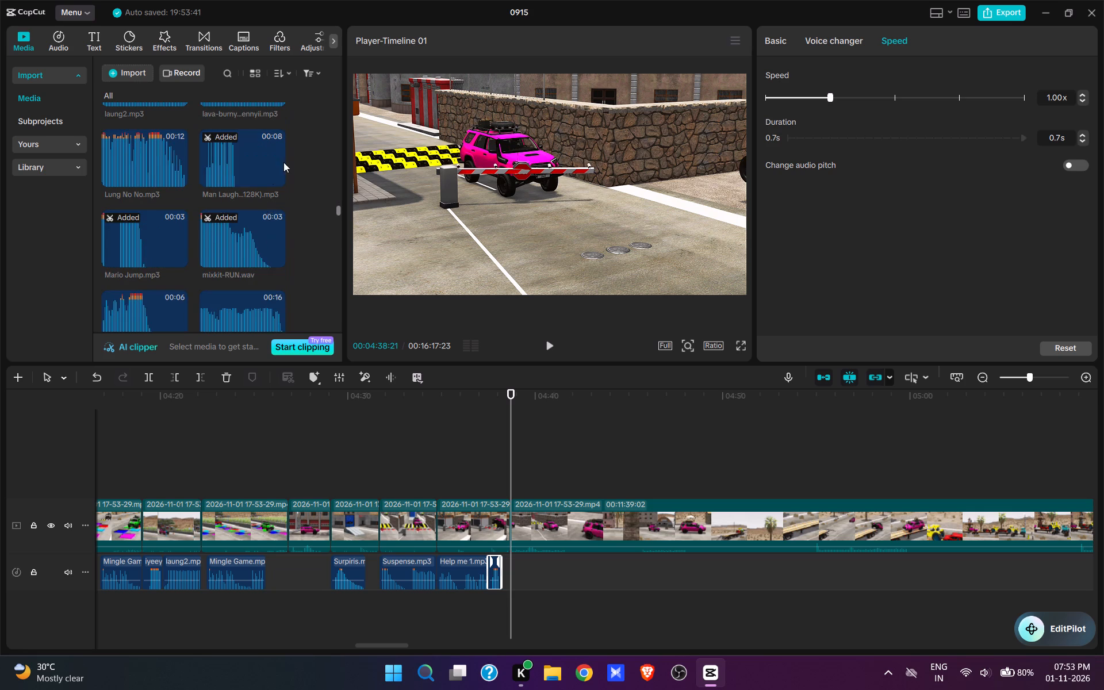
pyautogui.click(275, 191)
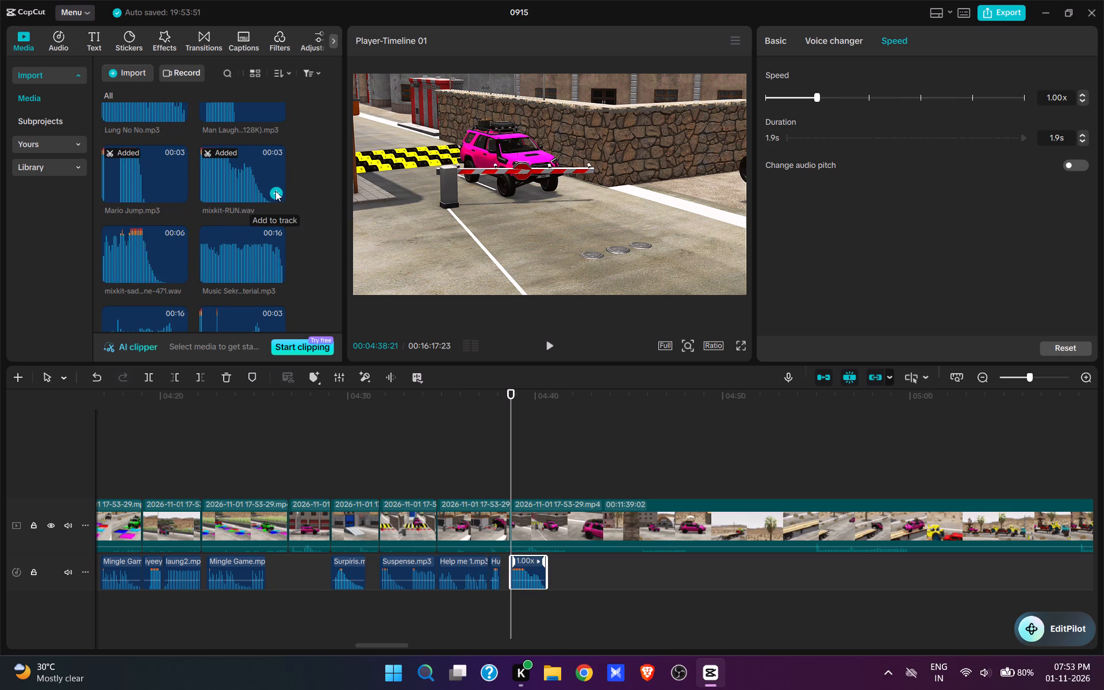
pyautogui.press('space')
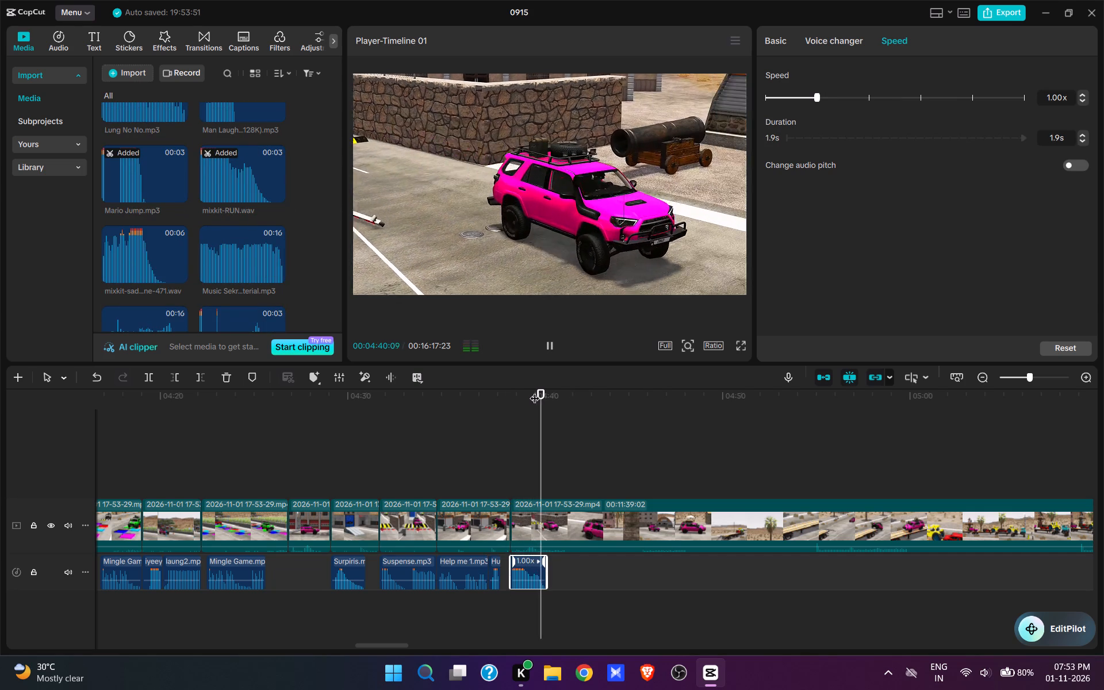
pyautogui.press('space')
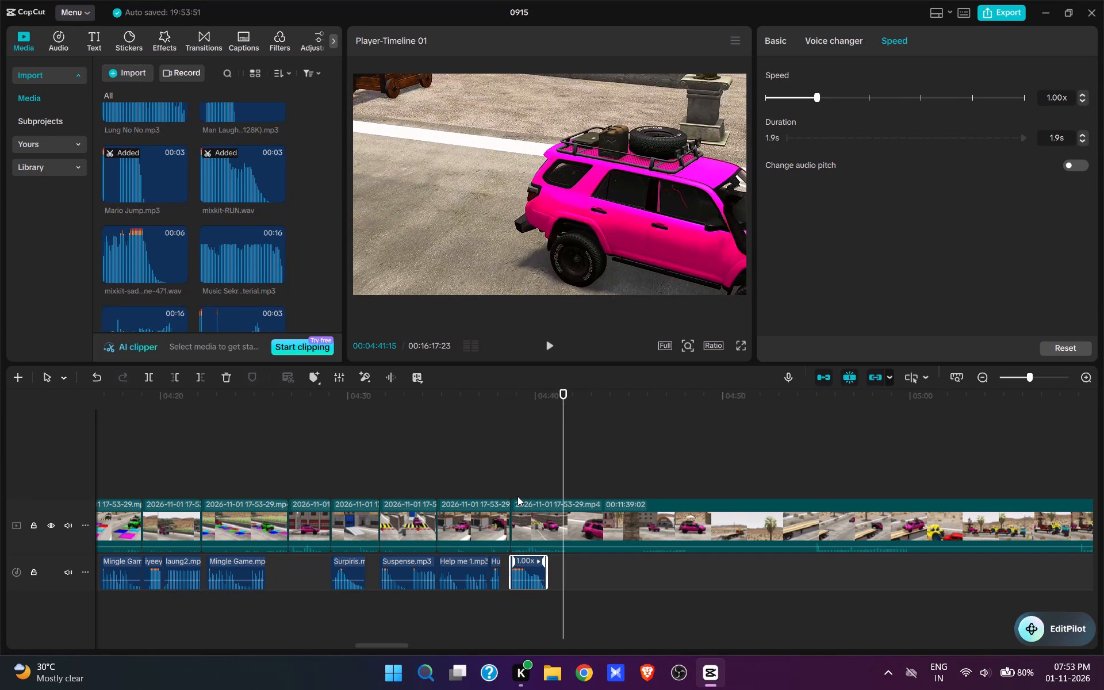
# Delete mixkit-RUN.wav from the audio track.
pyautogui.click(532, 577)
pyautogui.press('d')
# Find trom taram.mp3 in the imported media, add it at 00:04:38:21, and play the barrier breakthrough up to 00:04:41:13.
pyautogui.click(508, 475)
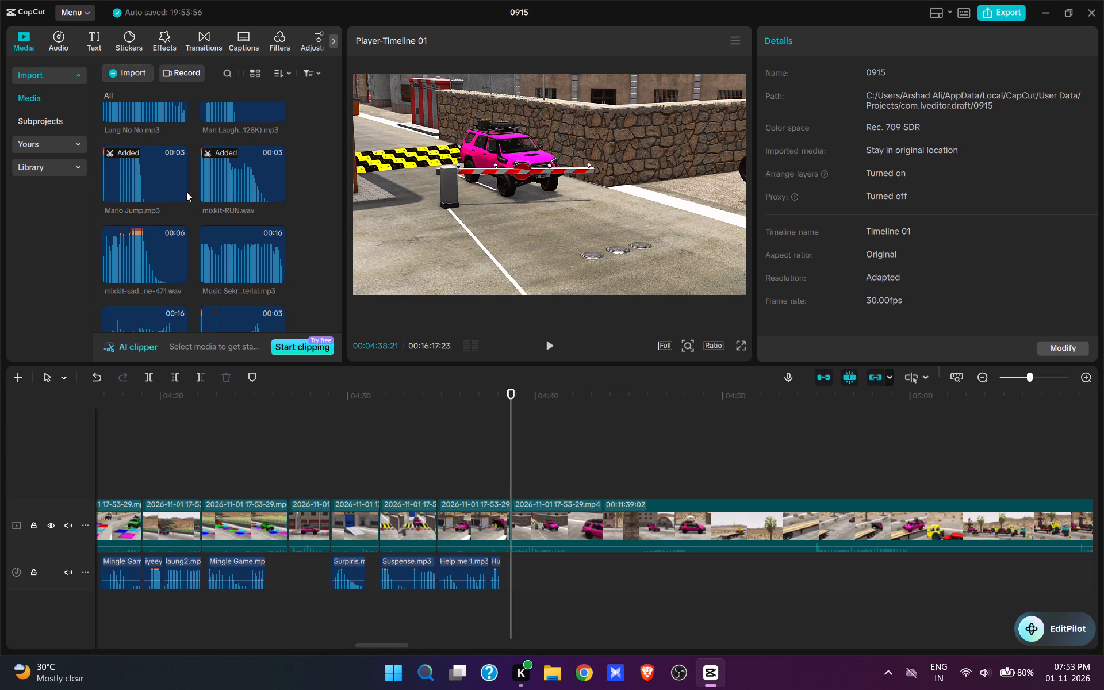
pyautogui.scroll(-20, 187, 189)
pyautogui.scroll(-4, 201, 228)
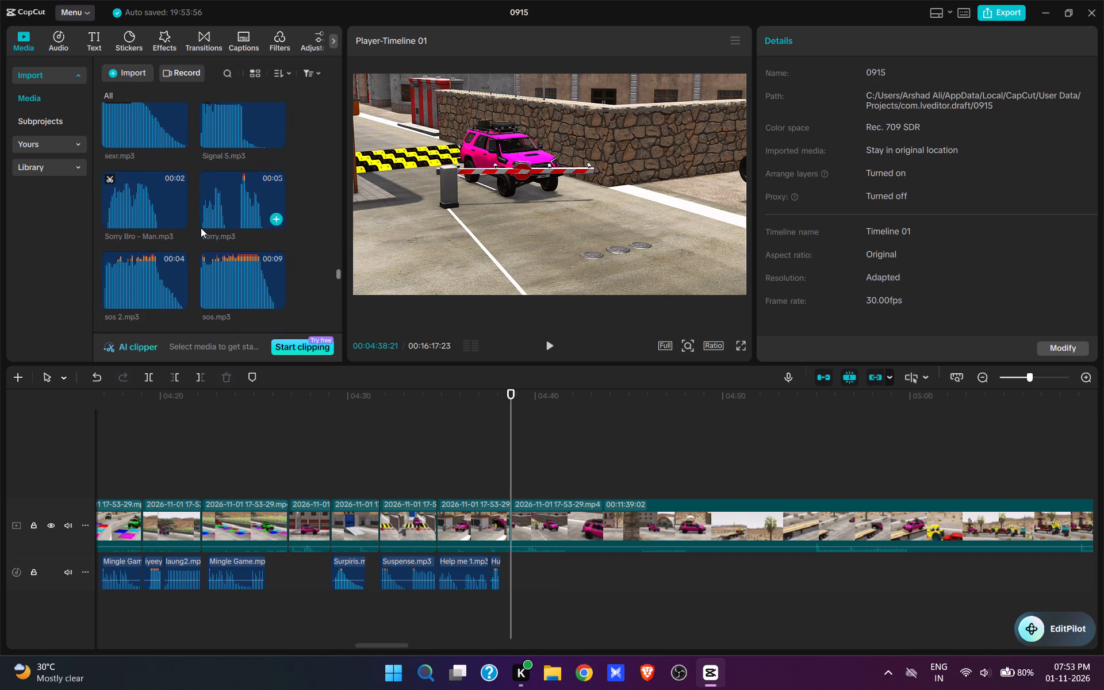
pyautogui.scroll(-5, 201, 228)
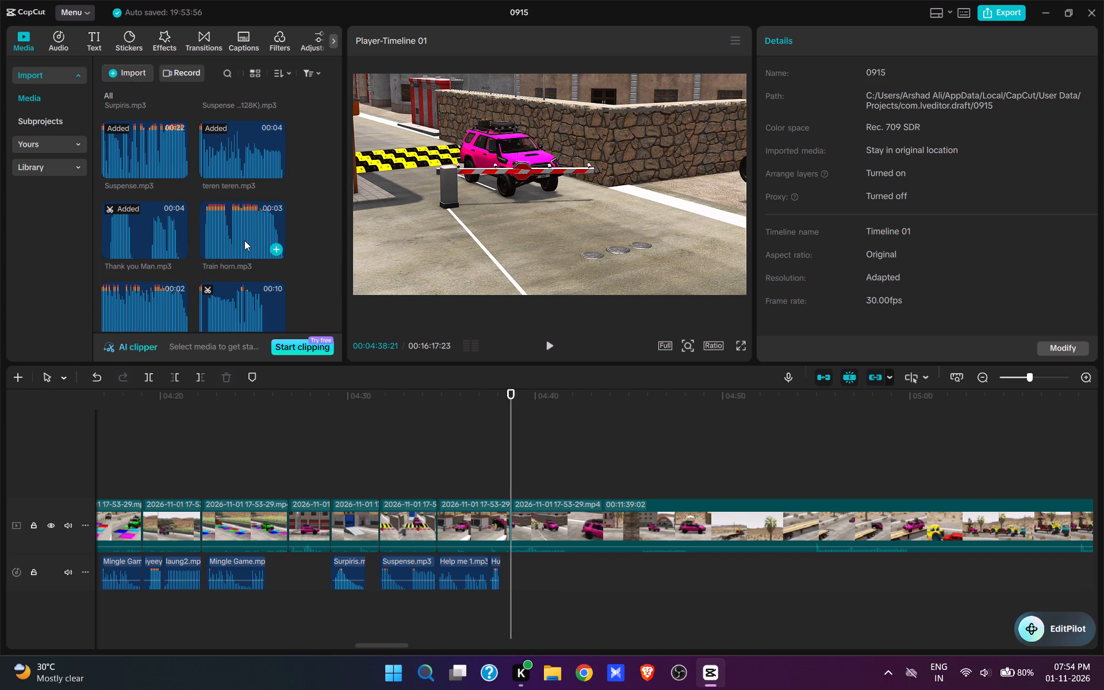
pyautogui.scroll(-1, 244, 240)
pyautogui.click(182, 262)
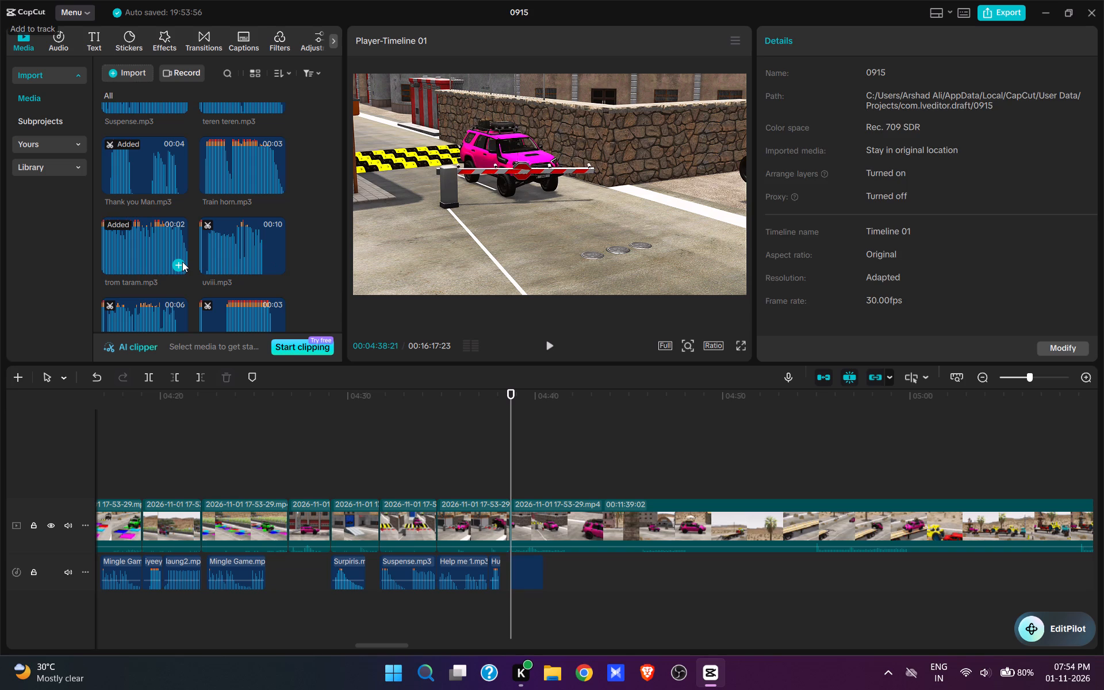
pyautogui.press('space')
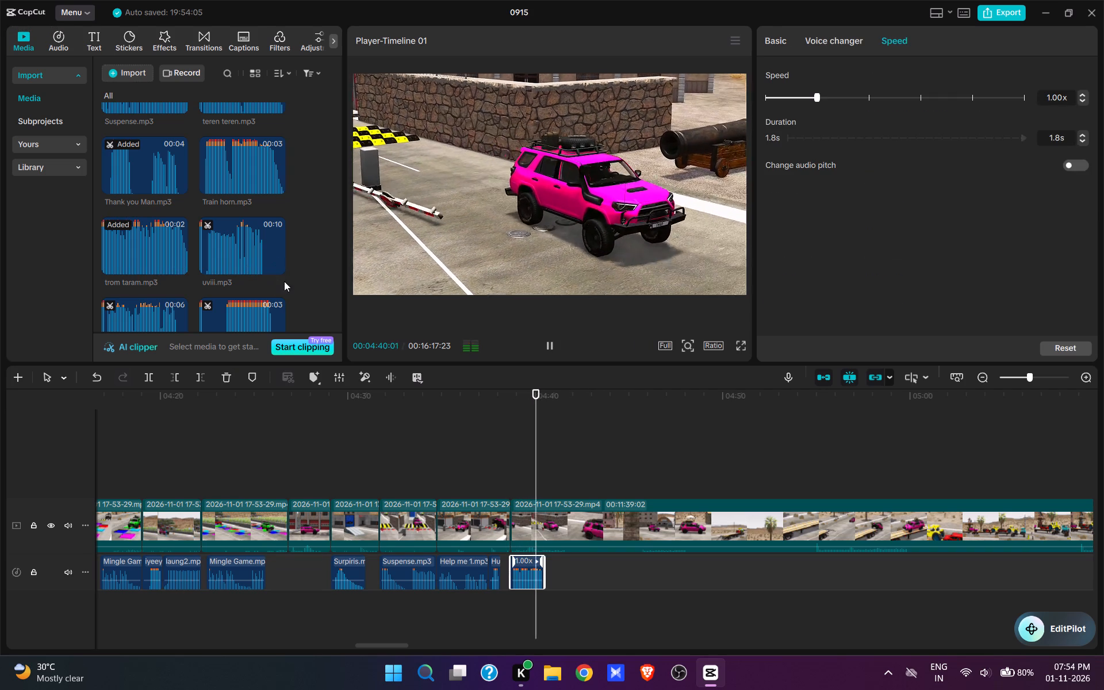
pyautogui.press('space')
pyautogui.press('space')
pyautogui.press('space')
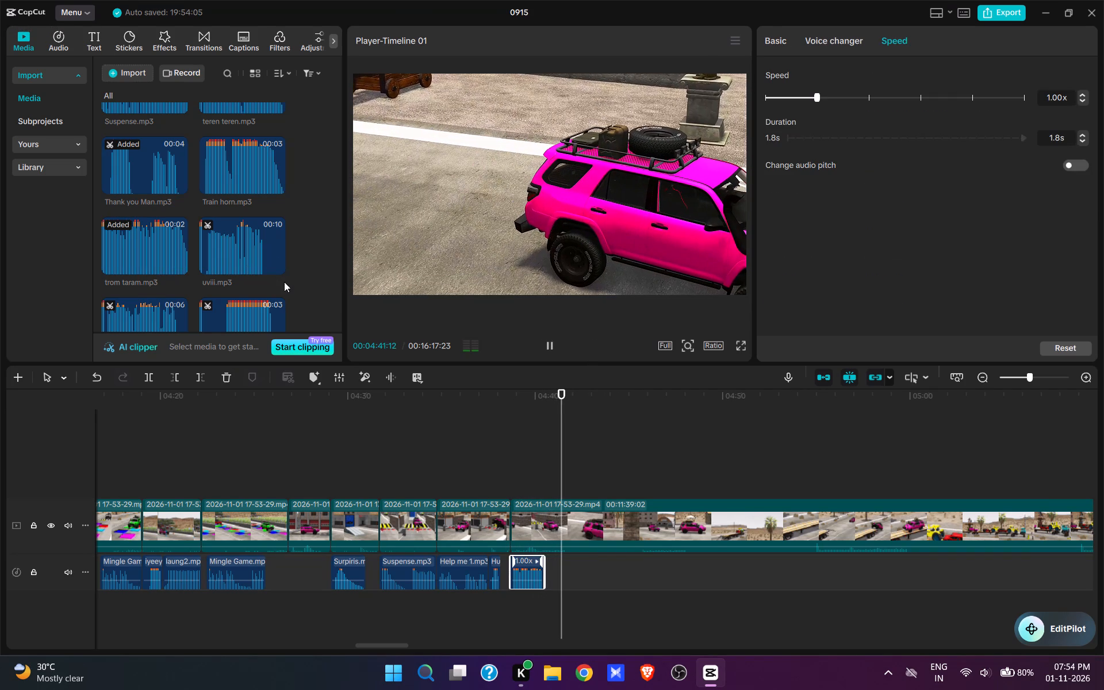
pyautogui.click(562, 490)
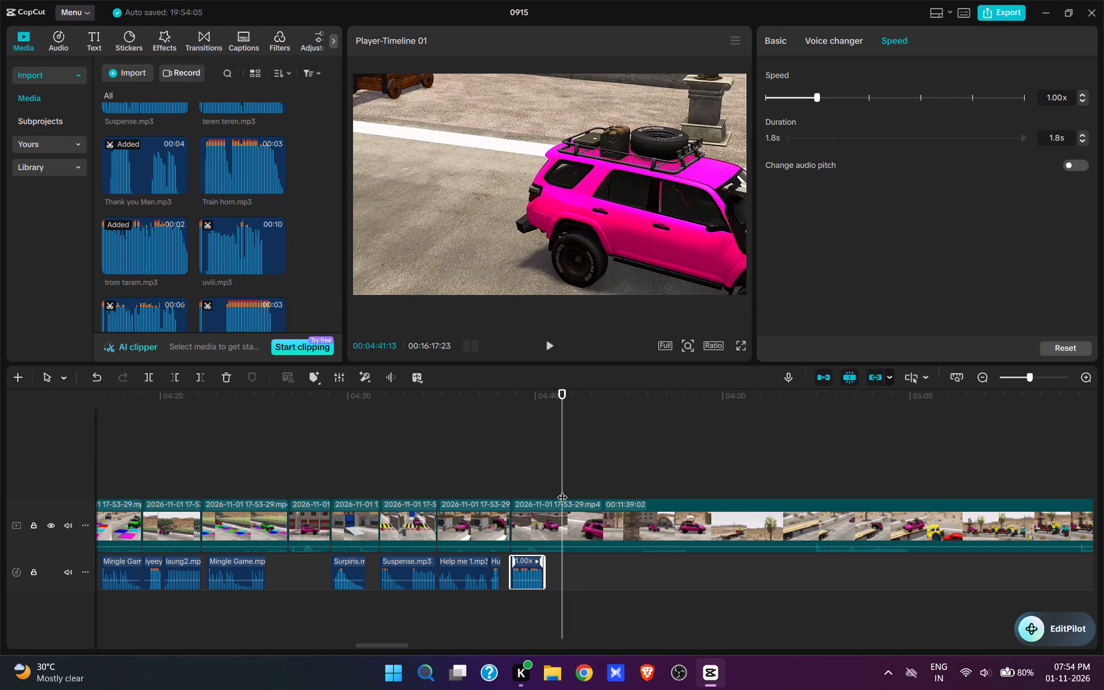
# Split the video at 00:04:41:13 and cut about 4 seconds of following footage so the next clip starts with the pink SUV near the hangar.
pyautogui.press('w')
pyautogui.click(624, 474)
pyautogui.press('space')
pyautogui.press('space')
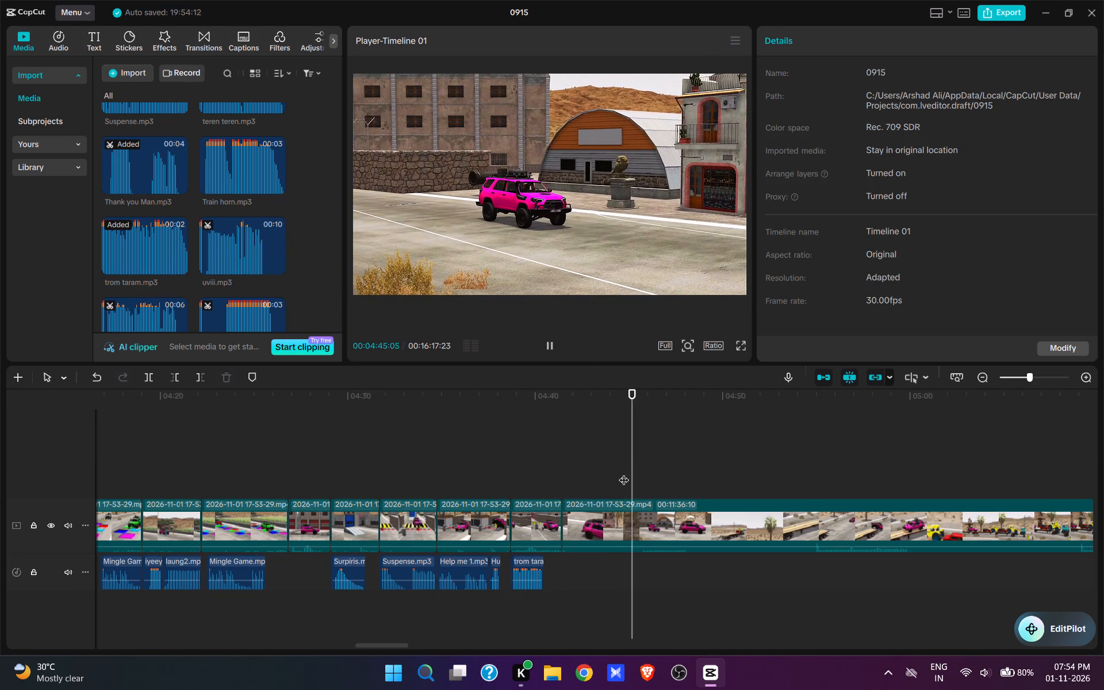
pyautogui.press('space')
pyautogui.press('space')
pyautogui.write('q')
pyautogui.press('space')
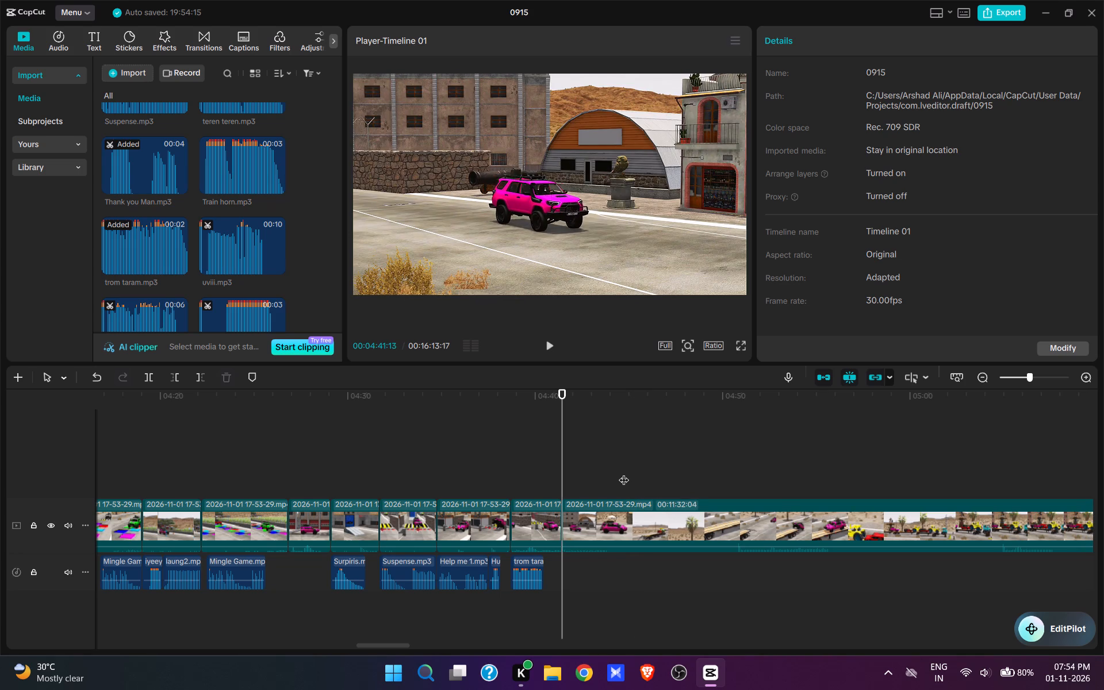
pyautogui.press('space')
# Find mixkit-RUN.wav in the imported media, add it at 00:04:41:13, and play it with the pink SUV footage up to 00:04:43:21.
pyautogui.click(559, 459)
pyautogui.click(559, 459)
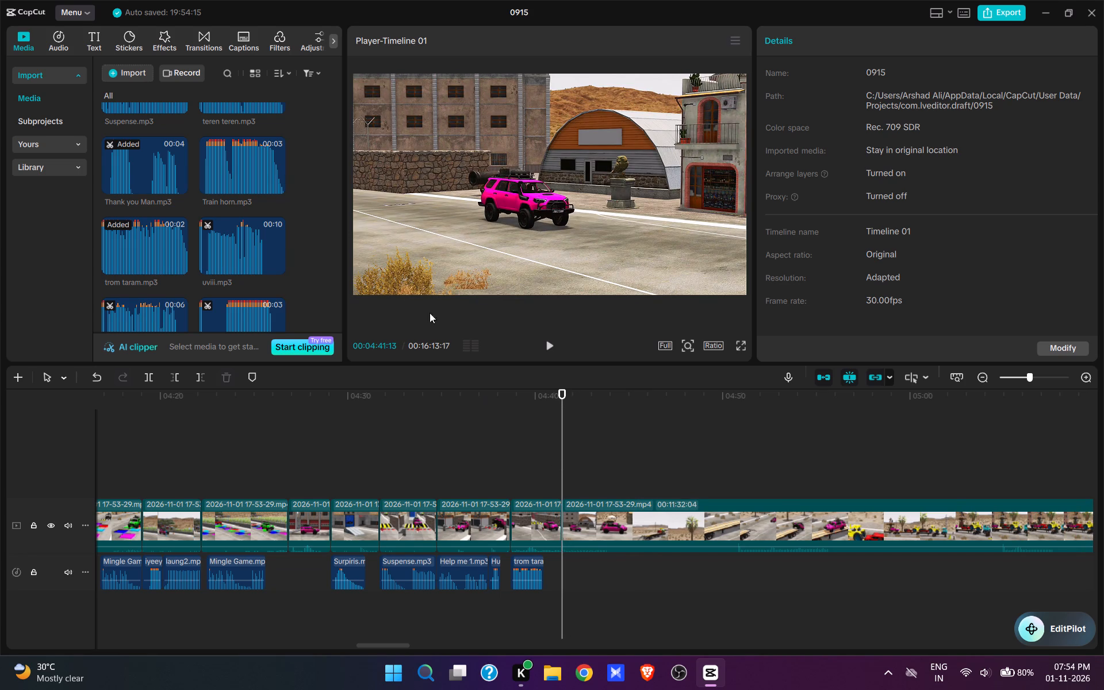
pyautogui.scroll(7, 278, 237)
pyautogui.scroll(8, 225, 201)
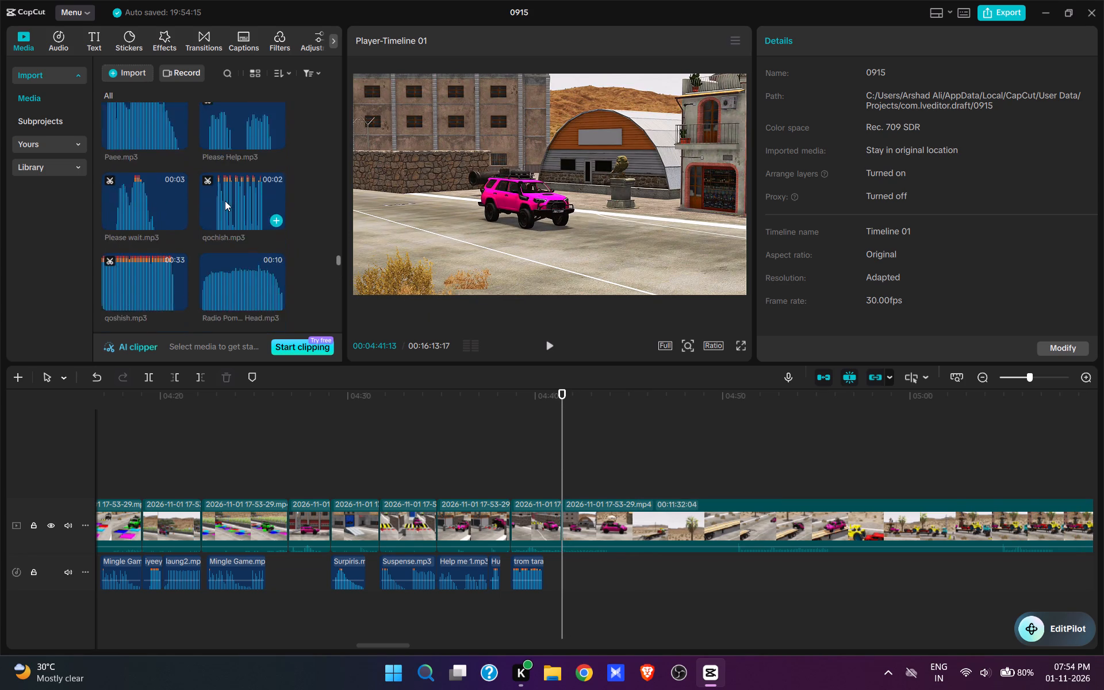
pyautogui.scroll(11, 225, 201)
pyautogui.scroll(-10, 225, 201)
pyautogui.scroll(10, 225, 202)
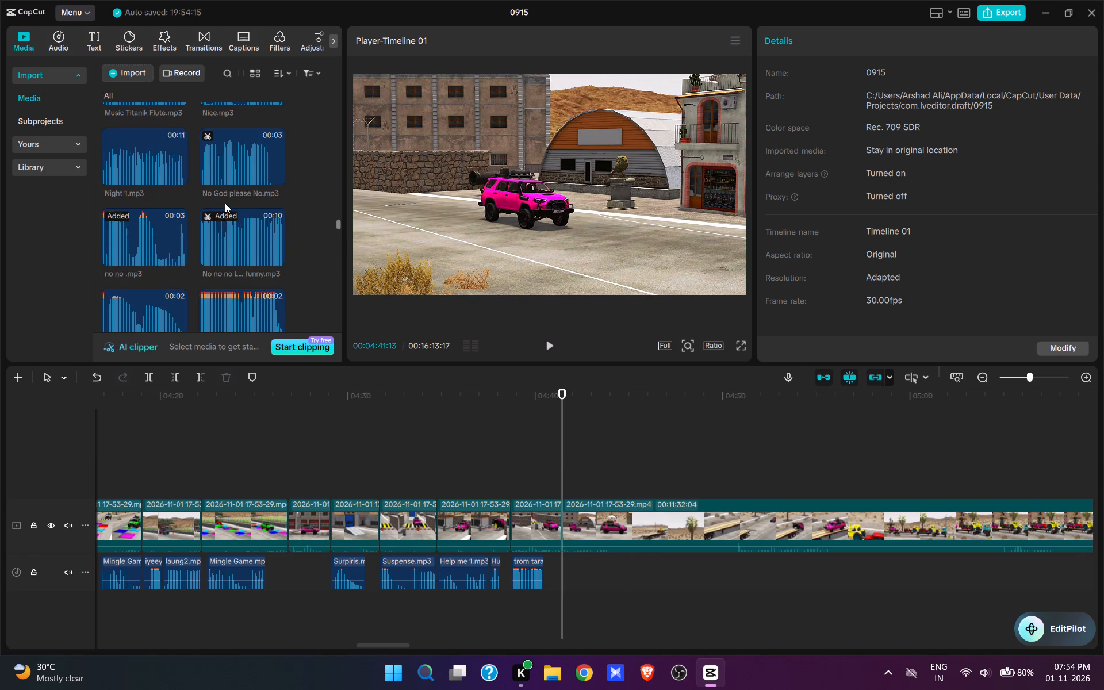
pyautogui.scroll(5, 225, 203)
pyautogui.click(281, 254)
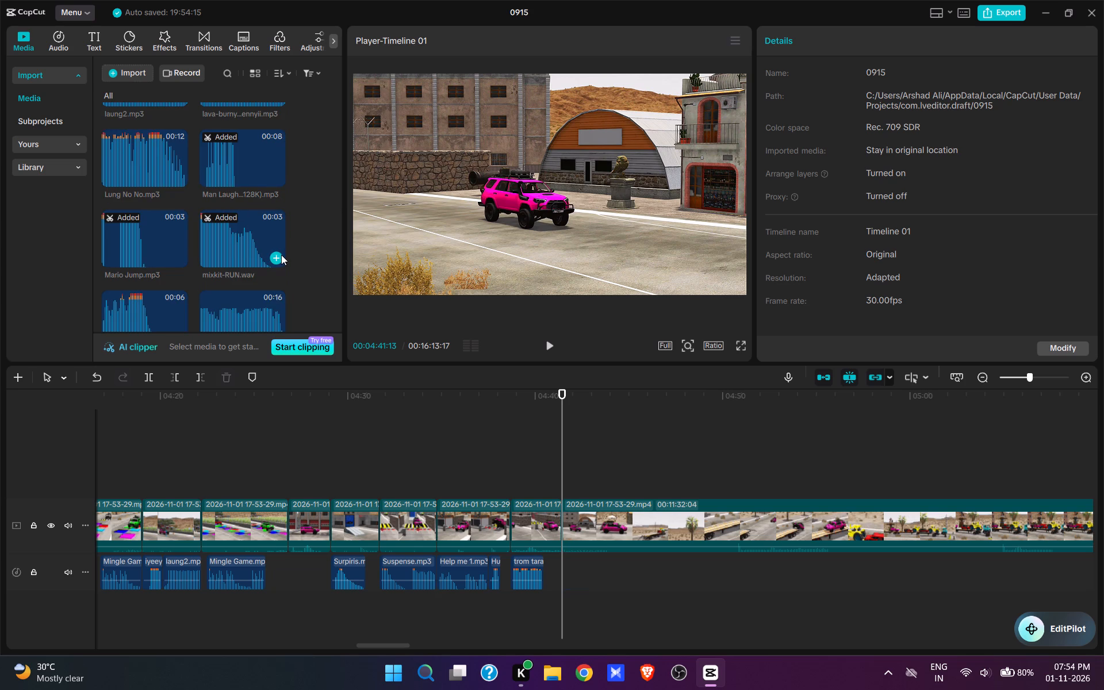
pyautogui.press('space')
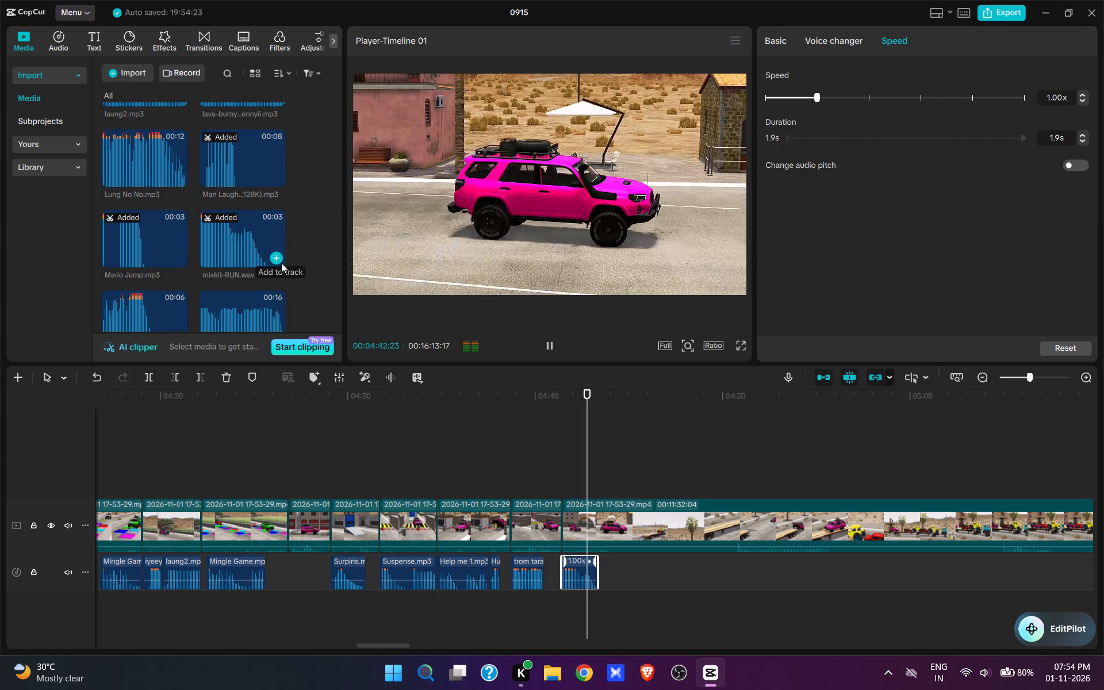
pyautogui.press('space')
pyautogui.press('space')
pyautogui.press('space')
# Split the video at 00:04:43:21 and remove the following footage up to 00:04:51:01, where the pink SUV approaches the flatbed trailer.
pyautogui.press('w')
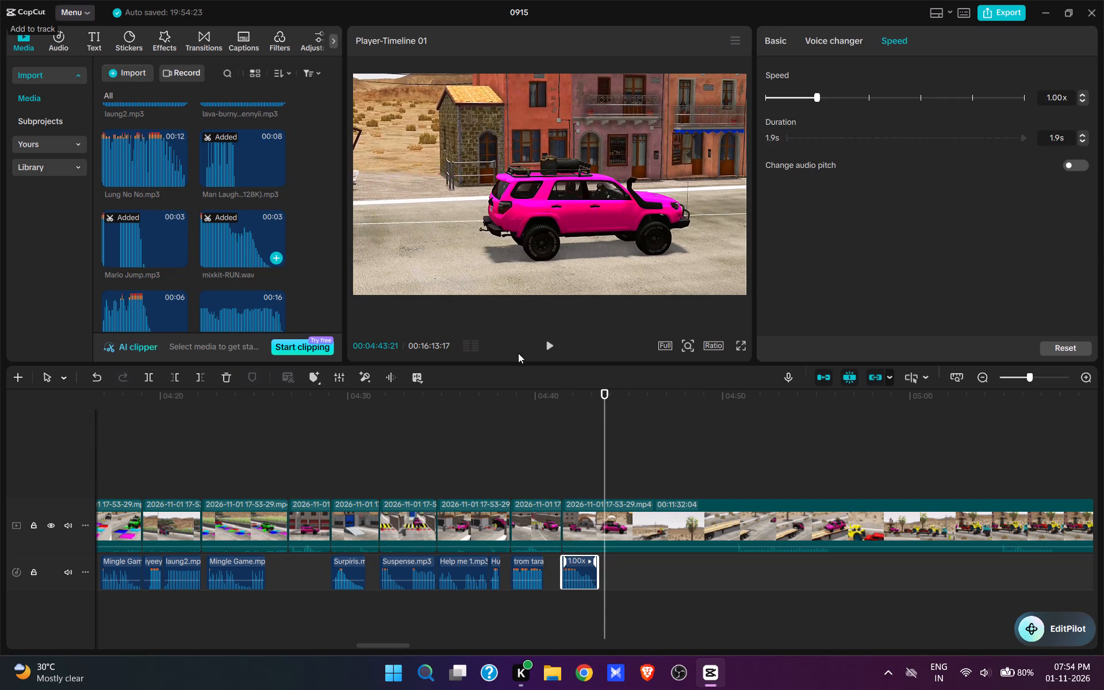
pyautogui.click(740, 486)
pyautogui.press('space')
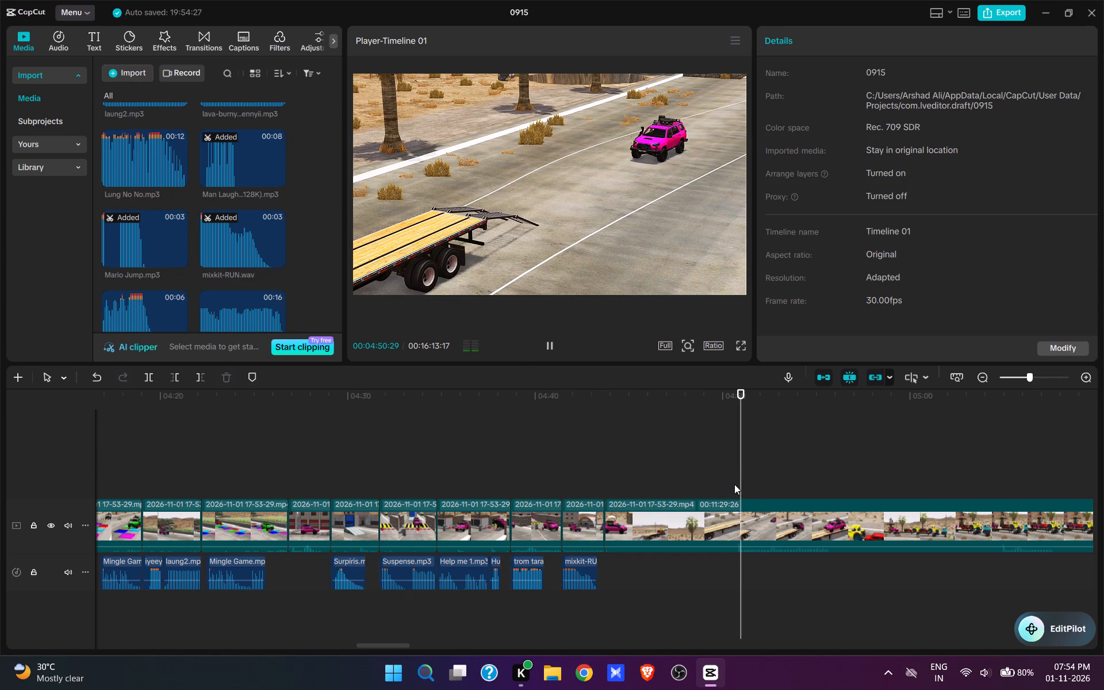
pyautogui.click(734, 484)
pyautogui.press('space')
pyautogui.press('space')
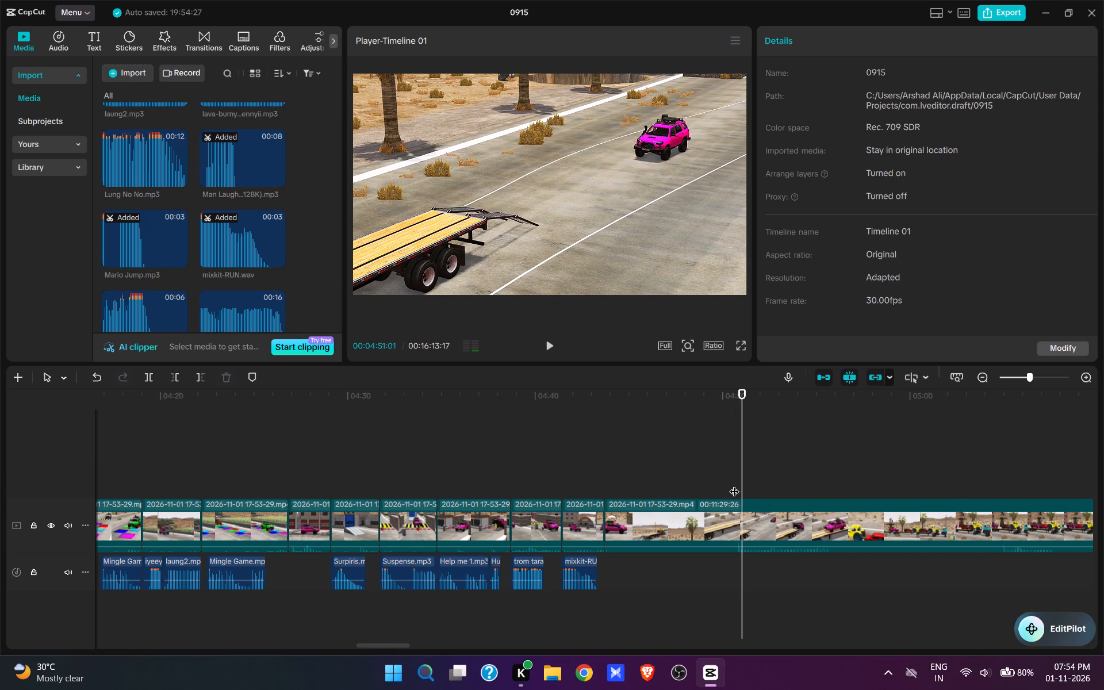
pyautogui.write('q')
# Find yaaaaaa bolacha.mp3 in the imported media, add it at 00:04:45:14 as the SUV jumps onto the trailer, and play to 00:04:48:03.
pyautogui.press('space')
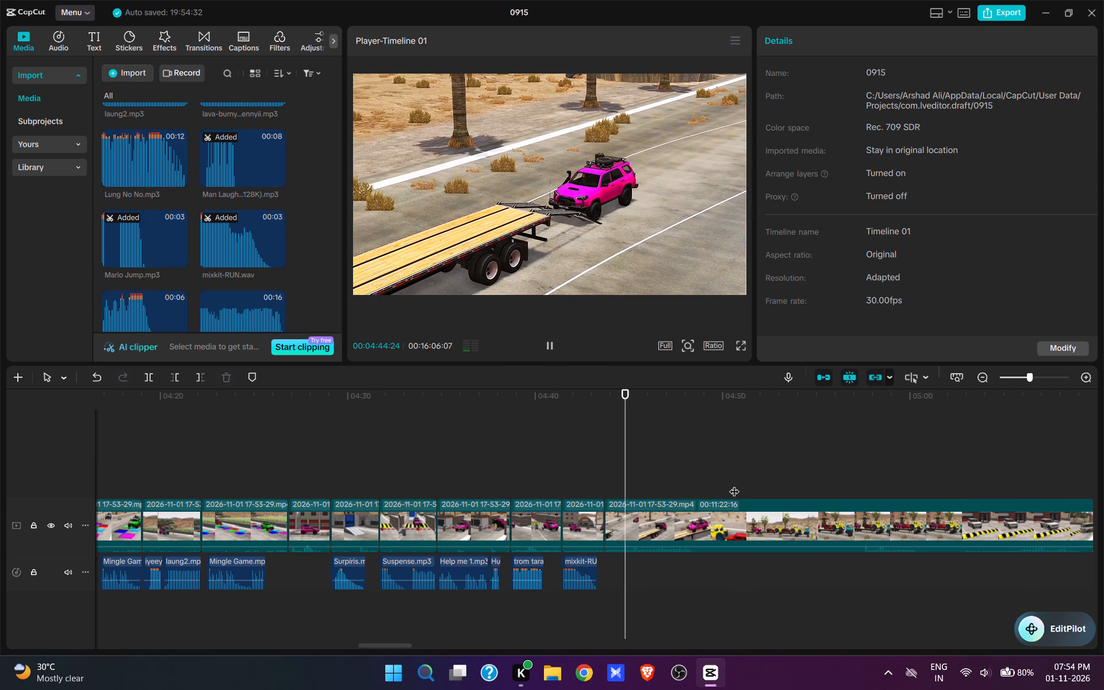
pyautogui.press('space')
pyautogui.scroll(-5, 254, 202)
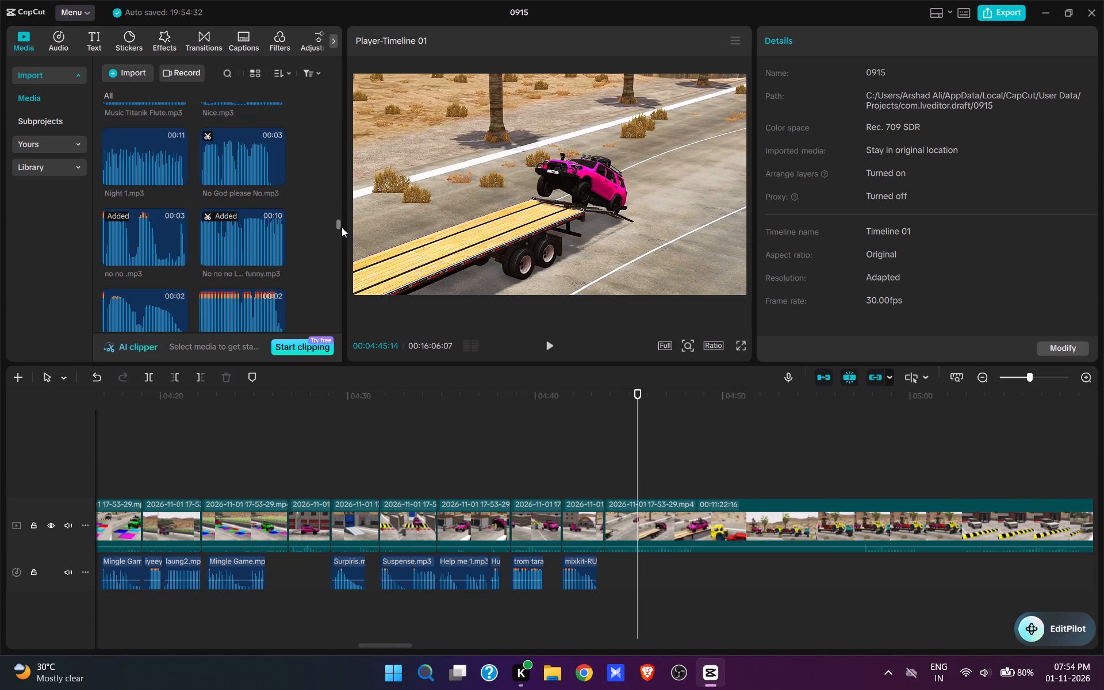
pyautogui.moveTo(342, 224); pyautogui.dragTo(350, 382)
pyautogui.scroll(4, 274, 214)
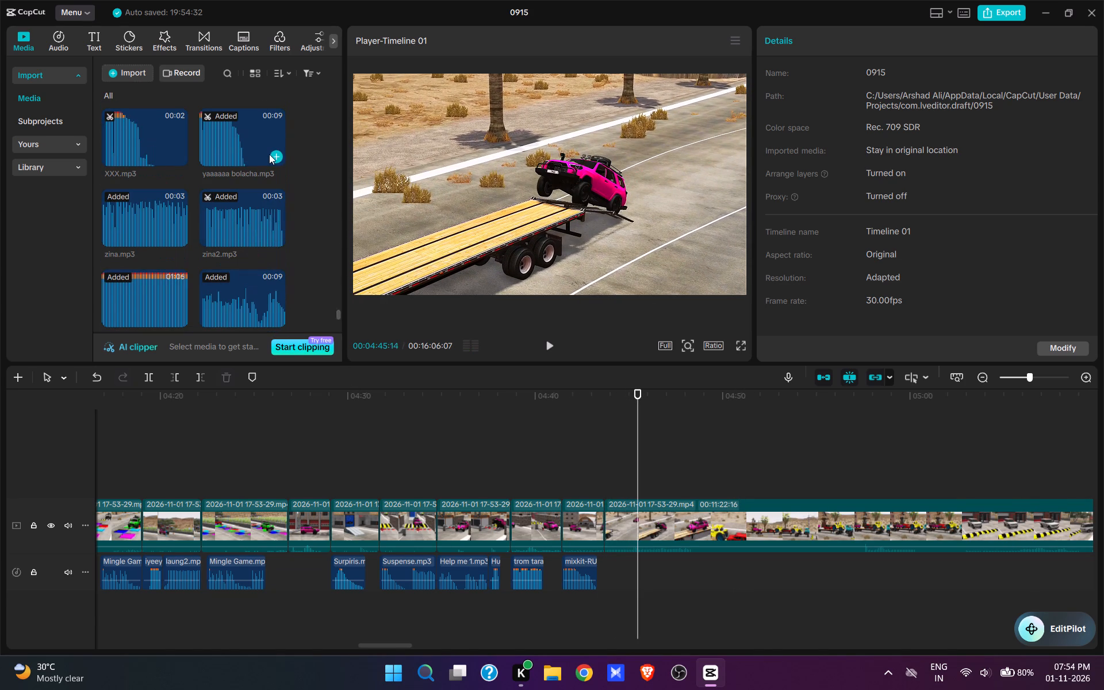
pyautogui.click(272, 155)
pyautogui.press('space')
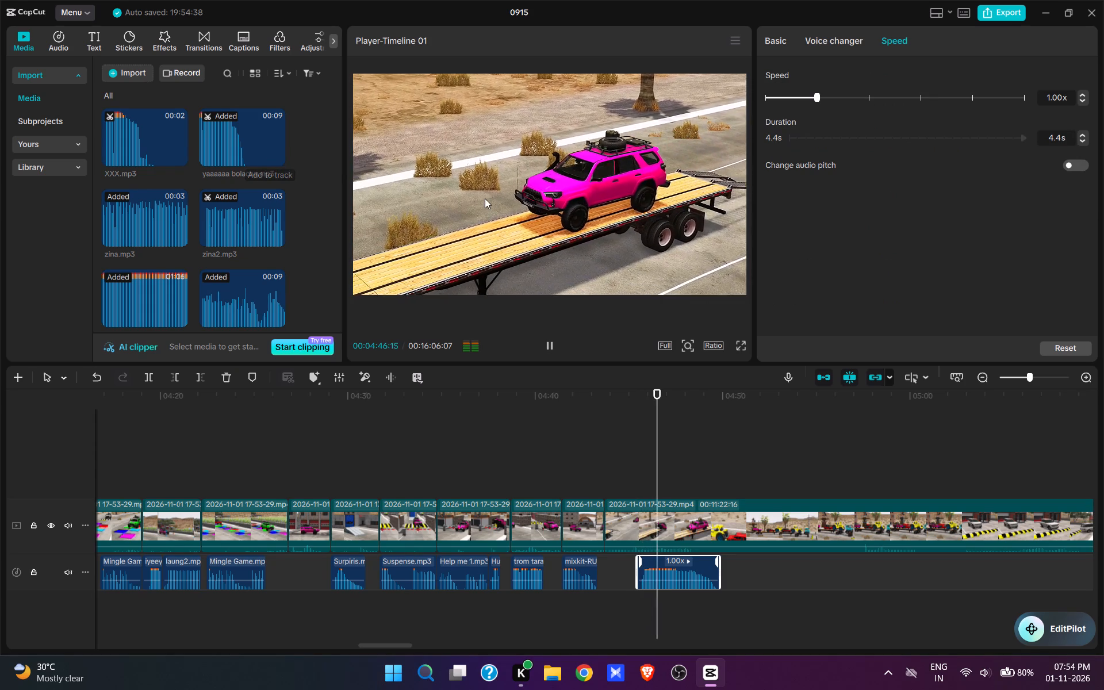
pyautogui.press('space')
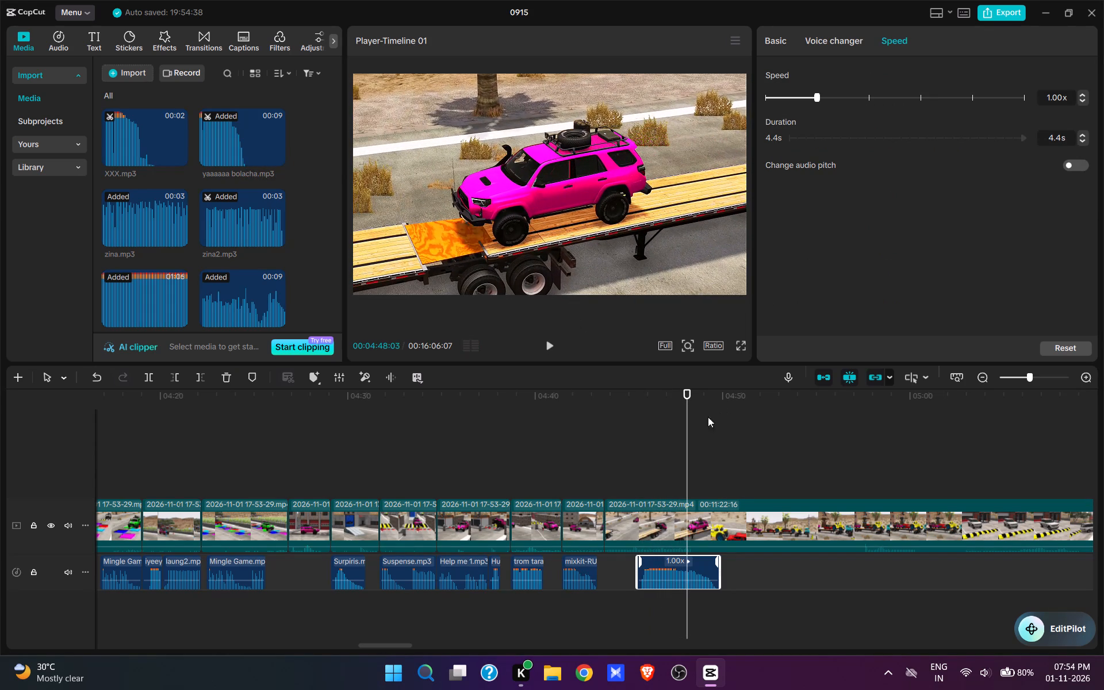
# Split the video at 00:04:48:03 and cut about 10 seconds of following footage so the next clip starts with the loaded truck side view.
pyautogui.click(701, 523)
pyautogui.press('w')
pyautogui.click(855, 480)
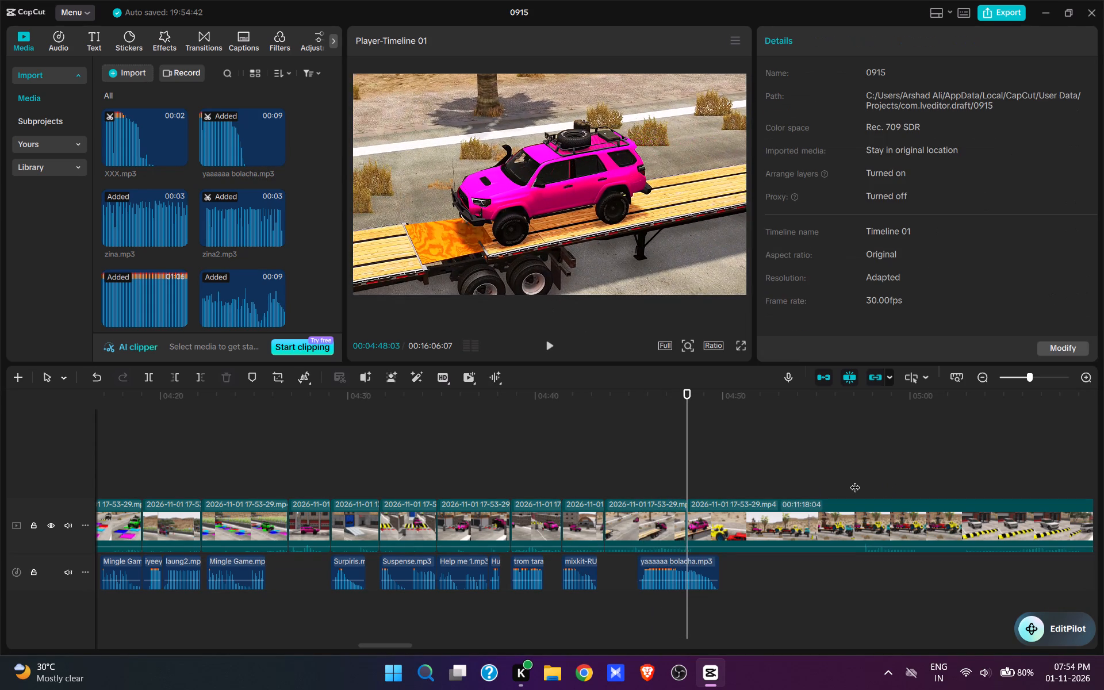
pyautogui.press('space')
pyautogui.press('space')
pyautogui.write('q')
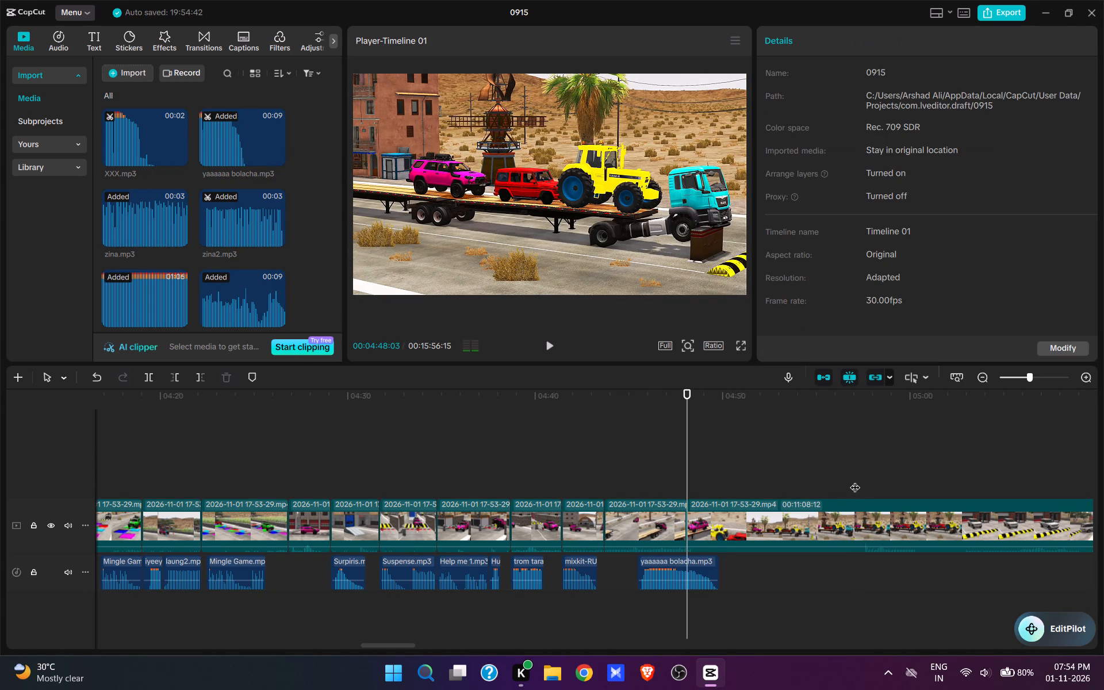
# Play the loaded truck scene and split the video at 00:04:50:11 to end its clip.
pyautogui.press('space')
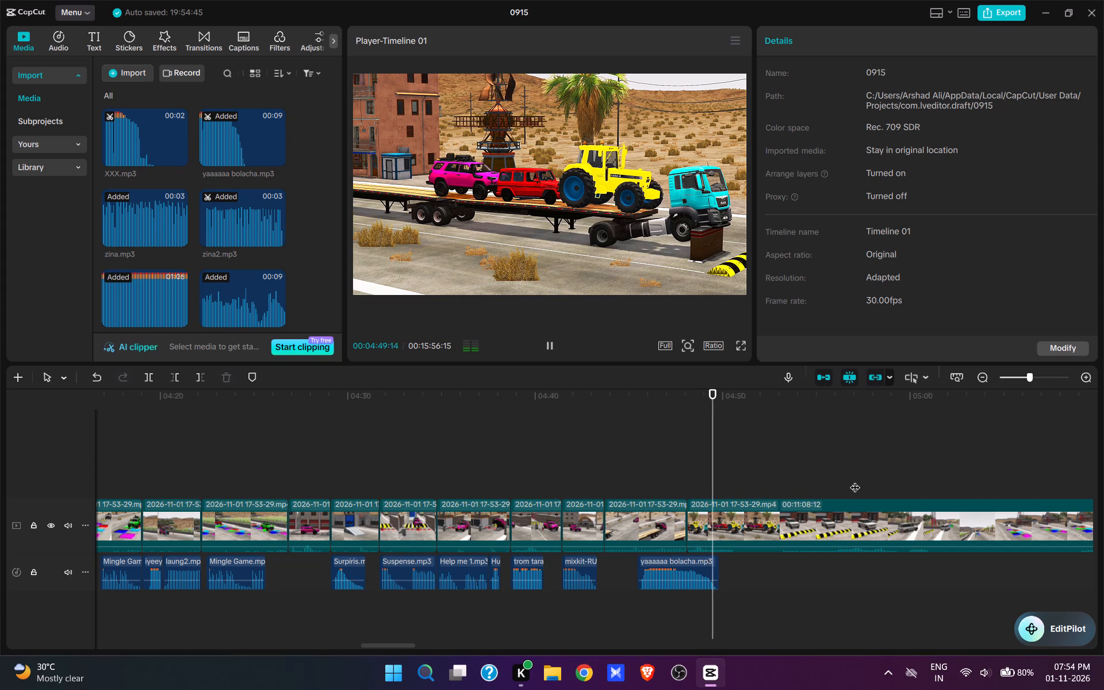
pyautogui.press('space')
pyautogui.write('w')
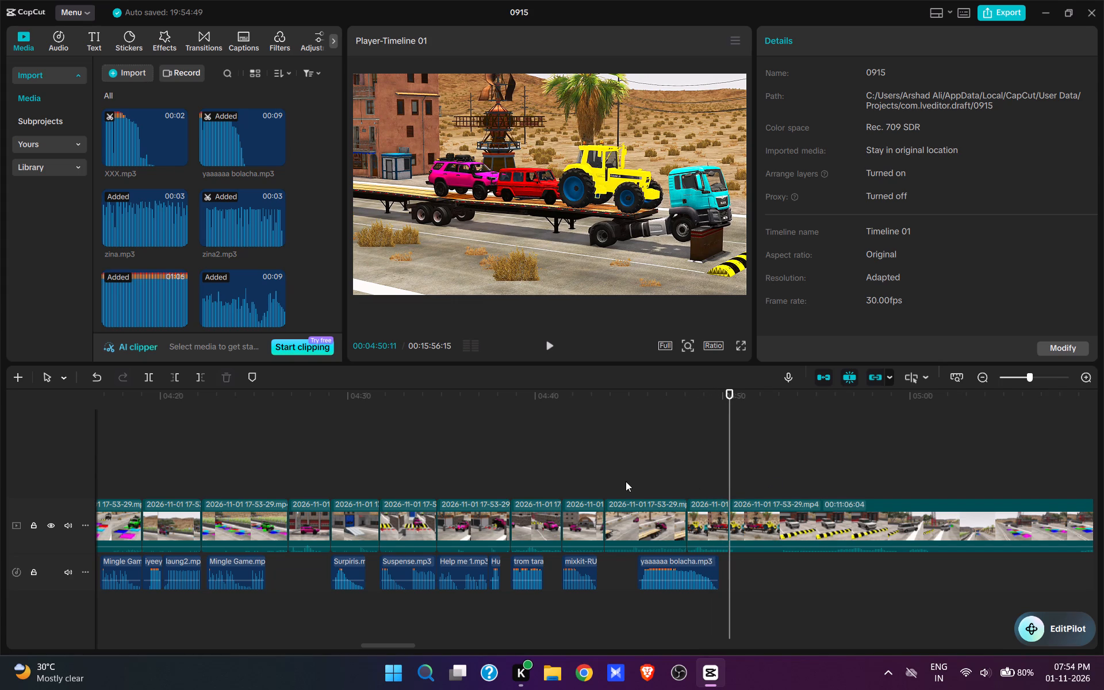
# Trim about 1 second from the start of the flatbed trailer approach clip at 00:04:43:21 and play the scene through.
pyautogui.click(600, 475)
pyautogui.press('space')
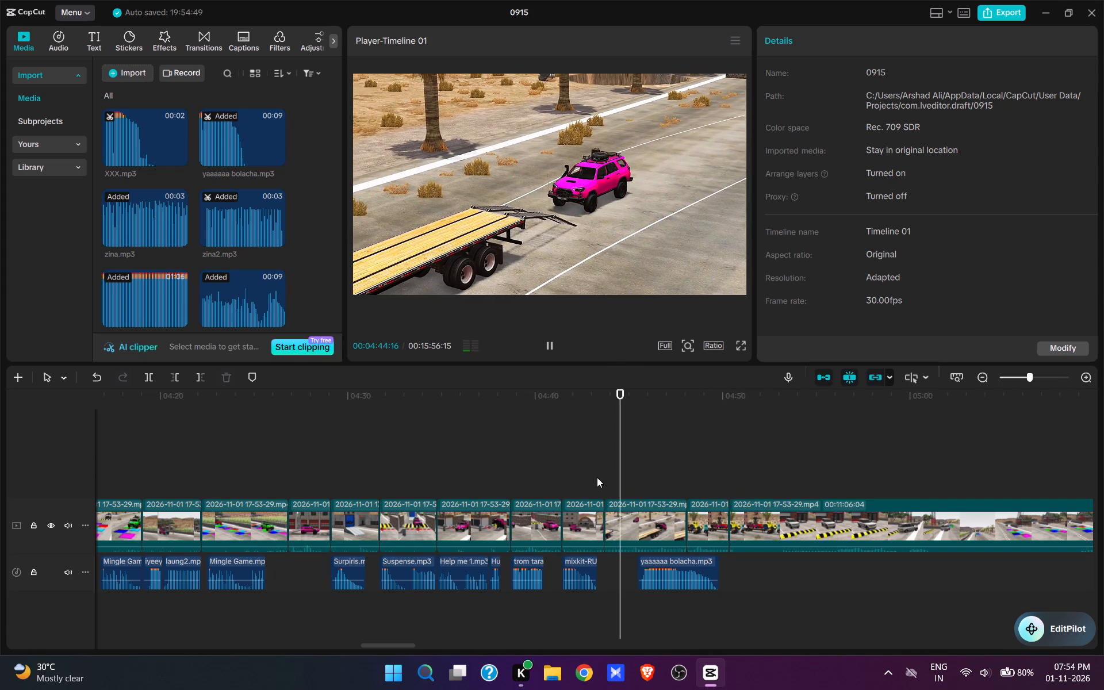
pyautogui.click(596, 478)
pyautogui.press('space')
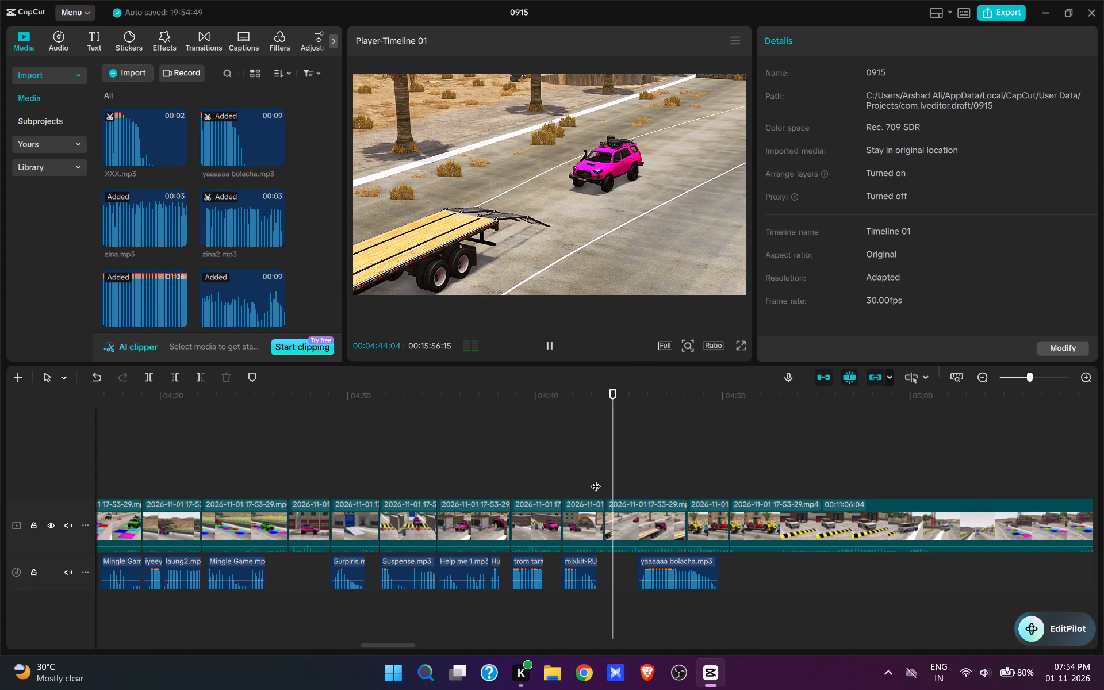
pyautogui.press('space')
pyautogui.write('q')
pyautogui.click(592, 484)
pyautogui.press('space')
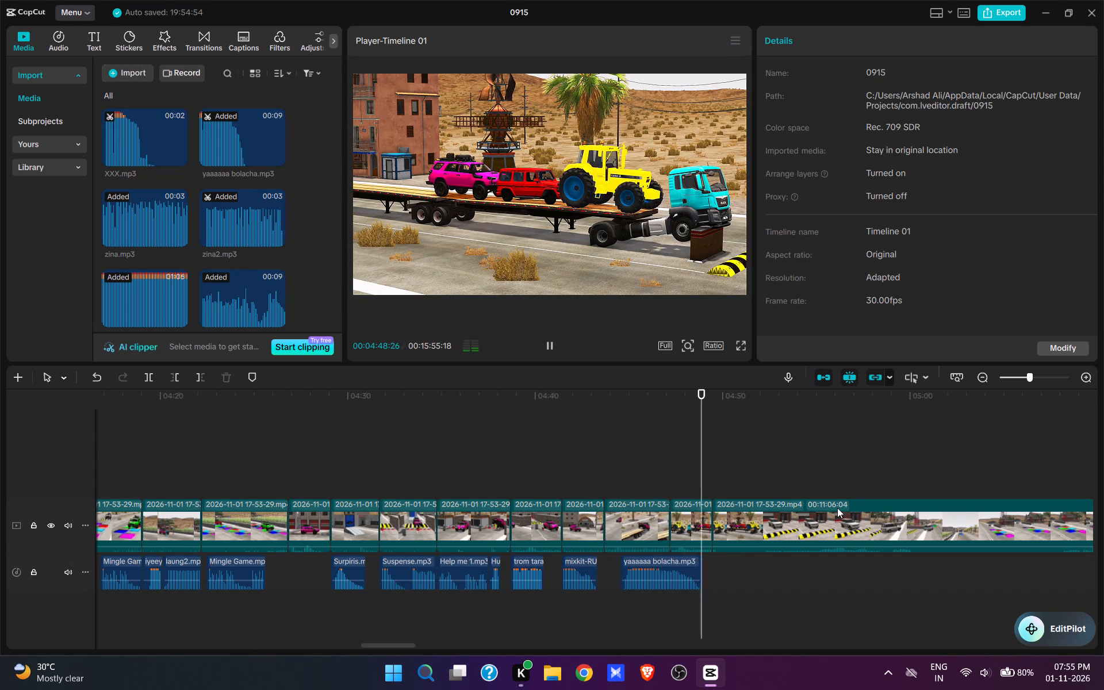
# Trim the footage after the loaded truck clip so the next clip starts with the white SUV just before the yellow-black speed bump.
pyautogui.click(762, 487)
pyautogui.press('space')
pyautogui.press('space')
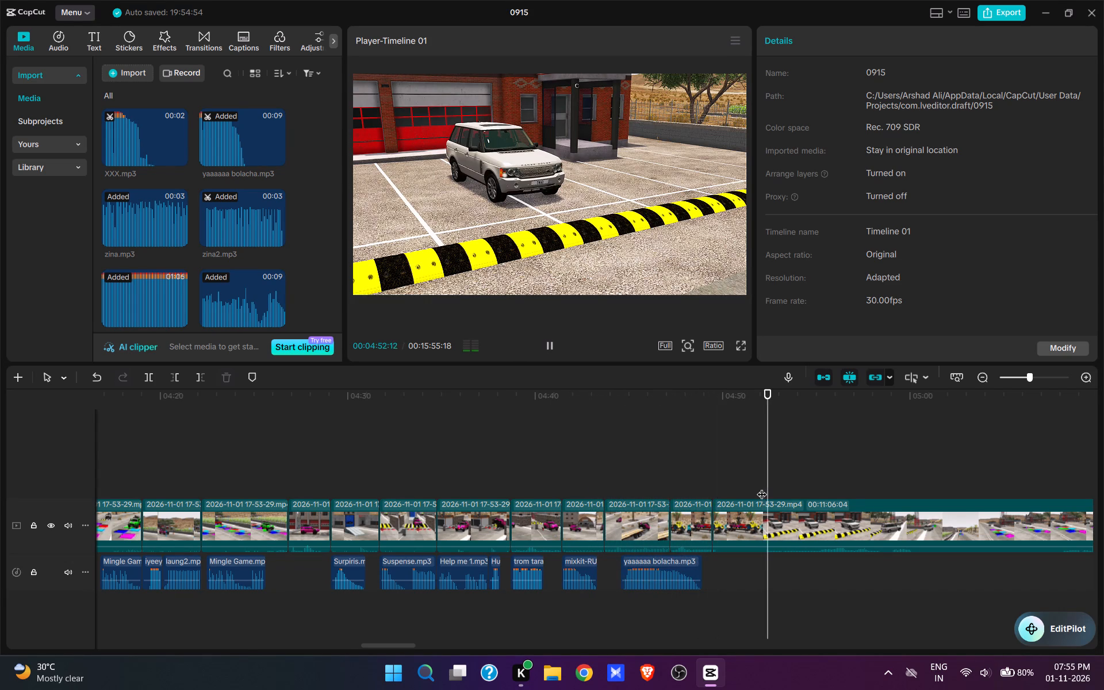
pyautogui.write('q')
pyautogui.press('space')
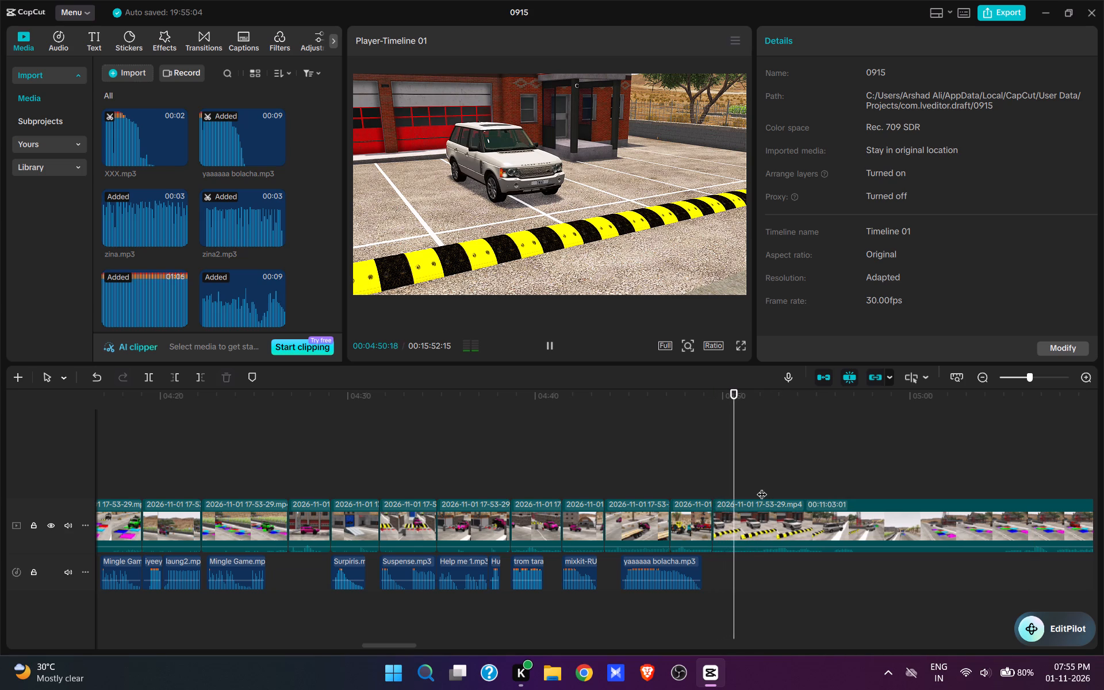
pyautogui.press('space')
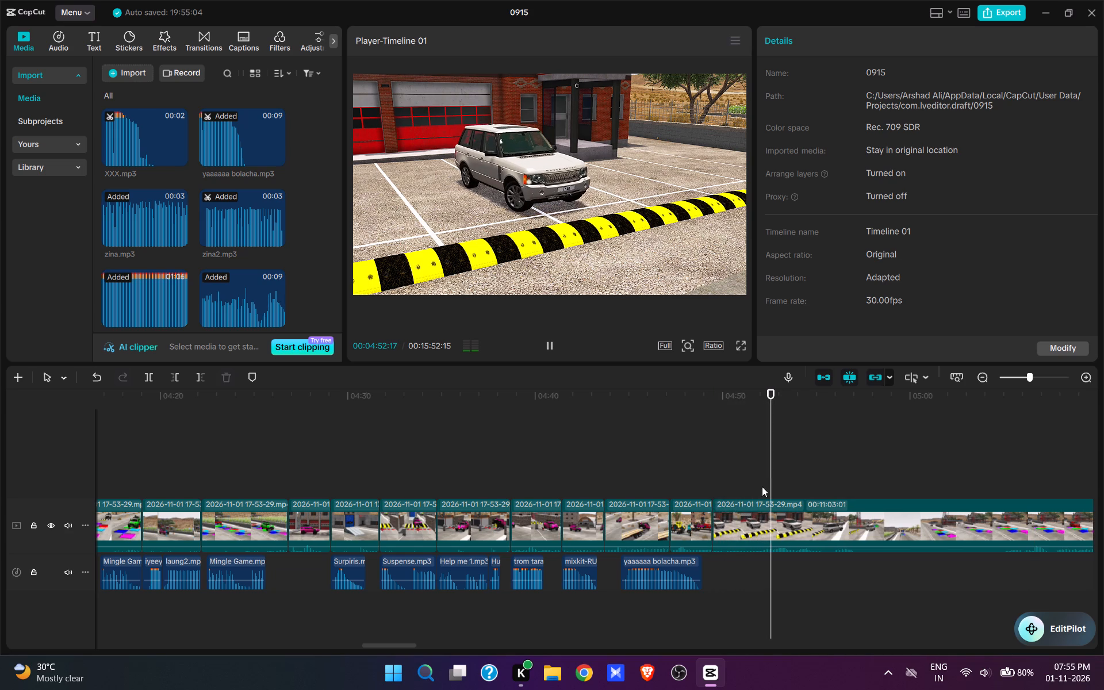
pyautogui.click(753, 481)
pyautogui.click(747, 476)
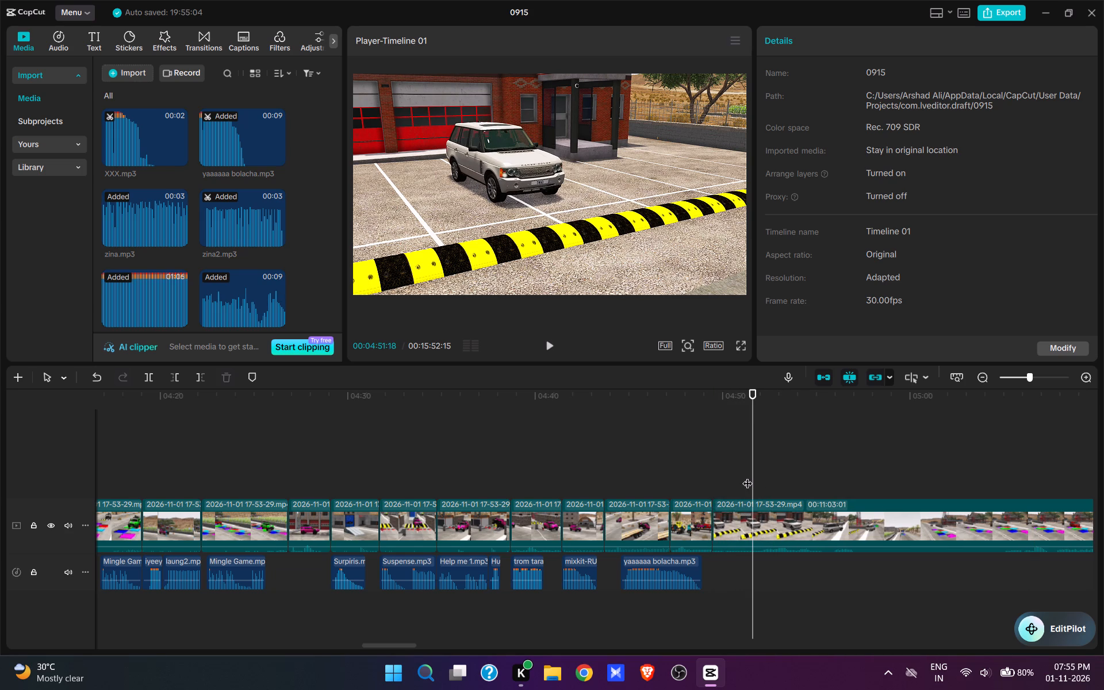
pyautogui.press('q')
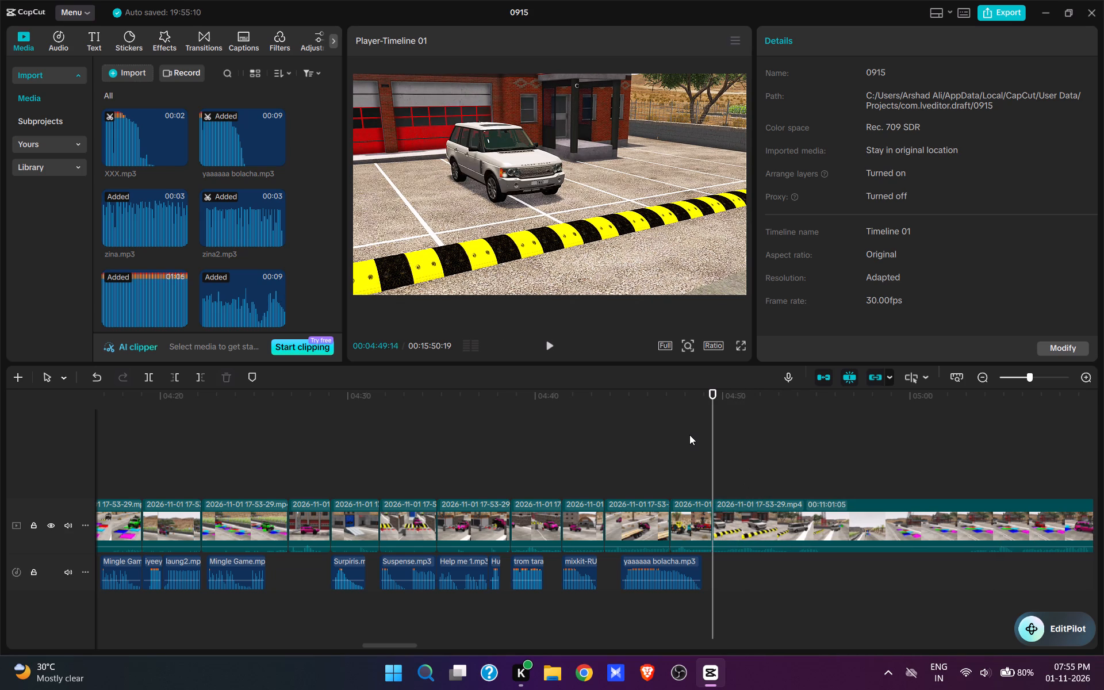
# Find Horn (3).mp3 in the imported media, add it at 00:04:49:14, the start of the white SUV clip, and play to 00:04:50:24.
pyautogui.scroll(-3, 232, 189)
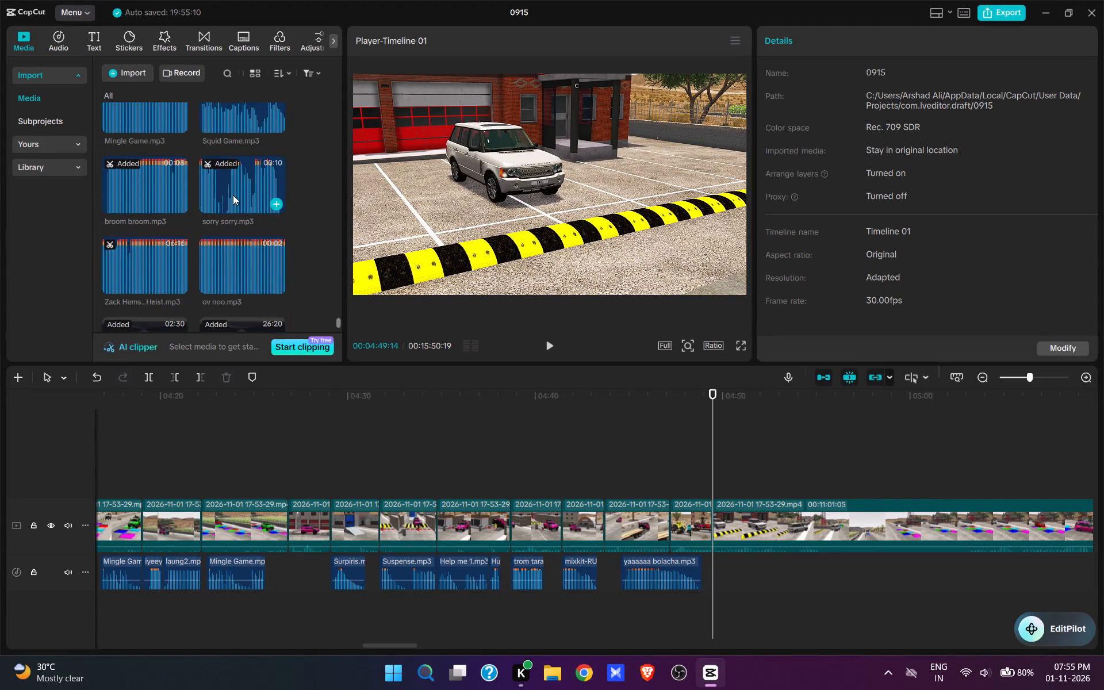
pyautogui.scroll(4, 233, 195)
pyautogui.scroll(-11, 233, 196)
pyautogui.scroll(20, 235, 210)
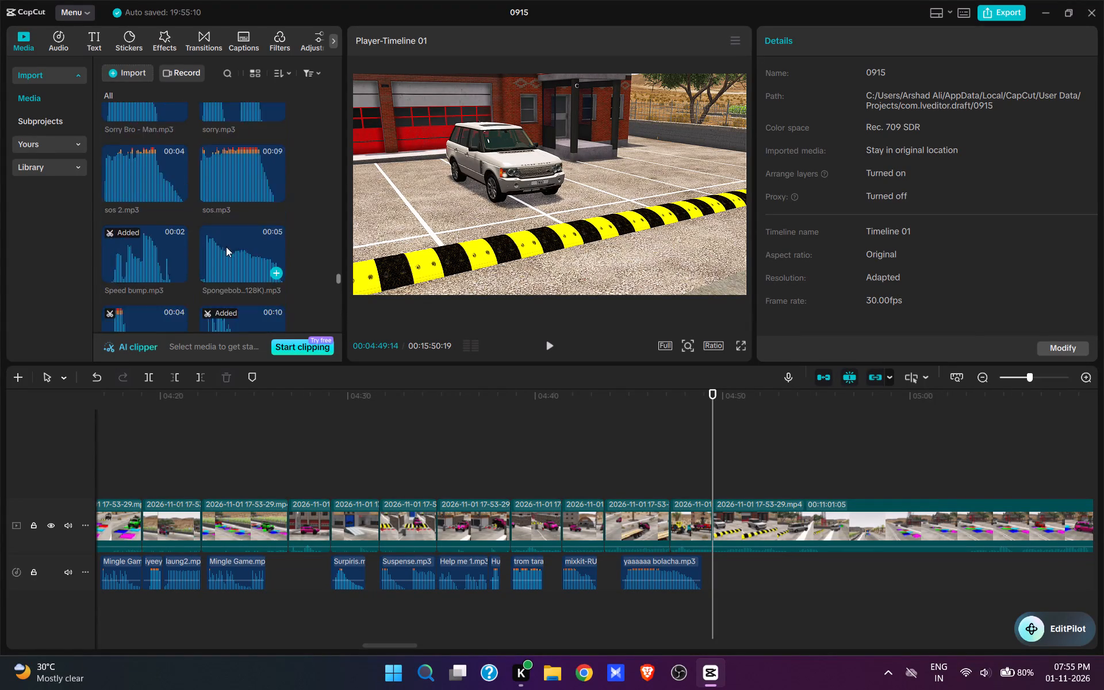
pyautogui.scroll(10, 226, 247)
pyautogui.scroll(17, 256, 247)
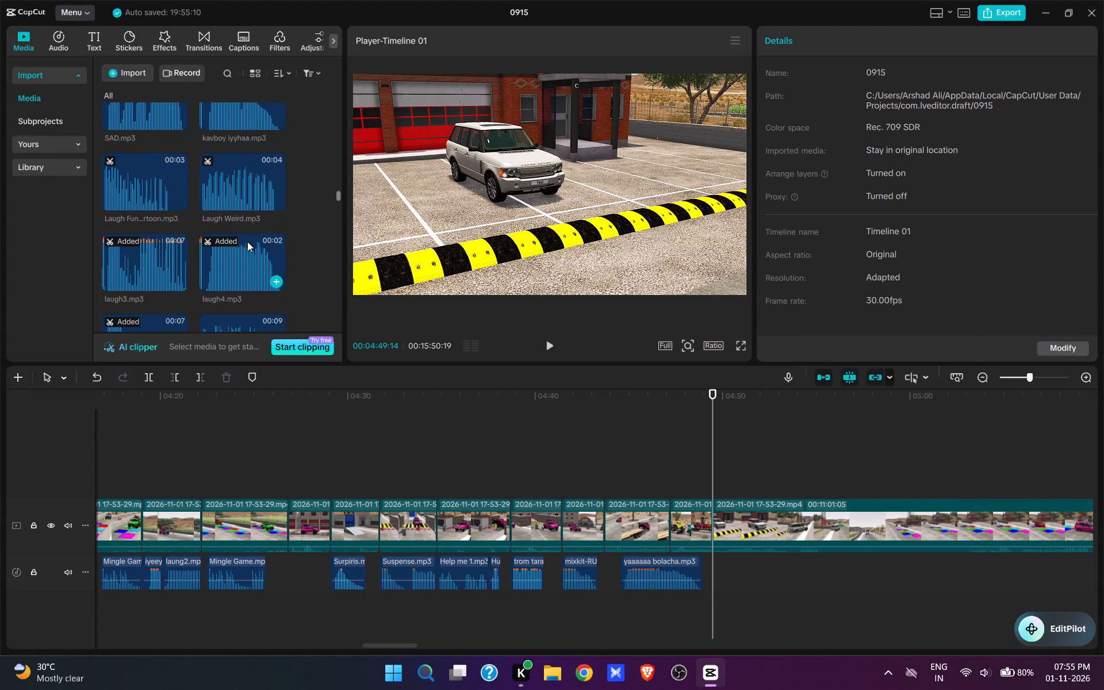
pyautogui.scroll(9, 247, 241)
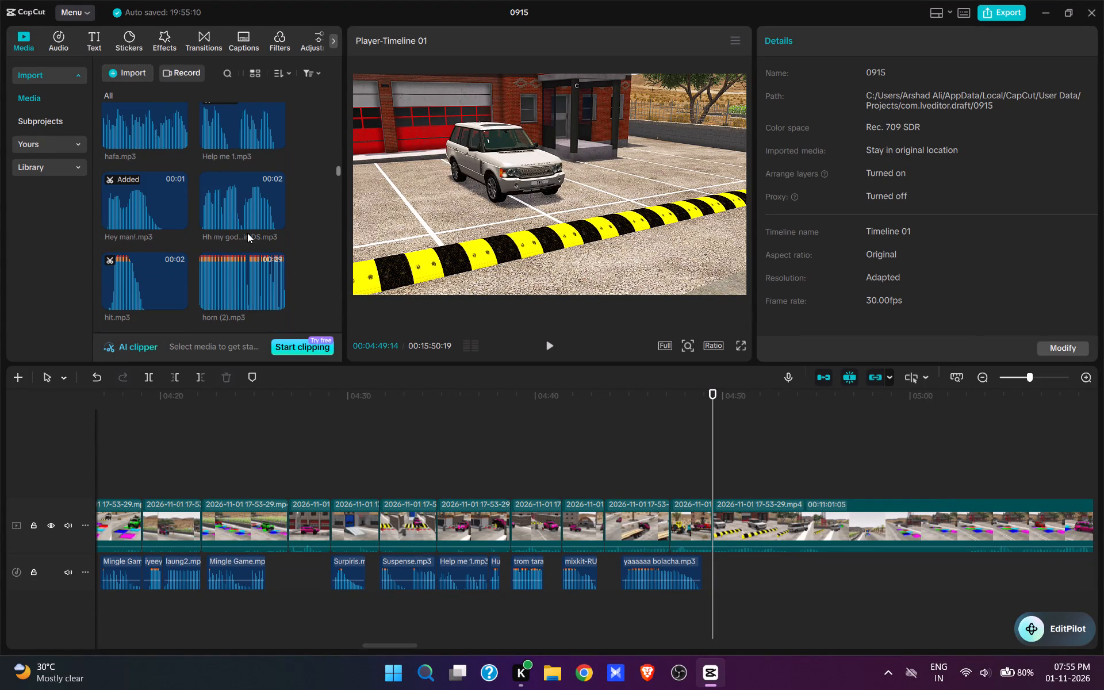
pyautogui.scroll(-6, 247, 233)
pyautogui.scroll(1, 232, 229)
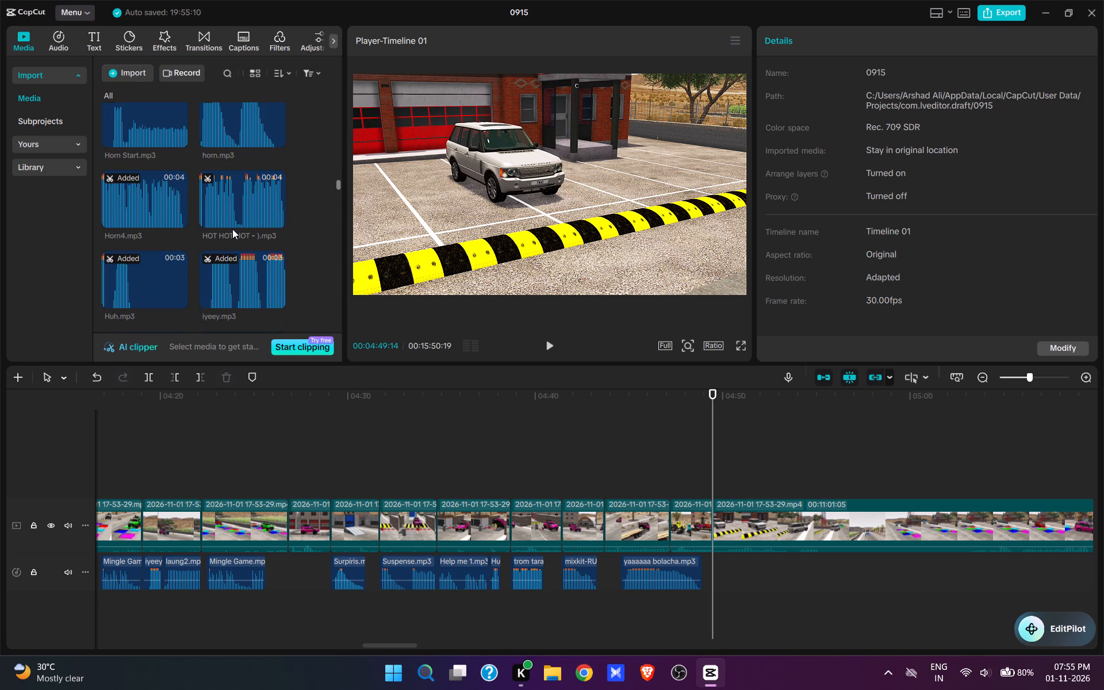
pyautogui.scroll(2, 232, 229)
pyautogui.click(140, 170)
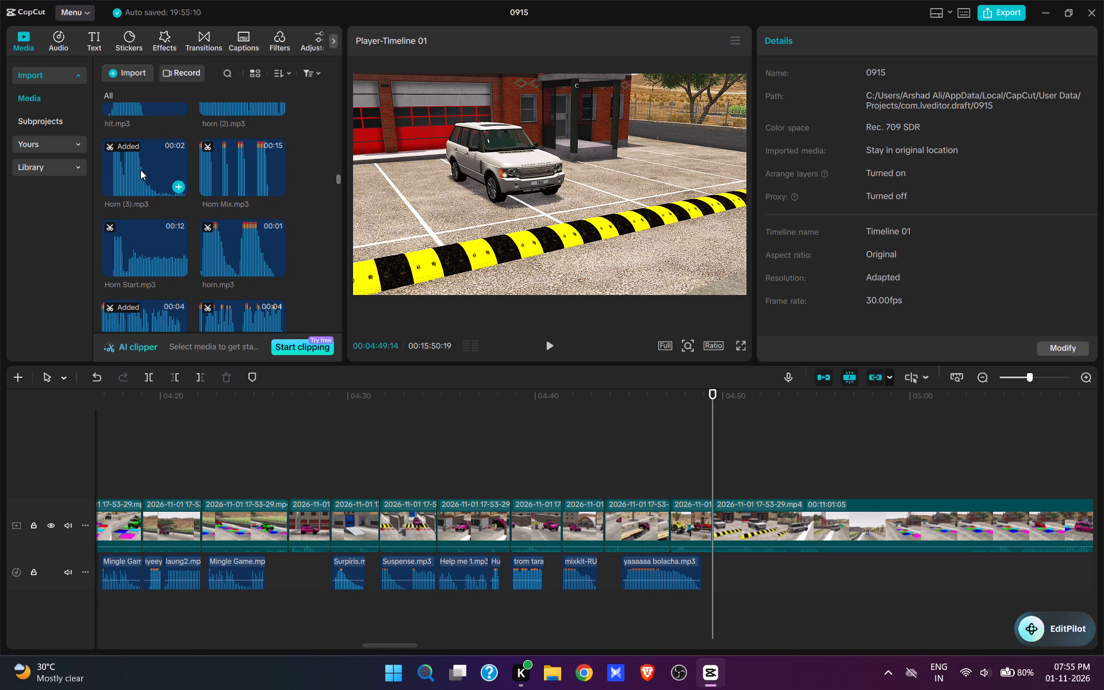
pyautogui.click(174, 190)
pyautogui.press('space')
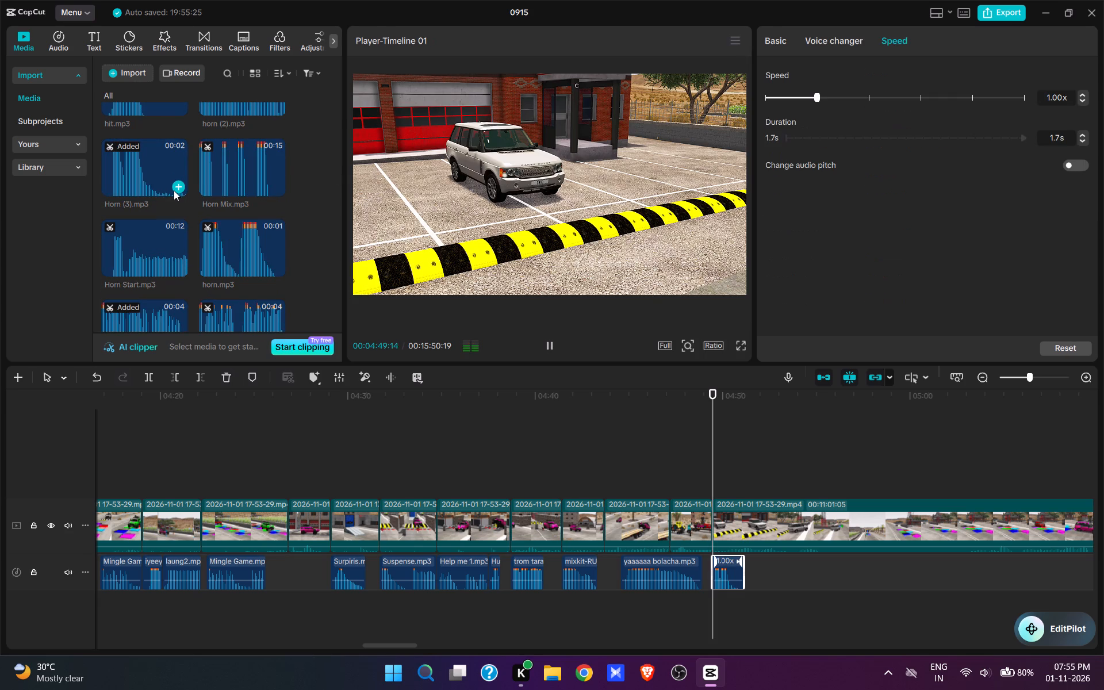
pyautogui.press('space')
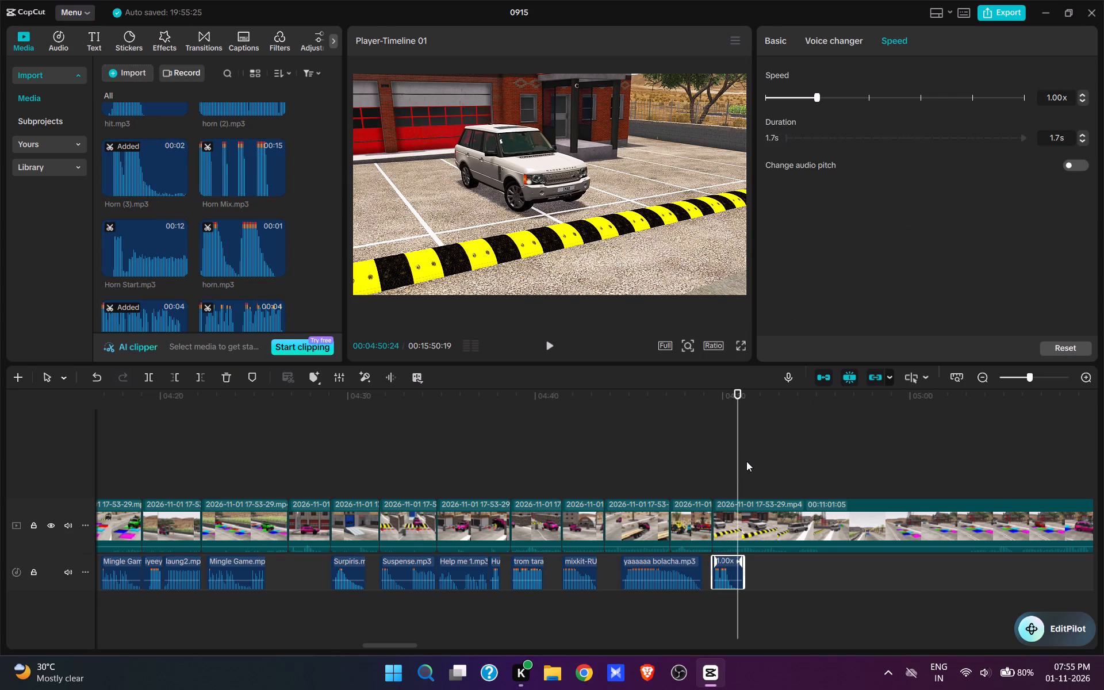
# Trim the end of the Horn (3).mp3 sound to 00:04:50:24.
pyautogui.press('e')
# Find and preview go go1.mp3 in the imported media and add it at 00:04:50:24, straight after the horn sound.
pyautogui.scroll(7, 260, 263)
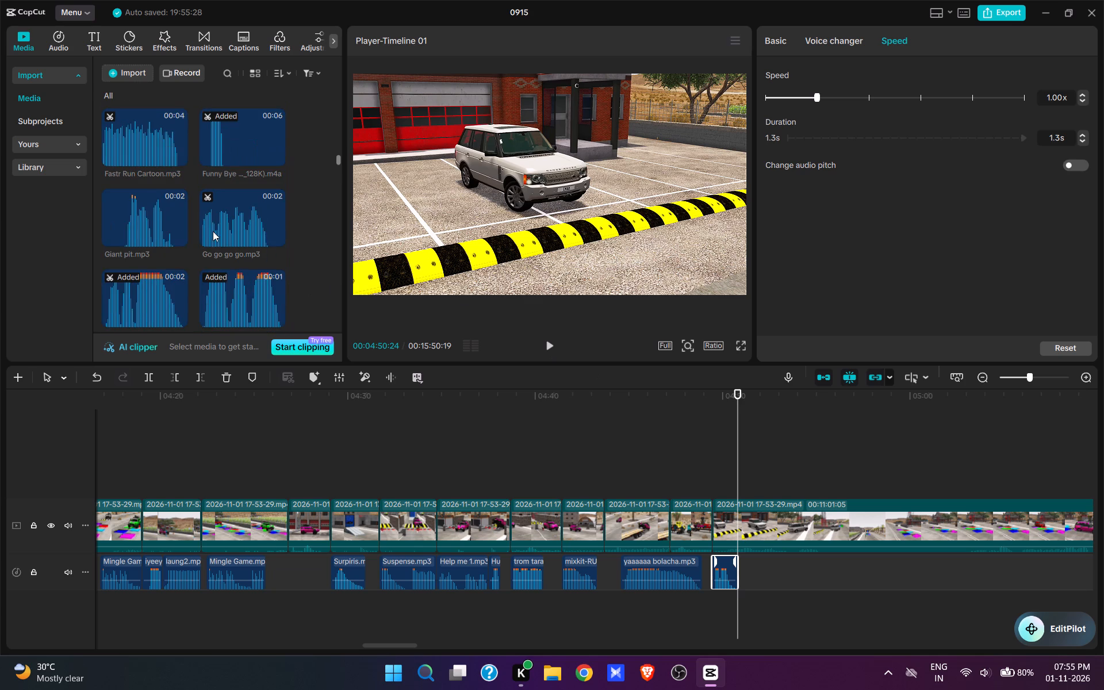
pyautogui.scroll(1, 213, 231)
pyautogui.scroll(-5, 273, 214)
pyautogui.scroll(-2, 221, 213)
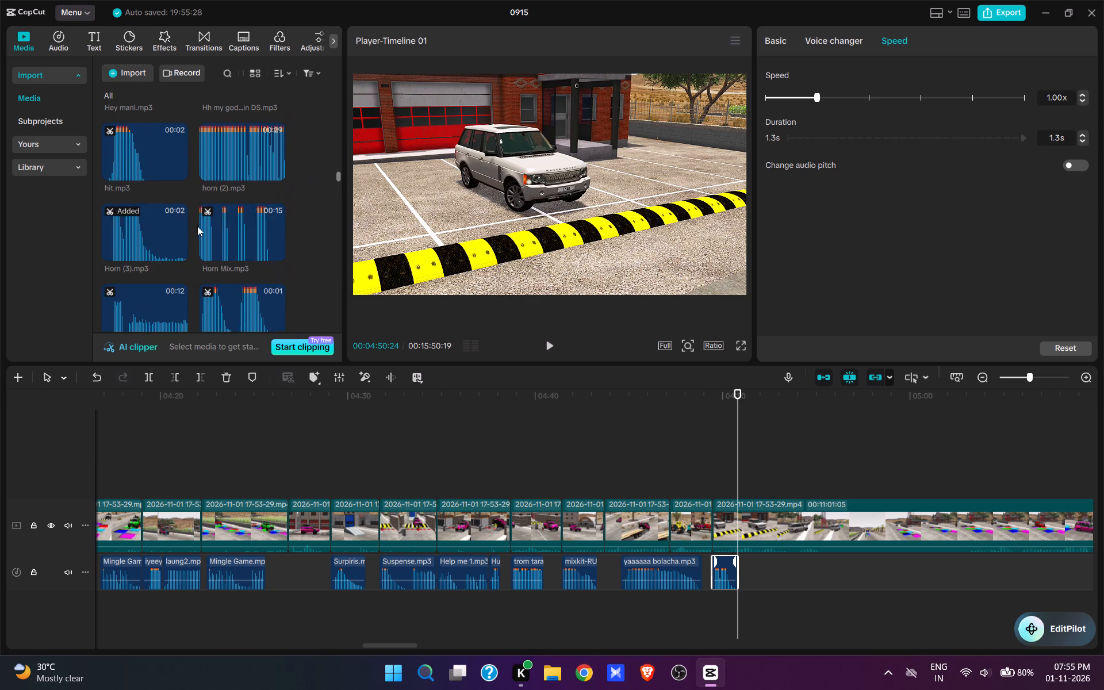
pyautogui.scroll(-5, 209, 212)
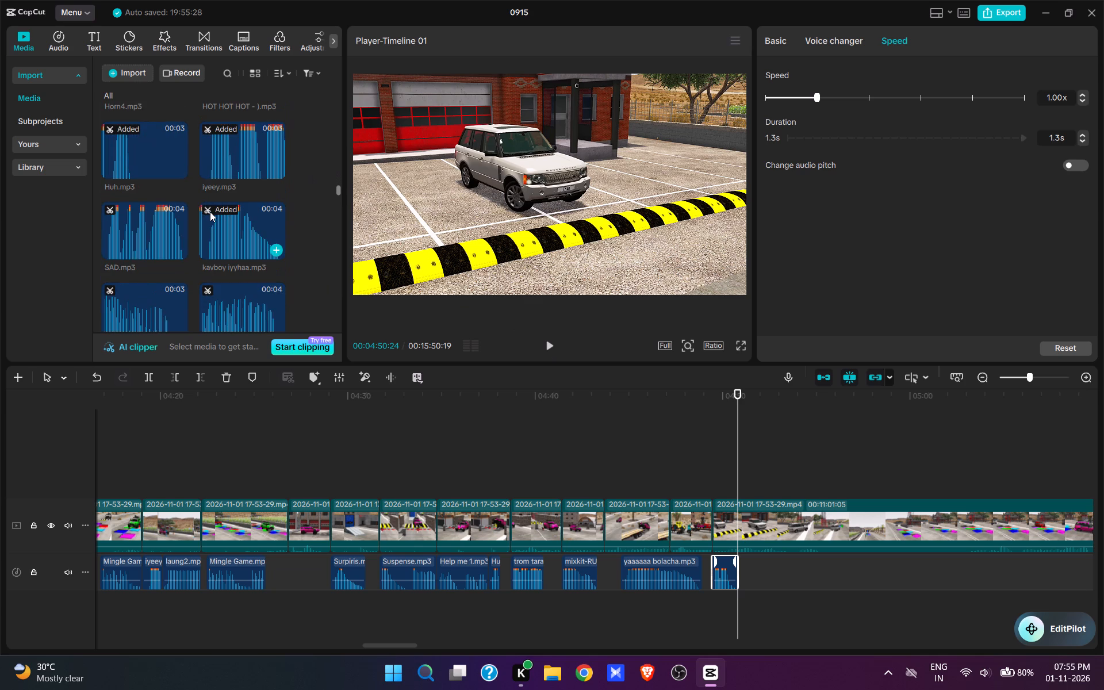
pyautogui.scroll(-2, 198, 181)
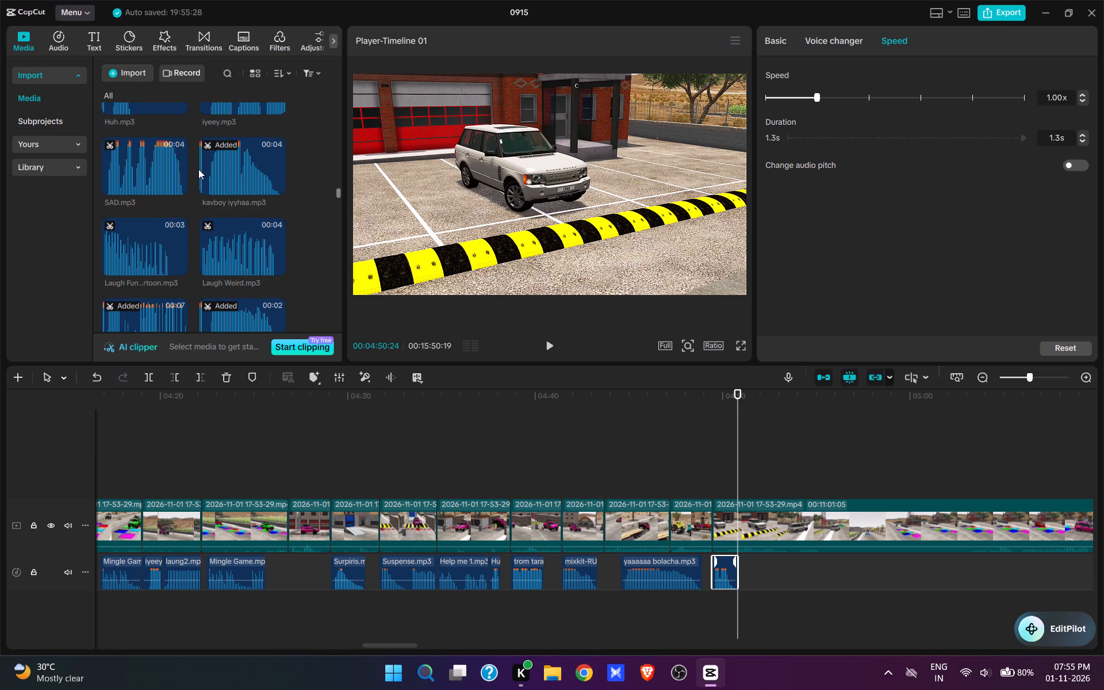
pyautogui.scroll(-1, 204, 174)
pyautogui.scroll(-2, 177, 215)
pyautogui.scroll(6, 218, 257)
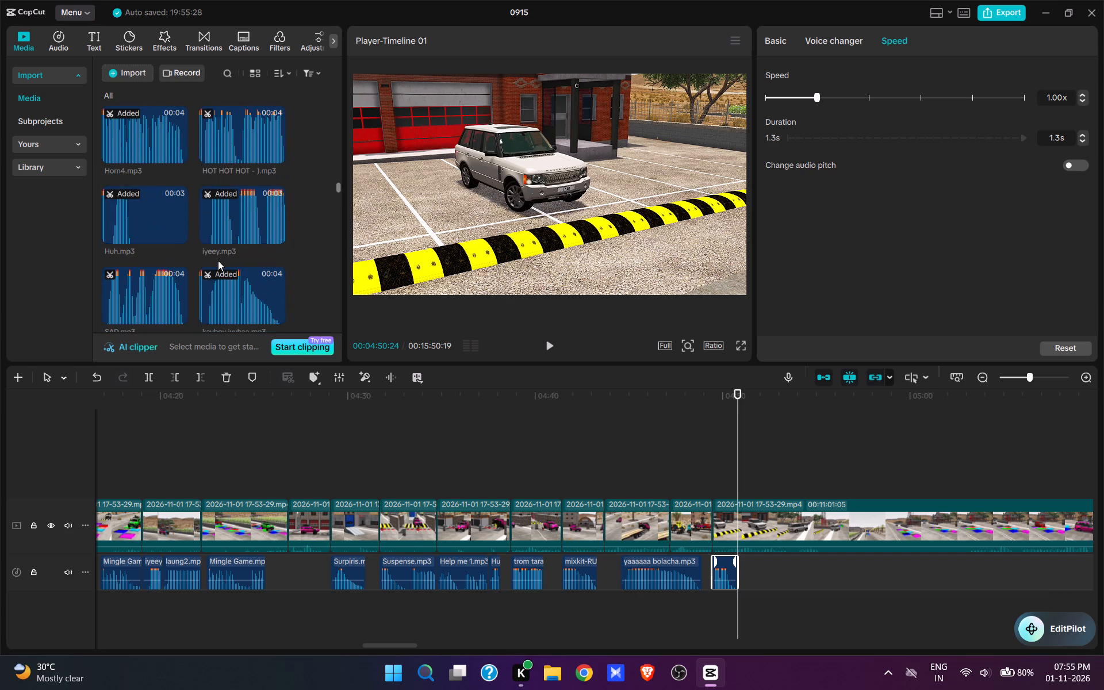
pyautogui.scroll(9, 217, 260)
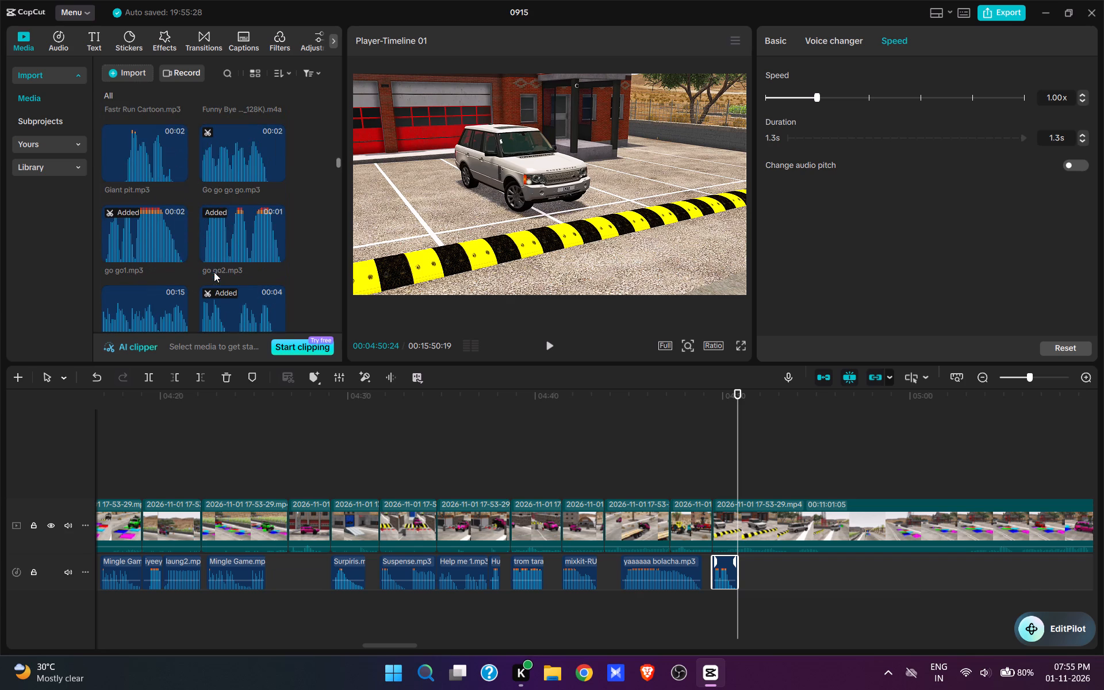
pyautogui.click(137, 229)
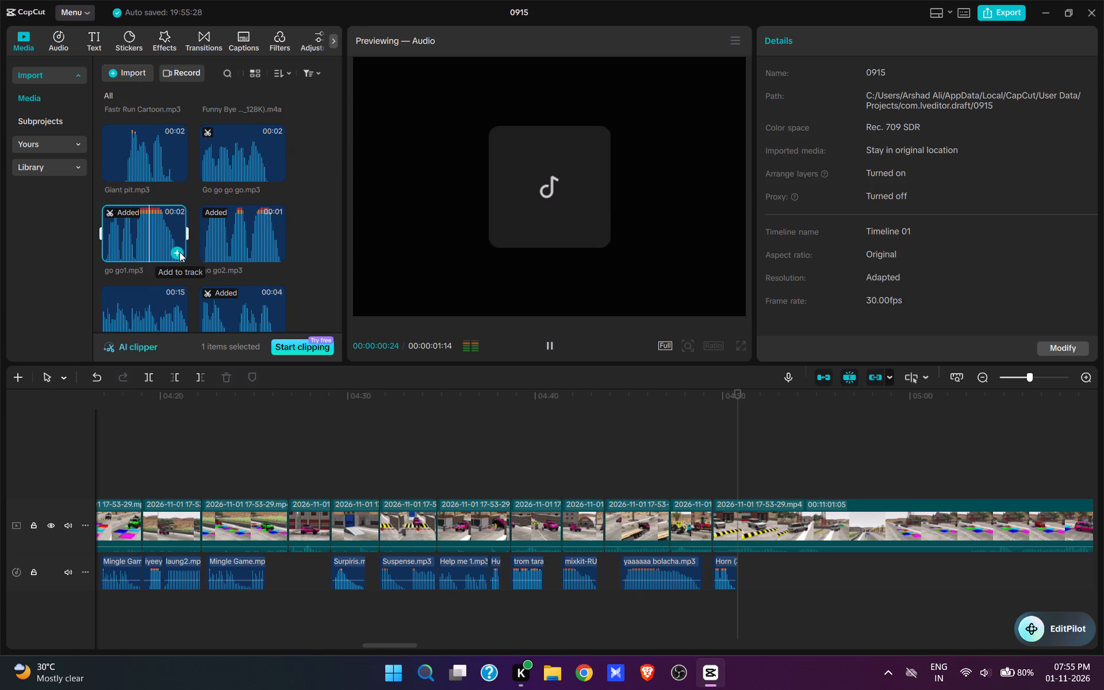
pyautogui.click(179, 252)
# Play the white SUV scene to 00:04:52:11 and add zina2.mp3 there, after go go1.mp3.
pyautogui.press('space')
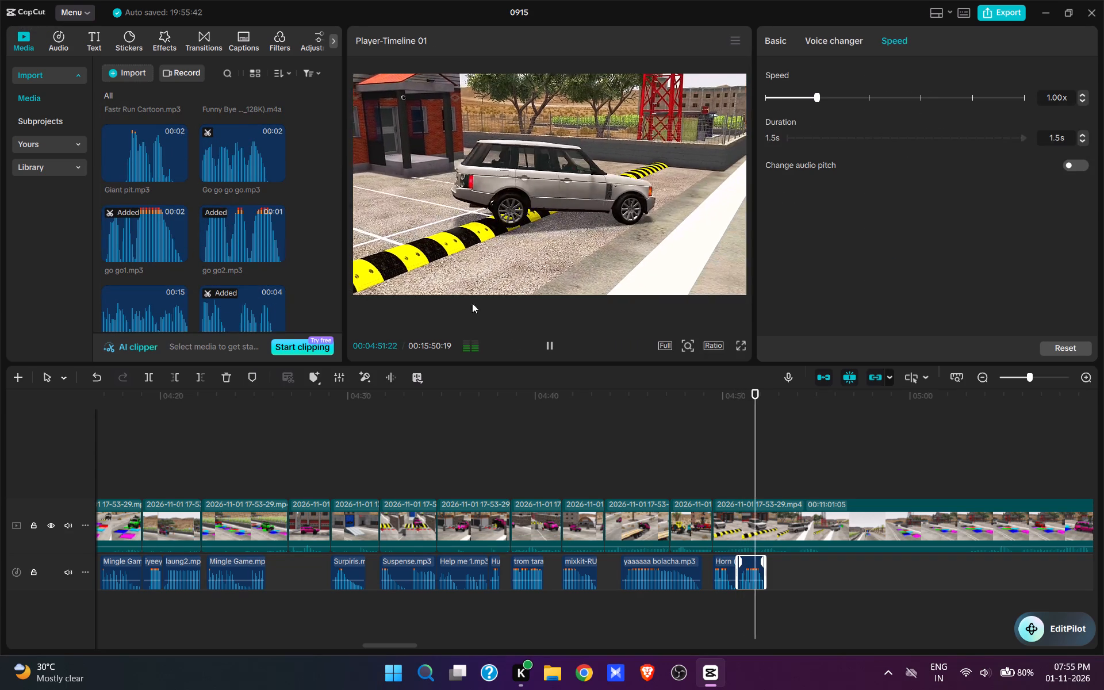
pyautogui.press('space')
pyautogui.scroll(-9, 229, 240)
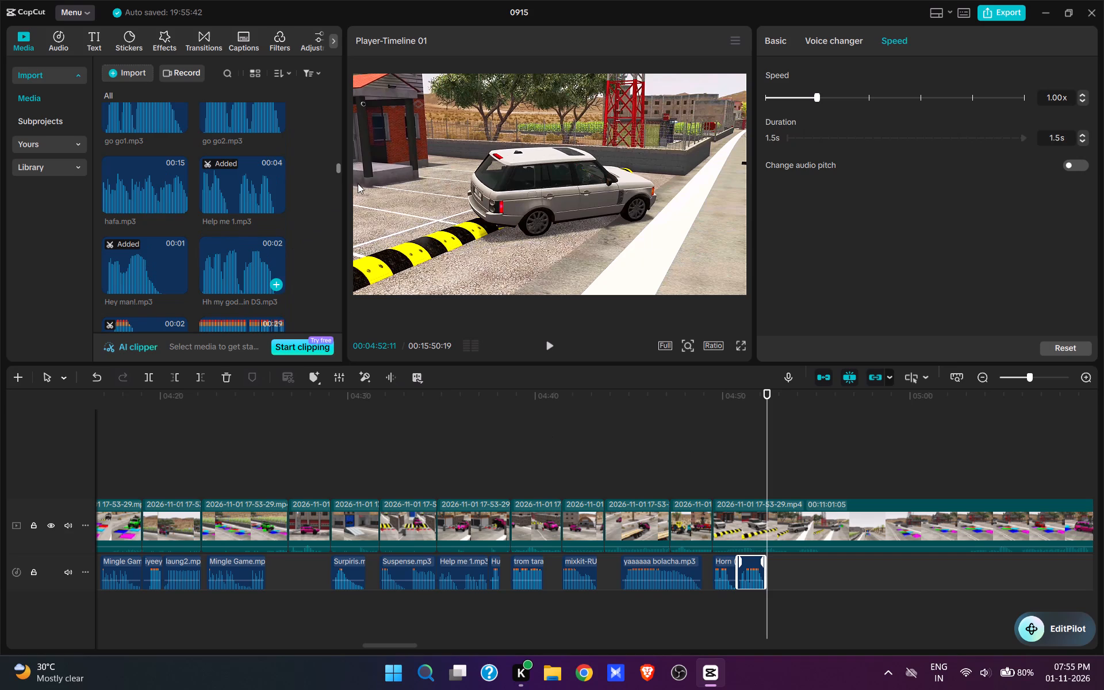
pyautogui.moveTo(335, 186); pyautogui.dragTo(352, 362)
pyautogui.scroll(3, 247, 224)
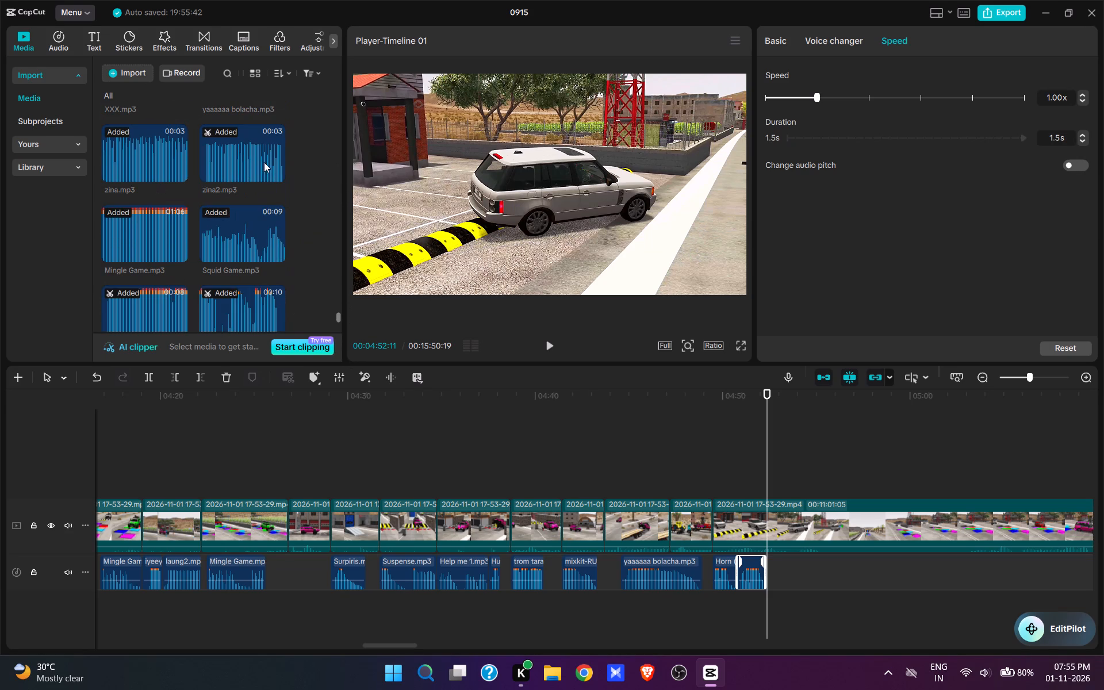
pyautogui.click(278, 171)
# Play the white SUV driving off past the speed bump and split the video at 00:04:54:25.
pyautogui.press('space')
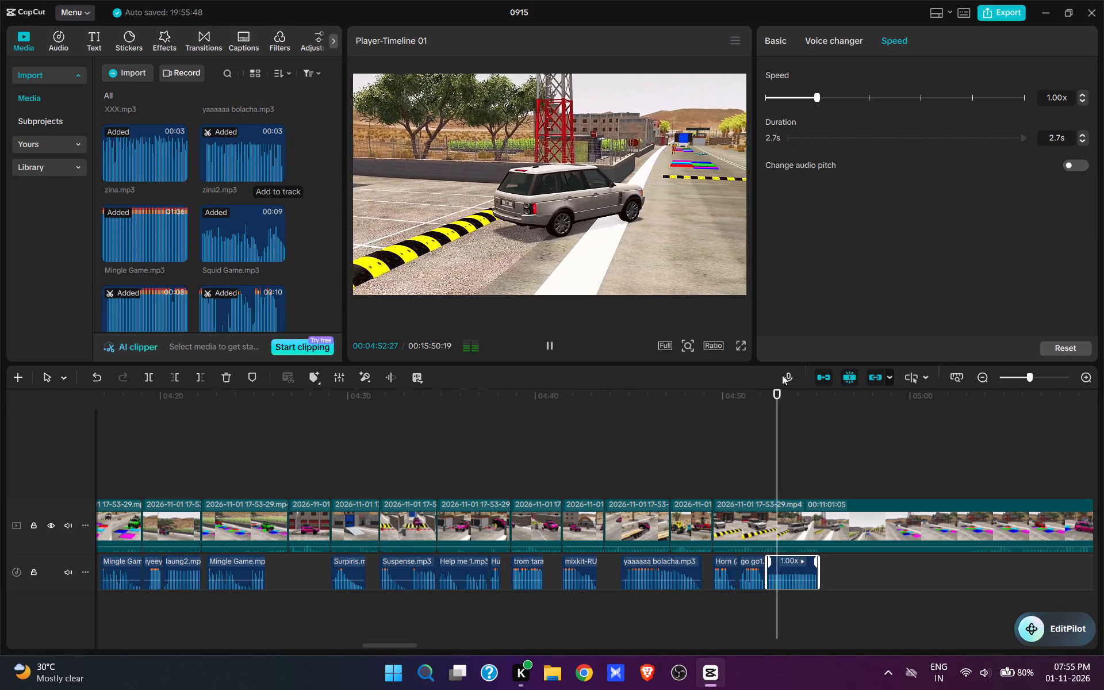
pyautogui.press('space')
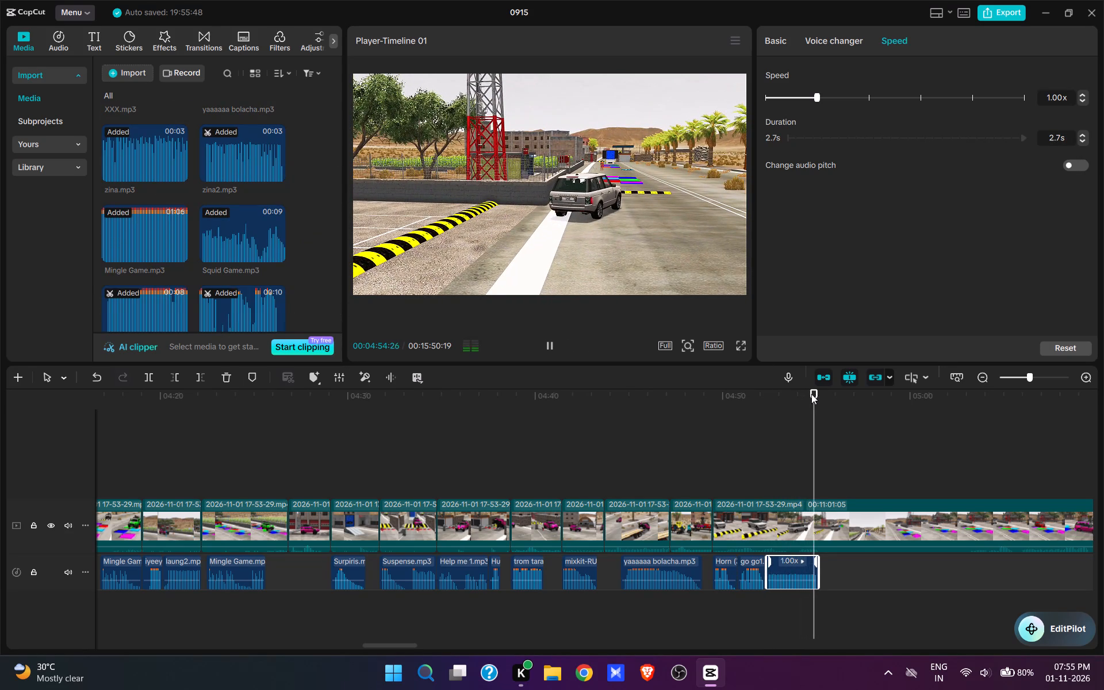
pyautogui.press('space')
pyautogui.press('space')
pyautogui.click(812, 478)
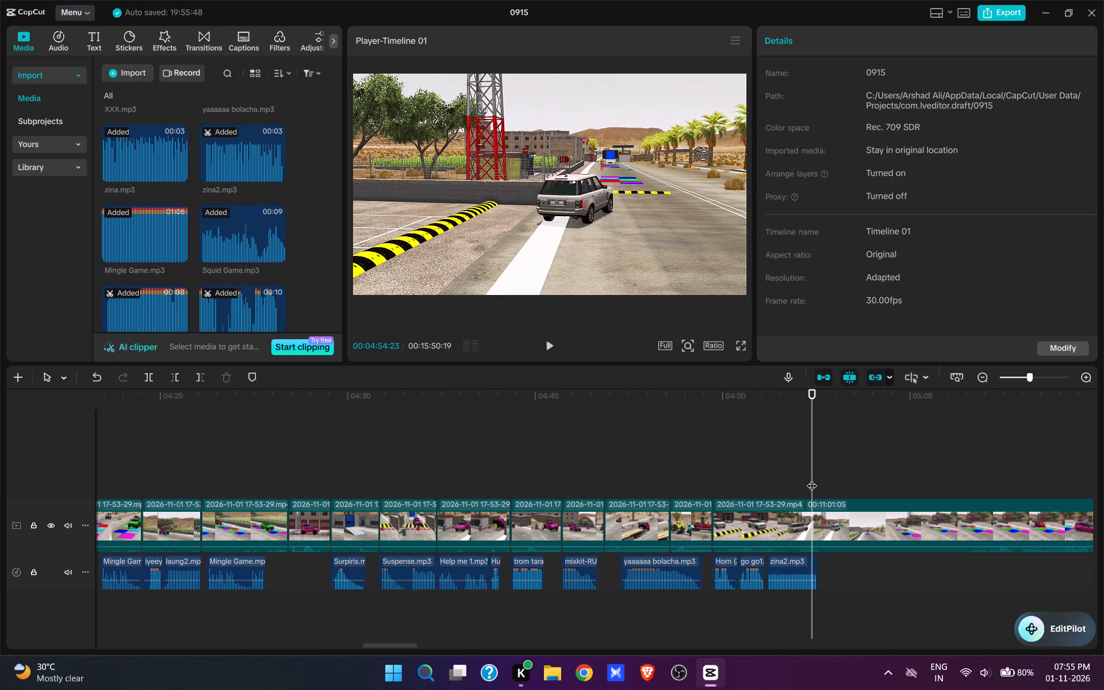
pyautogui.click(812, 478)
pyautogui.press('space')
pyautogui.press('space')
pyautogui.click(813, 481)
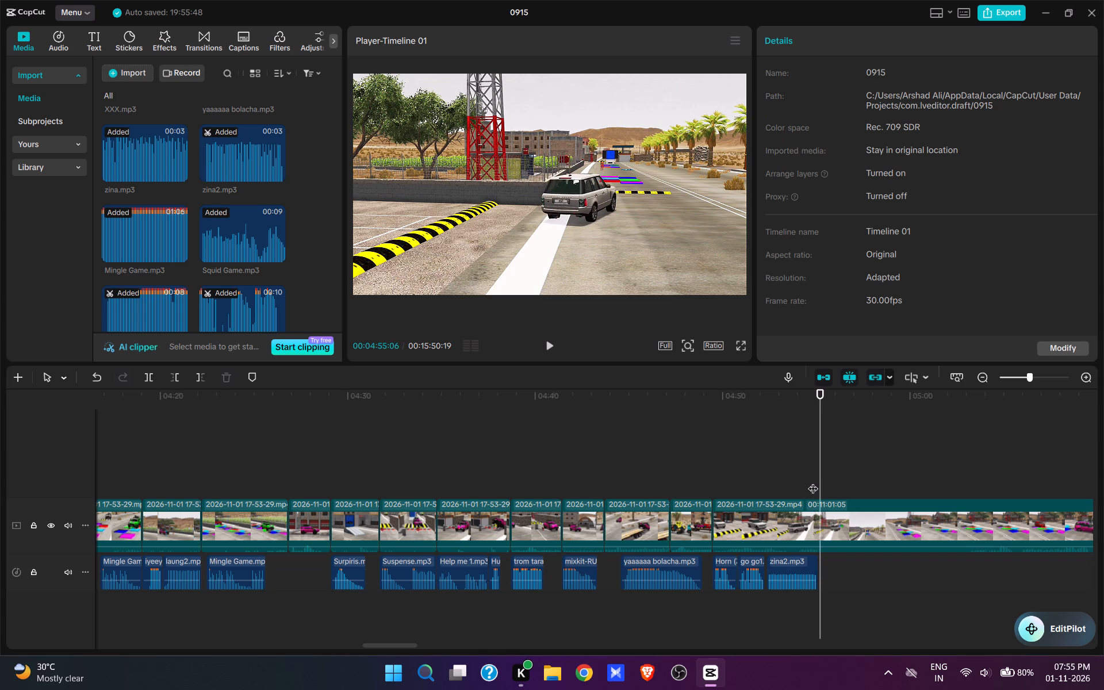
pyautogui.click(816, 540)
pyautogui.press('w')
pyautogui.click(800, 561)
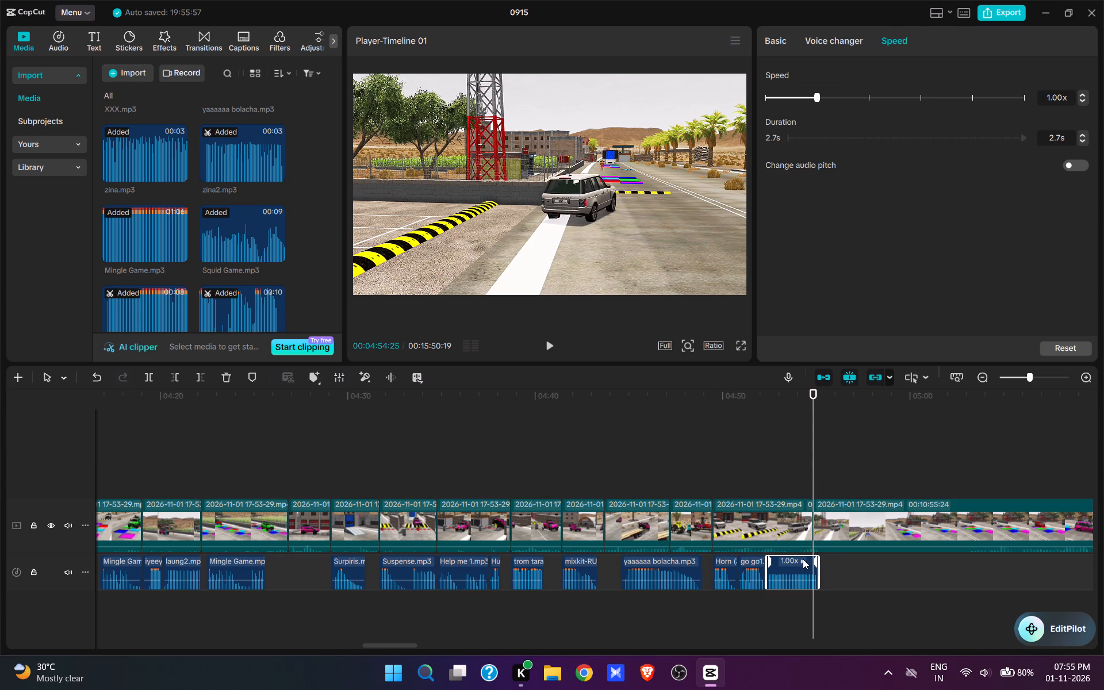
# Cut the footage from 00:04:54:25 to 00:05:03:15 so the next clip starts with the white SUV approaching the colored tiles.
pyautogui.click(955, 462)
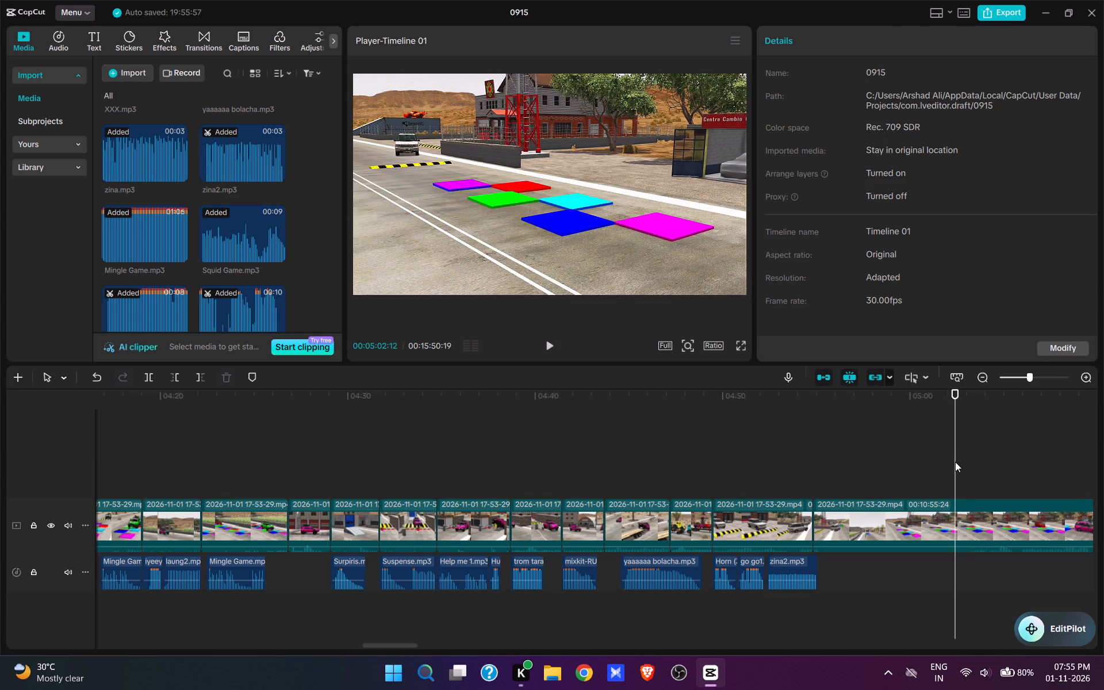
pyautogui.press('space')
pyautogui.press('space')
pyautogui.press('space')
pyautogui.press('space')
pyautogui.write('q')
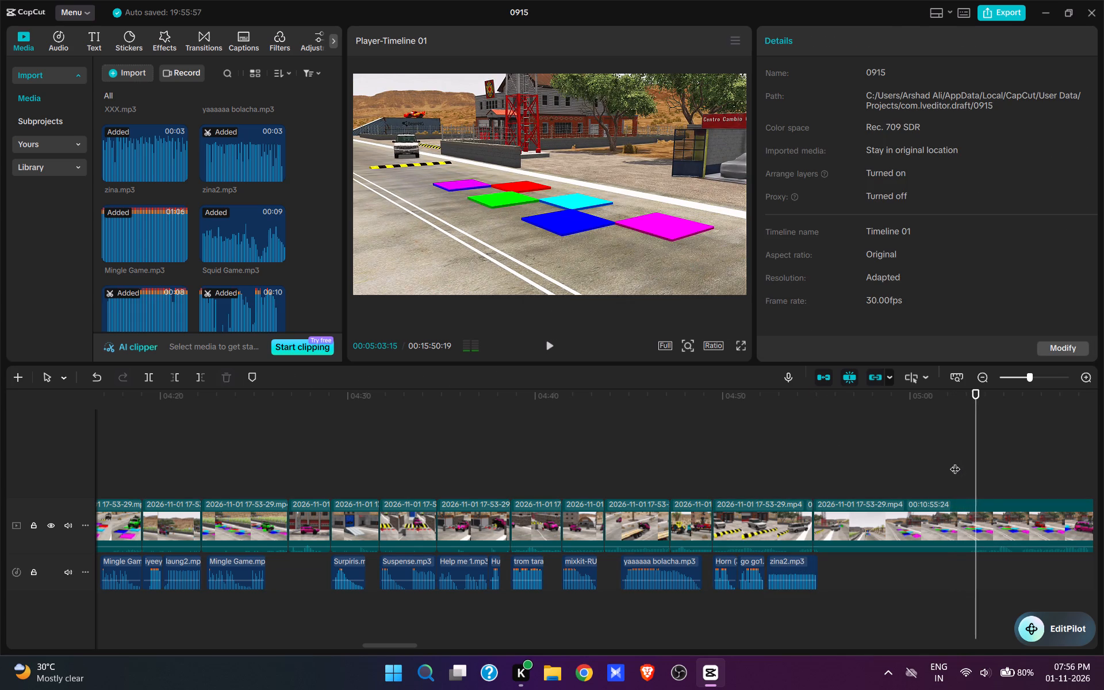
# Play to 00:04:55:19, where the white SUV meets the speed bump, and add Mario Jump.mp3 from the imported media.
pyautogui.press('space')
pyautogui.press('space')
pyautogui.press('space')
pyautogui.press('space')
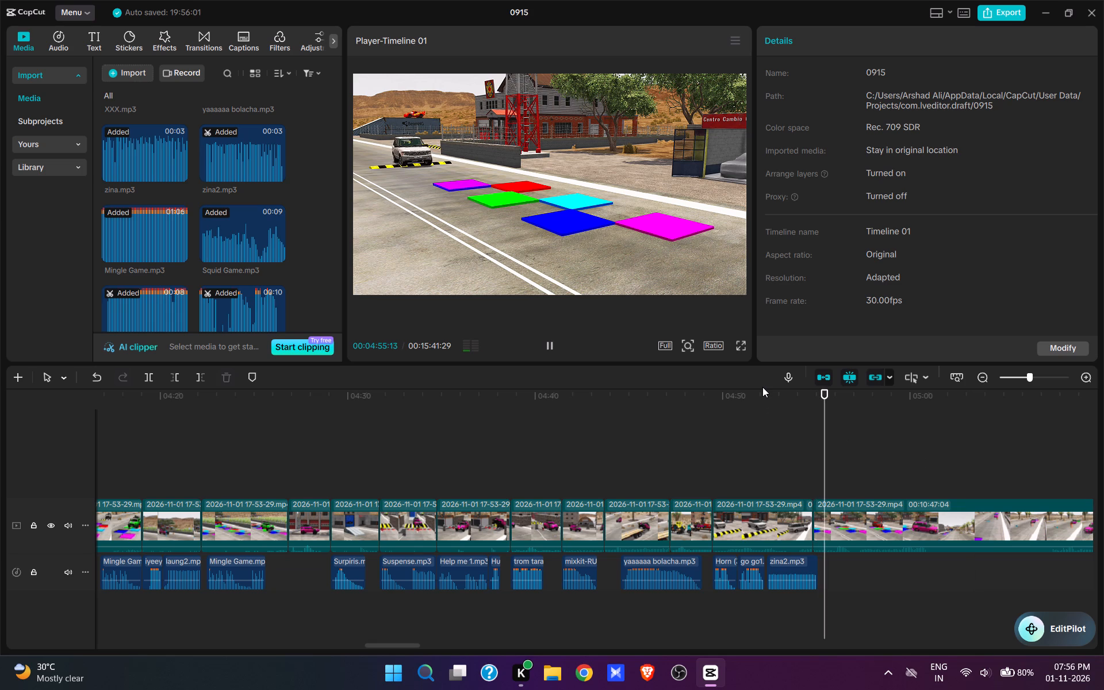
pyautogui.scroll(9, 172, 218)
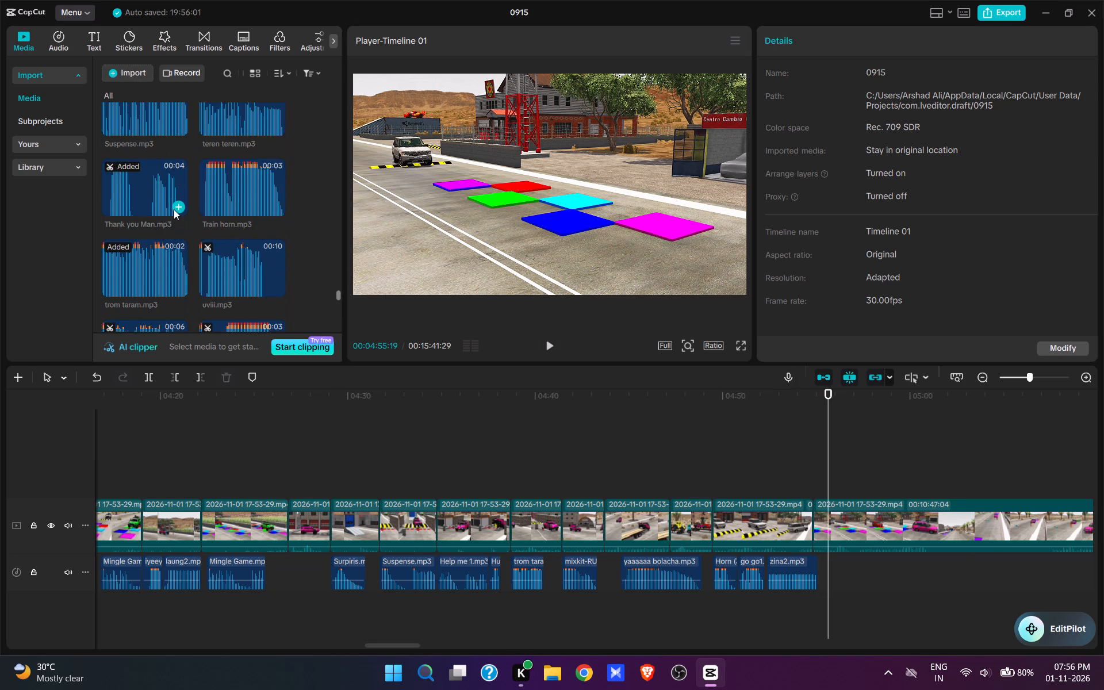
pyautogui.scroll(6, 174, 209)
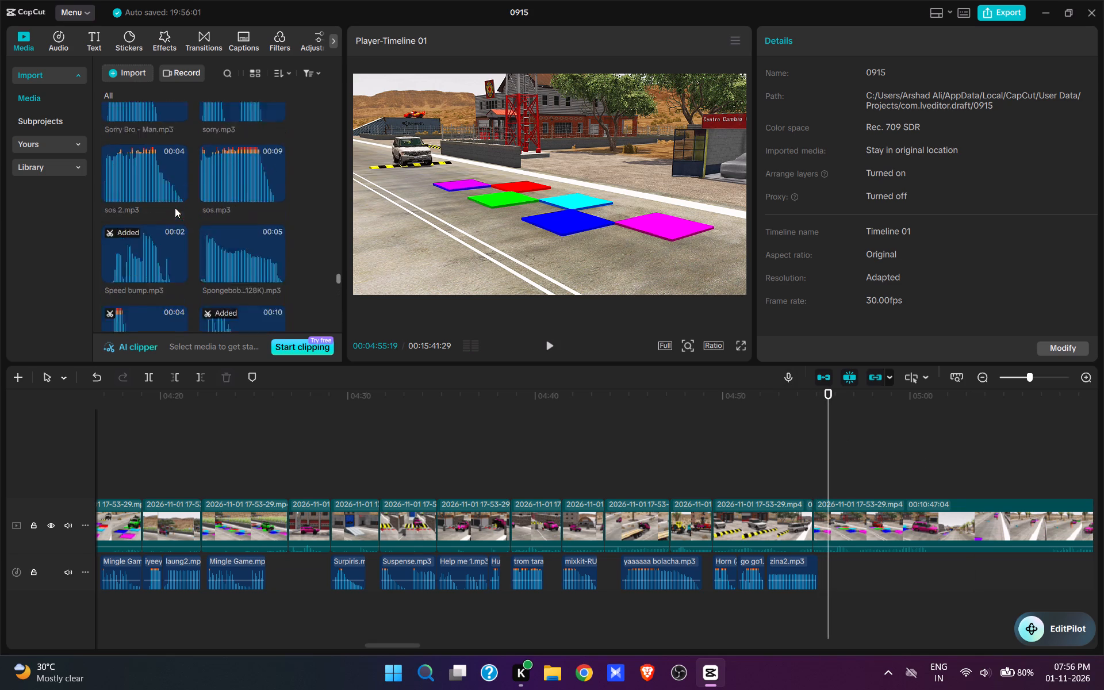
pyautogui.scroll(10, 175, 208)
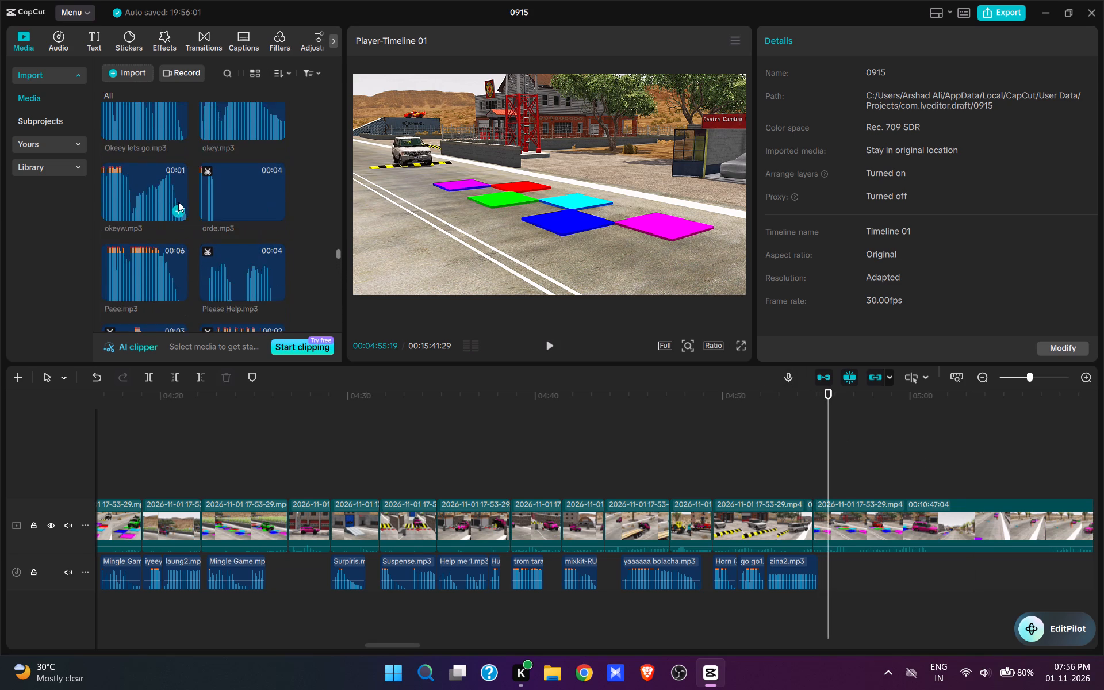
pyautogui.scroll(7, 178, 202)
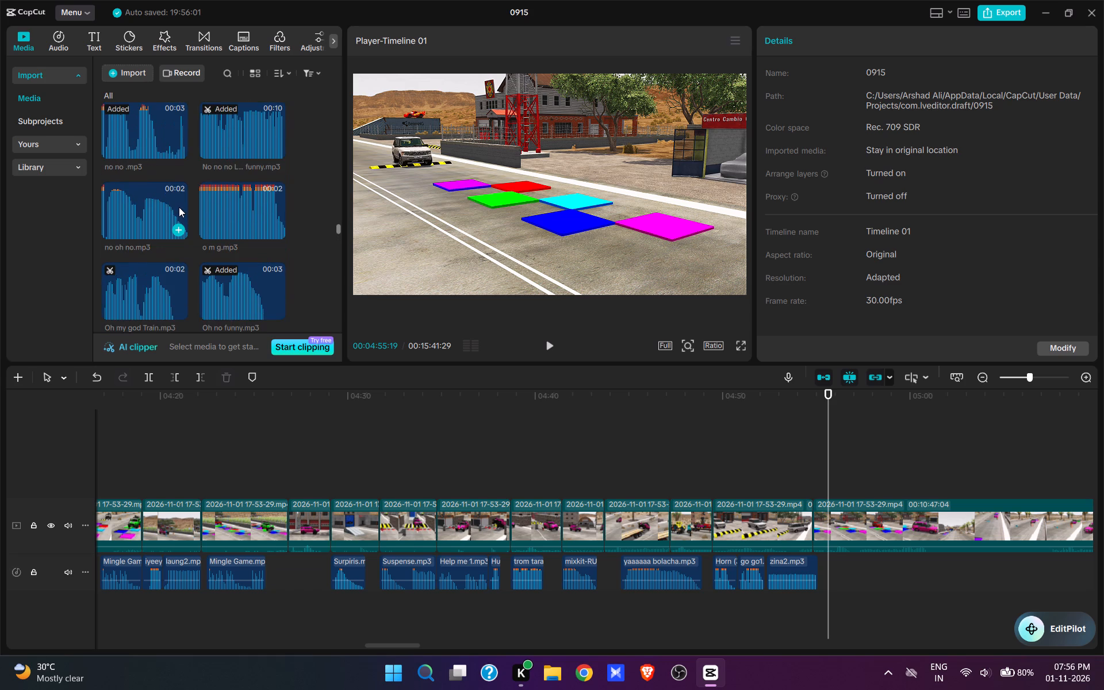
pyautogui.scroll(4, 179, 209)
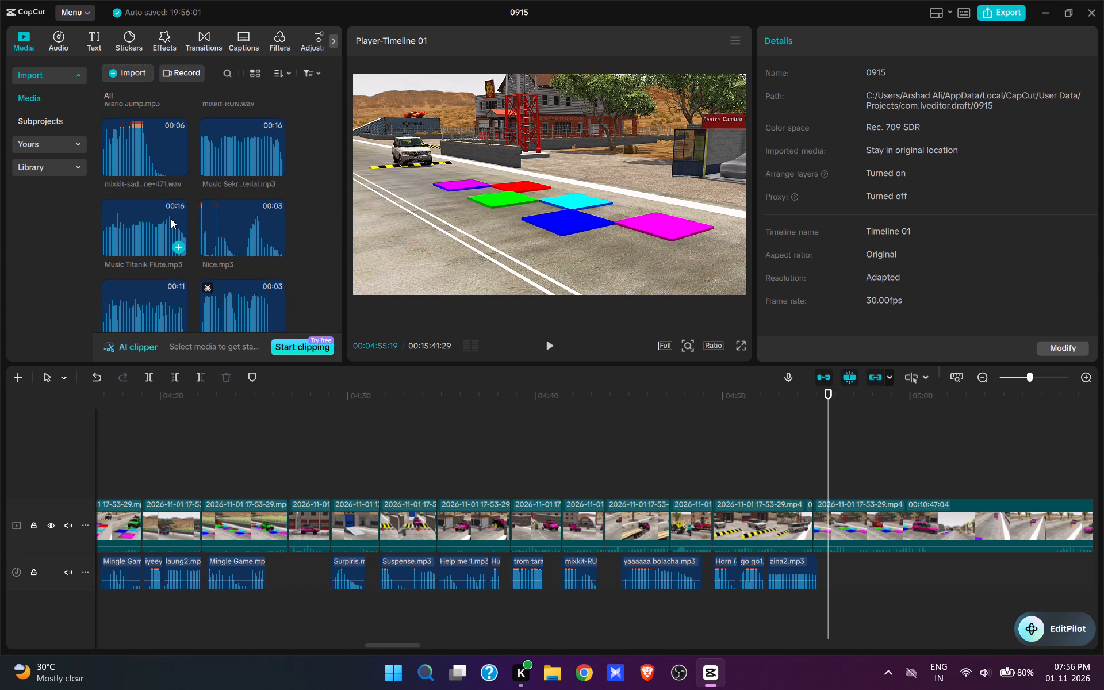
pyautogui.scroll(2, 171, 218)
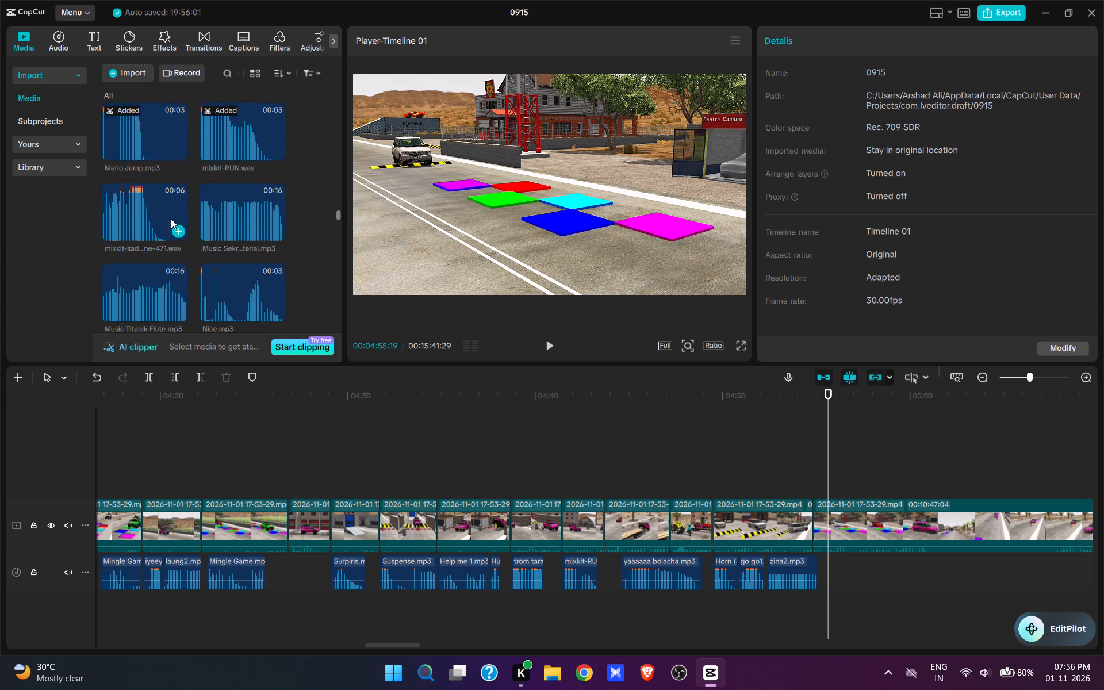
pyautogui.click(178, 215)
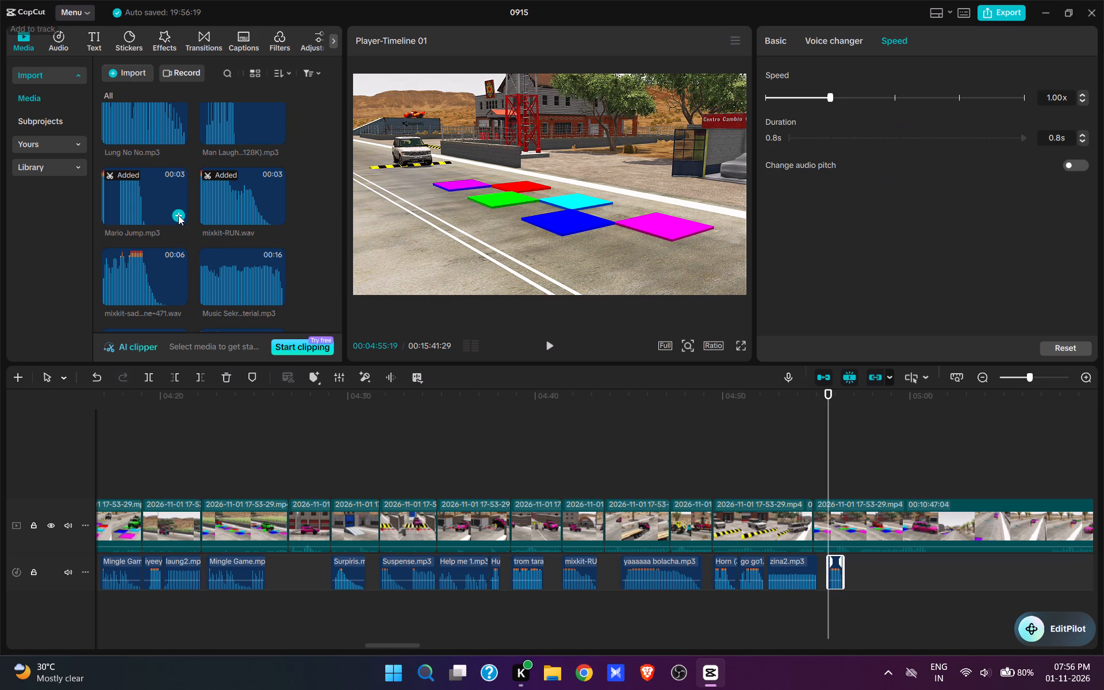
# Play on until the white SUV reaches the colored tiles and paste the copied Mingle Game.mp3 sound there.
pyautogui.press('space')
pyautogui.press('space')
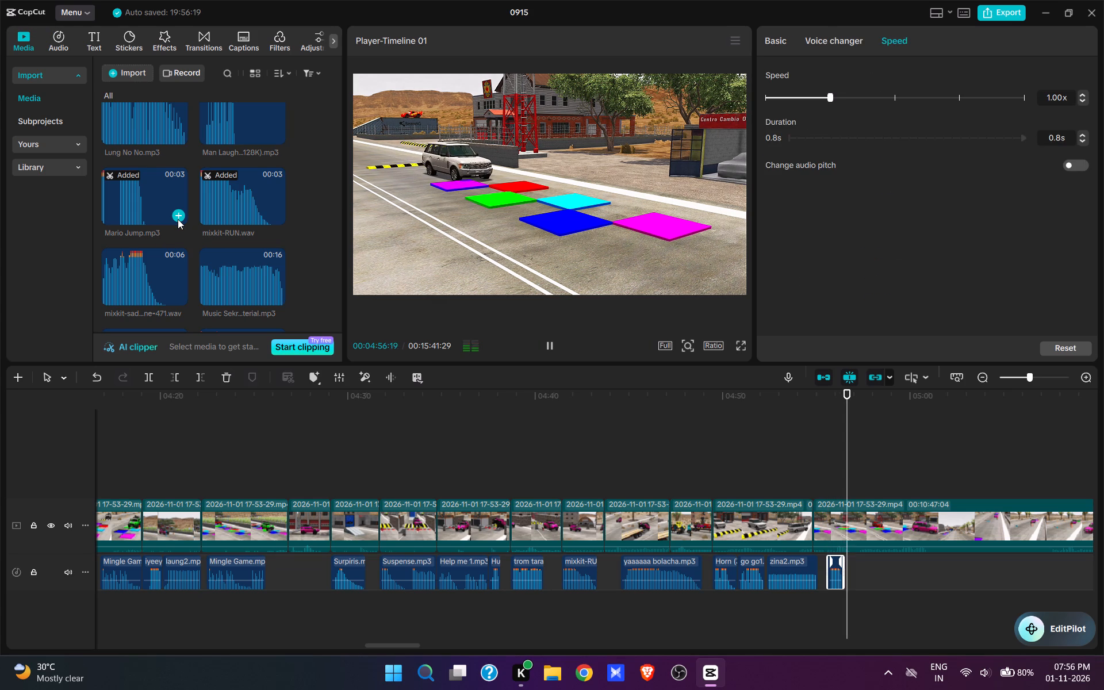
pyautogui.hotkey('ctrl', 'v')
# Play the colored tiles scene until the pink SUV has left the view and split the video at 00:05:00:20.
pyautogui.press('space')
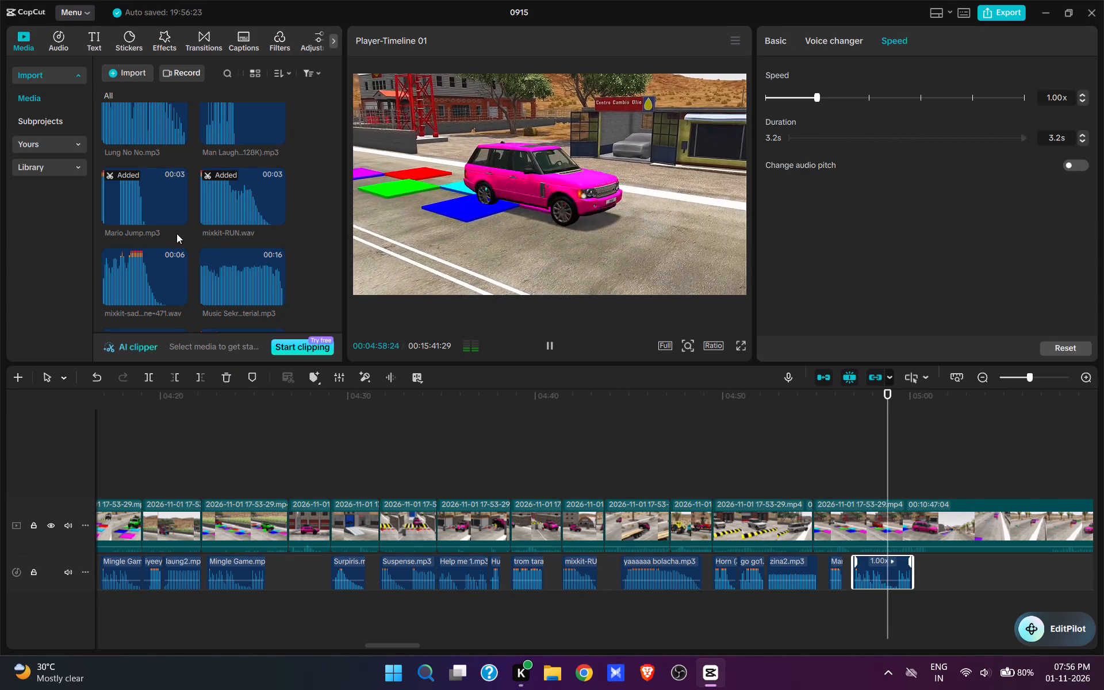
pyautogui.press('space')
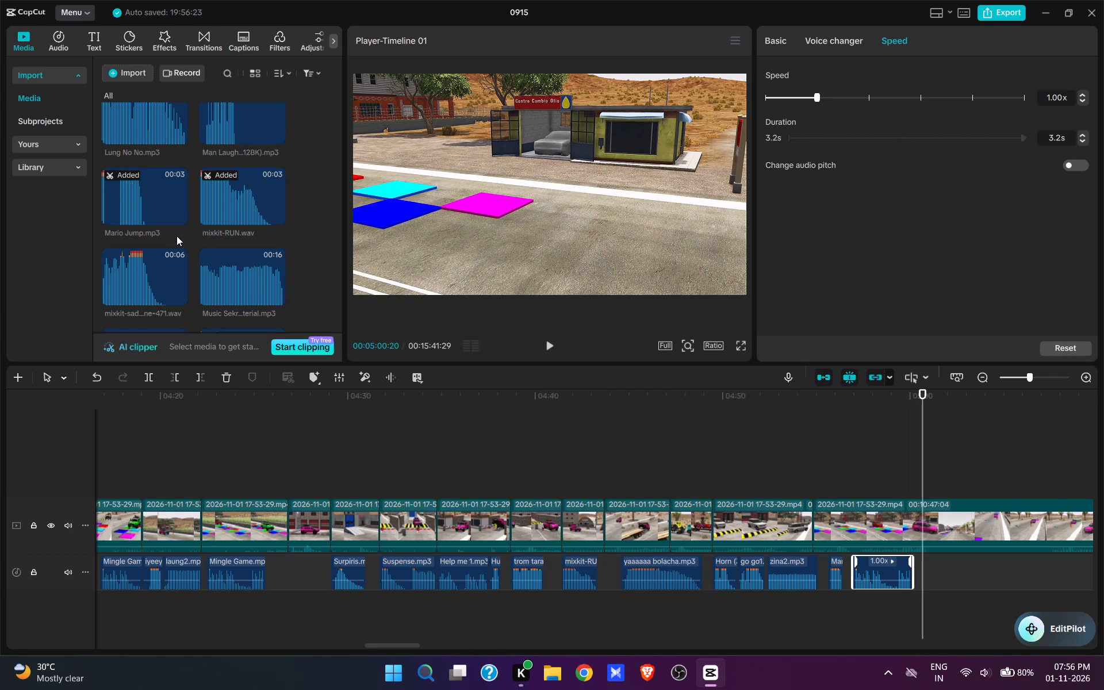
pyautogui.write('w')
# Trim the footage after 00:05:00:20 so the next clip starts with the pink SUV just before the orange pedestrian.
pyautogui.moveTo(375, 351); pyautogui.dragTo(463, 440)
pyautogui.moveTo(463, 442); pyautogui.dragTo(470, 451)
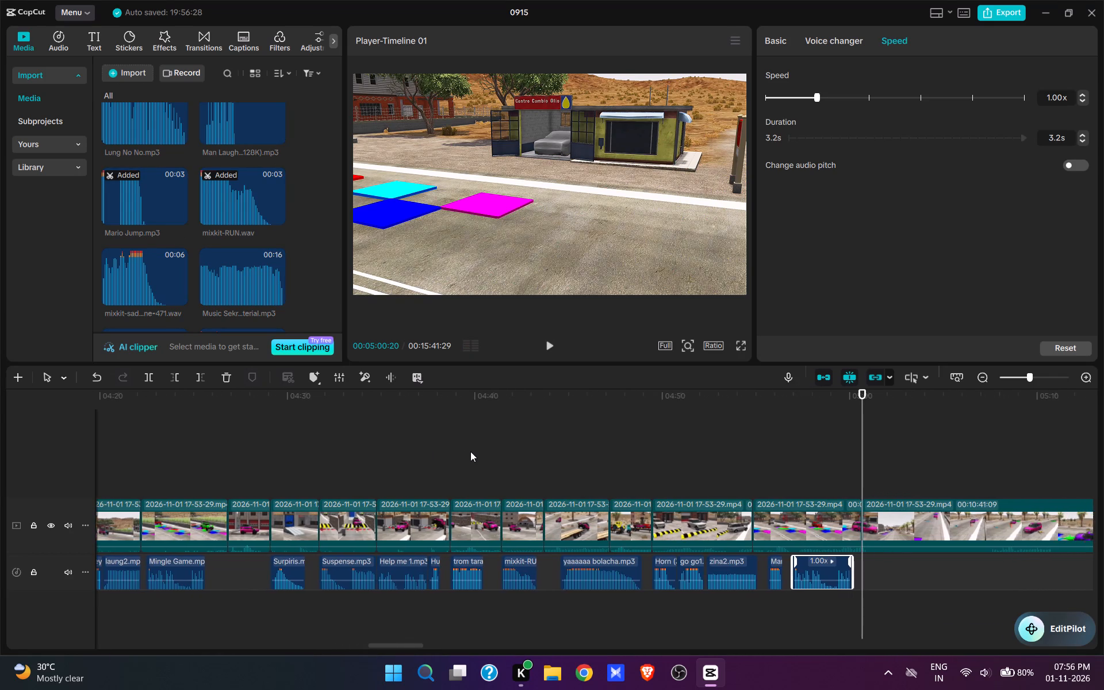
pyautogui.moveTo(470, 451); pyautogui.dragTo(458, 450)
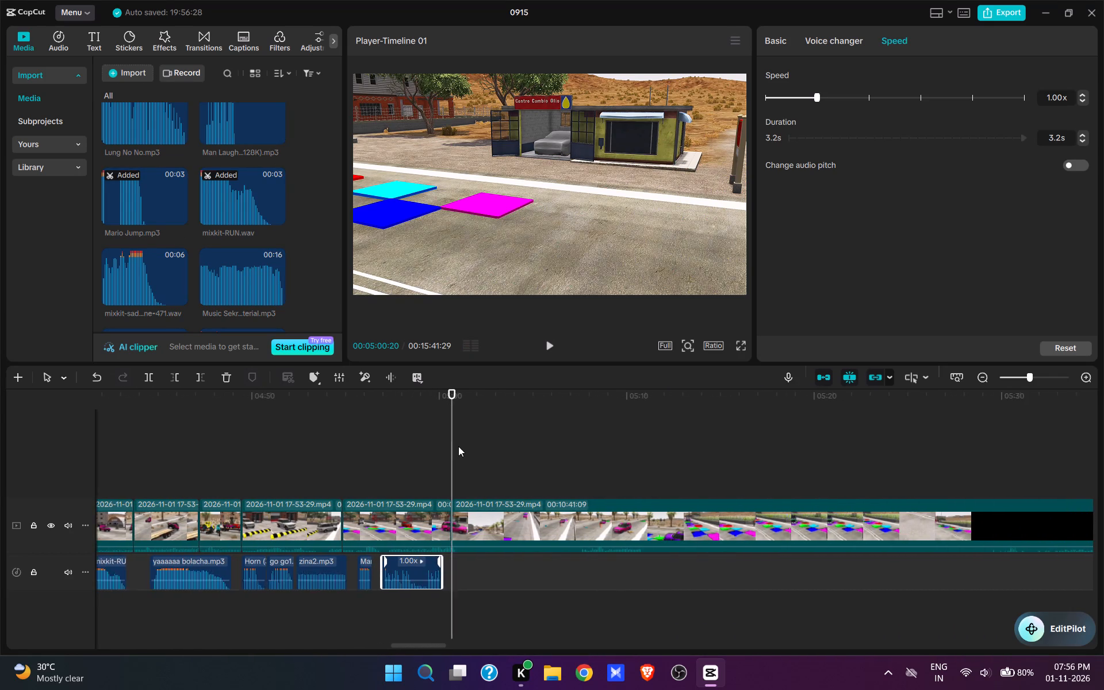
pyautogui.click(541, 446)
pyautogui.press('space')
pyautogui.press('space')
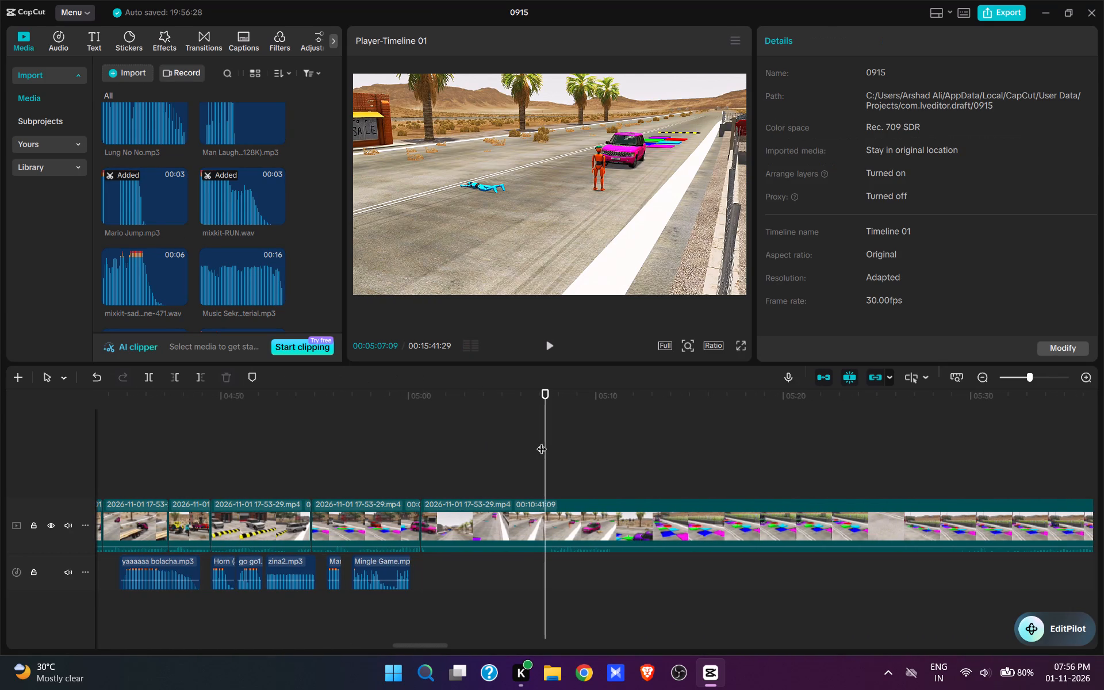
pyautogui.press('space')
pyautogui.press('space')
pyautogui.write('q')
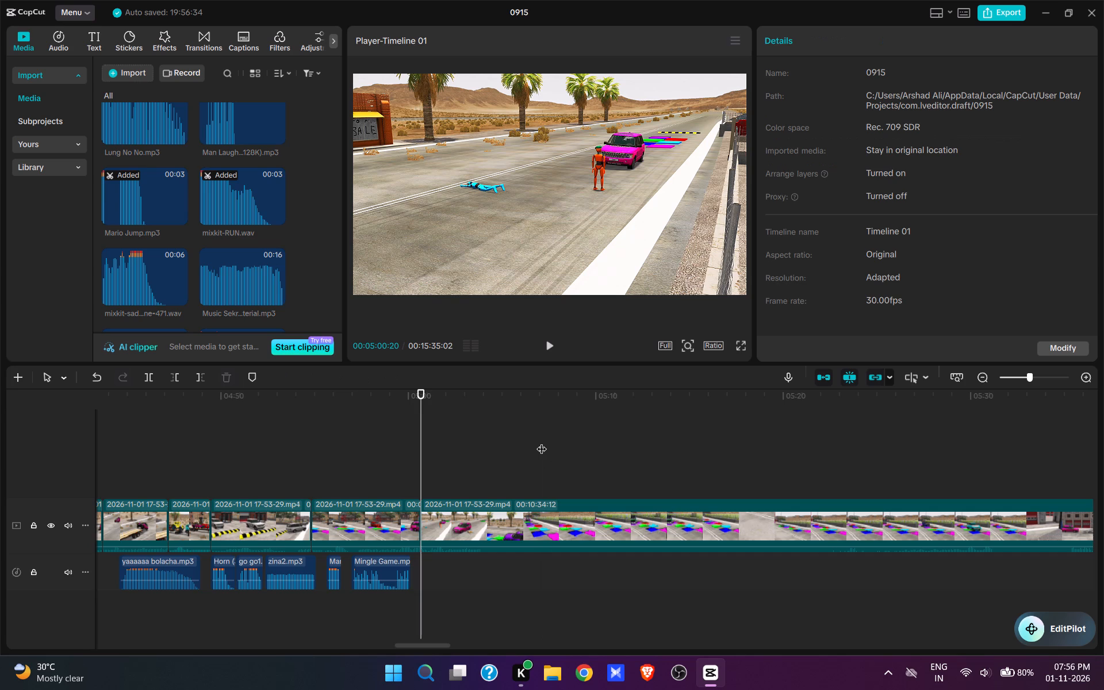
# Play to 00:05:01:04, where the pink SUV nears the orange pedestrian, and add laugh4.mp3 from the imported media.
pyautogui.press('space')
pyautogui.press('space')
pyautogui.scroll(5, 227, 251)
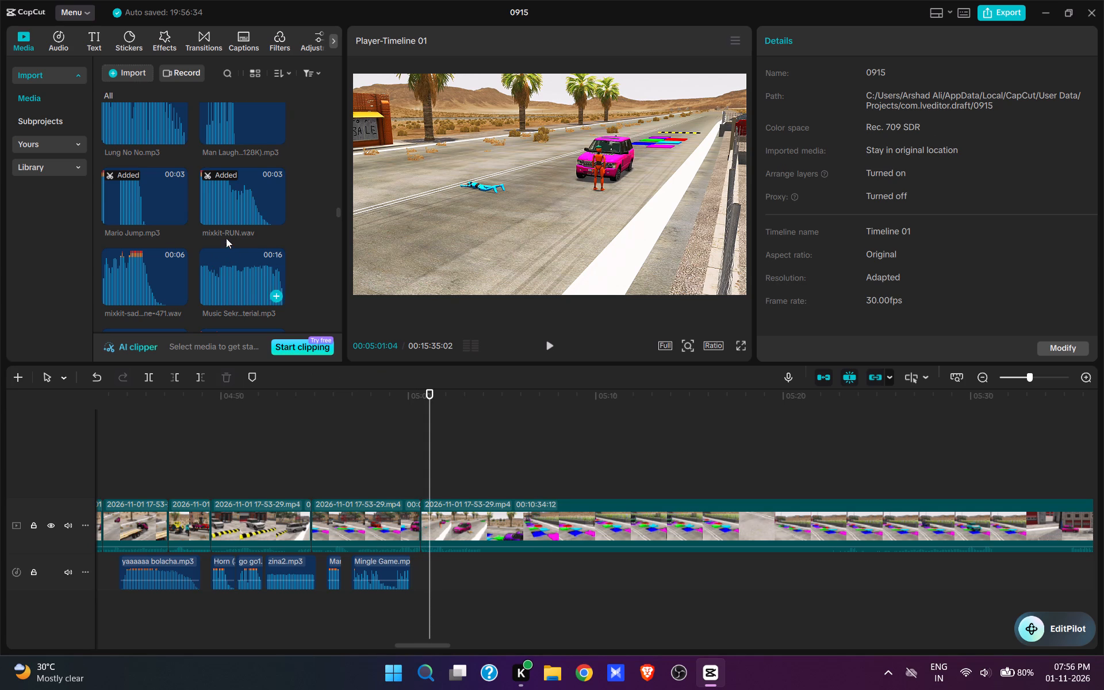
pyautogui.scroll(4, 226, 237)
pyautogui.scroll(-1, 241, 240)
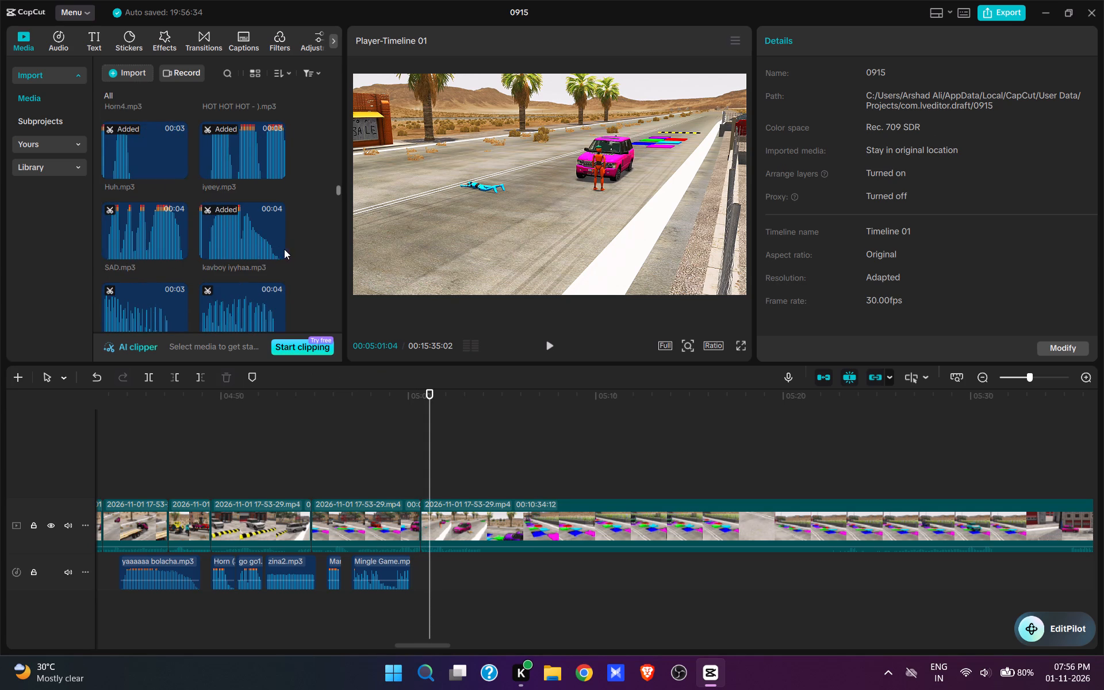
pyautogui.scroll(-2, 280, 250)
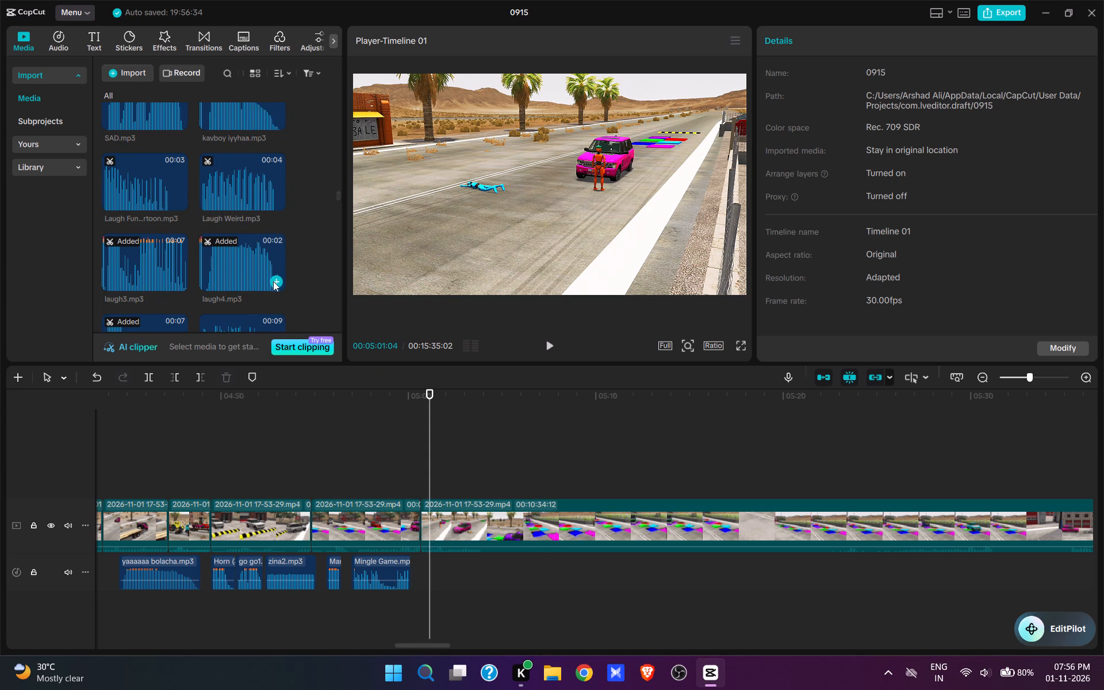
pyautogui.click(273, 281)
# Play on past the pedestrian hit, set the playhead to 00:05:02:05, and add Laugh5.mp3 there.
pyautogui.press('space')
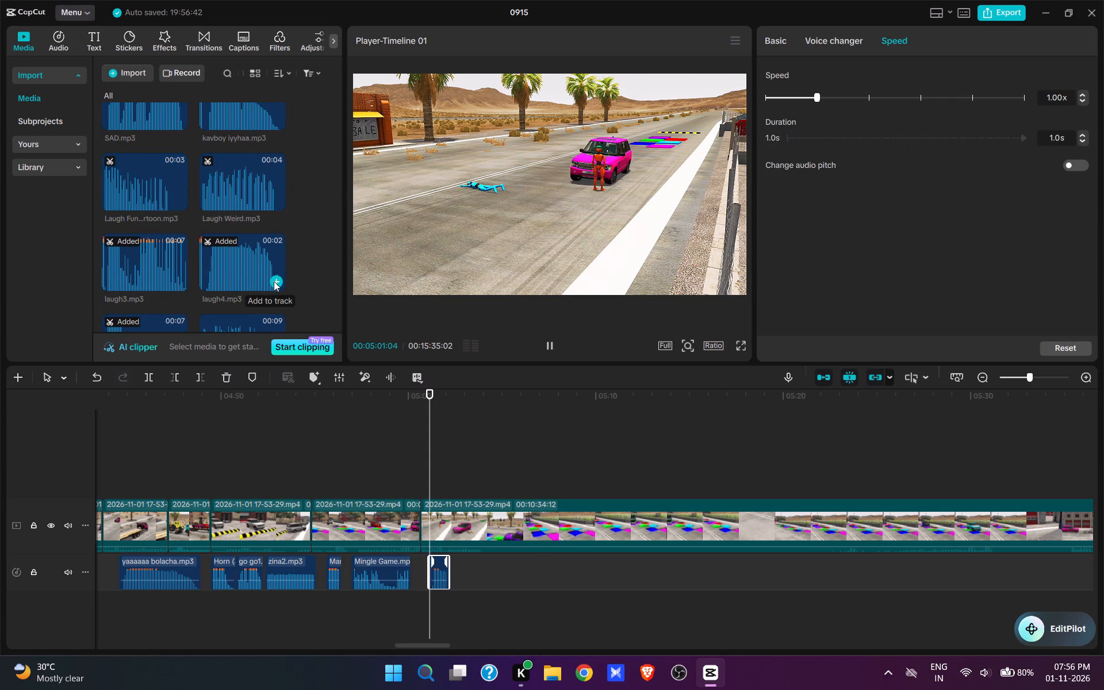
pyautogui.press('space')
pyautogui.press('space')
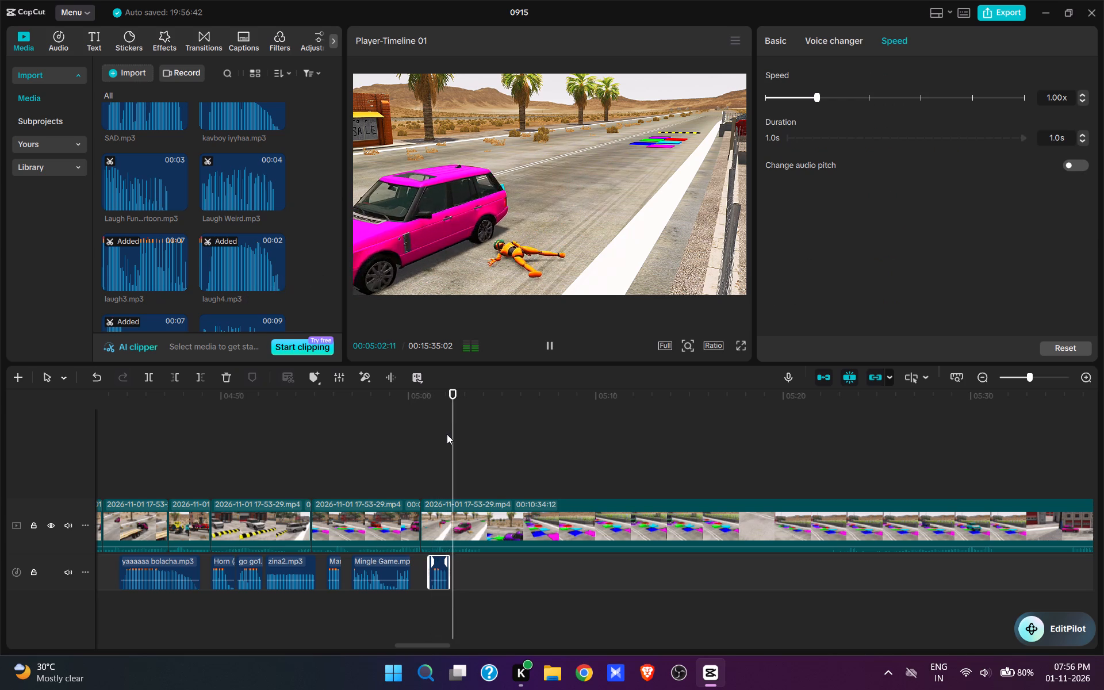
pyautogui.press('space')
pyautogui.click(445, 484)
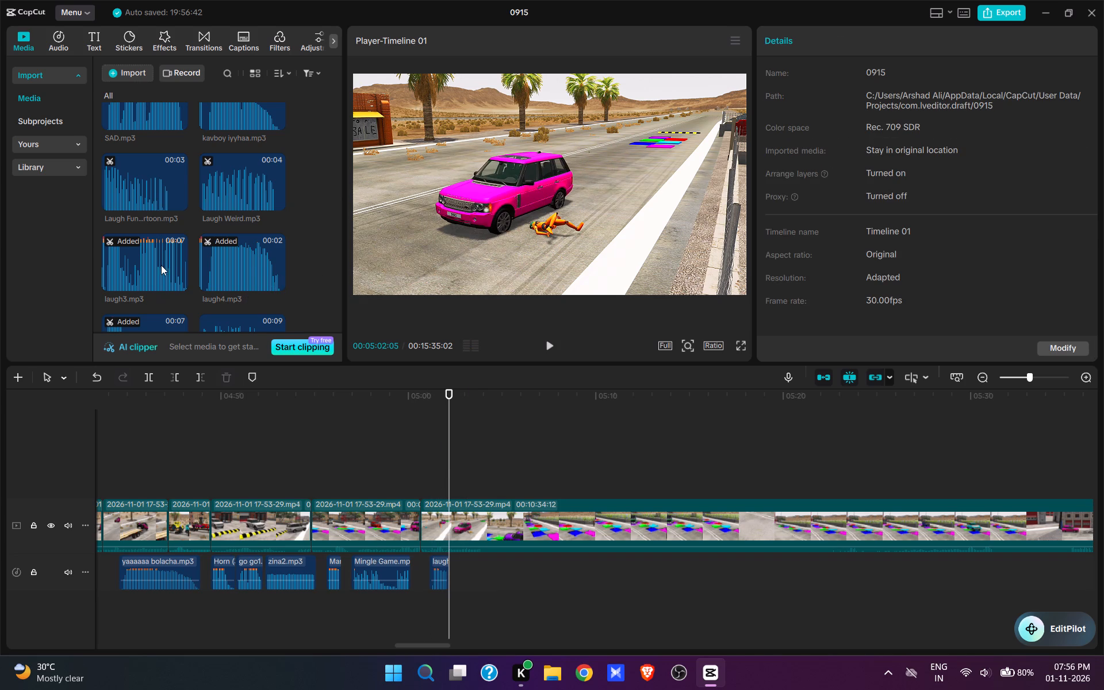
pyautogui.scroll(-1, 162, 252)
pyautogui.click(179, 297)
# Play until the pink SUV has left the view and split the video at 00:05:03:23.
pyautogui.press('space')
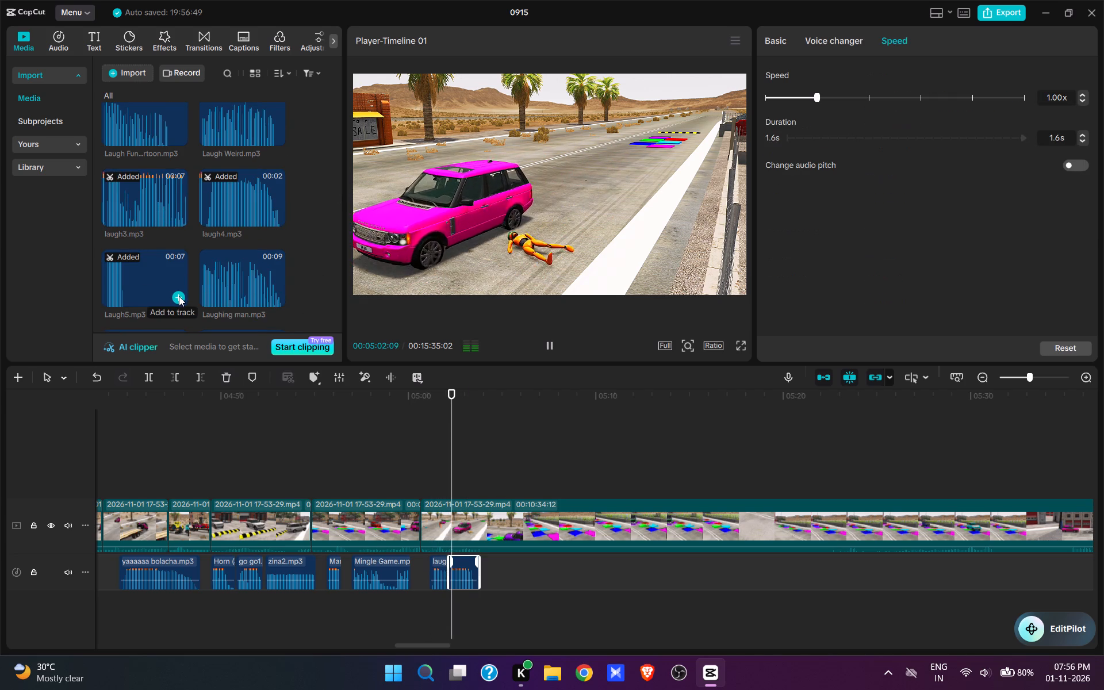
pyautogui.press('space')
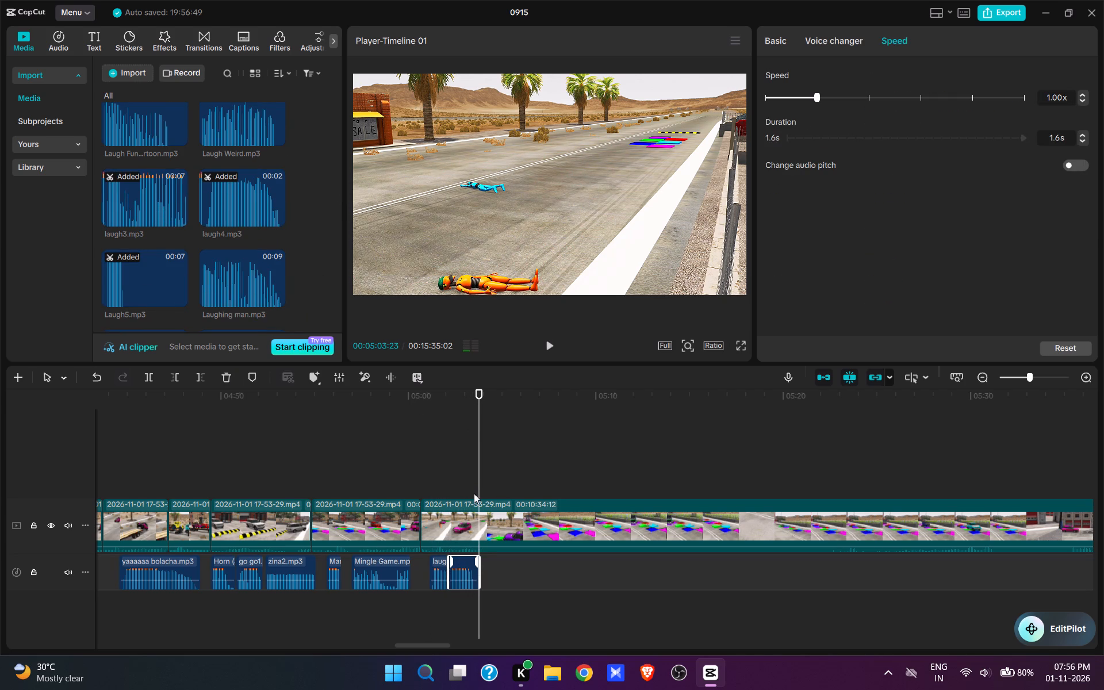
pyautogui.click(478, 479)
pyautogui.click(482, 510)
pyautogui.press('w')
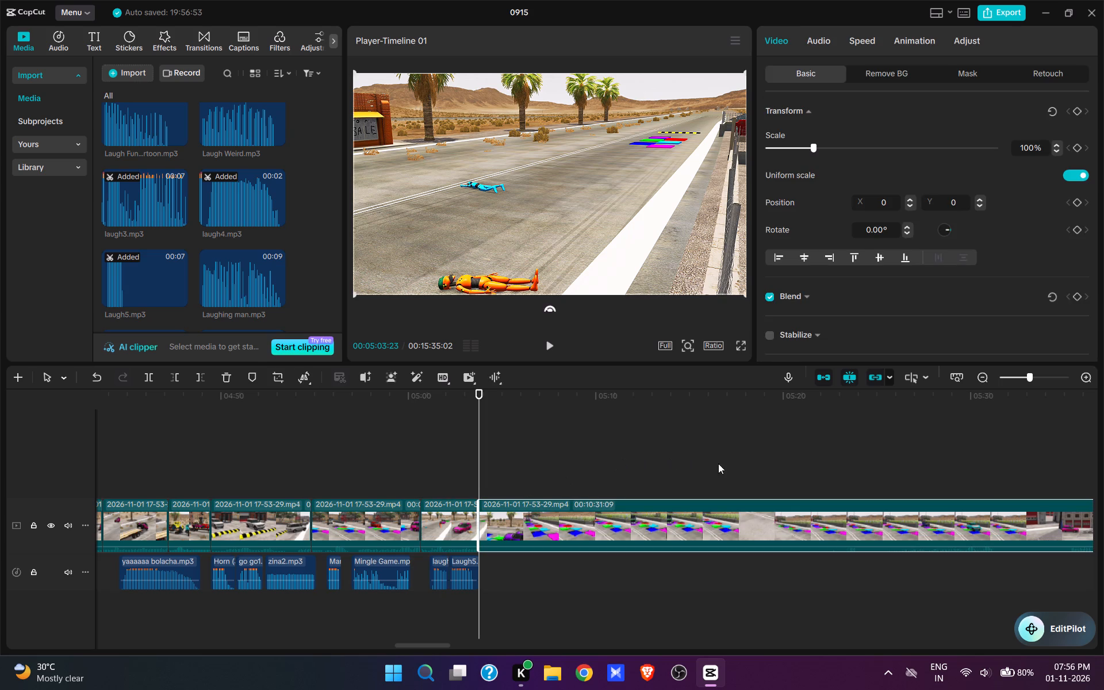
# Trim the footage after 00:05:03:23 so the next clip starts with the pink SUV just before the colored tiles.
pyautogui.click(698, 472)
pyautogui.click(806, 469)
pyautogui.press('space')
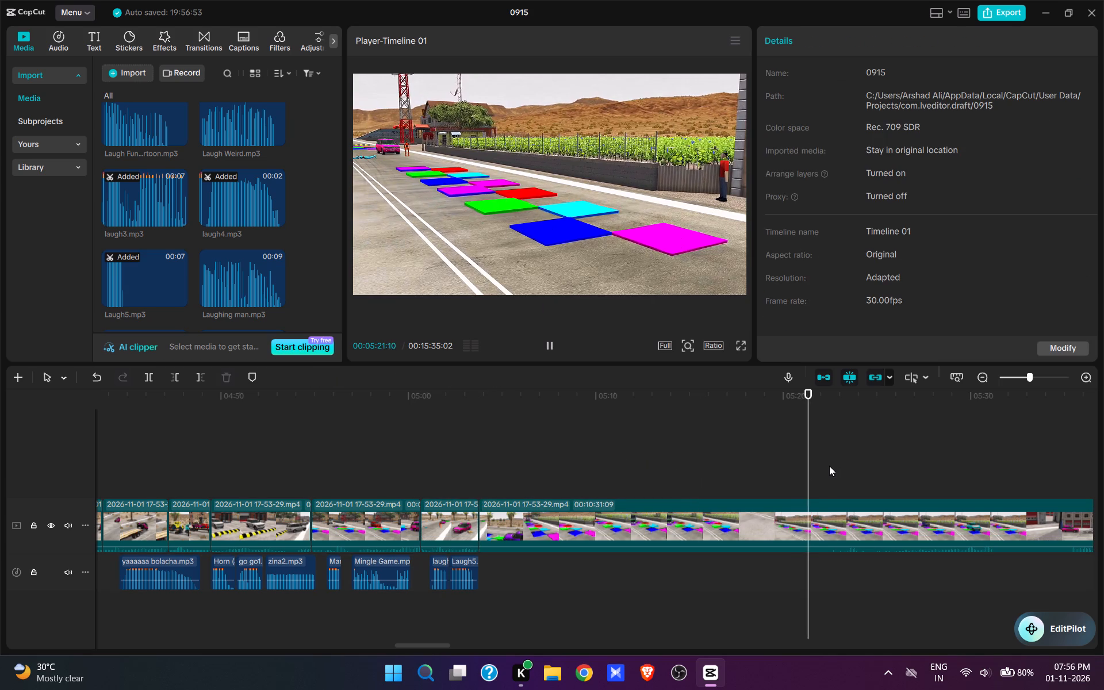
pyautogui.press('space')
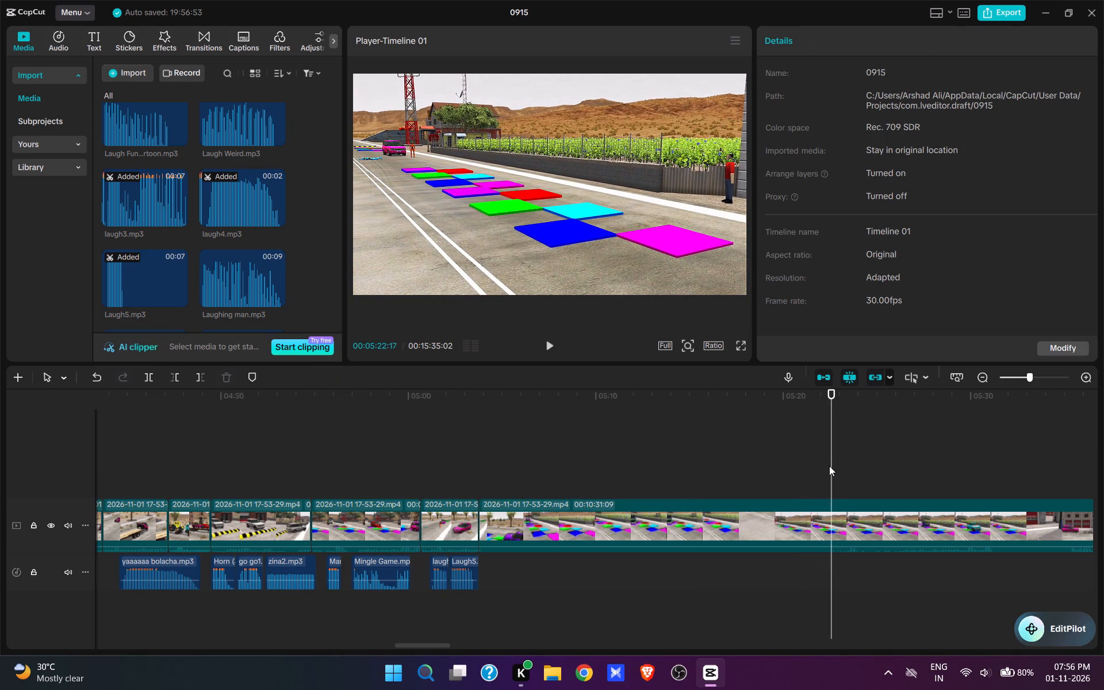
pyautogui.press('space')
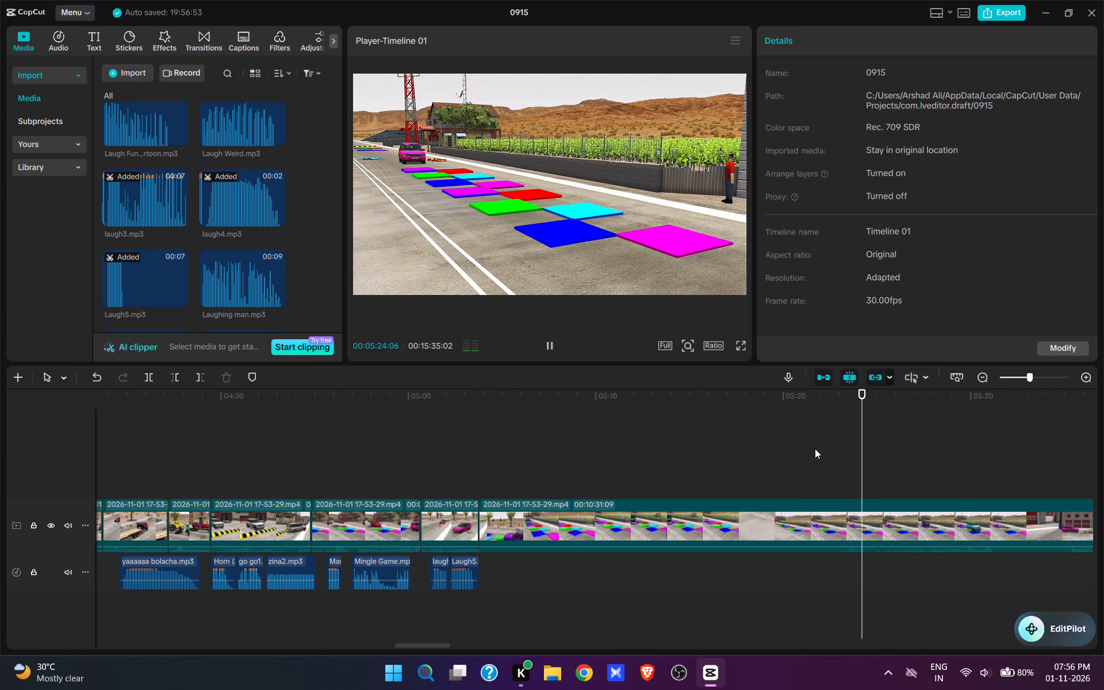
pyautogui.press('space')
pyautogui.write('q')
# Play to 00:05:04:07, where the pink SUV reaches the colored tiles, and paste the copied Mingle Game.mp3 sound.
pyautogui.press('space')
pyautogui.press('space')
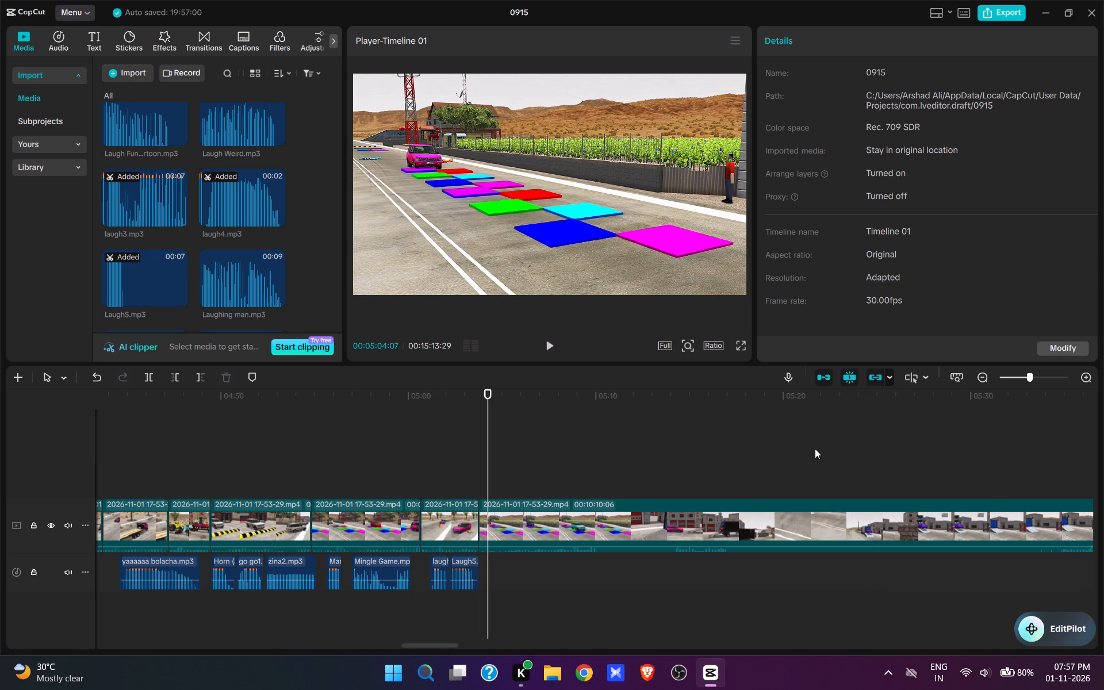
pyautogui.hotkey('ctrl', 'v')
# Play on over the tiles and paste a second Mingle Game.mp3 directly after the first at 00:05:07:12.
pyautogui.press('space')
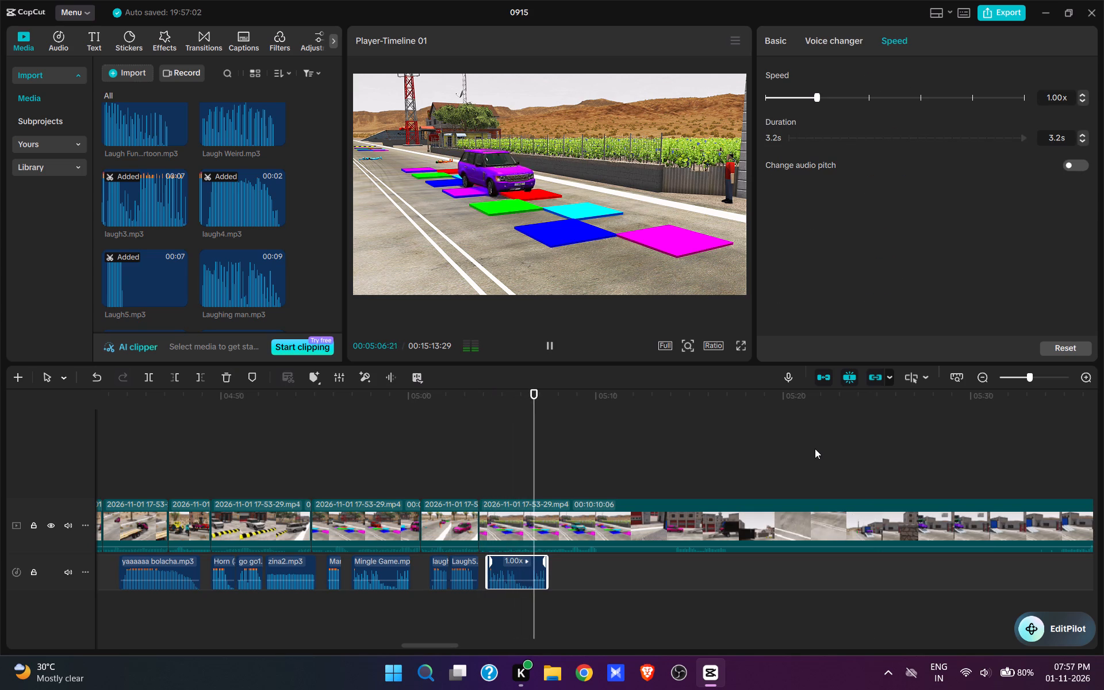
pyautogui.press('space')
pyautogui.click(548, 480)
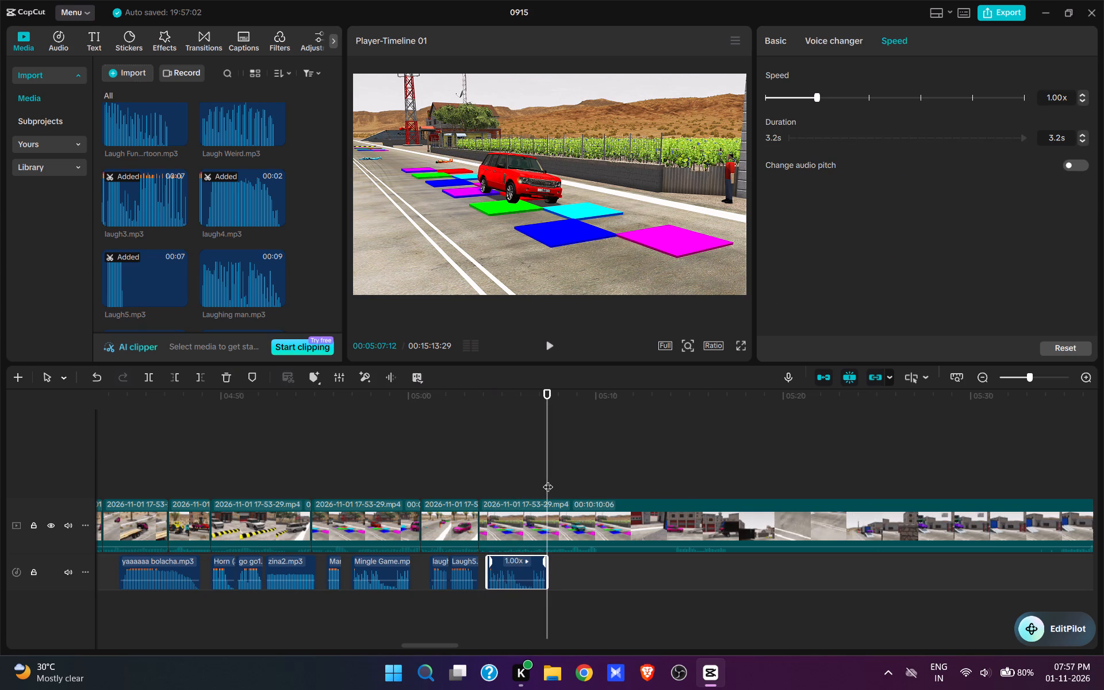
pyautogui.hotkey('ctrl', 'v')
# Trim the end of the second Mingle Game.mp3 to 00:05:09:14 and split the video at 00:05:10:05.
pyautogui.press('space')
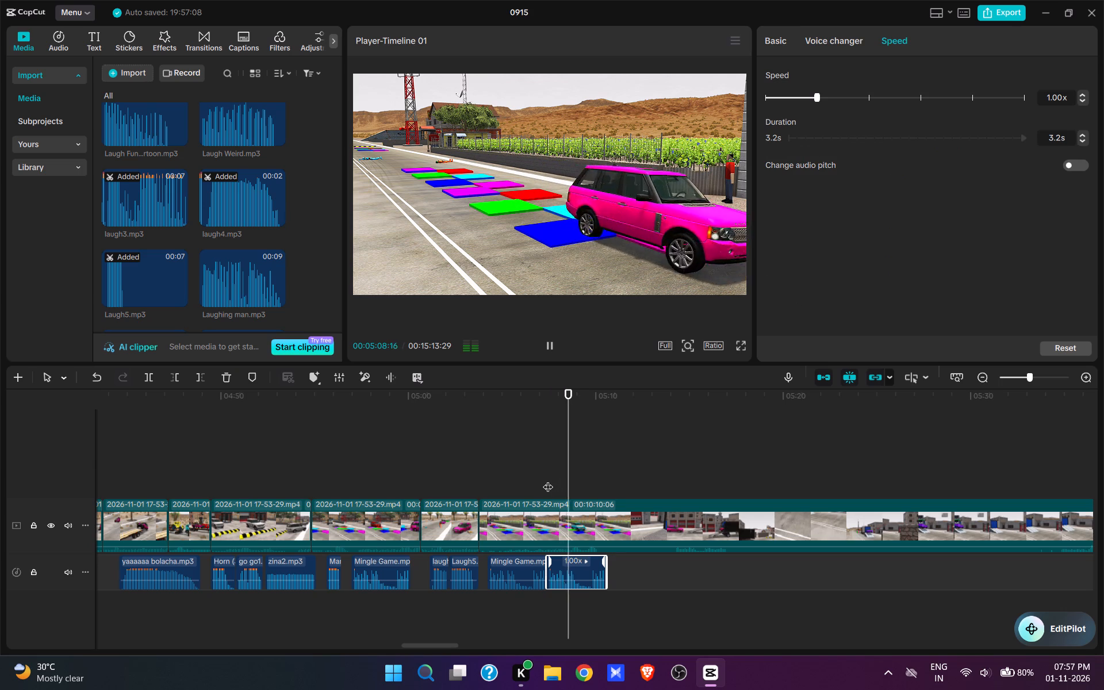
pyautogui.press('space')
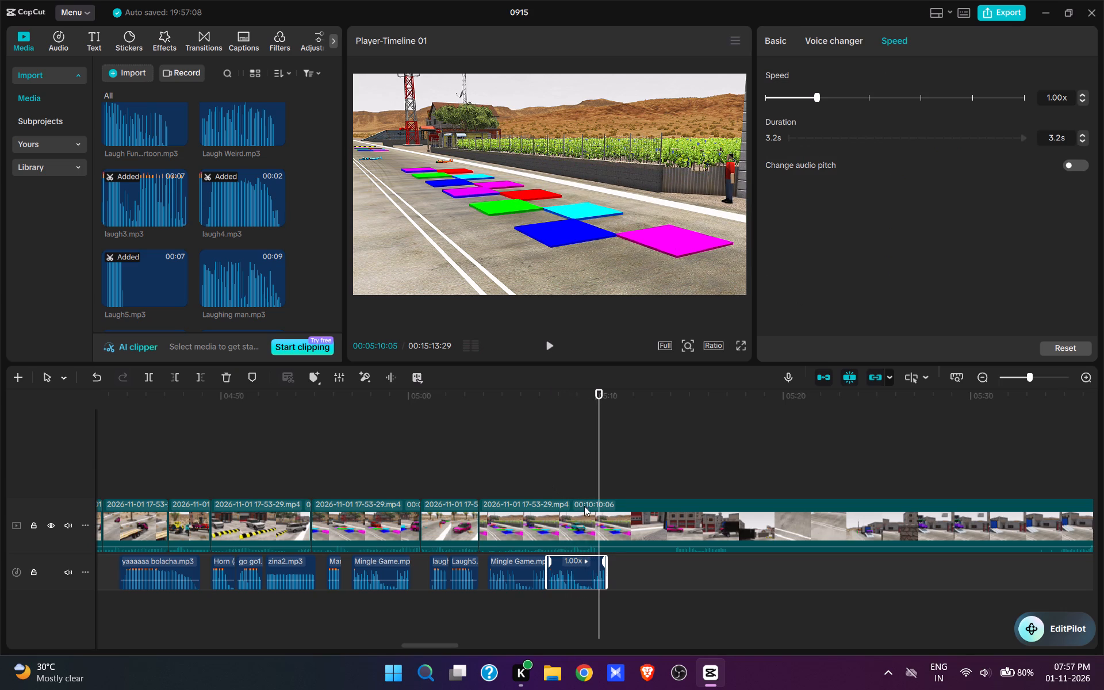
pyautogui.click(586, 474)
pyautogui.click(589, 581)
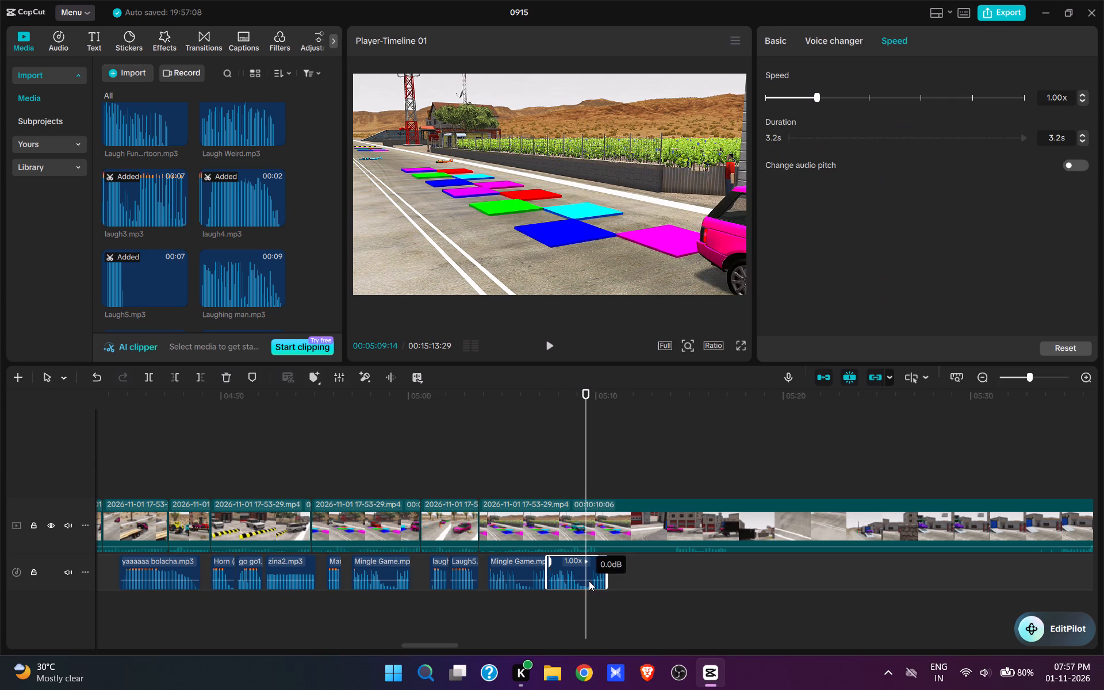
pyautogui.write('e w')
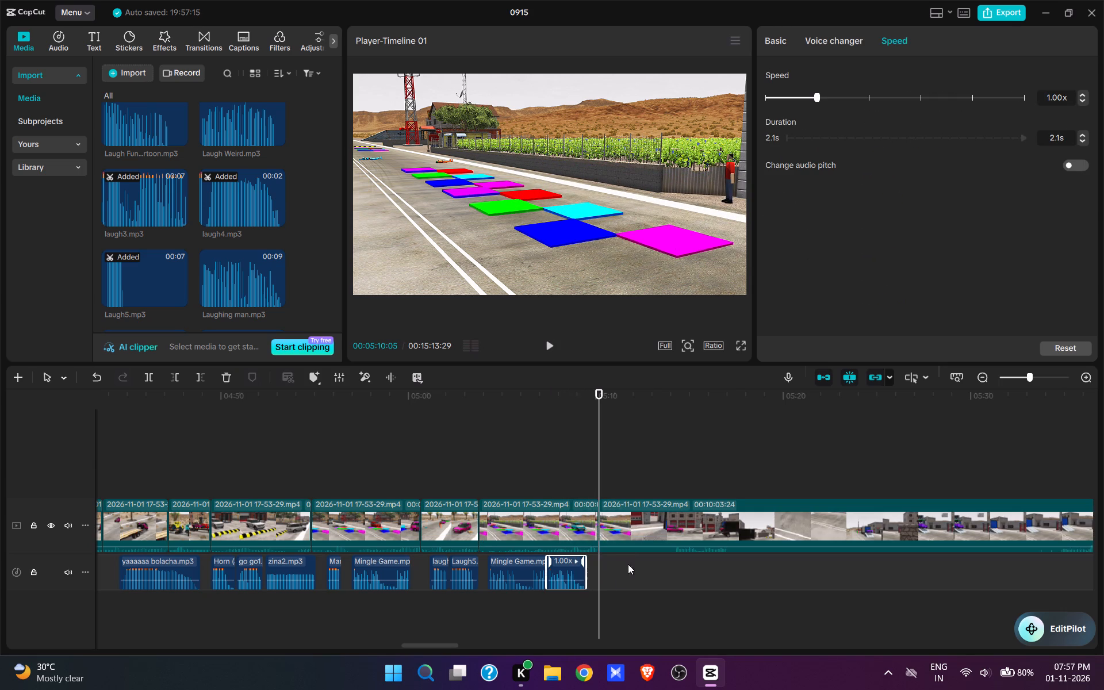
# Trim the footage after 00:05:10:05 so the next clip starts with the pink SUV just before the truck ramp.
pyautogui.click(651, 473)
pyautogui.press('space')
pyautogui.press('space')
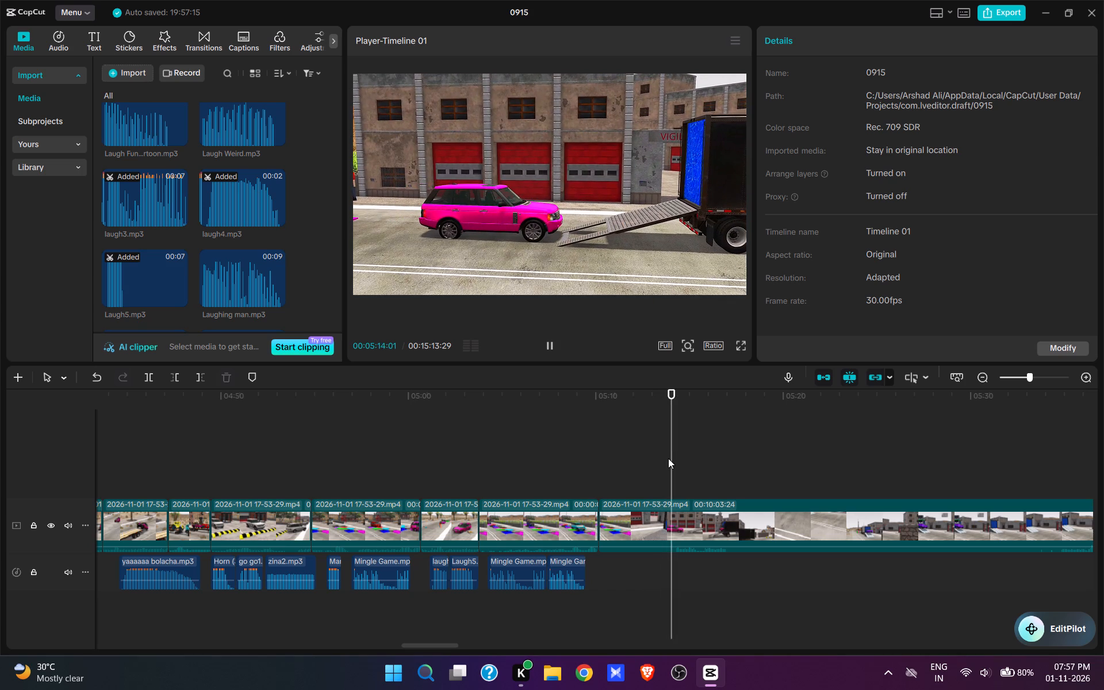
pyautogui.write('q')
# Add mixkit-RUN.wav from the imported media at 00:05:10:05, the start of the truck ramp clip.
pyautogui.scroll(5, 246, 280)
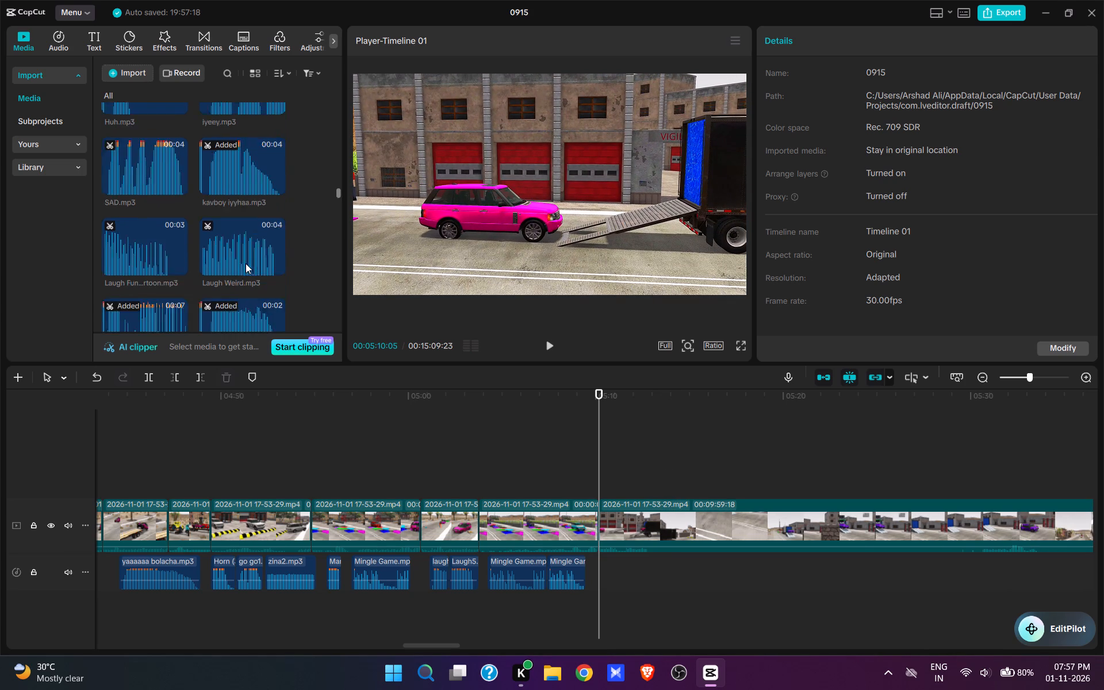
pyautogui.scroll(-9, 246, 263)
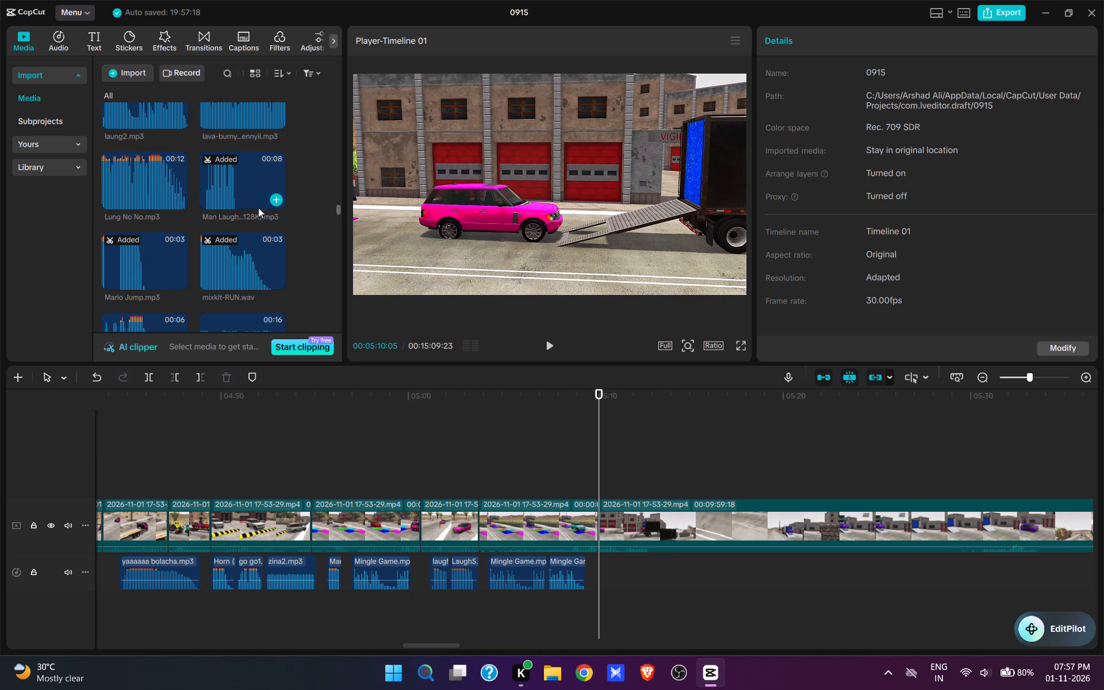
pyautogui.click(275, 283)
# Play until the pink SUV has disappeared inside the truck and split the video at 00:05:12:20.
pyautogui.press('space')
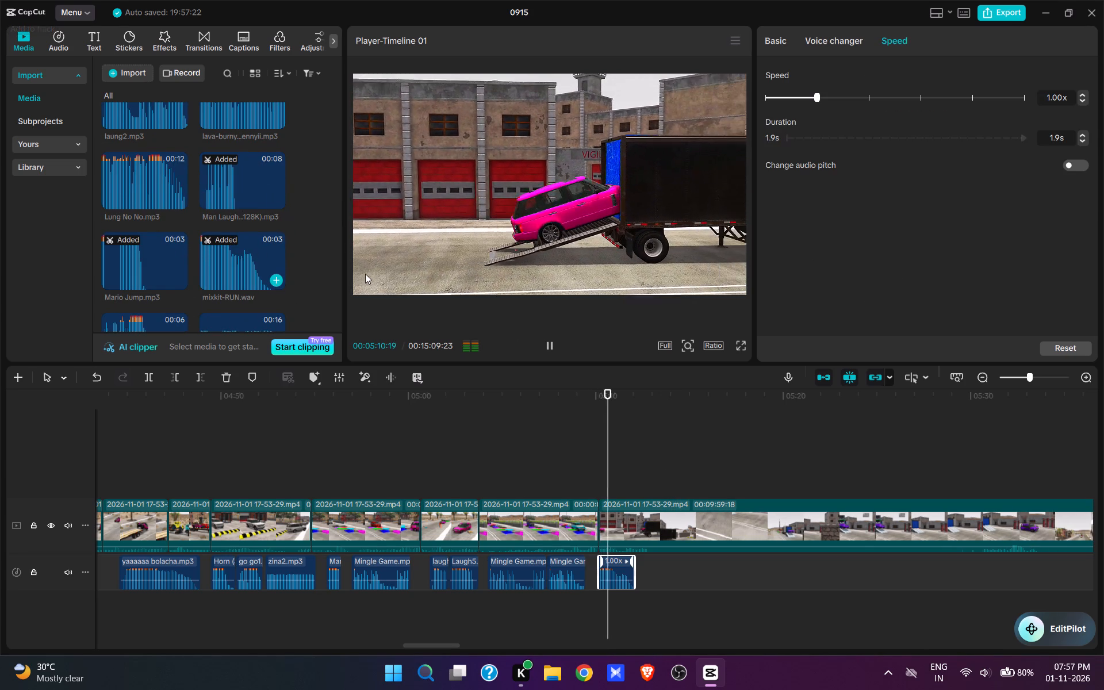
pyautogui.press('space')
pyautogui.write('w')
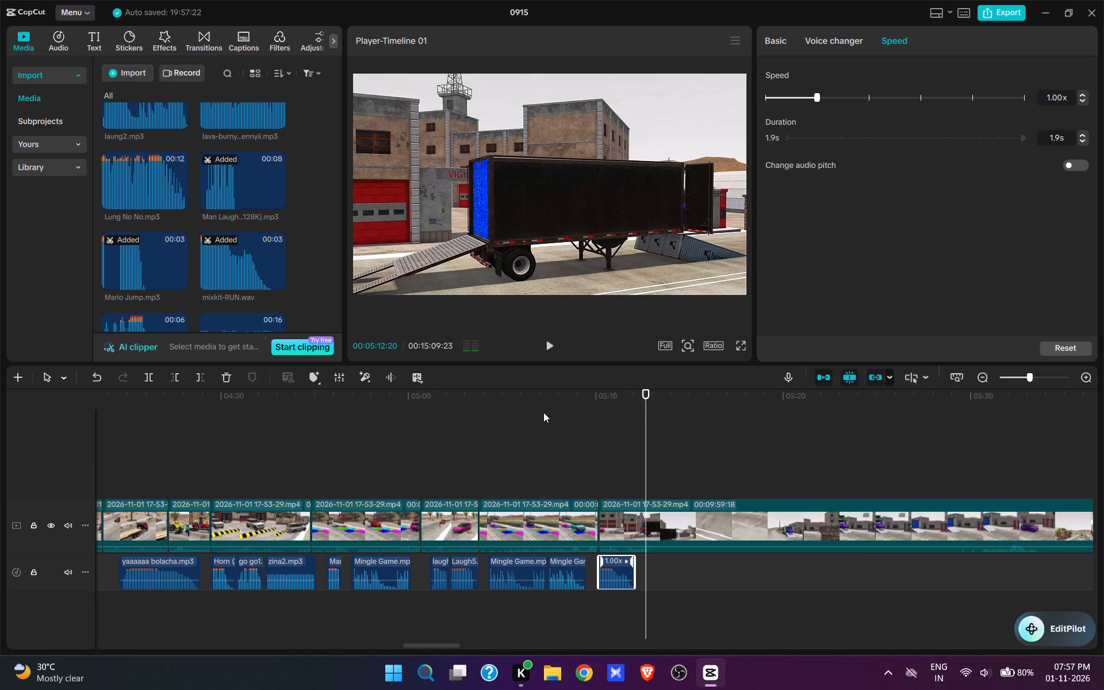
# Trim the footage after 00:05:12:20 so the next clip starts just before the purple SUV comes out of the truck.
pyautogui.click(804, 484)
pyautogui.click(977, 471)
pyautogui.moveTo(974, 471); pyautogui.dragTo(871, 535)
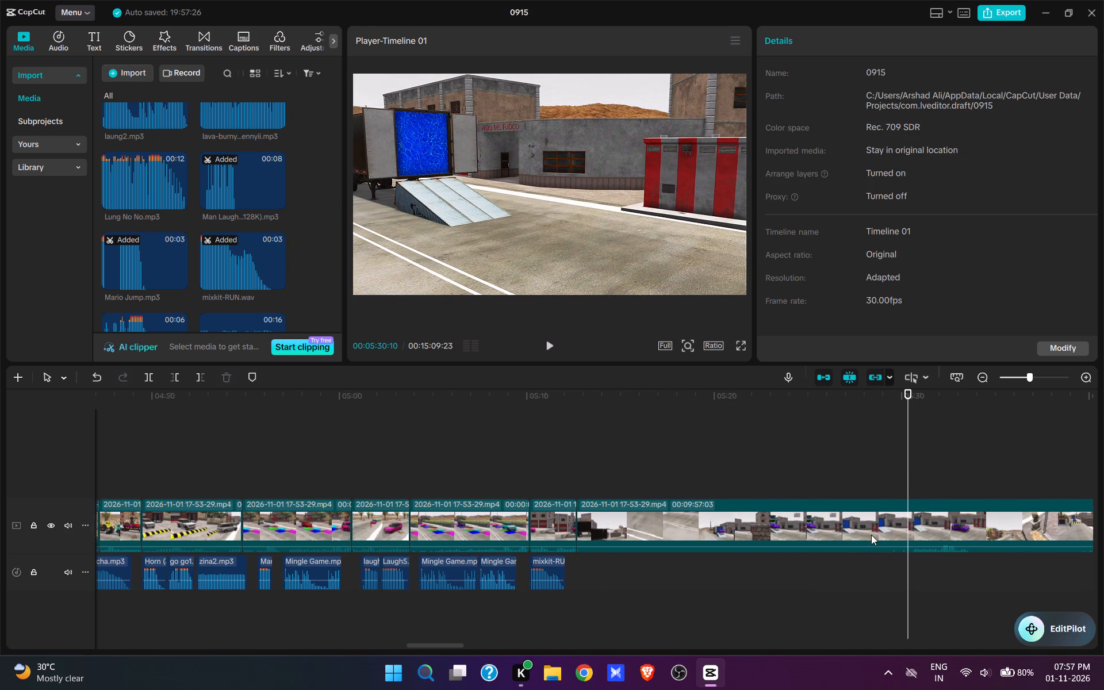
pyautogui.moveTo(871, 535); pyautogui.dragTo(704, 587)
pyautogui.press('space')
pyautogui.press('space')
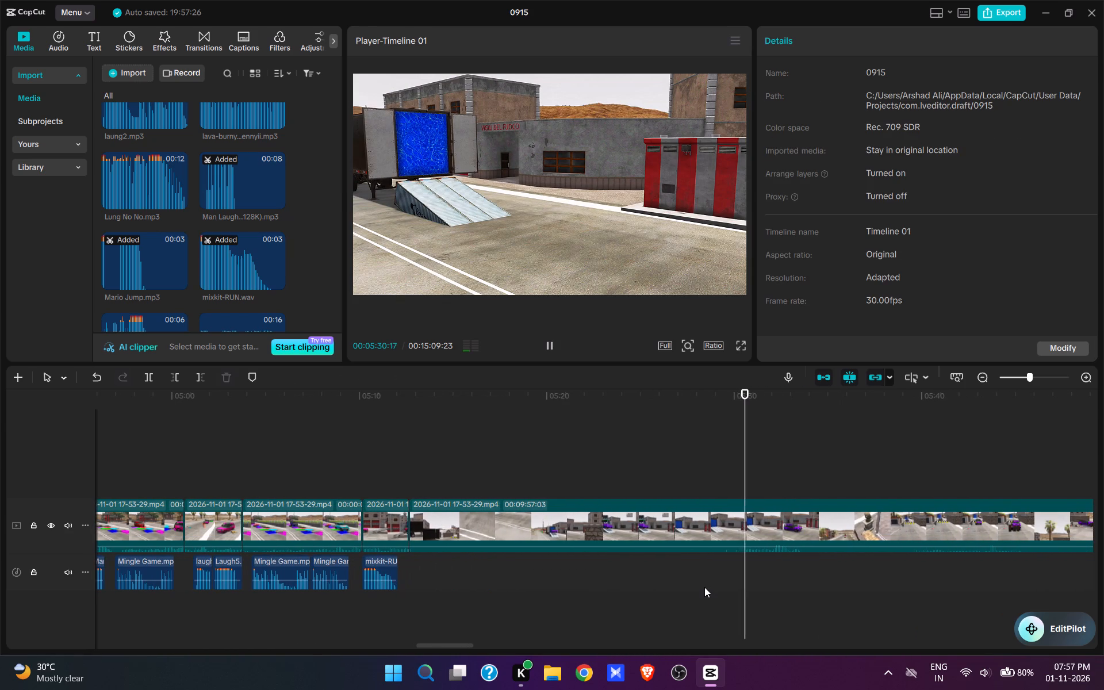
pyautogui.write('q')
pyautogui.press('space')
pyautogui.press('space')
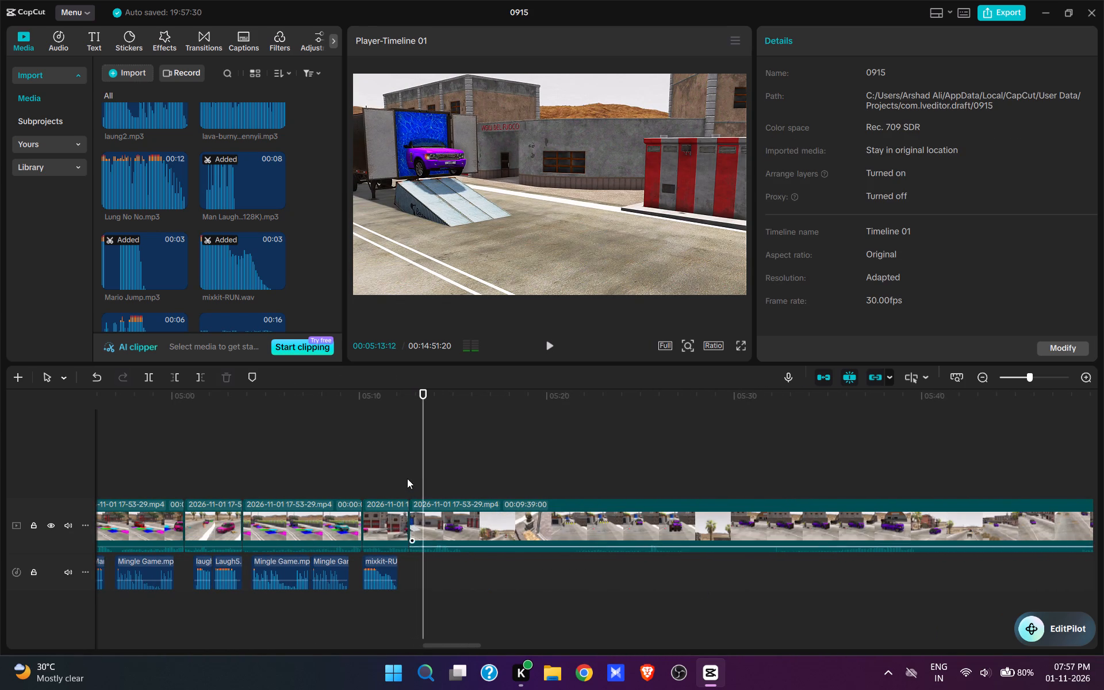
pyautogui.click(417, 490)
pyautogui.press('q')
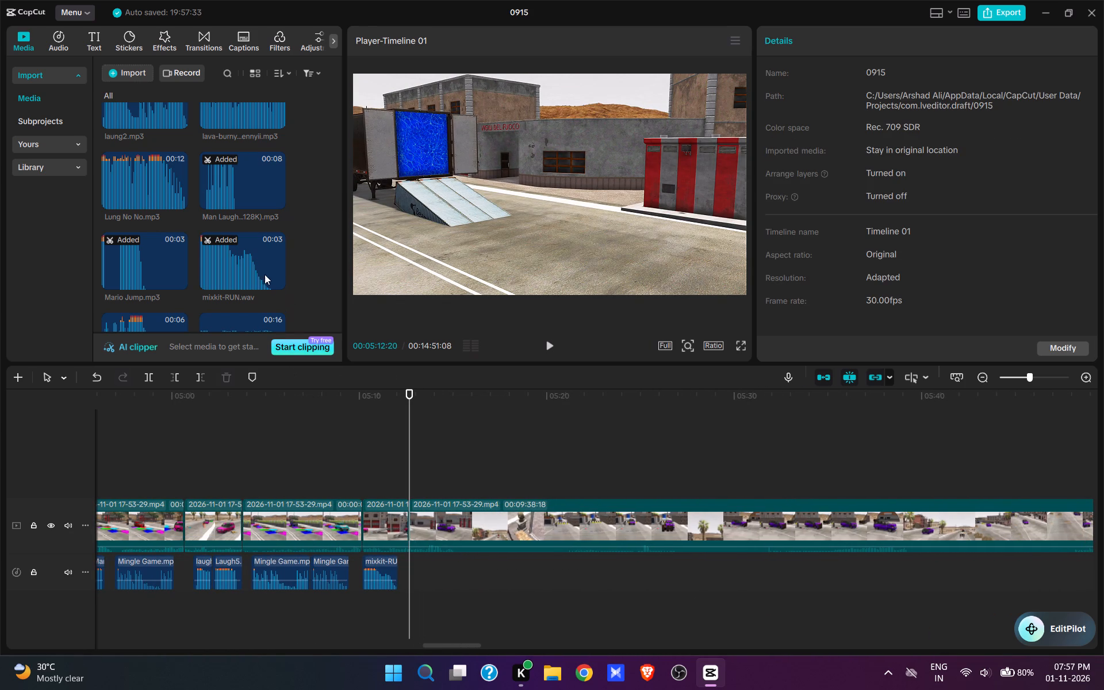
# Find woww.mp3 in the imported media and add it at 00:05:12:20, where the purple SUV clip starts.
pyautogui.scroll(-8, 260, 265)
pyautogui.moveTo(339, 231); pyautogui.dragTo(366, 424)
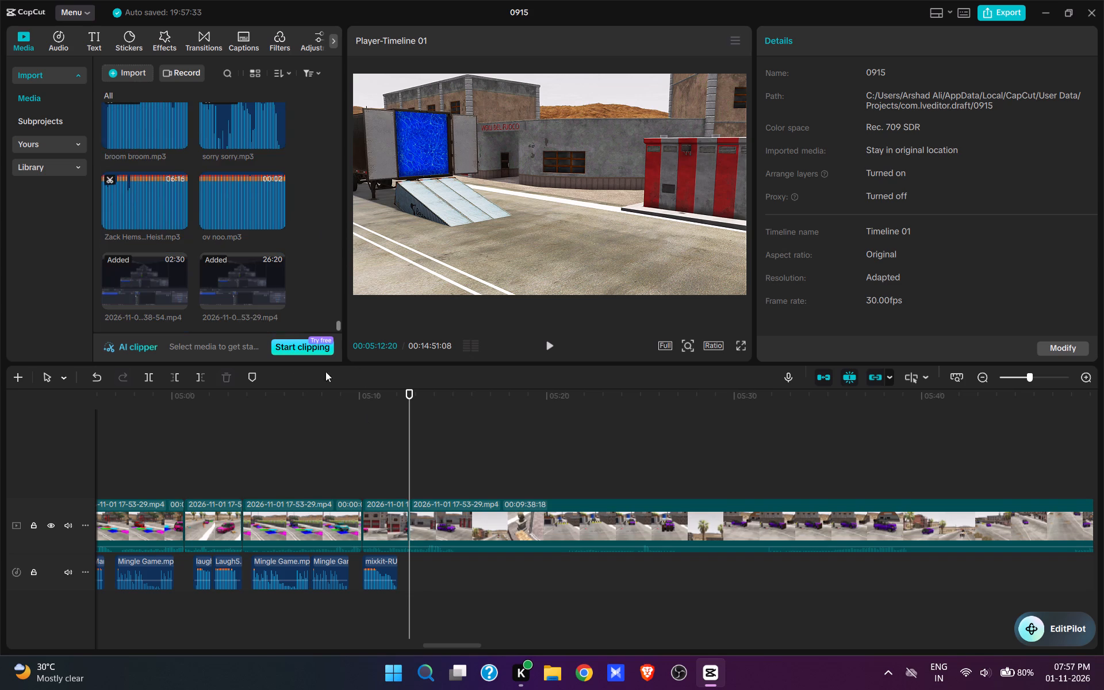
pyautogui.scroll(4, 193, 239)
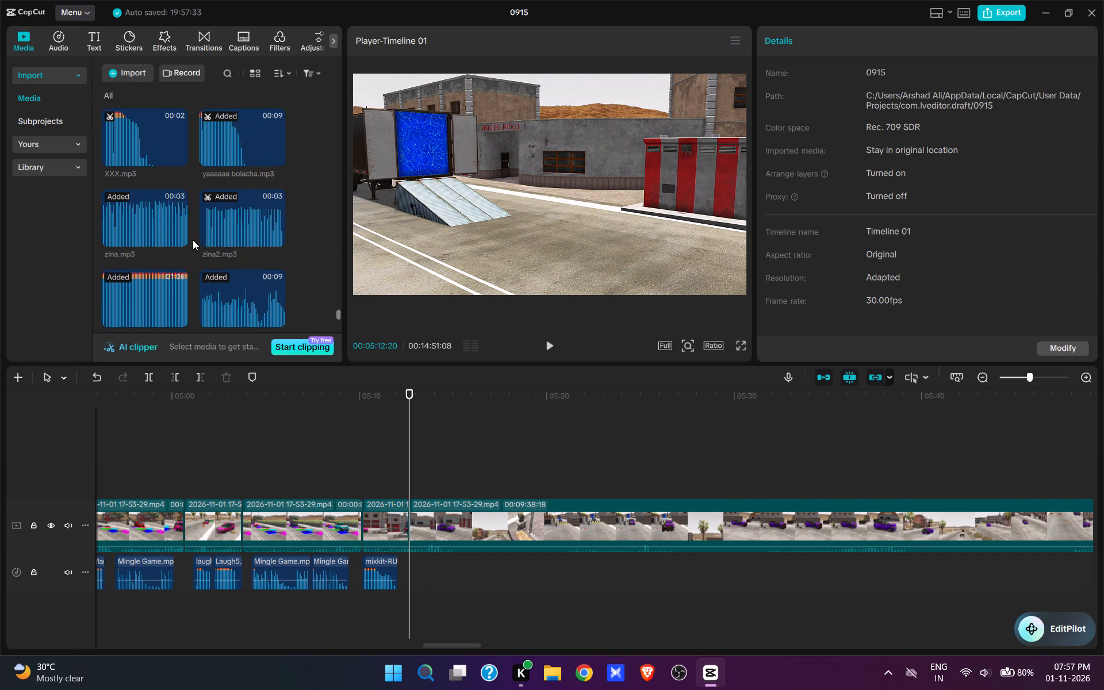
pyautogui.scroll(2, 194, 240)
pyautogui.click(141, 189)
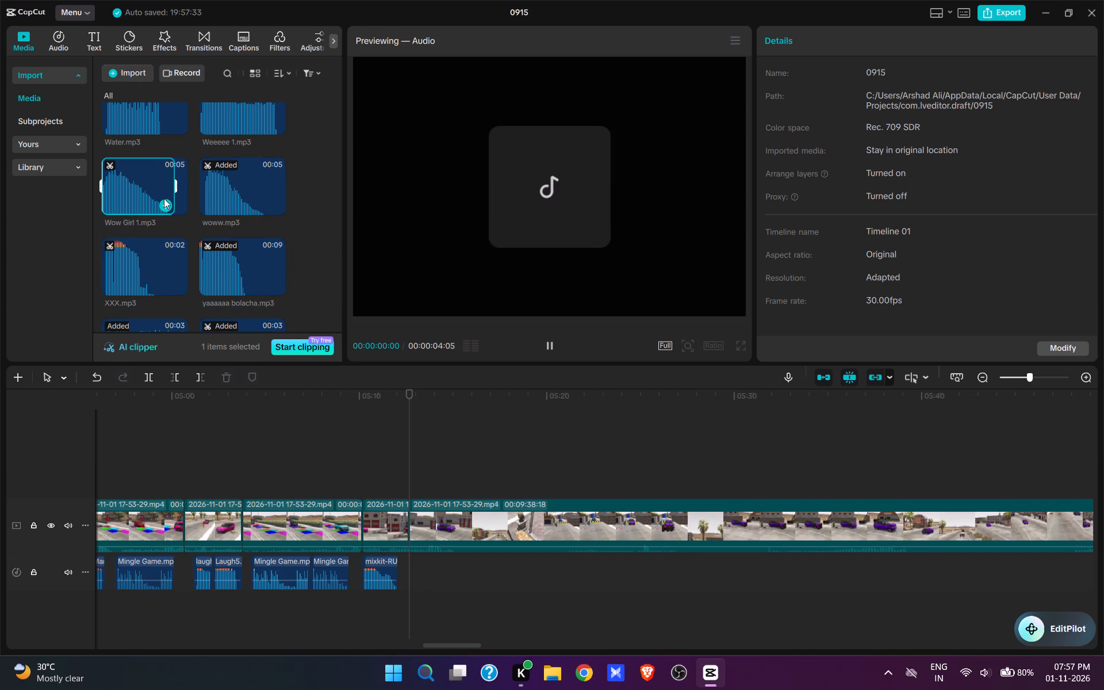
pyautogui.click(276, 206)
# Play the purple SUV clip with its woww.mp3 sound and split the video at 00:05:15:02, as the SUV nears the stone wall.
pyautogui.press('space')
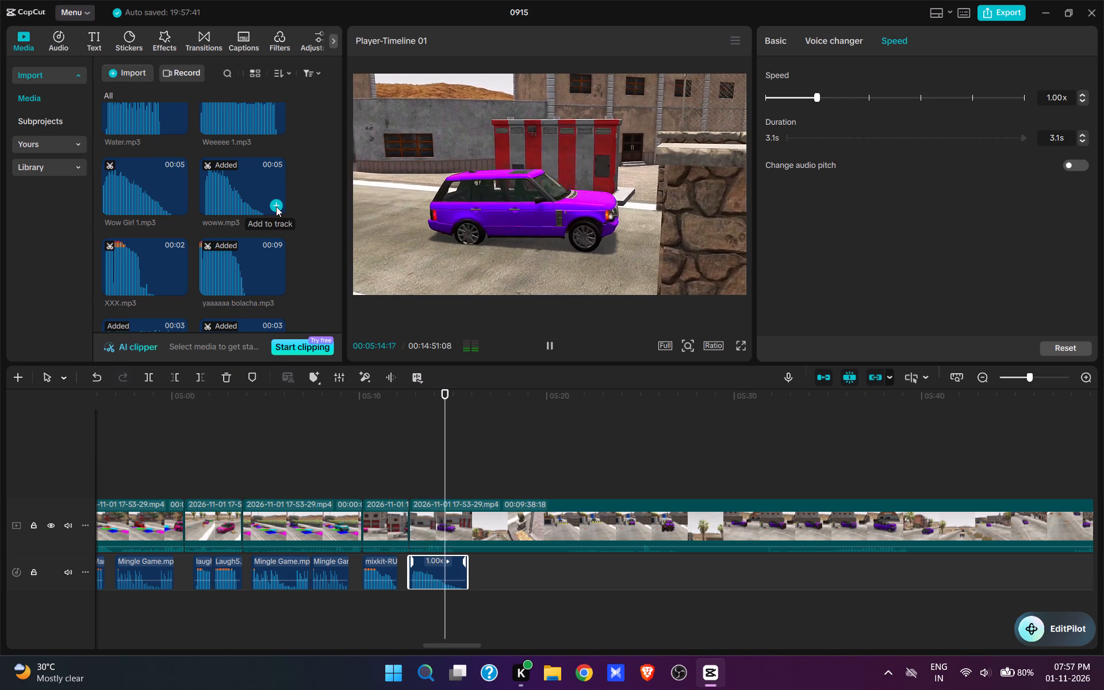
pyautogui.press('space')
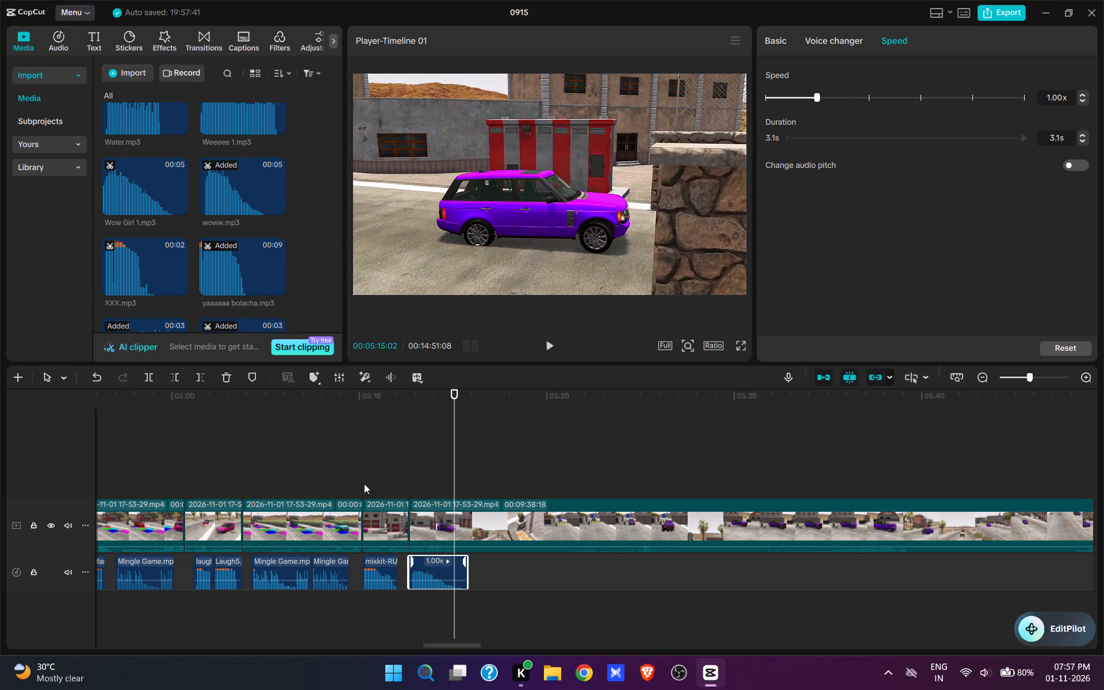
pyautogui.click(404, 470)
pyautogui.press('space')
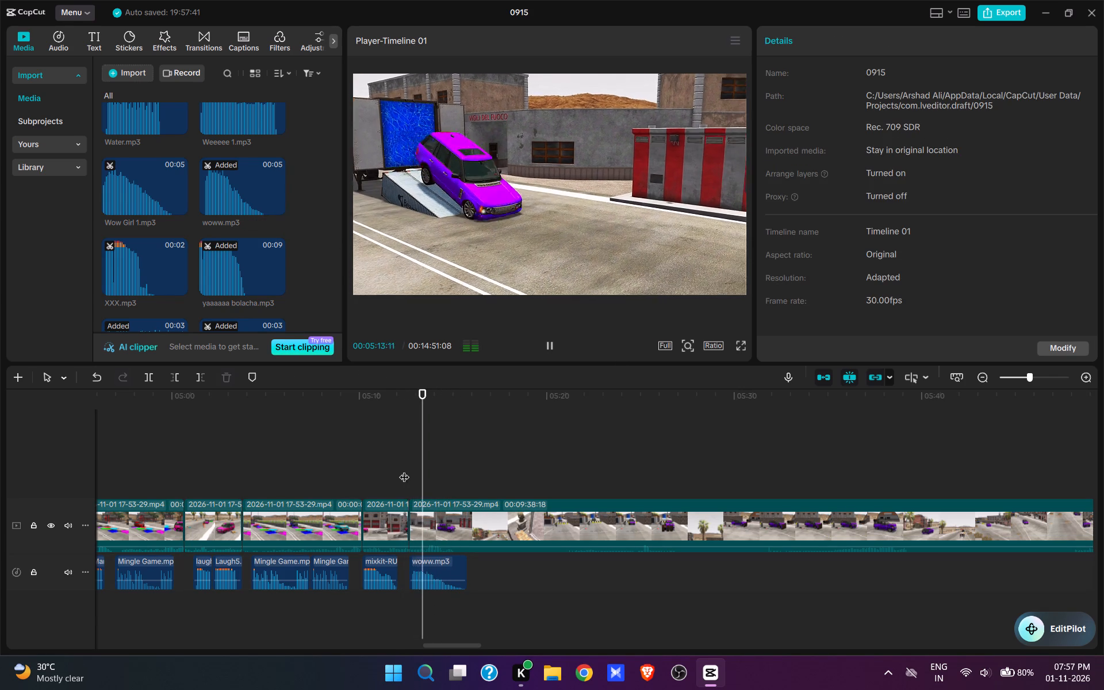
pyautogui.press('space')
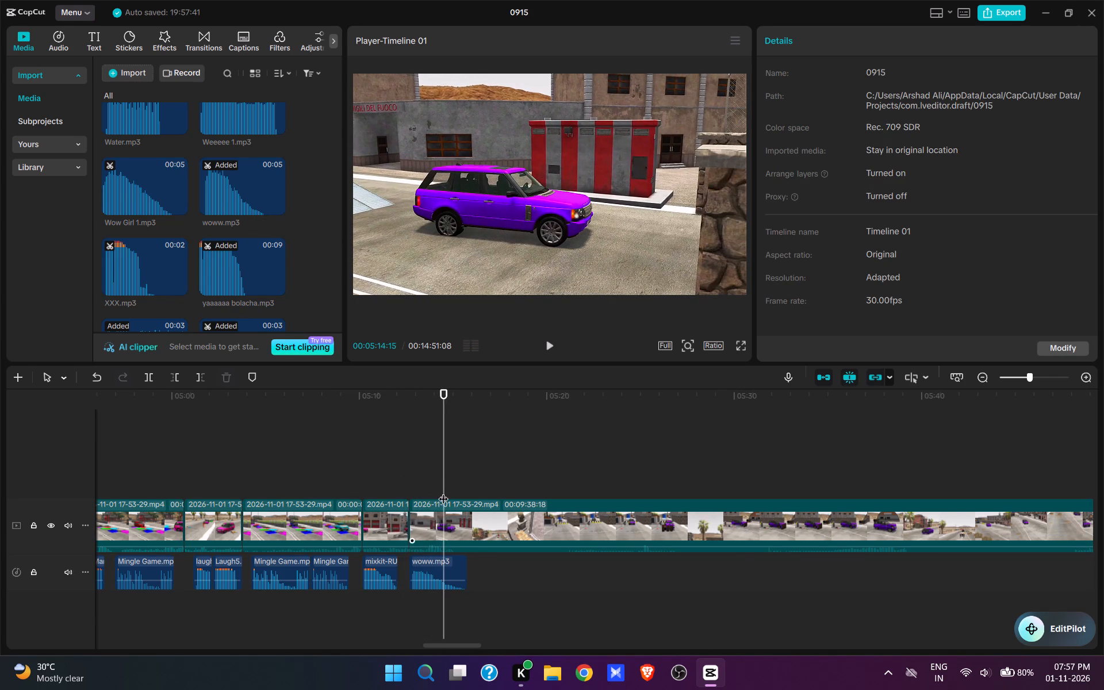
pyautogui.click(438, 478)
pyautogui.press('space')
pyautogui.press('space')
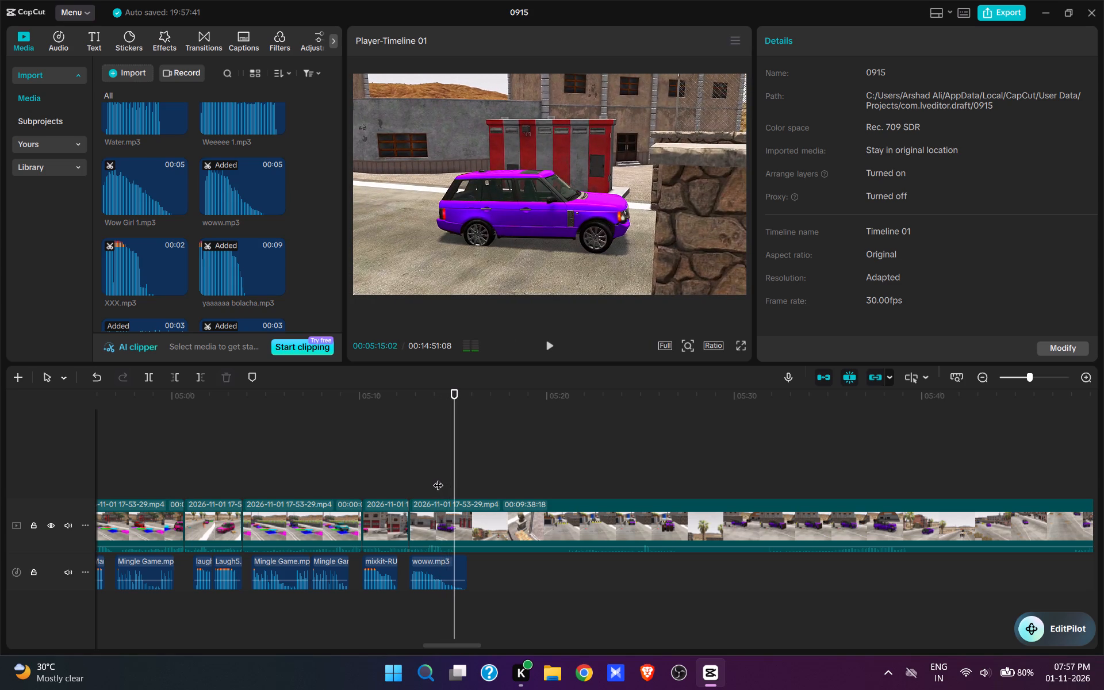
pyautogui.click(452, 514)
pyautogui.press('w')
# Trim the footage between 00:05:15:02 and 00:05:20:26 so the next clip starts with the purple SUV approaching the speed bump.
pyautogui.moveTo(500, 561); pyautogui.dragTo(573, 599)
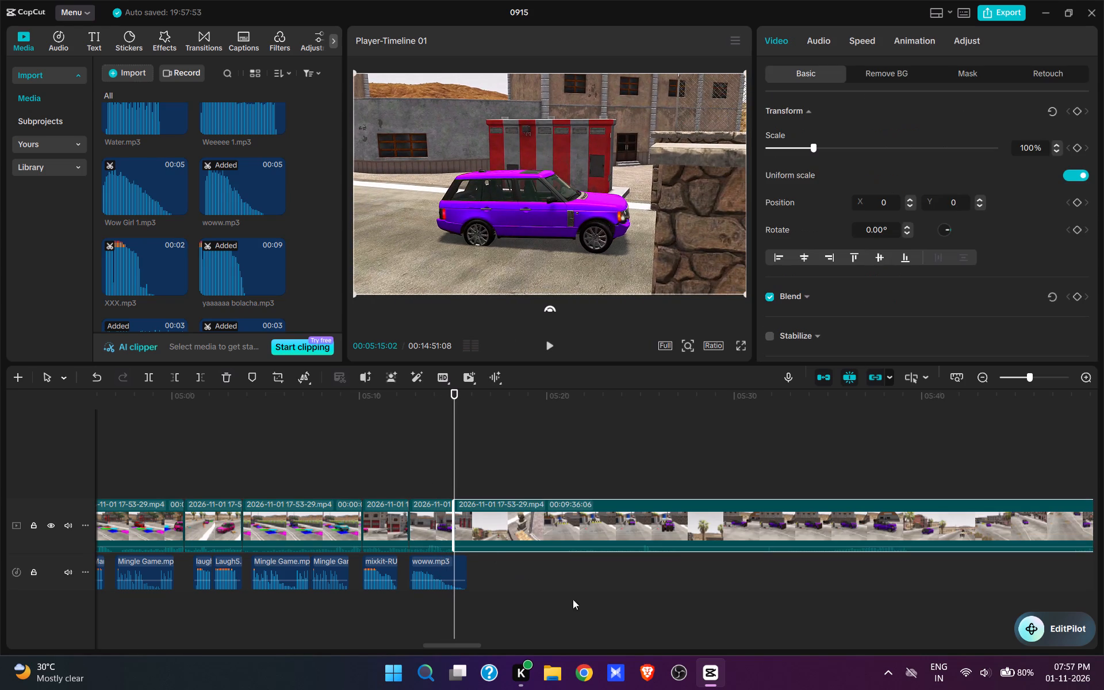
pyautogui.moveTo(573, 599); pyautogui.dragTo(570, 576)
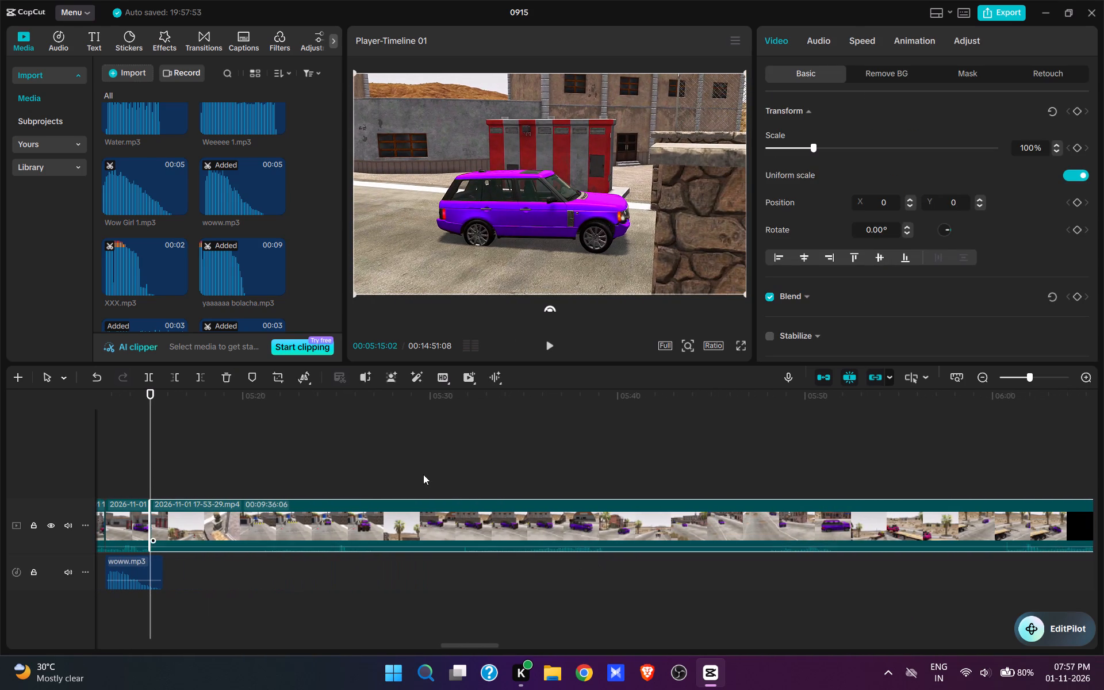
pyautogui.click(518, 465)
pyautogui.click(436, 469)
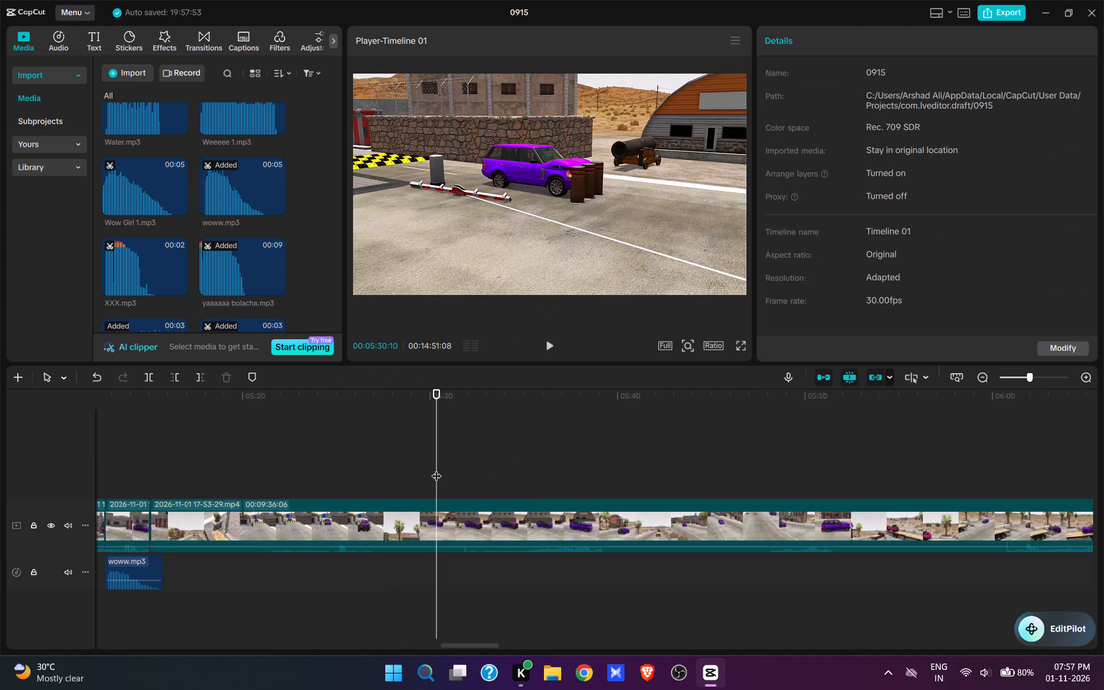
pyautogui.press('space')
pyautogui.click(262, 486)
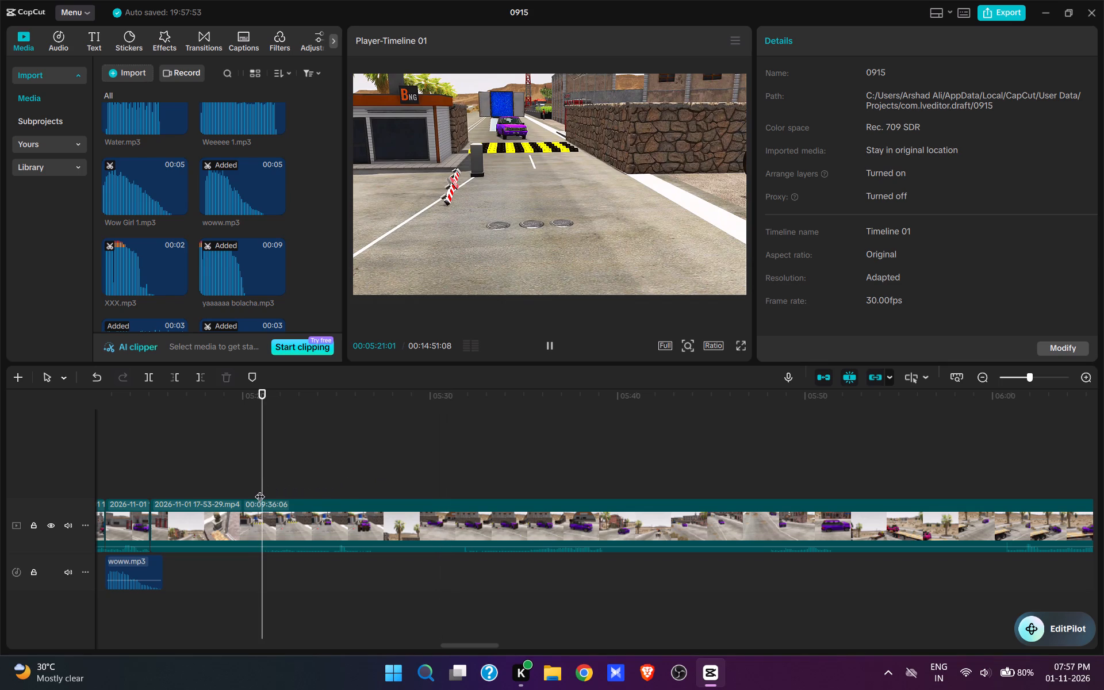
pyautogui.press('space')
pyautogui.click(259, 489)
pyautogui.press('q')
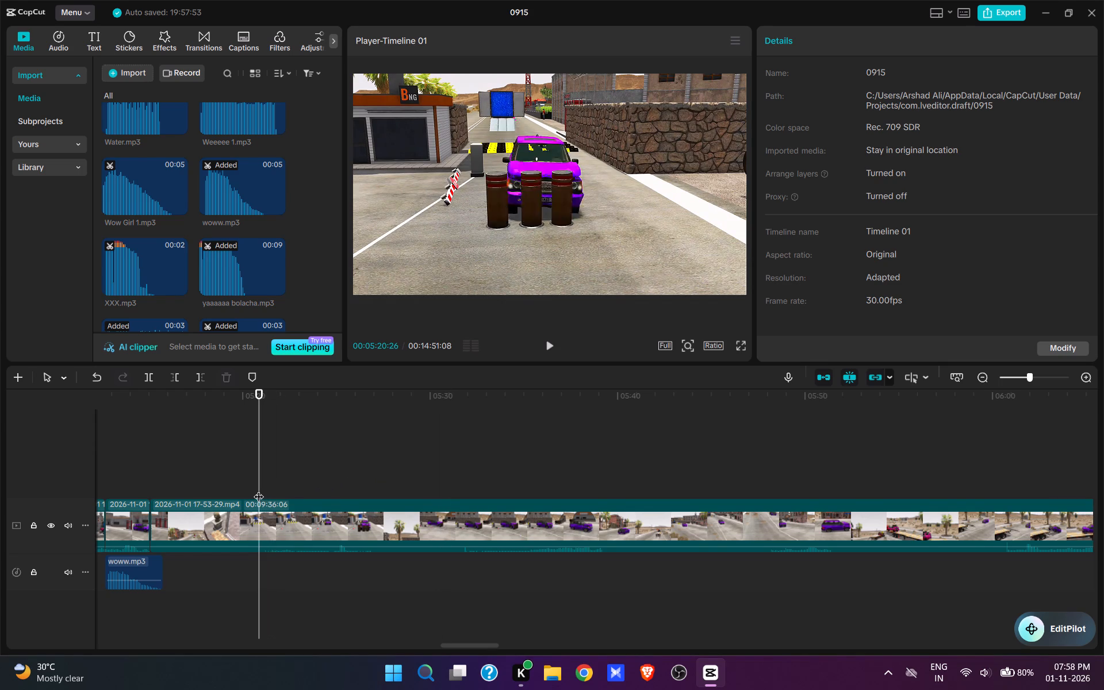
# Preview the new cut and trim the end of woww.mp3 to 00:05:15:02, where the purple SUV clip ends.
pyautogui.press('space')
pyautogui.press('space')
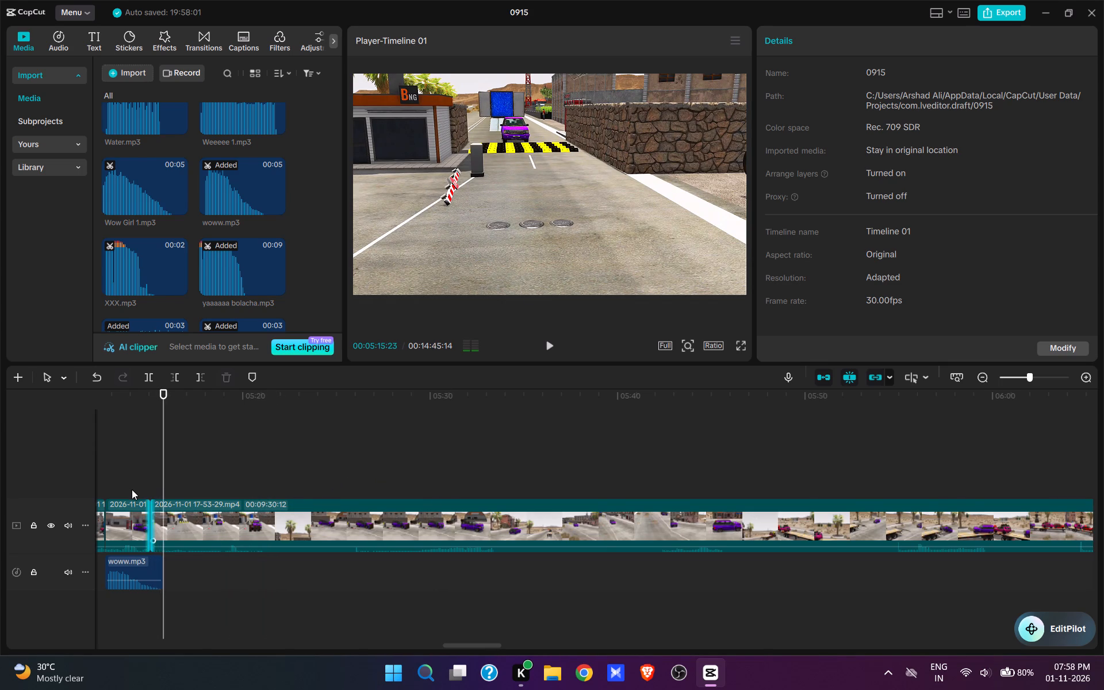
pyautogui.click(132, 489)
pyautogui.press('space')
pyautogui.press('space')
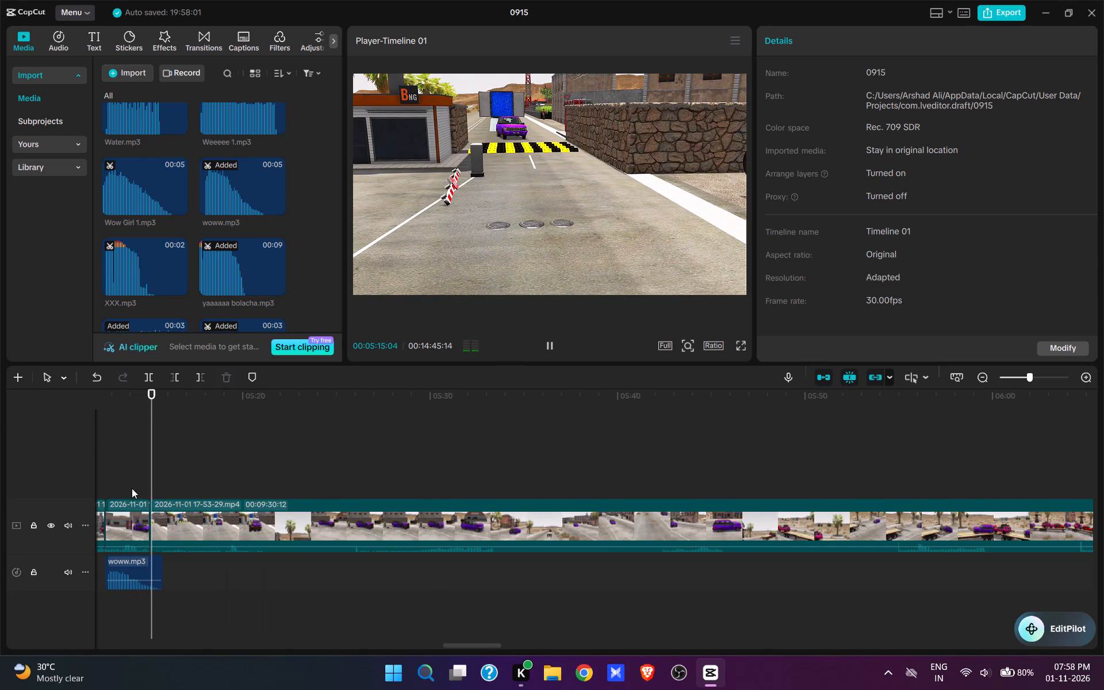
pyautogui.click(148, 484)
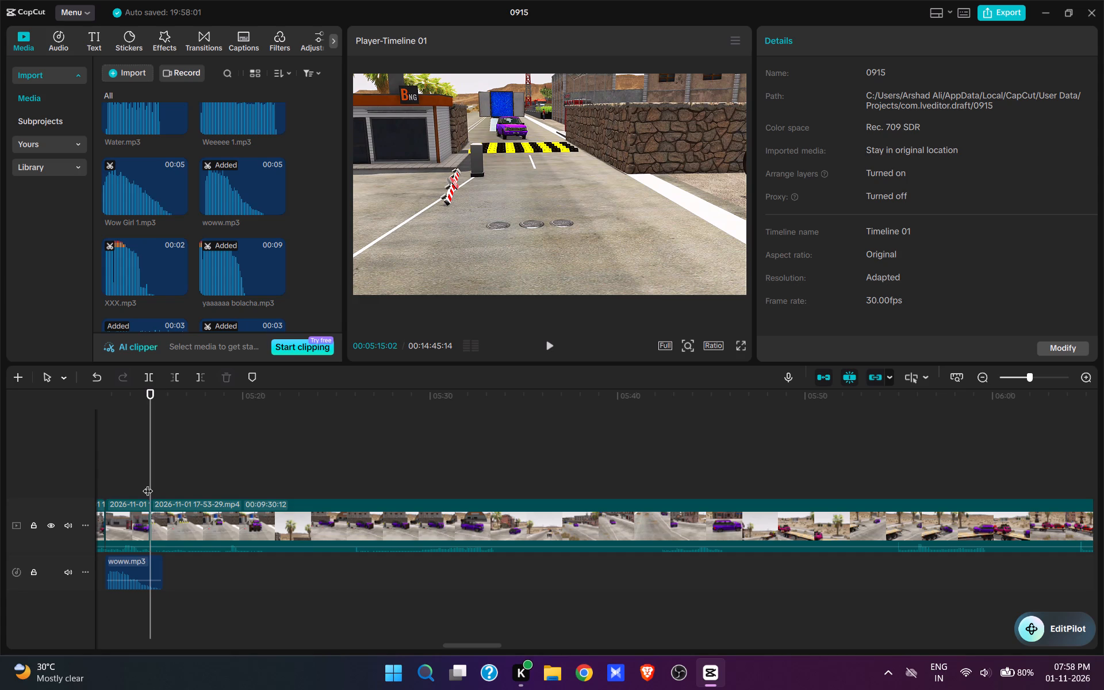
pyautogui.click(155, 574)
pyautogui.press('e')
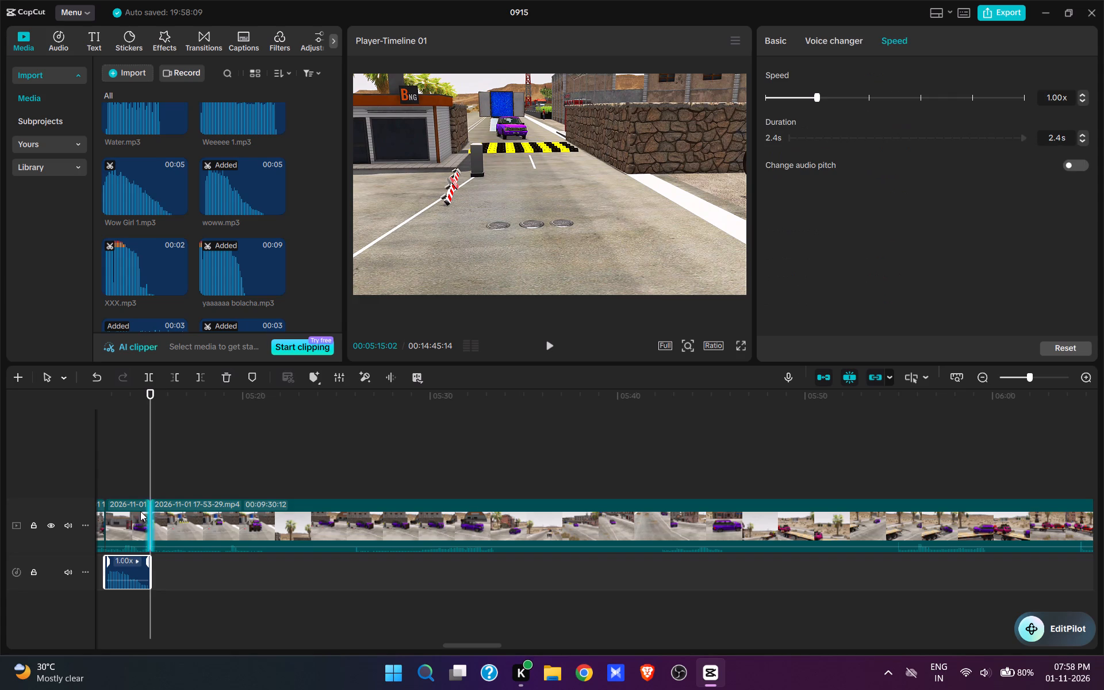
# Replay the truck exit scene with its sound and trim the end of the purple SUV clip back to 00:05:14:29.
pyautogui.click(128, 485)
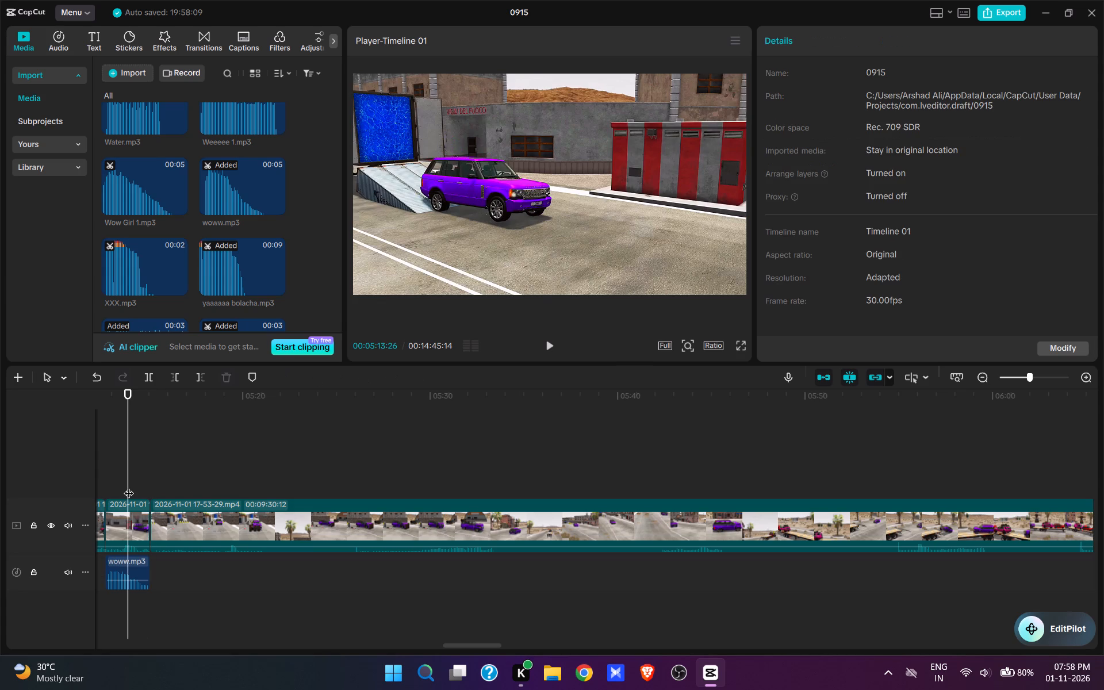
pyautogui.press('space')
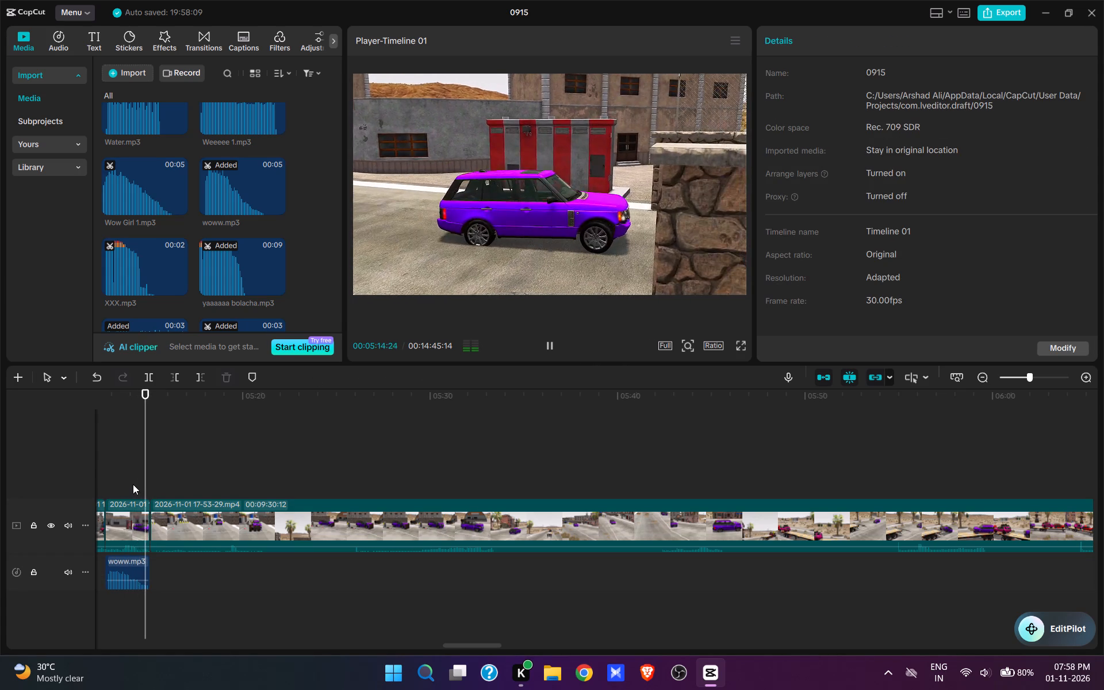
pyautogui.press('space')
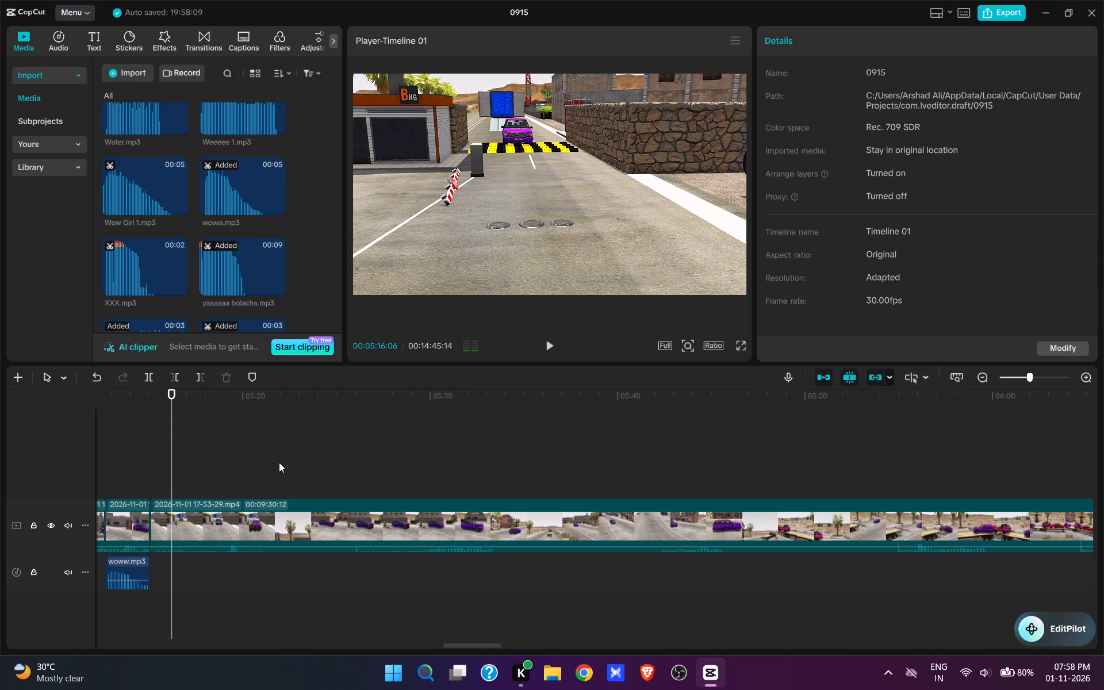
pyautogui.moveTo(236, 520); pyautogui.dragTo(242, 503)
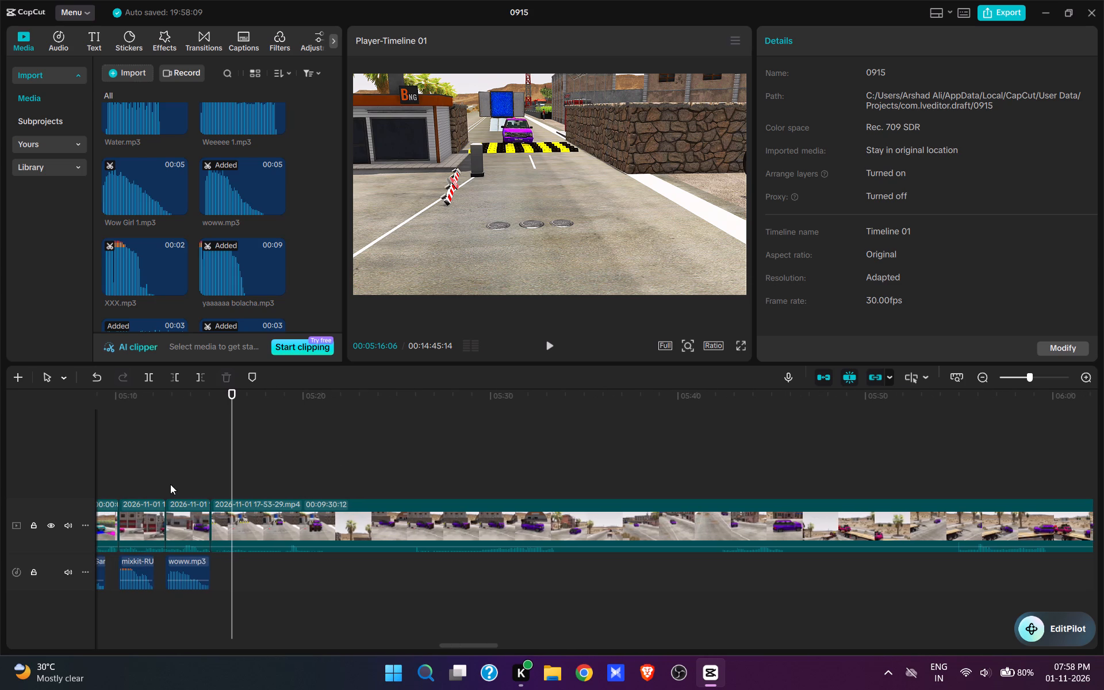
pyautogui.click(170, 480)
pyautogui.press('space')
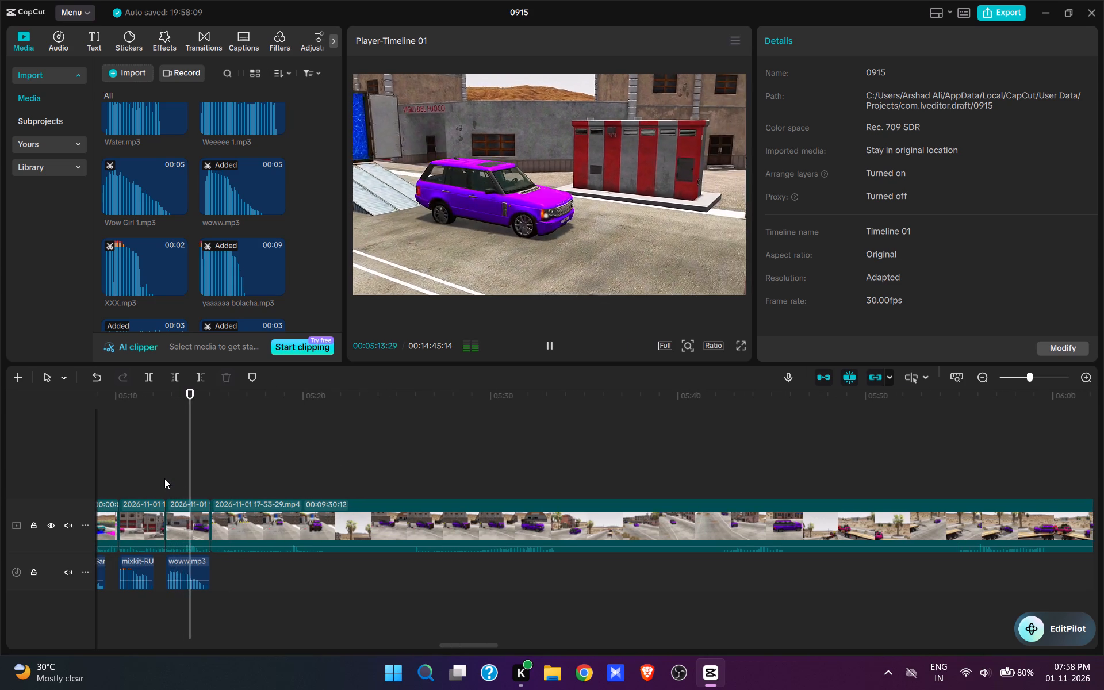
pyautogui.press('space')
pyautogui.click(198, 484)
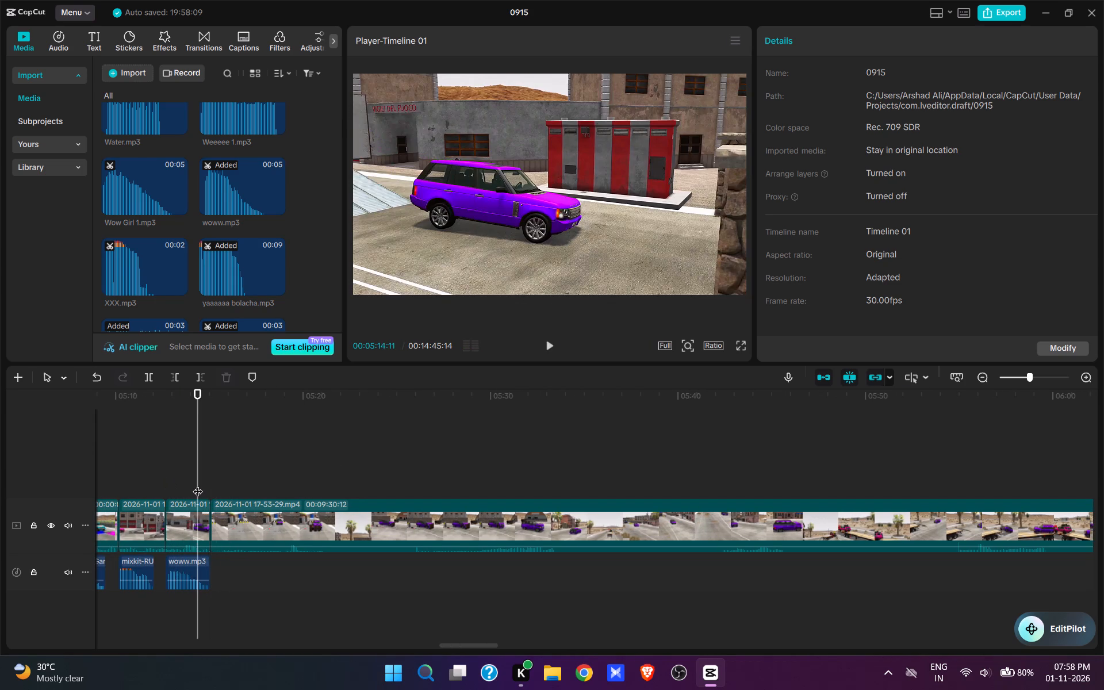
pyautogui.press('space')
pyautogui.press('space')
pyautogui.keyDown('ctrl'); pyautogui.scroll(1, 201, 465); pyautogui.keyUp('ctrl')
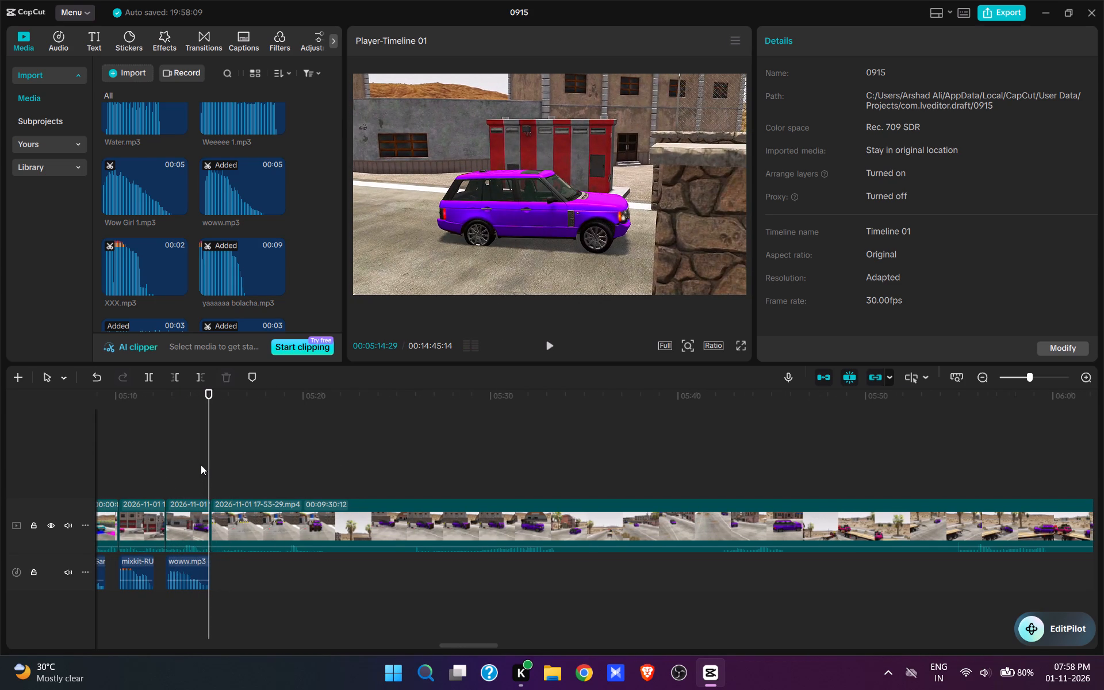
pyautogui.keyDown('ctrl'); pyautogui.scroll(3, 201, 465); pyautogui.keyUp('ctrl')
pyautogui.press('e')
# Play across the cut and trim a little off the start of the speed bump clip at 00:05:14:29, tightening the SUV's approach.
pyautogui.click(182, 471)
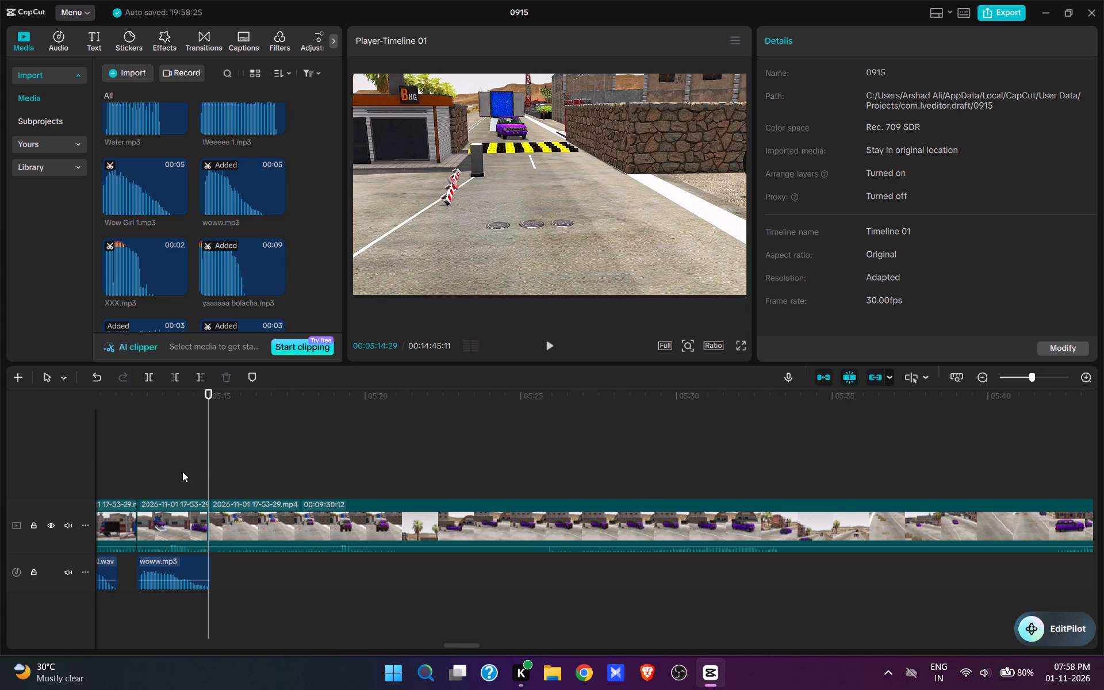
pyautogui.press('space')
pyautogui.press('space')
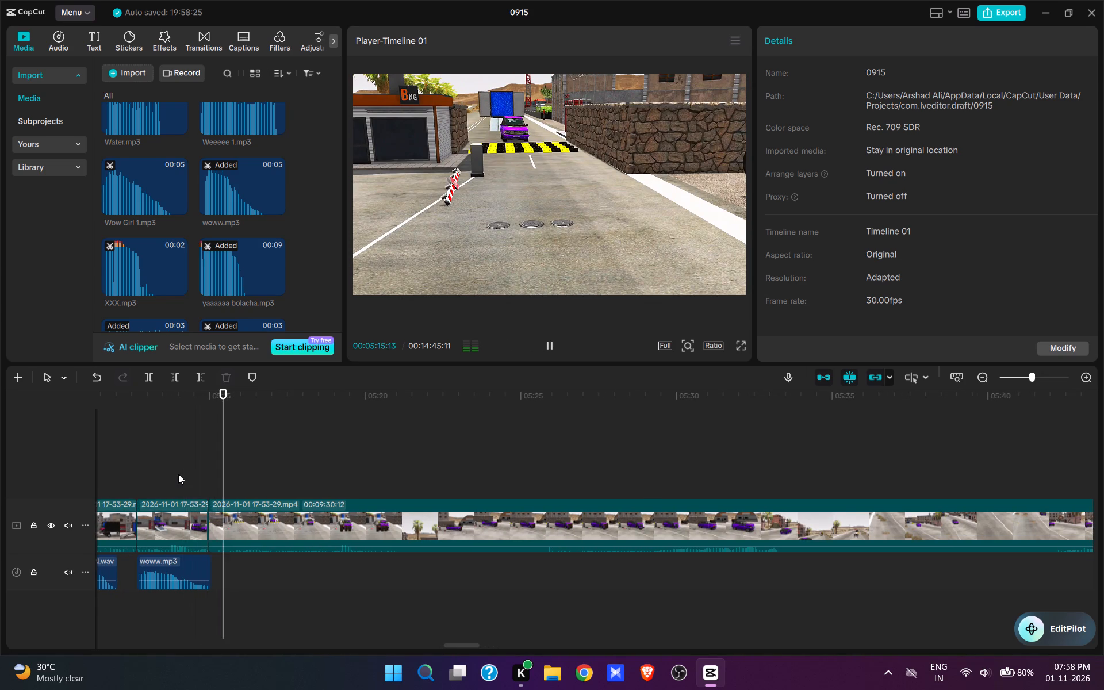
pyautogui.press('space')
pyautogui.click(208, 481)
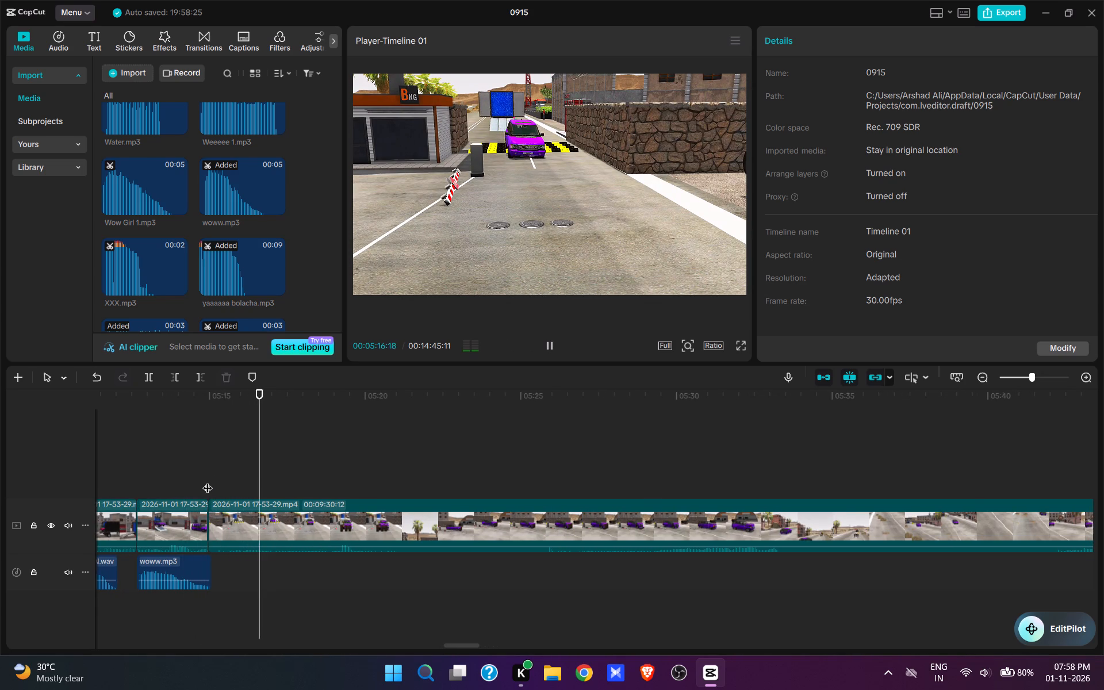
pyautogui.press('space')
pyautogui.press('space')
pyautogui.write('q')
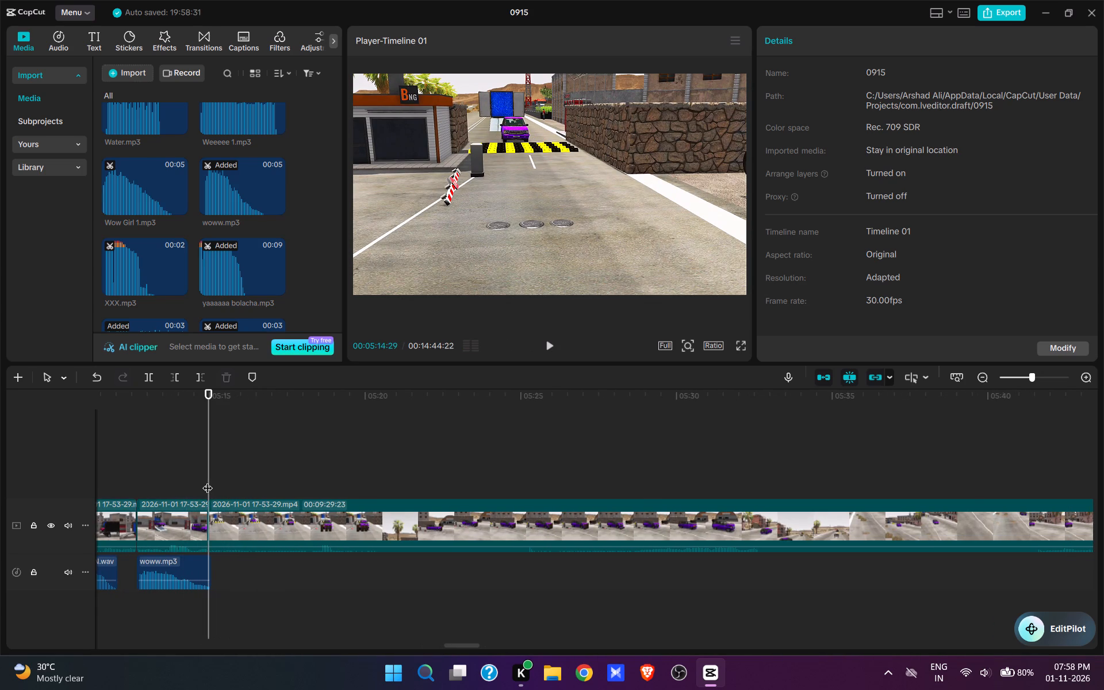
# Replay the transition around 00:05:14:29 several times to check how the truck exit clip and woww.mp3 lead into the speed bump clip.
pyautogui.press('space')
pyautogui.press('space')
pyautogui.click(208, 481)
pyautogui.press('space')
pyautogui.click(183, 463)
pyautogui.press('space')
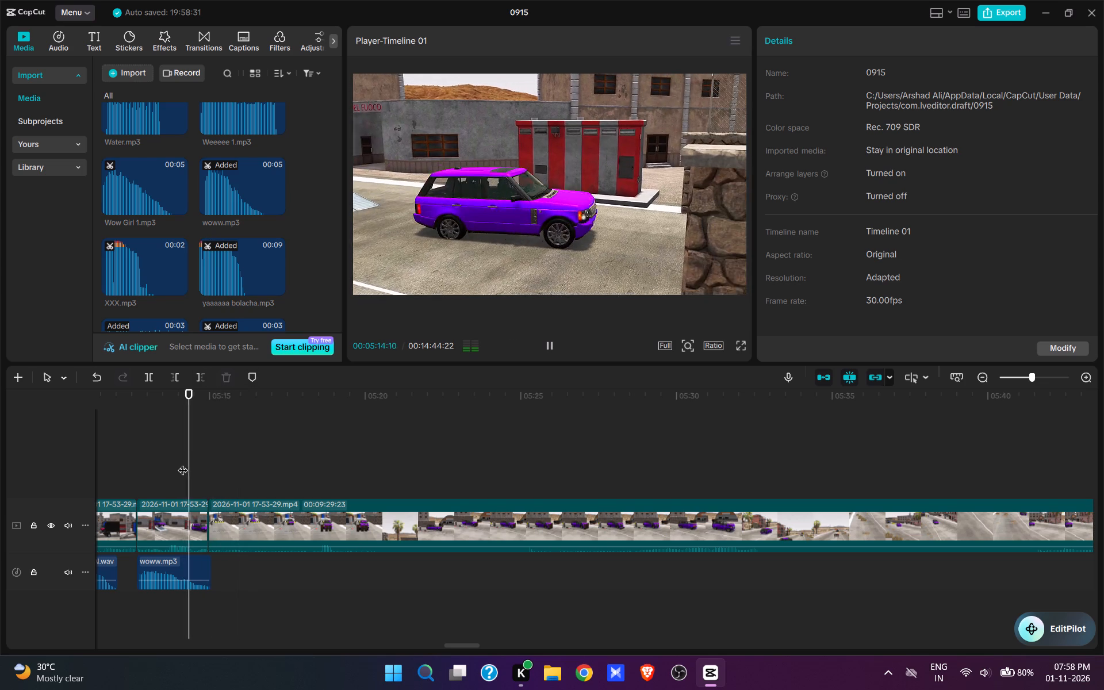
pyautogui.press('space')
pyautogui.press('space')
pyautogui.press('space')
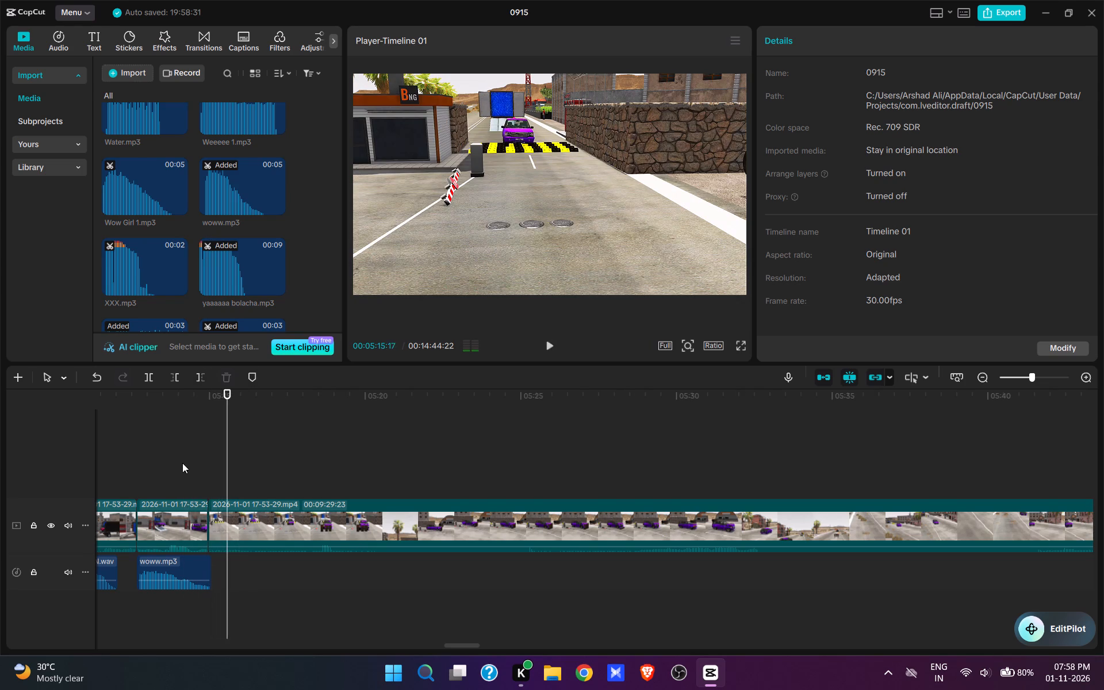
pyautogui.press('space')
pyautogui.click(206, 470)
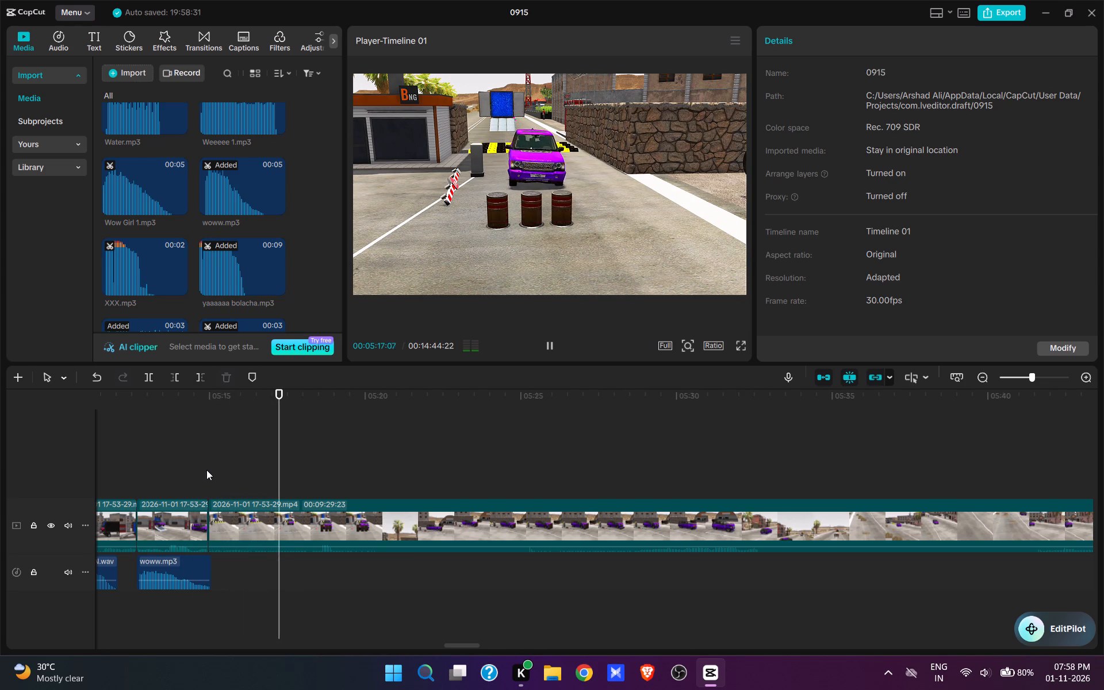
pyautogui.press('space')
pyautogui.click(206, 470)
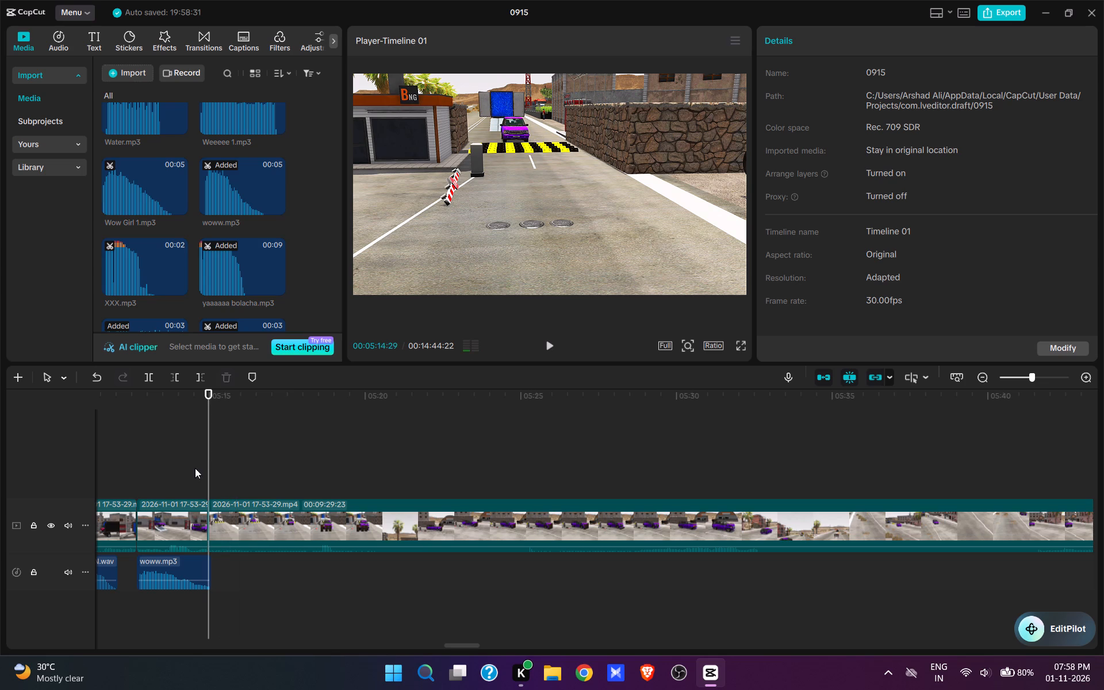
pyautogui.click(194, 468)
pyautogui.press('space')
pyautogui.press('space')
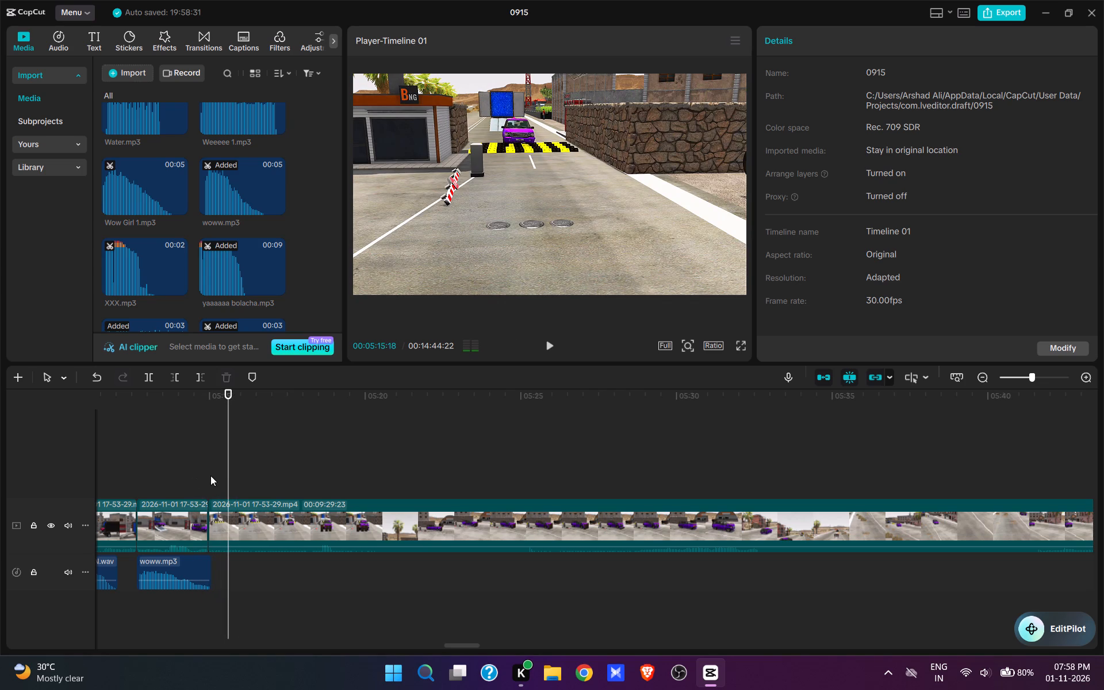
pyautogui.click(205, 473)
pyautogui.press('space')
pyautogui.click(182, 468)
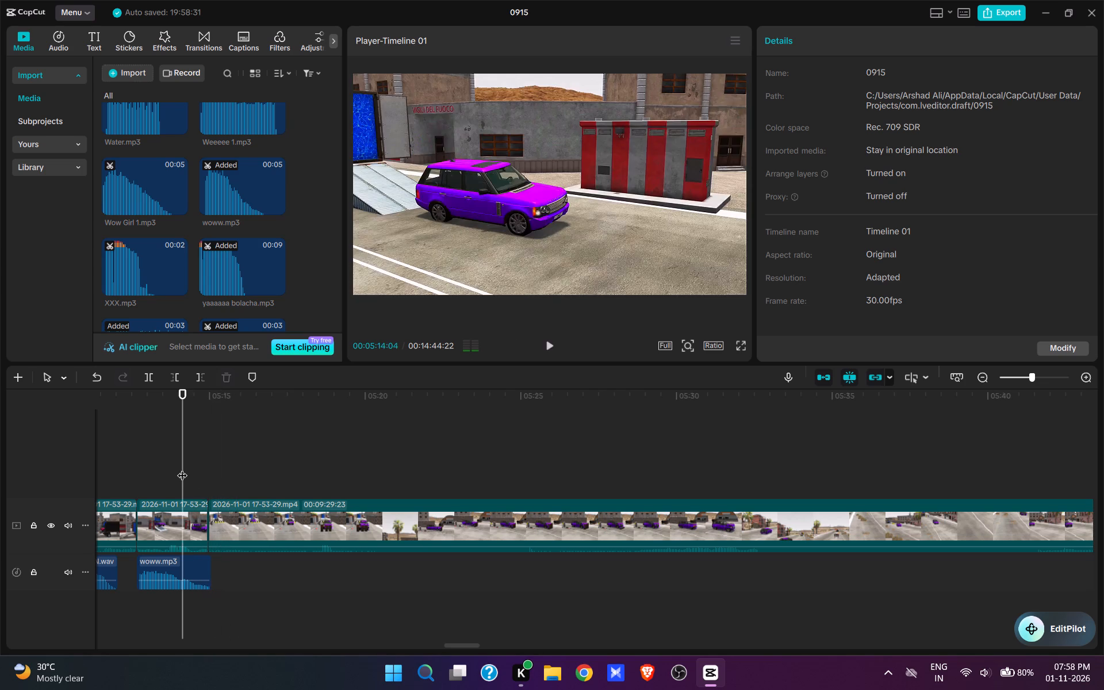
pyautogui.press('space')
pyautogui.press('space')
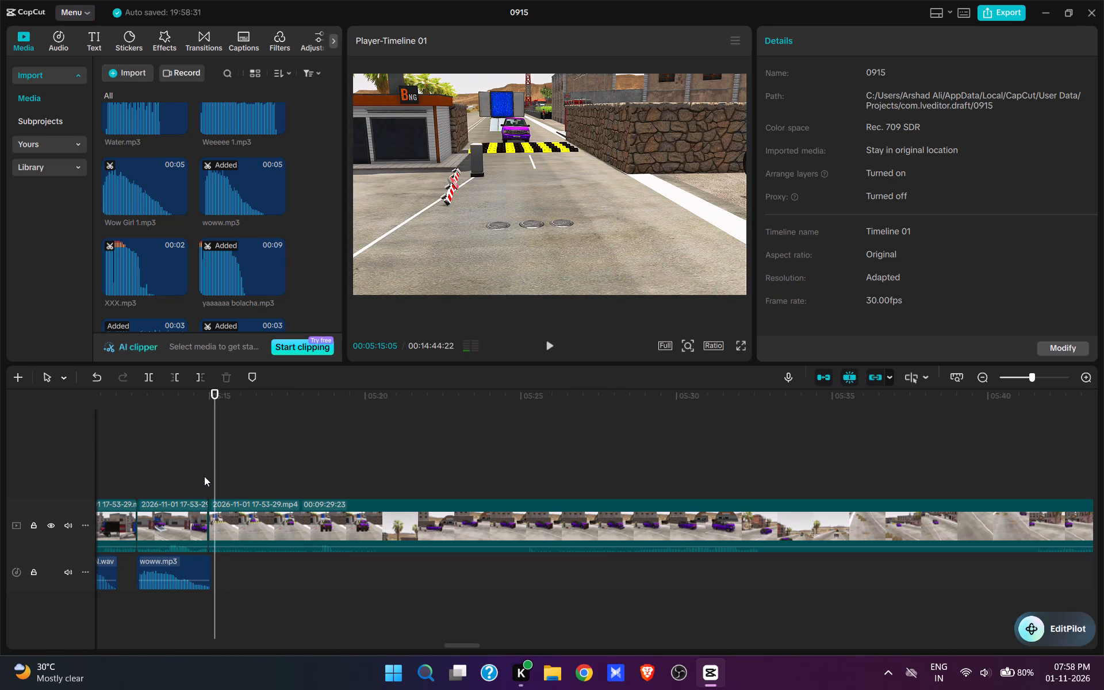
pyautogui.click(204, 476)
pyautogui.click(205, 476)
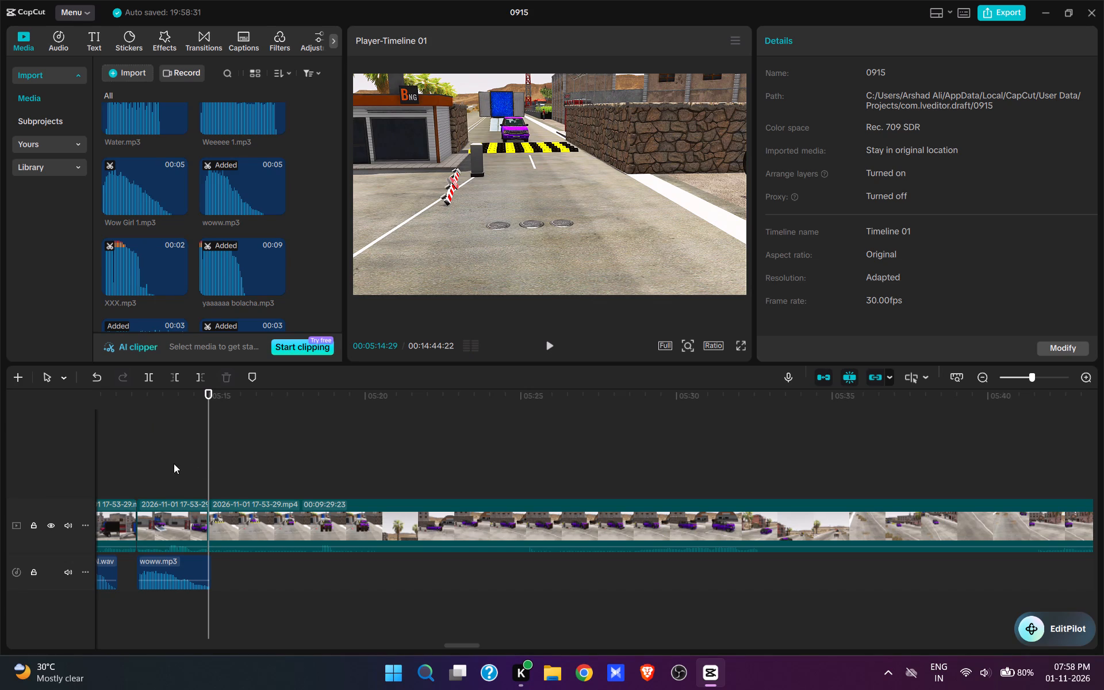
# Replay the cut at 00:05:14:29 and play on through the purple SUV's approach to the rising bollards.
pyautogui.click(159, 463)
pyautogui.press('space')
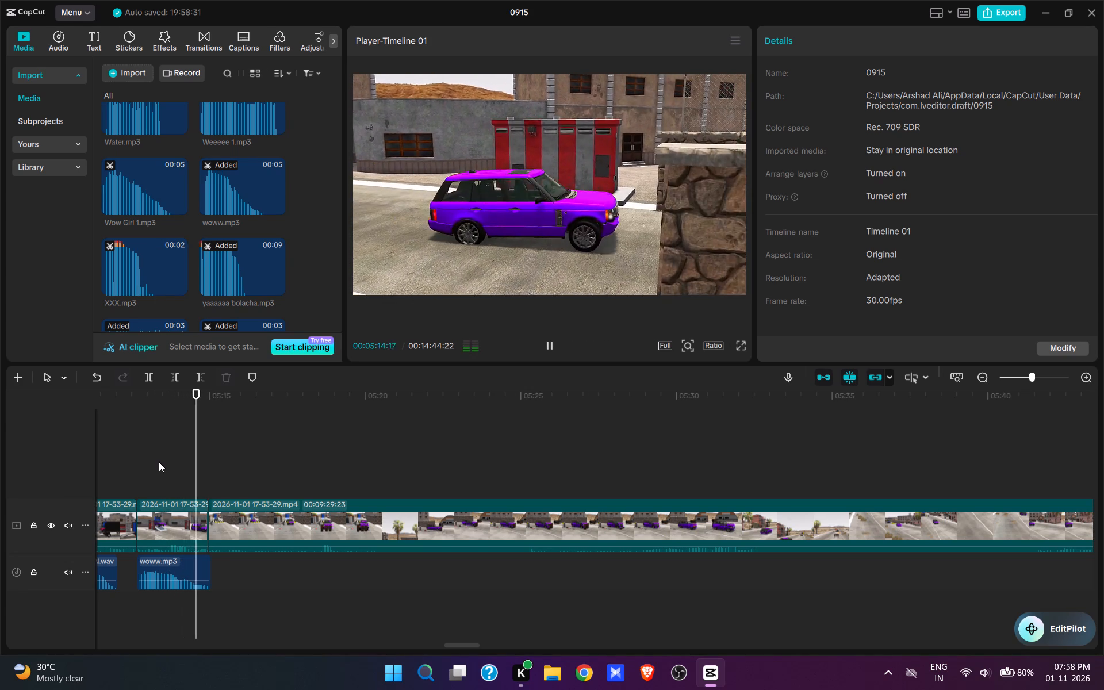
pyautogui.press('space')
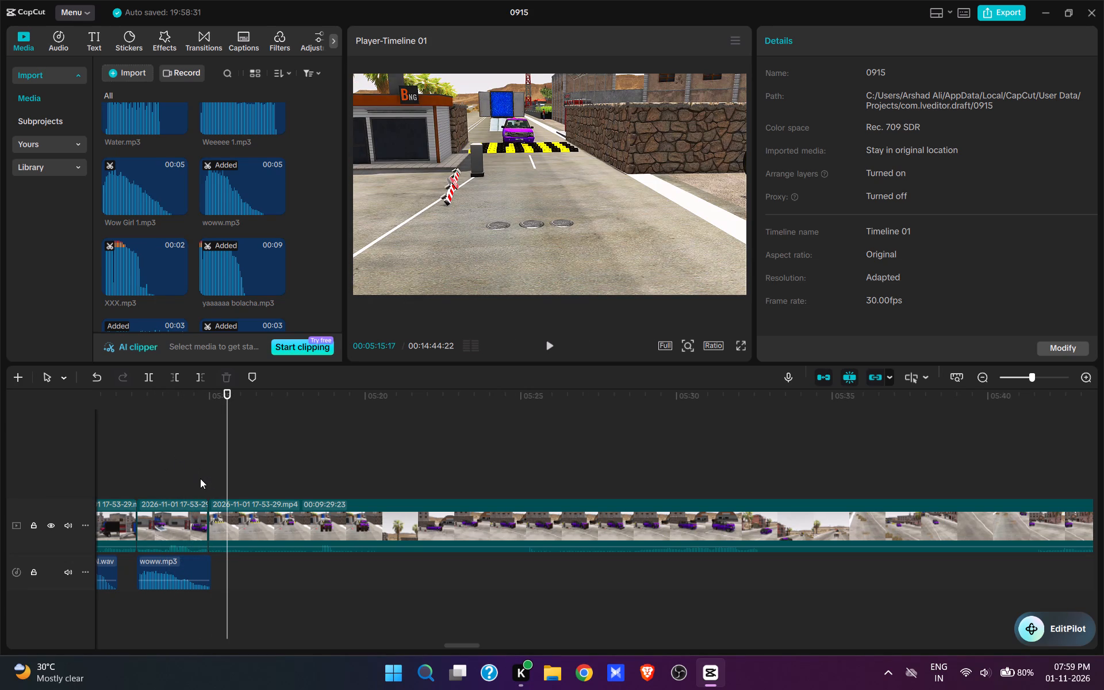
pyautogui.click(200, 478)
pyautogui.moveTo(200, 478); pyautogui.dragTo(206, 484)
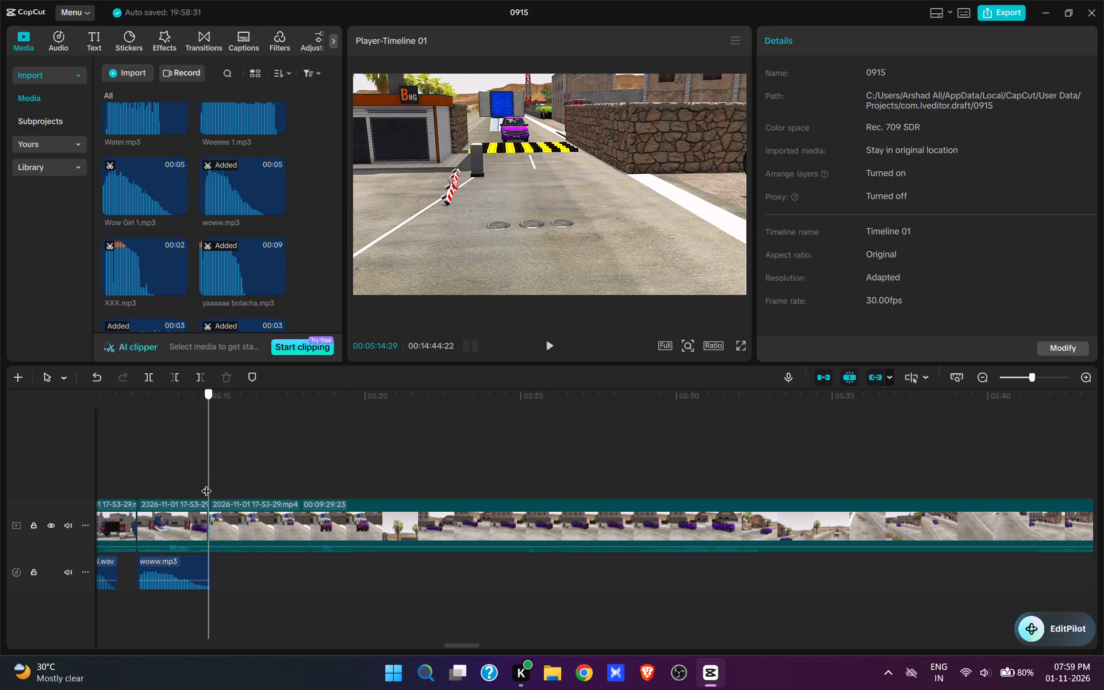
pyautogui.press('space')
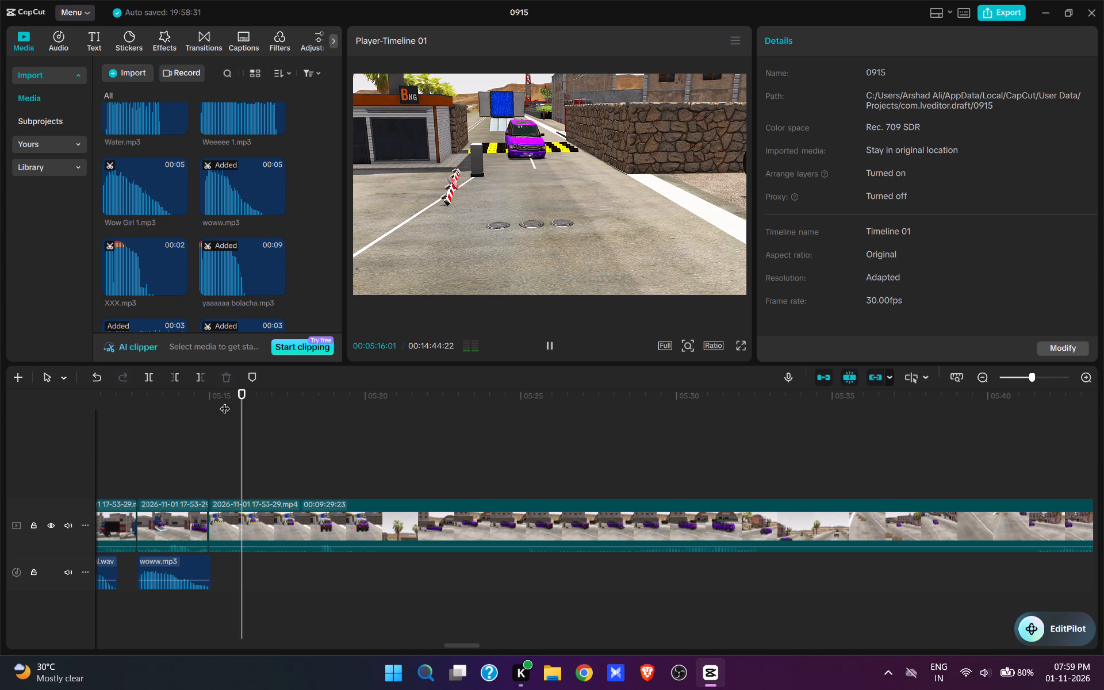
pyautogui.press('space')
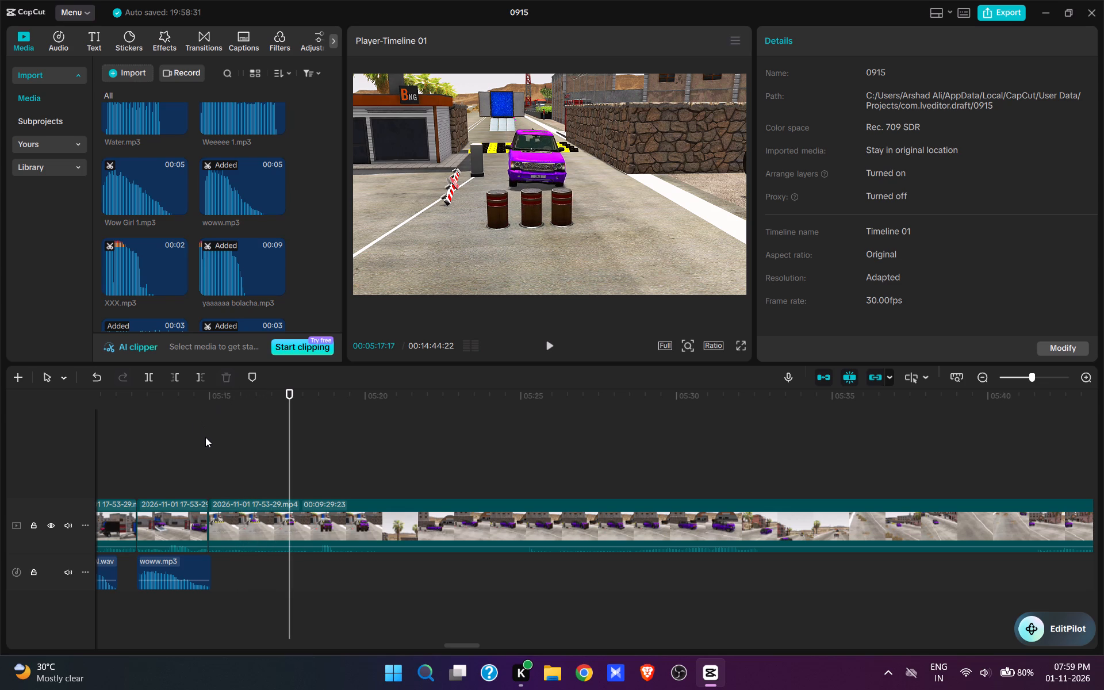
# Find mixkit-RUN.wav among the imported sounds and add it at 00:05:14:29, where the speed bump clip starts.
pyautogui.click(204, 470)
pyautogui.scroll(4, 228, 251)
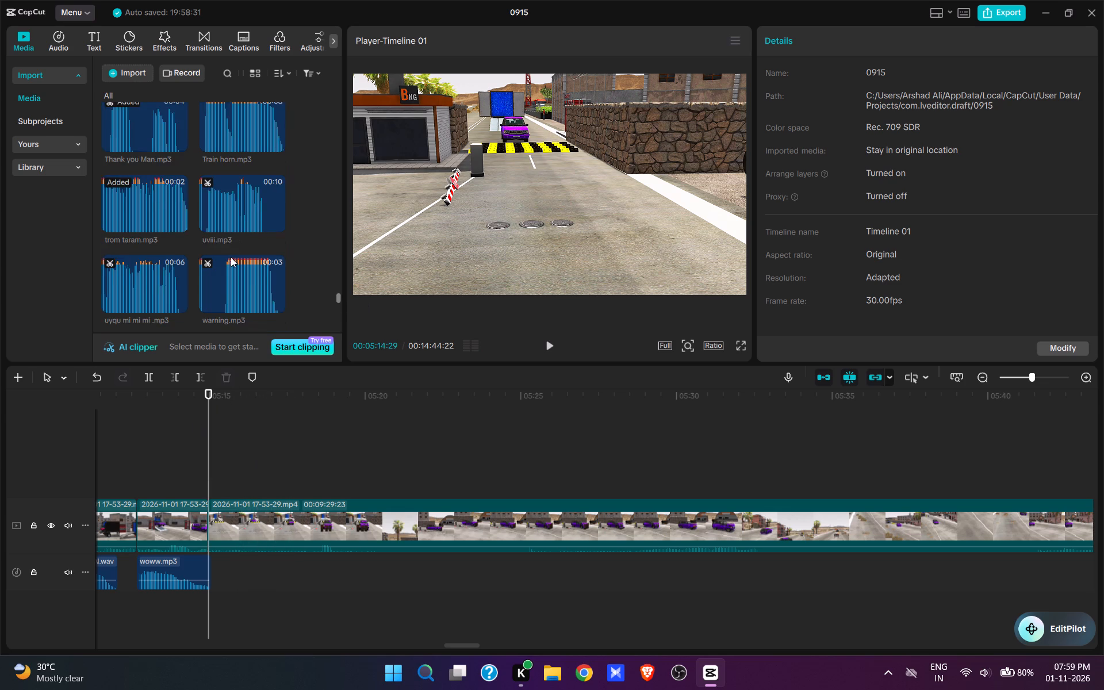
pyautogui.scroll(8, 232, 260)
pyautogui.scroll(20, 232, 264)
pyautogui.scroll(4, 232, 264)
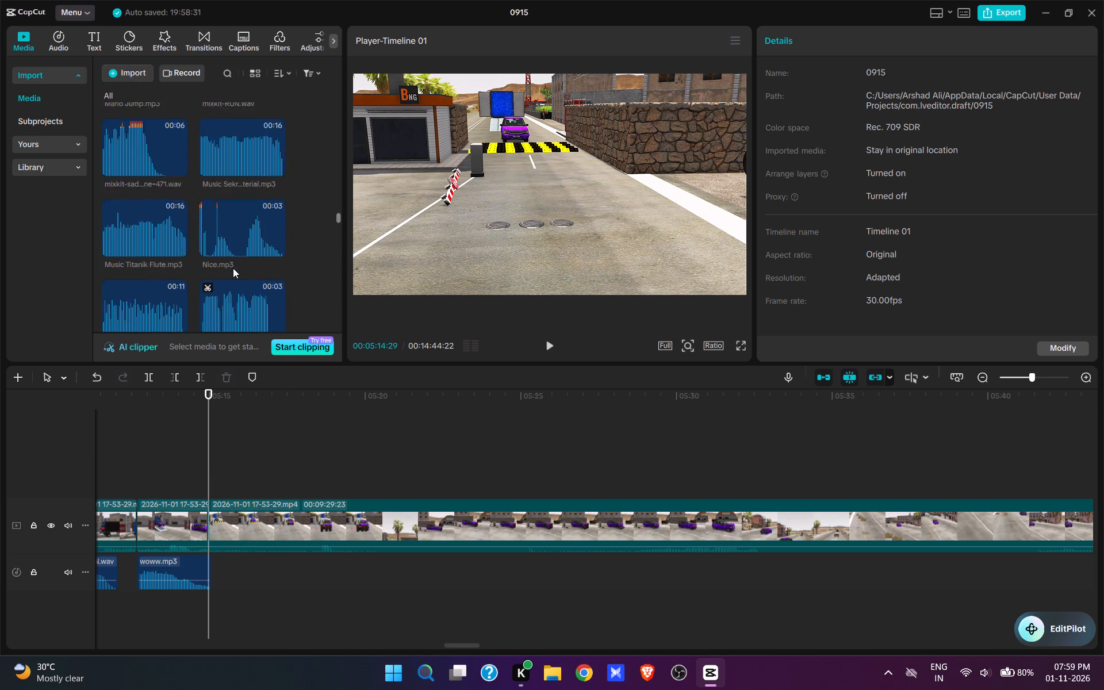
pyautogui.scroll(20, 233, 268)
pyautogui.scroll(9, 233, 268)
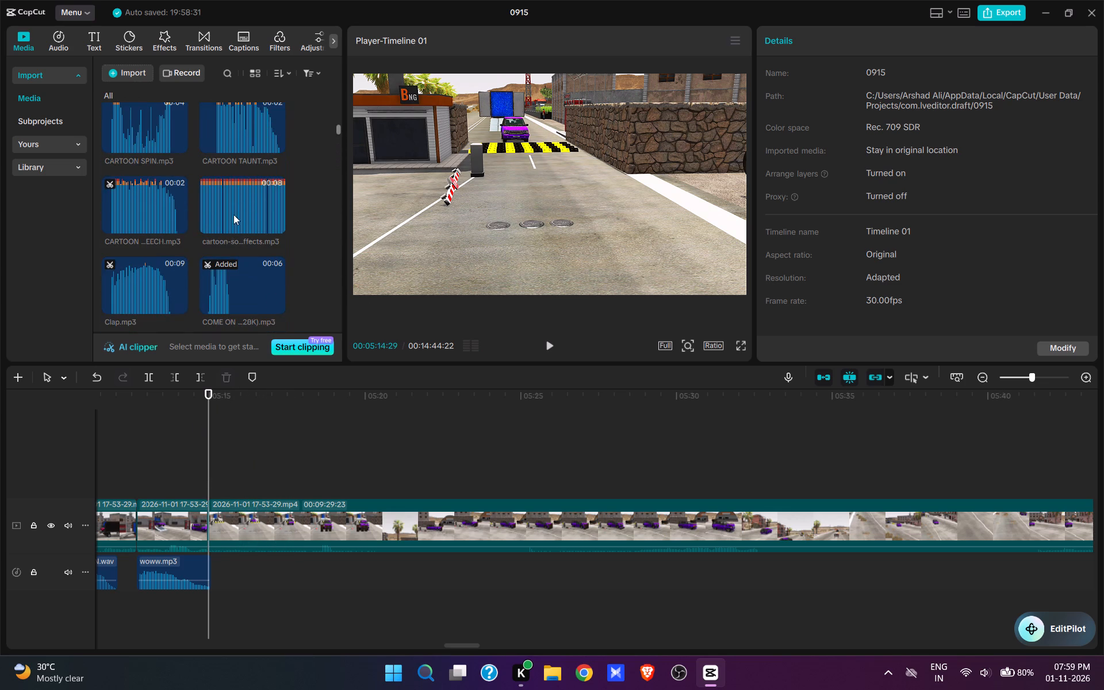
pyautogui.scroll(19, 235, 194)
pyautogui.scroll(-4, 235, 211)
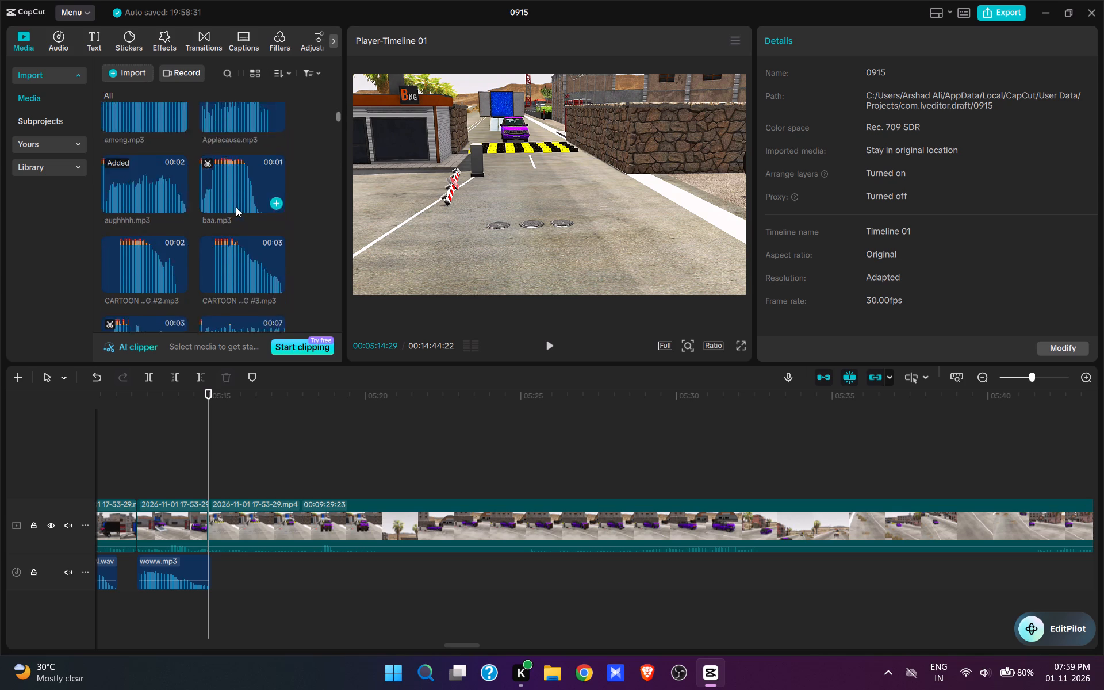
pyautogui.scroll(-1, 236, 207)
pyautogui.scroll(4, 237, 209)
pyautogui.scroll(-8, 240, 213)
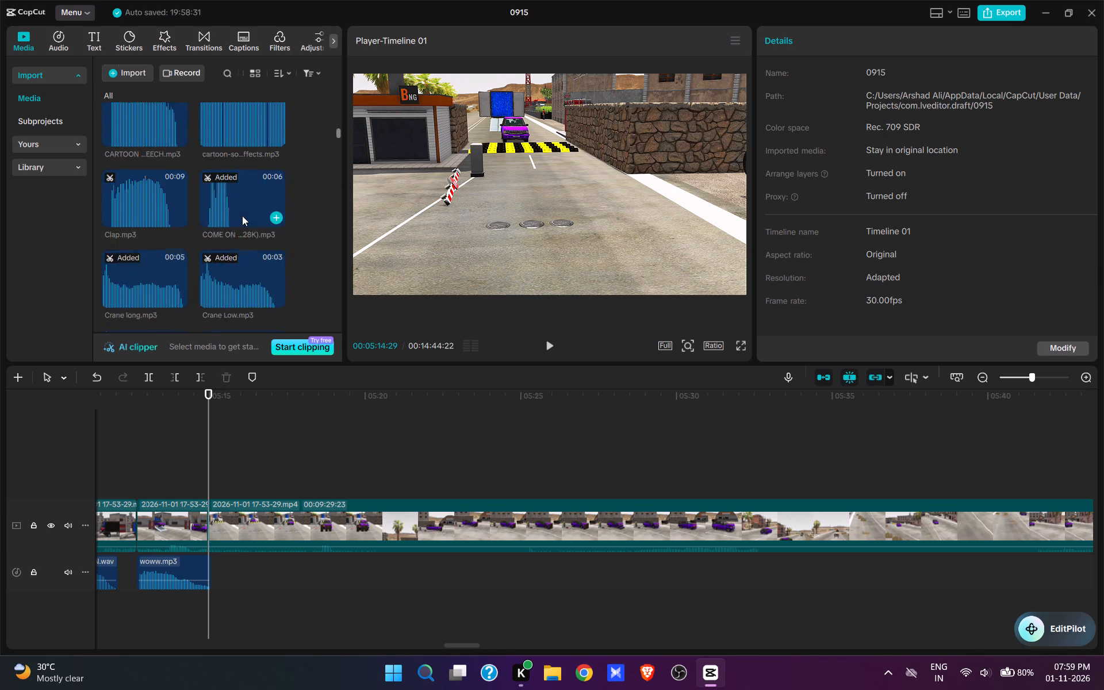
pyautogui.scroll(-15, 242, 216)
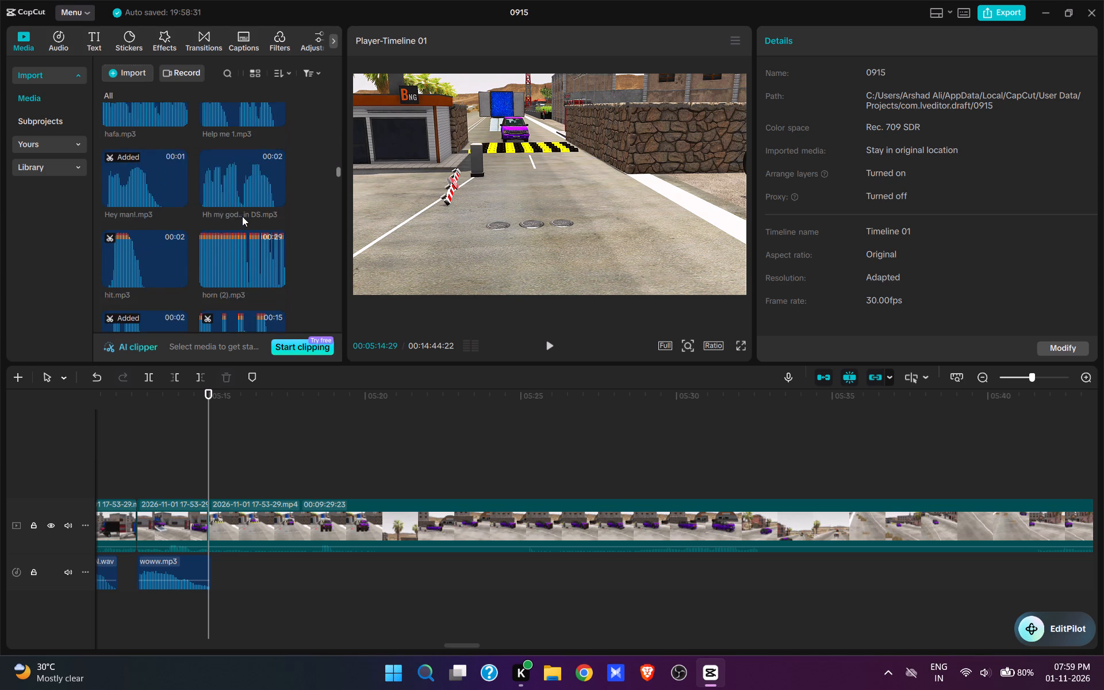
pyautogui.scroll(-8, 242, 216)
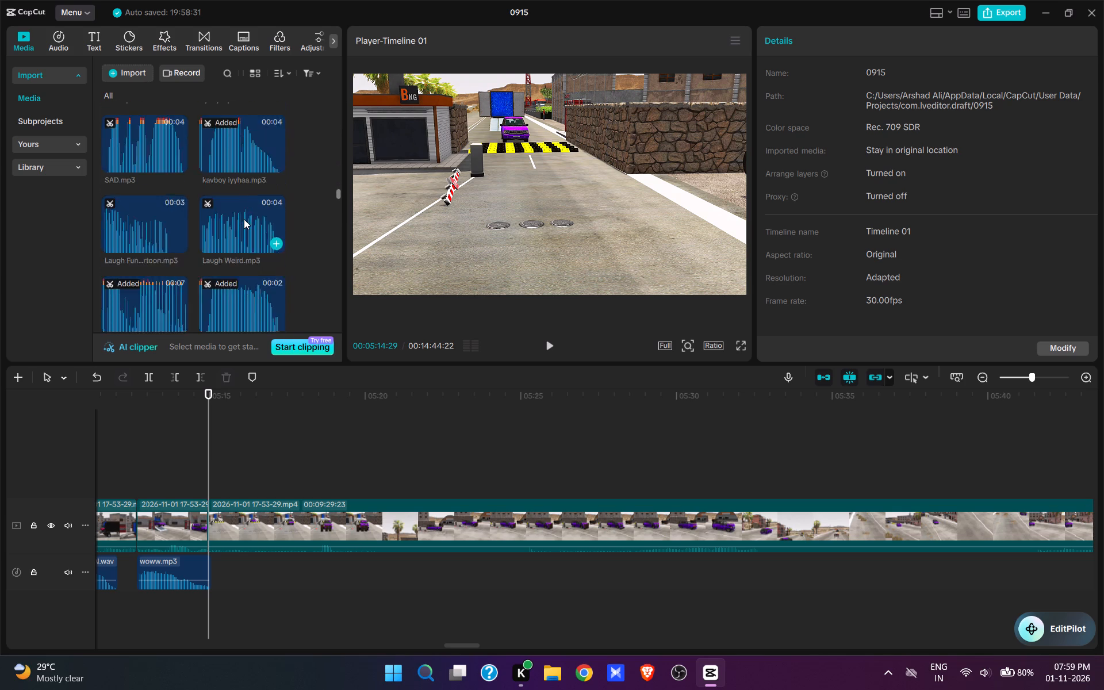
pyautogui.scroll(-6, 250, 224)
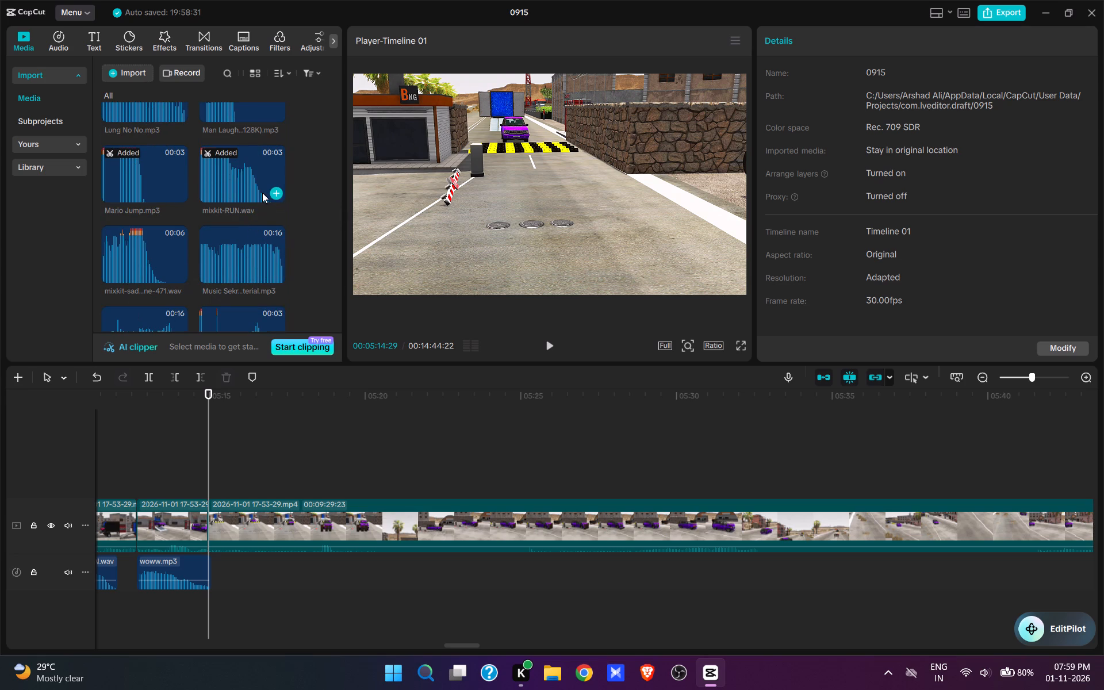
pyautogui.click(271, 196)
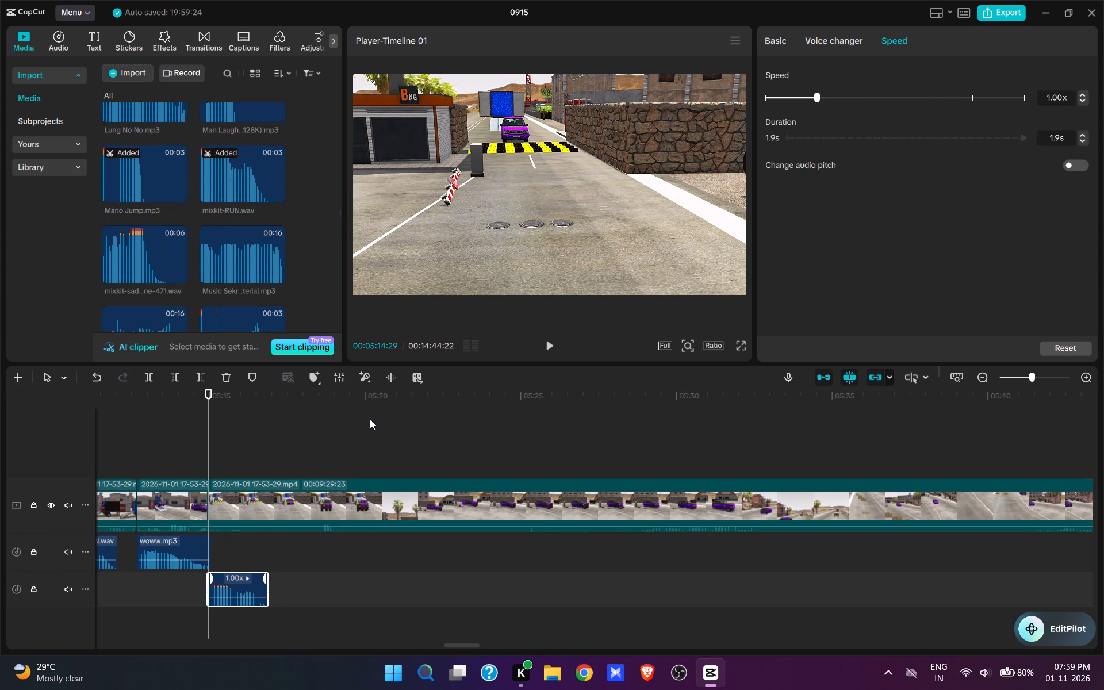
# Play on to just before the bollards rise and add the Sudden Im...128K).mp3 sound at 00:05:17:03.
pyautogui.press('space')
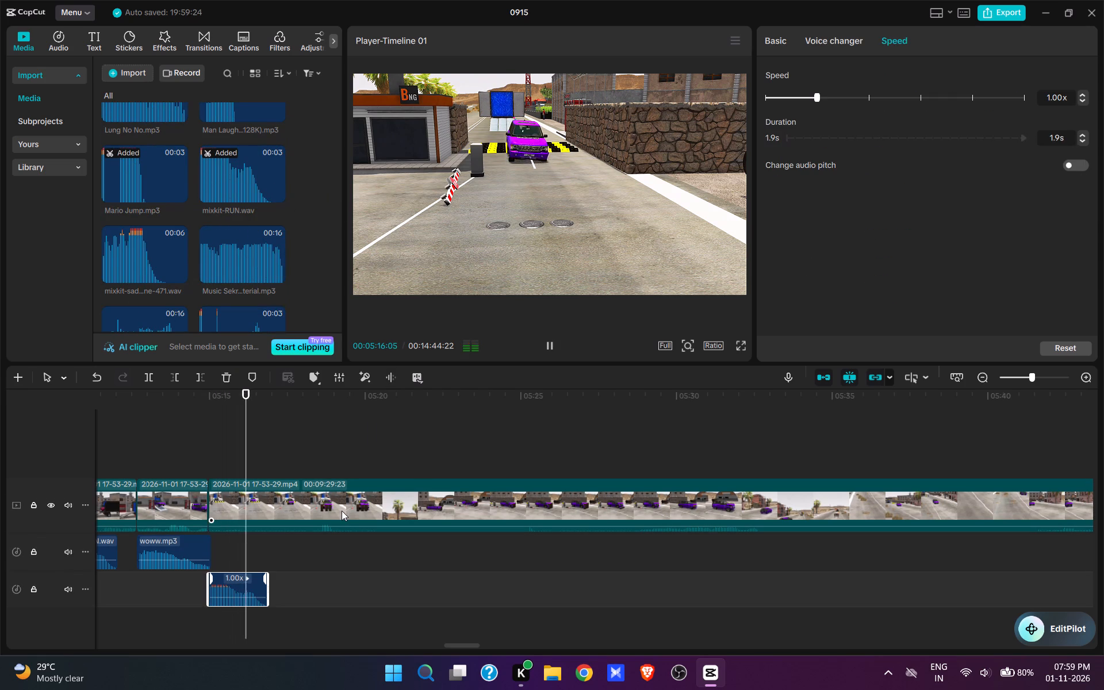
pyautogui.press('space')
pyautogui.press('space')
pyautogui.press('space')
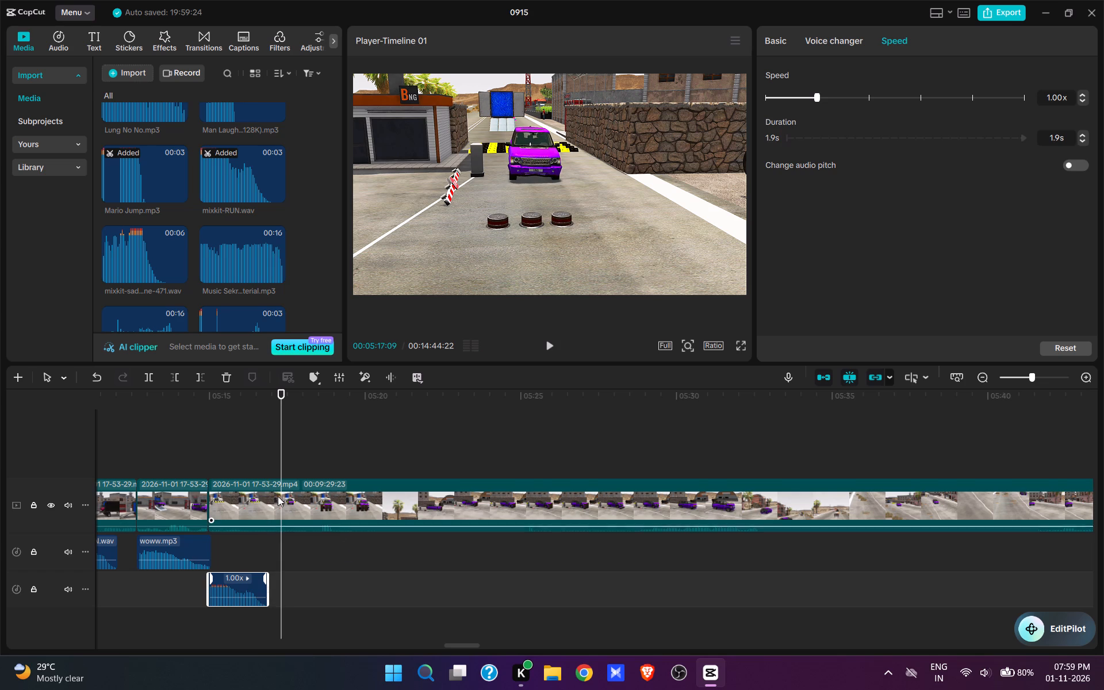
pyautogui.click(275, 468)
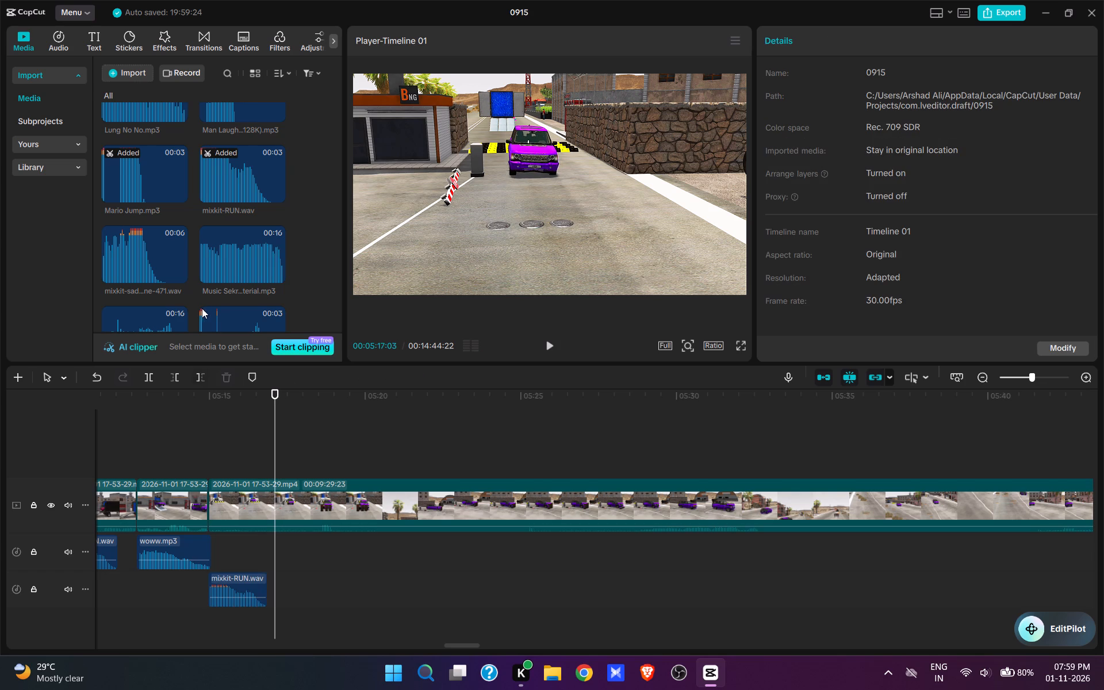
pyautogui.scroll(-13, 198, 235)
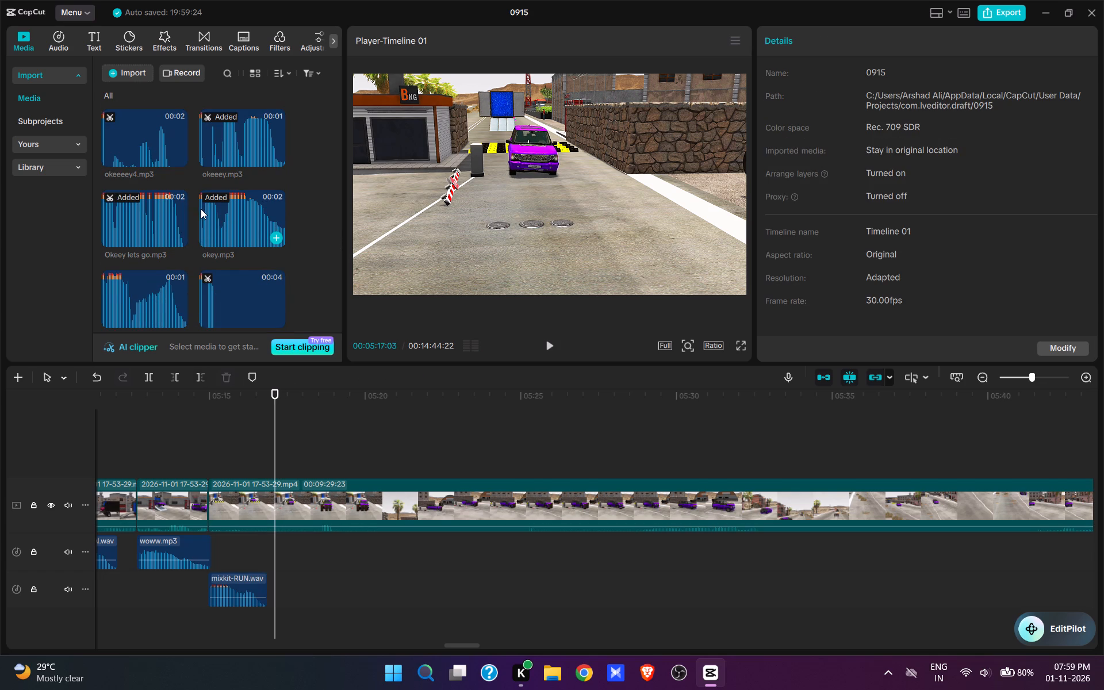
pyautogui.scroll(-5, 202, 196)
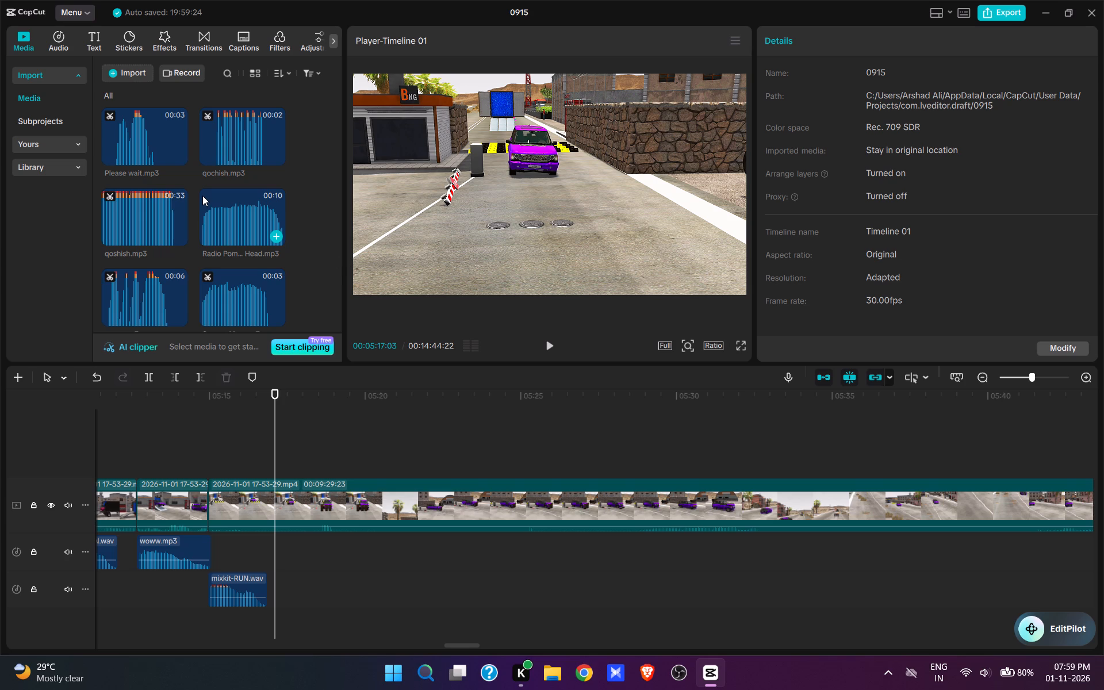
pyautogui.scroll(-5, 198, 217)
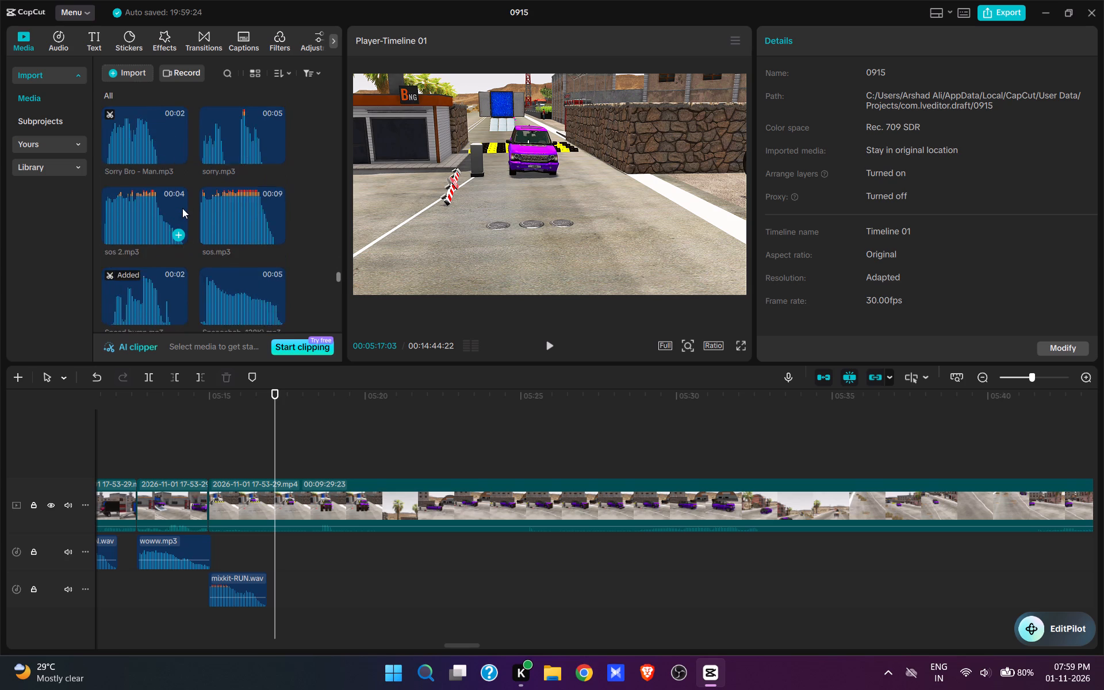
pyautogui.scroll(-4, 182, 208)
pyautogui.scroll(1, 163, 225)
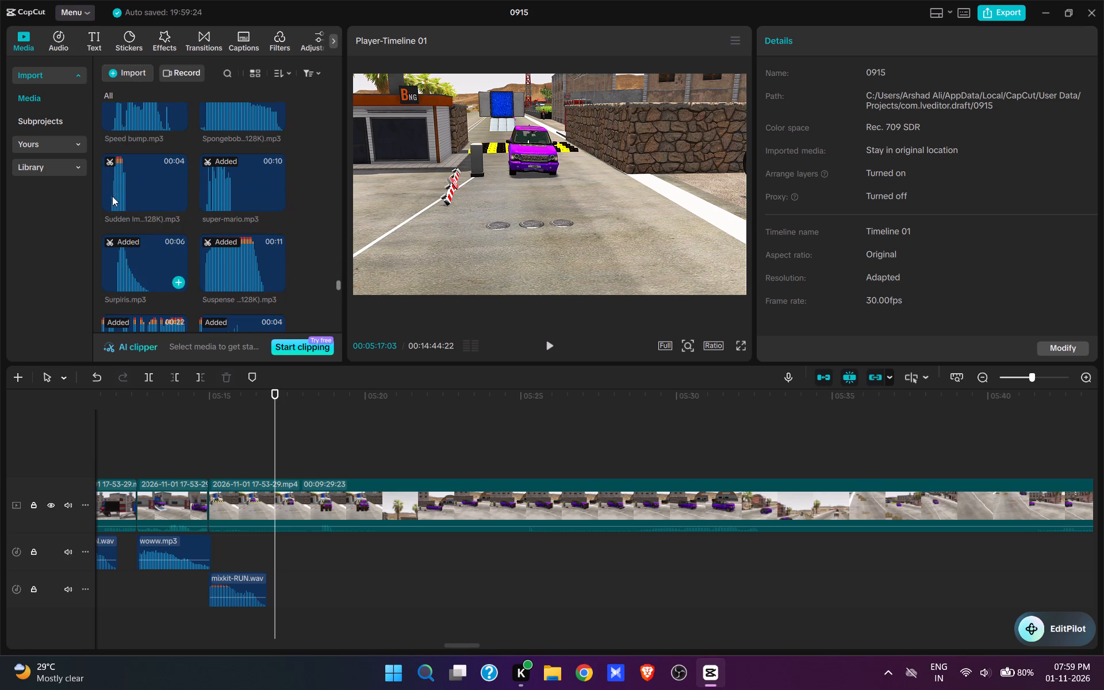
pyautogui.click(126, 194)
pyautogui.click(121, 202)
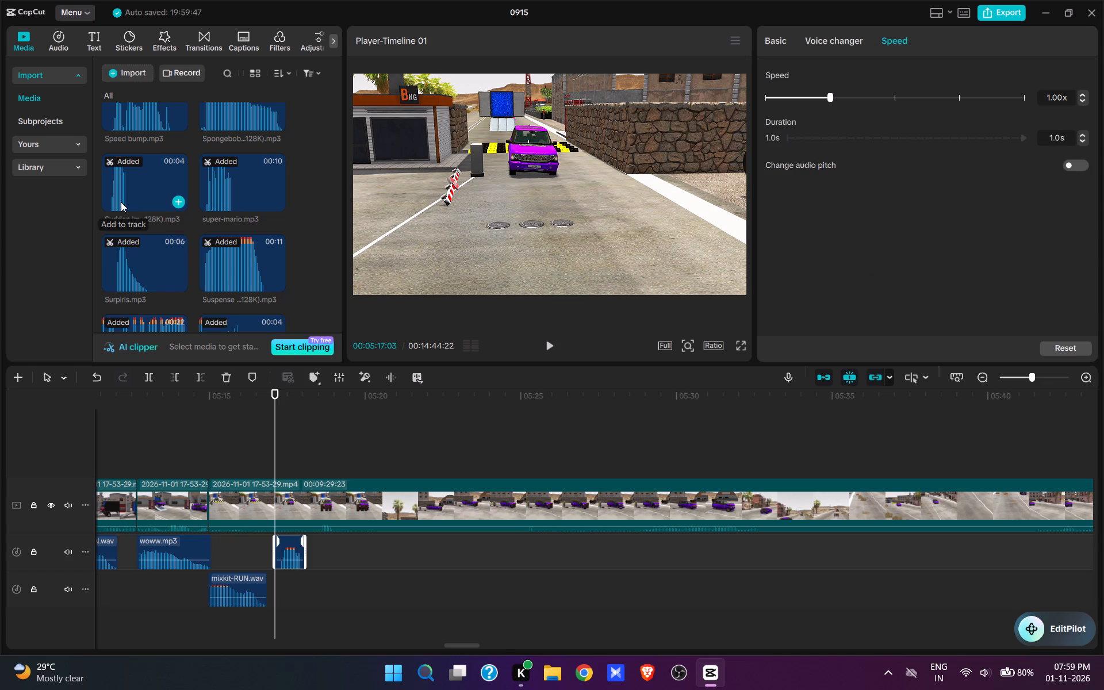
# Preview the bollard sound and add aughhhh.mp3 at 00:05:18:02, directly after it.
pyautogui.press('space')
pyautogui.press('space')
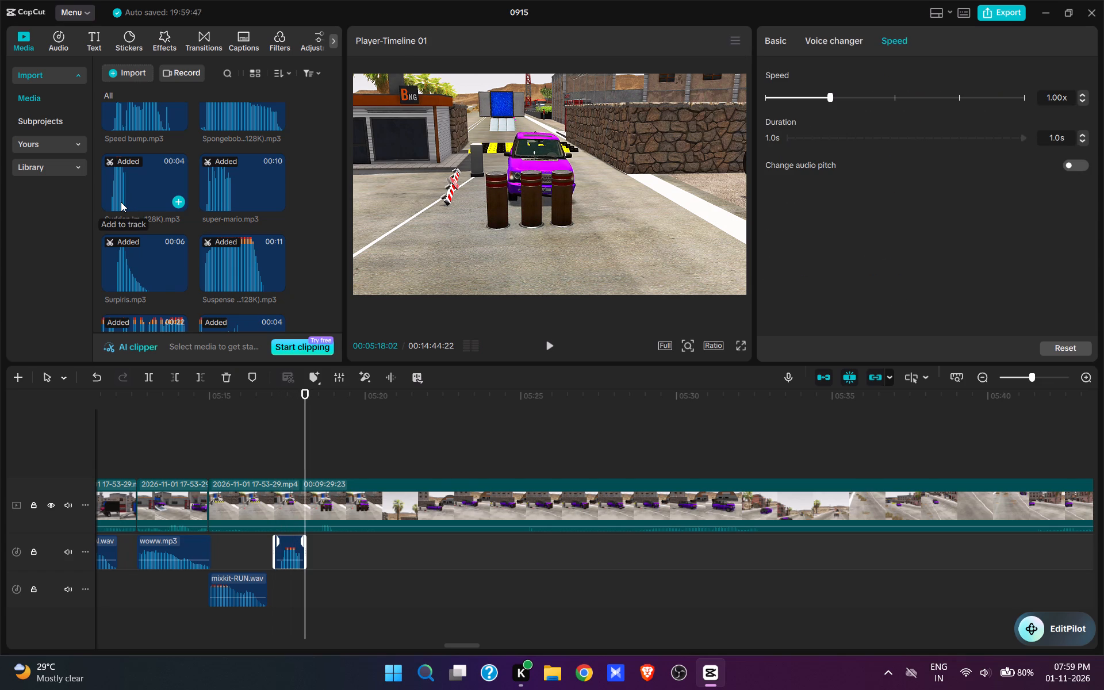
pyautogui.press('space')
pyautogui.press('space')
pyautogui.click(300, 457)
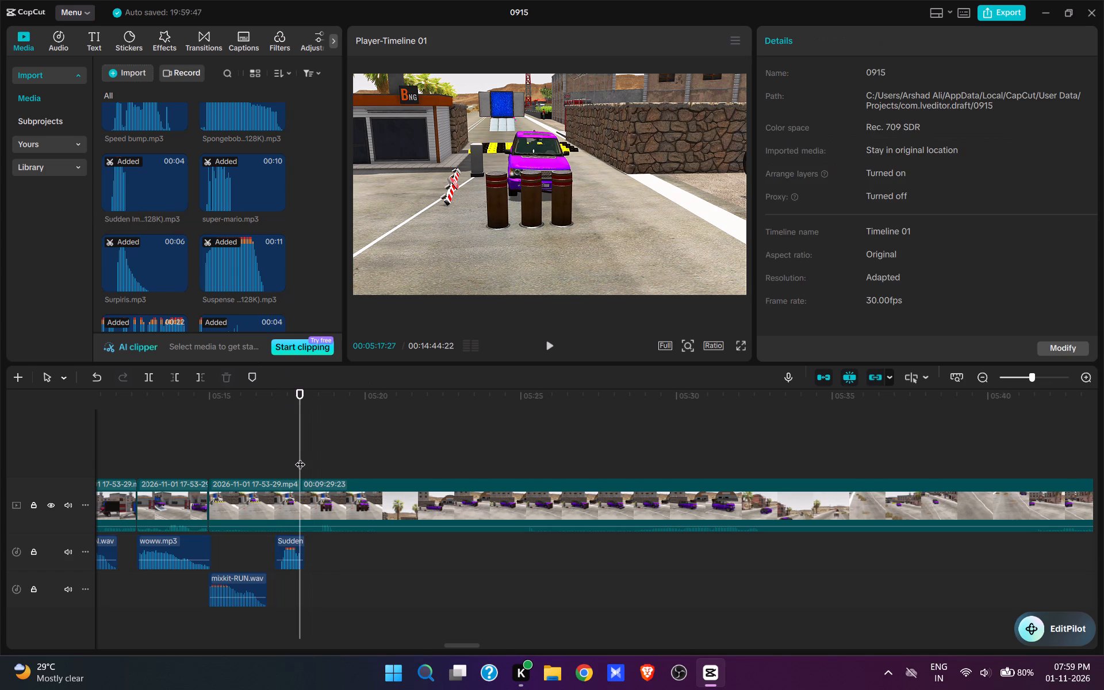
pyautogui.moveTo(300, 457); pyautogui.dragTo(305, 462)
pyautogui.scroll(17, 209, 227)
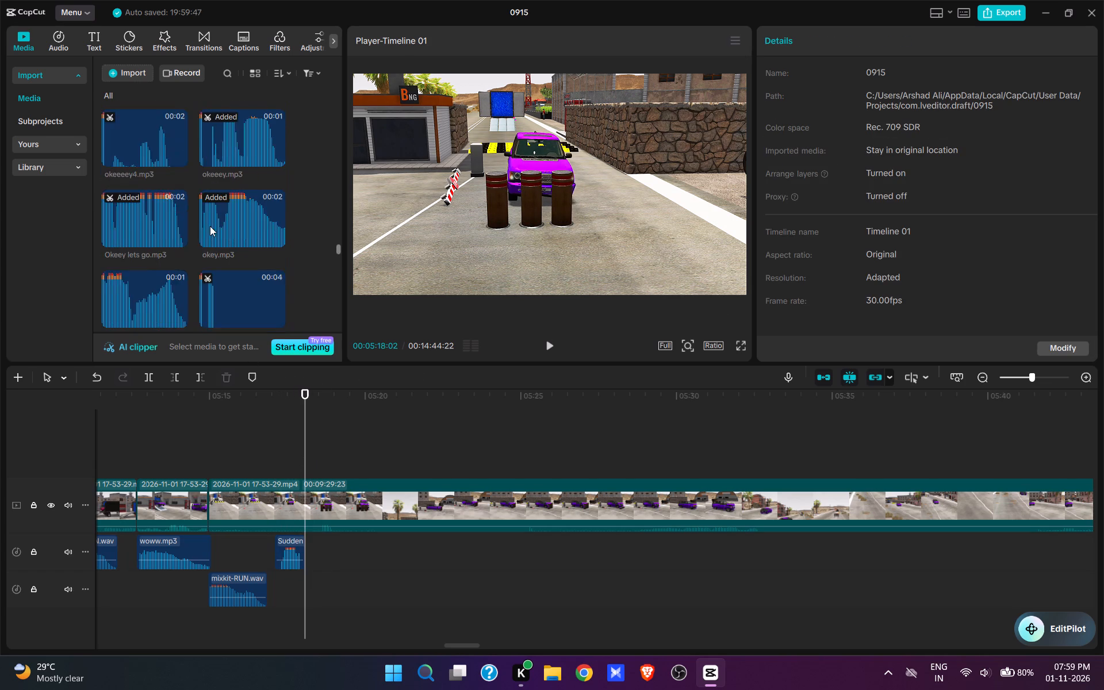
pyautogui.scroll(17, 210, 226)
pyautogui.moveTo(338, 191); pyautogui.dragTo(333, 163)
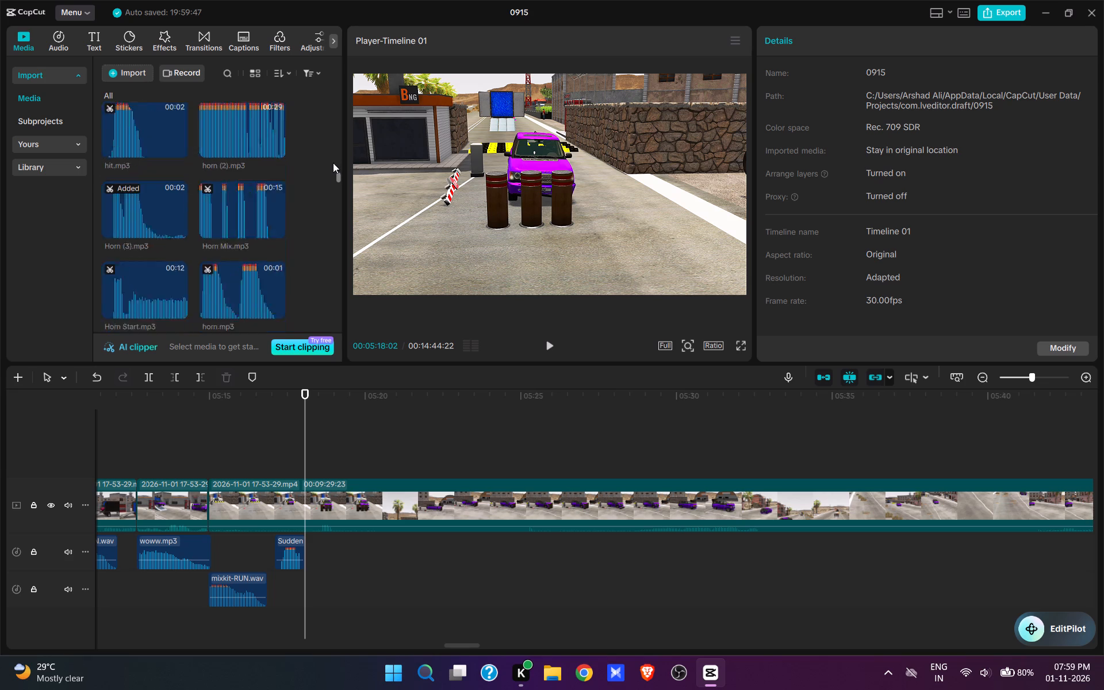
pyautogui.moveTo(333, 163); pyautogui.dragTo(329, 54)
pyautogui.scroll(-2, 197, 182)
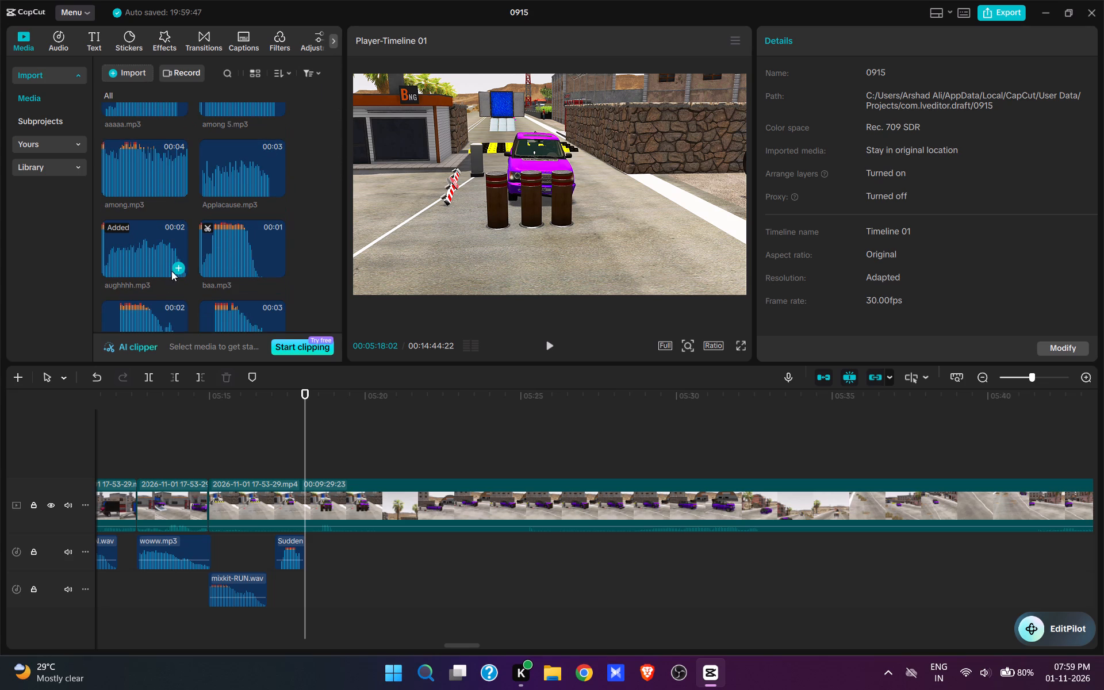
pyautogui.click(175, 266)
# Split the SUV clip at 00:05:19:29, where aughhhh.mp3 ends, and cut out the footage from there to 00:05:26:29.
pyautogui.press('space')
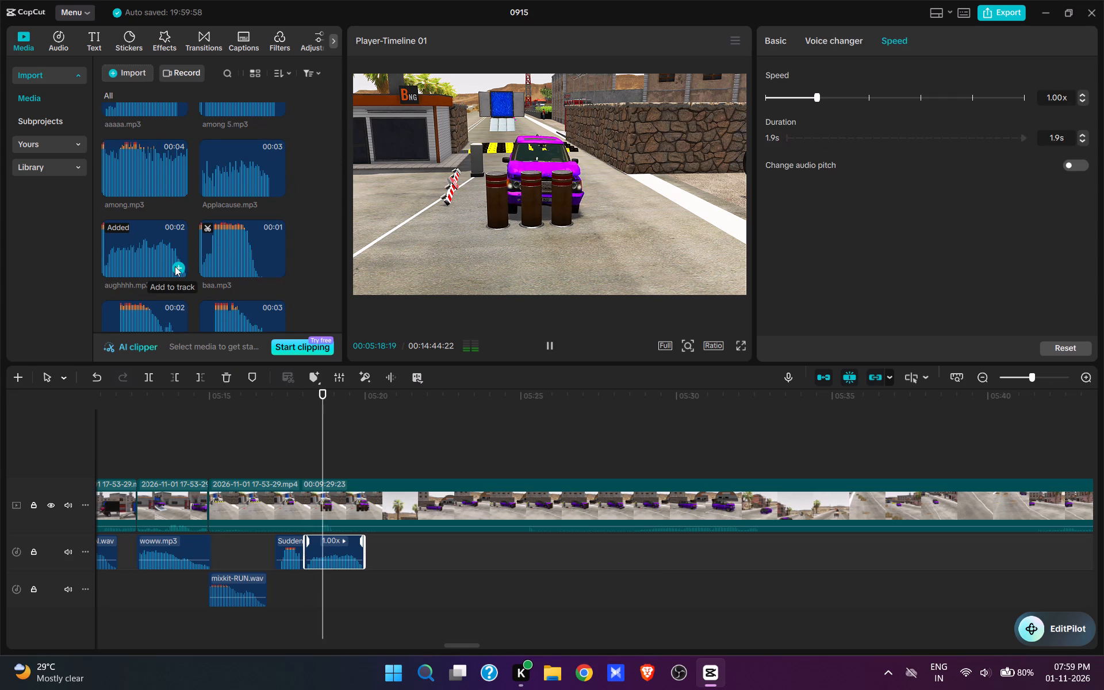
pyautogui.press('space')
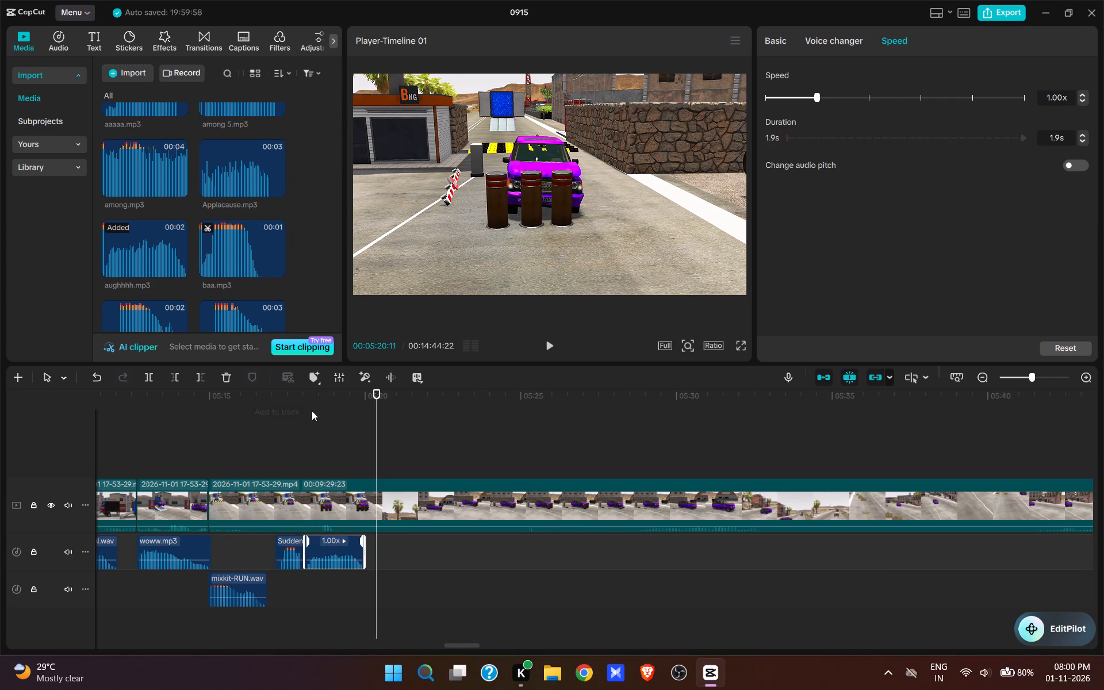
pyautogui.click(367, 469)
pyautogui.click(369, 505)
pyautogui.press('w')
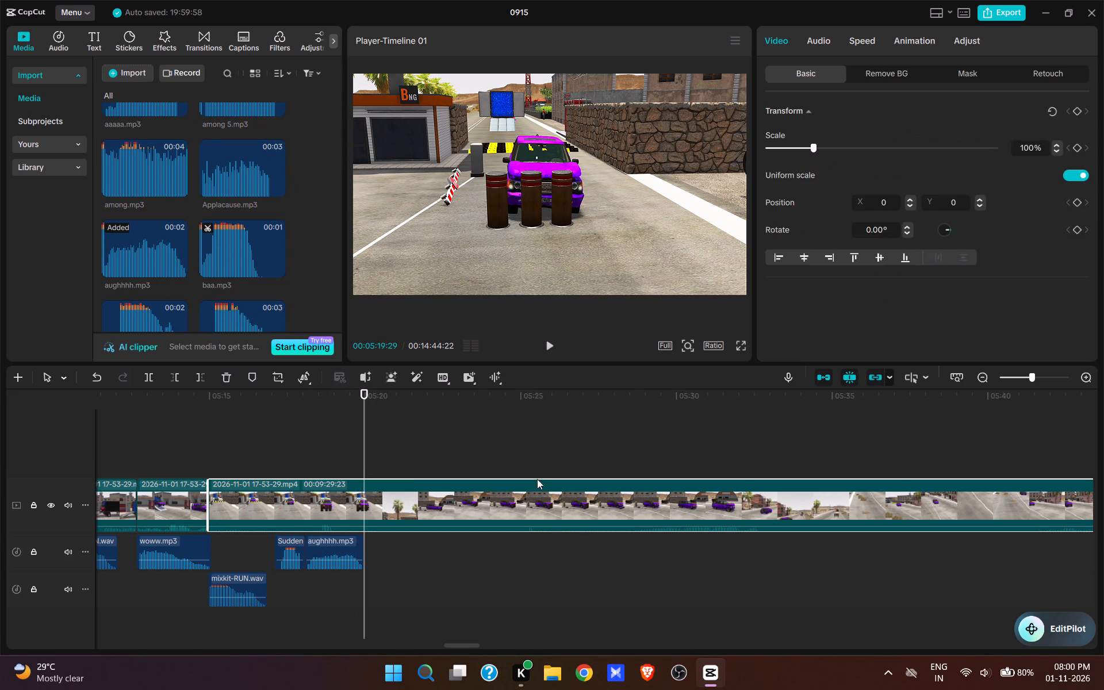
pyautogui.click(544, 441)
pyautogui.press('space')
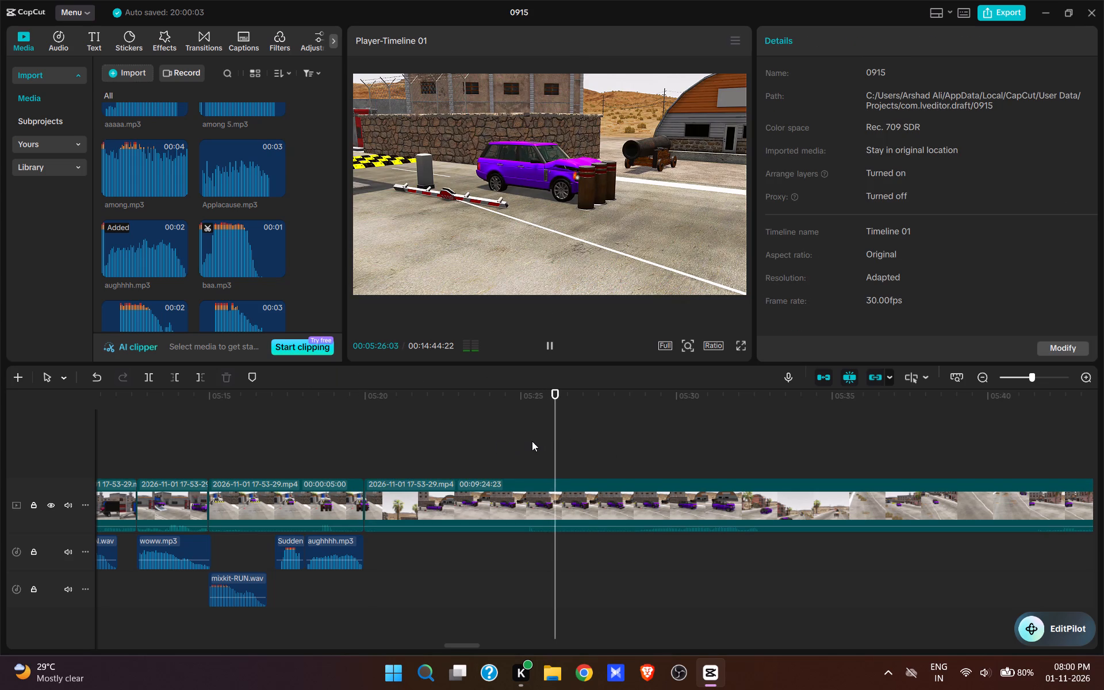
pyautogui.click(582, 443)
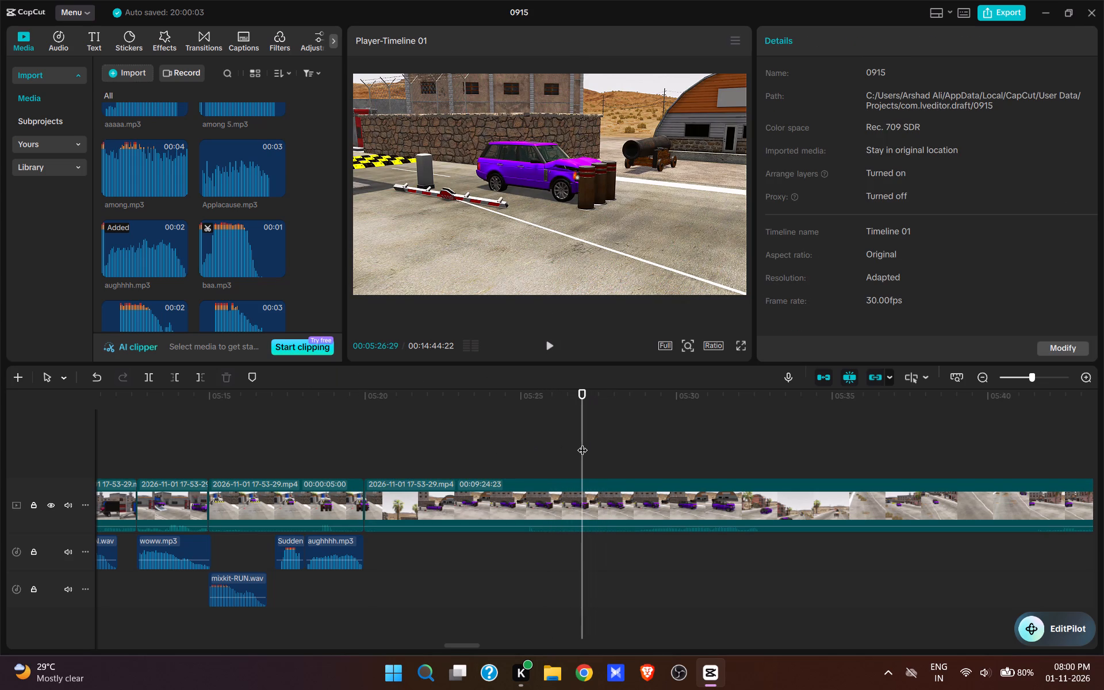
pyautogui.press('q')
# Add sorry sorry.mp3 at 00:05:19:29, after aughhhh.mp3, preview it, and trim its end to 00:05:22:28.
pyautogui.scroll(-9, 191, 185)
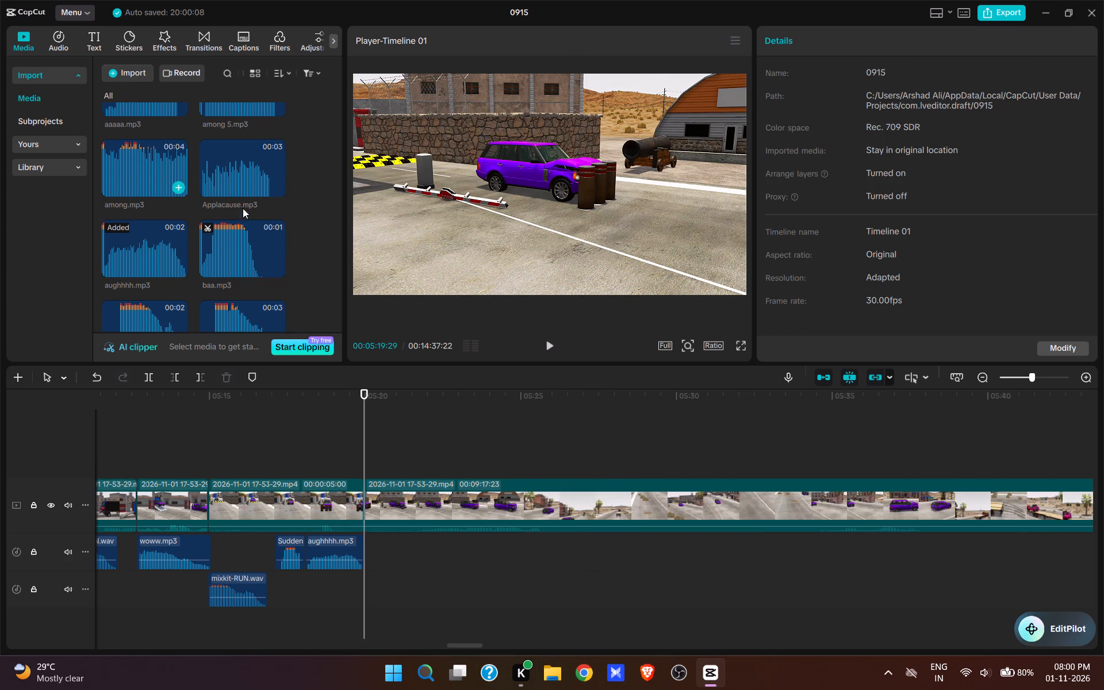
pyautogui.moveTo(341, 141); pyautogui.dragTo(392, 457)
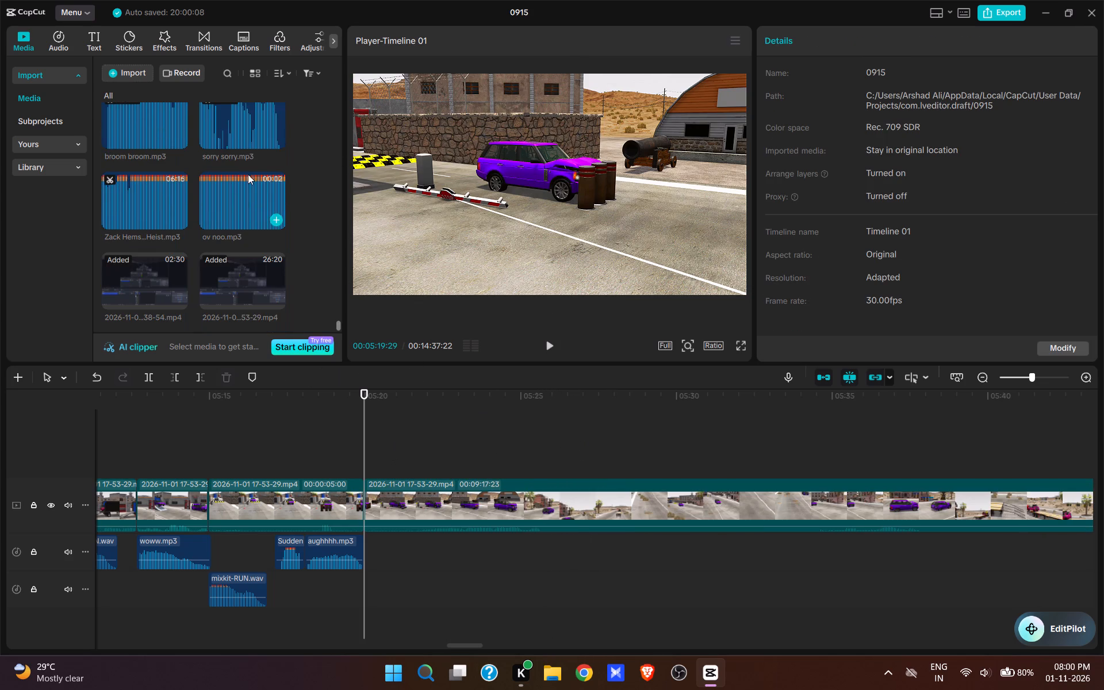
pyautogui.click(276, 139)
pyautogui.press('space')
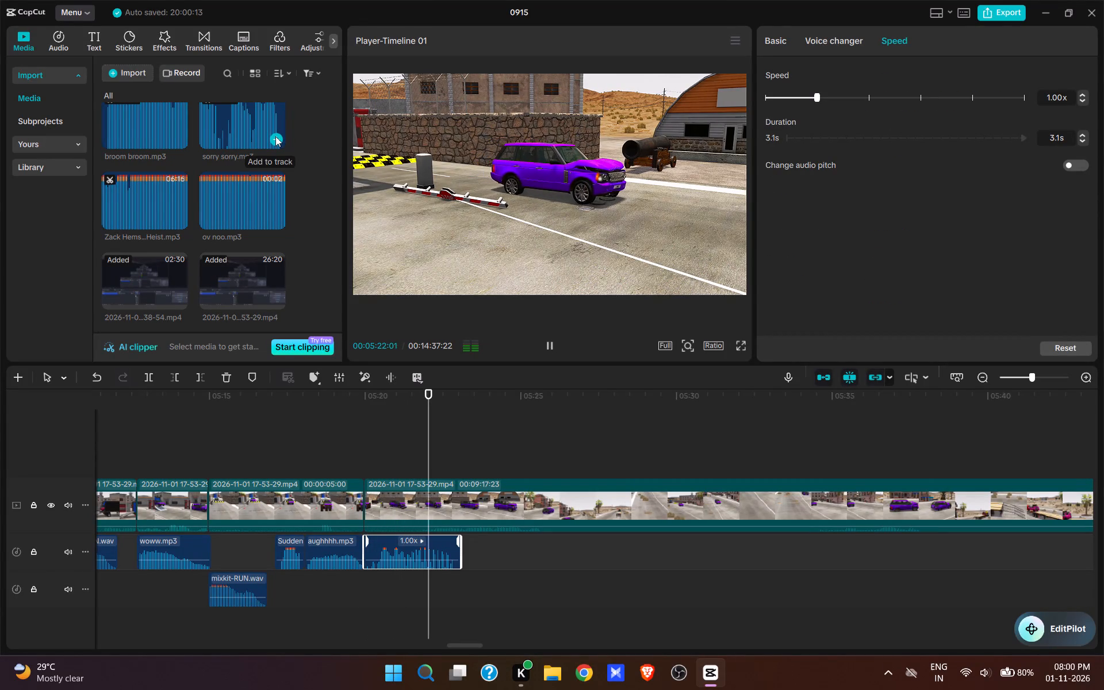
pyautogui.press('space')
pyautogui.press('space')
pyautogui.press('space')
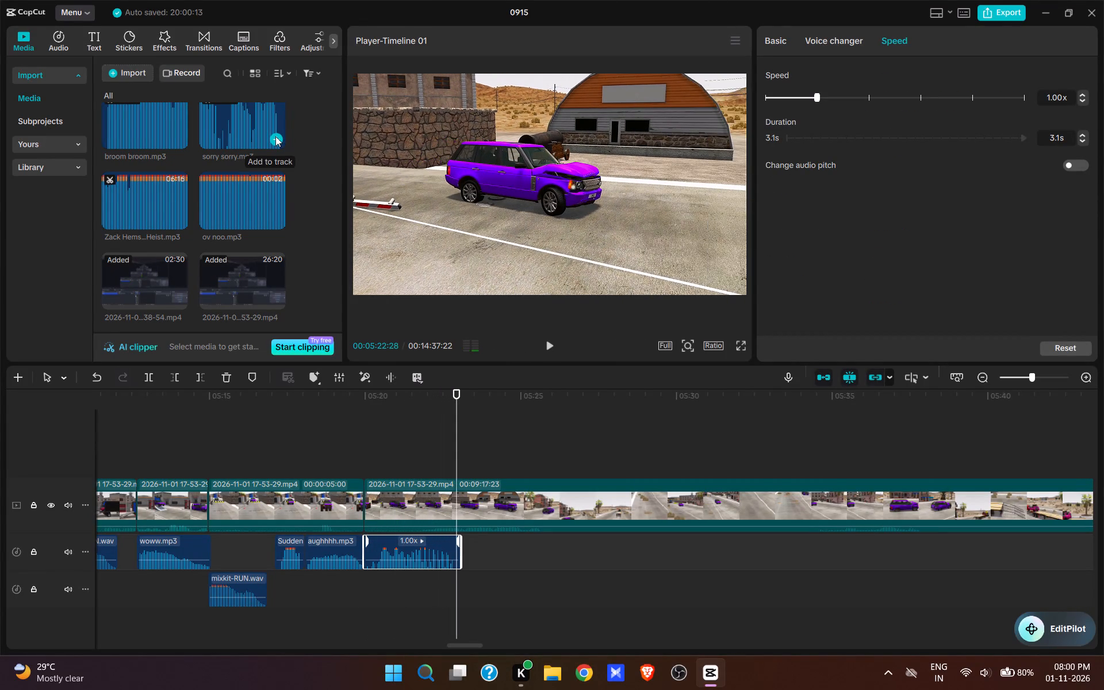
pyautogui.press('e')
# Find zina2.mp3 among the imported sounds and add it at 00:05:22:28, directly after sorry sorry.mp3.
pyautogui.scroll(-6, 214, 228)
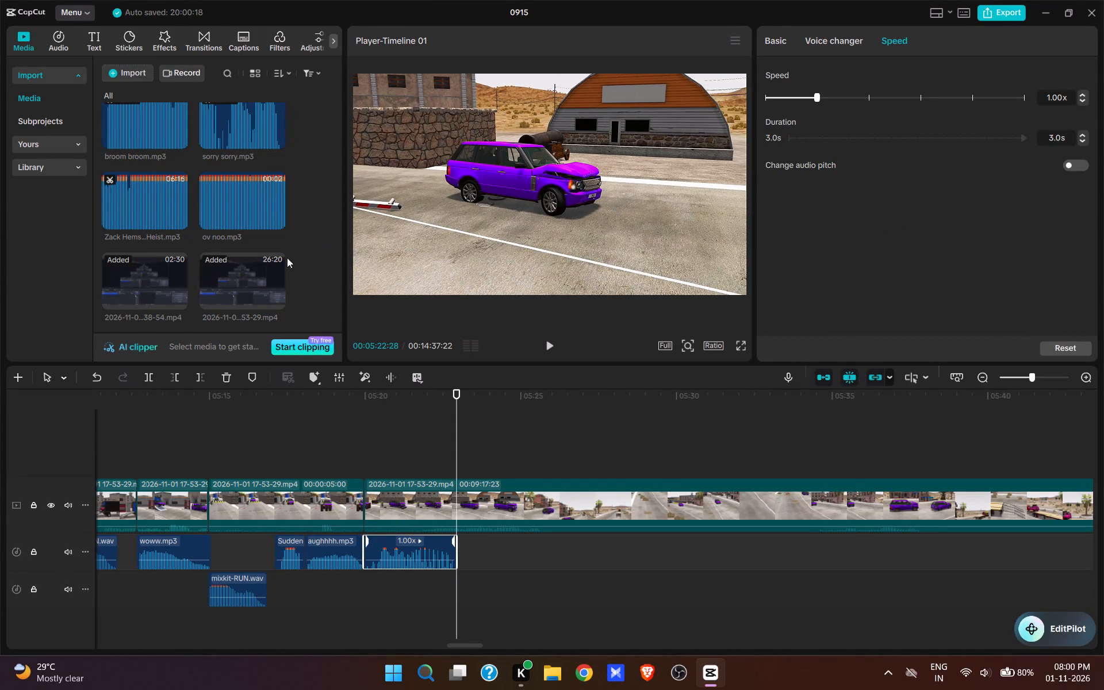
pyautogui.scroll(15, 259, 183)
pyautogui.scroll(-12, 292, 232)
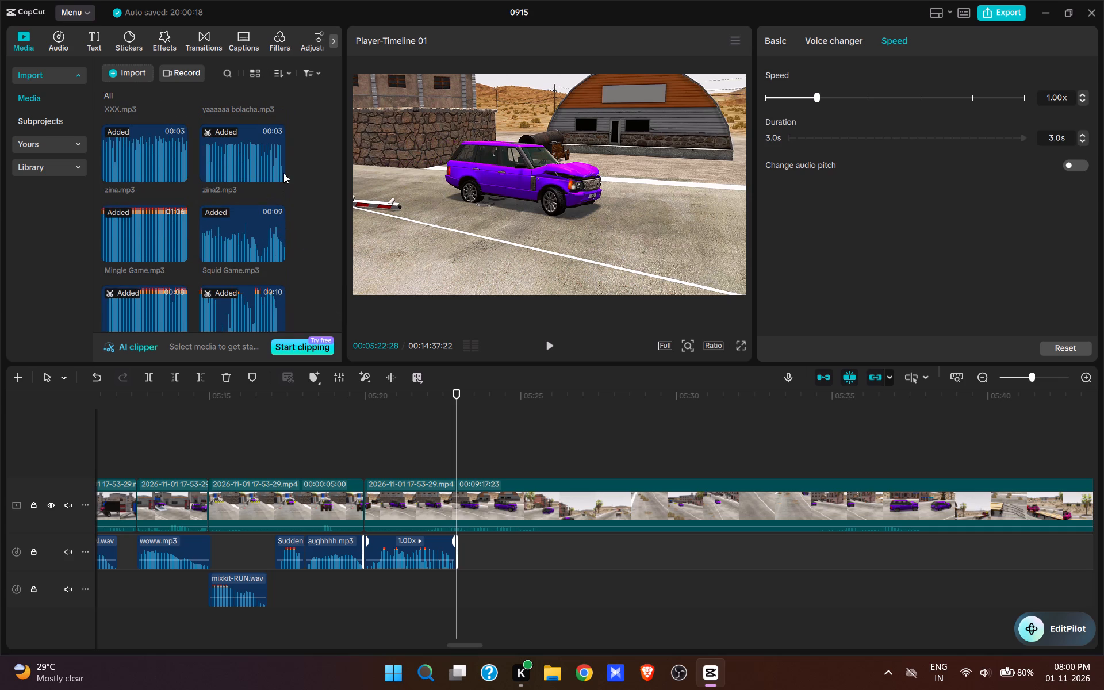
pyautogui.click(279, 171)
pyautogui.press('space')
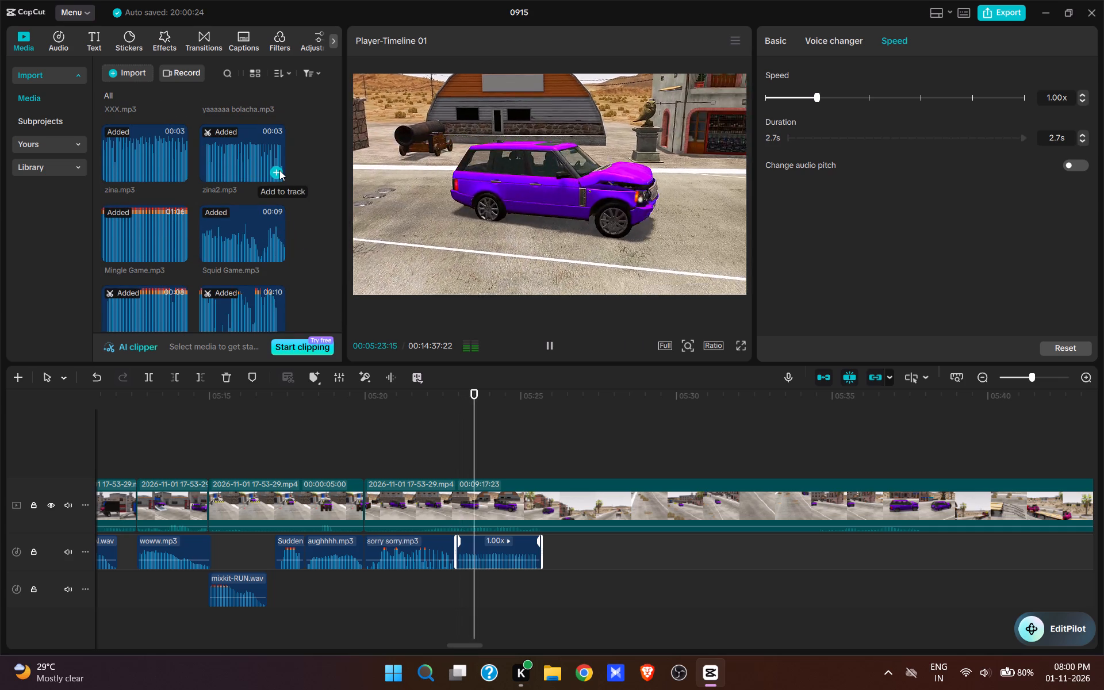
# Split the SUV clip at 00:05:25:14, as the SUV drives away, and cut out about 9 seconds of footage after it.
pyautogui.press('space')
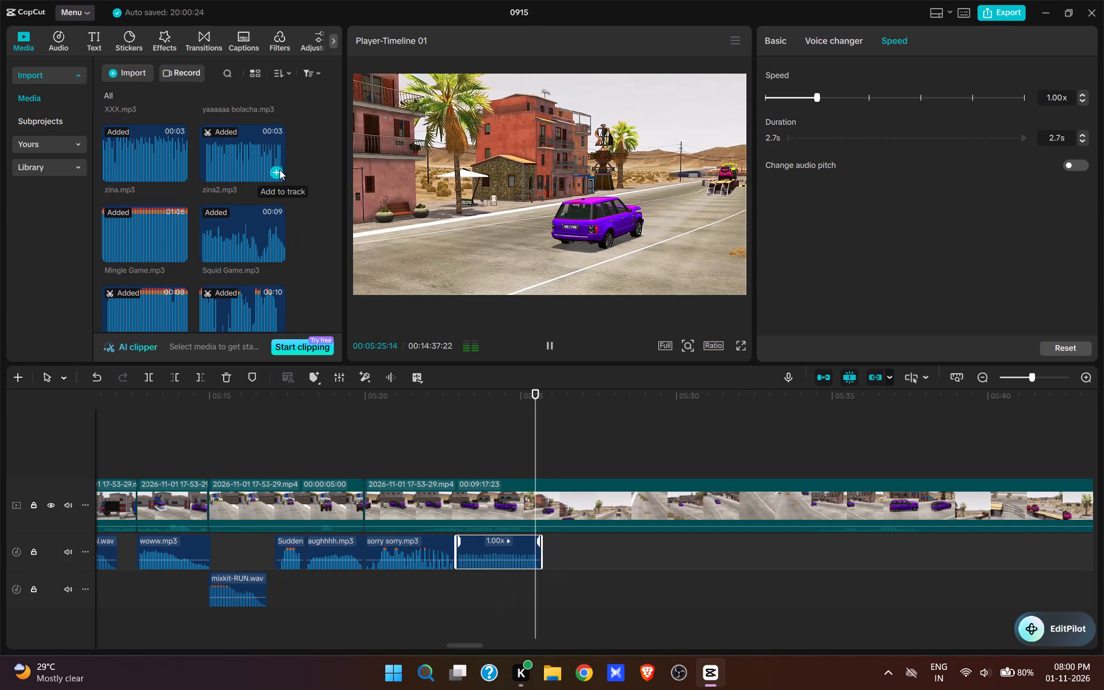
pyautogui.click(503, 457)
pyautogui.press('space')
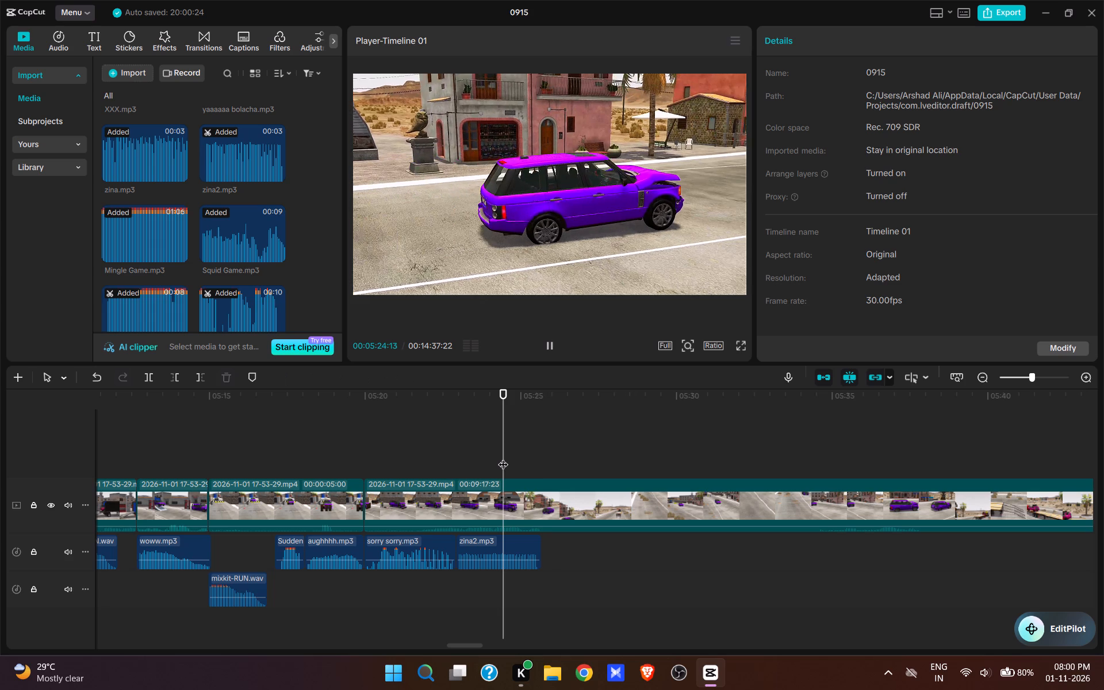
pyautogui.press('space')
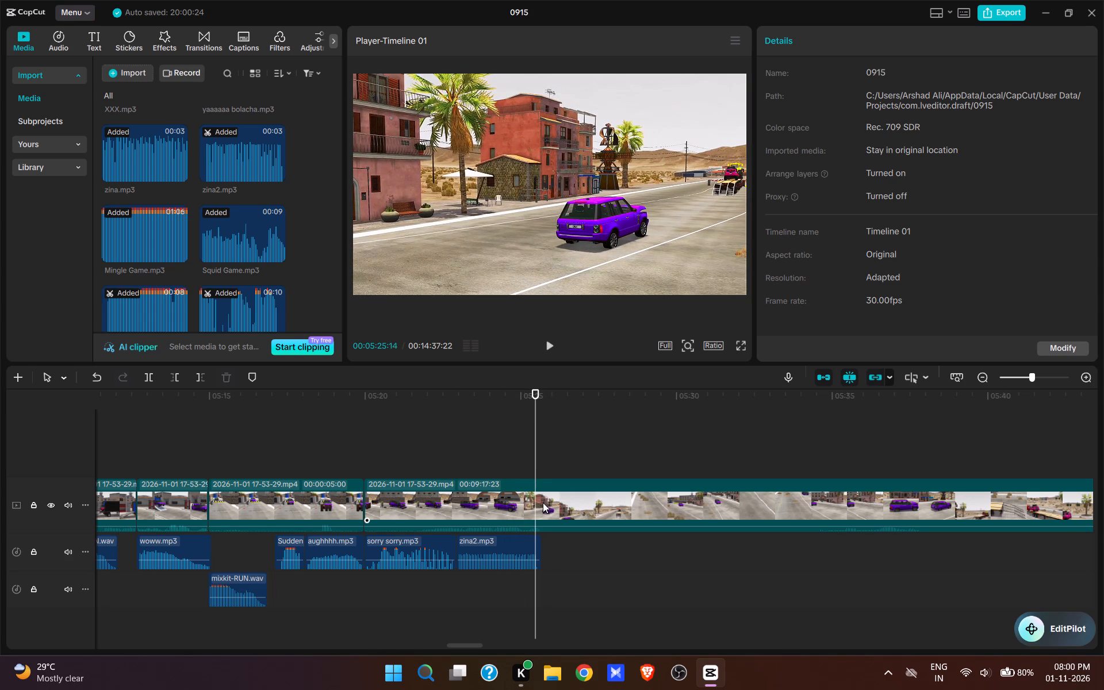
pyautogui.click(543, 503)
pyautogui.press('w')
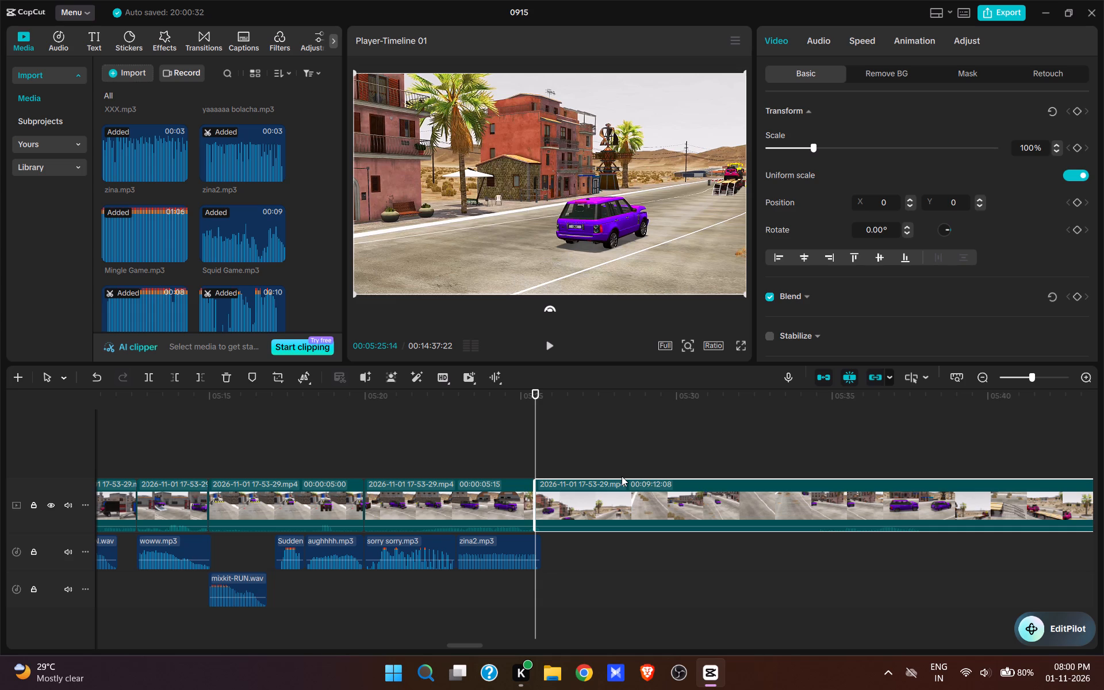
pyautogui.click(432, 467)
pyautogui.press('space')
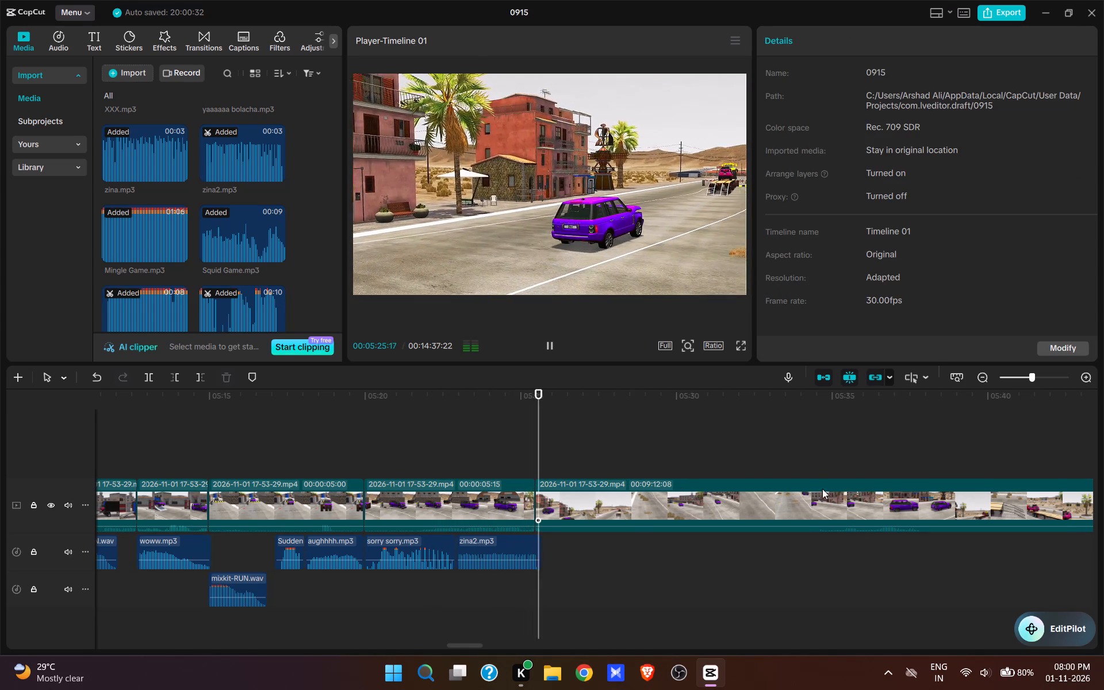
pyautogui.press('space')
pyautogui.click(833, 452)
pyautogui.click(822, 446)
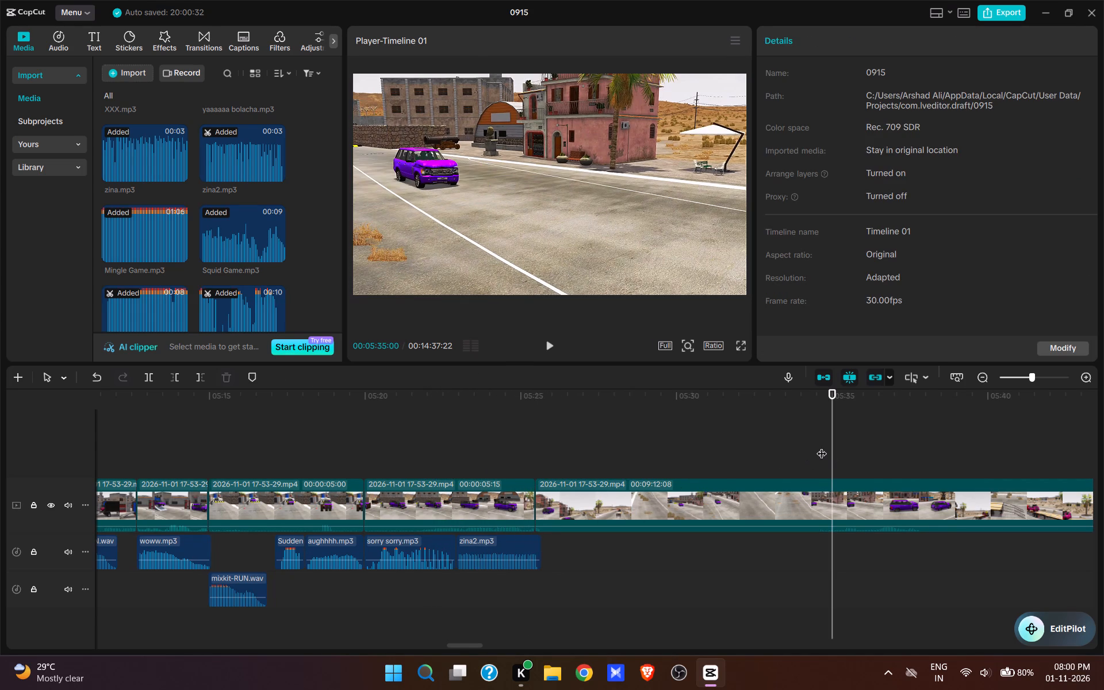
pyautogui.write('q')
# Preview the new cut and trim the end of zina2.mp3 to the clip boundary at 00:05:25:14.
pyautogui.press('space')
pyautogui.press('space')
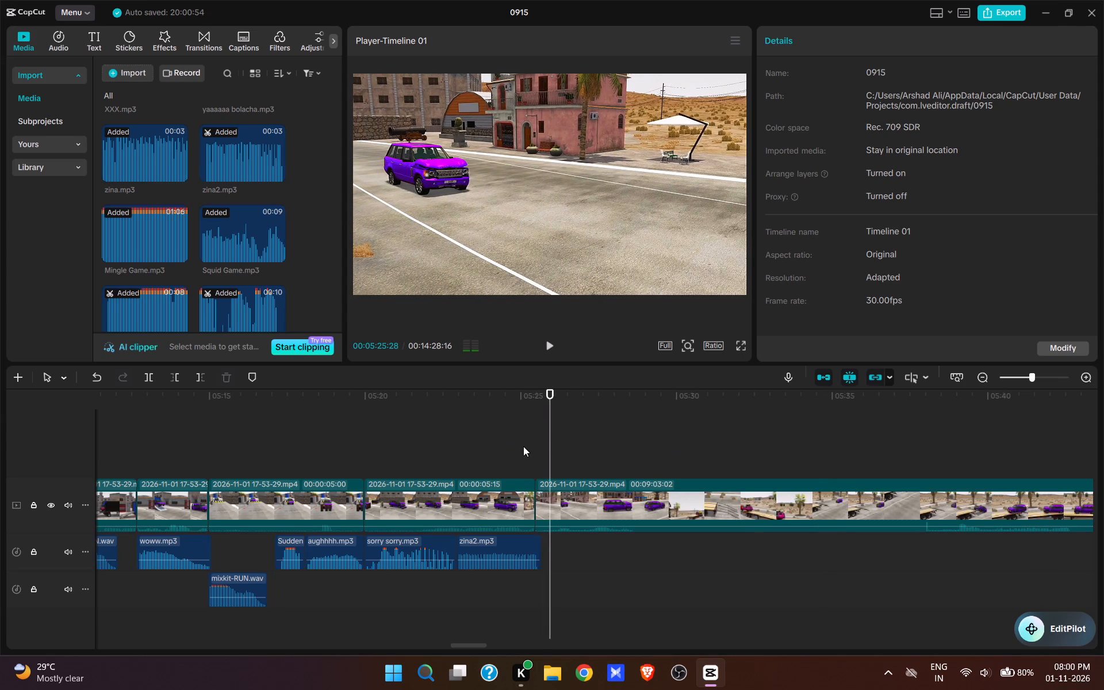
pyautogui.click(524, 451)
pyautogui.press('space')
pyautogui.press('space')
pyautogui.click(535, 454)
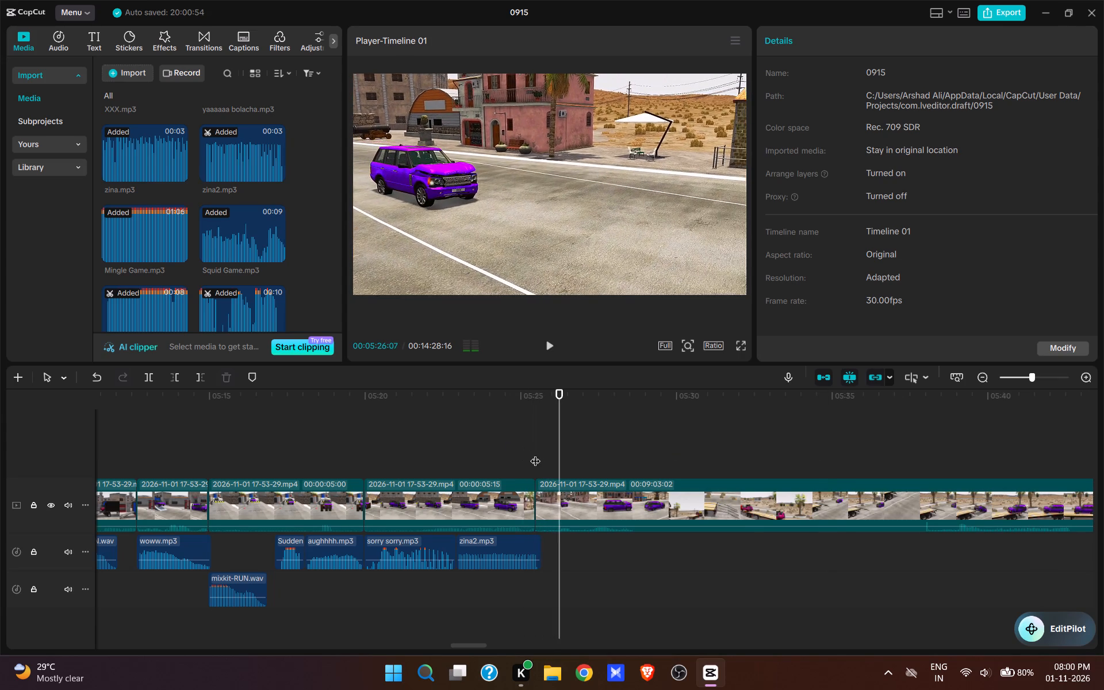
pyautogui.click(526, 558)
pyautogui.press('e')
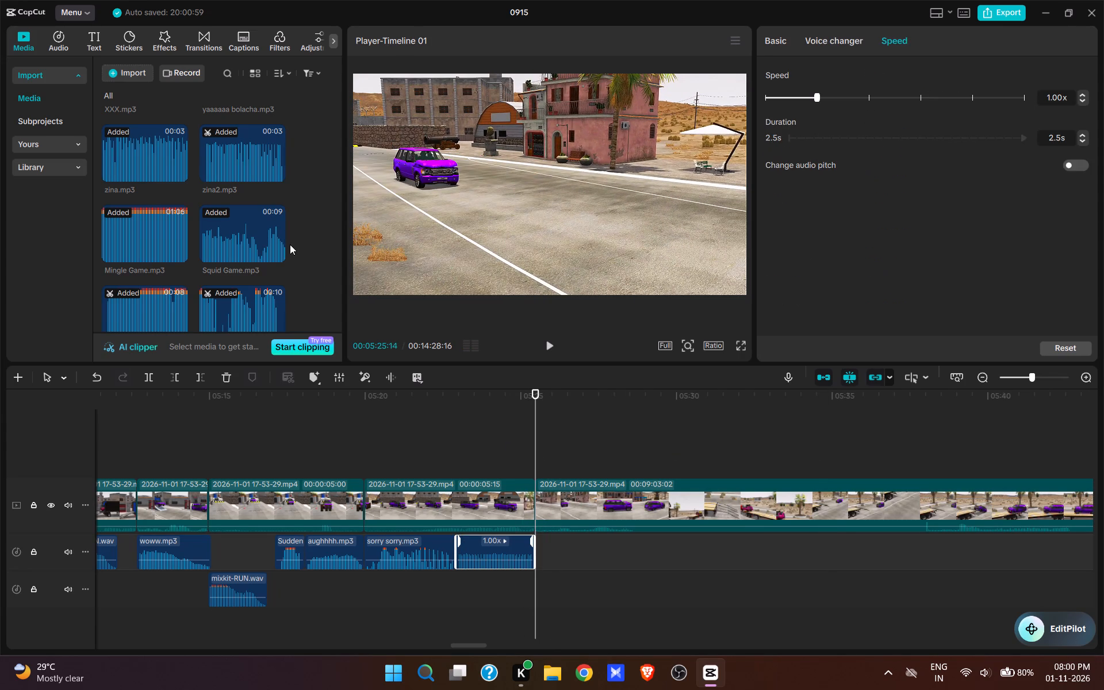
# Find trom taram.mp3 among the imported sounds, add it at 00:05:25:14, and preview it.
pyautogui.scroll(-10, 194, 241)
pyautogui.scroll(7, 194, 240)
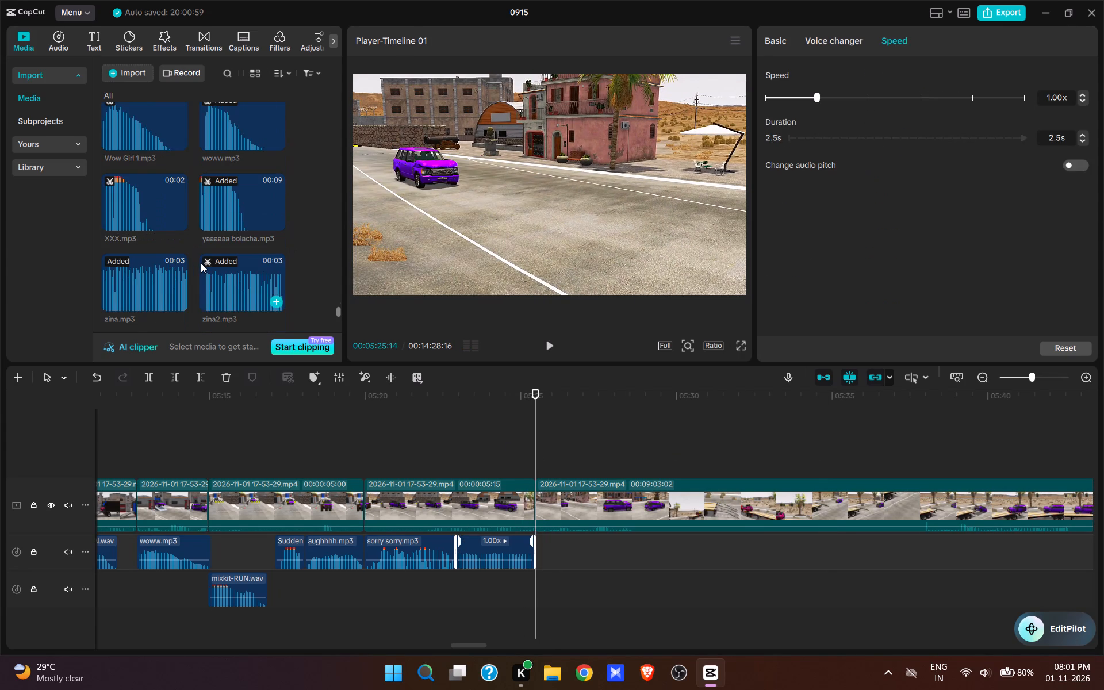
pyautogui.scroll(2, 201, 263)
pyautogui.click(182, 156)
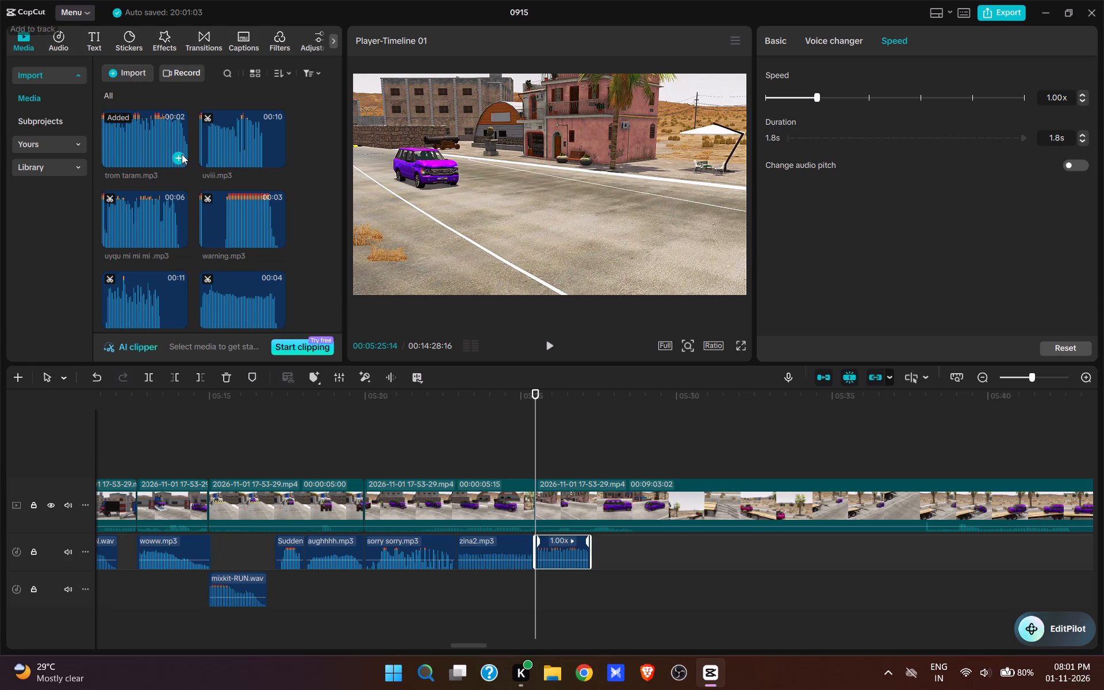
pyautogui.press('space')
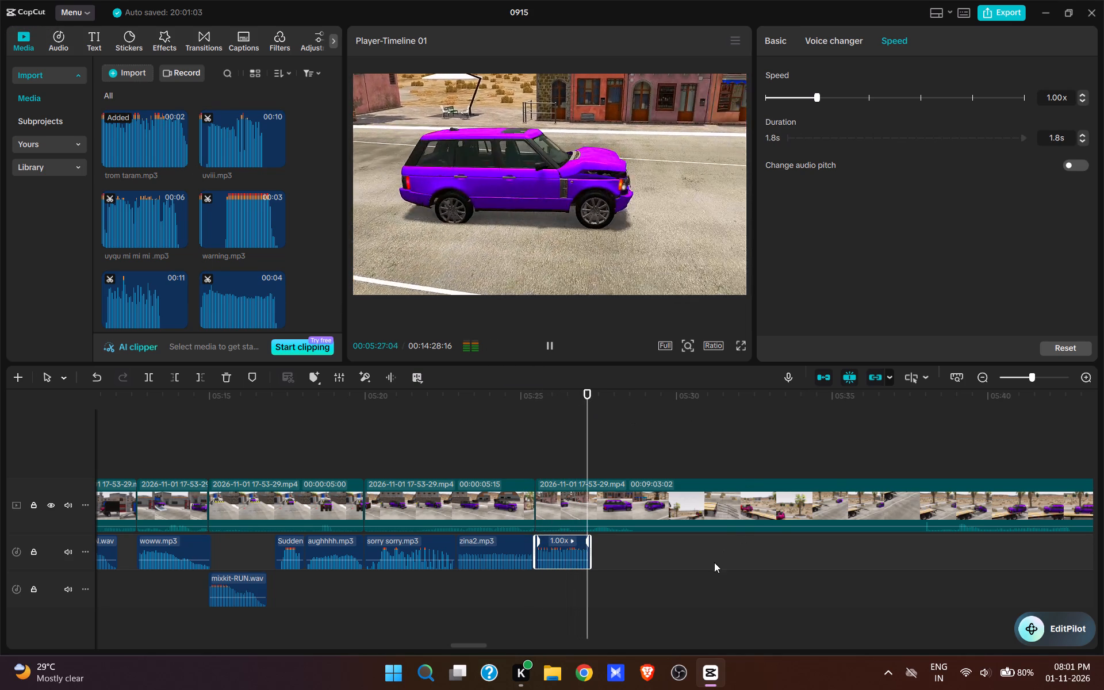
# Split the SUV clip at 00:05:28:07 and cut out about 10 seconds of footage, up to its approach to the truck ramp.
pyautogui.press('space')
pyautogui.write('w')
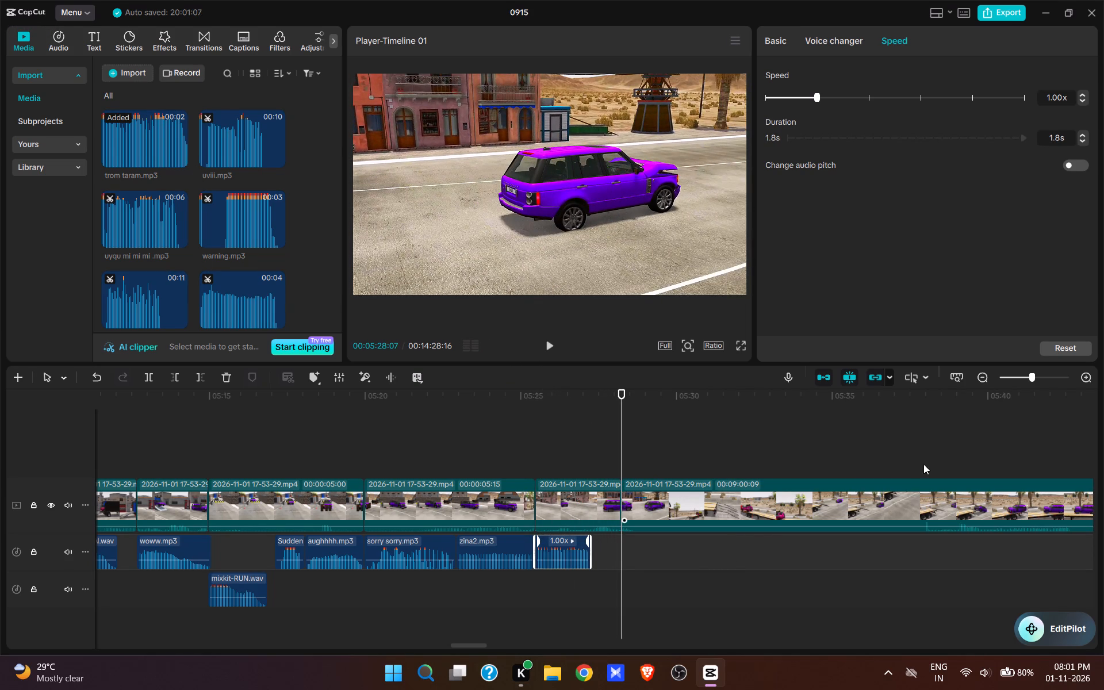
pyautogui.moveTo(910, 549); pyautogui.dragTo(705, 593)
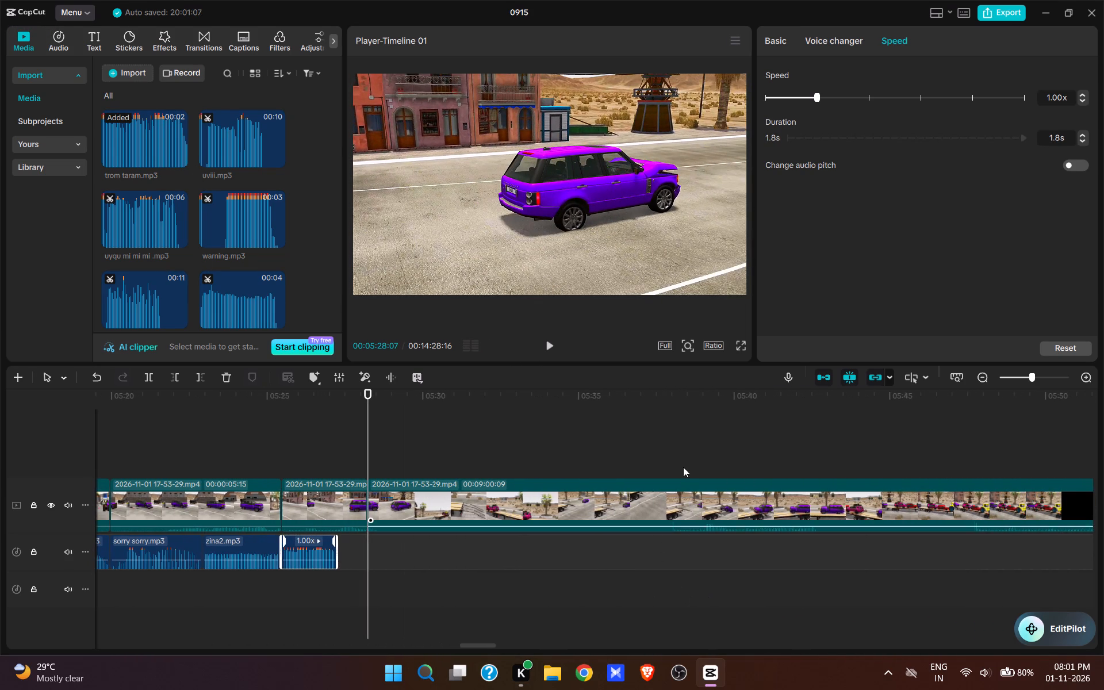
pyautogui.click(665, 457)
pyautogui.press('space')
pyautogui.press('space')
pyautogui.write('q')
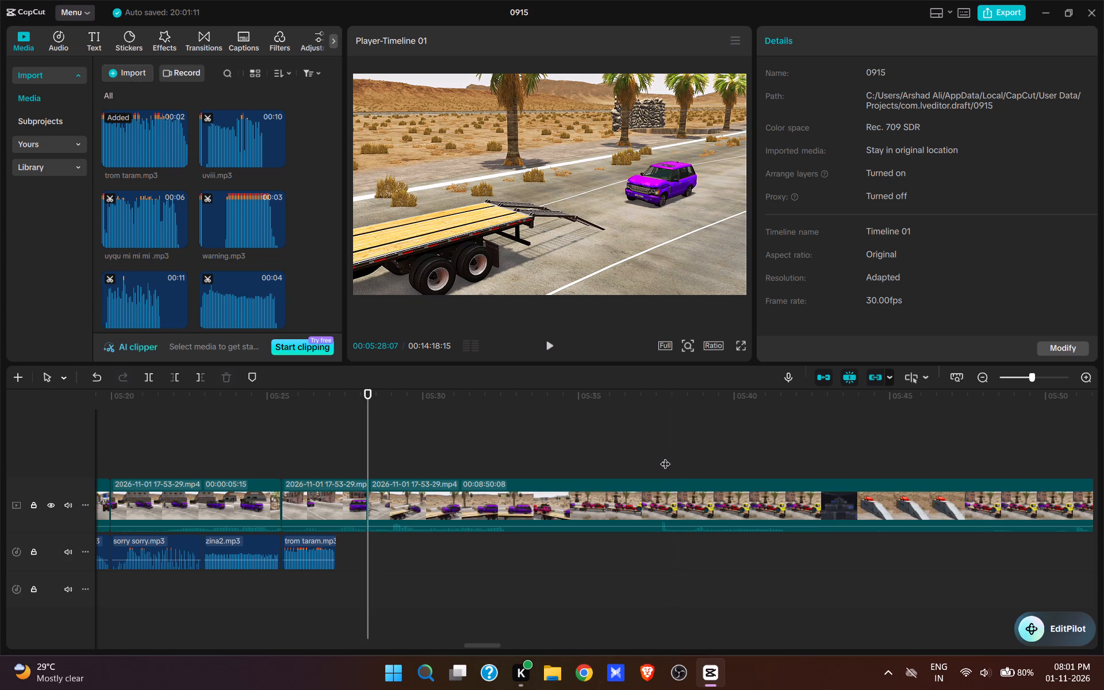
# Play on to the SUV climbing the truck ramp and add yaaaaaa bolacha.mp3 at 00:05:29:13.
pyautogui.press('space')
pyautogui.press('space')
pyautogui.scroll(-7, 266, 237)
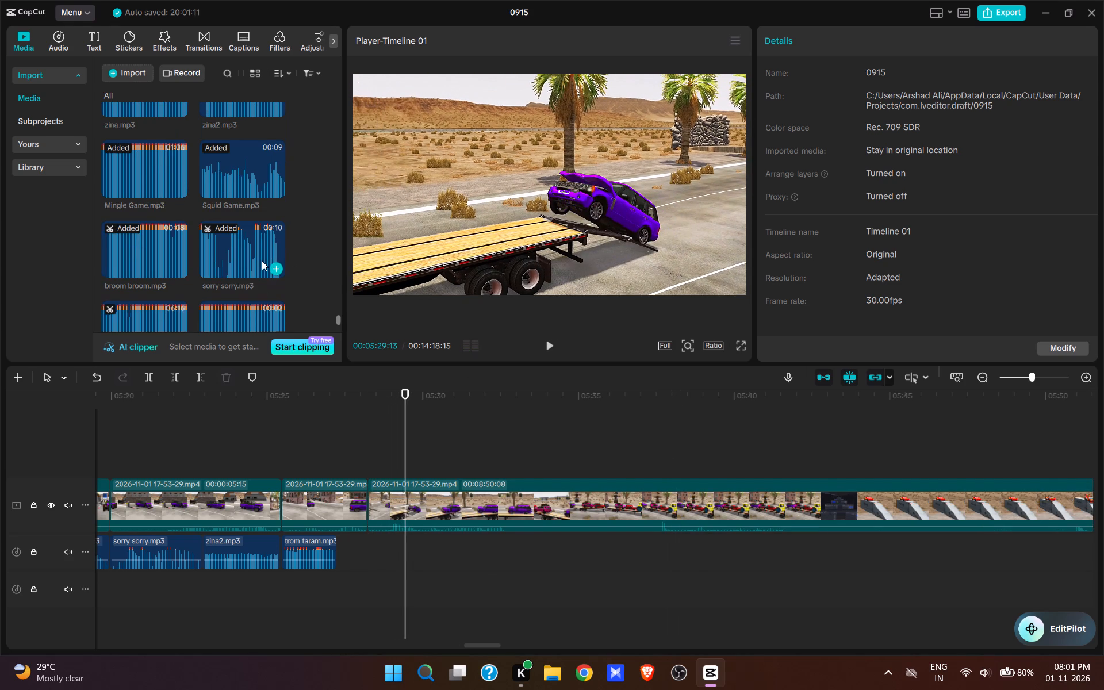
pyautogui.scroll(2, 263, 266)
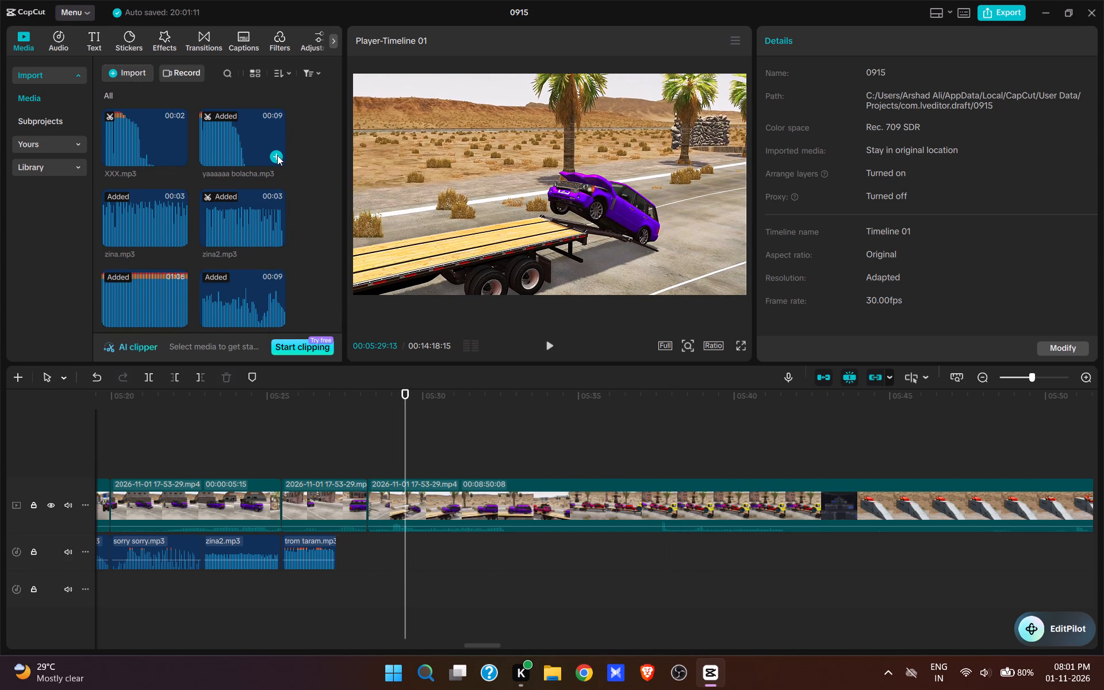
pyautogui.click(277, 155)
pyautogui.press('space')
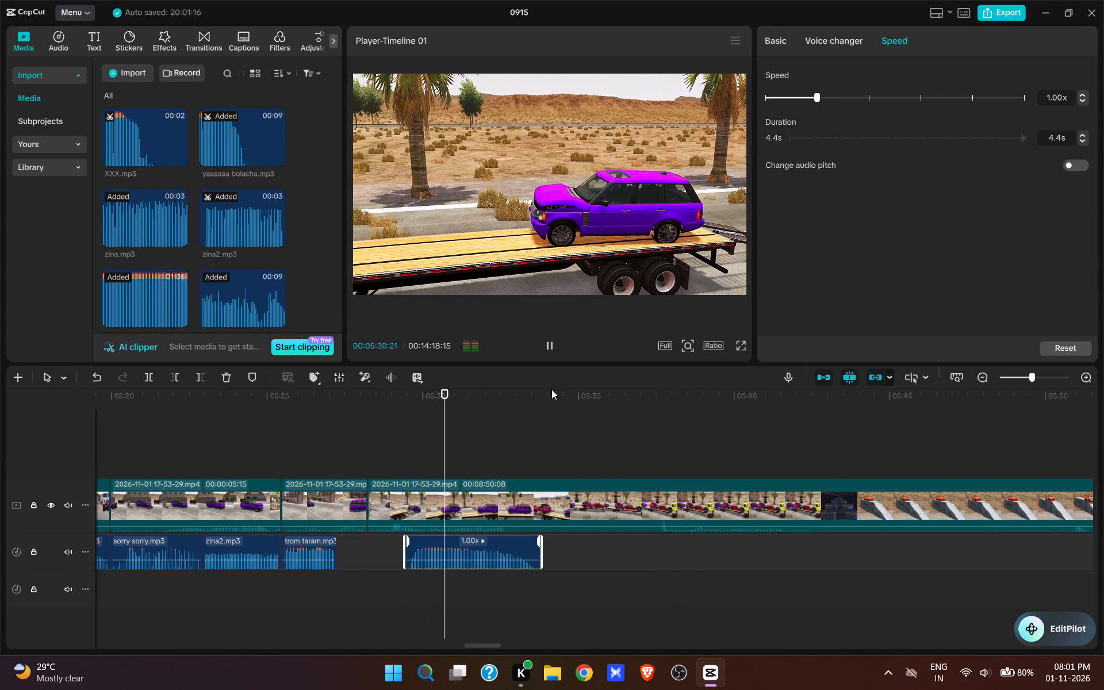
# Split the video at 00:05:31:21 and cut out about 6 seconds, up to the SUV nearing the other vehicles on the trailer.
pyautogui.press('space')
pyautogui.click(492, 520)
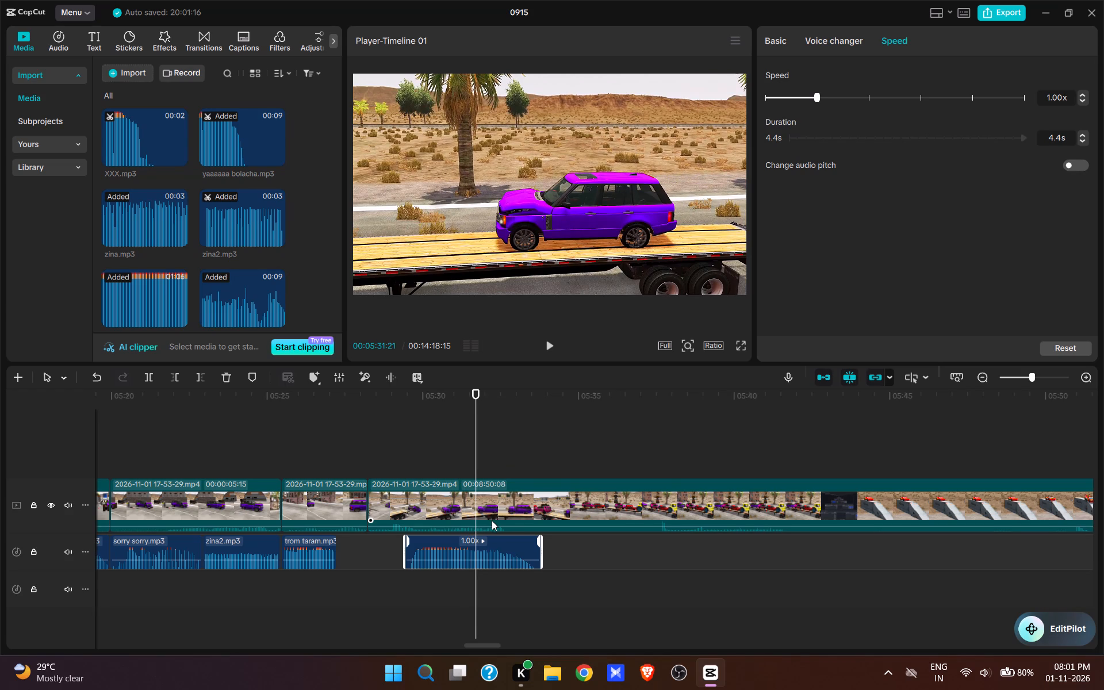
pyautogui.press('w')
pyautogui.click(661, 448)
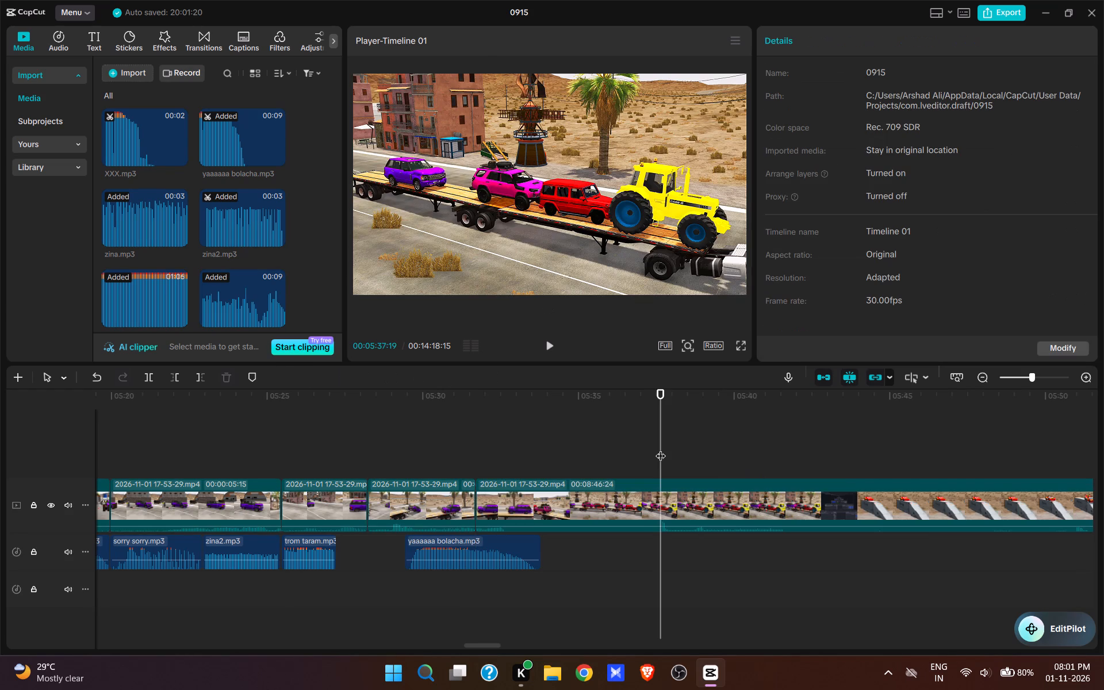
pyautogui.press('space')
pyautogui.press('space')
pyautogui.write('q')
# Split the video at 00:05:34:05, after the trailer shot, and cut out the footage up to the red car on the container.
pyautogui.click(462, 462)
pyautogui.press('space')
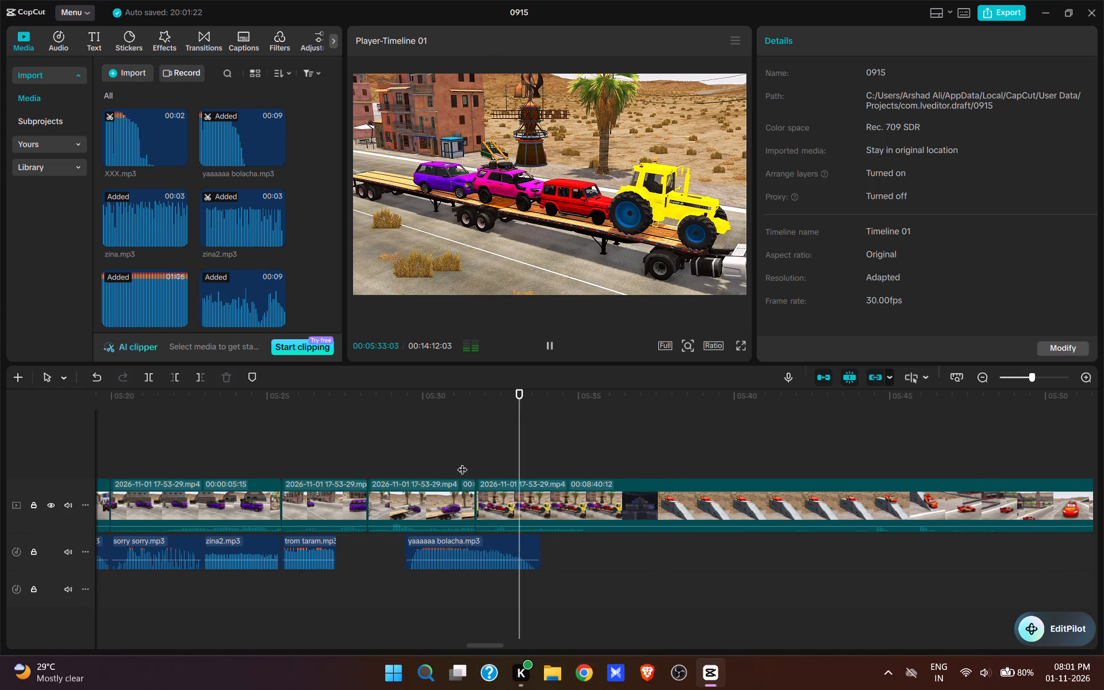
pyautogui.press('space')
pyautogui.write('w')
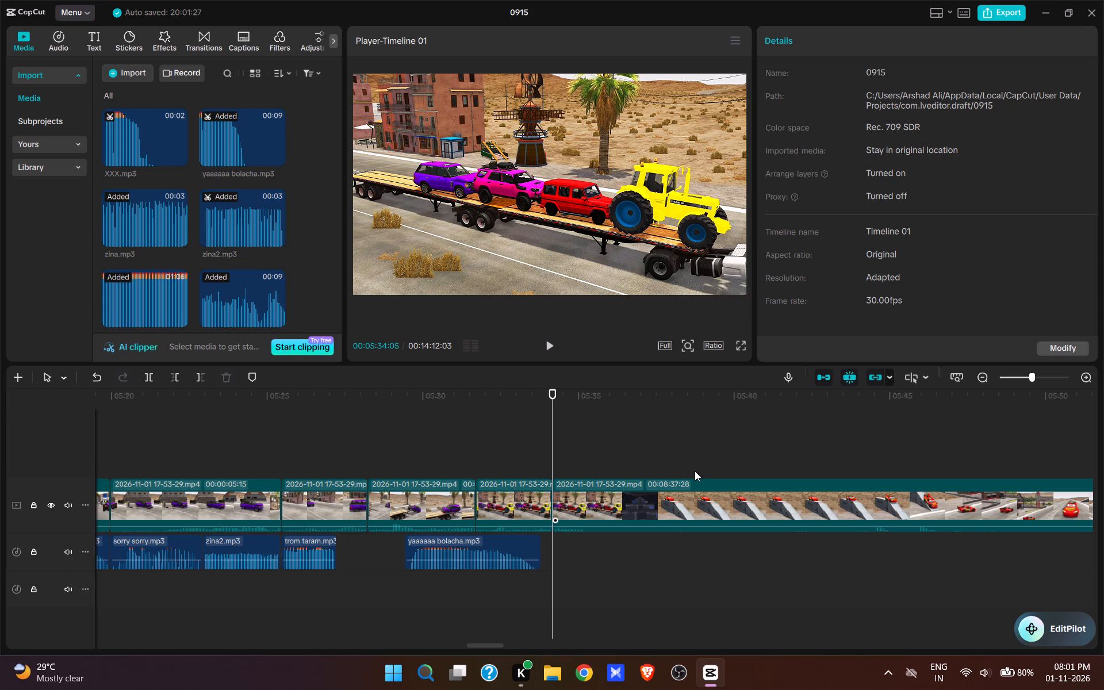
pyautogui.click(687, 461)
pyautogui.press('space')
pyautogui.click(903, 460)
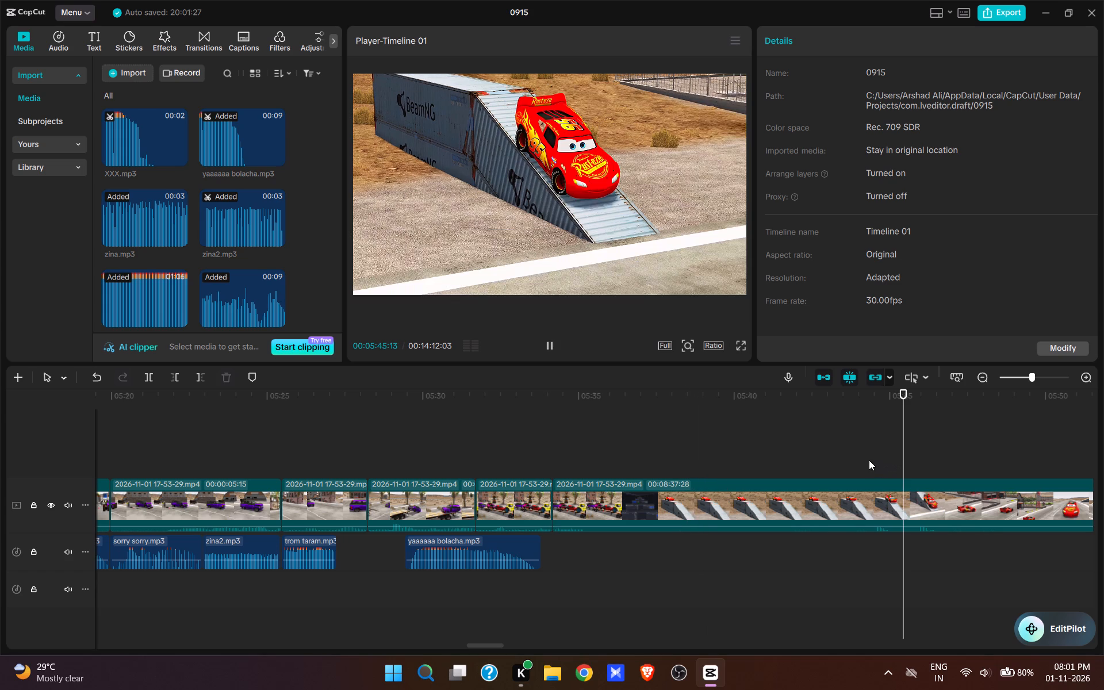
pyautogui.click(867, 459)
pyautogui.press('space')
pyautogui.click(800, 457)
pyautogui.press('space')
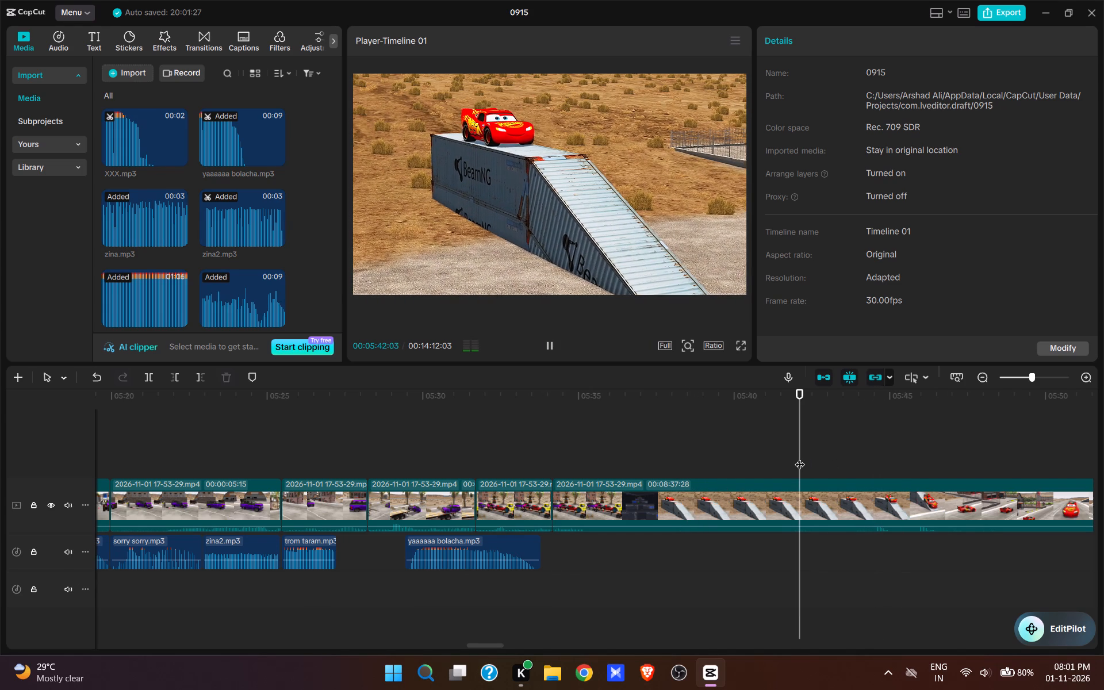
pyautogui.click(717, 457)
pyautogui.click(692, 459)
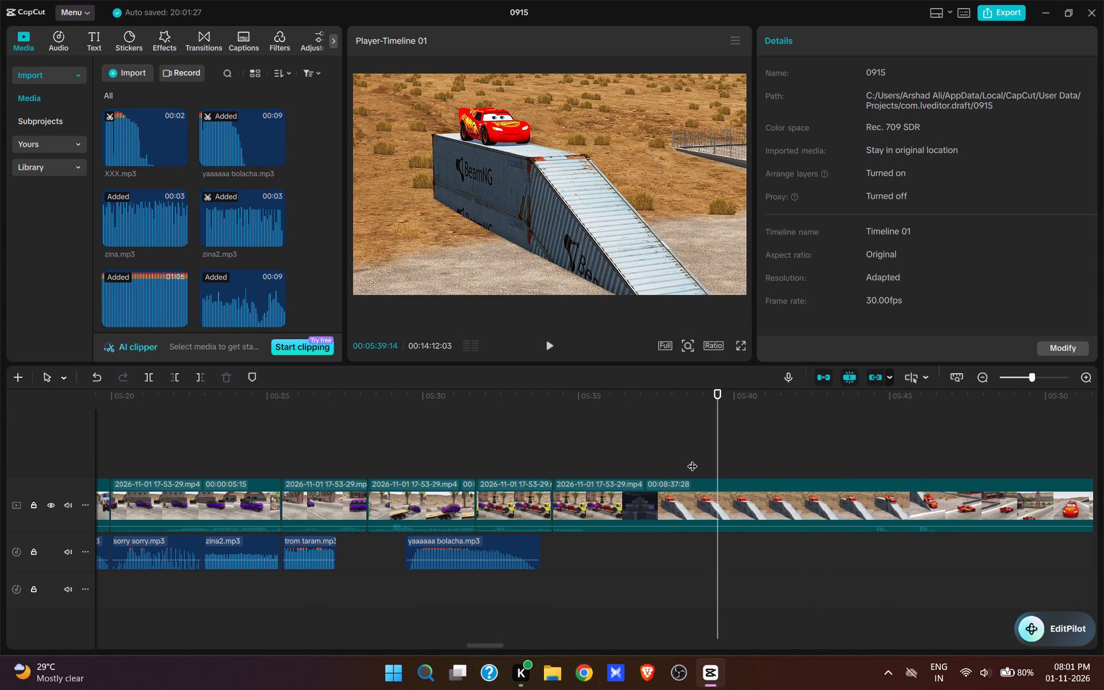
pyautogui.write('q')
# Trim about 1.4 seconds off the start of the clip with the red car standing on the container.
pyautogui.press('space')
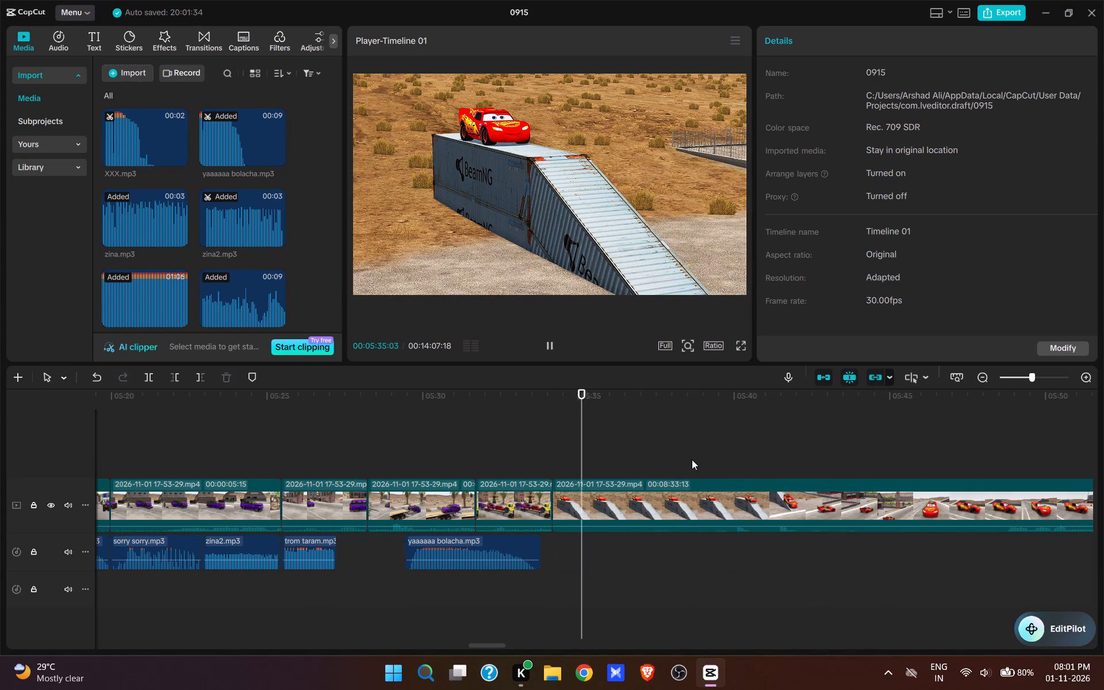
pyautogui.press('space')
pyautogui.press('space')
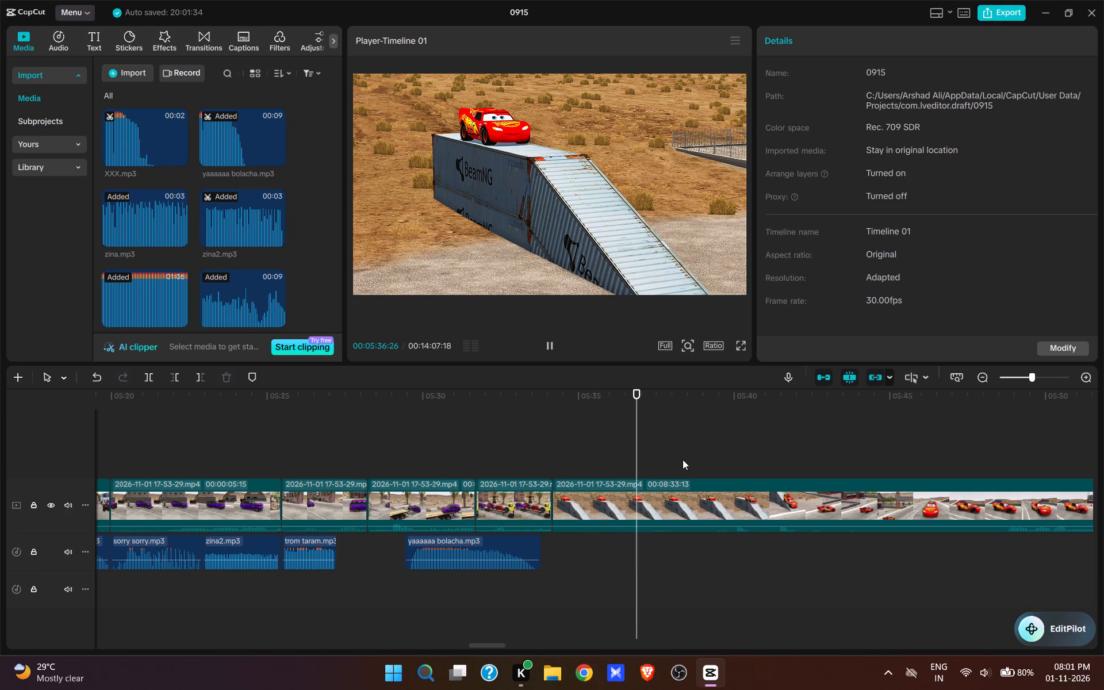
pyautogui.press('space')
pyautogui.click(618, 460)
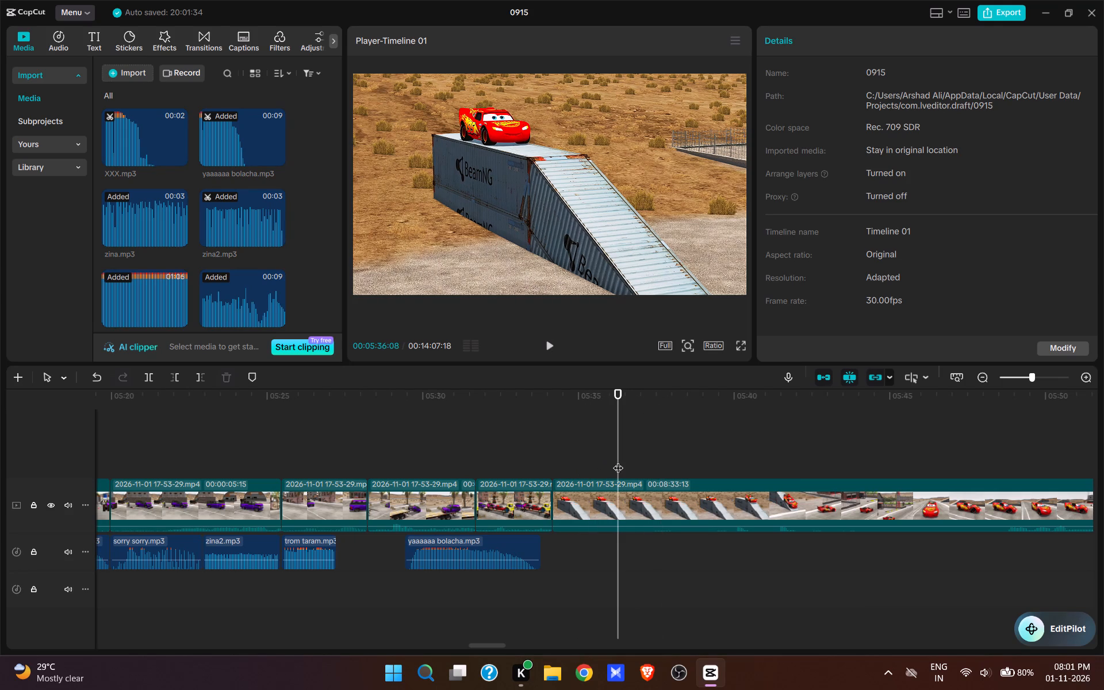
pyautogui.click(596, 465)
pyautogui.press('q')
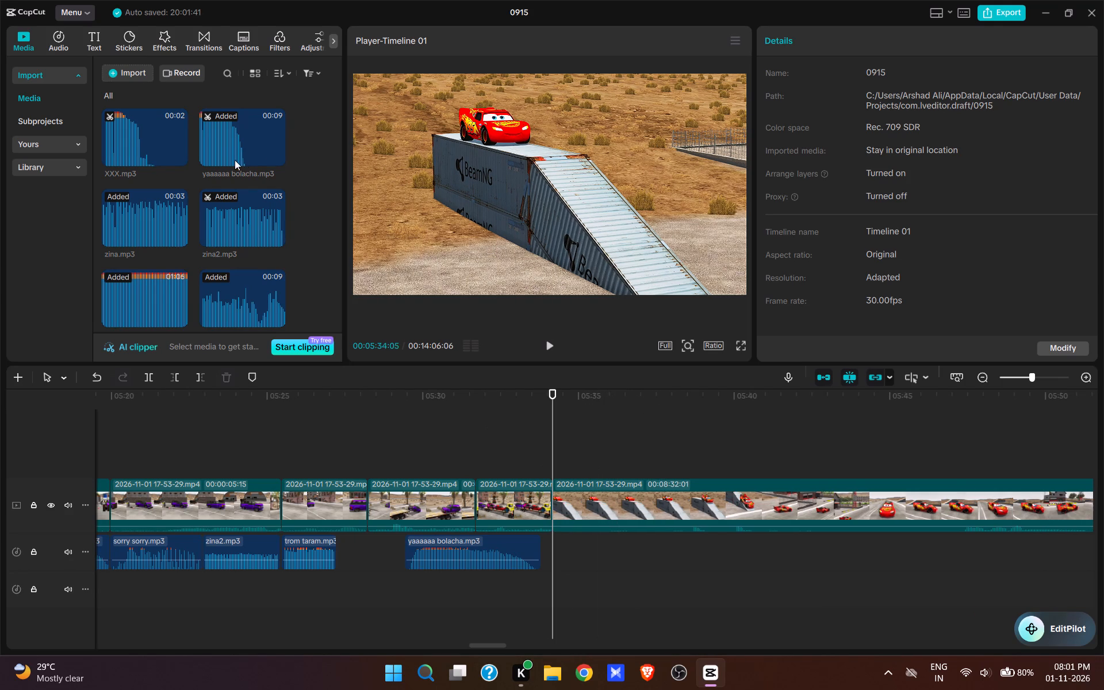
# Shorten the end of uyqu mi mi mi .mp3 slightly and add it at 00:05:34:05, where the container scene starts.
pyautogui.scroll(-9, 220, 161)
pyautogui.scroll(-3, 250, 252)
pyautogui.scroll(2, 229, 233)
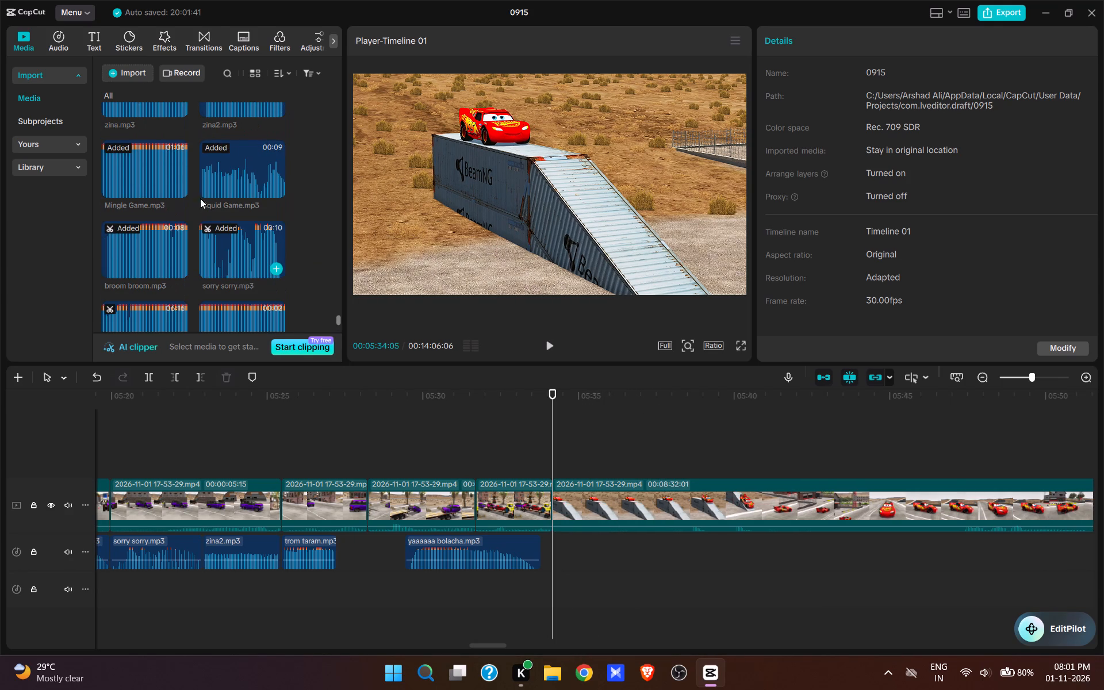
pyautogui.scroll(-3, 216, 233)
pyautogui.scroll(1, 221, 237)
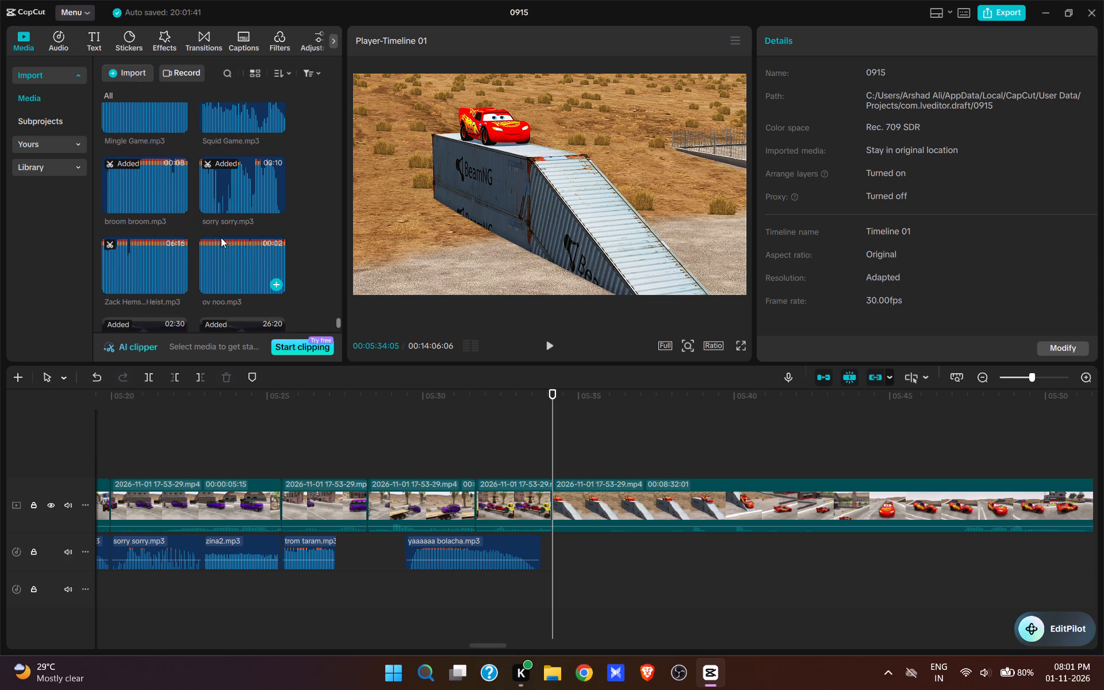
pyautogui.scroll(4, 221, 237)
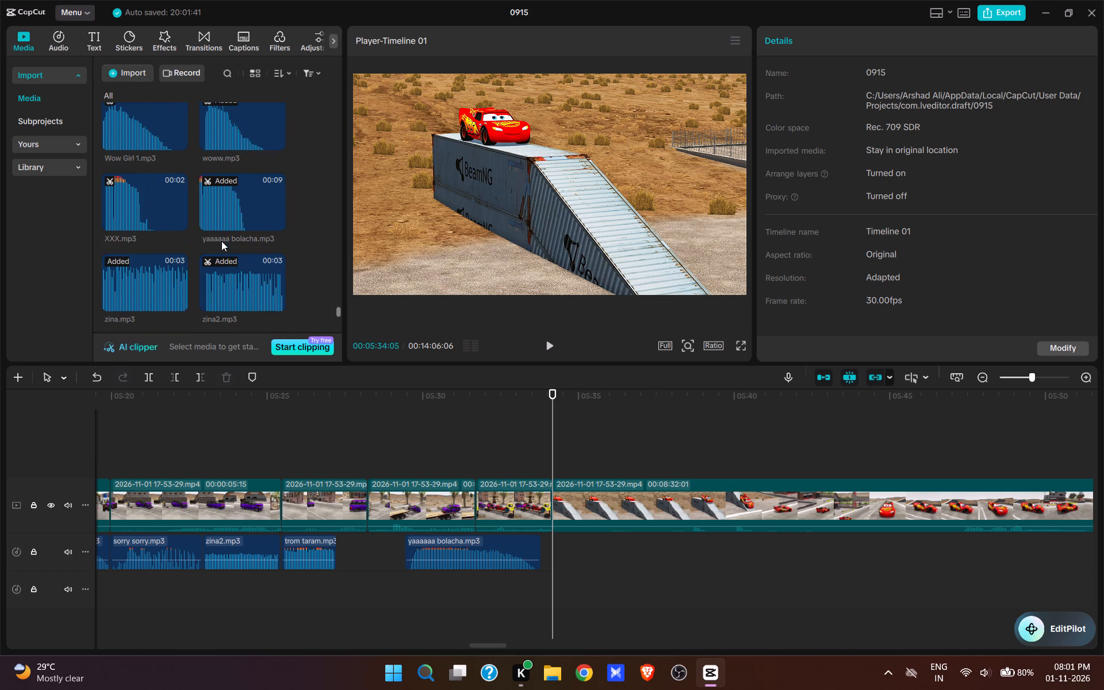
pyautogui.scroll(2, 225, 245)
pyautogui.click(130, 113)
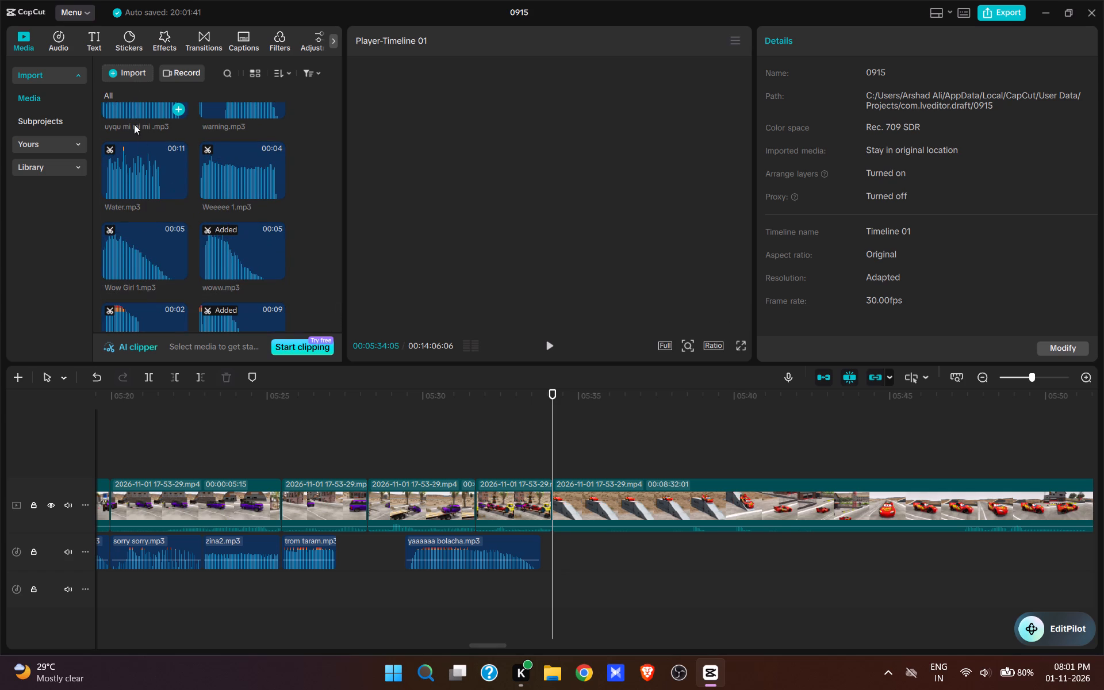
pyautogui.scroll(1, 168, 202)
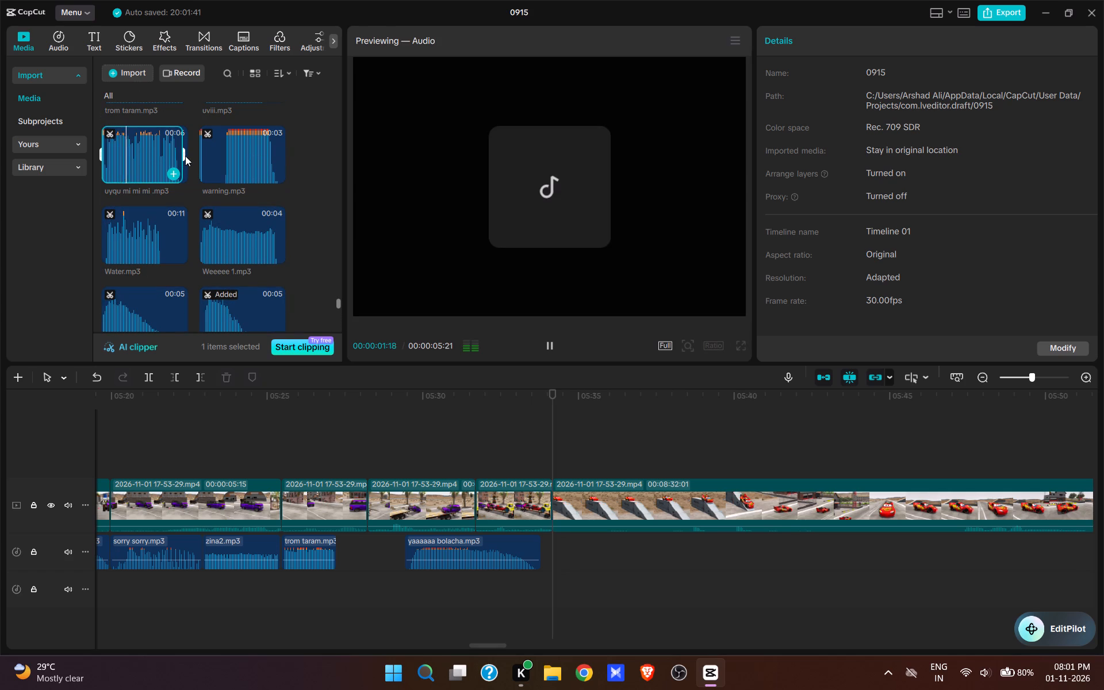
pyautogui.moveTo(183, 151); pyautogui.dragTo(176, 149)
pyautogui.click(168, 171)
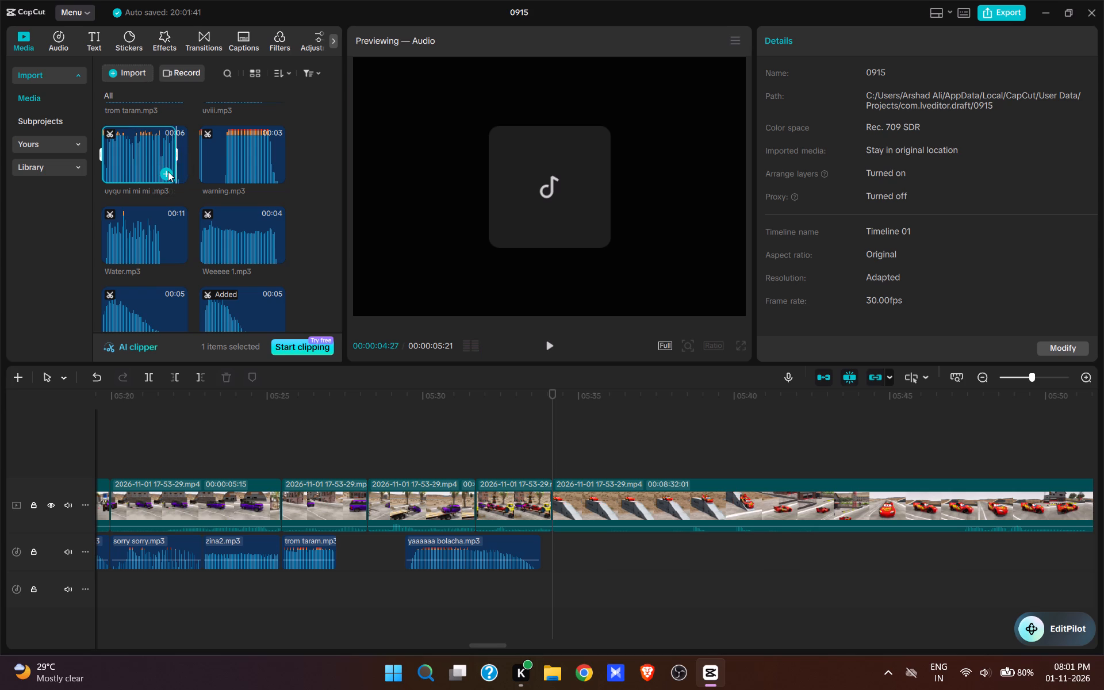
# Play on to the red car starting to move and trim the uyqu mi mi mi .mp3 clip's end to 00:05:37:12.
pyautogui.press('space')
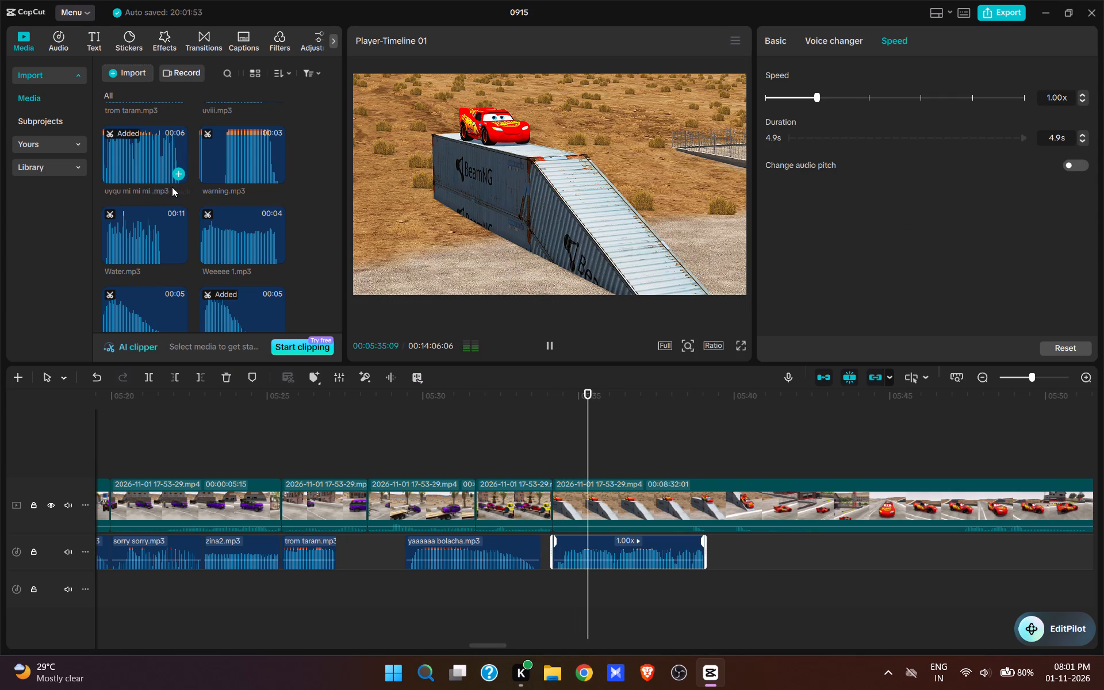
pyautogui.press('space')
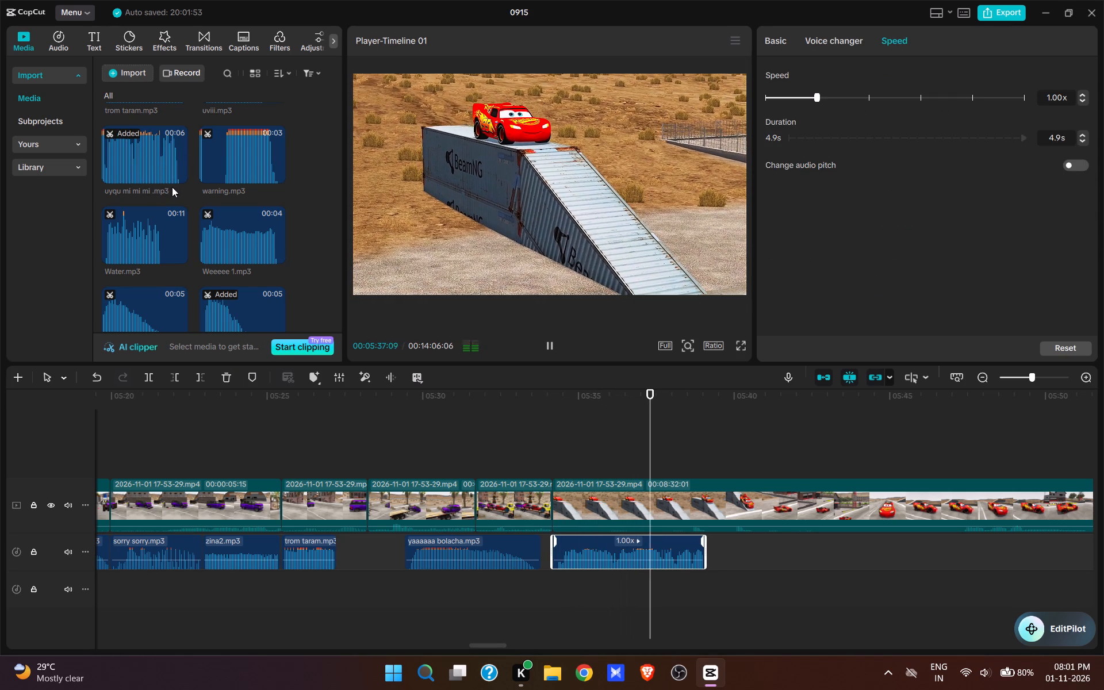
pyautogui.press('e')
# Find go go1.mp3 among the imported sounds and add it at 00:05:37:12, directly after uyqu mi mi mi .mp3.
pyautogui.scroll(7, 243, 211)
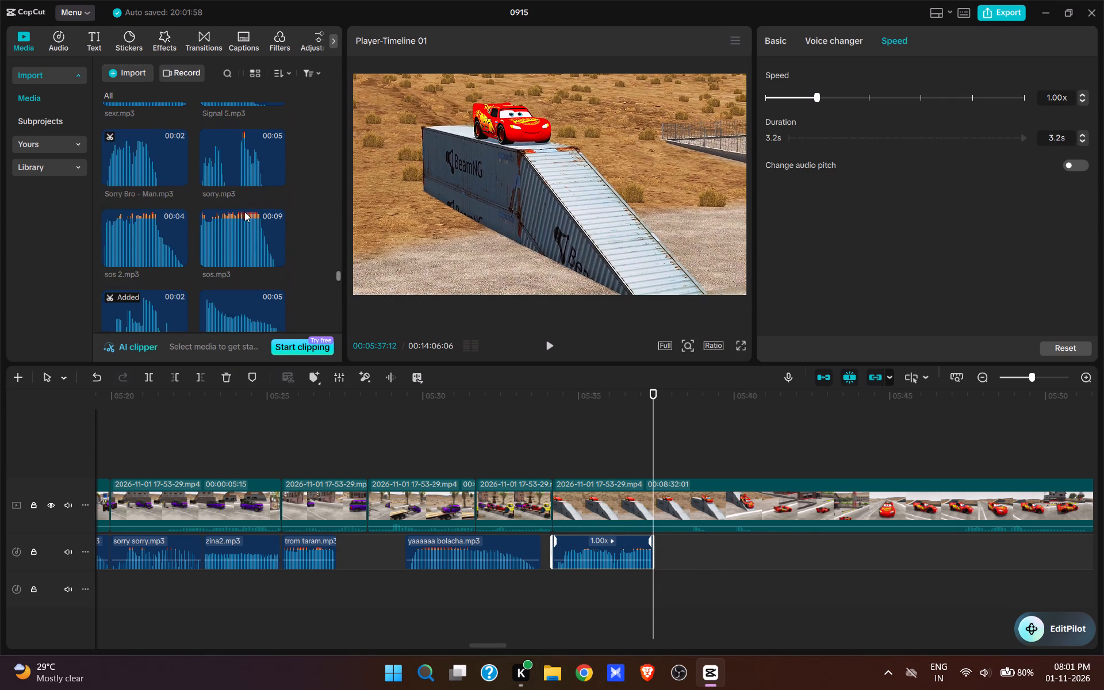
pyautogui.scroll(20, 244, 212)
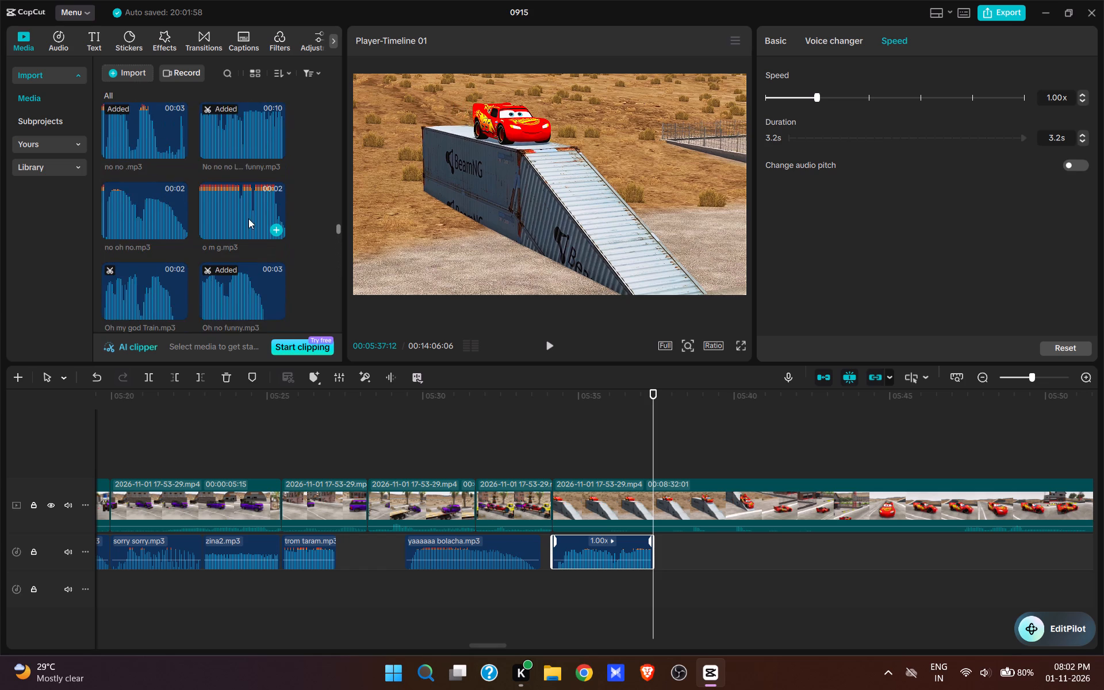
pyautogui.scroll(10, 252, 221)
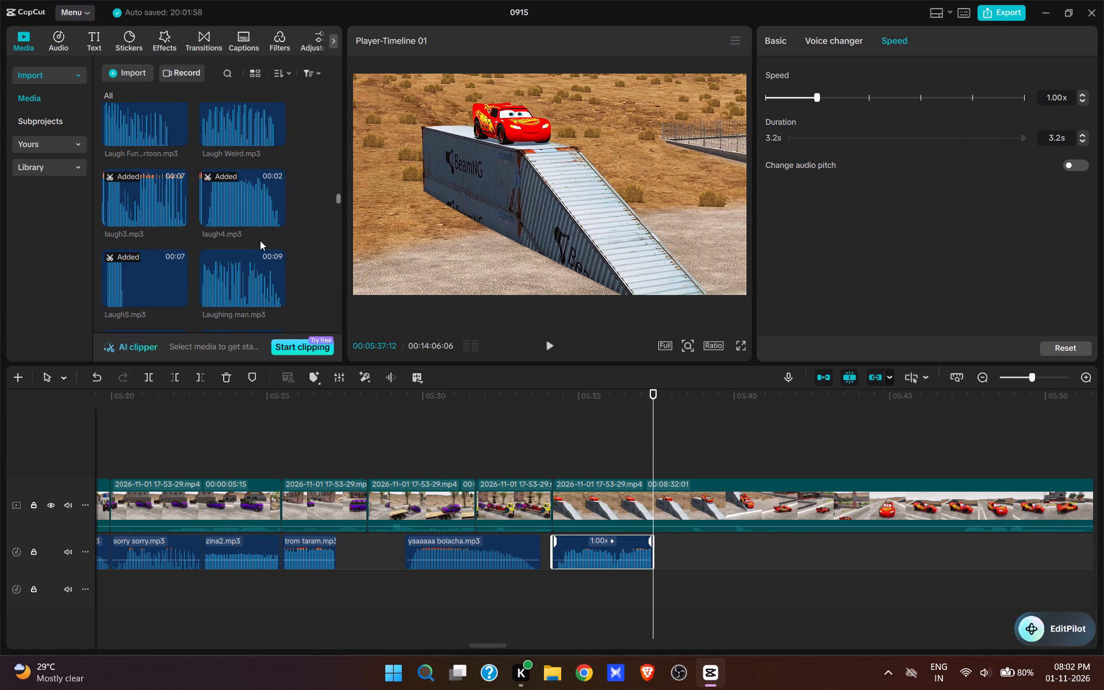
pyautogui.scroll(12, 260, 240)
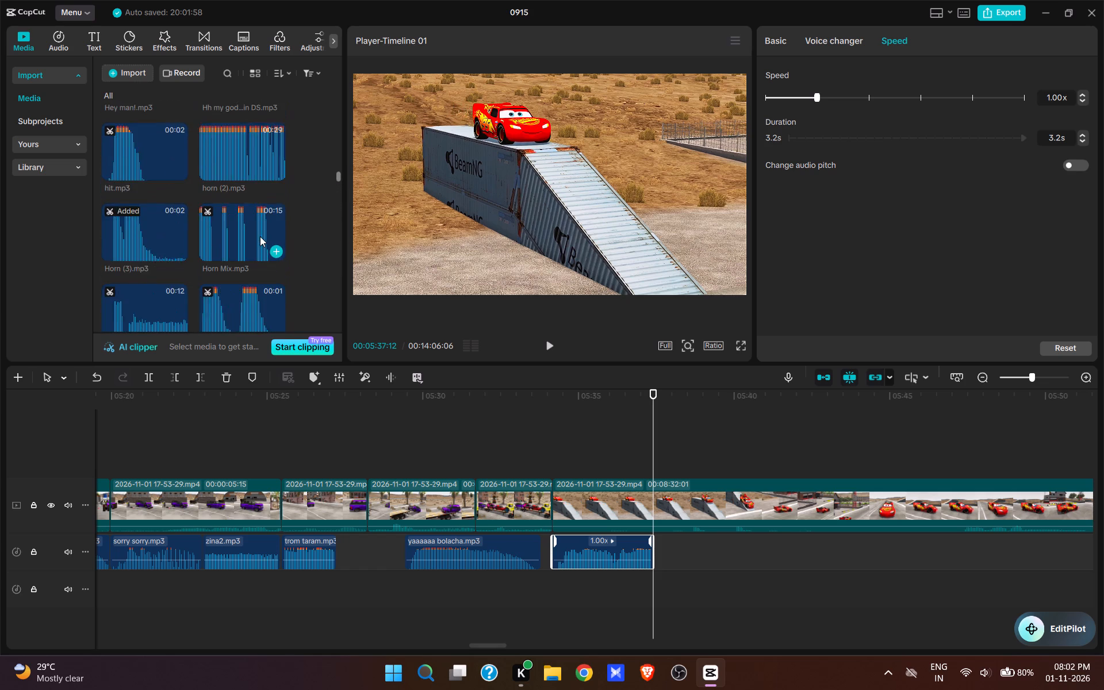
pyautogui.scroll(1, 262, 233)
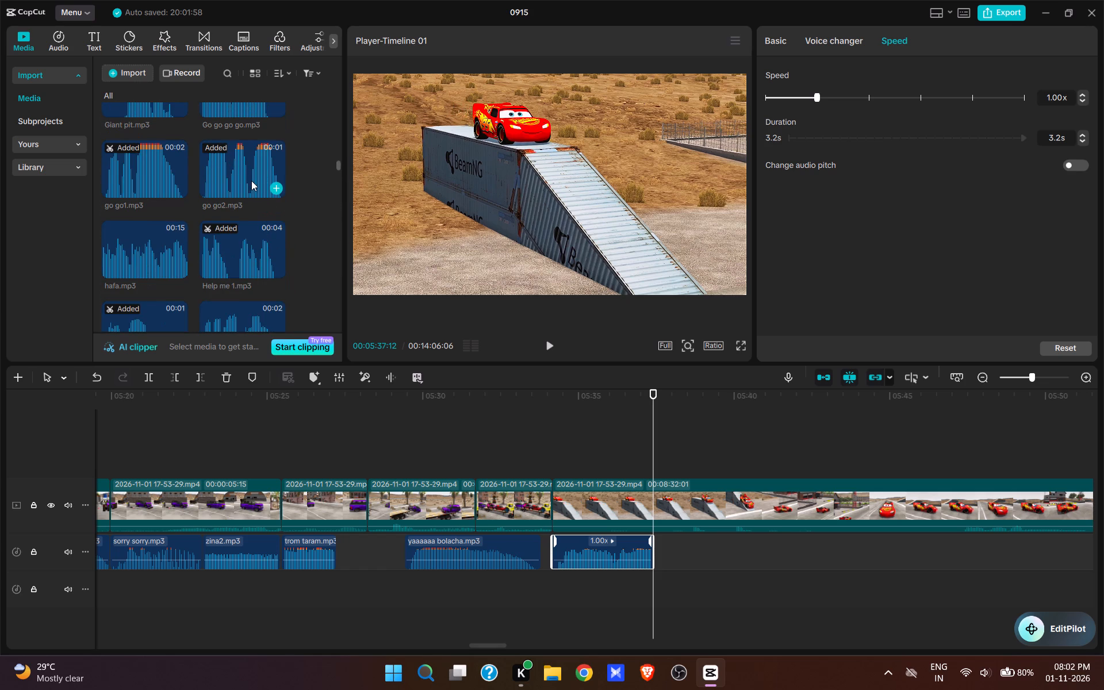
pyautogui.click(251, 181)
pyautogui.click(179, 186)
# Play on to the red car descending the container ramp and add teren teren.mp3 at 00:05:38:26, directly after go go1.mp3.
pyautogui.press('space')
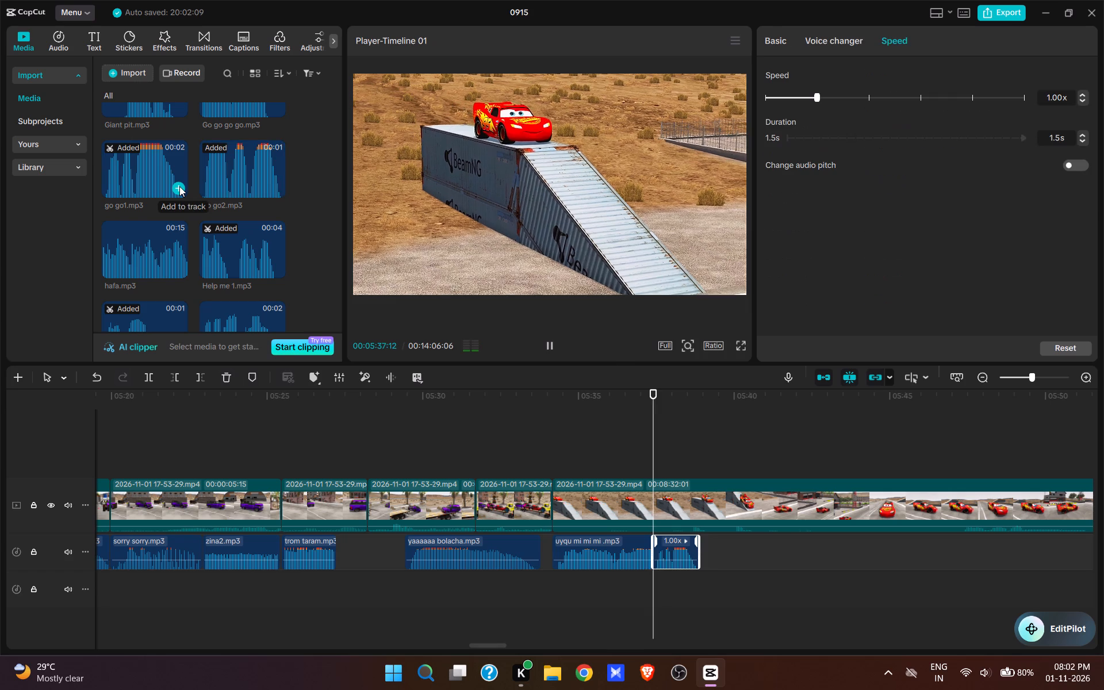
pyautogui.press('space')
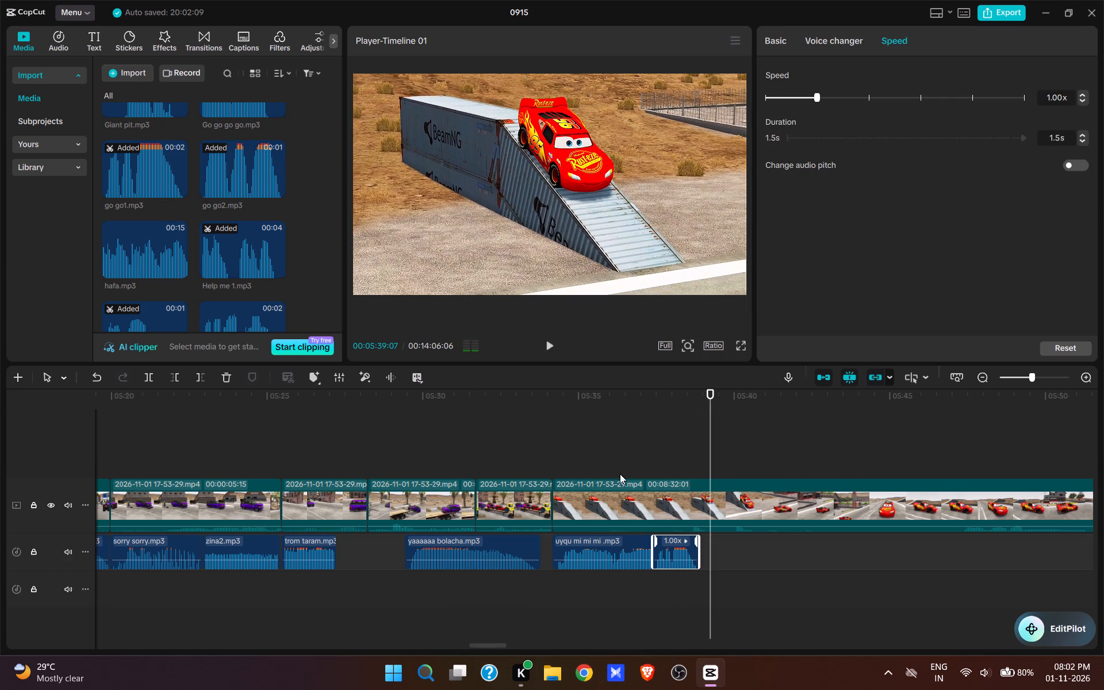
pyautogui.click(695, 464)
pyautogui.scroll(-4, 195, 221)
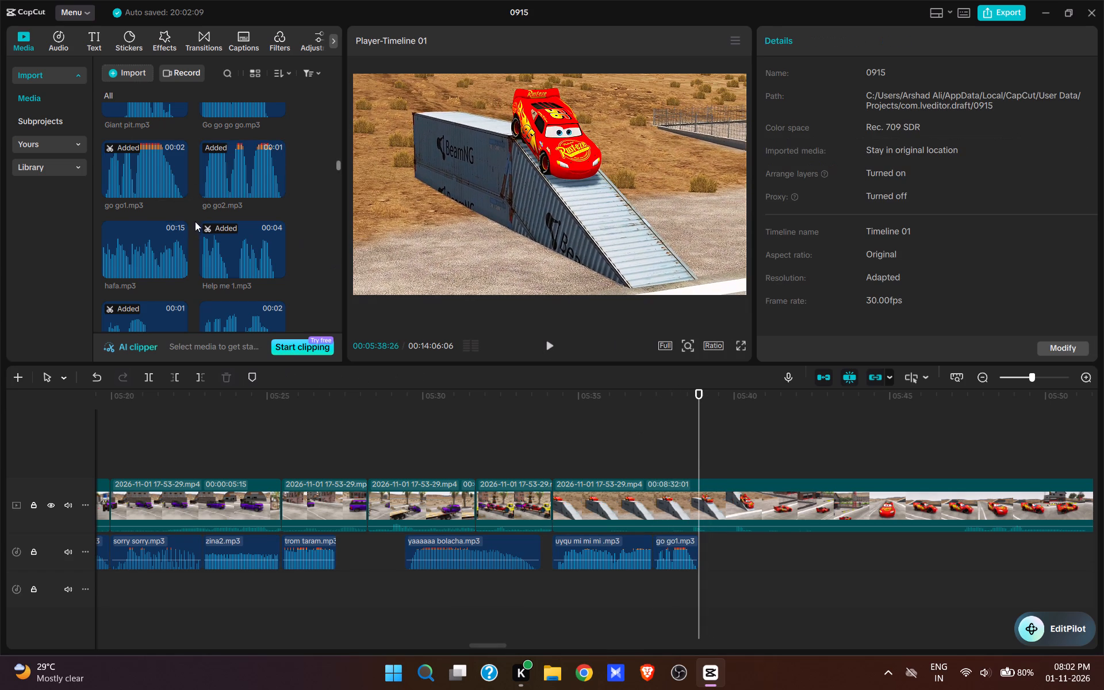
pyautogui.scroll(-4, 195, 221)
pyautogui.moveTo(338, 189); pyautogui.dragTo(335, 363)
pyautogui.scroll(3, 261, 245)
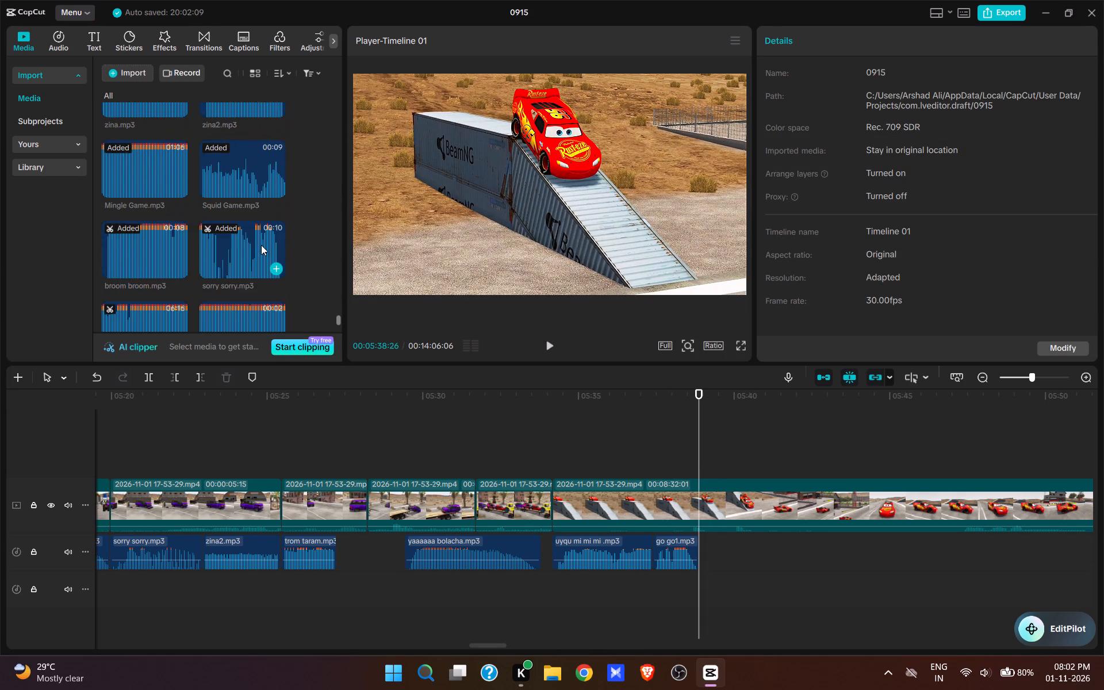
pyautogui.scroll(4, 261, 245)
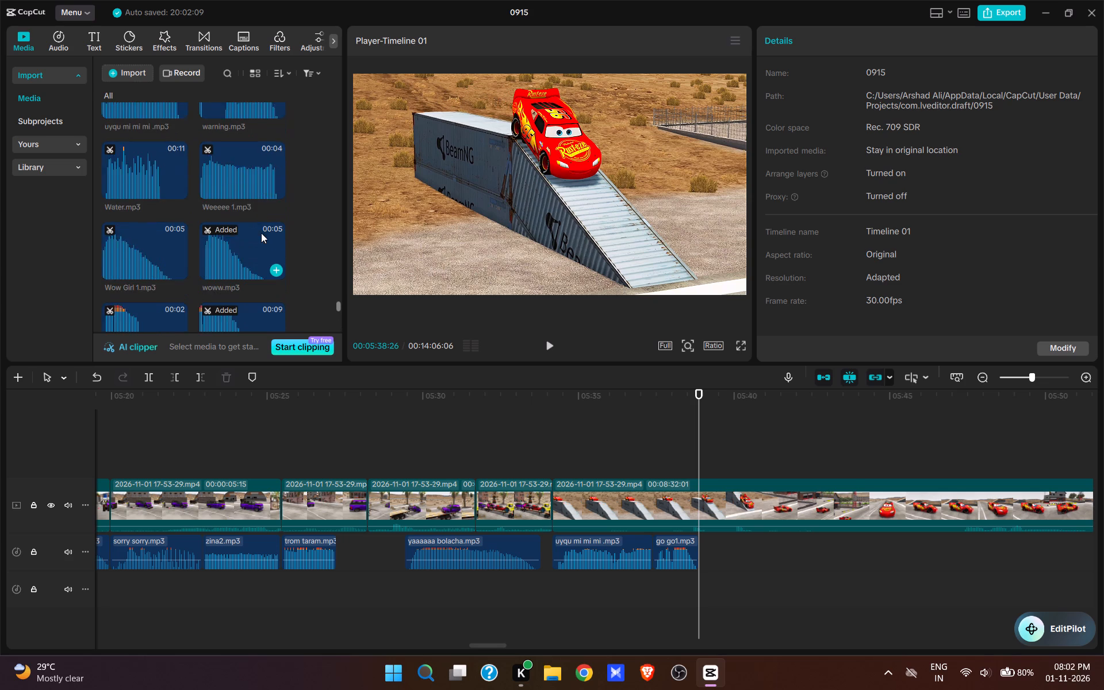
pyautogui.scroll(3, 261, 233)
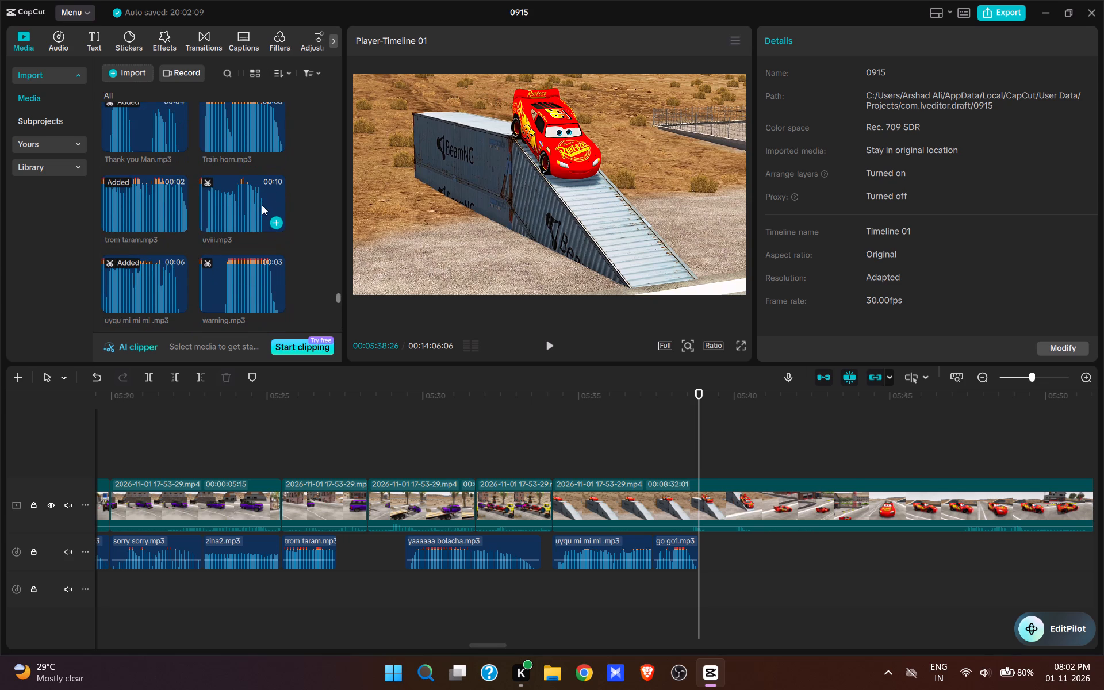
pyautogui.scroll(1, 260, 196)
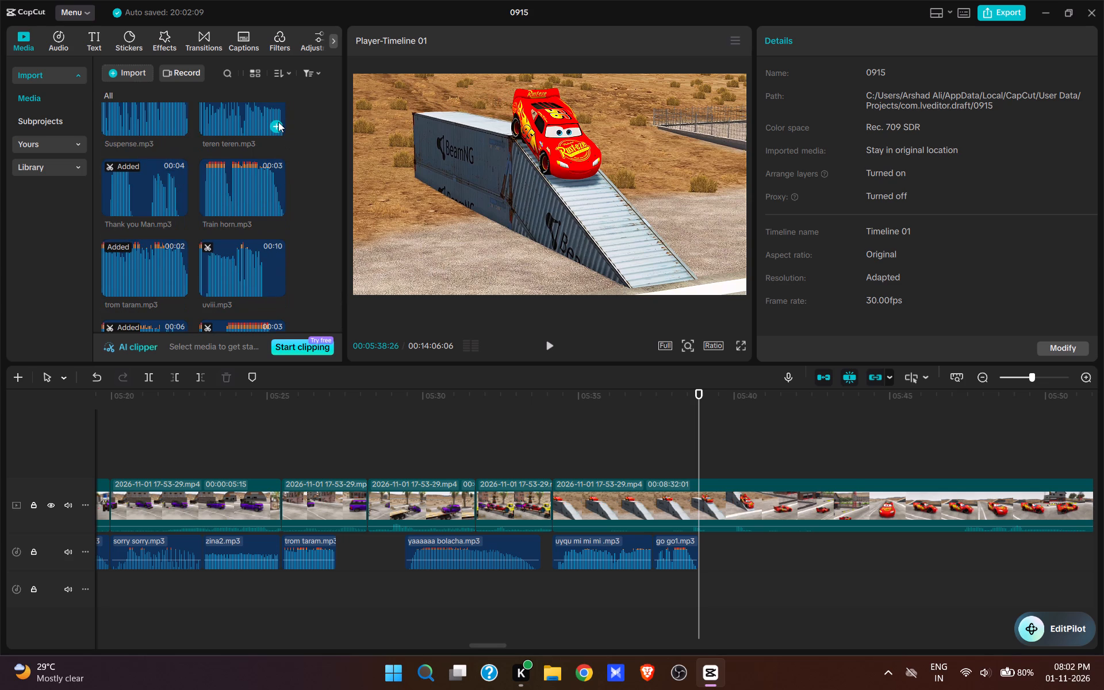
pyautogui.click(278, 123)
# Split the video at 00:05:42:01, where teren teren.mp3 ends, and cut out about 5.6 seconds of the following red car footage.
pyautogui.press('space')
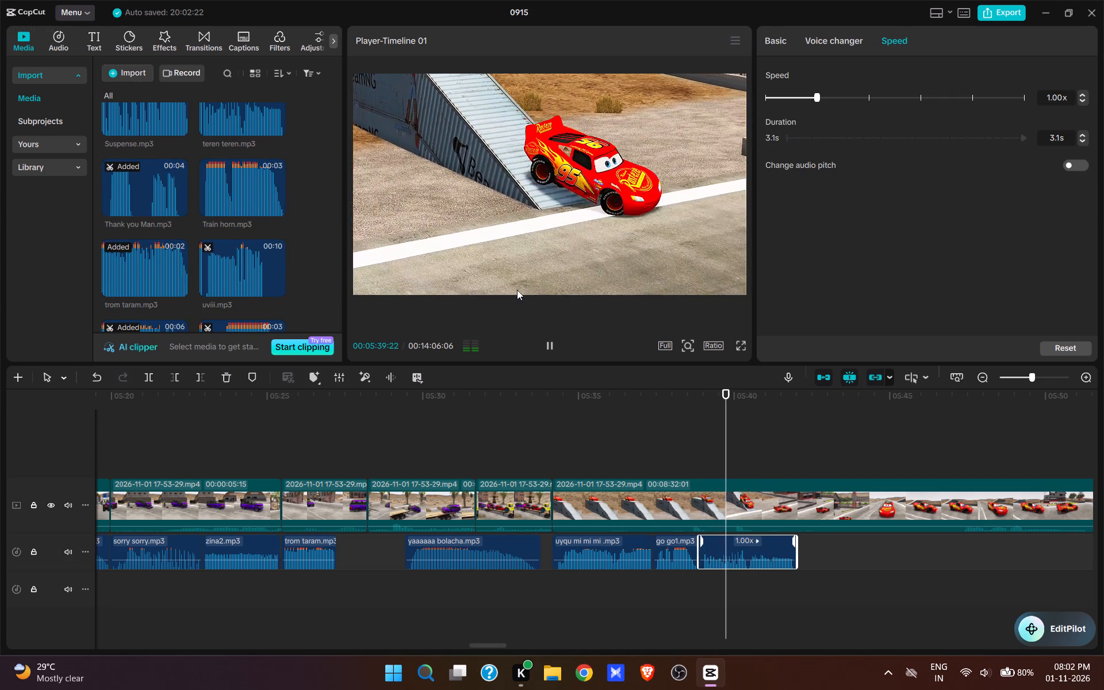
pyautogui.press('space')
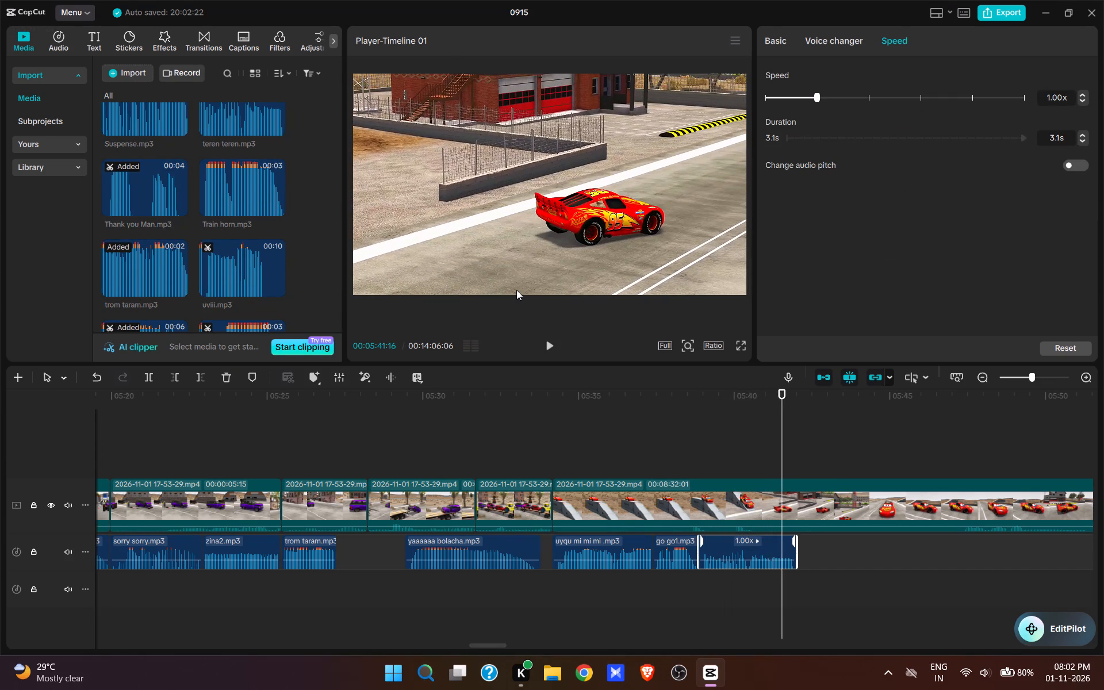
pyautogui.press('space')
pyautogui.press('space')
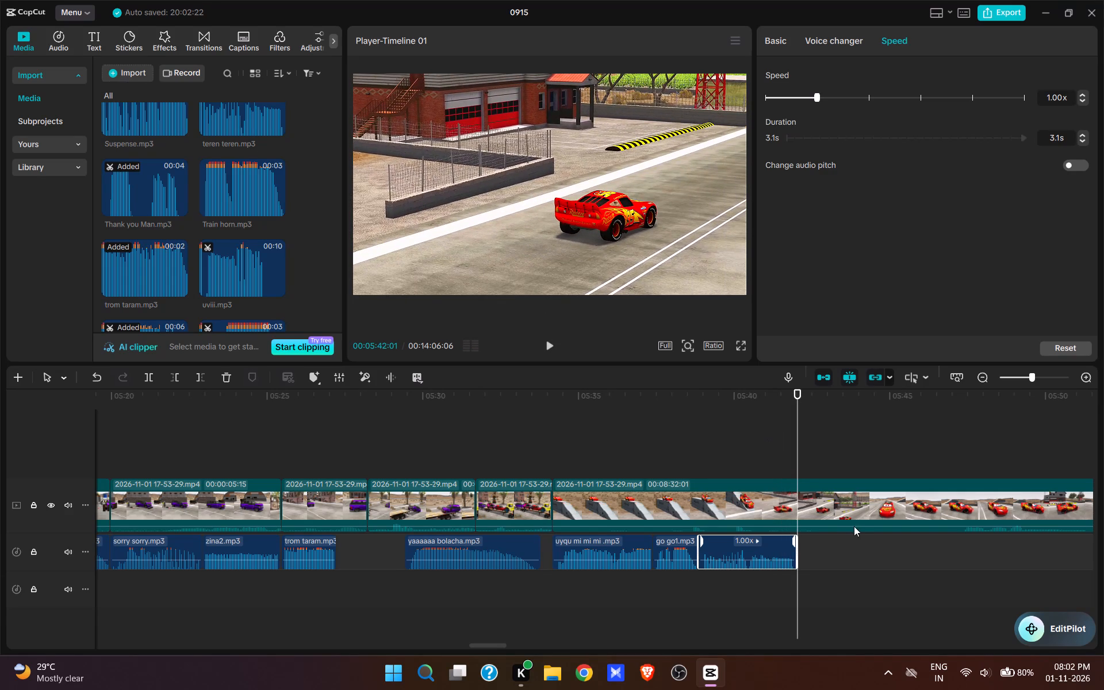
pyautogui.click(821, 504)
pyautogui.press('w')
pyautogui.click(922, 449)
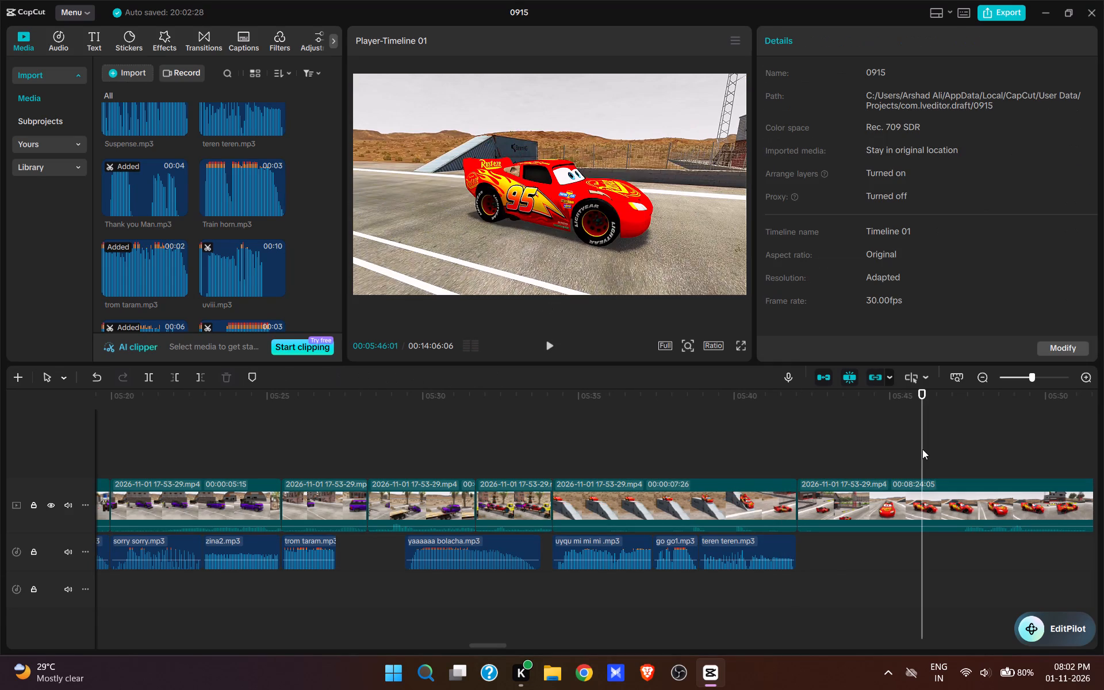
pyautogui.press('space')
pyautogui.press('space')
pyautogui.write('q')
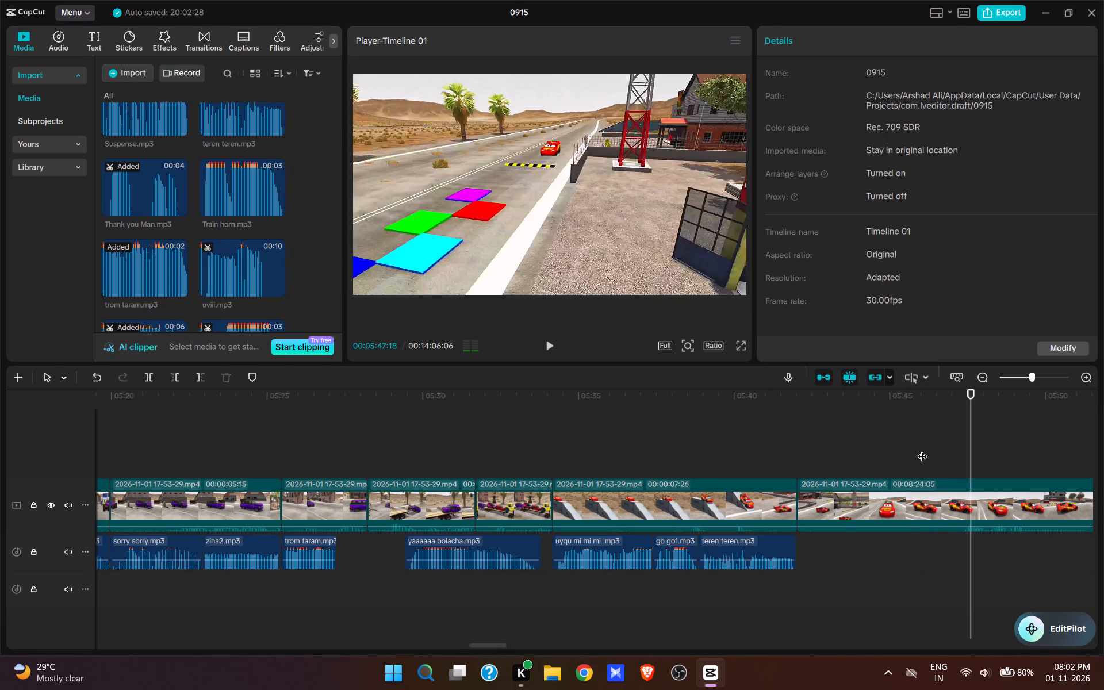
# Add broom broom.mp3 at 00:05:42:01, under the start of the next red car shot.
pyautogui.scroll(-7, 143, 191)
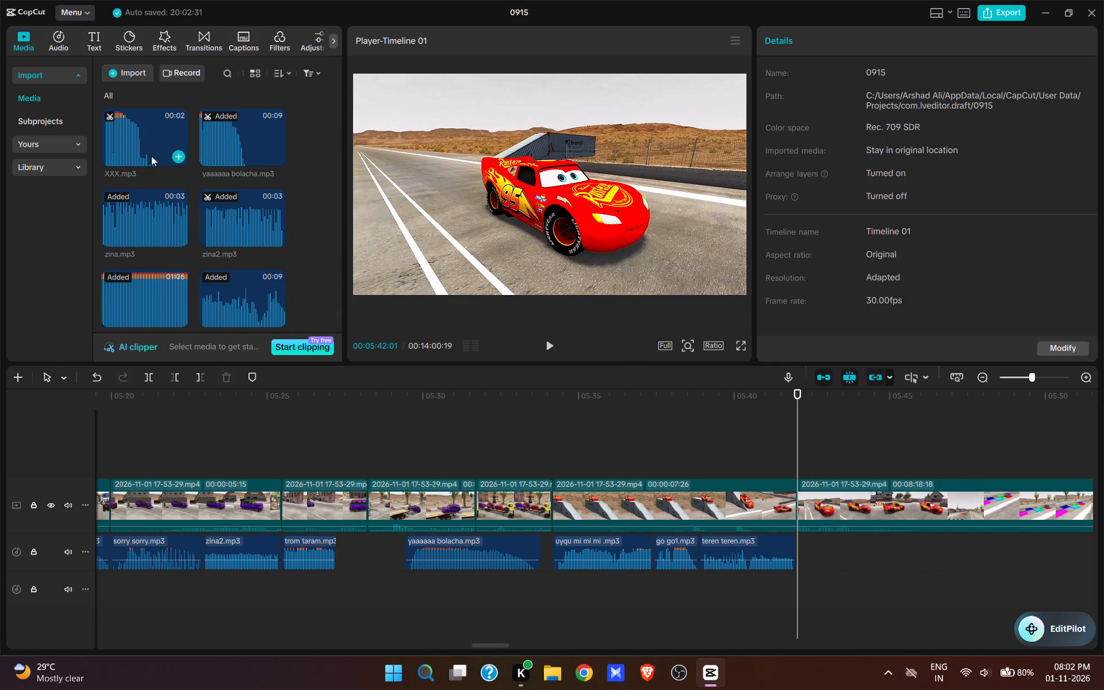
pyautogui.scroll(-12, 160, 241)
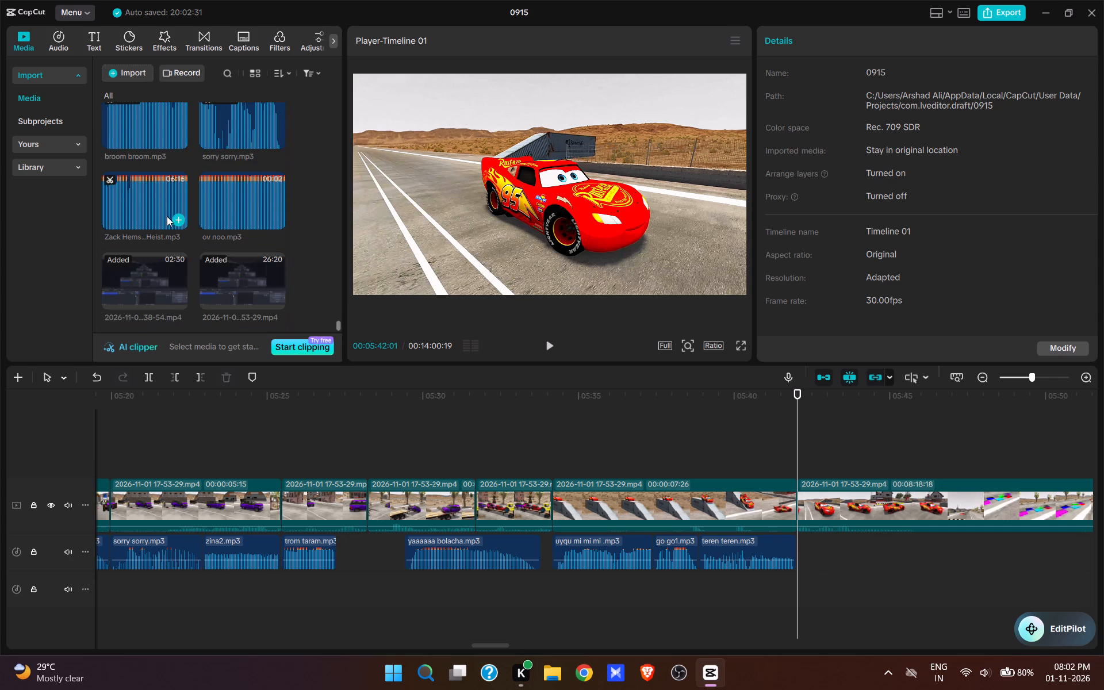
pyautogui.scroll(1, 167, 216)
pyautogui.click(175, 203)
# Play through the red car's drive past the fire station and split the video at 00:05:45:16.
pyautogui.press('space')
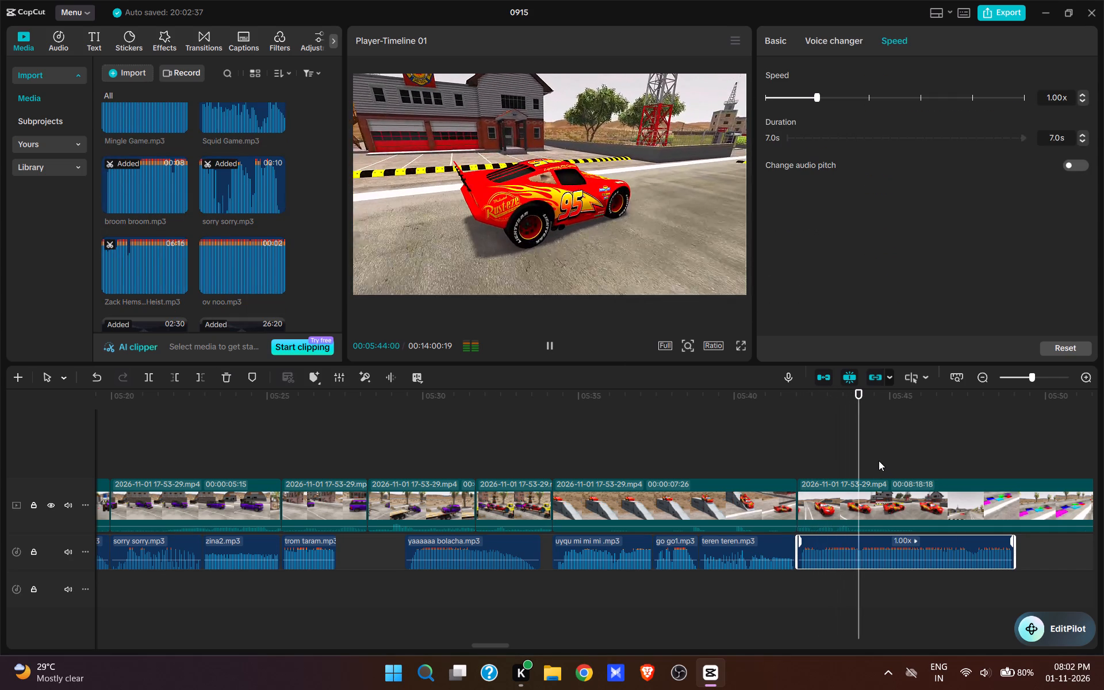
pyautogui.press('space')
pyautogui.press('space')
pyautogui.press('space')
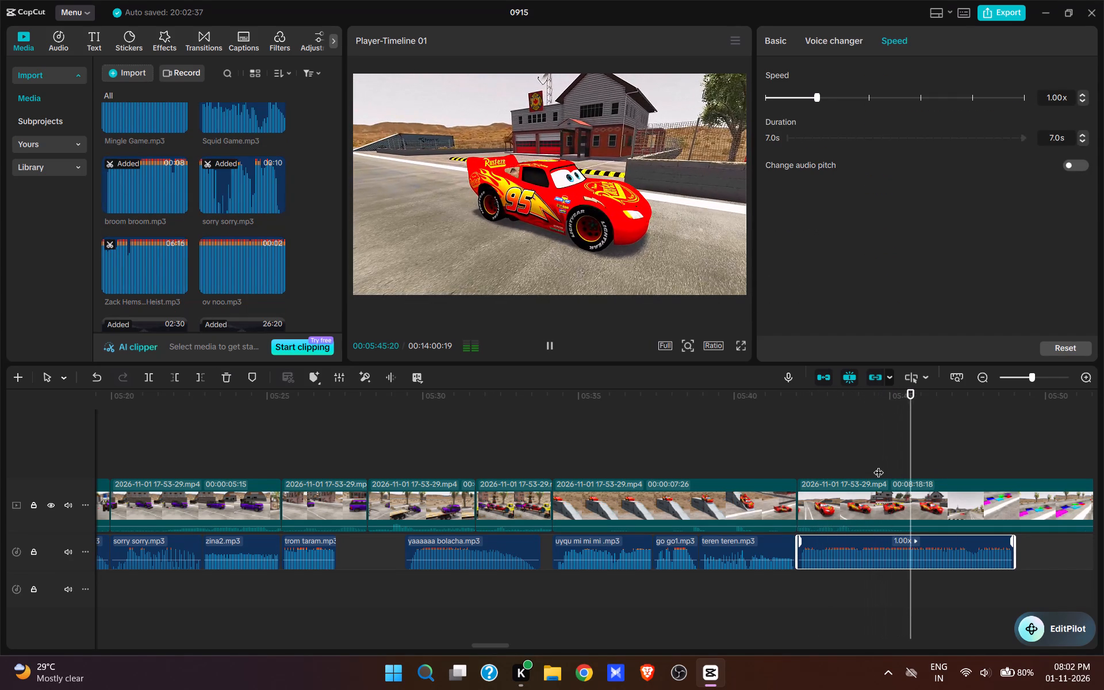
pyautogui.click(885, 455)
pyautogui.press('space')
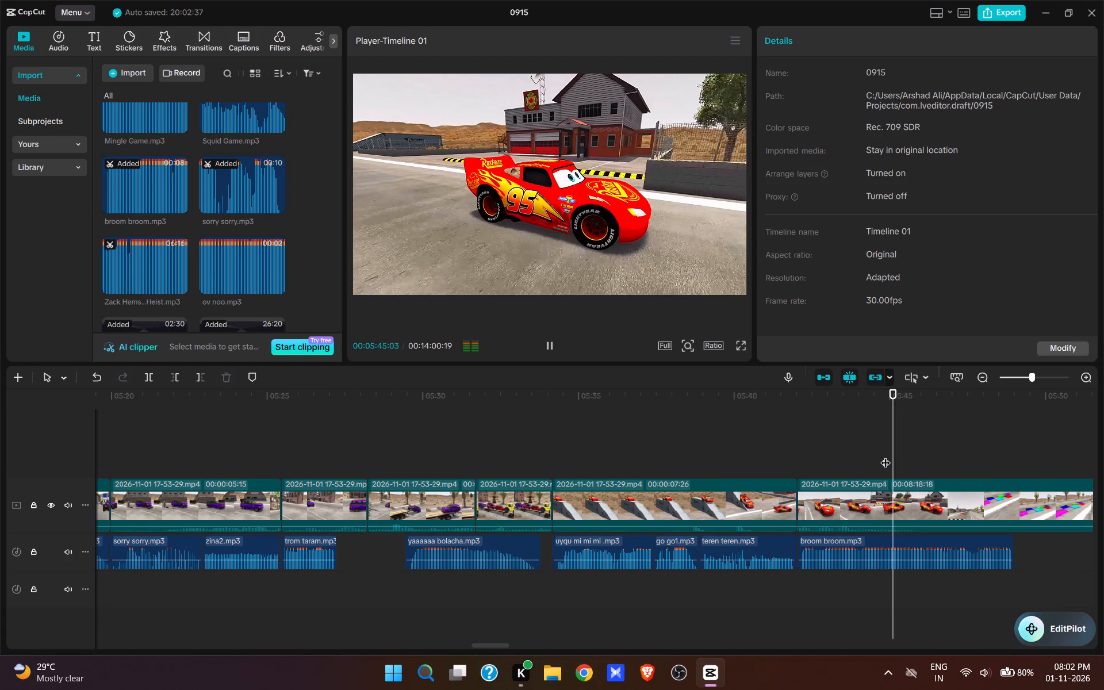
pyautogui.press('space')
pyautogui.write('w')
pyautogui.moveTo(952, 478); pyautogui.dragTo(708, 558)
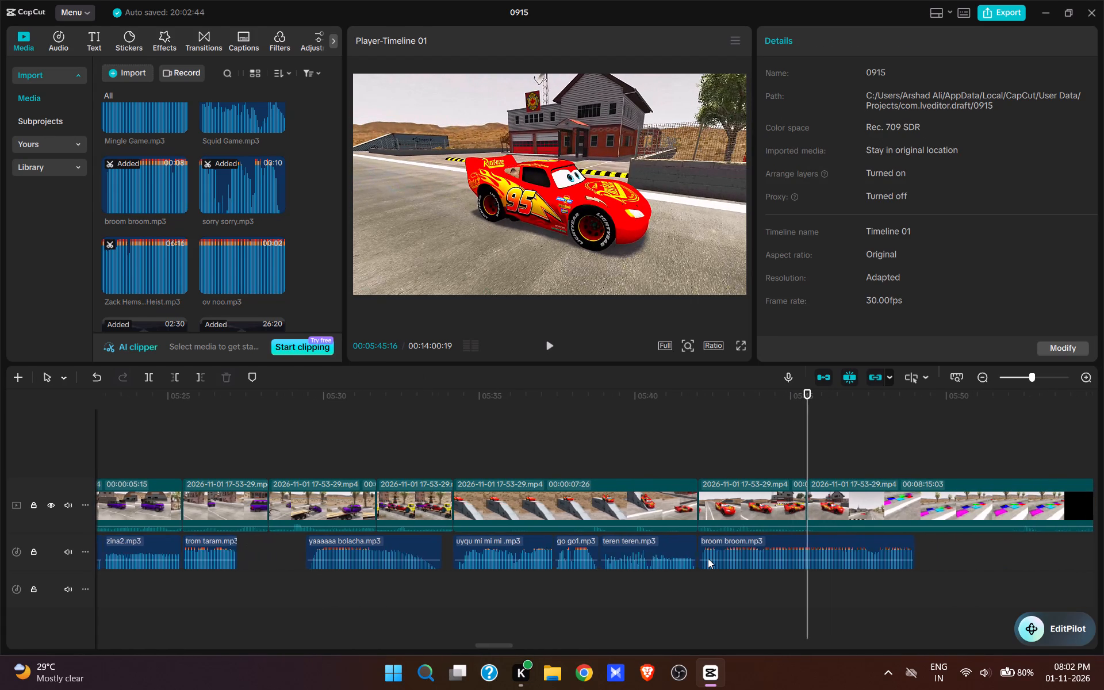
# Cut about 5.6 seconds from the start of the clip after 00:05:45:16, so it opens on the red car nearing the coloured tiles.
pyautogui.moveTo(708, 558); pyautogui.dragTo(708, 559)
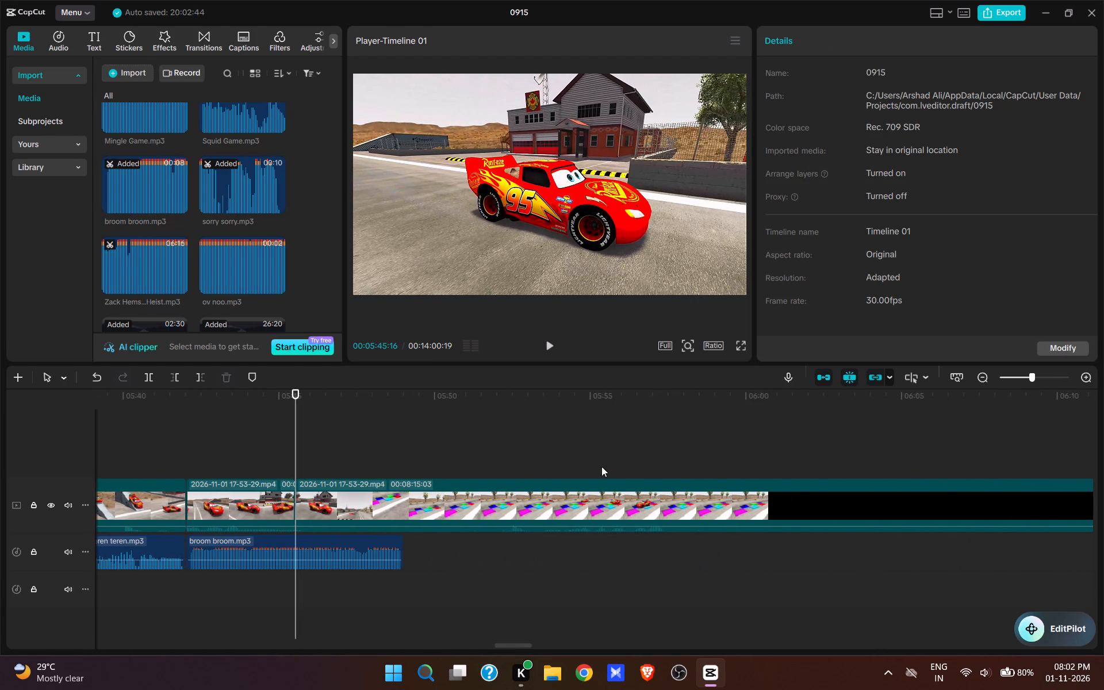
pyautogui.click(471, 435)
pyautogui.press('space')
pyautogui.press('space')
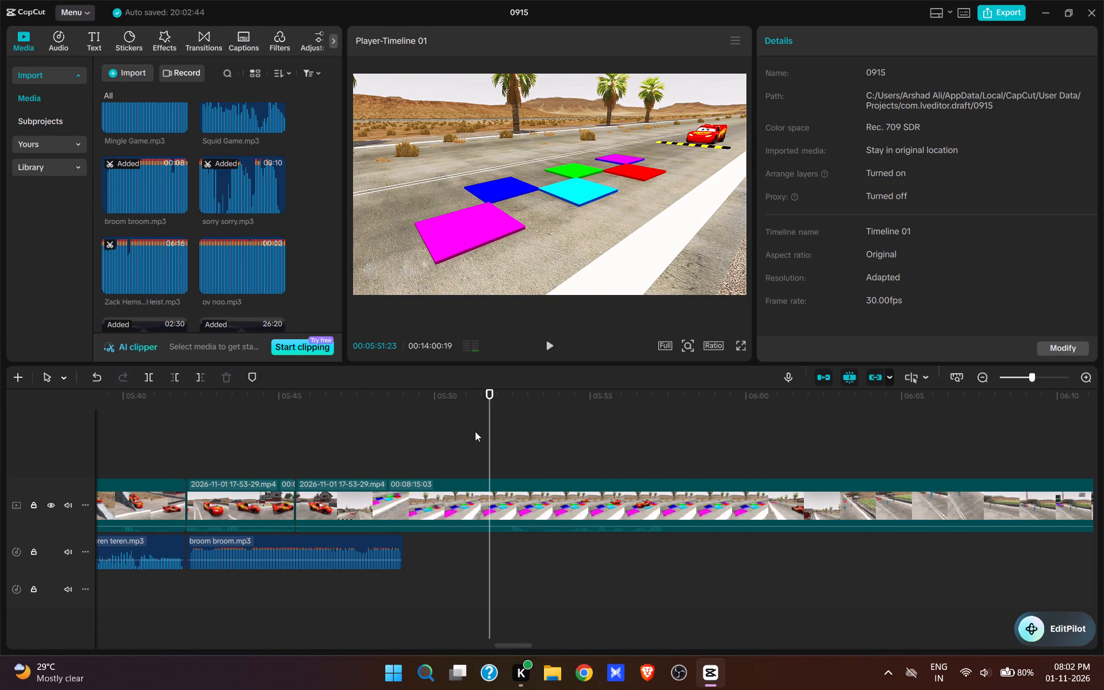
pyautogui.click(471, 470)
pyautogui.press('space')
pyautogui.click(471, 467)
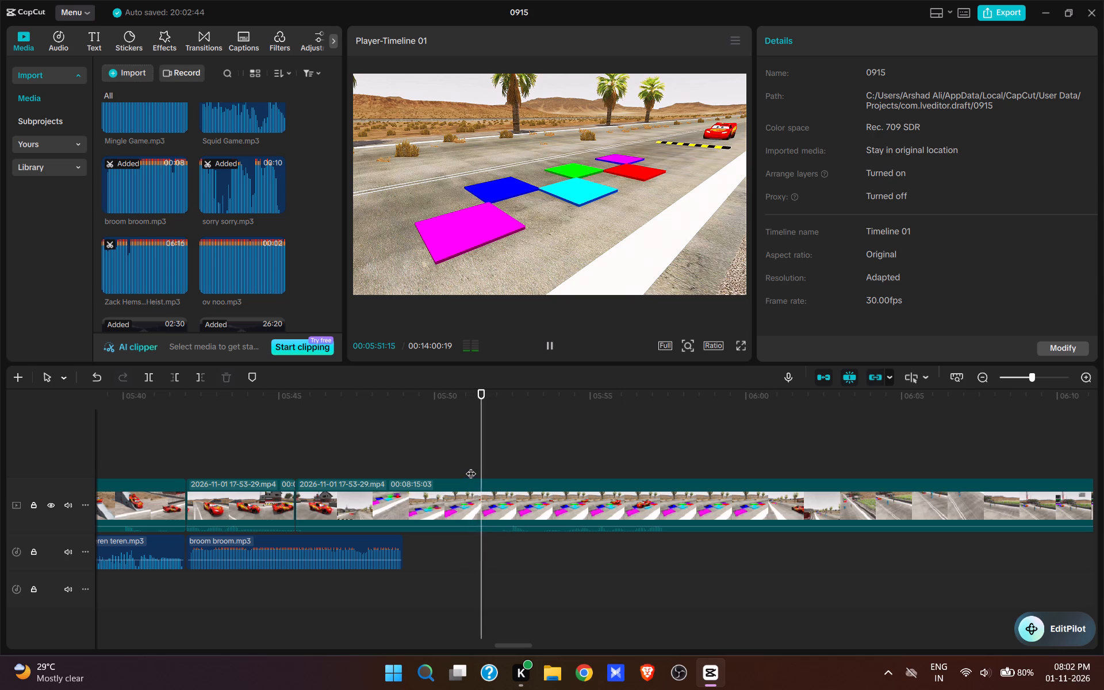
pyautogui.click(454, 464)
pyautogui.press('space')
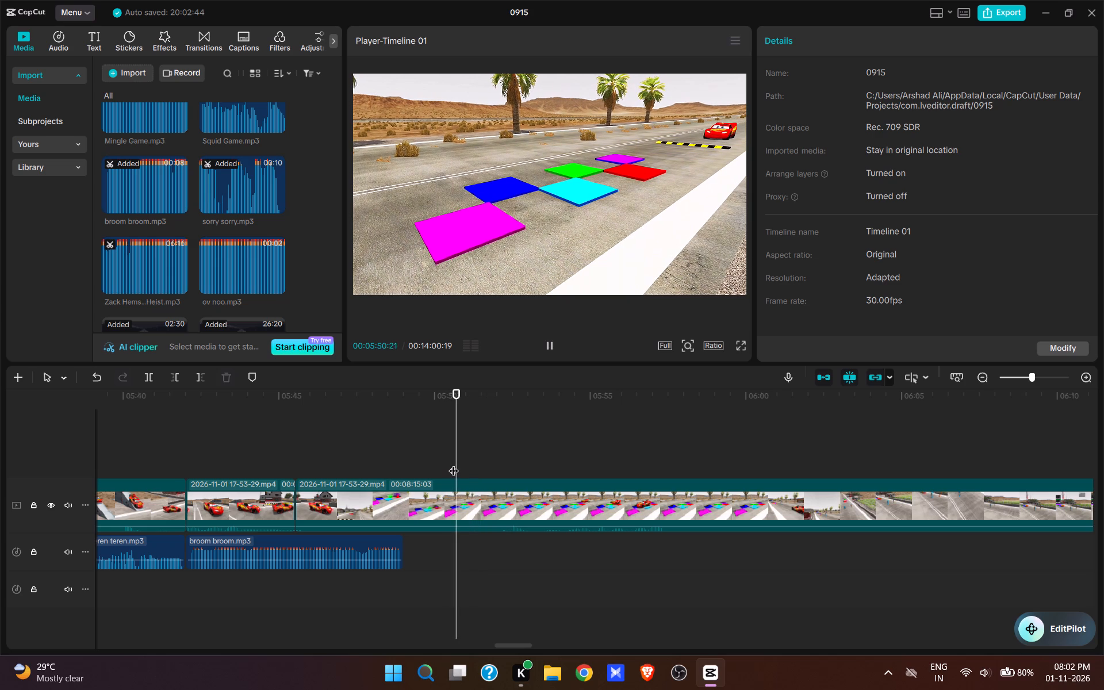
pyautogui.press('space')
pyautogui.write('q')
# Trim the end of broom broom.mp3 to 00:05:46:03 and play across the cut to the coloured tiles shot.
pyautogui.press('space')
pyautogui.press('space')
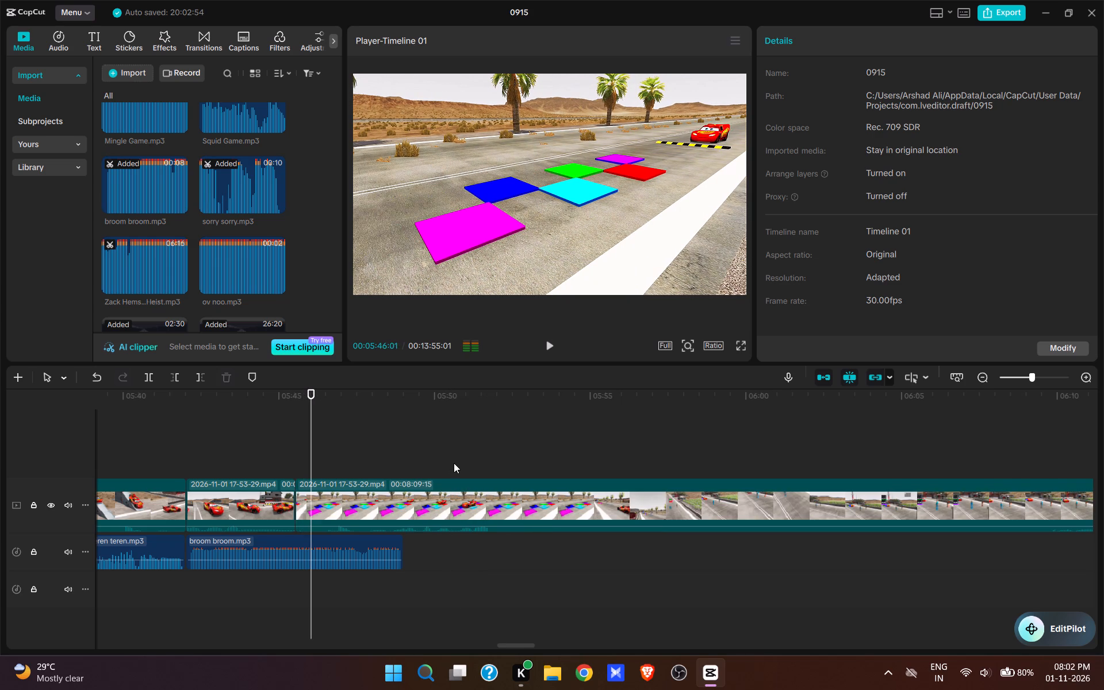
pyautogui.click(305, 461)
pyautogui.press('space')
pyautogui.press('space')
pyautogui.click(336, 545)
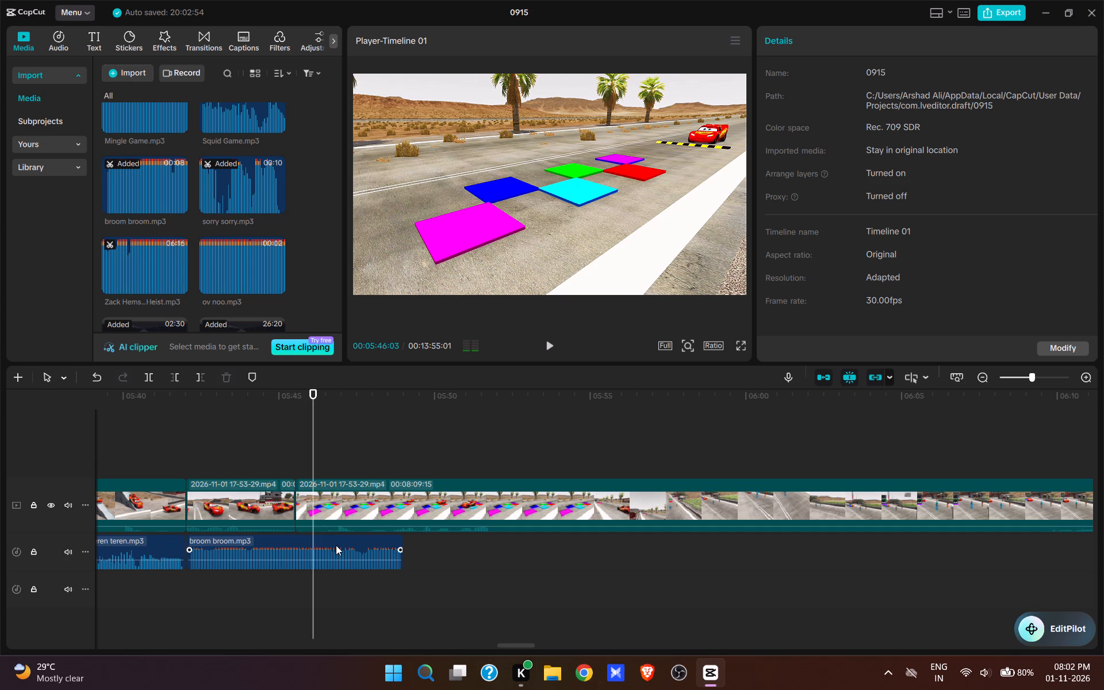
pyautogui.press('e')
pyautogui.click(290, 459)
pyautogui.press('space')
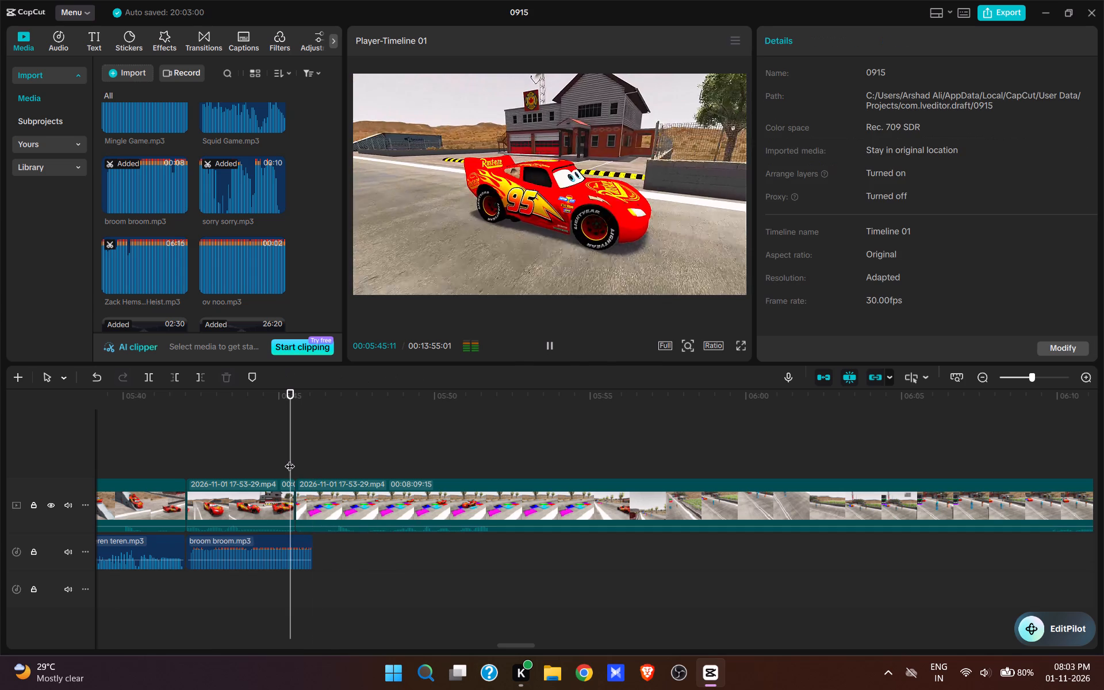
pyautogui.press('space')
pyautogui.press('space')
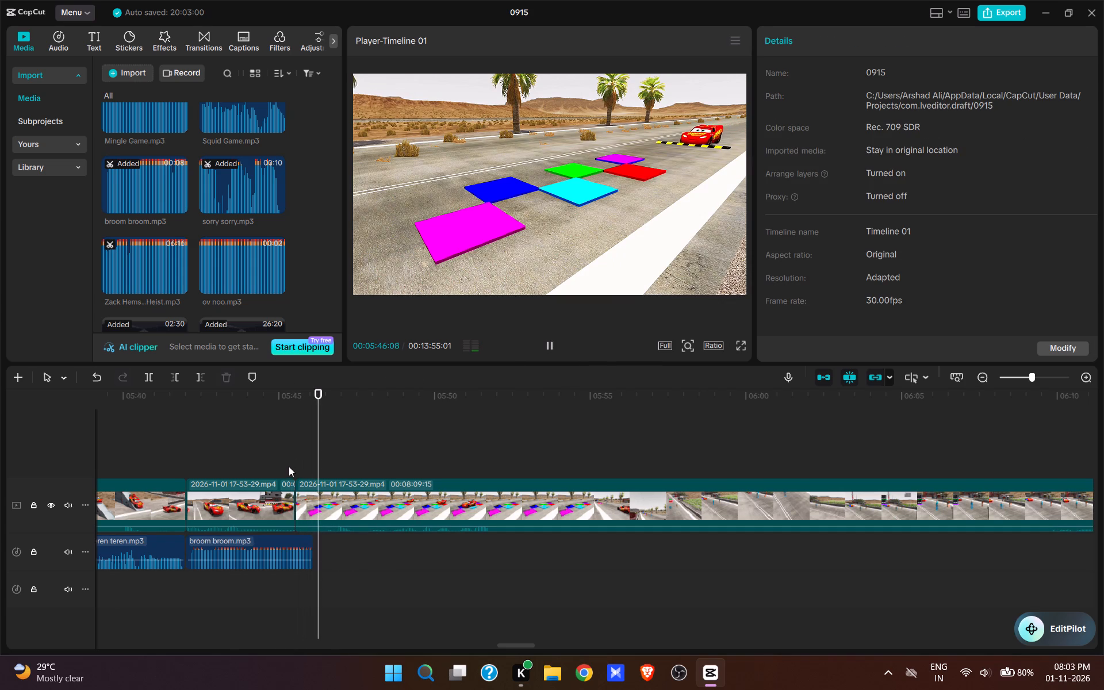
pyautogui.press('space')
# Browse the imported sounds and add Mario Jump.mp3 at 00:05:46:03, directly after broom broom.mp3.
pyautogui.click(317, 466)
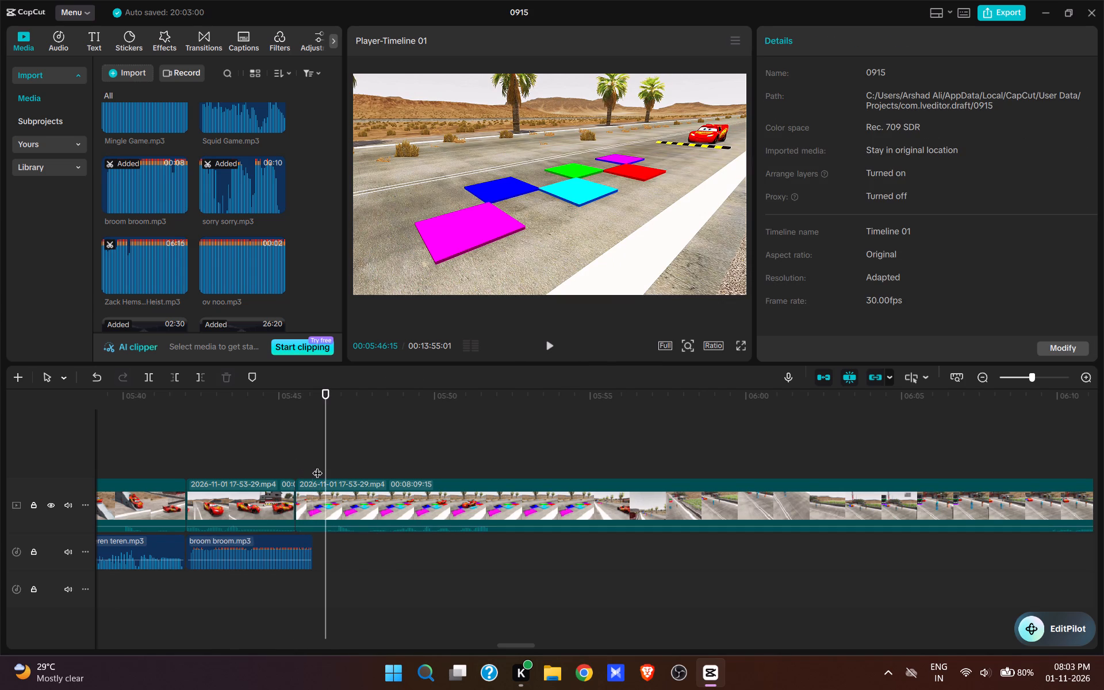
pyautogui.scroll(4, 208, 215)
pyautogui.scroll(-1, 208, 215)
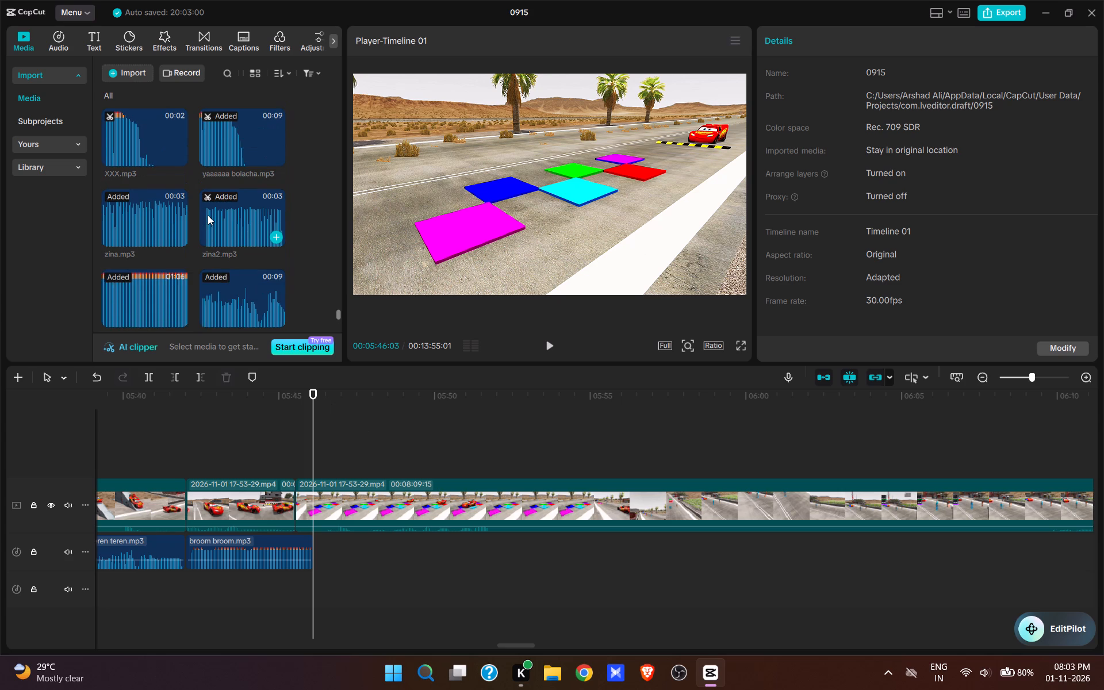
pyautogui.scroll(-2, 208, 216)
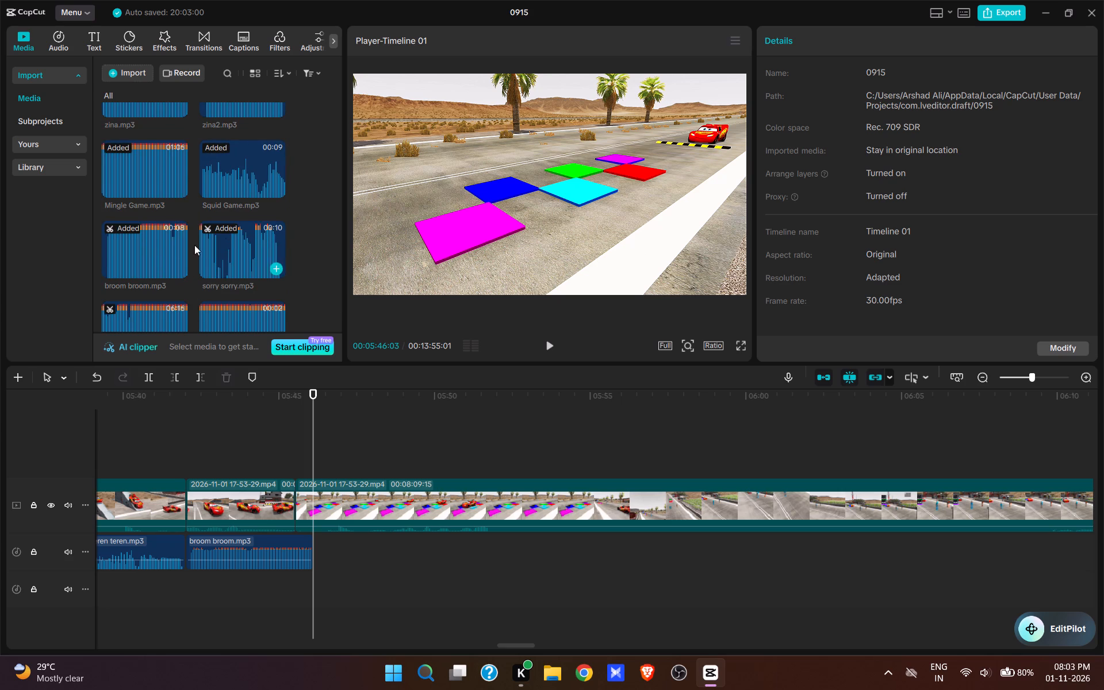
pyautogui.scroll(2, 153, 244)
pyautogui.scroll(-5, 164, 240)
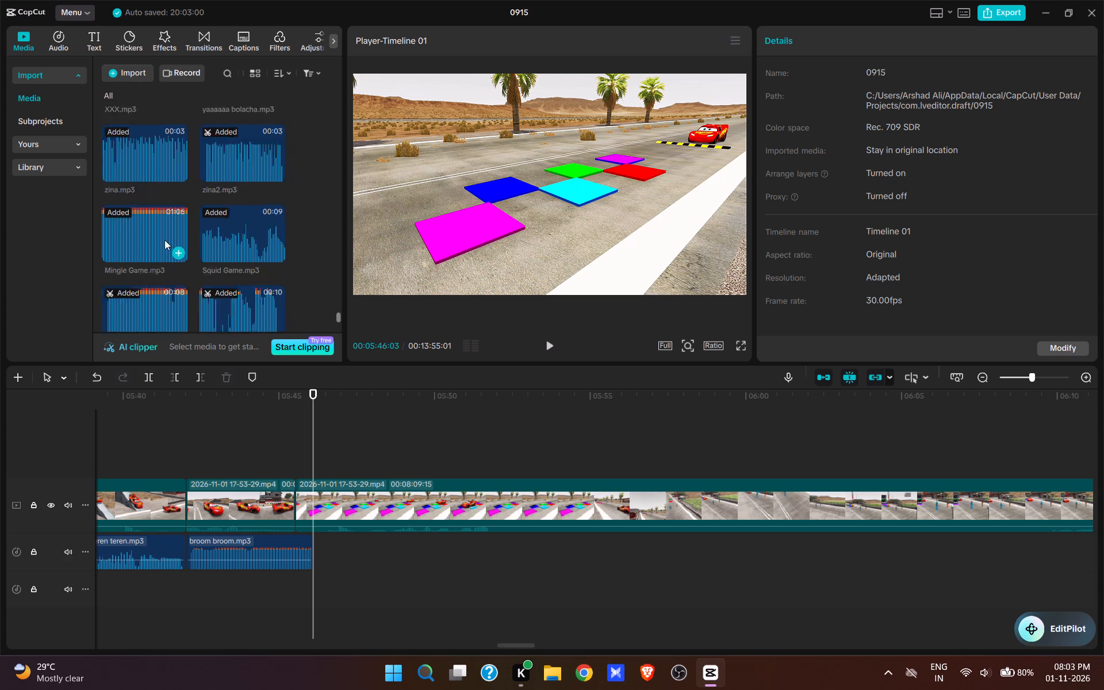
pyautogui.scroll(-9, 164, 240)
pyautogui.scroll(1, 164, 243)
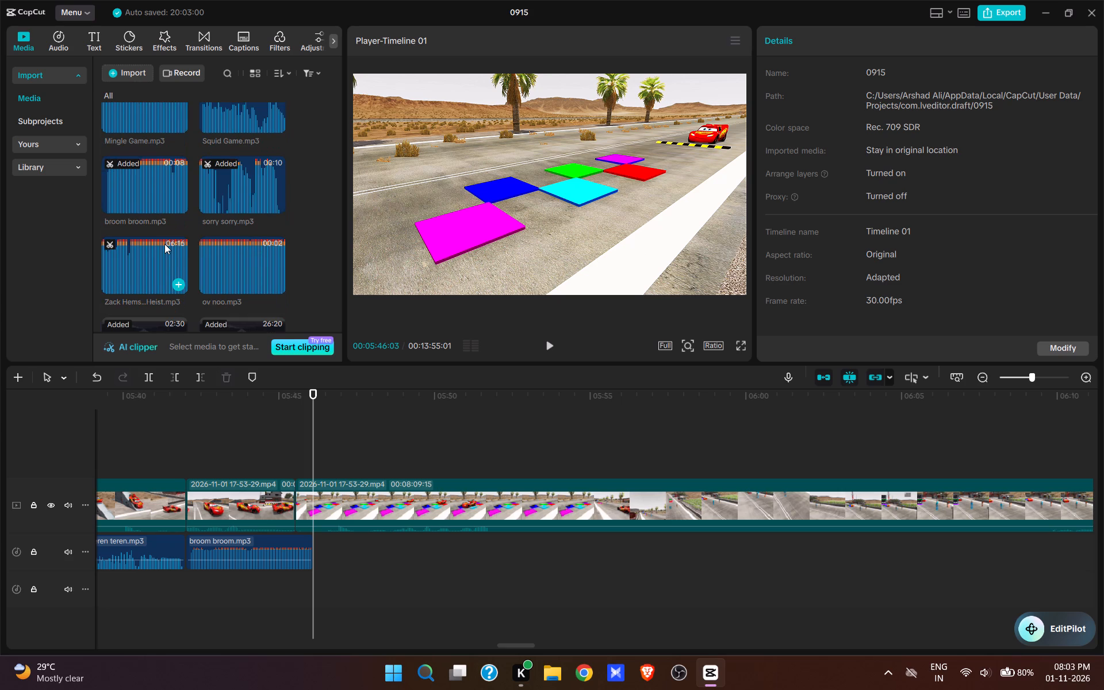
pyautogui.scroll(13, 164, 244)
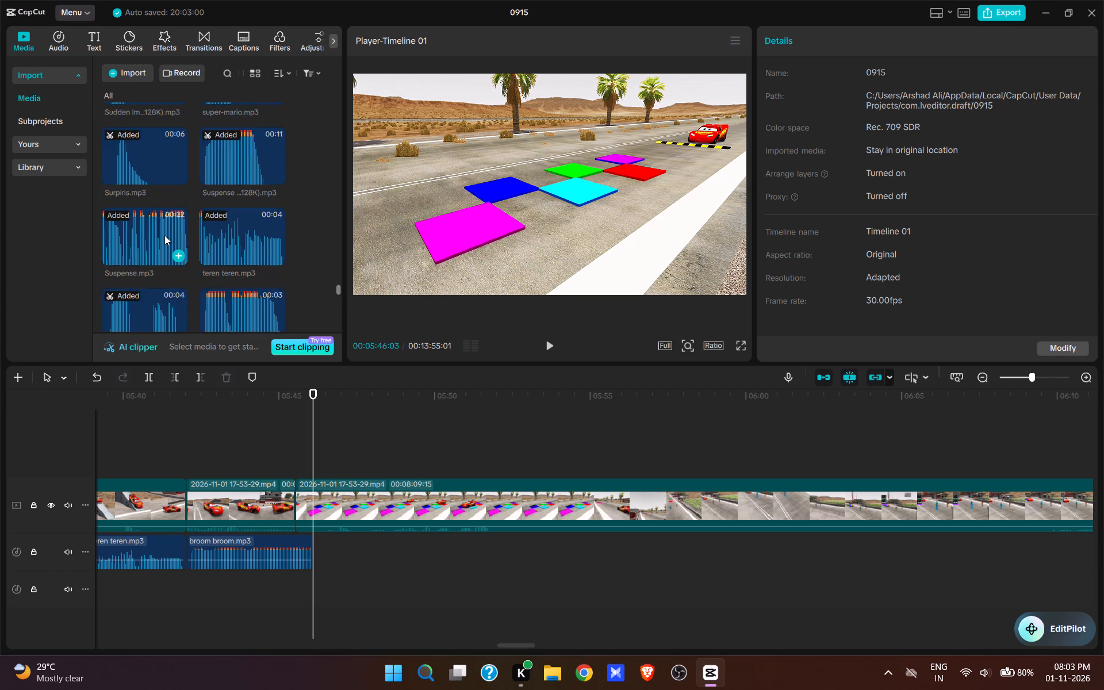
pyautogui.scroll(9, 164, 235)
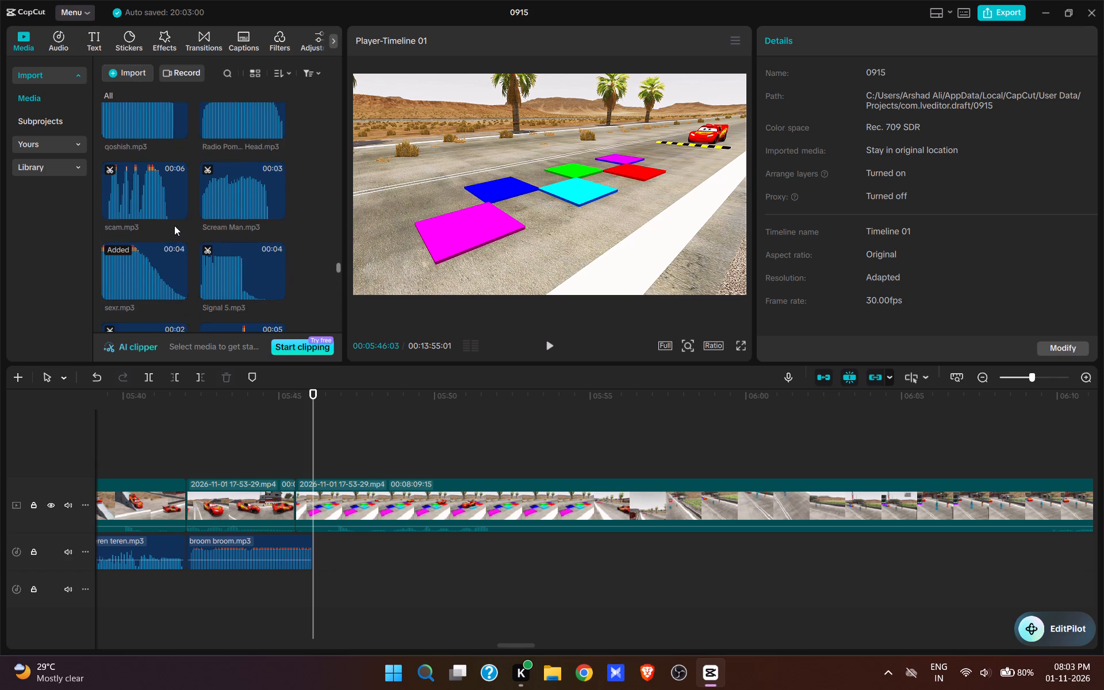
pyautogui.scroll(12, 174, 225)
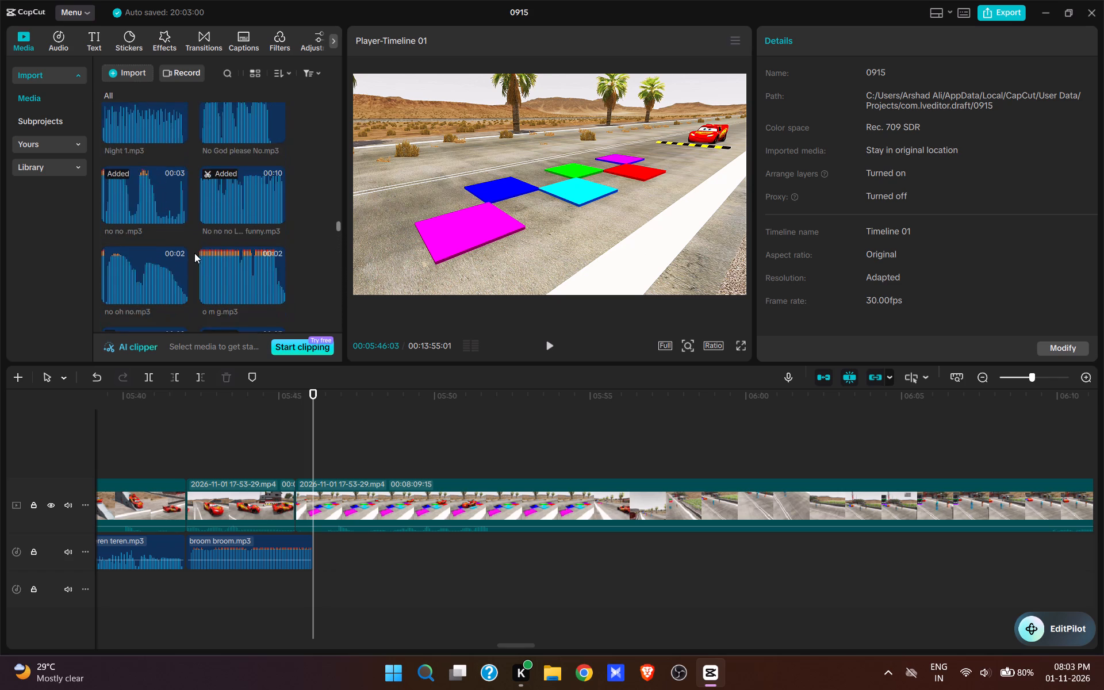
pyautogui.scroll(4, 194, 253)
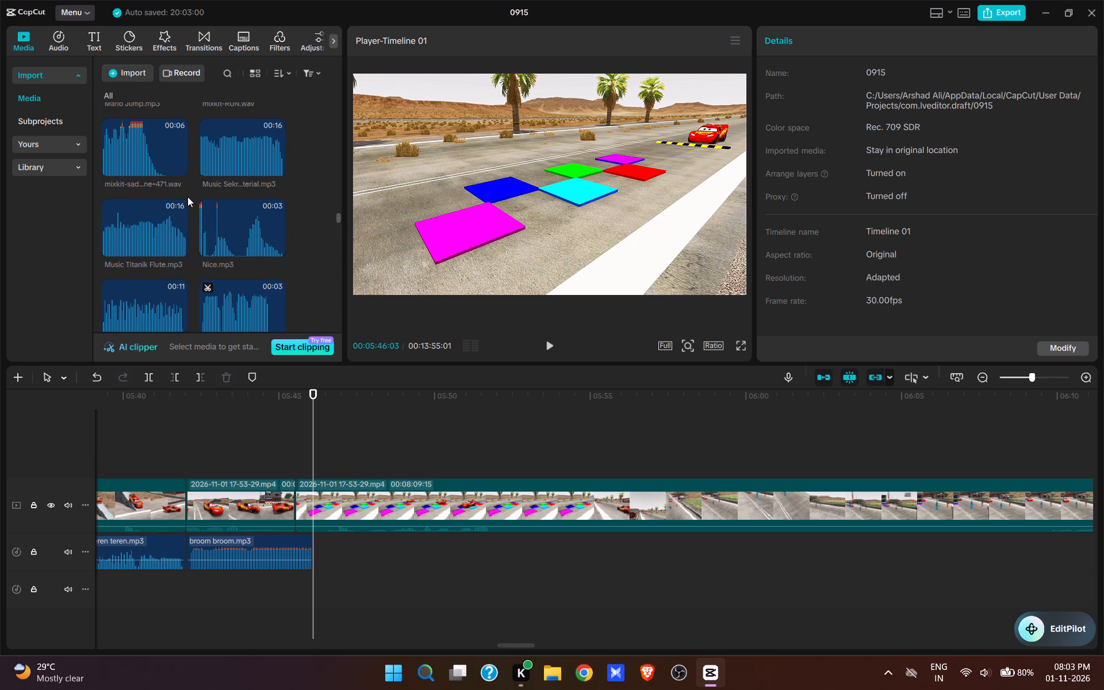
pyautogui.scroll(1, 193, 230)
pyautogui.click(181, 149)
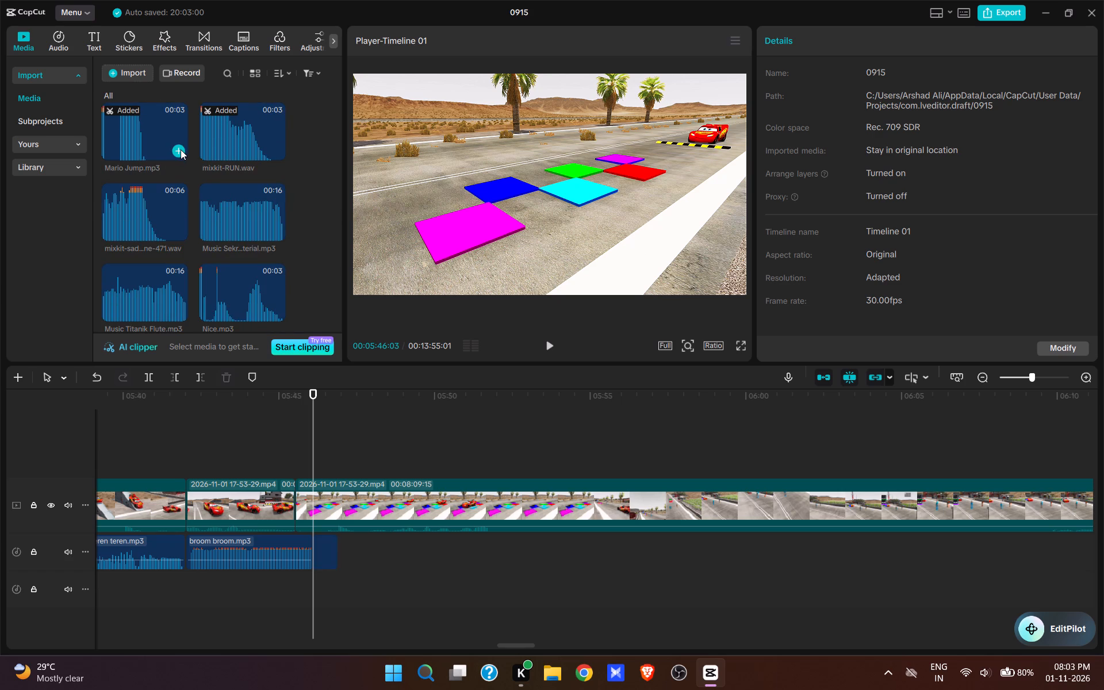
# Play on to the red car reaching the coloured tiles and paste the copied Mingle Game.mp3 excerpt at 00:05:48:13.
pyautogui.press('space')
pyautogui.press('space')
pyautogui.press('space')
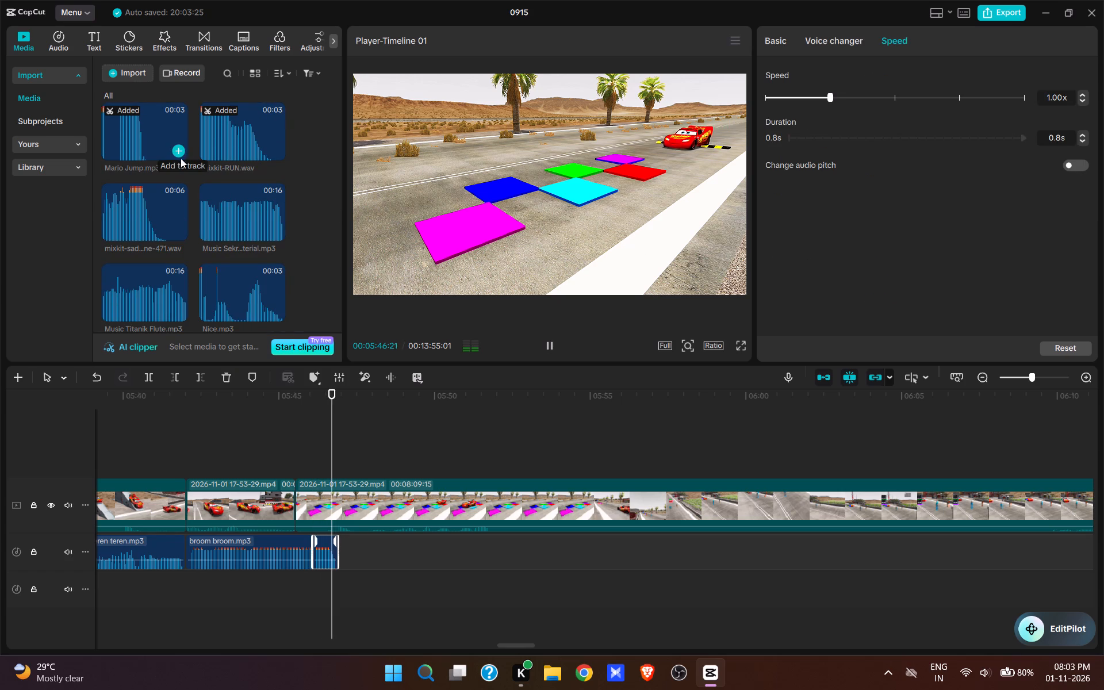
pyautogui.press('space')
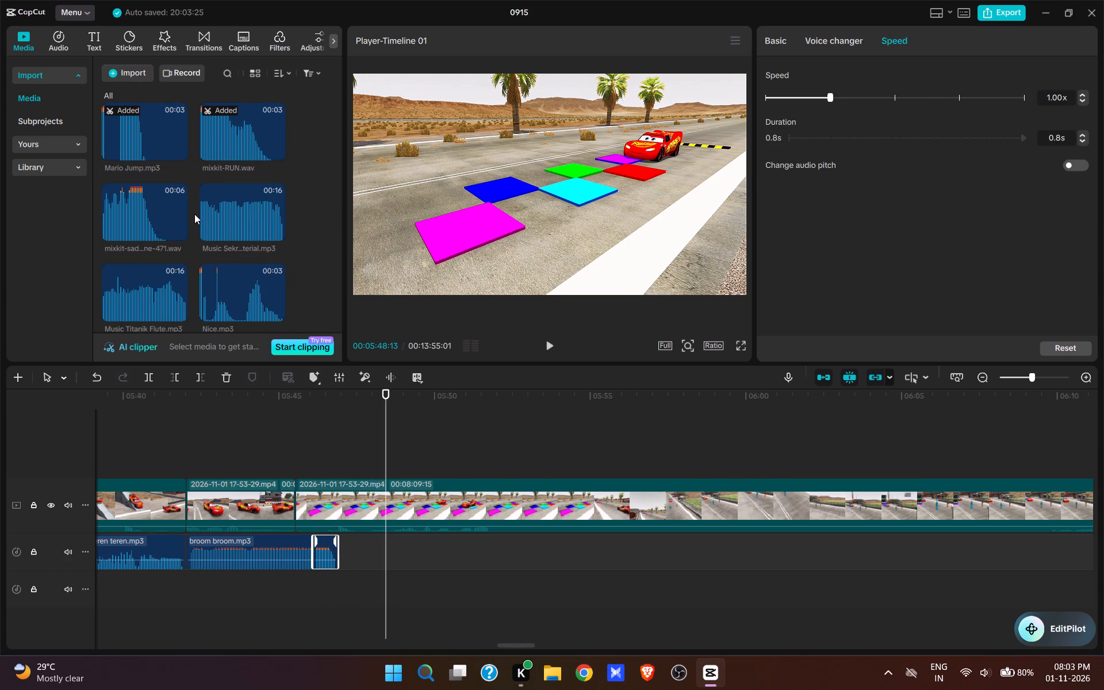
pyautogui.hotkey('ctrl', 'v')
# Split the video at 00:05:51:18, where Mingle Game.mp3 ends, and cut out the next 18 seconds up to the red car approaching the two dummies.
pyautogui.press('space')
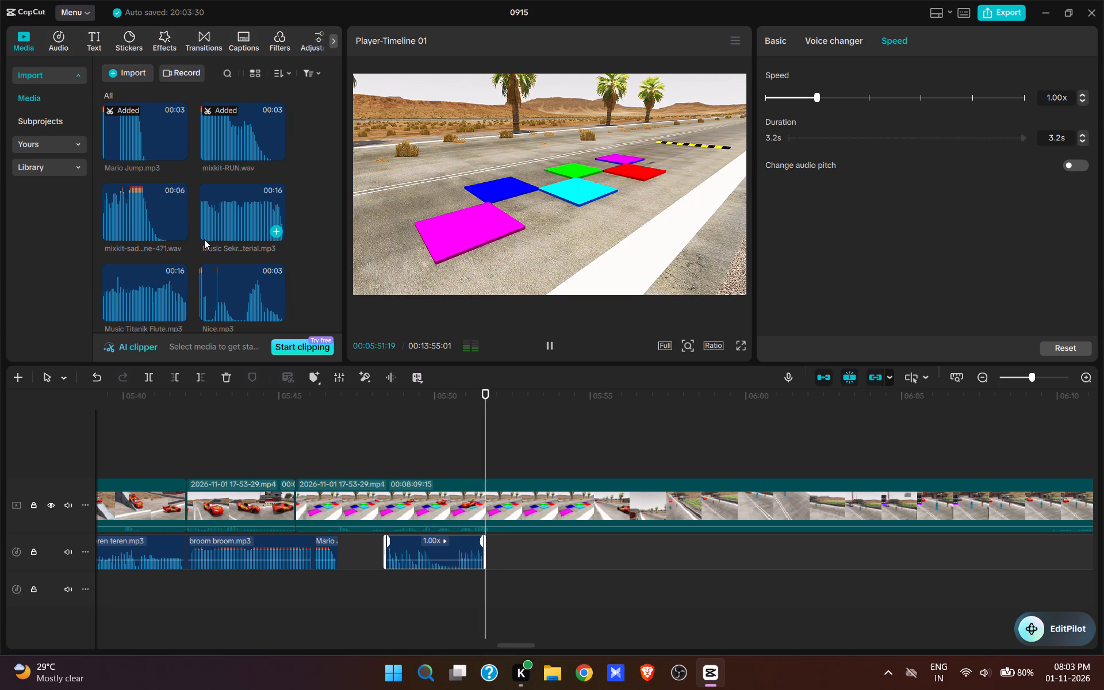
pyautogui.press('space')
pyautogui.click(486, 459)
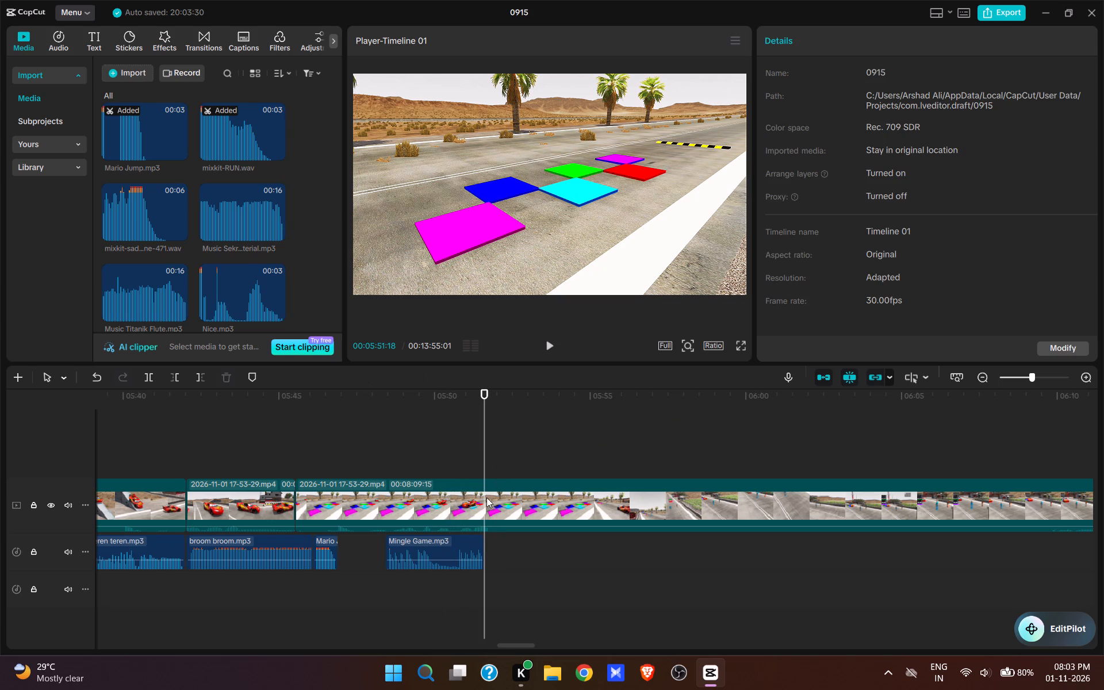
pyautogui.click(486, 497)
pyautogui.press('w')
pyautogui.moveTo(710, 469); pyautogui.dragTo(622, 551)
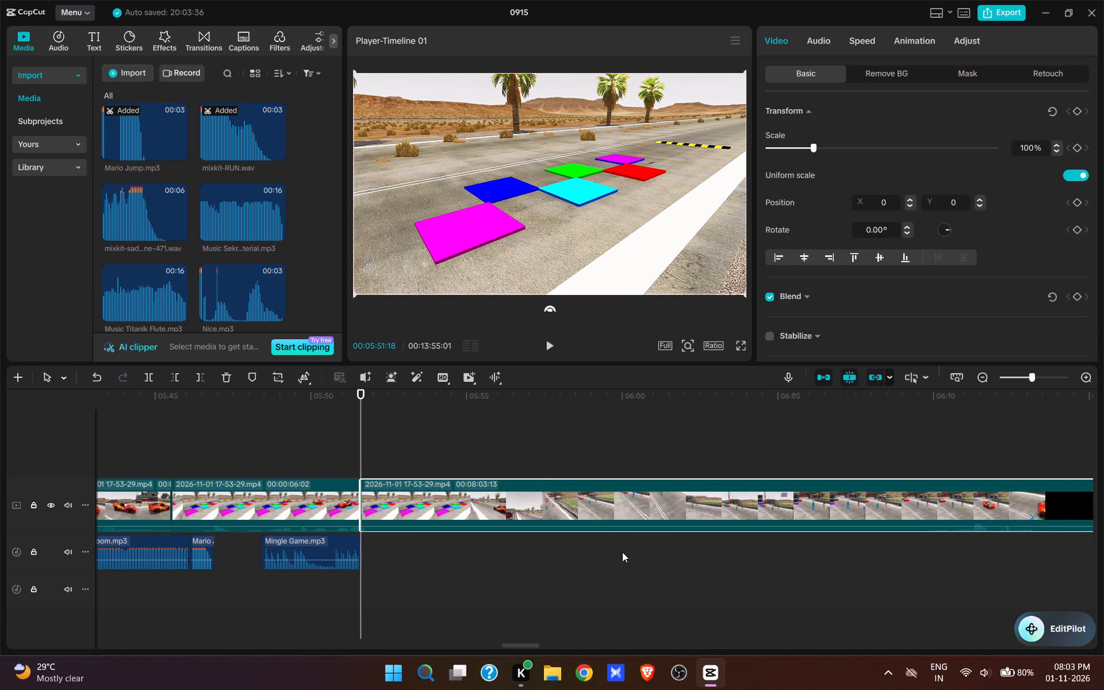
pyautogui.click(927, 449)
pyautogui.moveTo(933, 444); pyautogui.dragTo(853, 510)
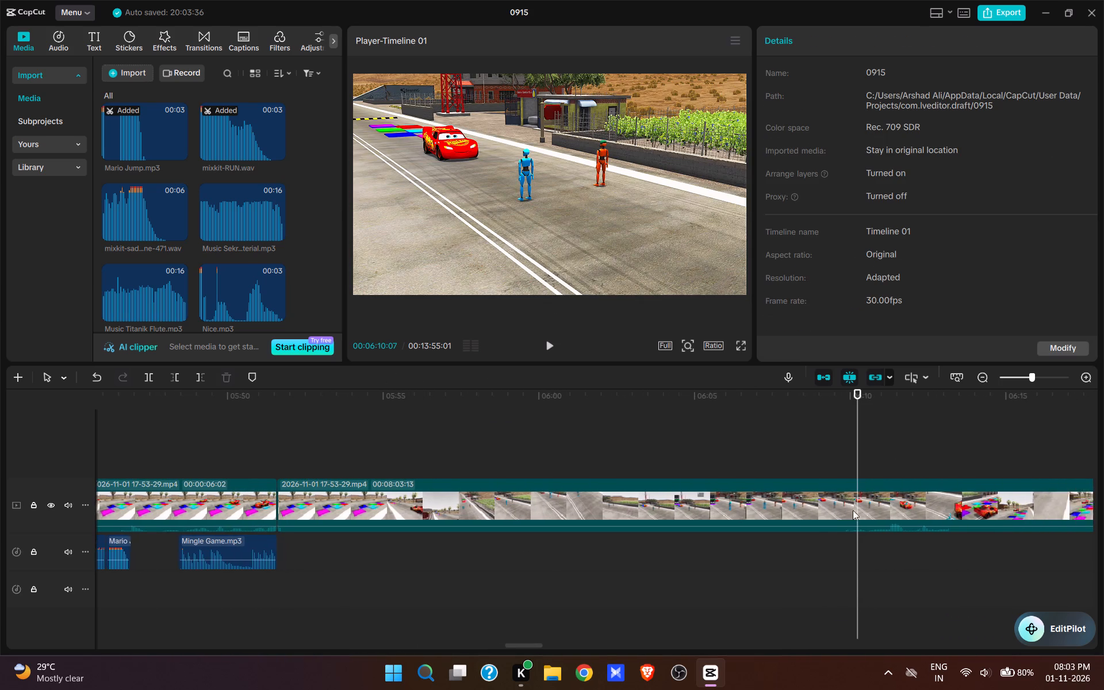
pyautogui.moveTo(853, 510); pyautogui.dragTo(680, 560)
pyautogui.click(469, 435)
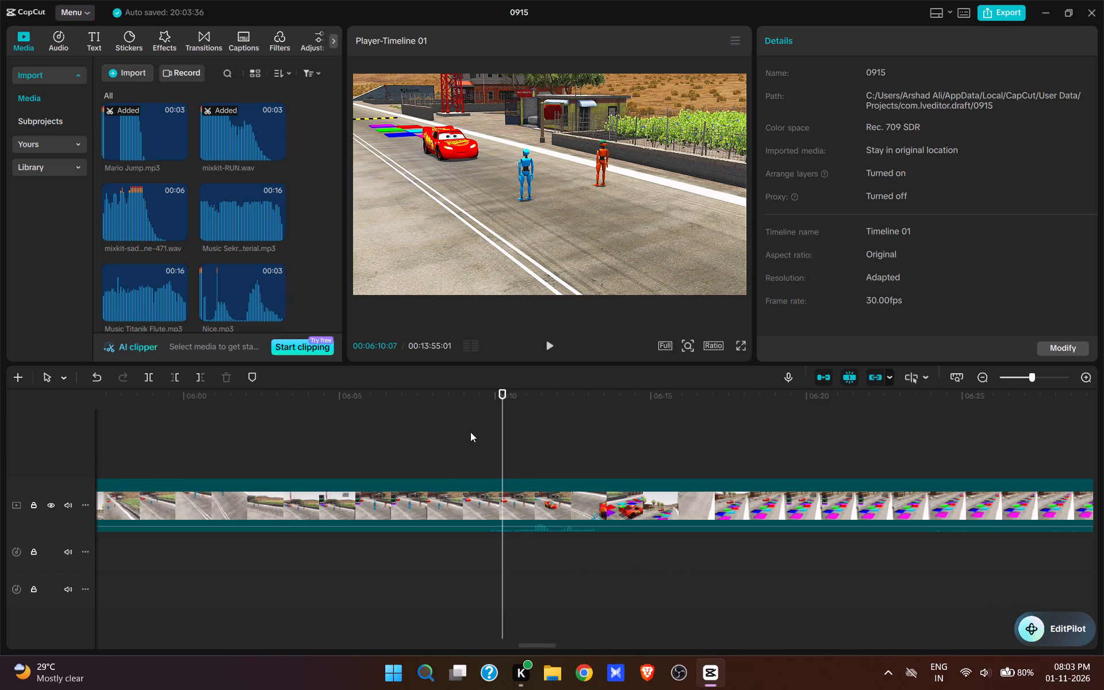
pyautogui.click(483, 444)
pyautogui.press('space')
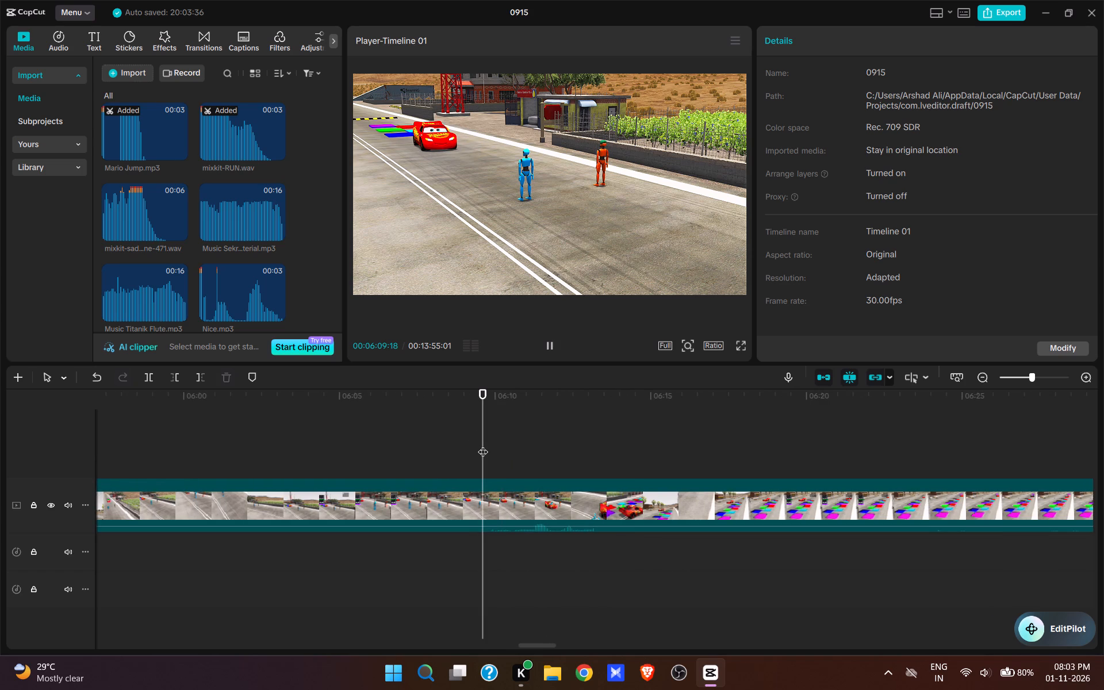
pyautogui.press('space')
pyautogui.click(483, 444)
pyautogui.press('q')
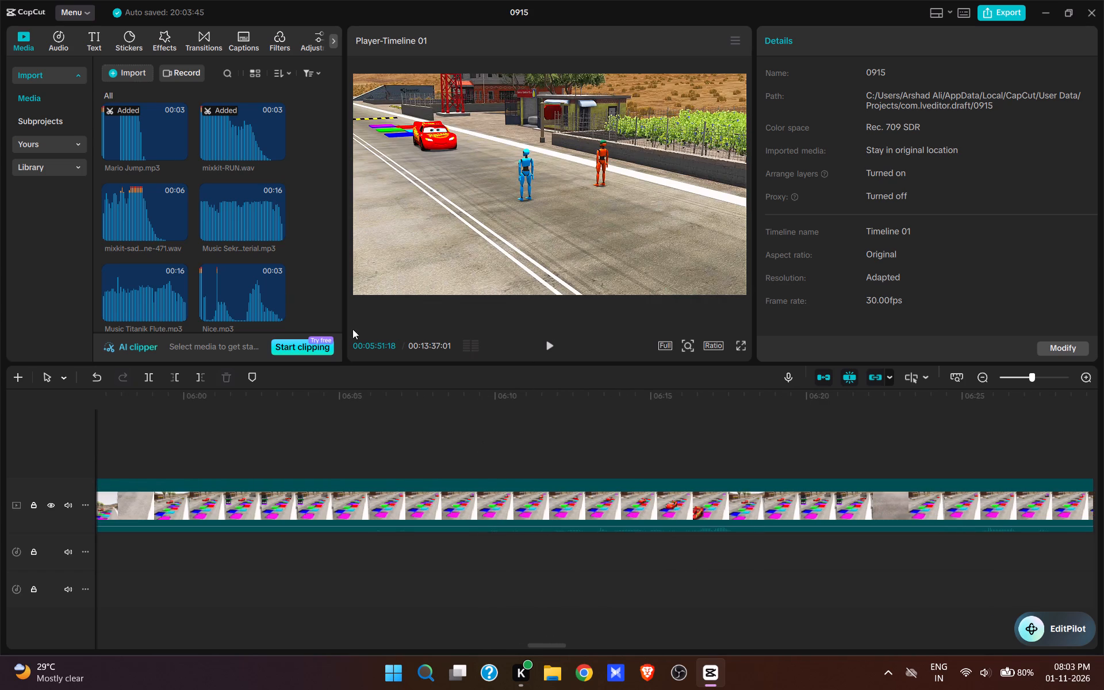
# Play up to the red car reaching the blue dummy and add laugh4.mp3 at 00:05:52:22.
pyautogui.press('space')
pyautogui.press('space')
pyautogui.press('space')
pyautogui.press('space')
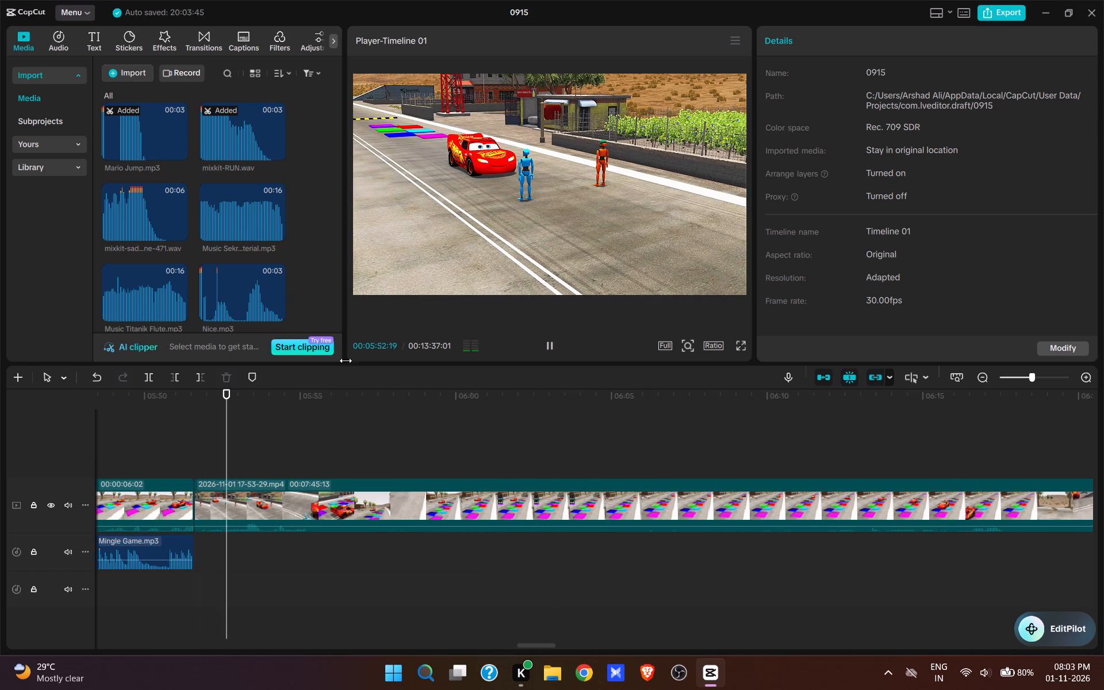
pyautogui.scroll(5, 214, 241)
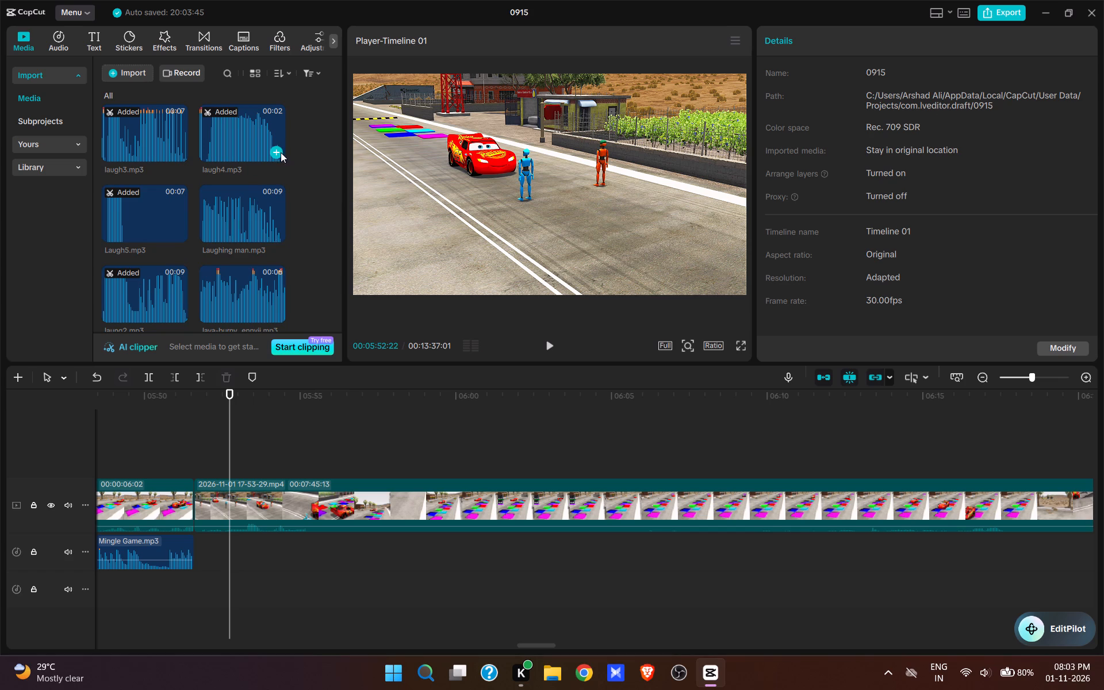
pyautogui.click(279, 154)
# Preview Laugh5.mp3 and laugh3.mp3, and add the Laugh Fun...rtoon.mp3 sound directly after laugh4.mp3 under the blue dummy being hit.
pyautogui.press('space')
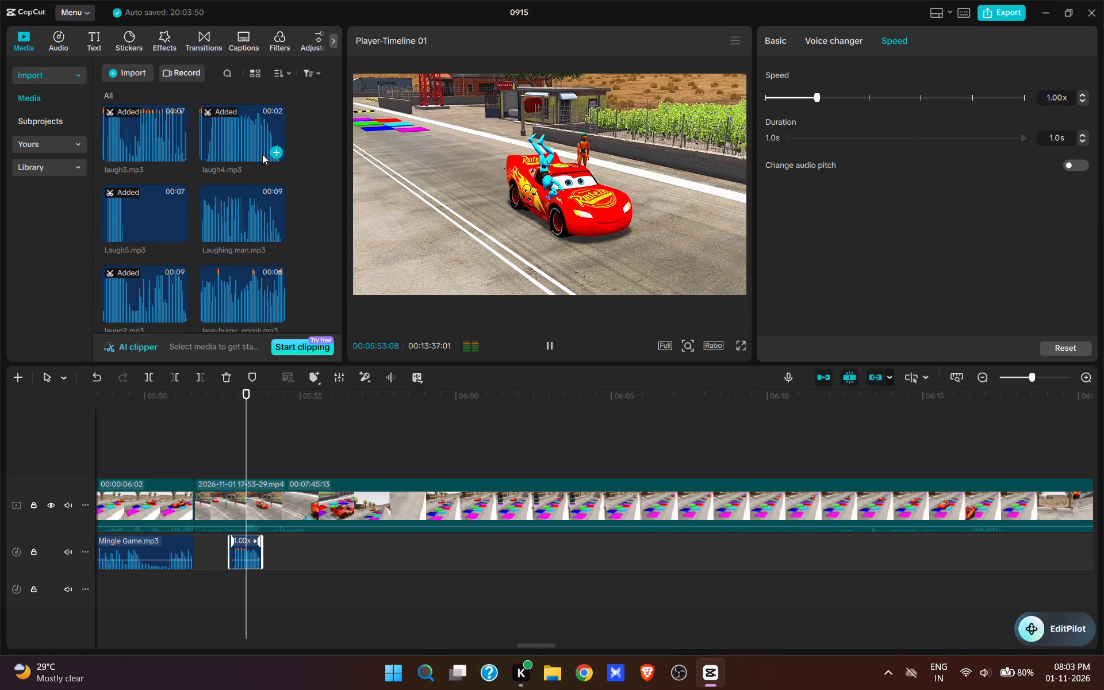
pyautogui.press('space')
pyautogui.press('space')
pyautogui.press('space')
pyautogui.click(267, 434)
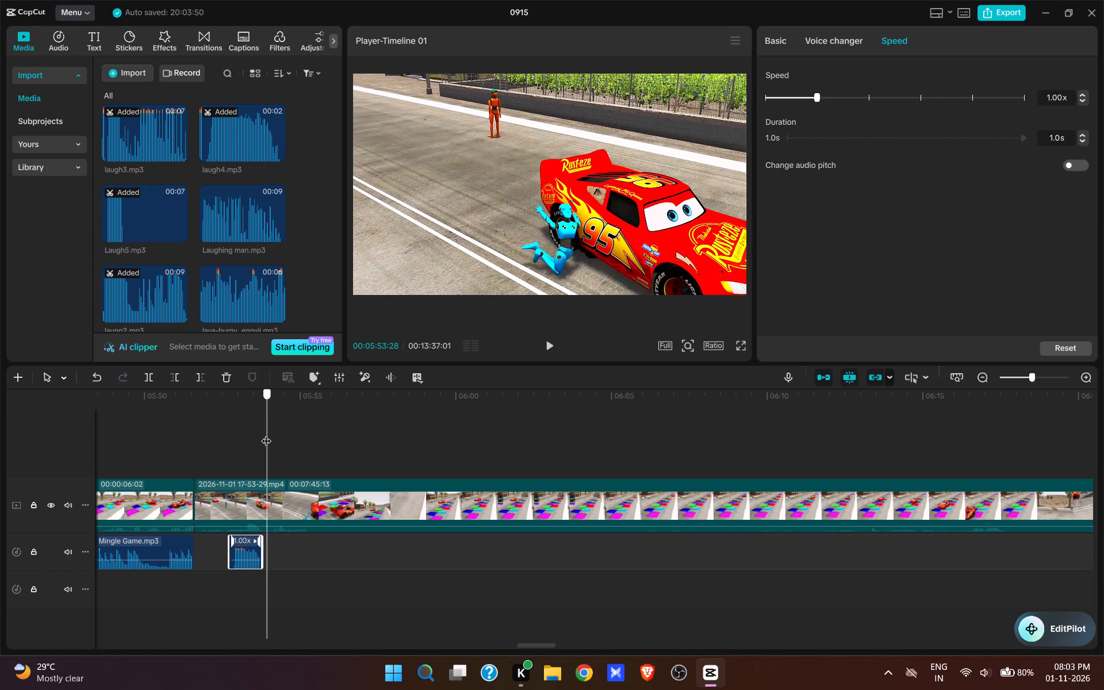
pyautogui.moveTo(266, 434); pyautogui.dragTo(261, 434)
pyautogui.click(138, 217)
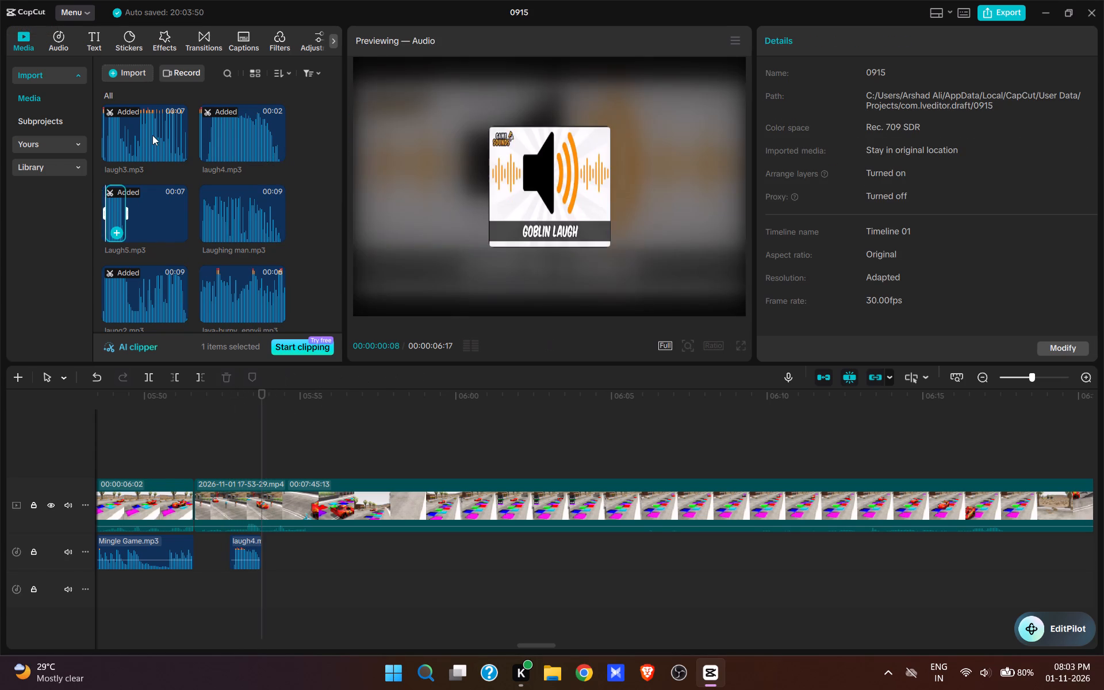
pyautogui.click(152, 135)
pyautogui.scroll(2, 155, 167)
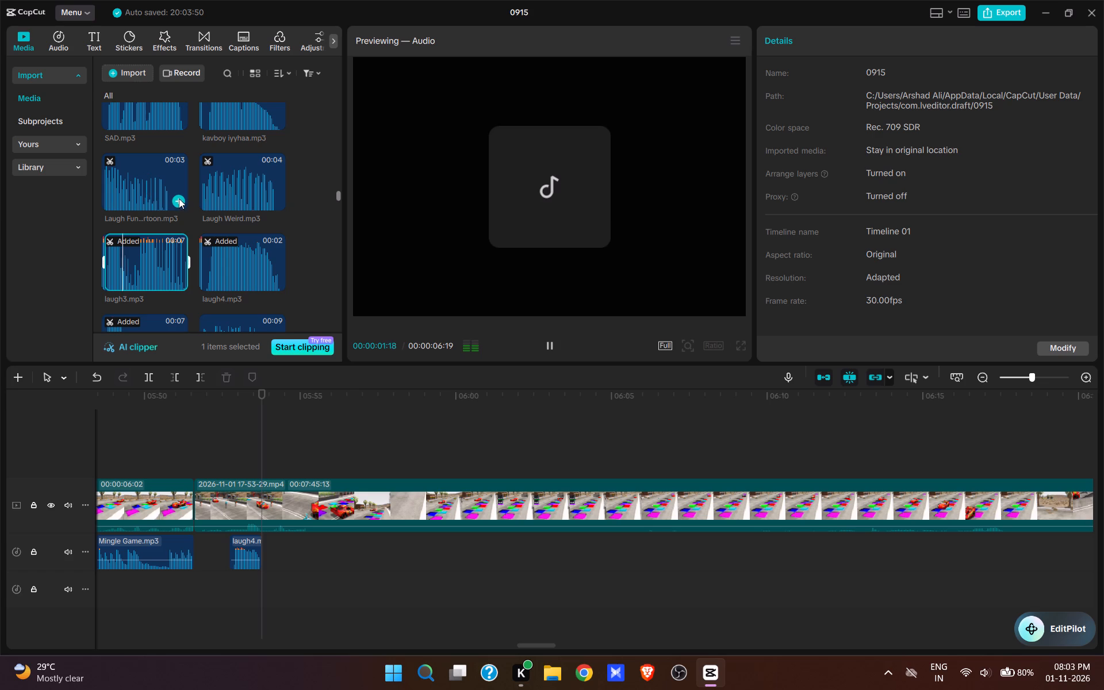
pyautogui.click(179, 201)
pyautogui.press('space')
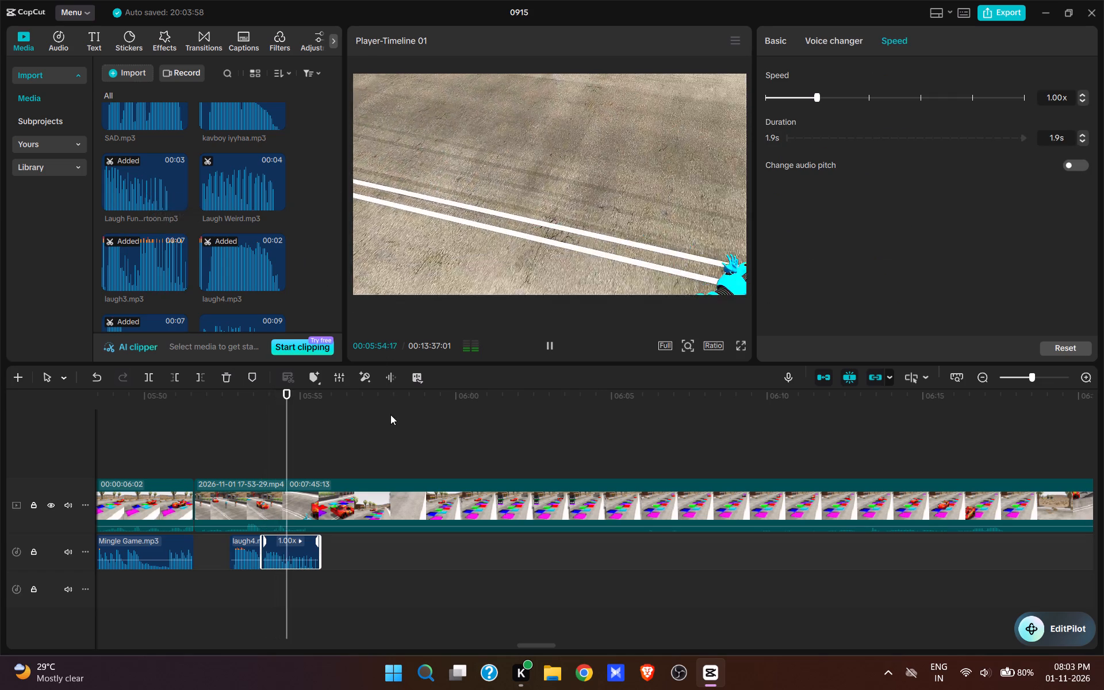
# Split the video at 00:05:55:03 and trim the end of the Laugh Fun...rtoon.mp3 sound to the same point.
pyautogui.press('space')
pyautogui.click(303, 463)
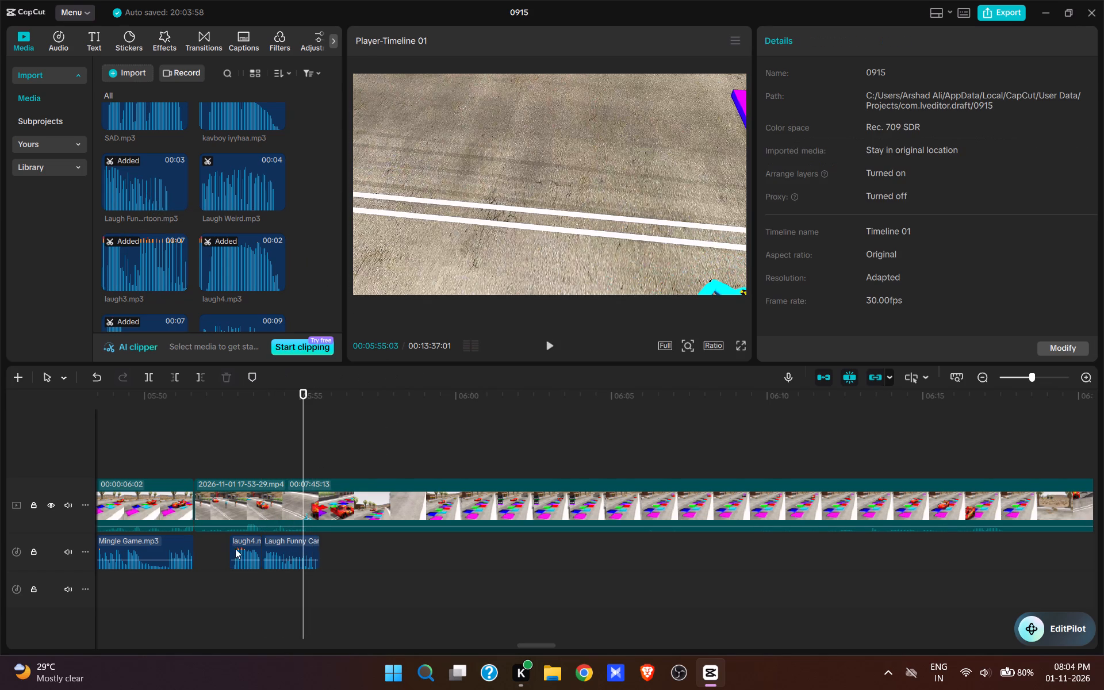
pyautogui.click(308, 516)
pyautogui.press('w')
pyautogui.click(305, 557)
pyautogui.press('e')
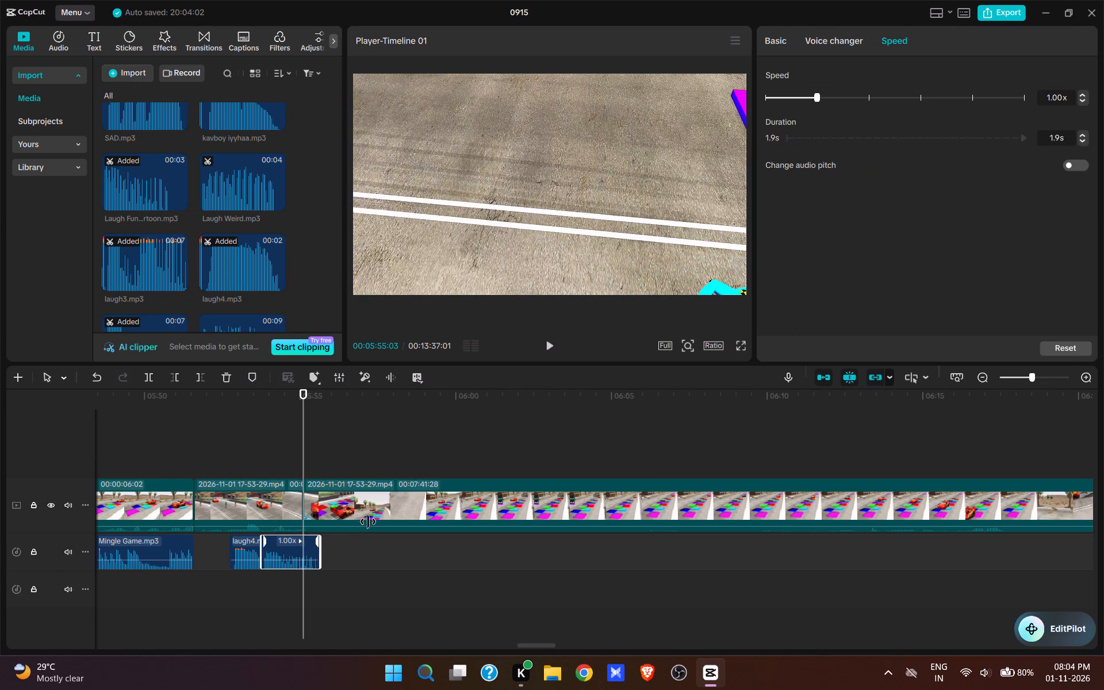
# Replay the cut and remove the footage after it up to 00:06:10:17, where the red car approaches the coloured tiles.
pyautogui.click(281, 459)
pyautogui.press('space')
pyautogui.press('space')
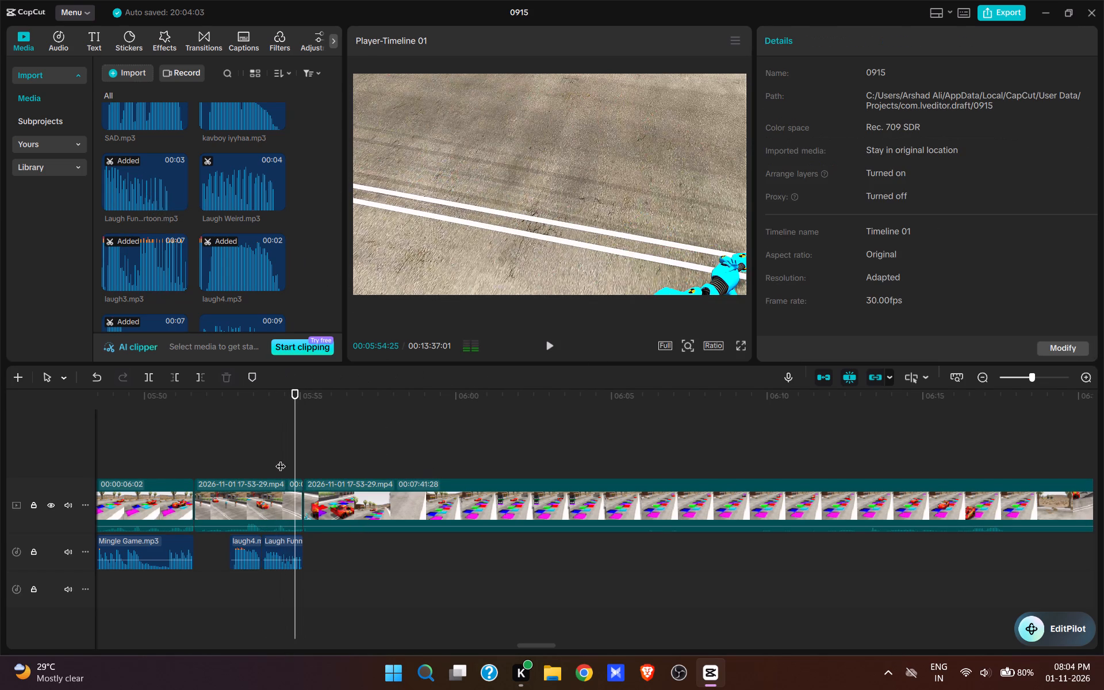
pyautogui.press('space')
pyautogui.click(523, 458)
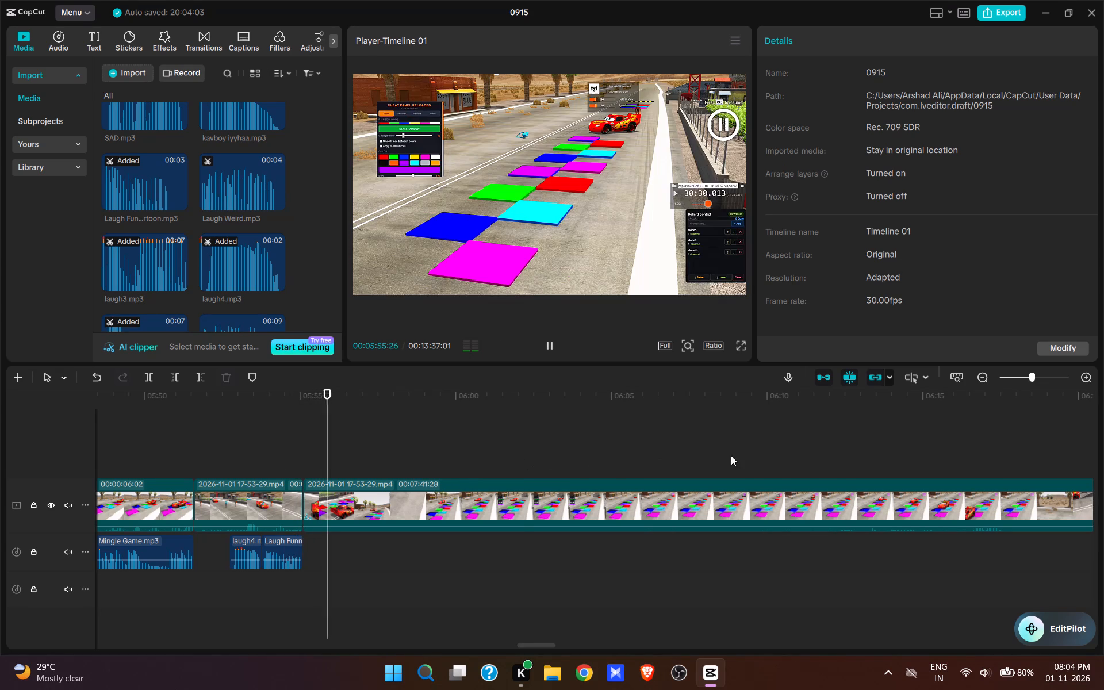
pyautogui.click(862, 455)
pyautogui.click(804, 464)
pyautogui.click(785, 464)
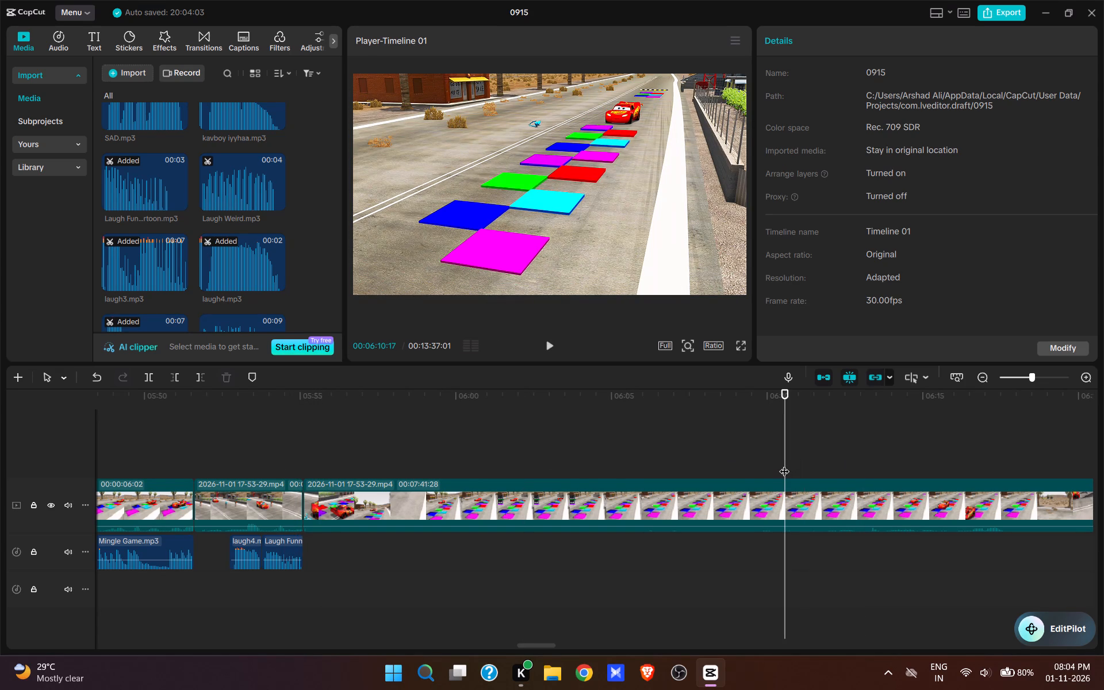
pyautogui.press('q')
# Replay the blue dummy hit and trim the ends of its video clip and the Laugh Fun...rtoon.mp3 sound to 00:05:54:19.
pyautogui.click(264, 472)
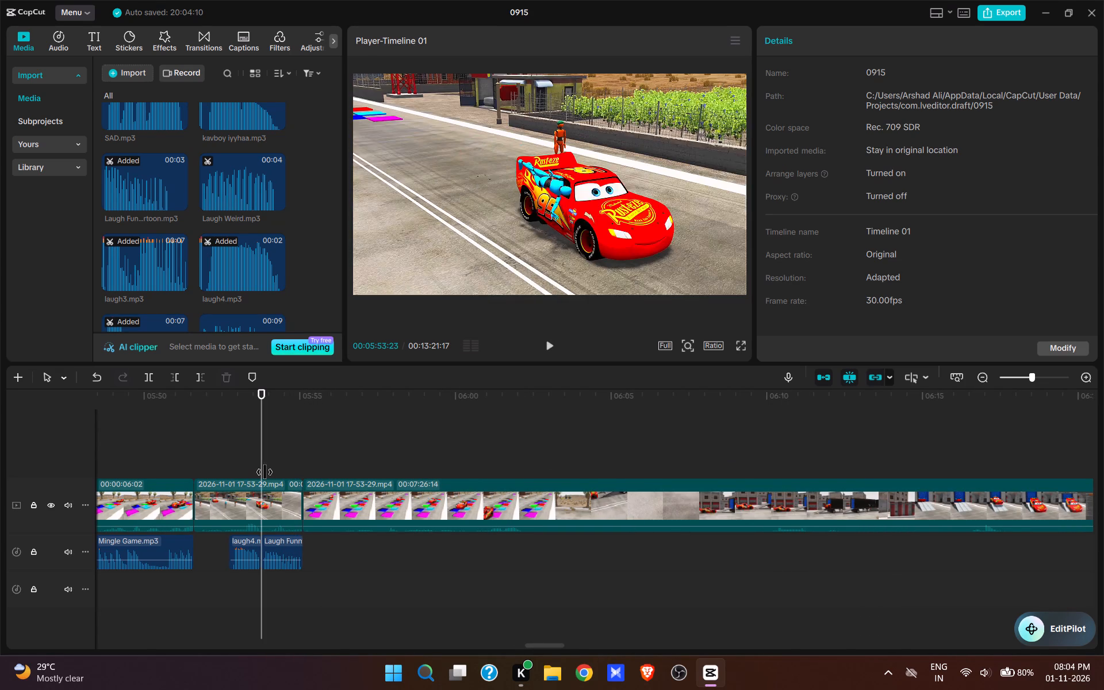
pyautogui.press('space')
pyautogui.press('space')
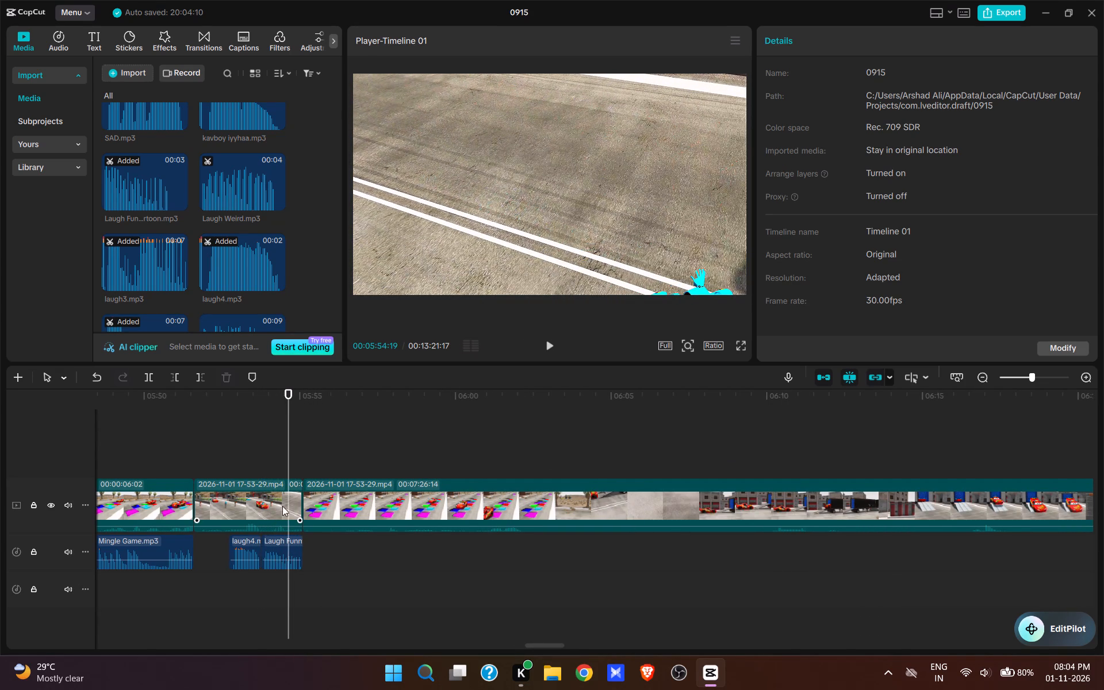
pyautogui.click(285, 504)
pyautogui.press('e')
pyautogui.click(286, 553)
pyautogui.press('e')
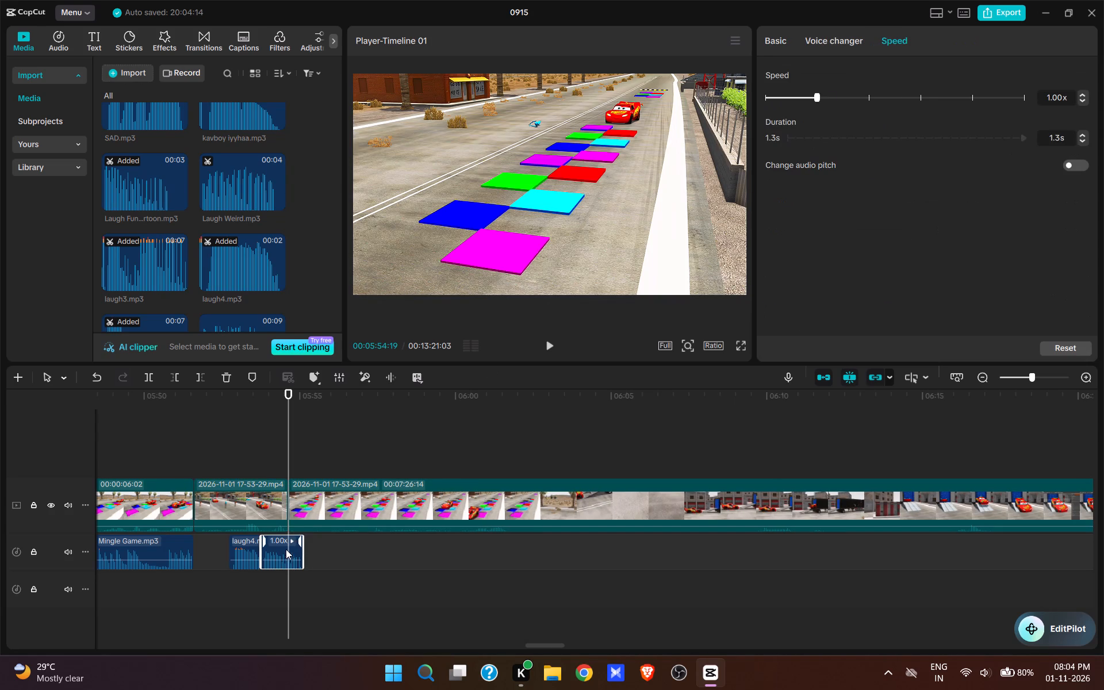
# Play on to the red car reaching the first coloured tiles and paste the copied Mingle Game.mp3 excerpt there.
pyautogui.click(262, 463)
pyautogui.press('space')
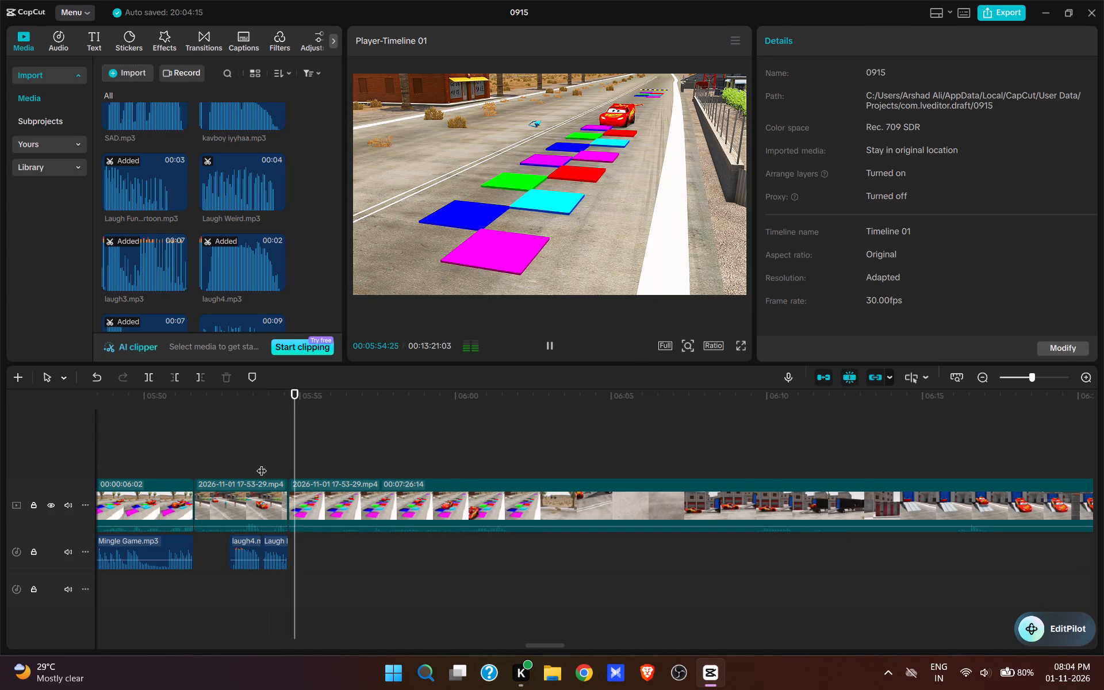
pyautogui.press('space')
pyautogui.press('space')
pyautogui.press('space')
pyautogui.hotkey('ctrl', 'v')
pyautogui.press('space')
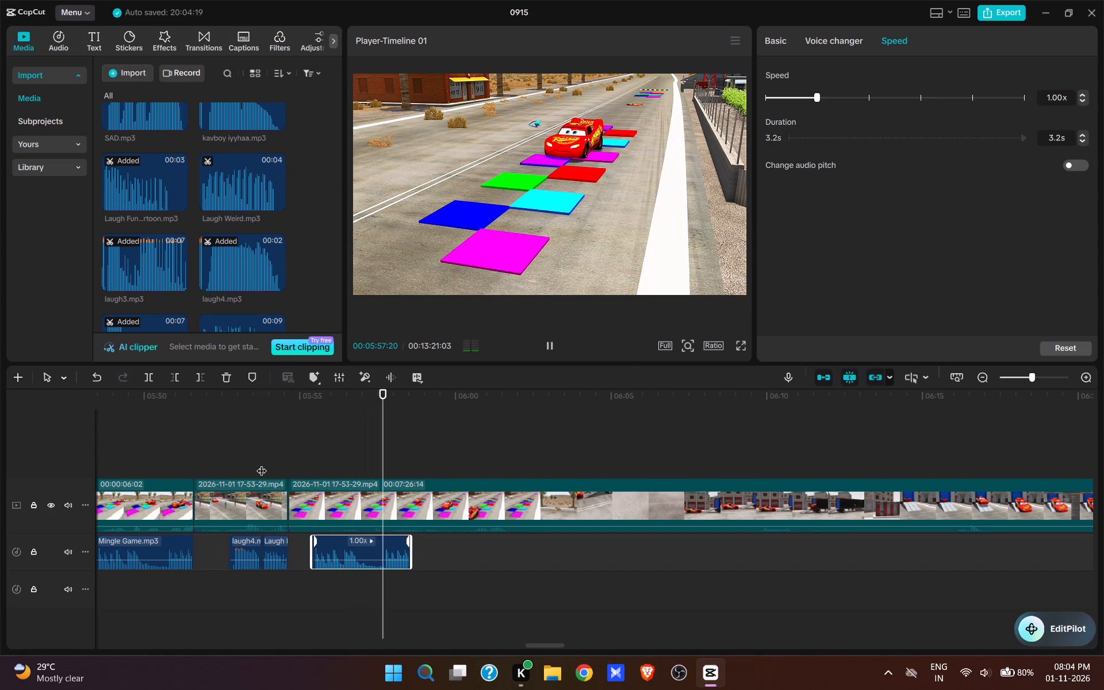
# Paste a second Mingle Game.mp3 excerpt directly after the first and trim its end to 00:06:00:18, as the red car leaves the tiles.
pyautogui.press('space')
pyautogui.click(408, 464)
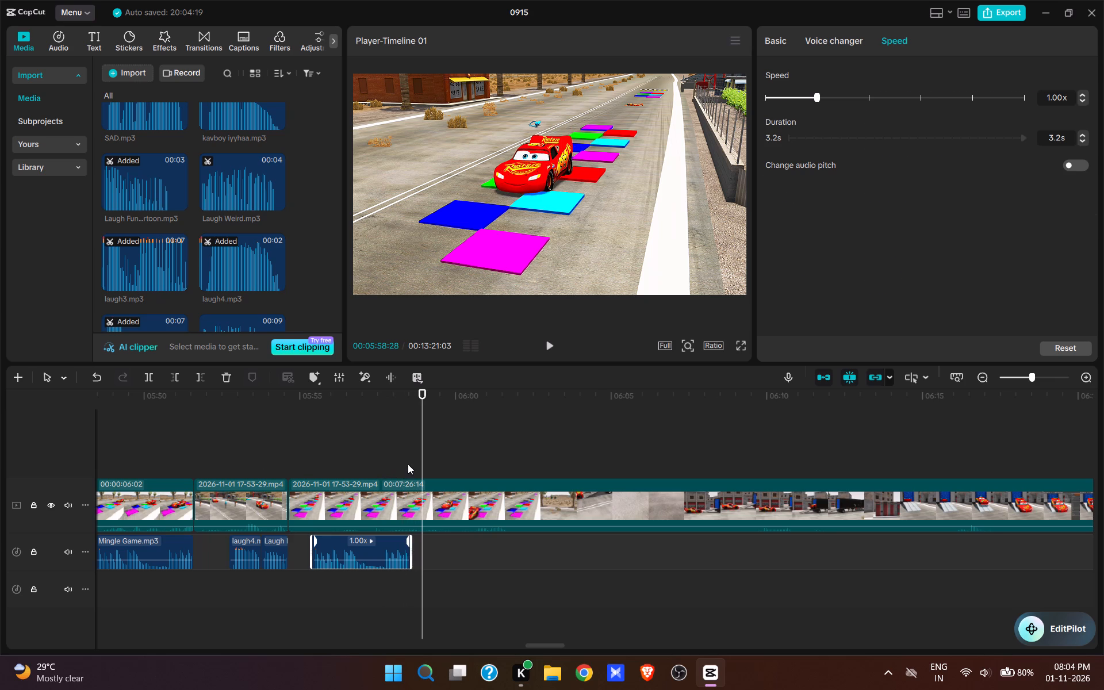
pyautogui.hotkey('ctrl', 'v')
pyautogui.press('space')
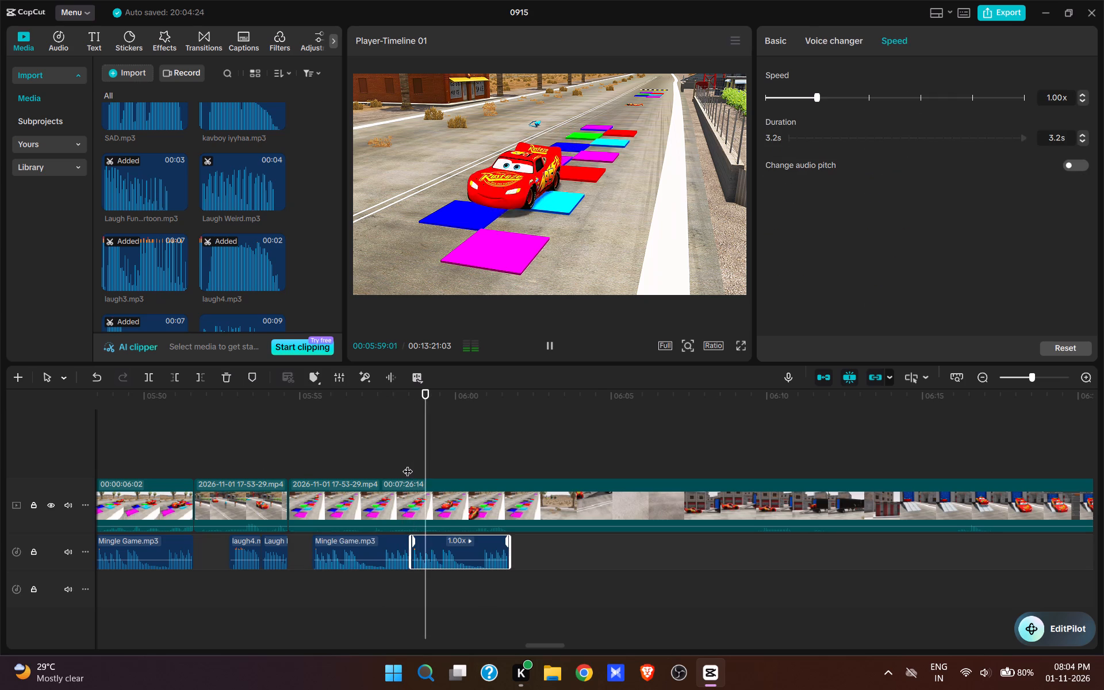
pyautogui.press('space')
pyautogui.write('e')
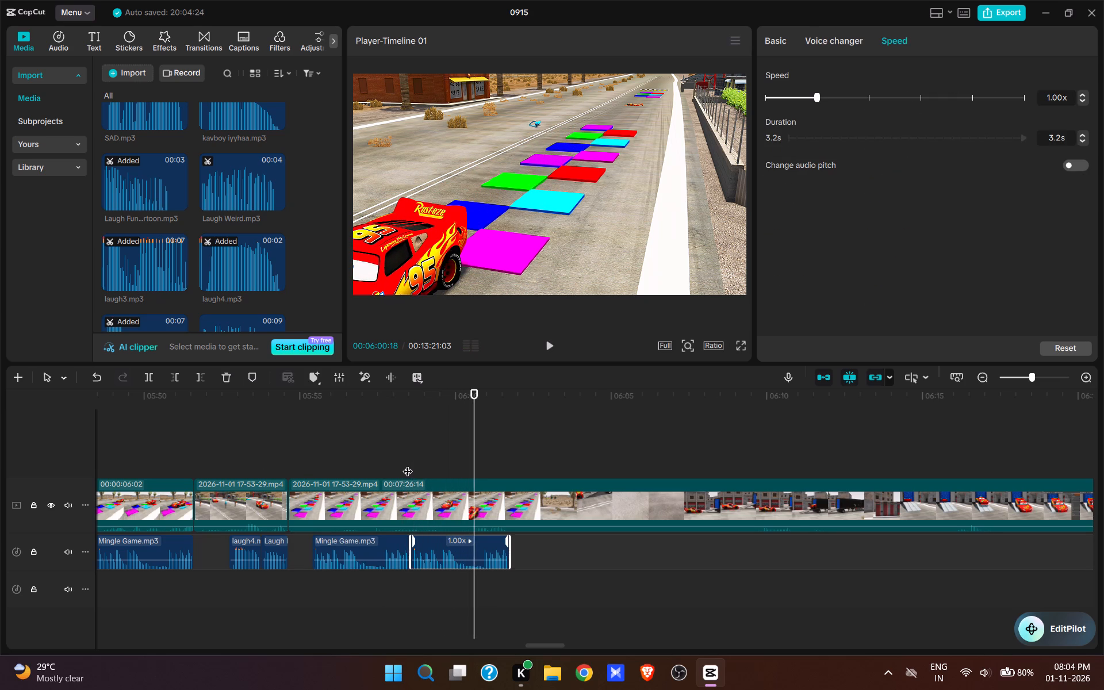
# Split the video at 00:06:01:08 and cut out about the next 8 seconds up to the red car at the trailer's ramp.
pyautogui.press('space')
pyautogui.press('space')
pyautogui.press('w')
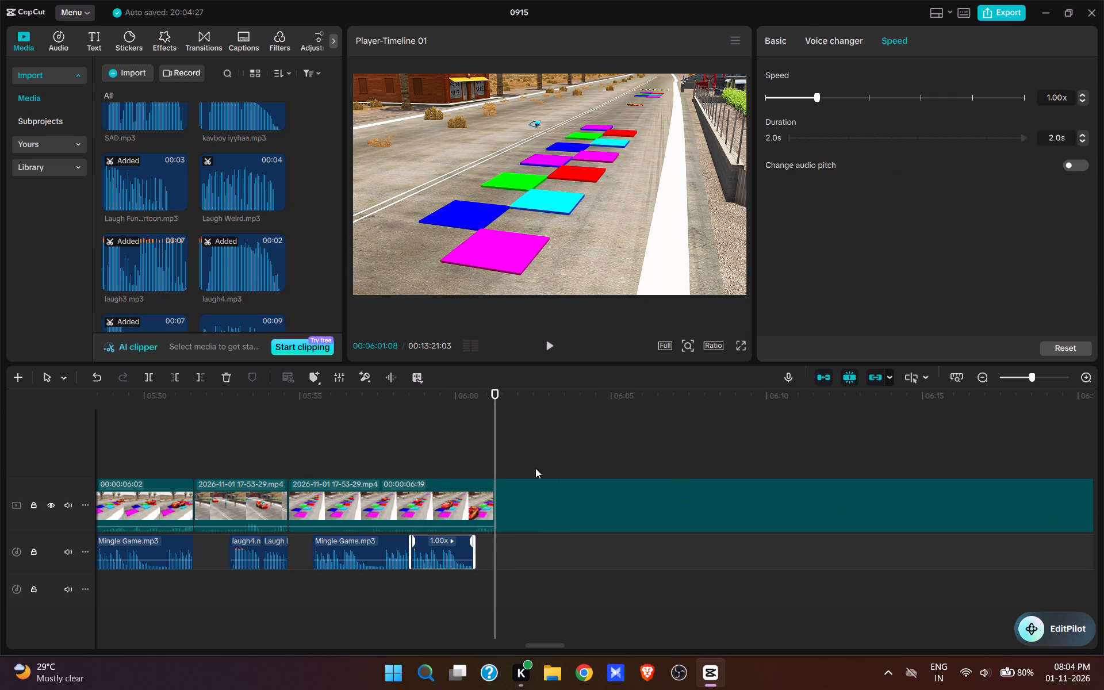
pyautogui.click(685, 462)
pyautogui.moveTo(681, 490); pyautogui.dragTo(615, 594)
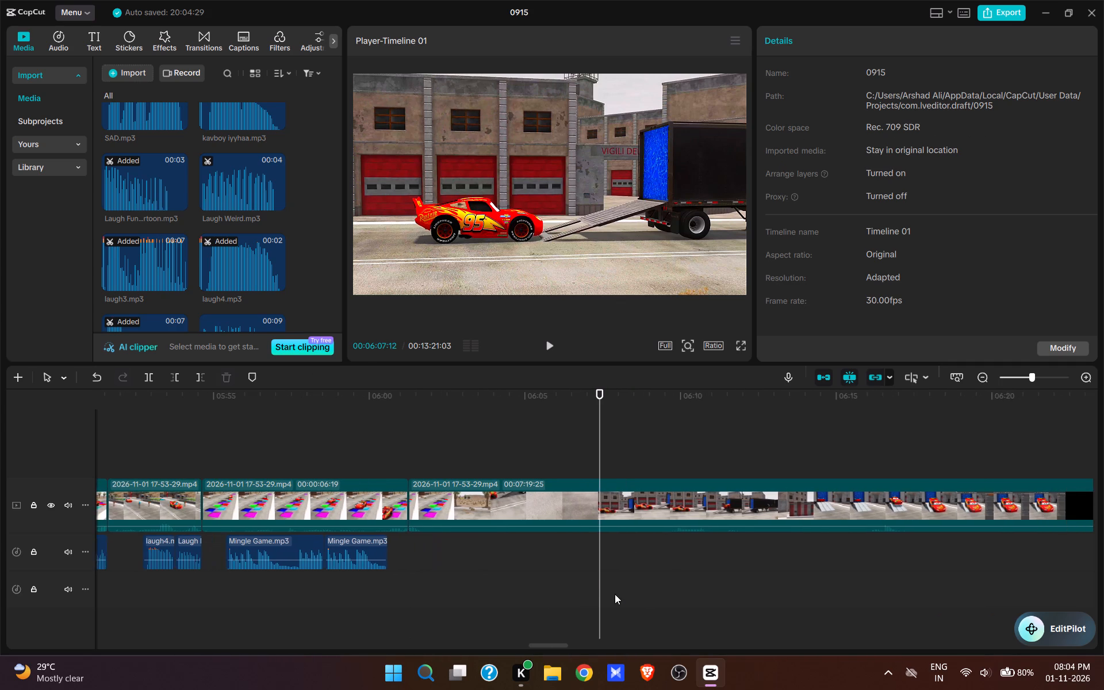
pyautogui.press('space')
pyautogui.press('space')
pyautogui.press('space')
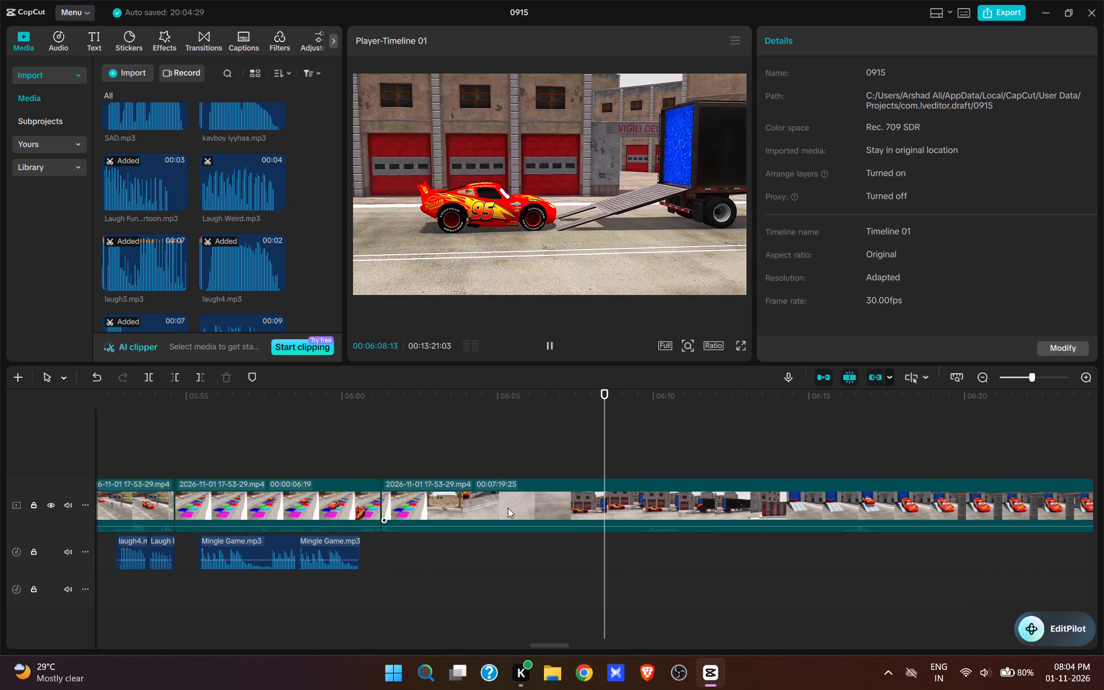
pyautogui.press('space')
pyautogui.press('space')
pyautogui.press('space')
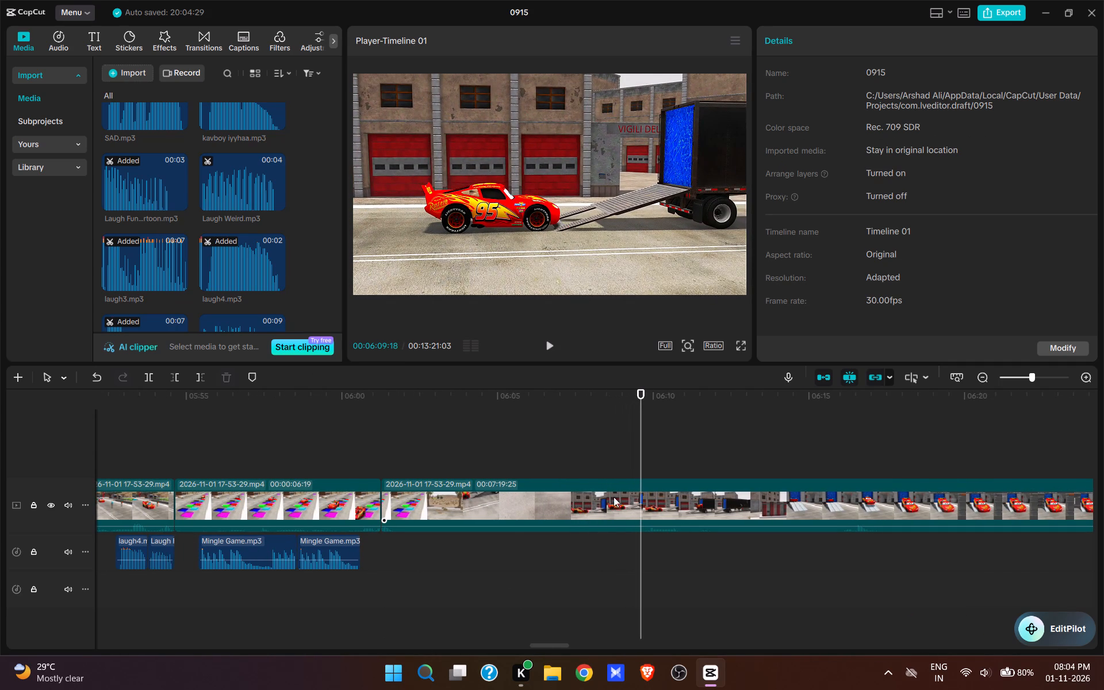
pyautogui.click(635, 463)
pyautogui.write('q')
# Play the red car driving into the trailer and split the video at 00:06:03:00.
pyautogui.press('space')
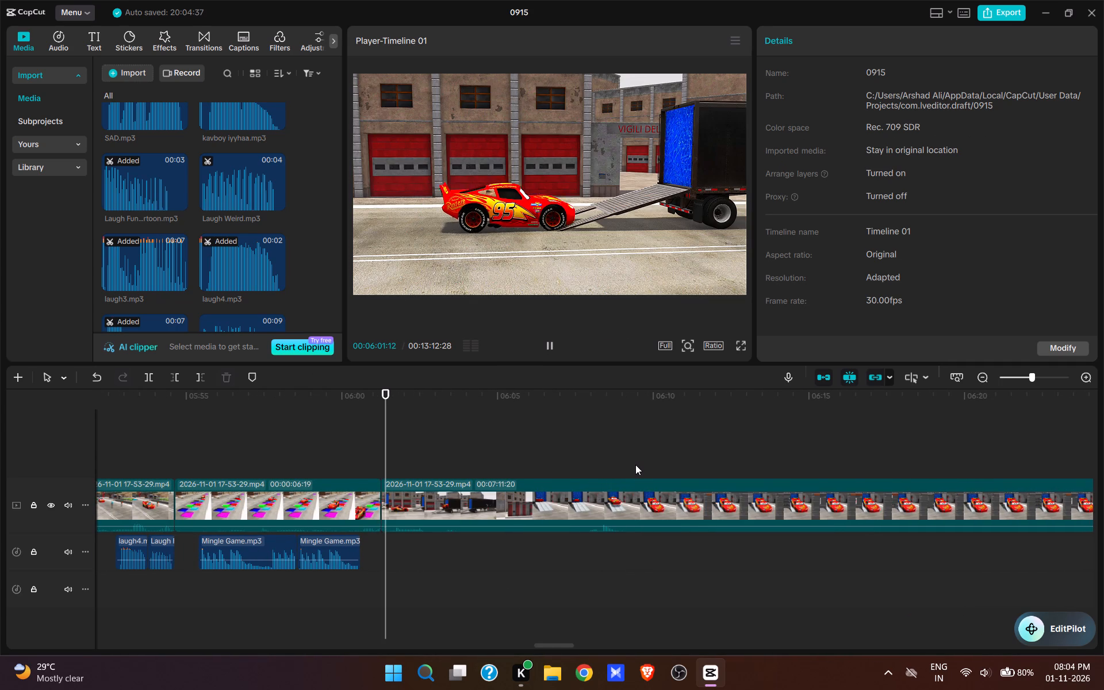
pyautogui.press('space')
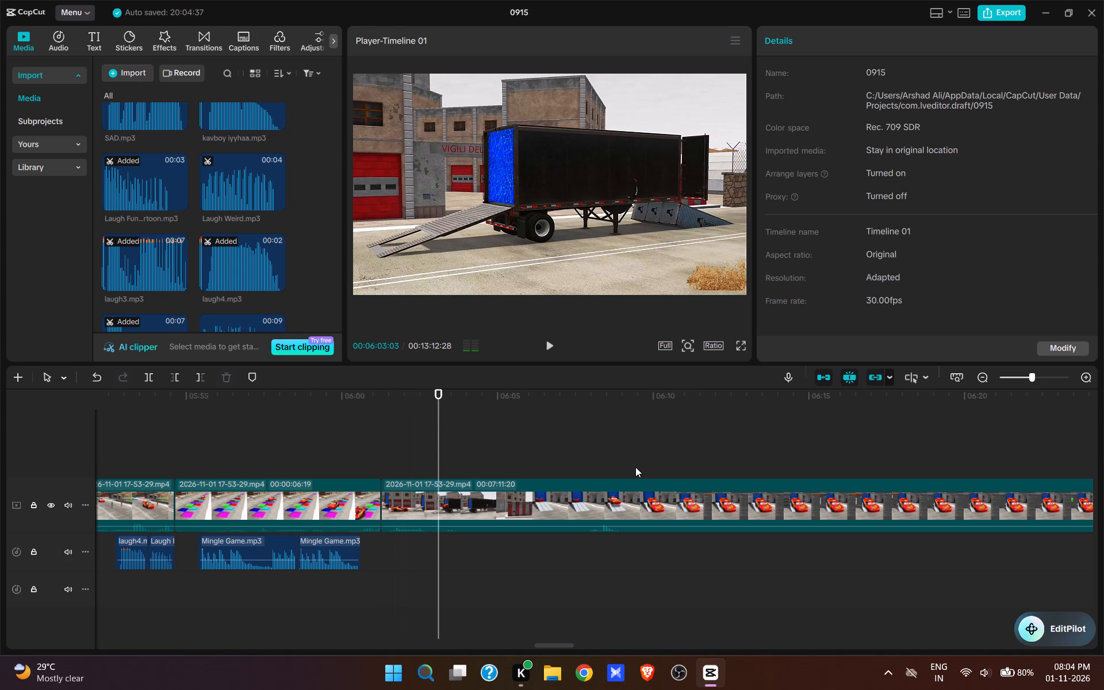
pyautogui.press('space')
pyautogui.press('space')
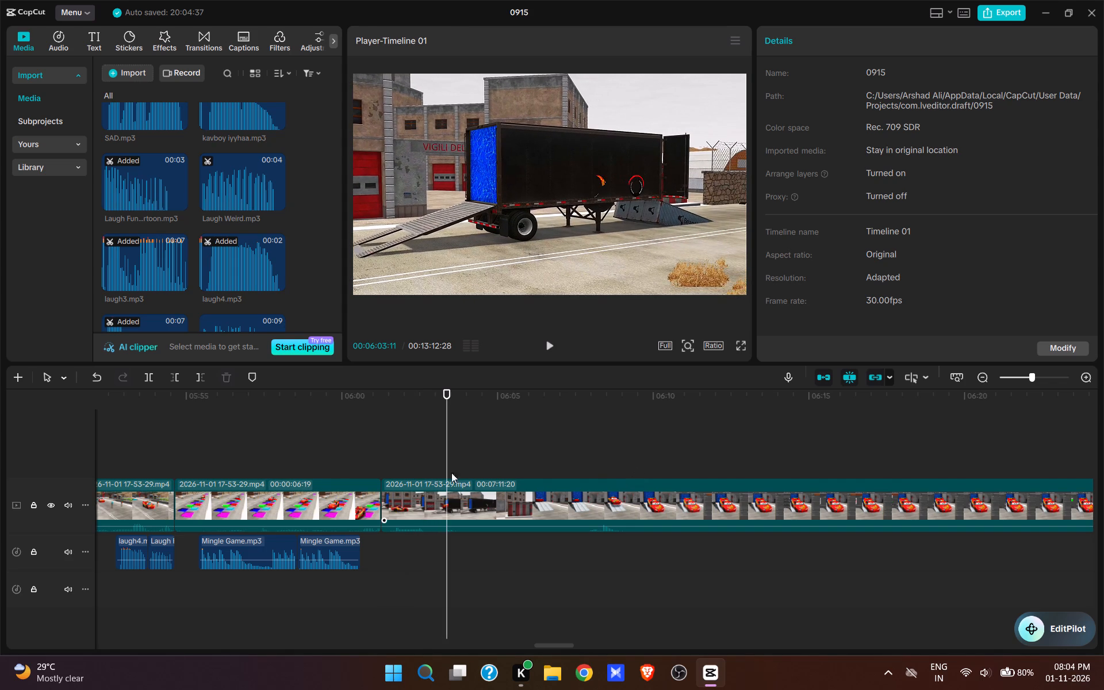
pyautogui.click(436, 463)
pyautogui.press('w')
# Cut out the footage from the split up to 00:06:48:12, where the green car comes out of the trailer.
pyautogui.click(615, 455)
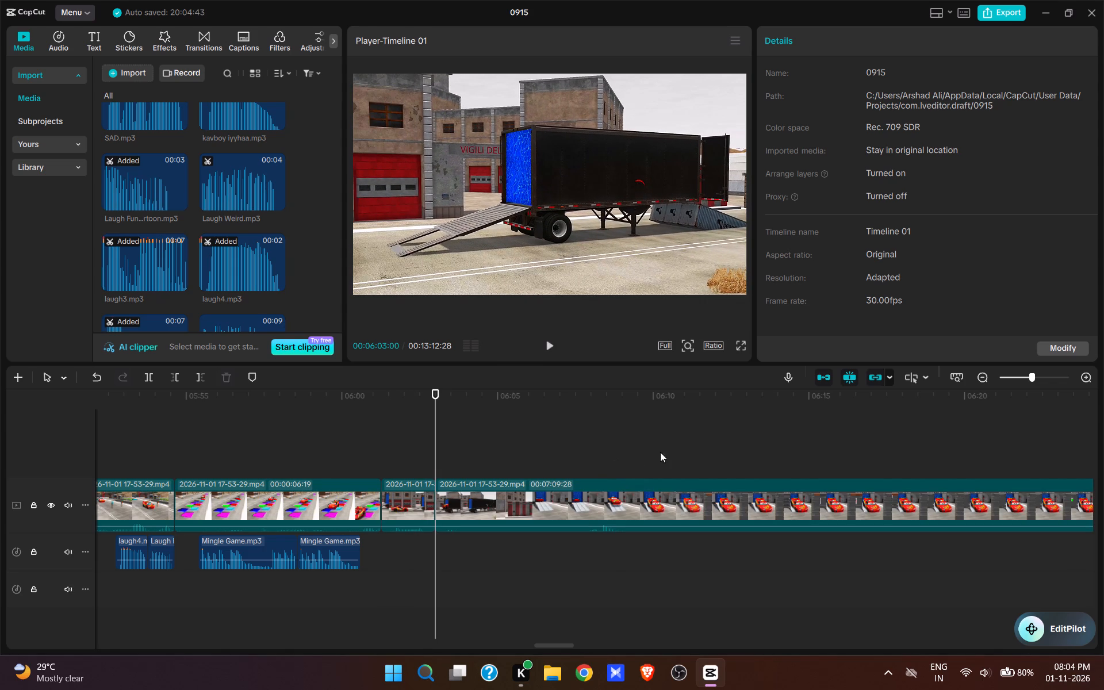
pyautogui.click(746, 447)
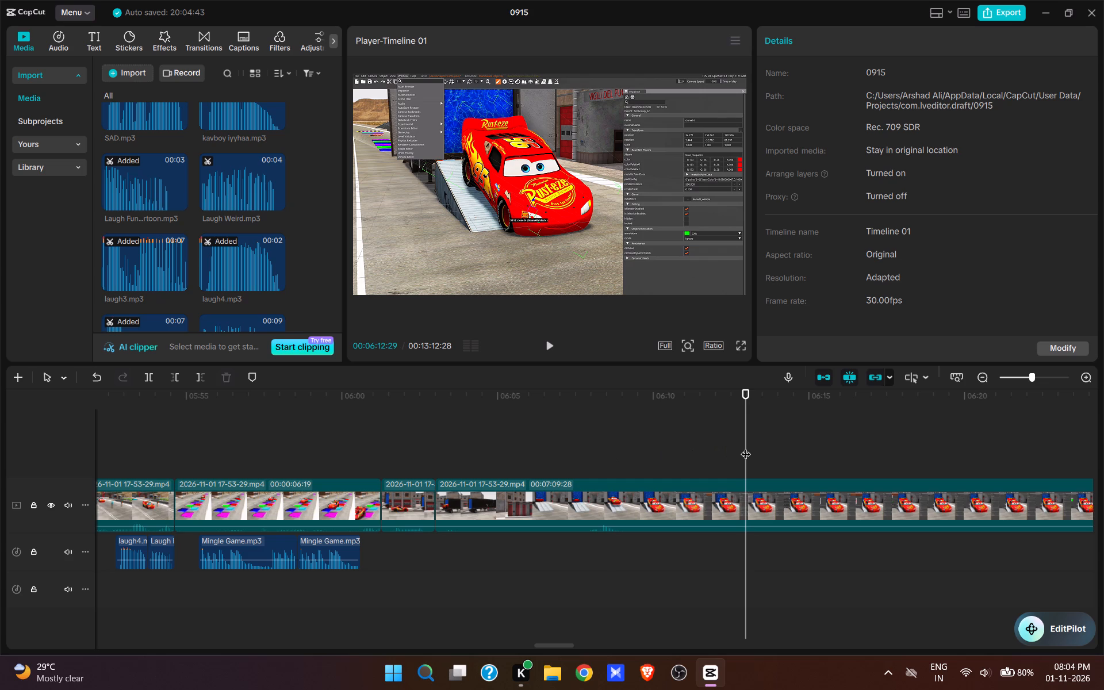
pyautogui.moveTo(747, 447); pyautogui.dragTo(550, 538)
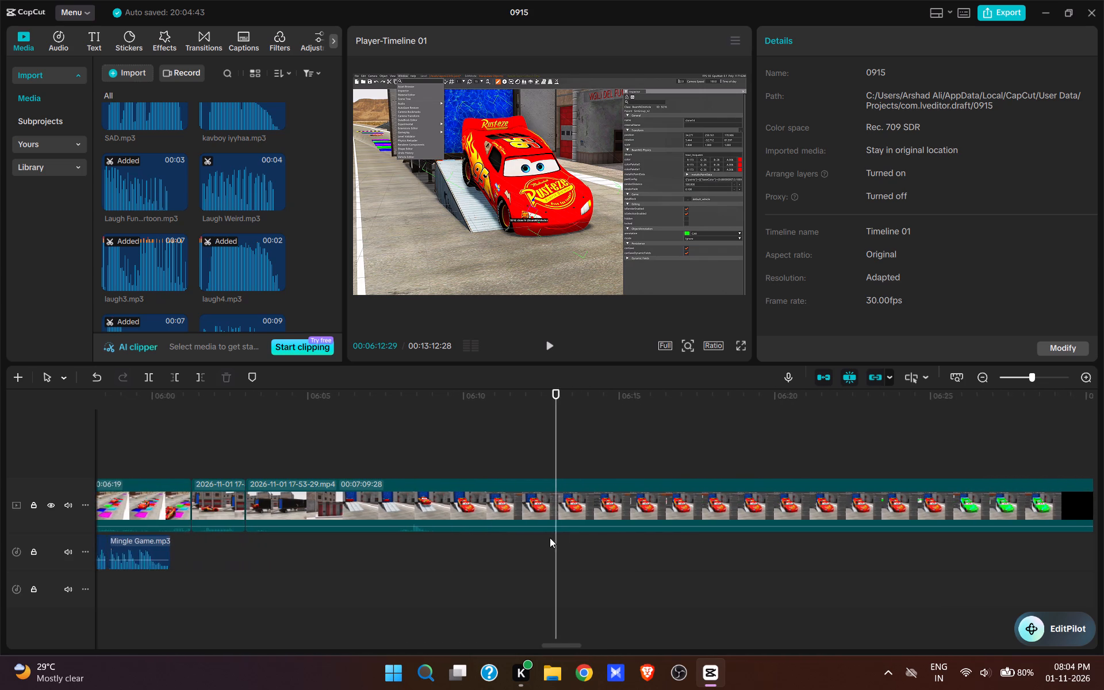
pyautogui.moveTo(550, 538); pyautogui.dragTo(551, 534)
pyautogui.click(643, 438)
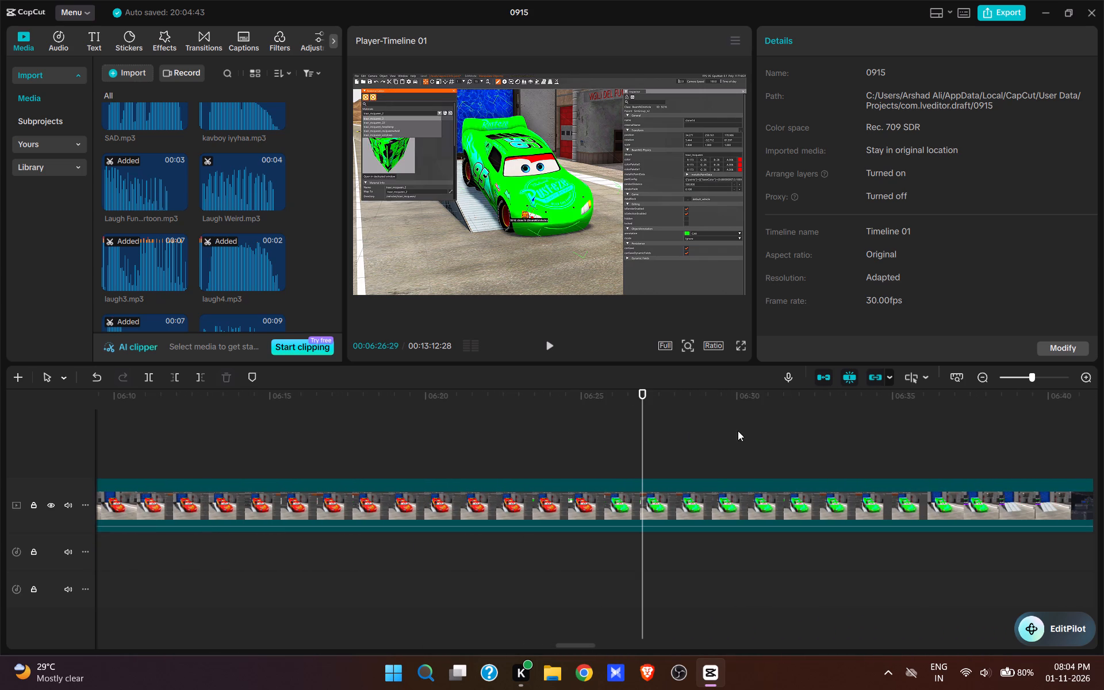
pyautogui.click(805, 431)
pyautogui.click(878, 425)
pyautogui.click(940, 425)
pyautogui.moveTo(946, 436); pyautogui.dragTo(673, 541)
pyautogui.click(667, 454)
pyautogui.press('space')
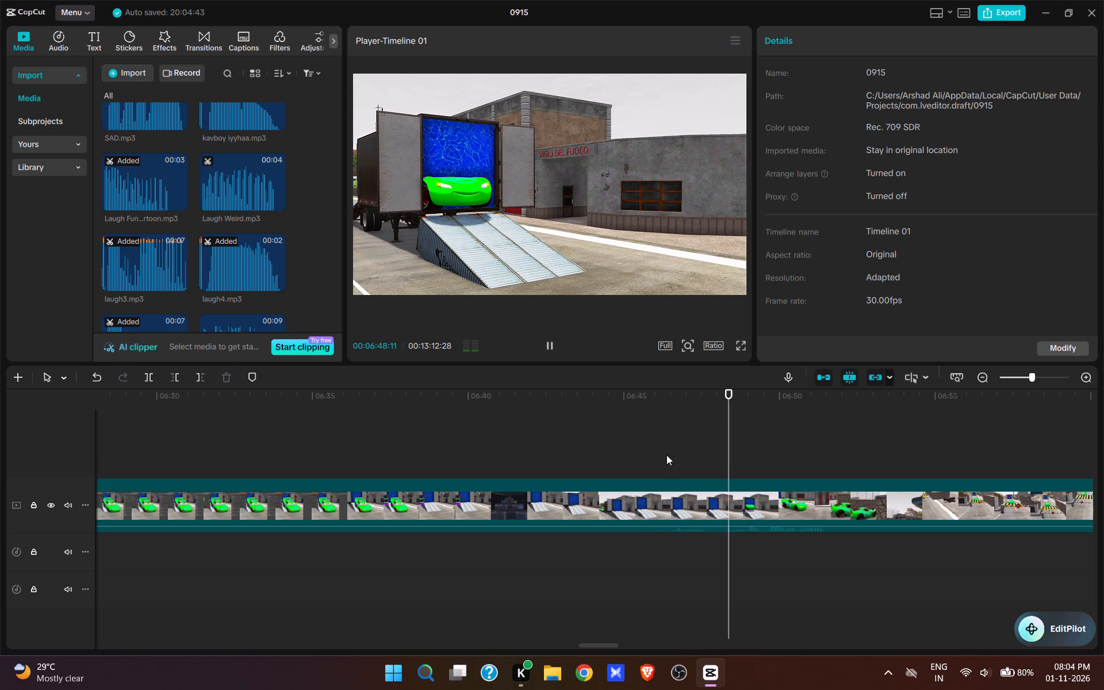
pyautogui.press('space')
pyautogui.click(730, 462)
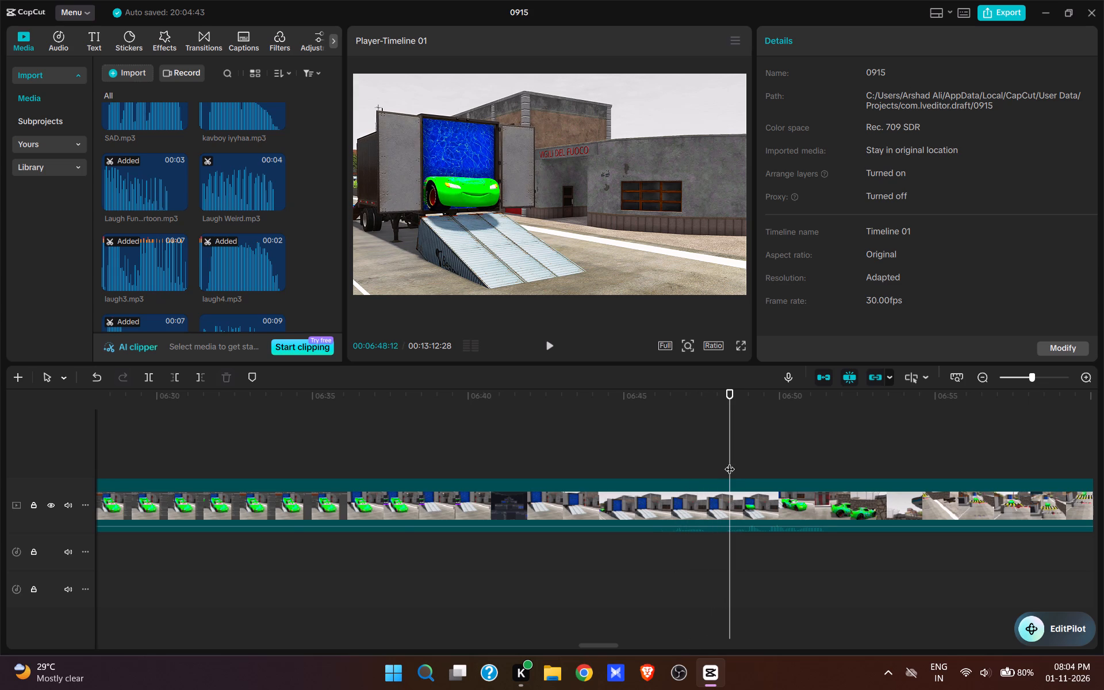
pyautogui.press('q')
# Find the Wow Girl 1.mp3 sound and add it at 00:06:03:00, where the green car comes out of the trailer.
pyautogui.scroll(-10, 219, 223)
pyautogui.scroll(-13, 218, 237)
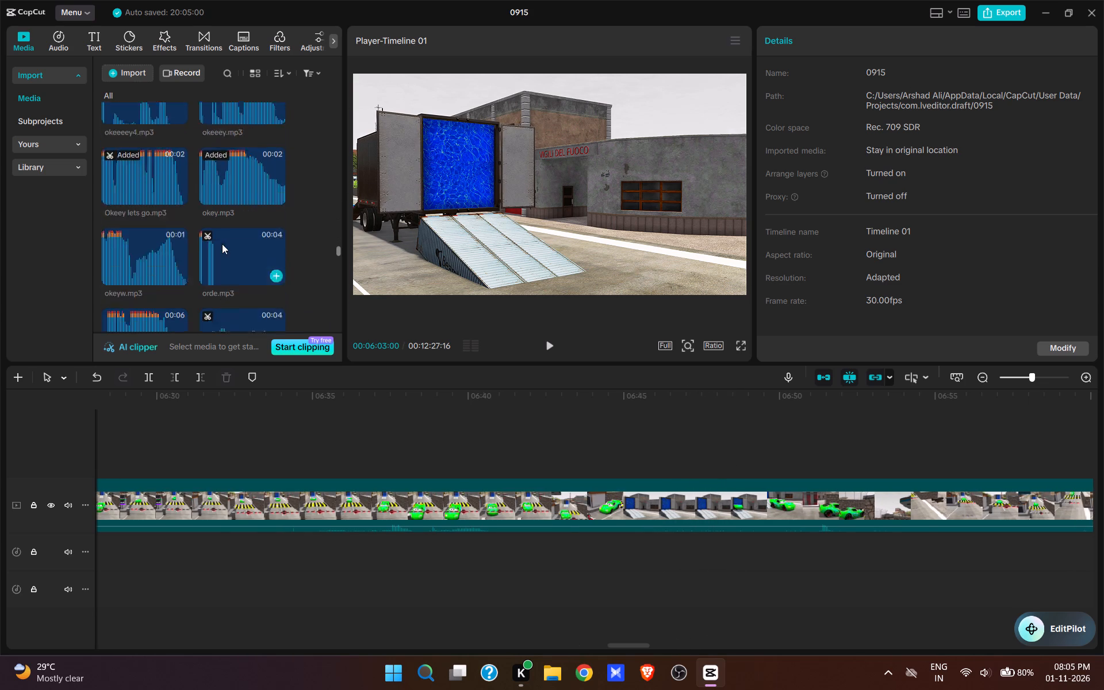
pyautogui.scroll(-20, 222, 253)
pyautogui.scroll(-2, 222, 253)
pyautogui.scroll(2, 223, 286)
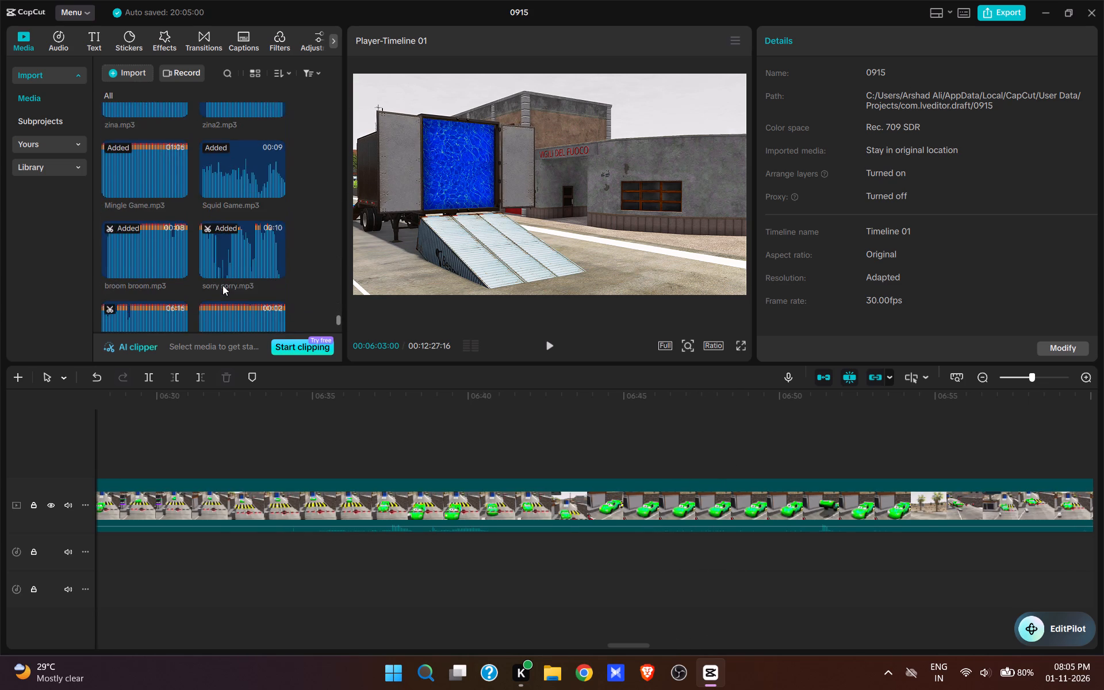
pyautogui.scroll(3, 223, 282)
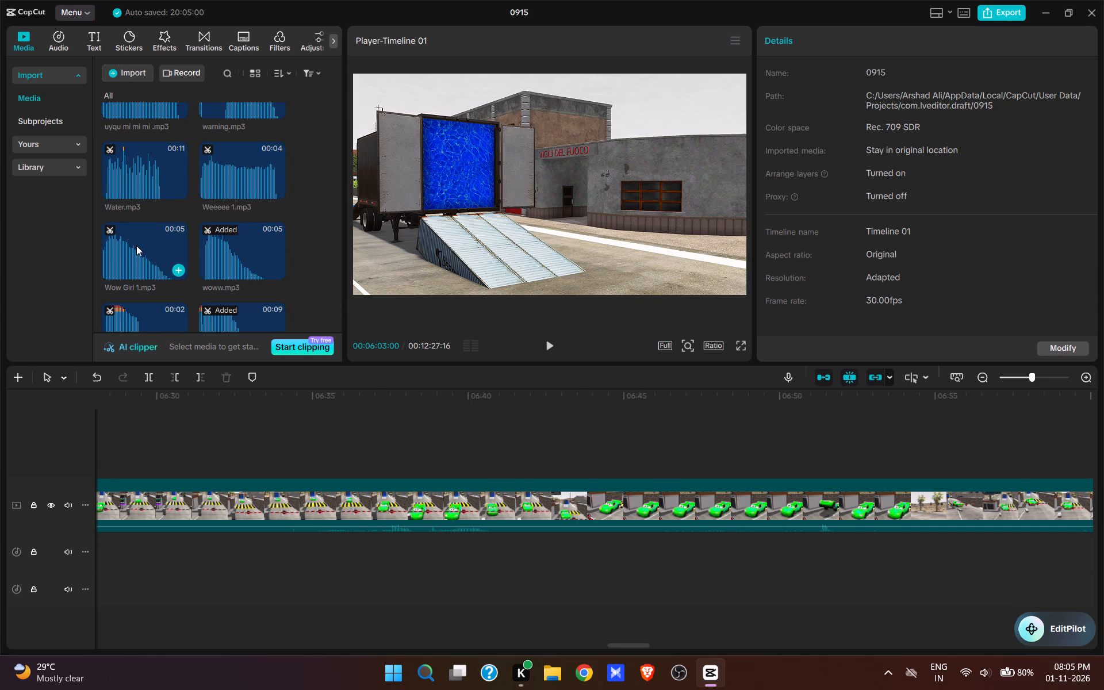
pyautogui.click(136, 253)
pyautogui.click(164, 269)
# Play the green car driving off and split the video at 00:06:05:19.
pyautogui.press('space')
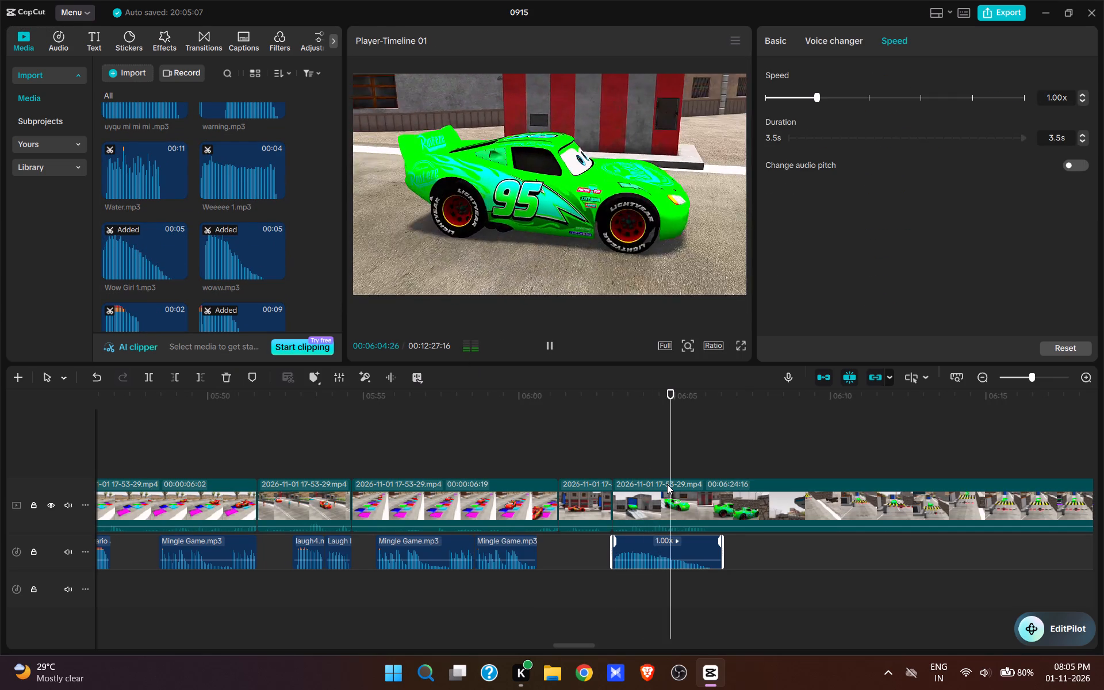
pyautogui.press('space')
pyautogui.click(695, 460)
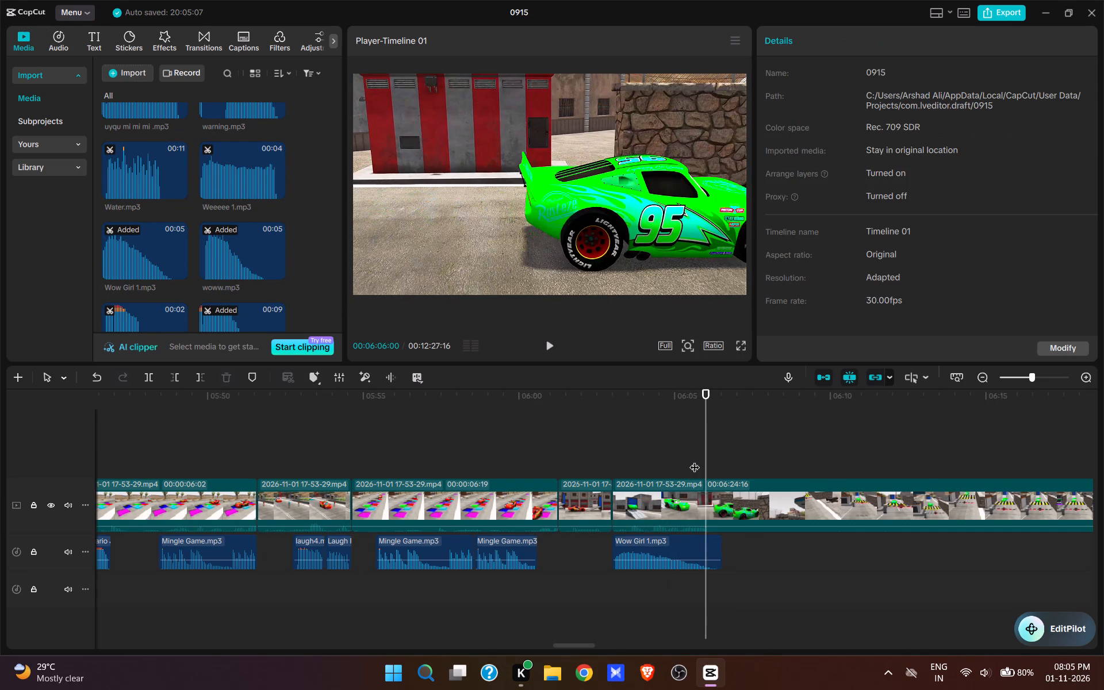
pyautogui.click(694, 512)
pyautogui.press('w')
# Cut out the footage from the split up to 00:06:34:24, where the green car stands before the speed bumps and stop barrier.
pyautogui.moveTo(719, 528); pyautogui.dragTo(839, 588)
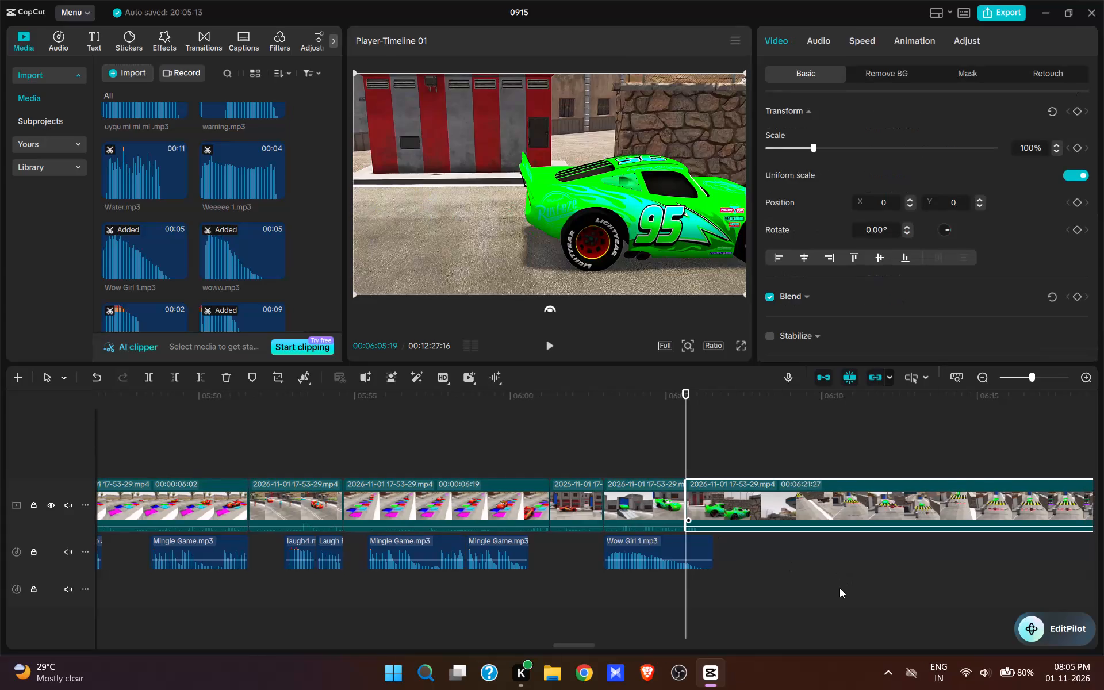
pyautogui.moveTo(839, 588); pyautogui.dragTo(720, 596)
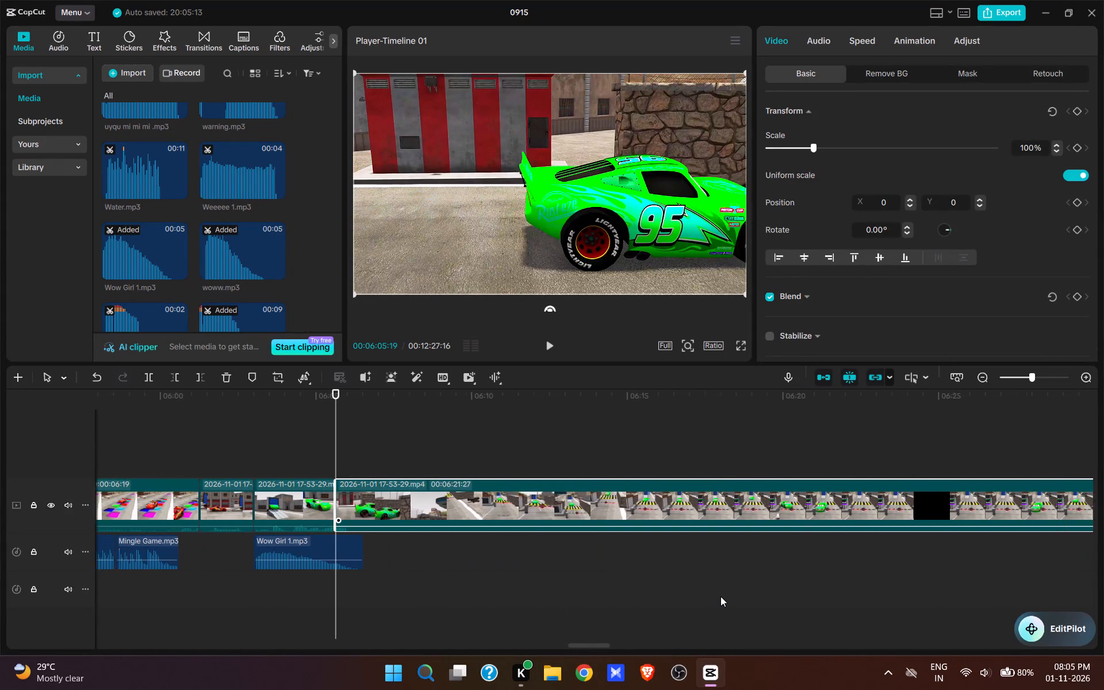
pyautogui.moveTo(720, 596); pyautogui.dragTo(721, 592)
pyautogui.click(578, 470)
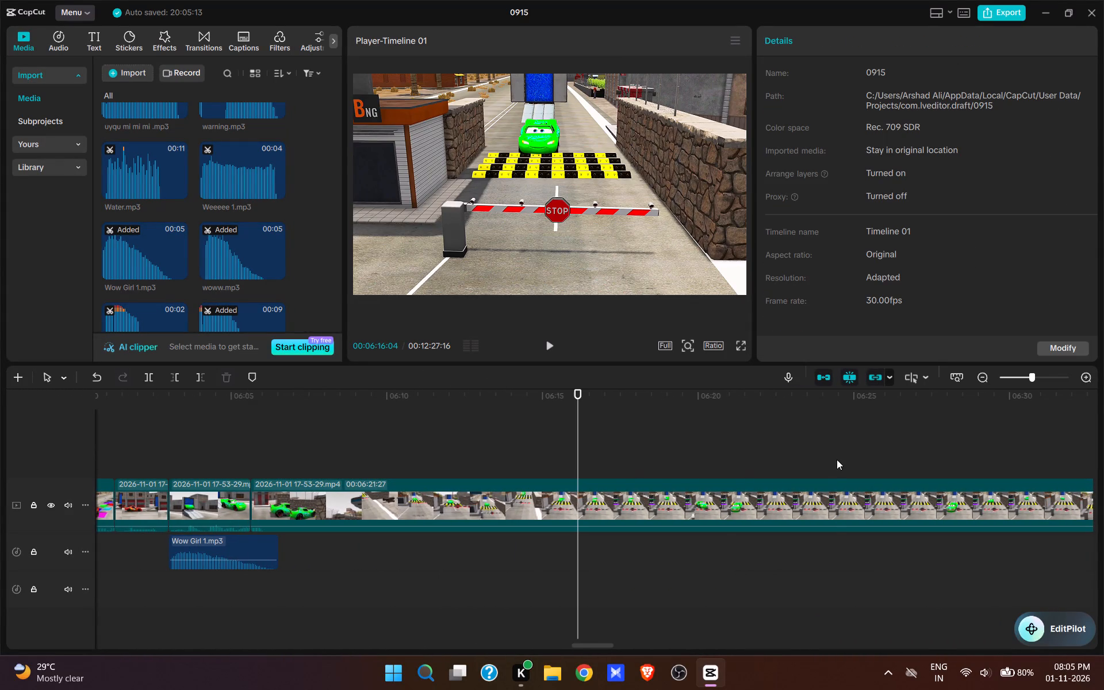
pyautogui.click(837, 459)
pyautogui.press('space')
pyautogui.press('space')
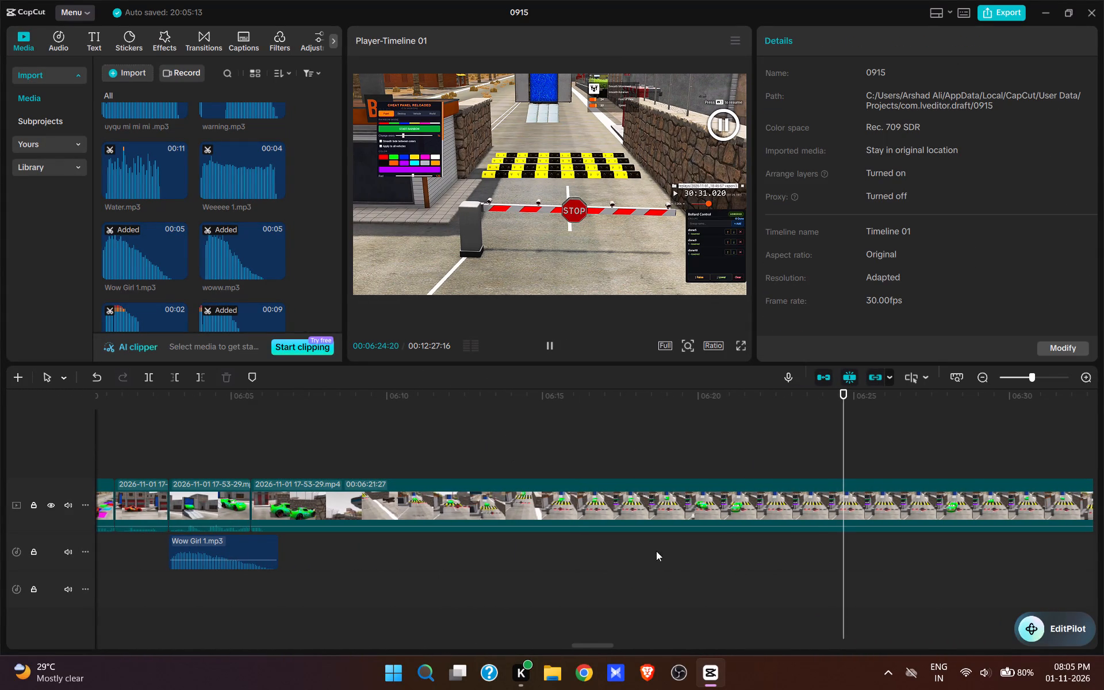
pyautogui.moveTo(676, 578); pyautogui.dragTo(672, 594)
pyautogui.click(727, 457)
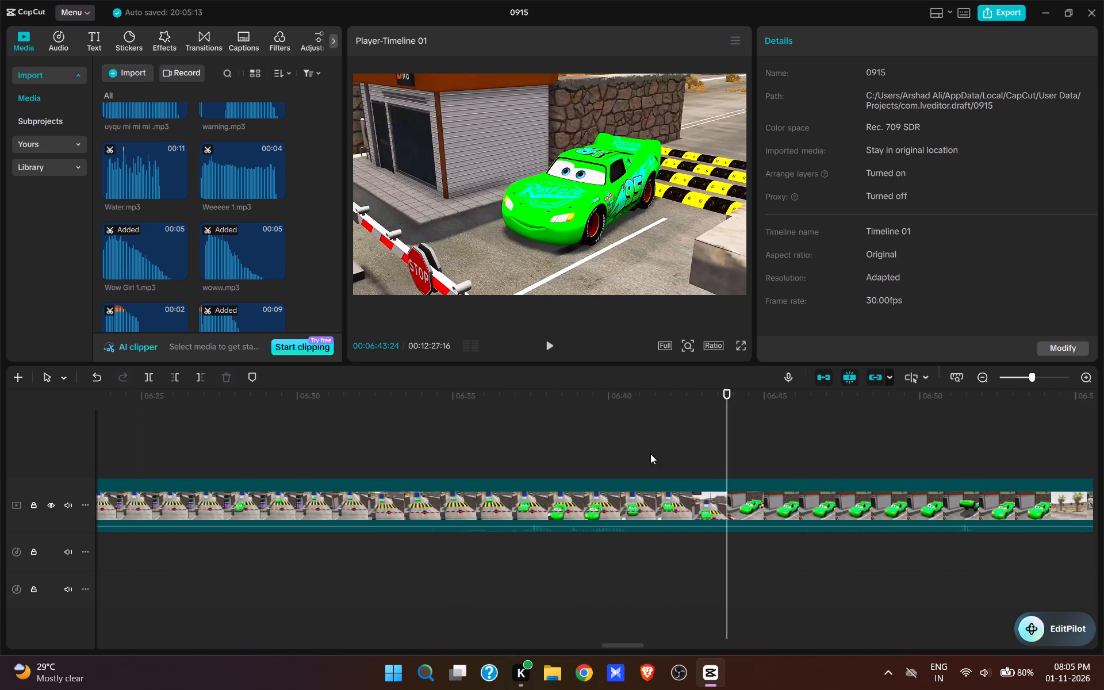
pyautogui.click(587, 453)
pyautogui.click(385, 440)
pyautogui.press('space')
pyautogui.click(318, 434)
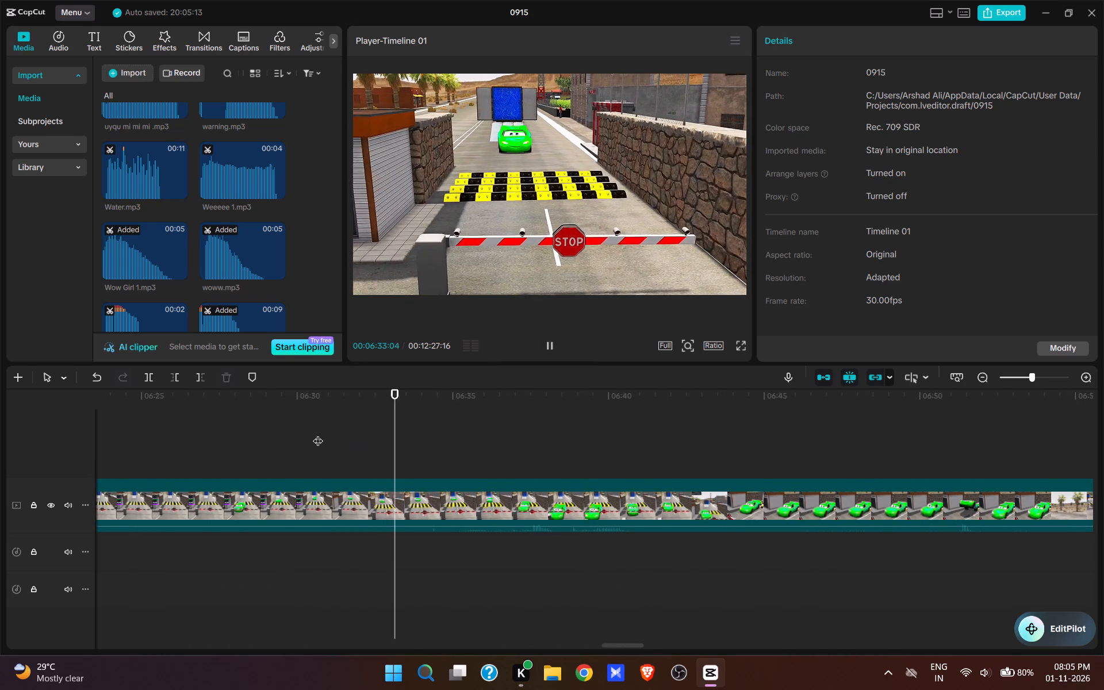
pyautogui.press('space')
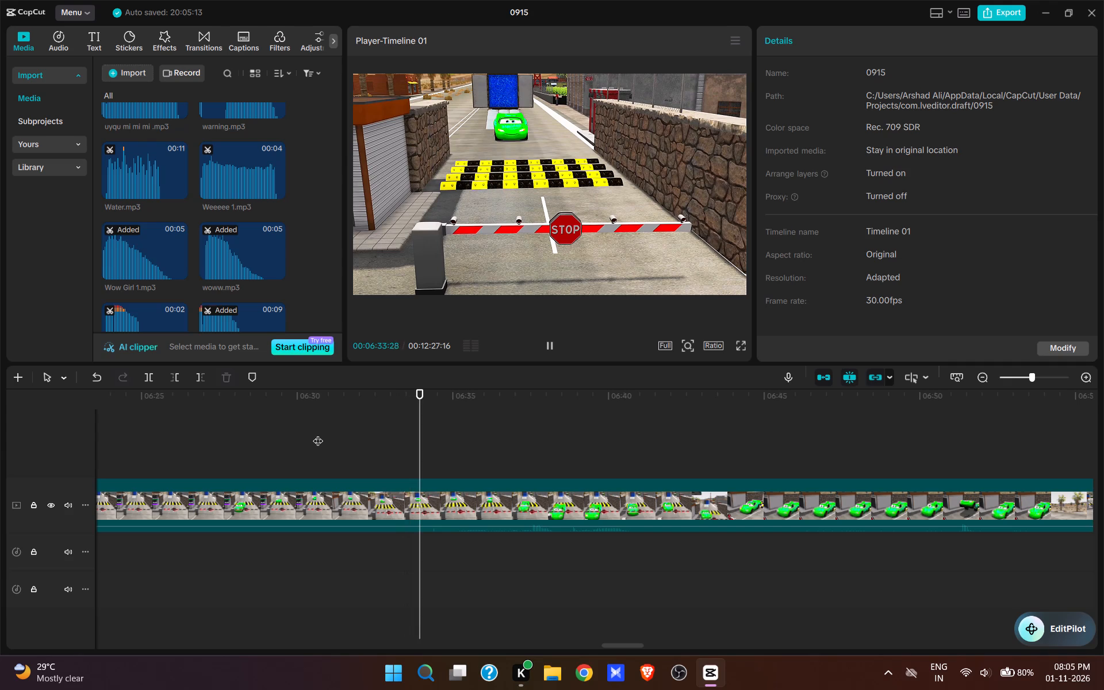
pyautogui.press('space')
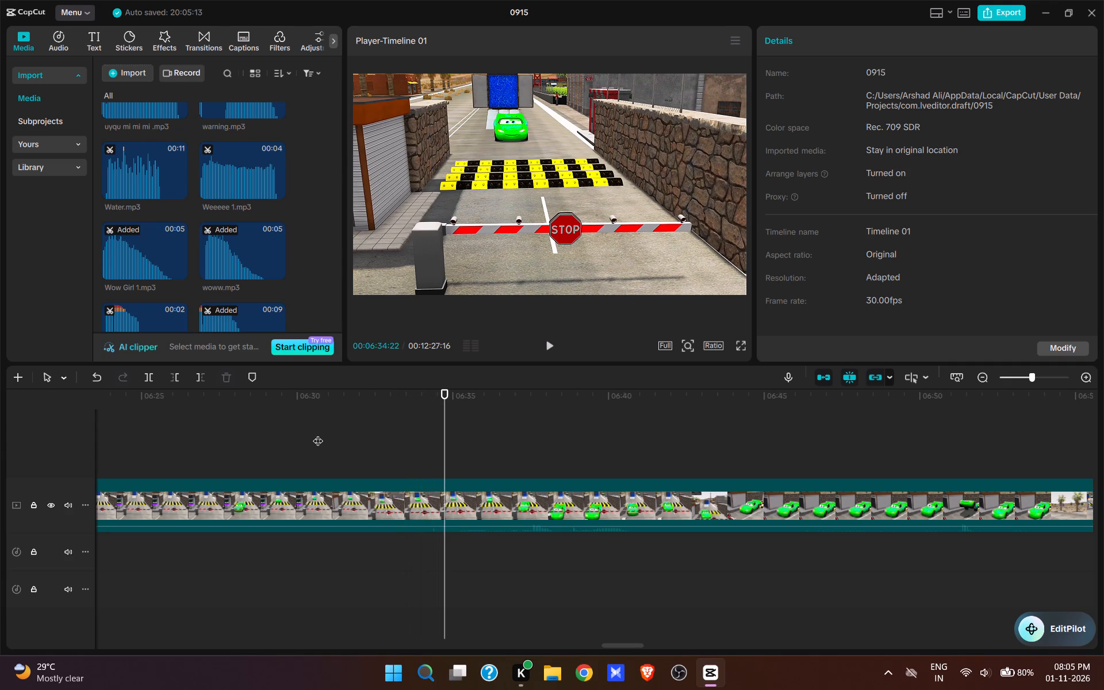
pyautogui.press('space')
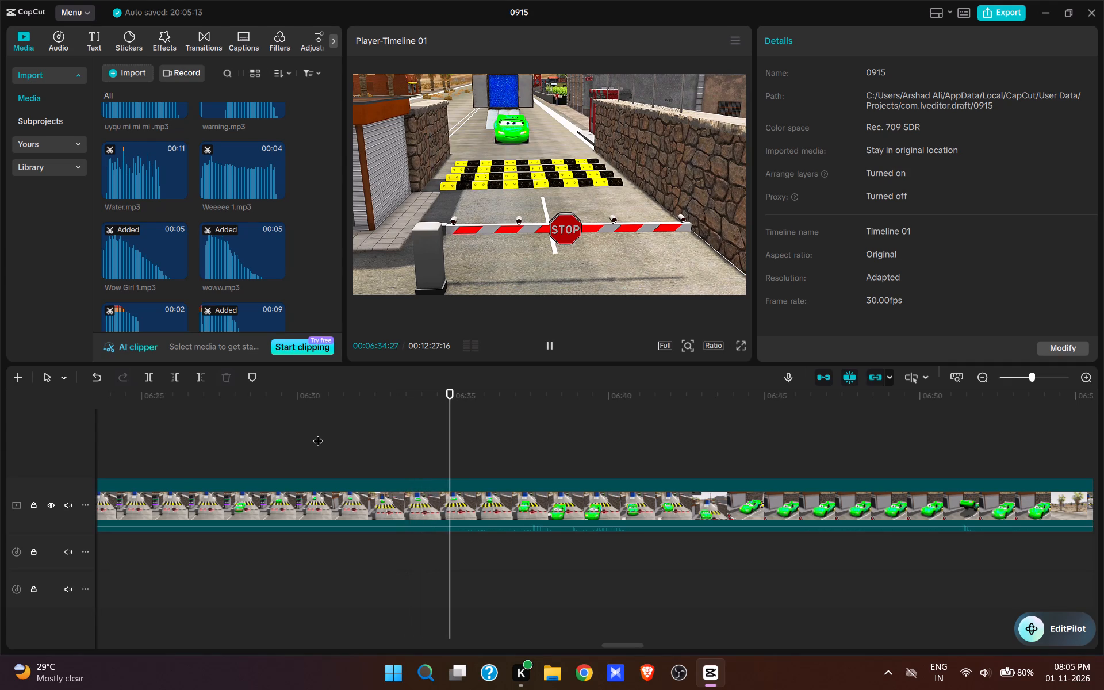
pyautogui.press('space')
pyautogui.click(448, 469)
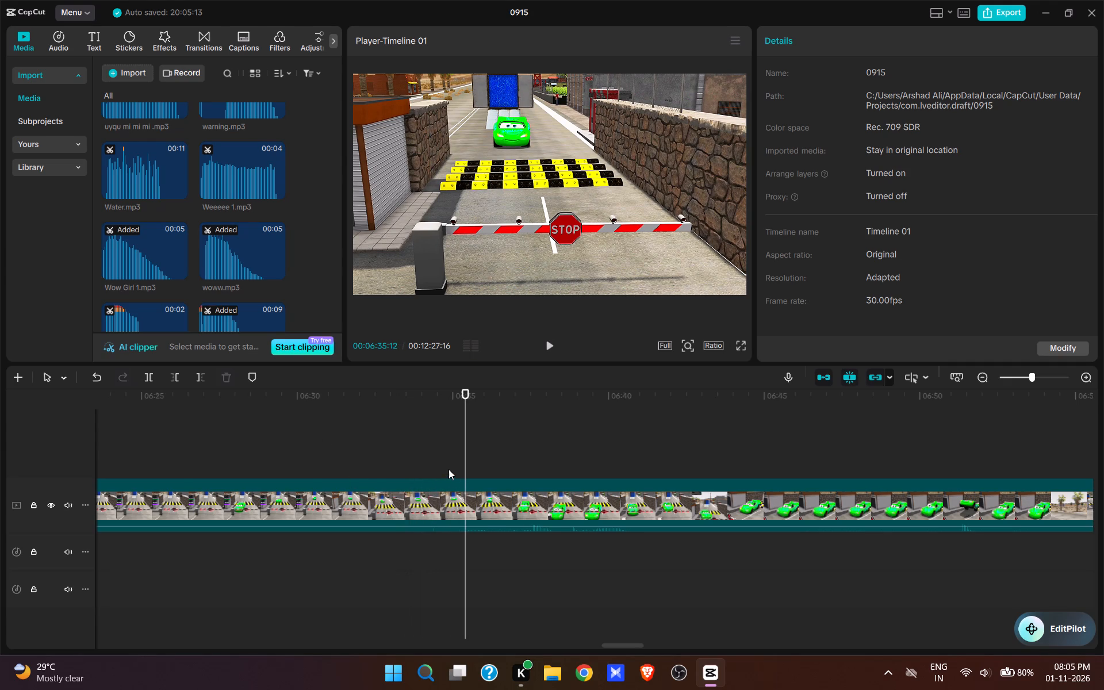
pyautogui.click(446, 463)
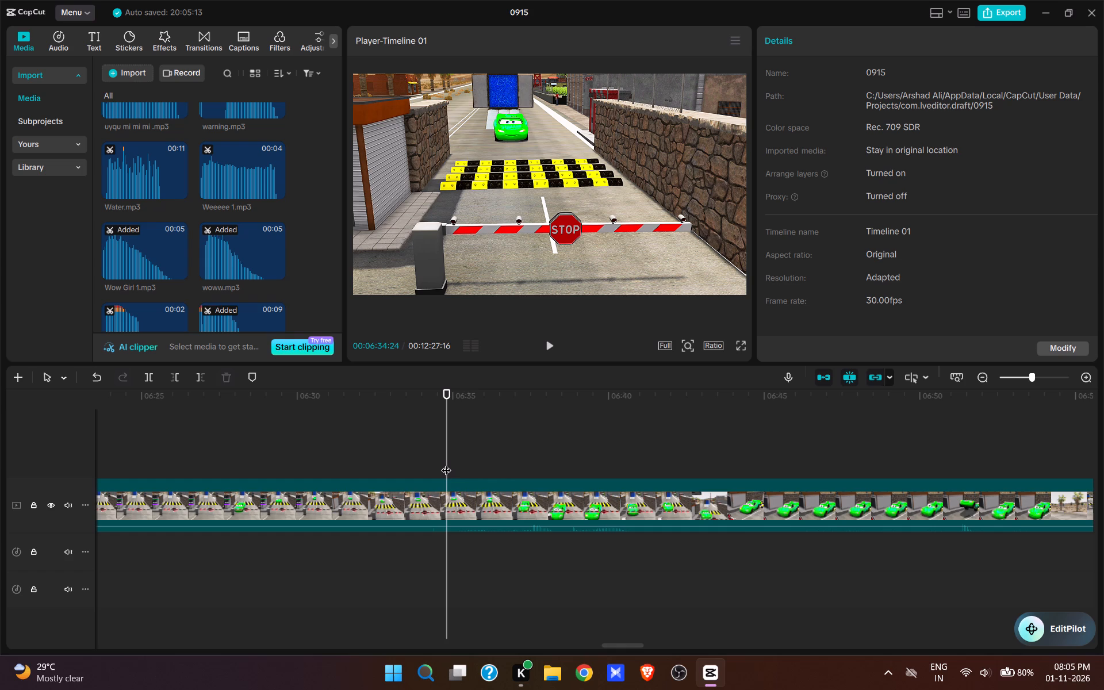
pyautogui.press('q')
# Play the start of the barrier scene and trim the end of Wow Girl 1.mp3 to 00:06:05:19, where the scene begins.
pyautogui.press('space')
pyautogui.press('space')
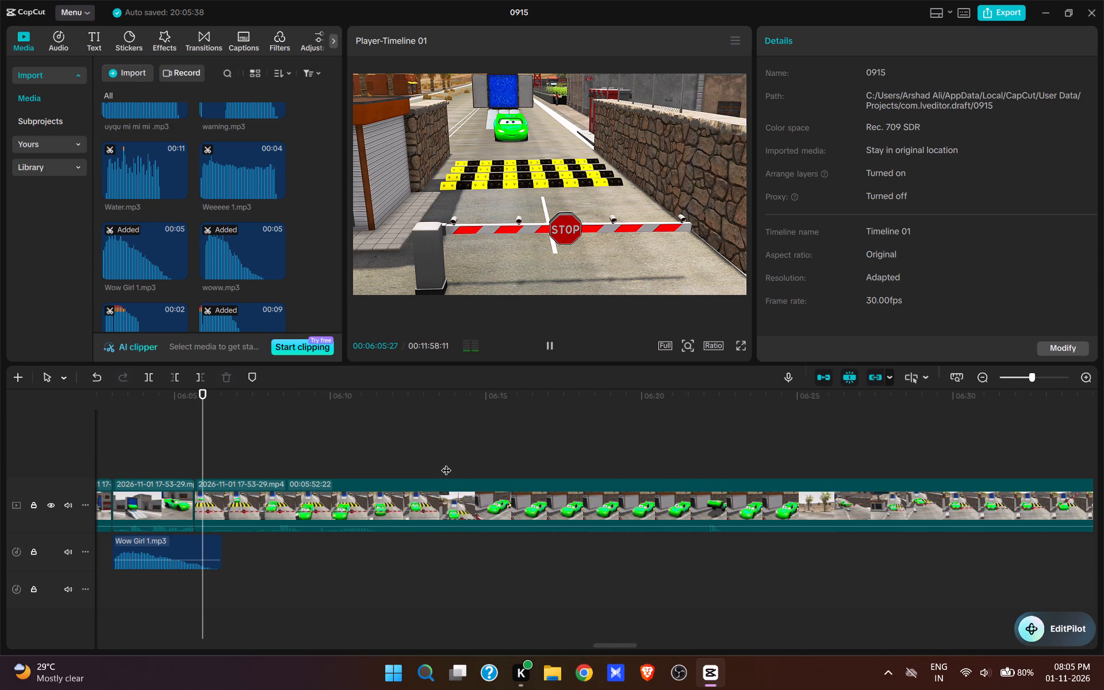
pyautogui.press('space')
pyautogui.press('space')
pyautogui.press('space')
pyautogui.press('space')
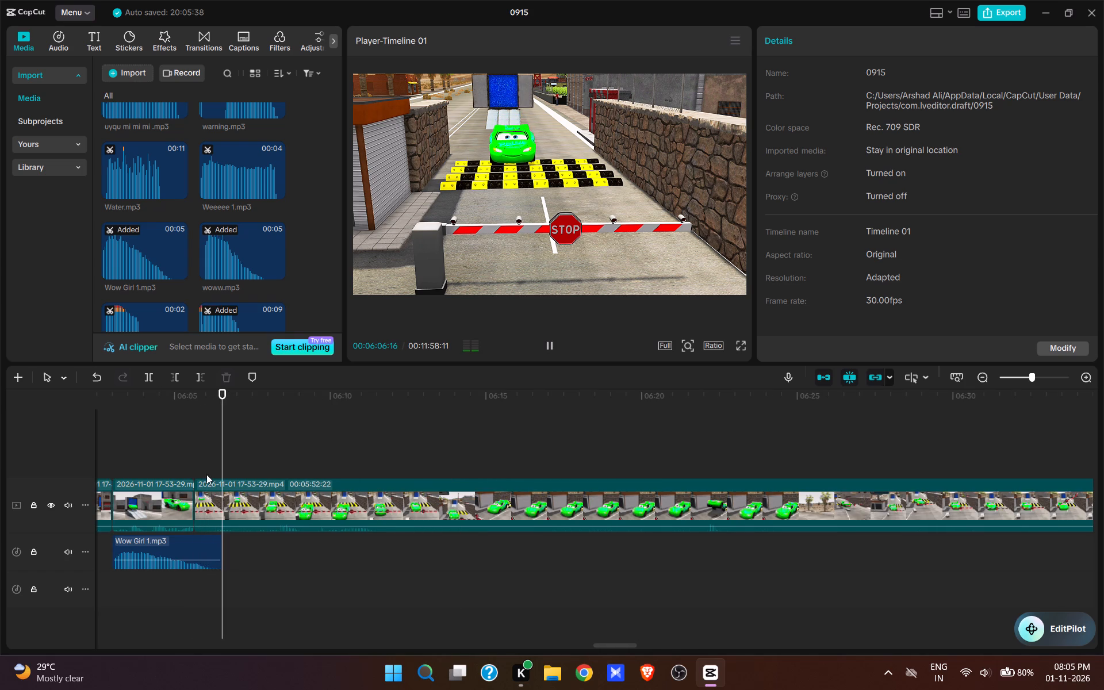
pyautogui.click(198, 466)
pyautogui.click(198, 552)
pyautogui.press('e')
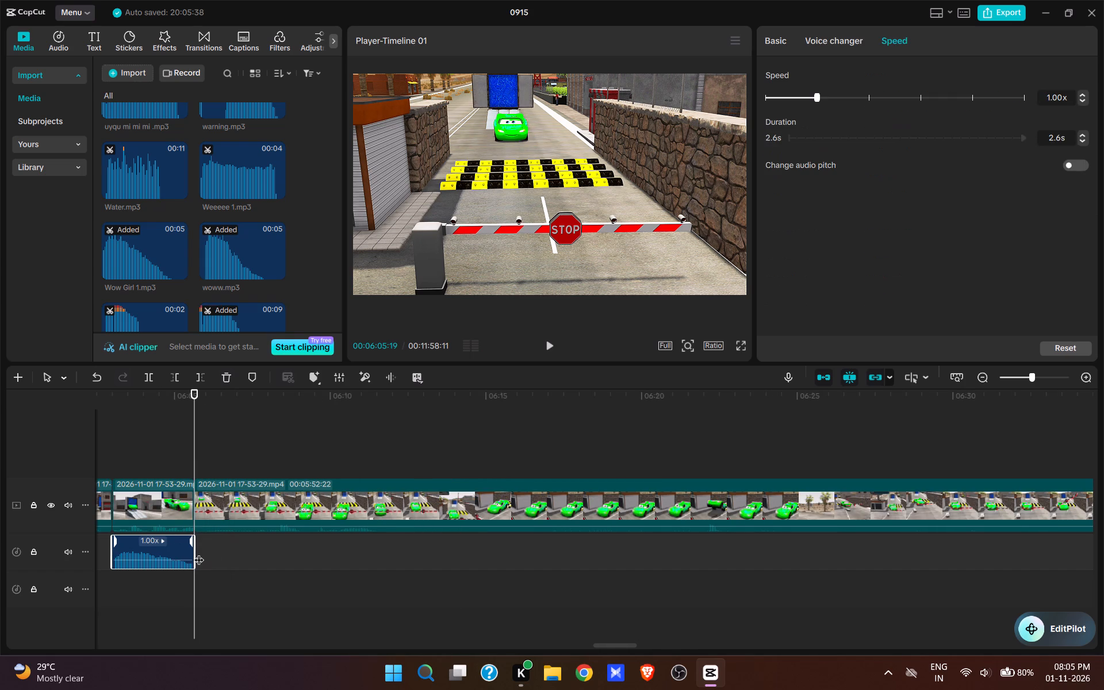
# Trim about 11 more frames off the start of the green car barrier clip at 00:06:05:19.
pyautogui.press('space')
pyautogui.press('space')
pyautogui.press('q')
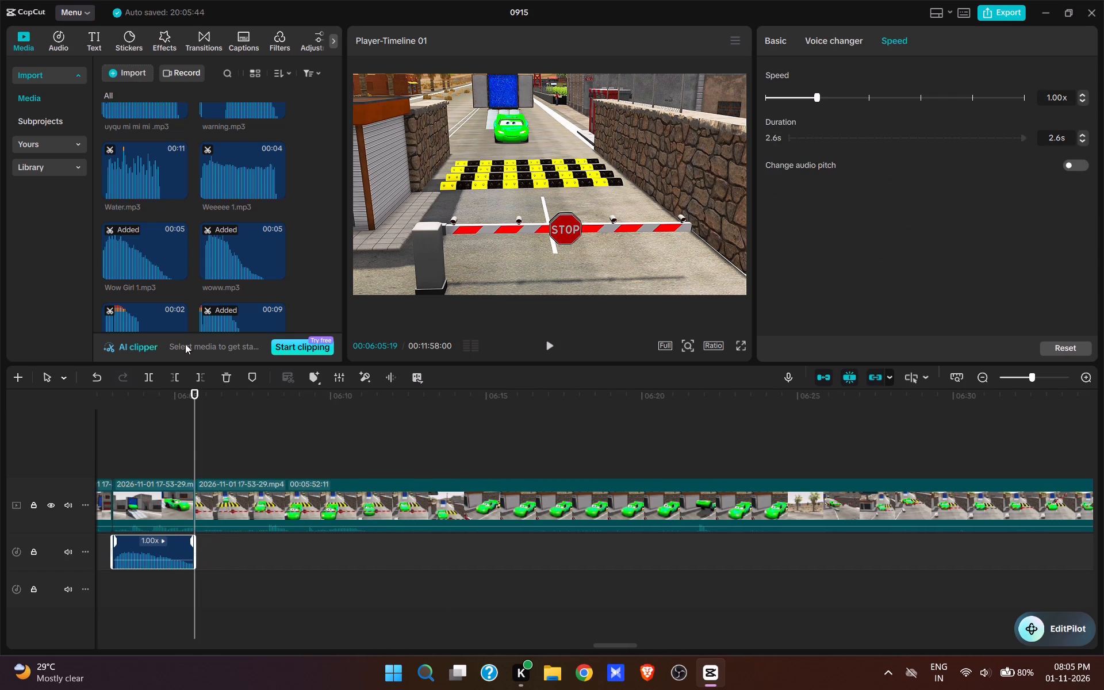
# Find the 11-second Suspense - Sound Effect [HD] sound and add it at 00:06:05:19, where the barrier scene starts.
pyautogui.scroll(-4, 227, 202)
pyautogui.scroll(11, 228, 217)
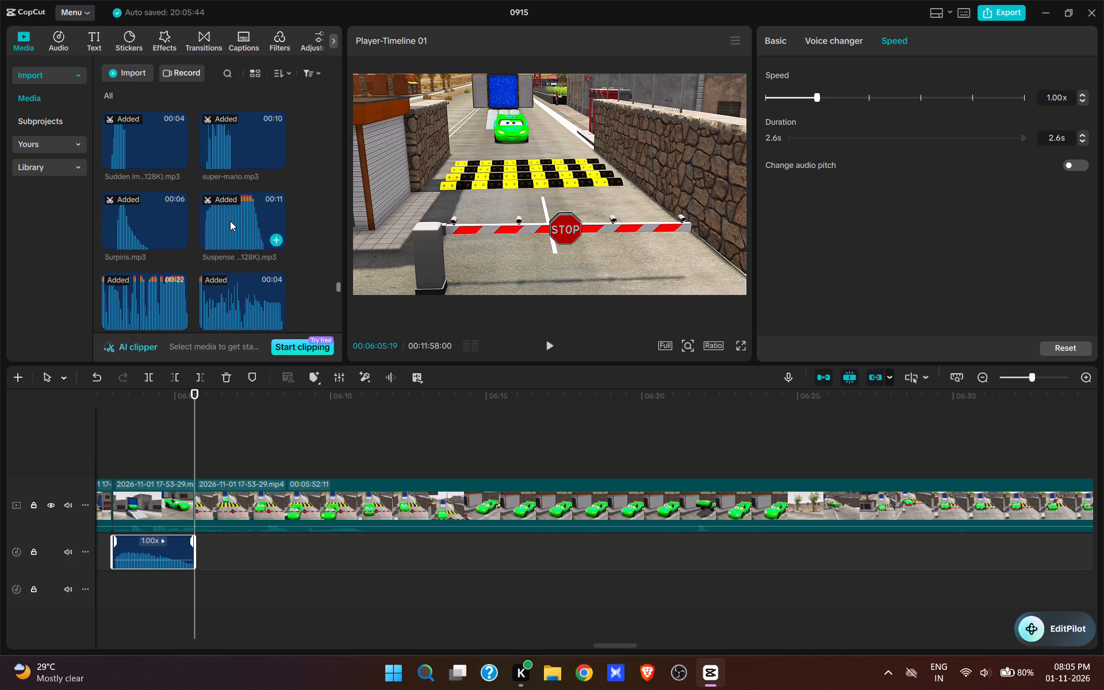
pyautogui.scroll(4, 230, 221)
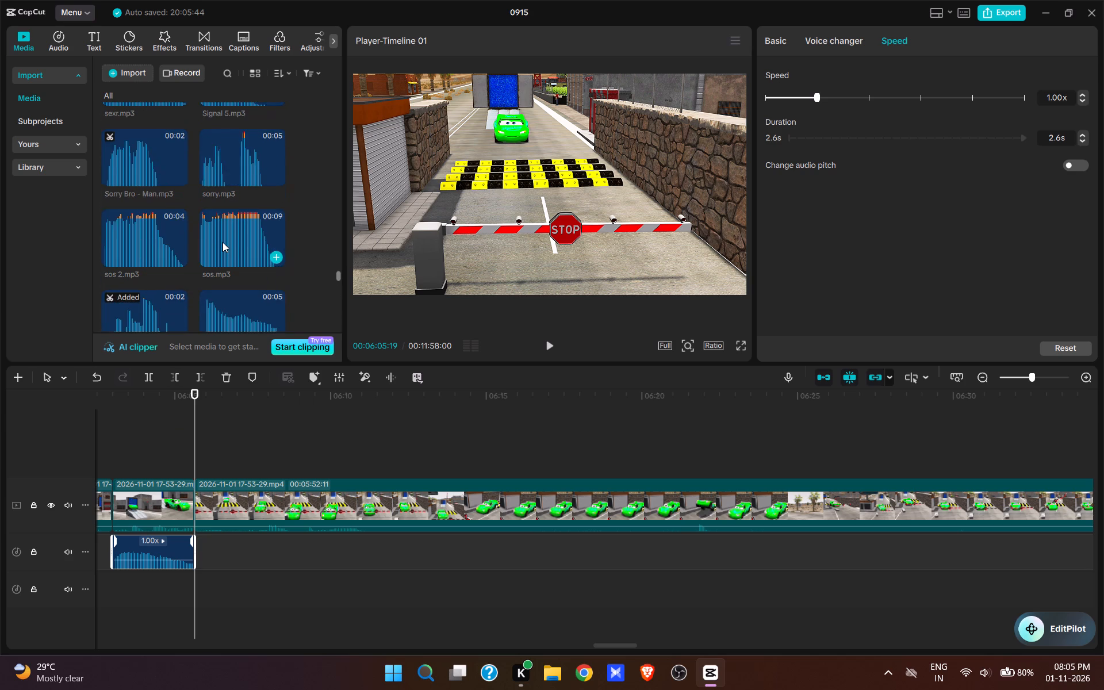
pyautogui.scroll(3, 223, 247)
pyautogui.scroll(-6, 223, 247)
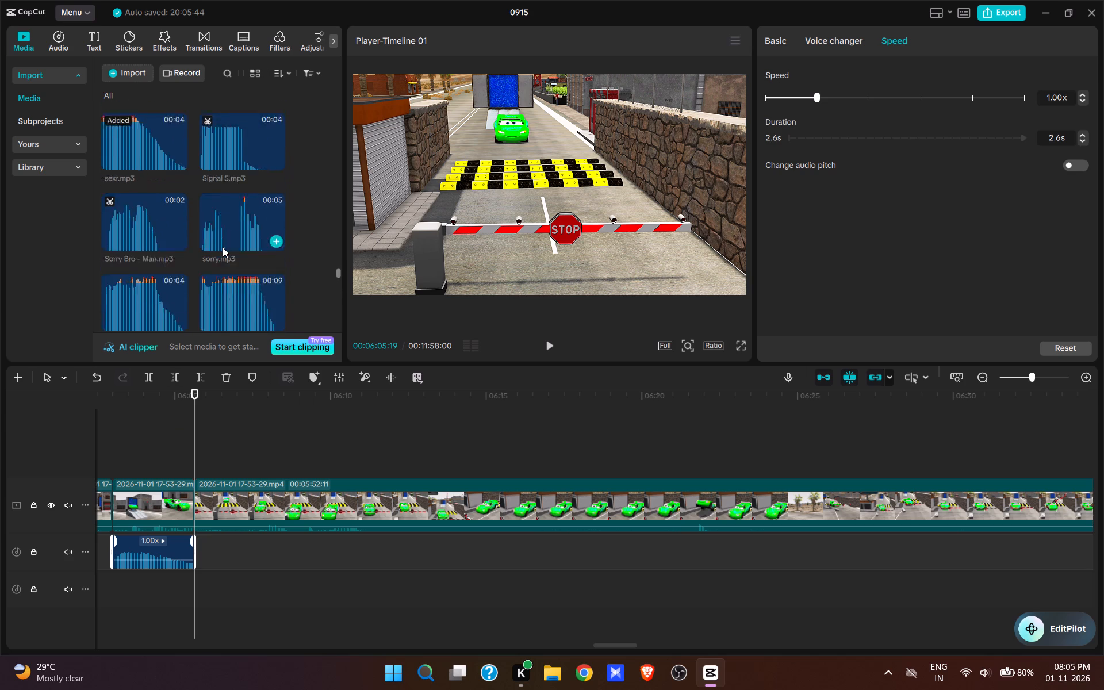
pyautogui.scroll(-20, 223, 247)
pyautogui.scroll(-1, 223, 247)
pyautogui.scroll(3, 231, 275)
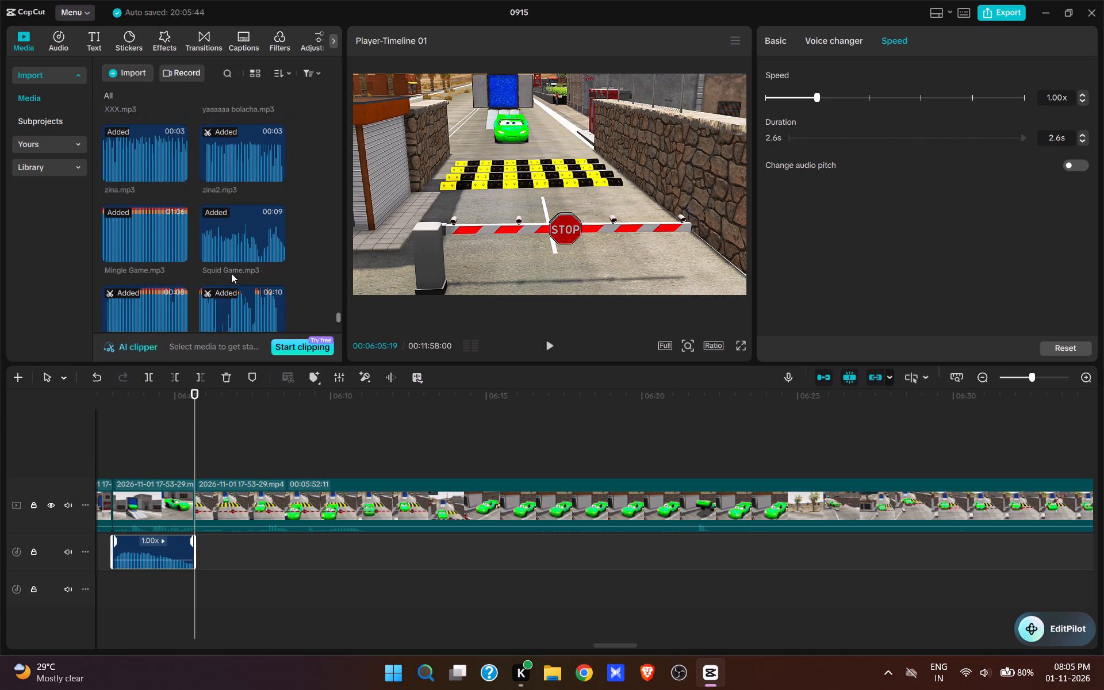
pyautogui.scroll(7, 231, 273)
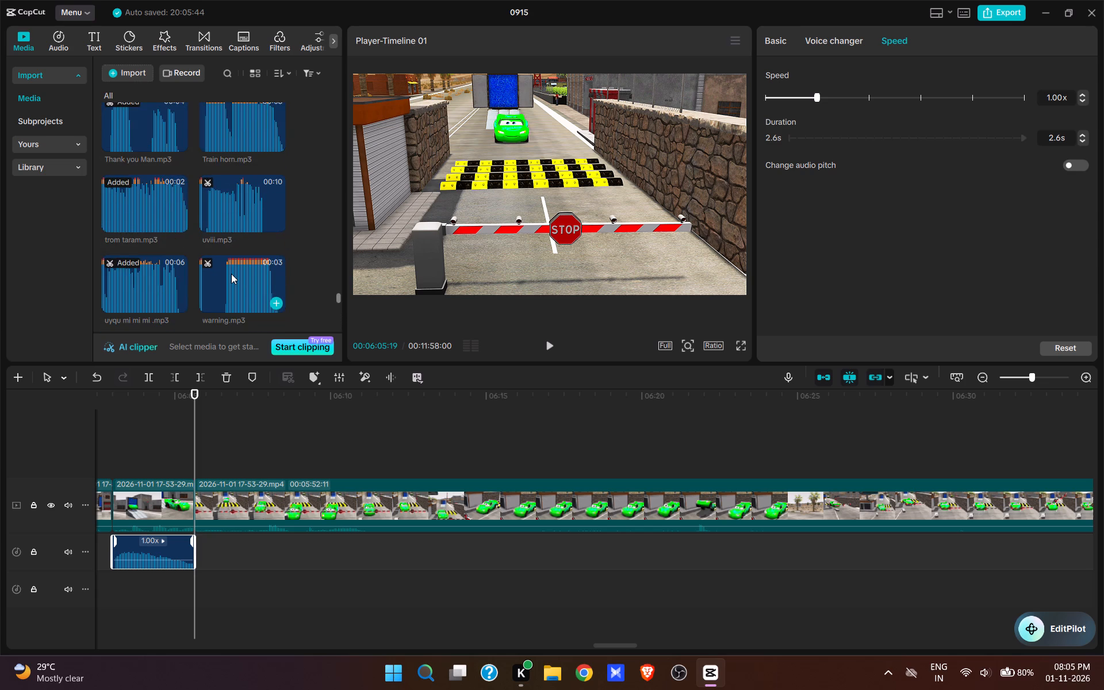
pyautogui.scroll(3, 231, 274)
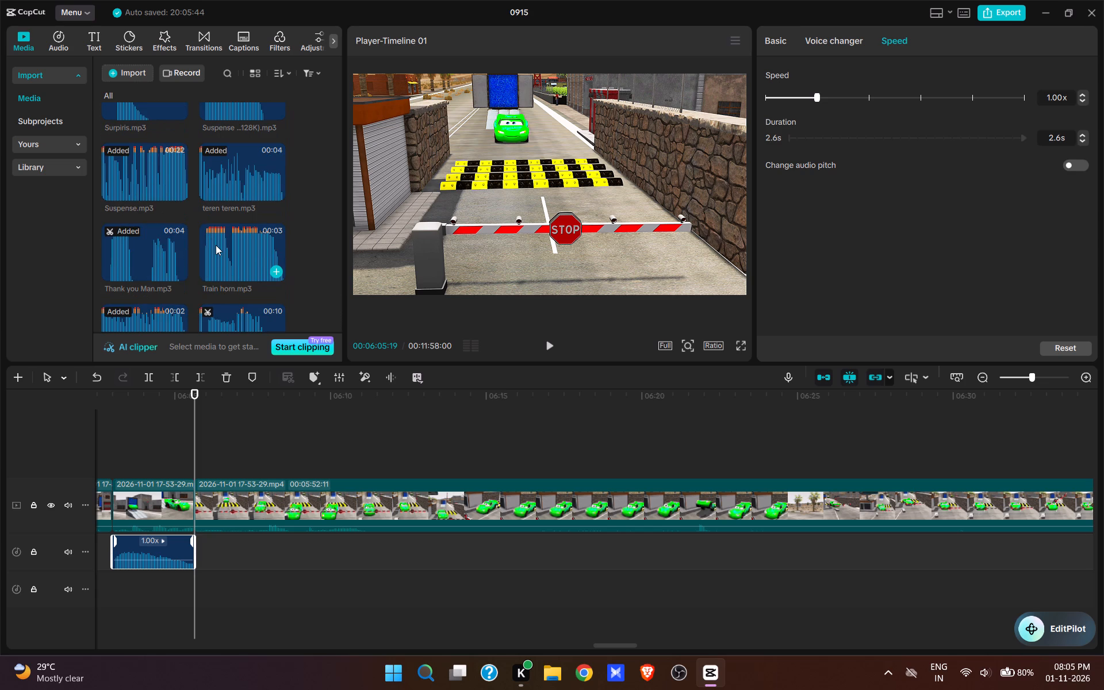
pyautogui.click(275, 175)
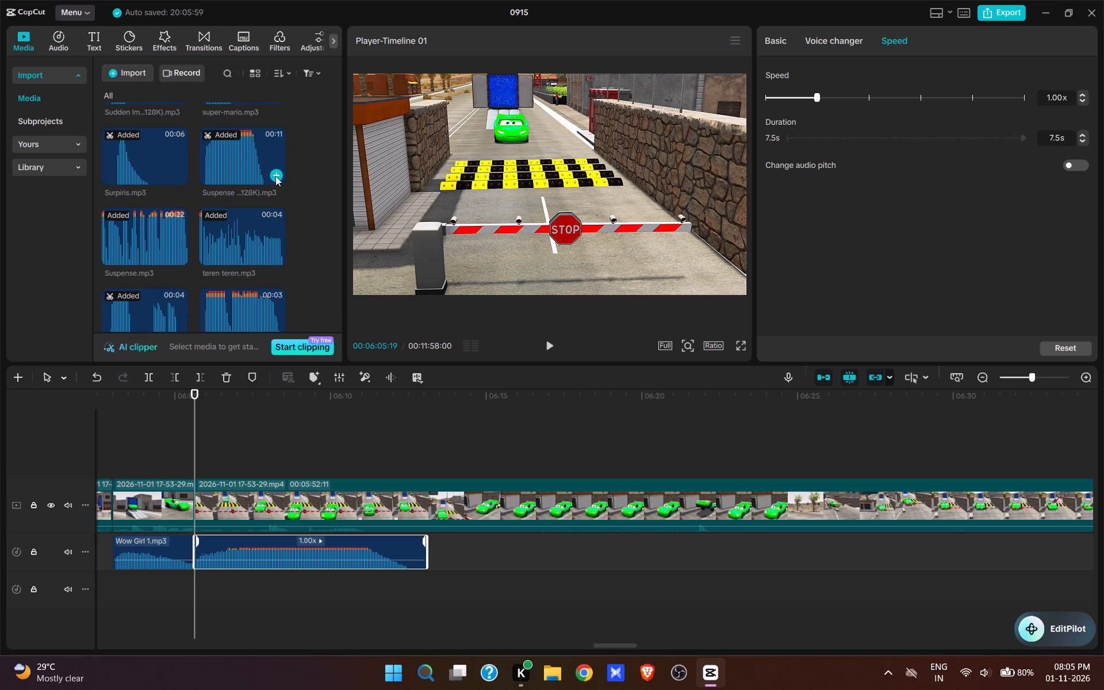
# Play the green car approaching the stop barrier and trim the end of the suspense sound to 00:06:12:12.
pyautogui.press('space')
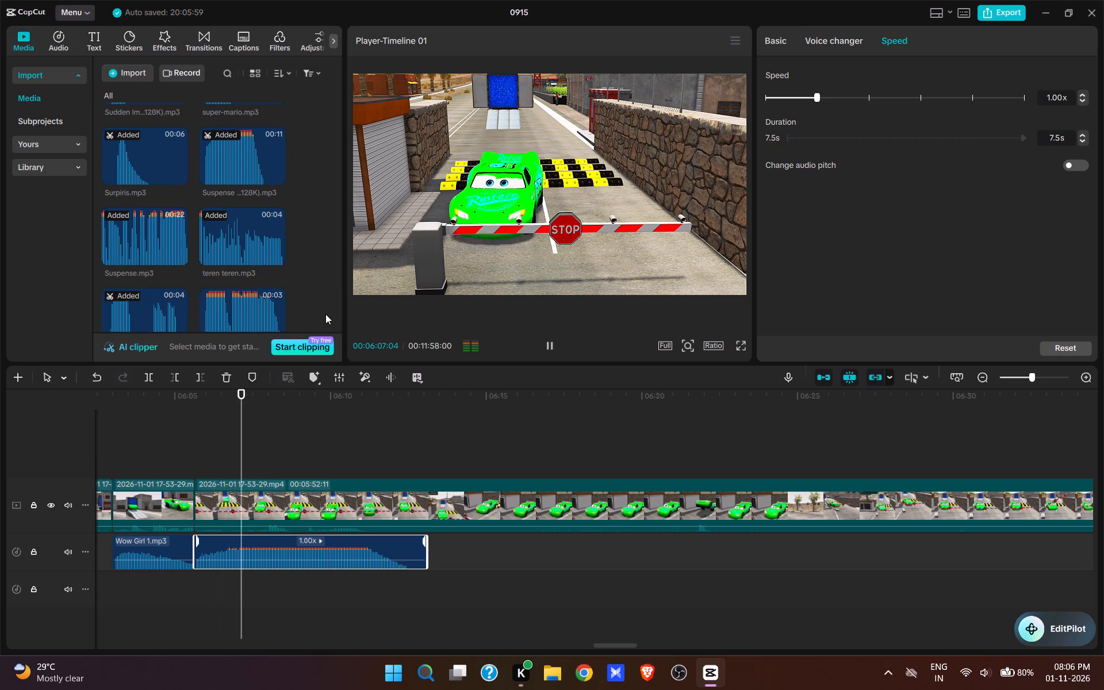
pyautogui.press('space')
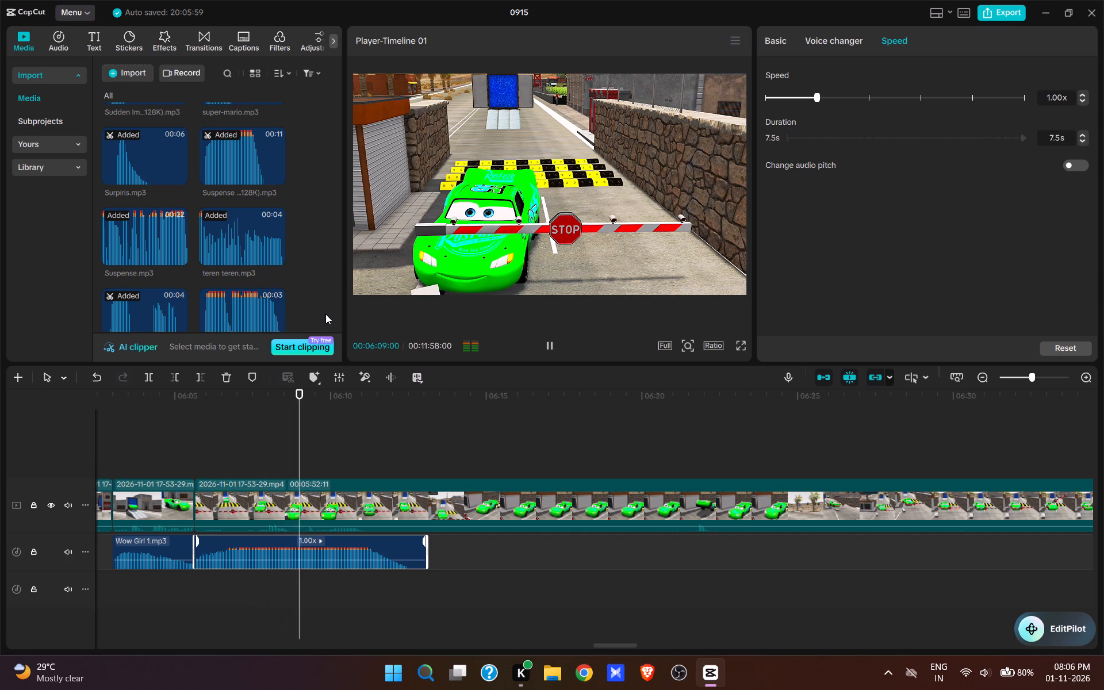
pyautogui.press('space')
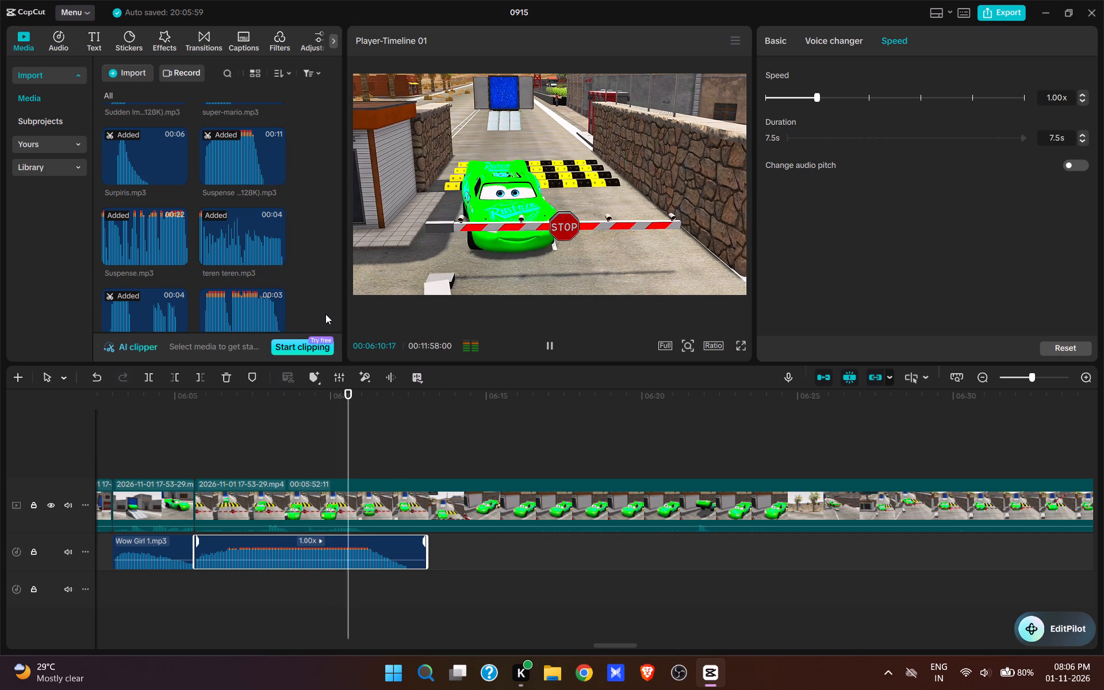
pyautogui.press('space')
pyautogui.press('space')
pyautogui.press('space')
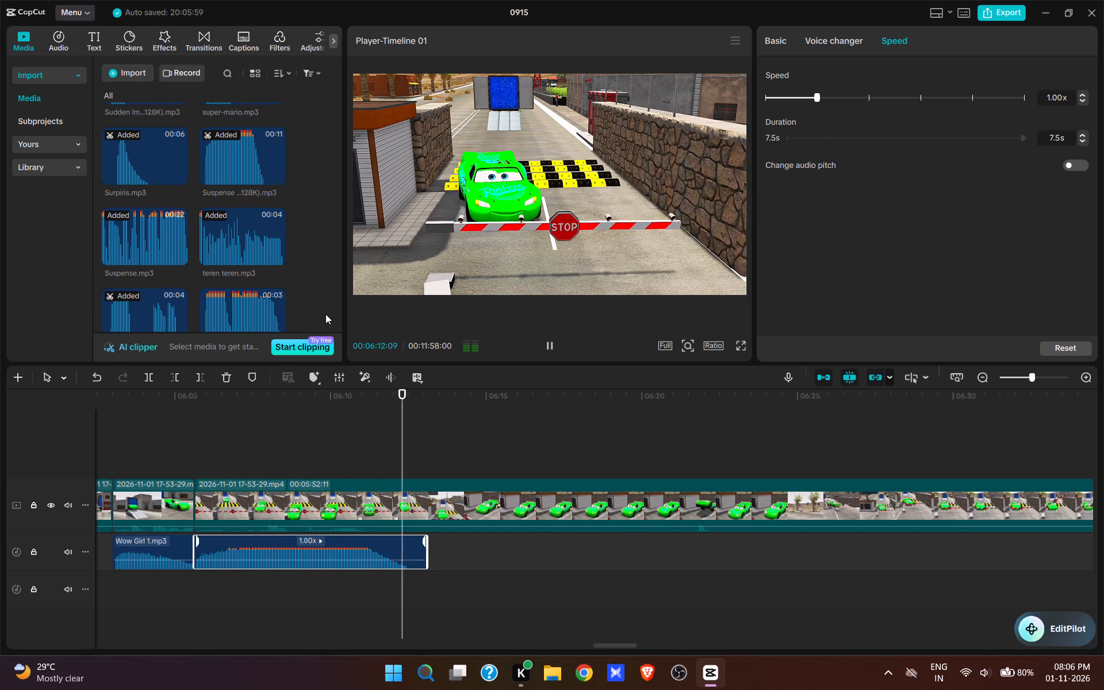
pyautogui.press('e')
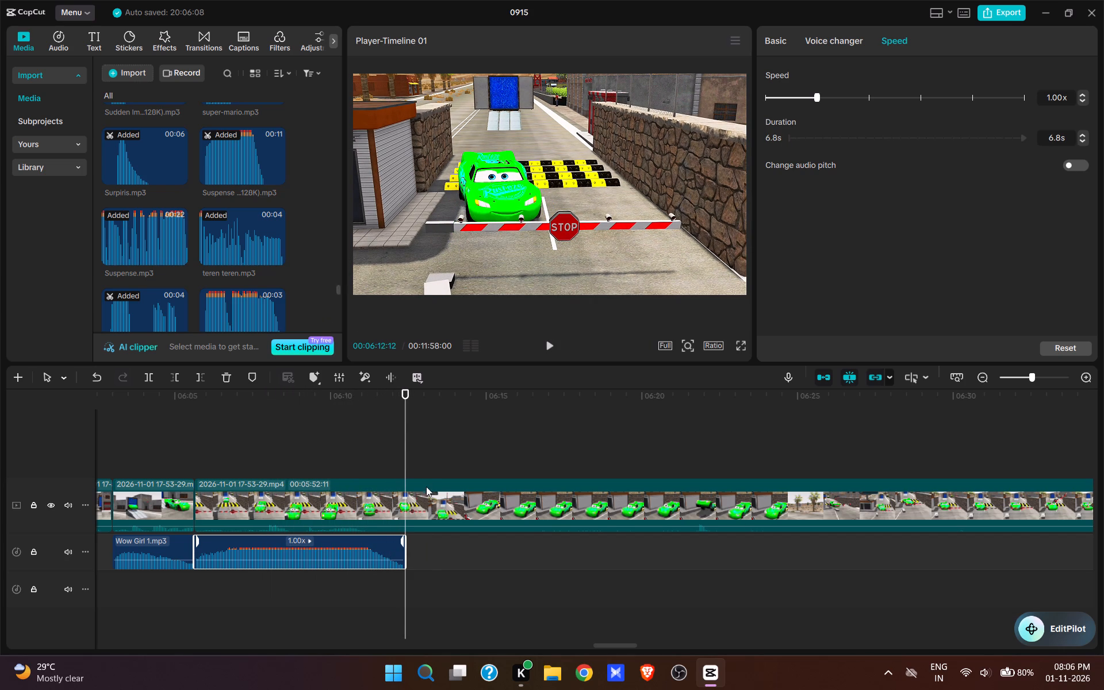
# Split the barrier scene video at 00:06:12:12, level with the end of the suspense sound.
pyautogui.click(426, 494)
pyautogui.press('w')
# Cut out the footage from the split up to 00:06:19:24, just before the green car jumps beside the barrier, and play the join.
pyautogui.click(639, 450)
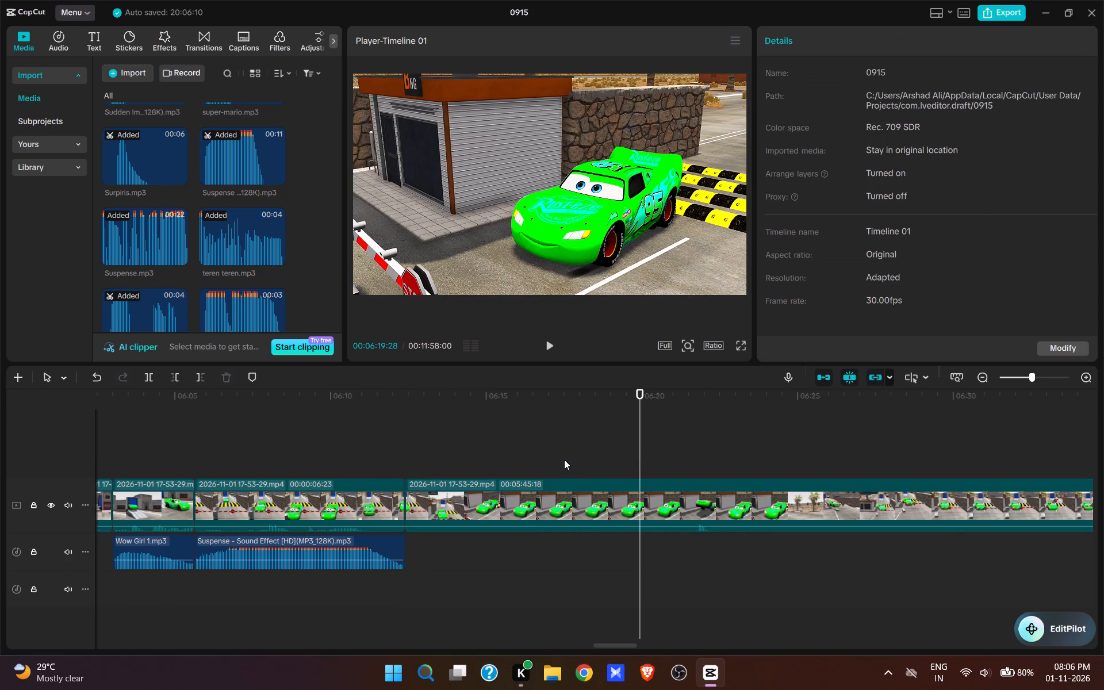
pyautogui.click(564, 459)
pyautogui.press('space')
pyautogui.click(538, 465)
pyautogui.press('space')
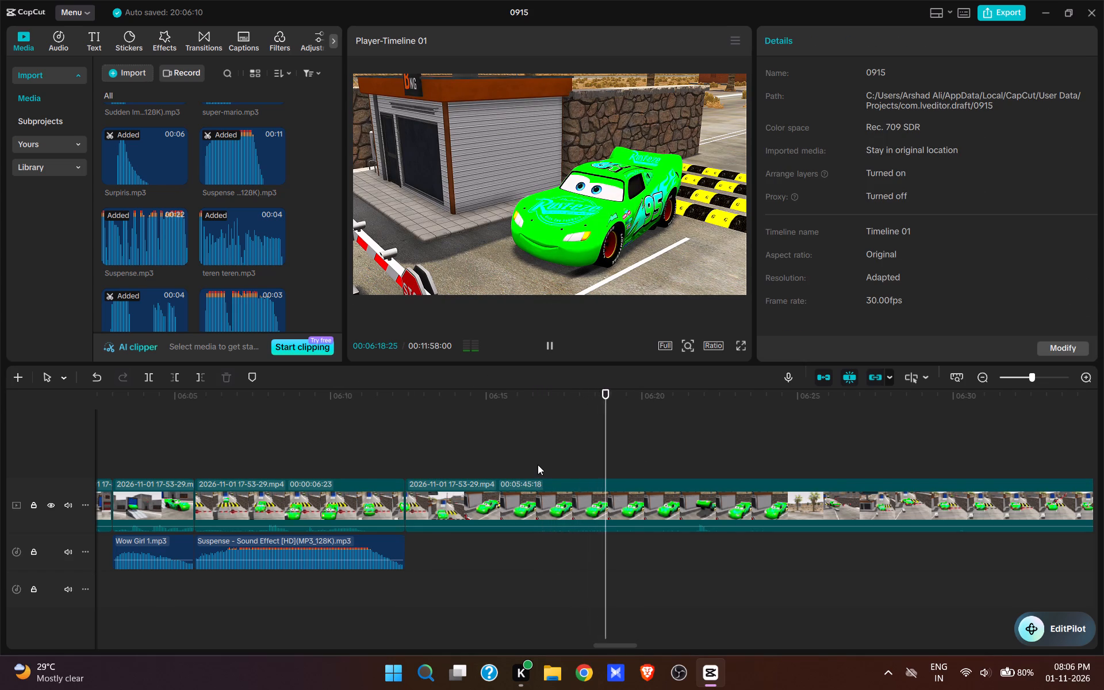
pyautogui.press('space')
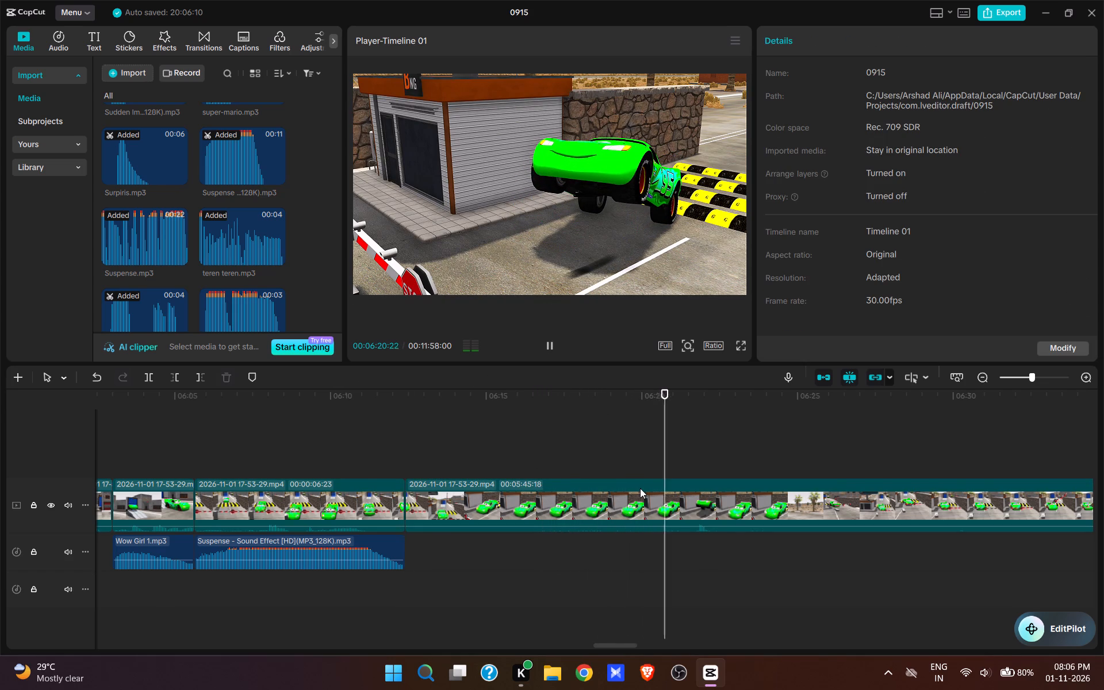
pyautogui.click(635, 464)
pyautogui.write('q')
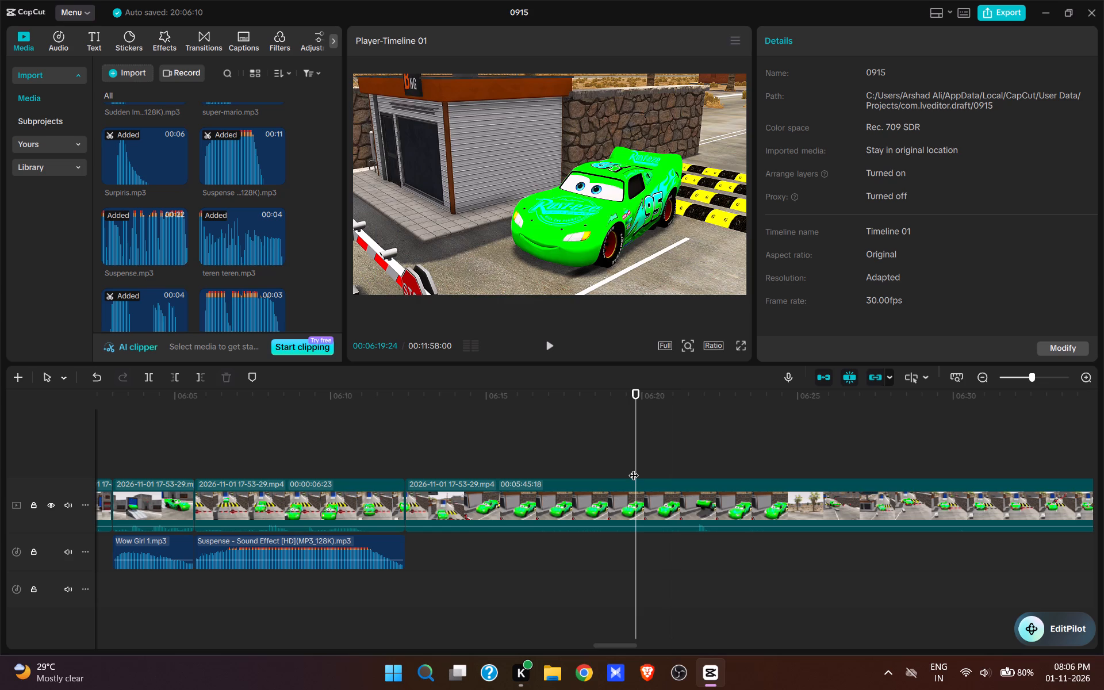
pyautogui.press('space')
pyautogui.press('space')
# Find the Help me 1.mp3 sound, add it at 00:06:12:12 where the suspense sound ends, and play it to 00:06:15:20.
pyautogui.click(404, 443)
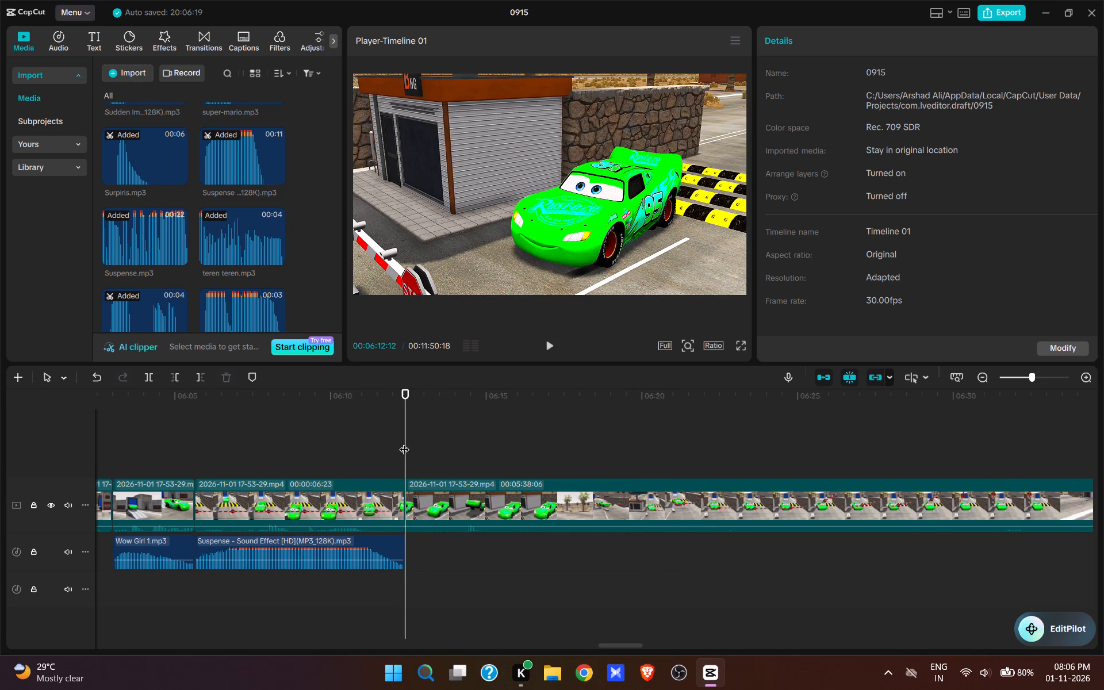
pyautogui.scroll(18, 226, 235)
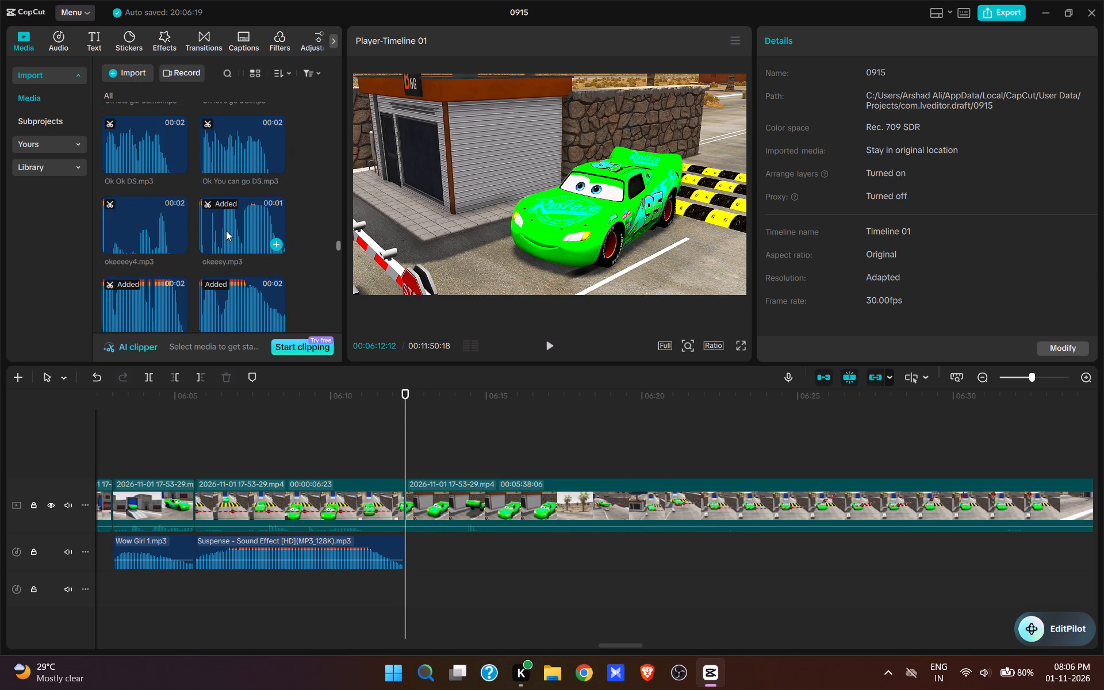
pyautogui.scroll(14, 226, 231)
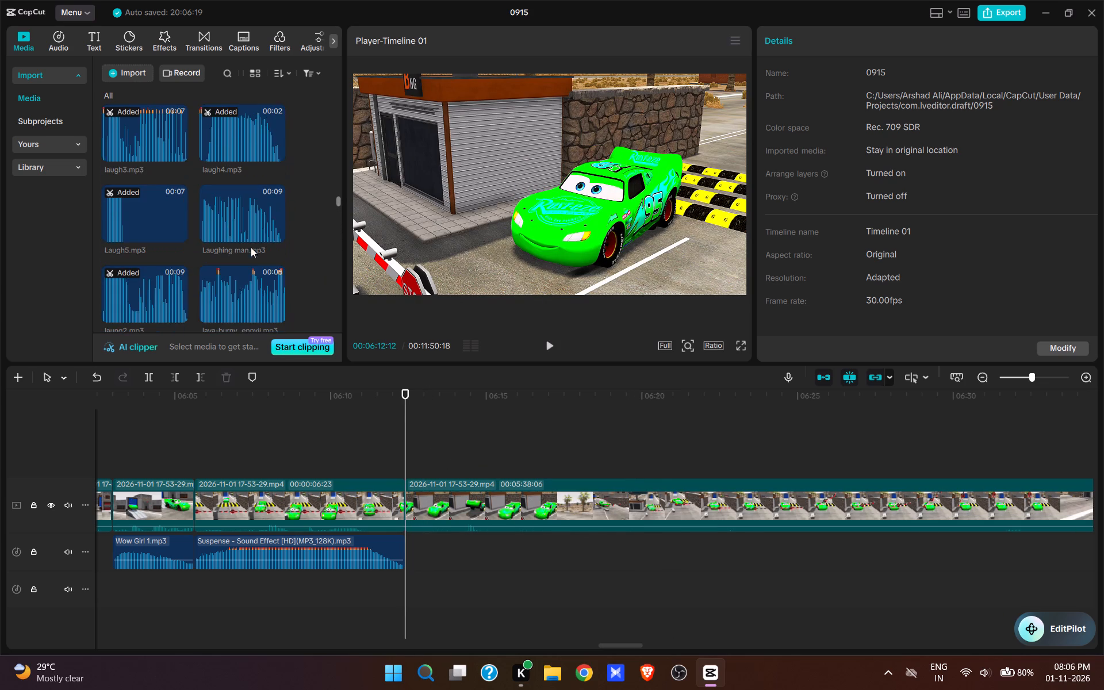
pyautogui.scroll(7, 252, 251)
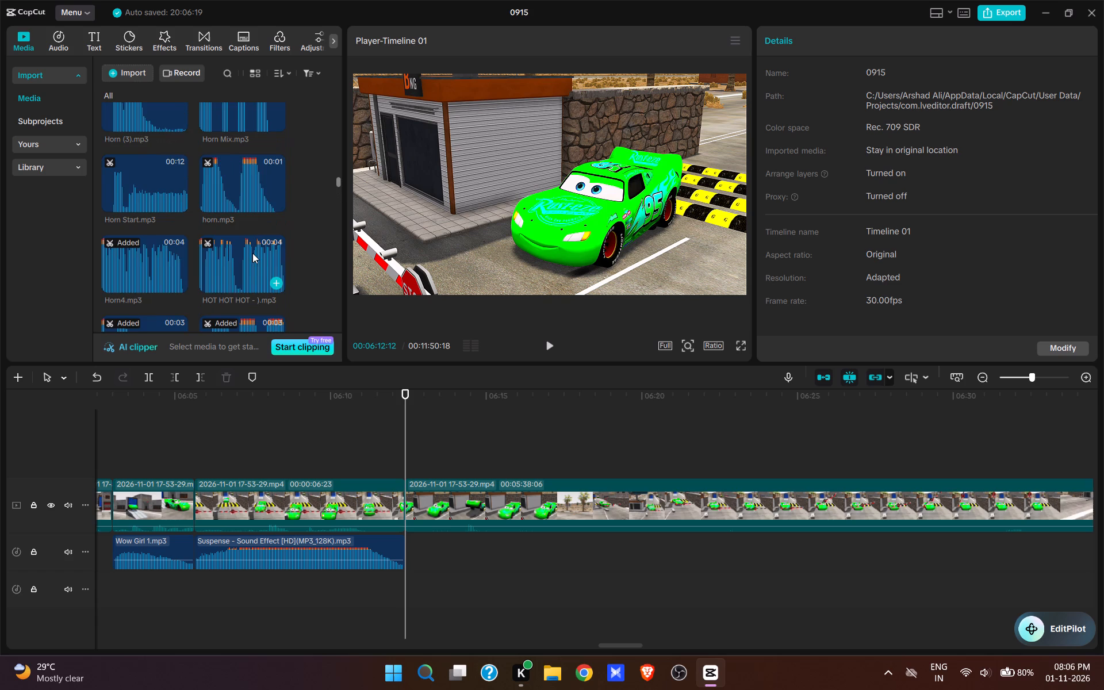
pyautogui.scroll(4, 252, 253)
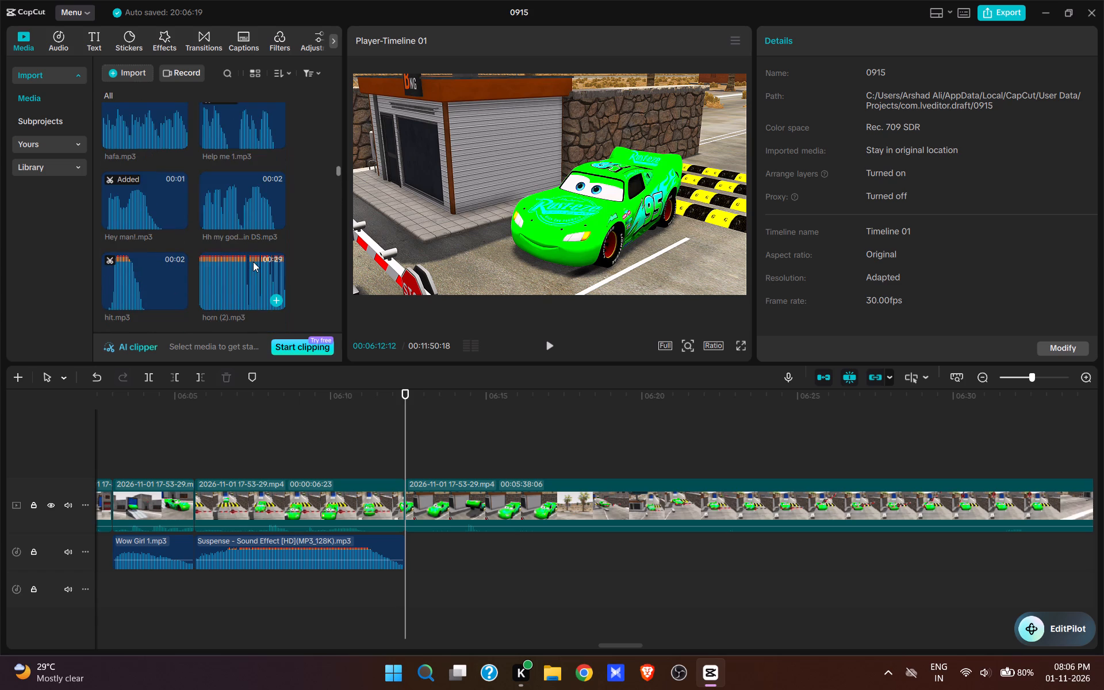
pyautogui.scroll(2, 253, 262)
pyautogui.scroll(-3, 253, 260)
pyautogui.scroll(2, 253, 260)
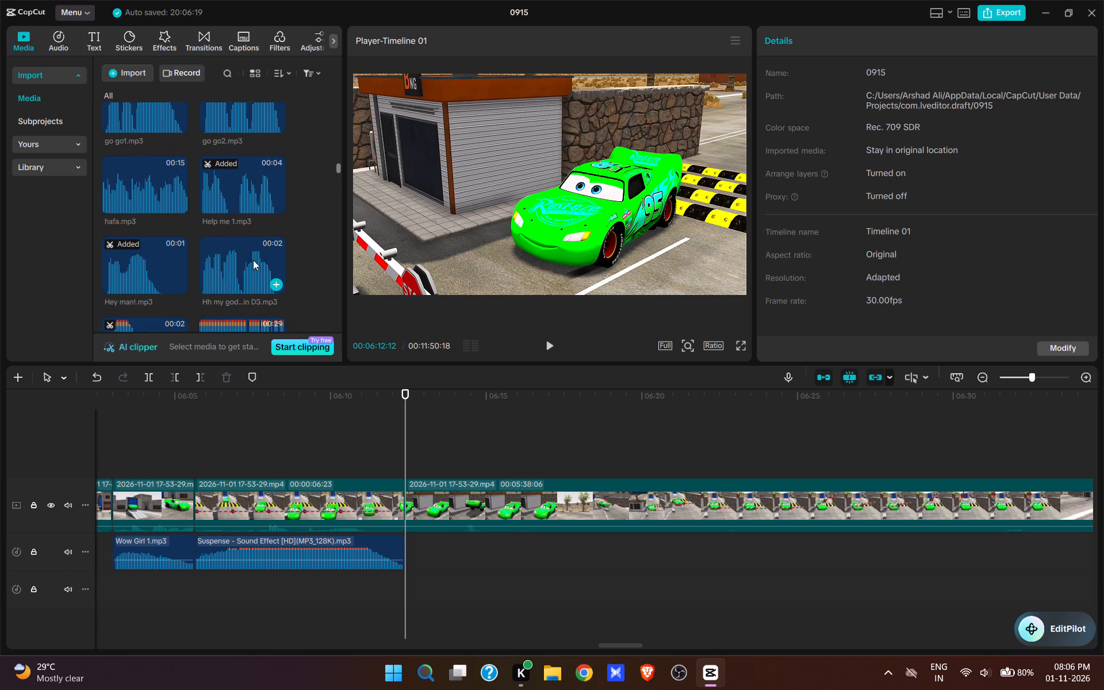
pyautogui.click(277, 207)
pyautogui.press('space')
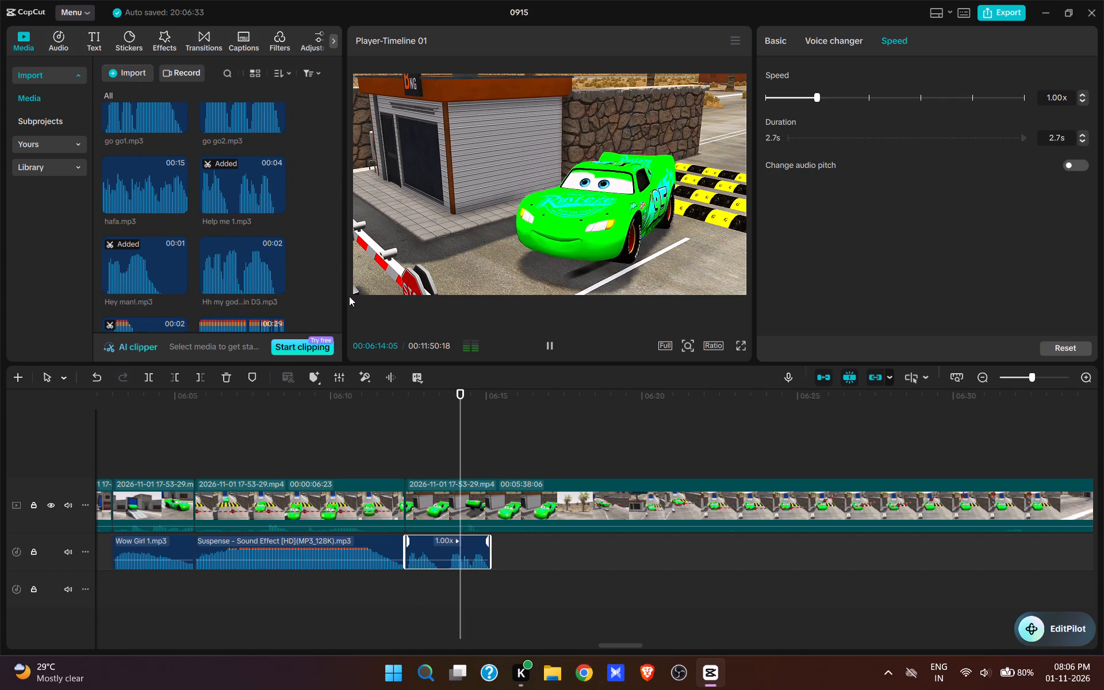
pyautogui.press('space')
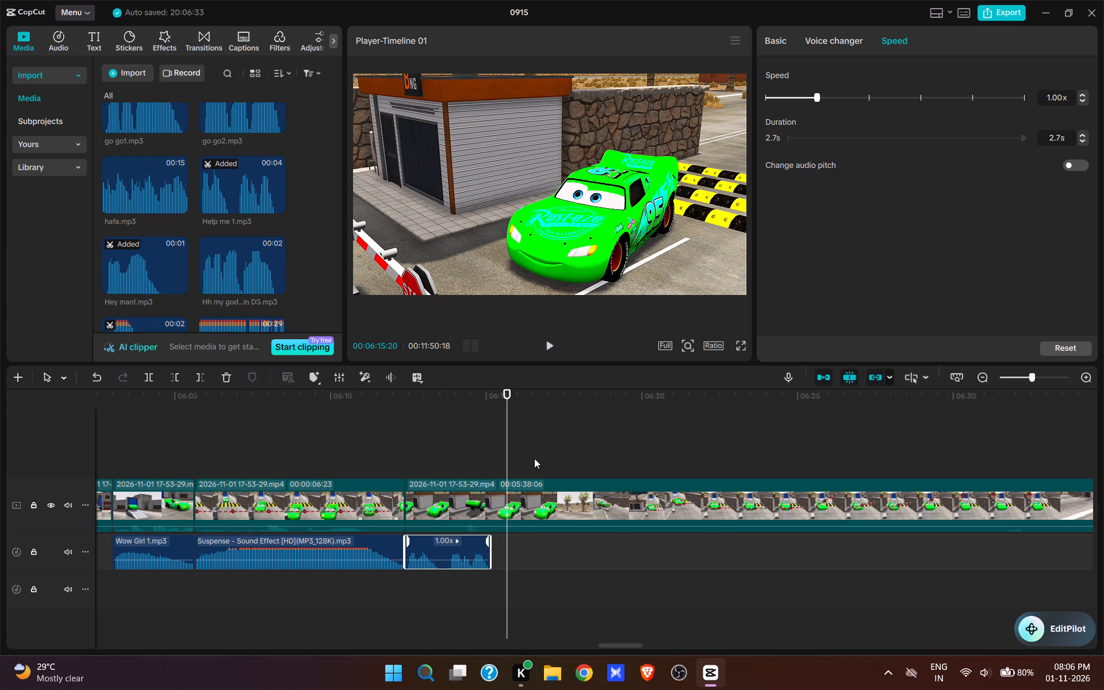
# Split the video at 00:06:15:20 and cut out the footage from there until just before the stop barrier starts rising.
pyautogui.press('w')
pyautogui.click(652, 471)
pyautogui.click(743, 465)
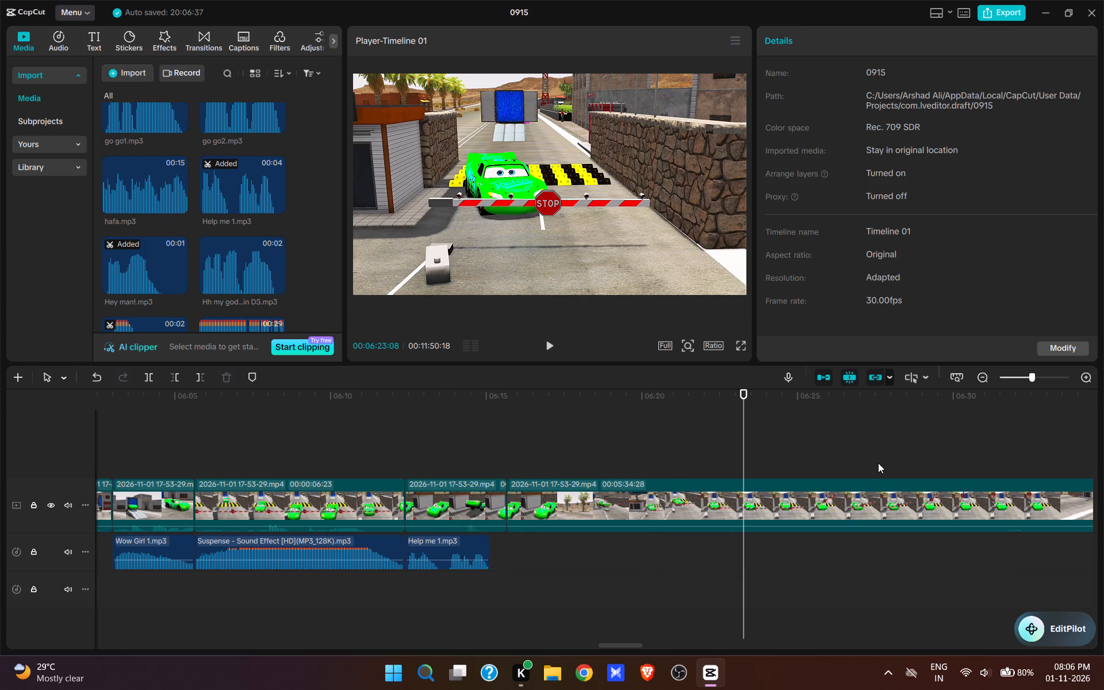
pyautogui.press('space')
pyautogui.press('space')
pyautogui.moveTo(868, 563); pyautogui.dragTo(806, 595)
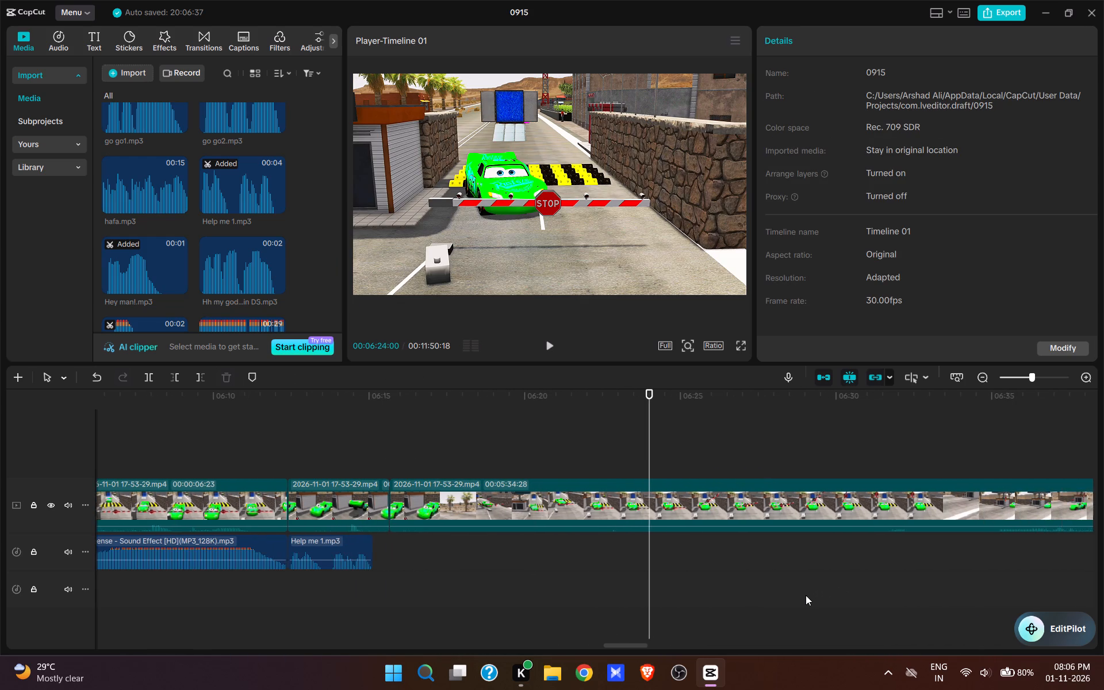
pyautogui.moveTo(806, 595); pyautogui.dragTo(826, 597)
pyautogui.click(597, 463)
pyautogui.press('space')
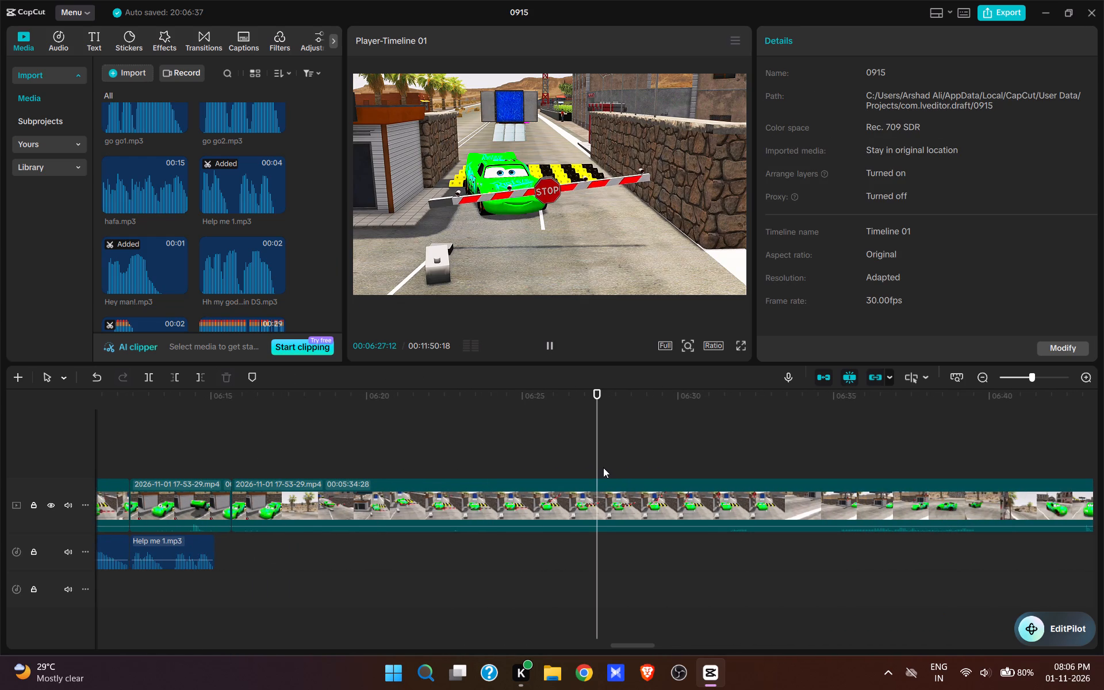
pyautogui.click(481, 458)
pyautogui.press('q')
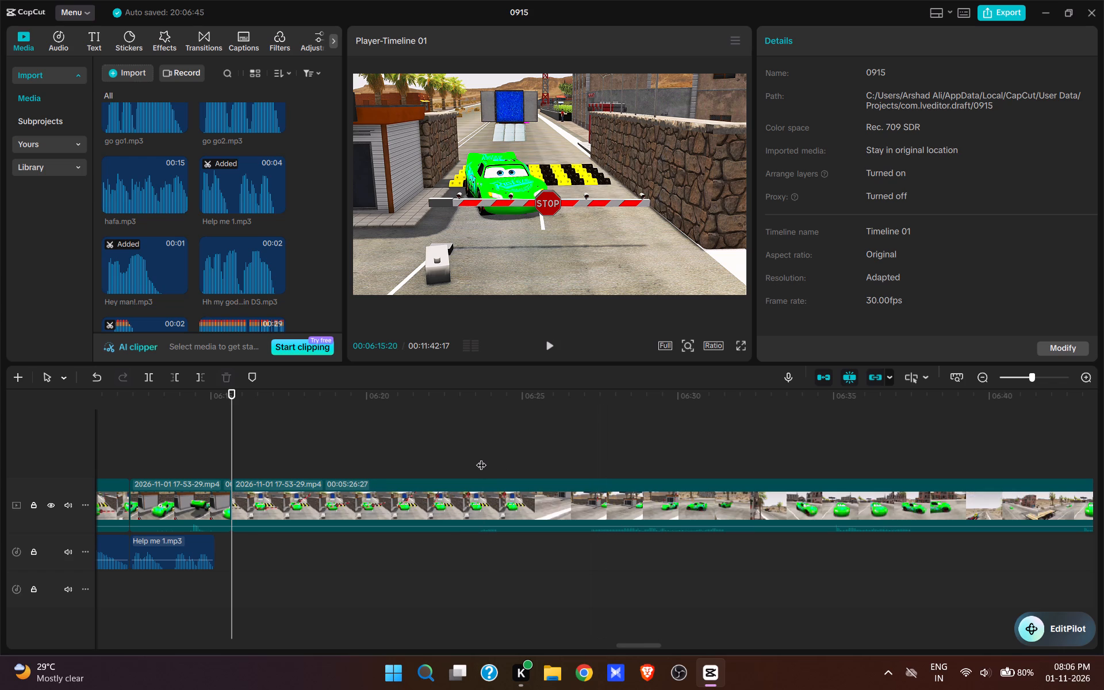
# Cut out the still footage from the join at 00:06:15:20 to 00:06:15:27 and play the barrier's movement.
pyautogui.press('space')
pyautogui.press('space')
pyautogui.click(239, 453)
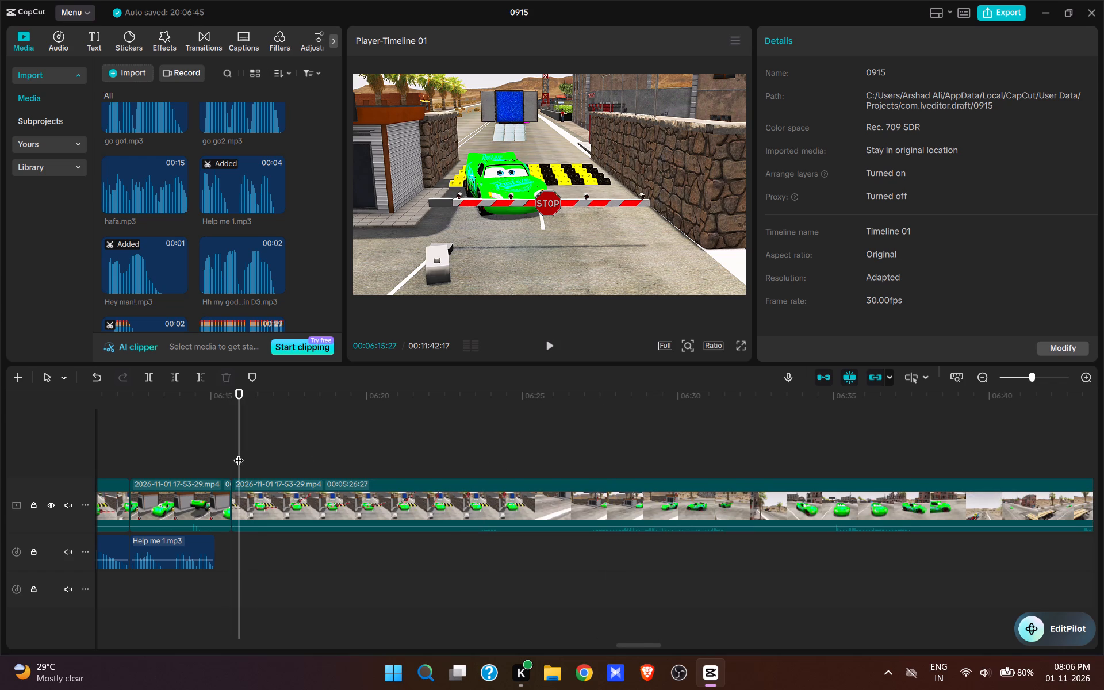
pyautogui.write('q')
pyautogui.press('space')
pyautogui.press('space')
pyautogui.press('space')
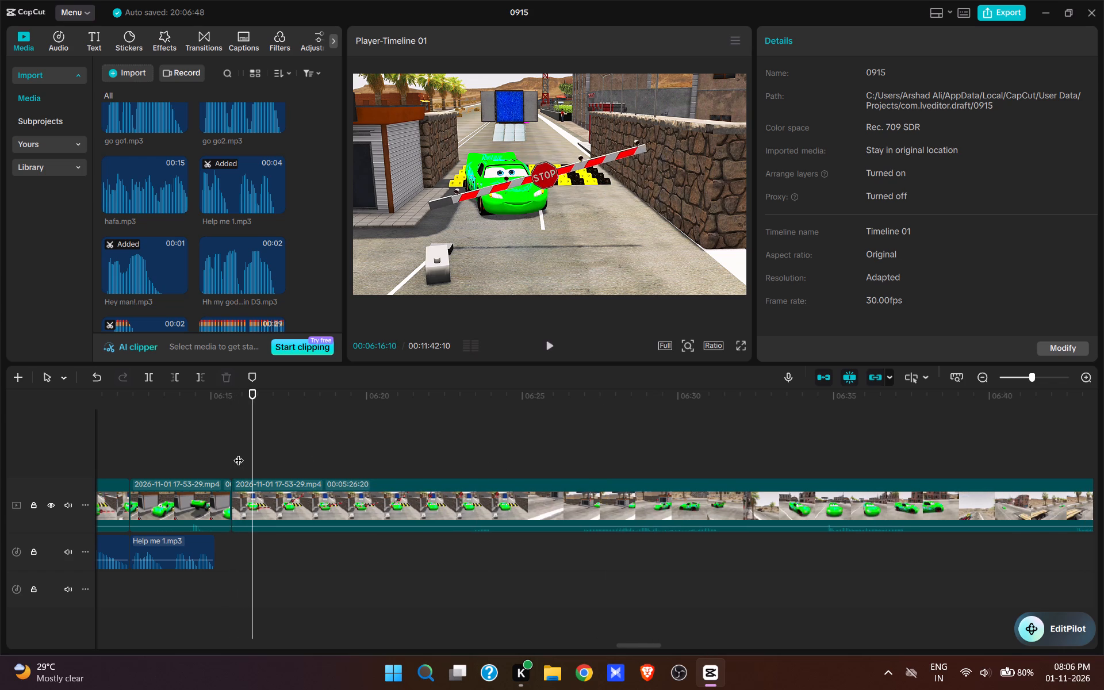
# Find the Ok Ok DS.mp3 sound, add it at 00:06:15:20 where the front barrier shot starts, and play it.
pyautogui.click(239, 453)
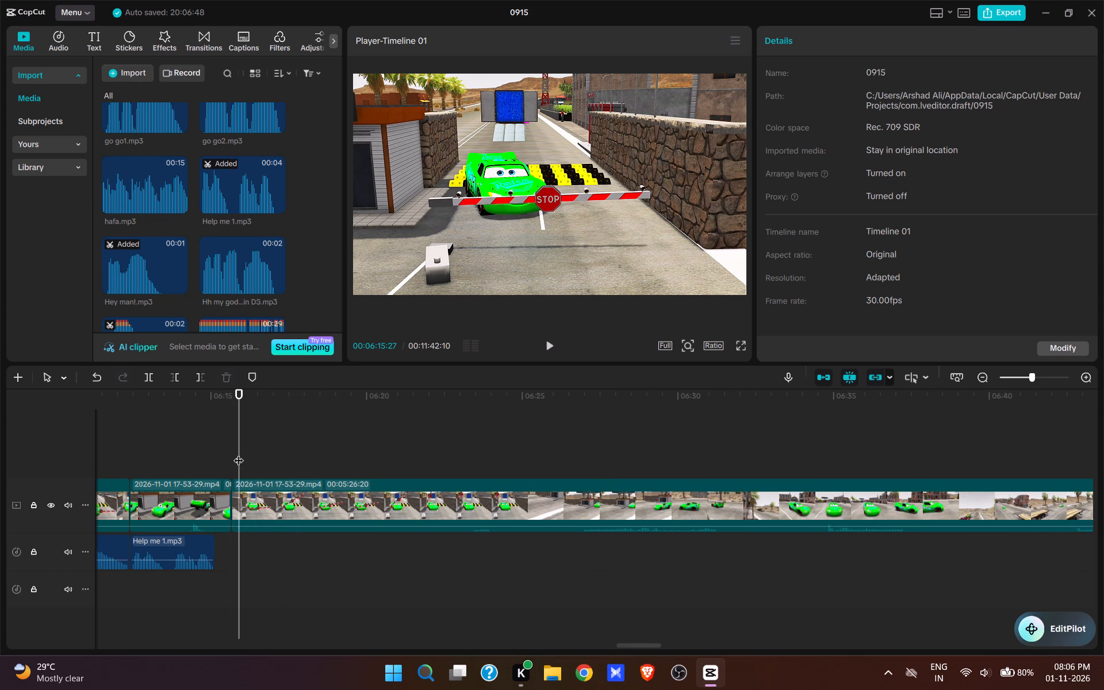
pyautogui.click(236, 449)
pyautogui.moveTo(236, 449); pyautogui.dragTo(231, 447)
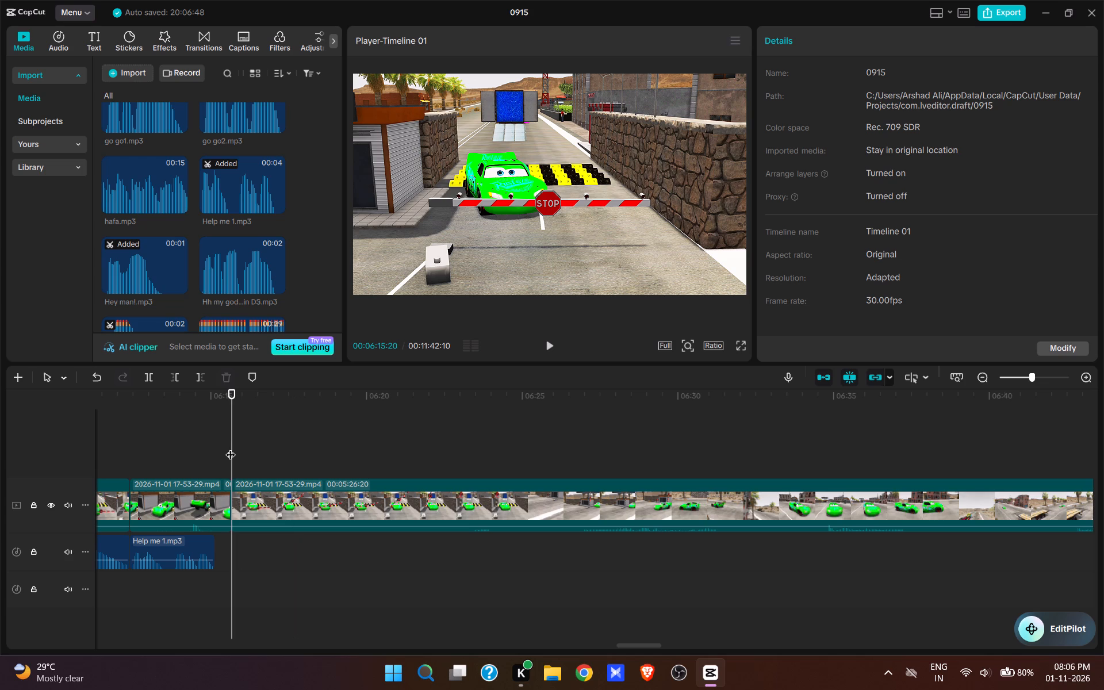
pyautogui.scroll(-15, 169, 229)
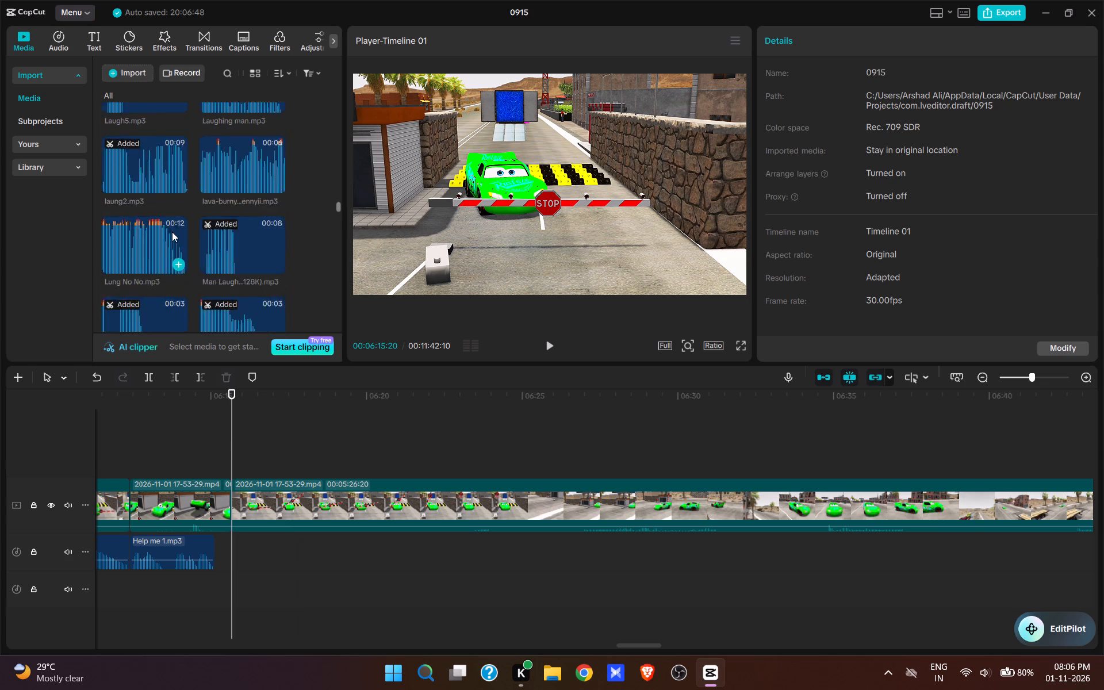
pyautogui.scroll(-12, 172, 231)
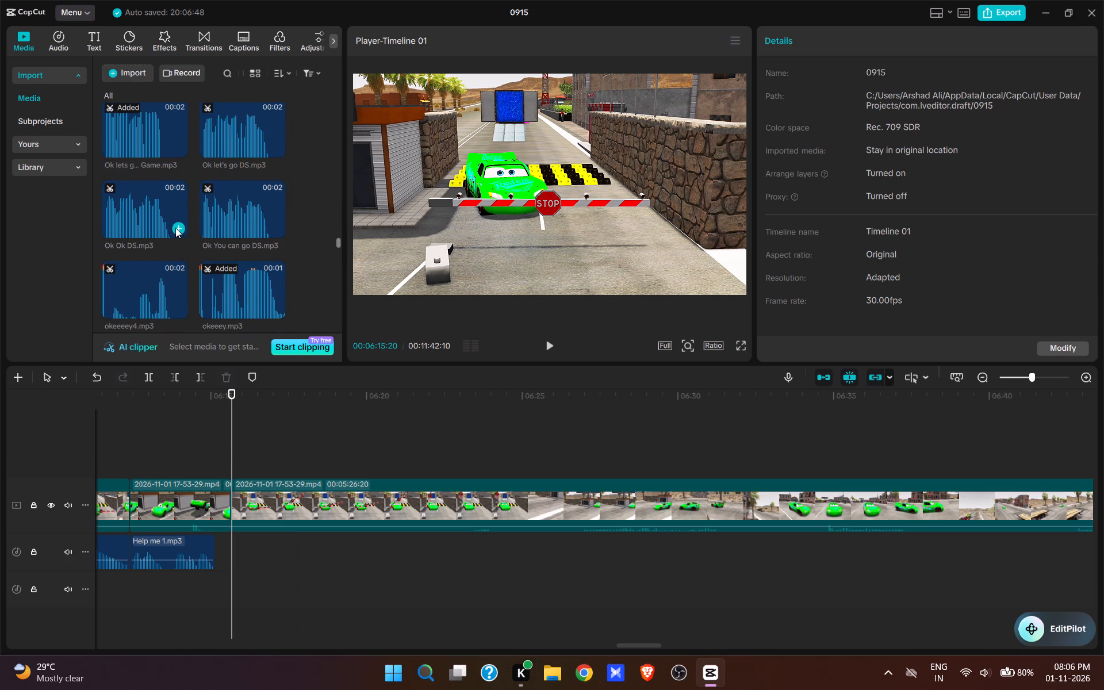
pyautogui.scroll(-1, 181, 226)
pyautogui.click(147, 231)
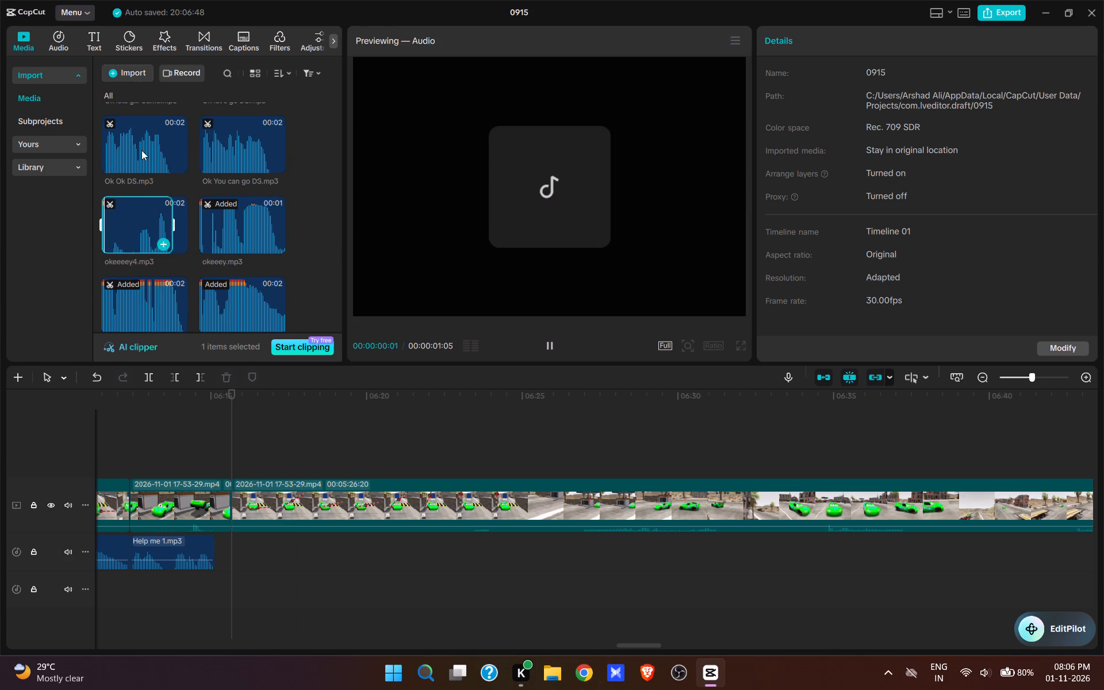
pyautogui.click(141, 150)
pyautogui.click(162, 166)
pyautogui.press('space')
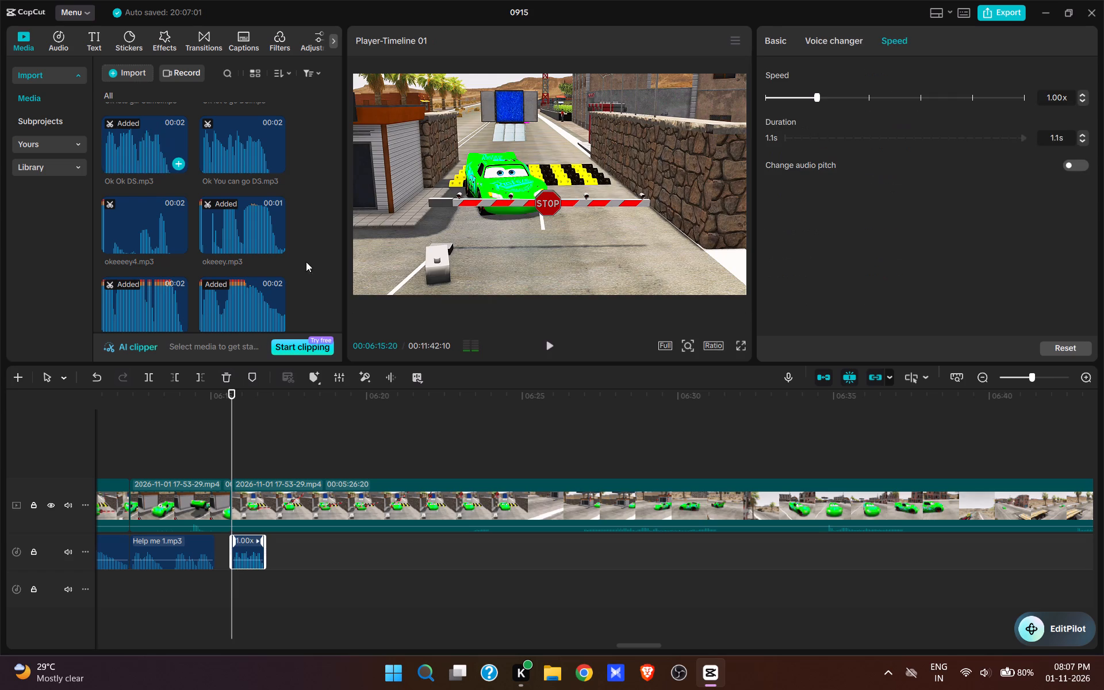
pyautogui.press('space')
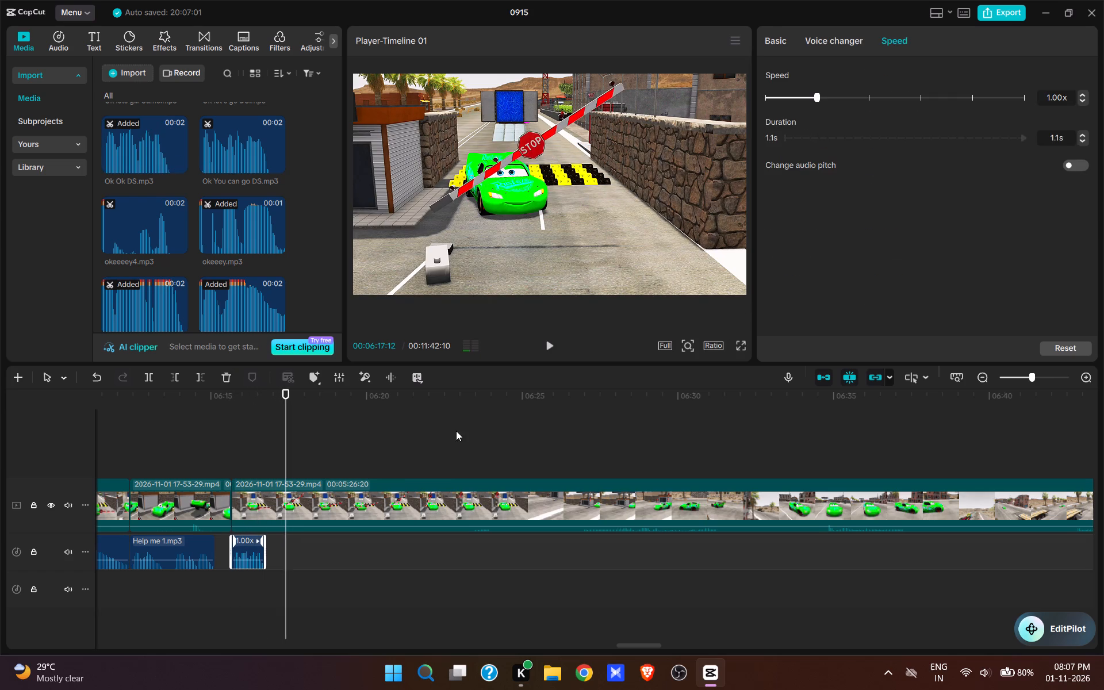
# Find the COME ON MAN sound, add it at 00:06:18:07 during the moving-barrier shot, and play it.
pyautogui.press('space')
pyautogui.press('space')
pyautogui.scroll(6, 280, 292)
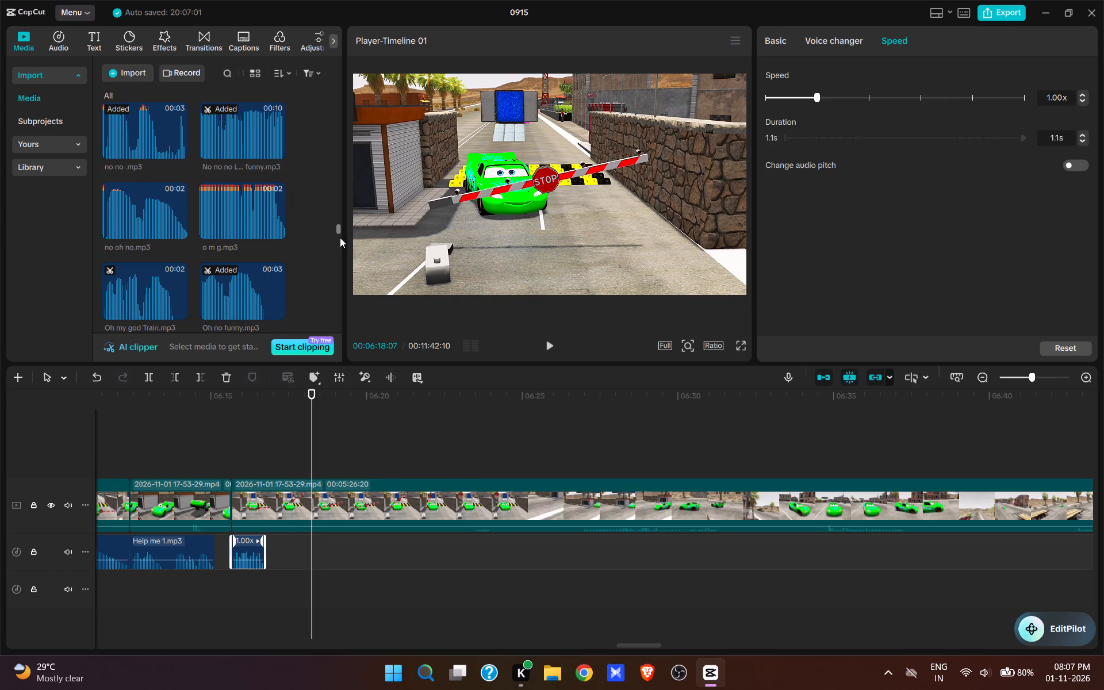
pyautogui.moveTo(339, 230); pyautogui.dragTo(338, 97)
pyautogui.scroll(-3, 266, 200)
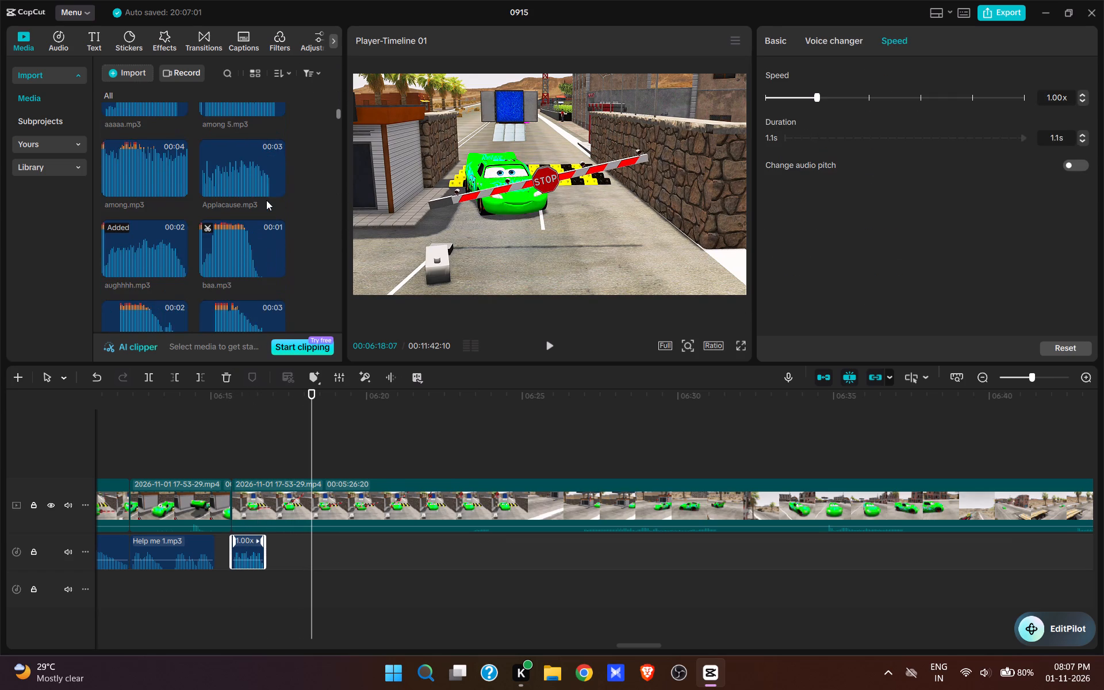
pyautogui.scroll(-6, 266, 200)
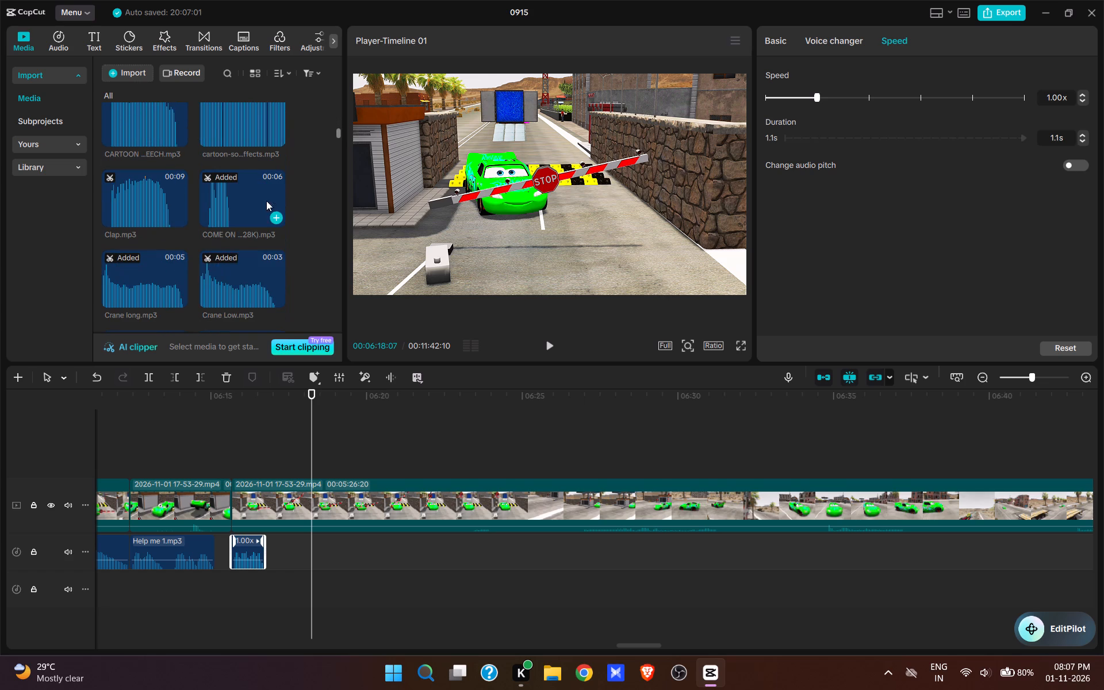
pyautogui.click(274, 217)
pyautogui.press('space')
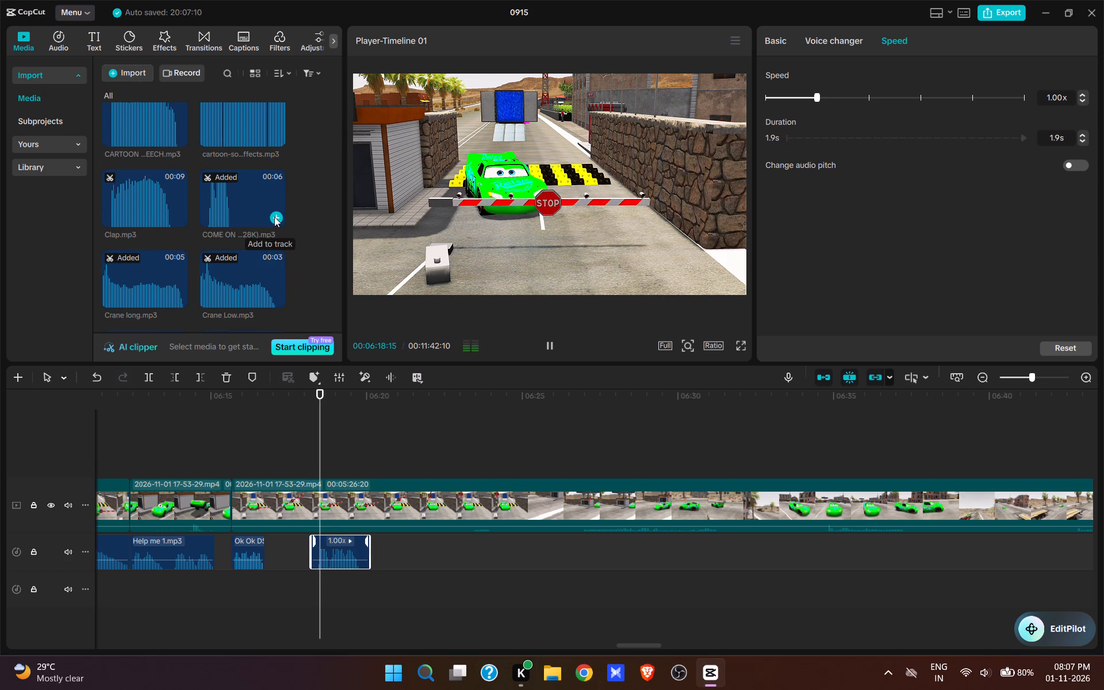
pyautogui.press('space')
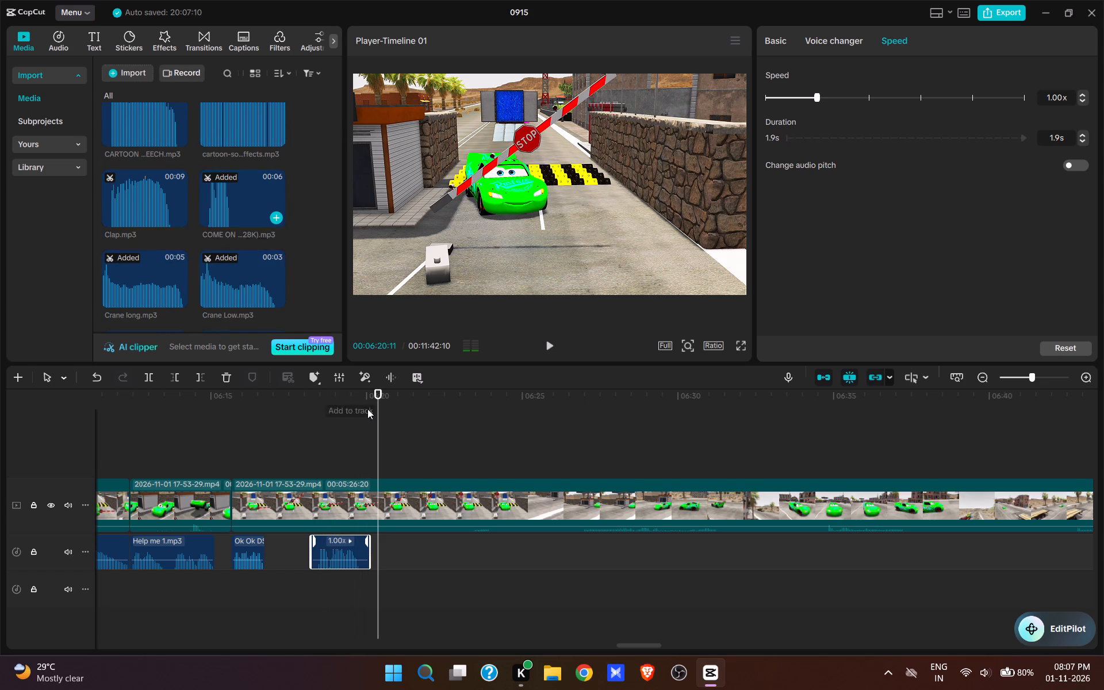
# Replay the barrier's movement and trim the end of the COME ON MAN sound to 00:06:19:26.
pyautogui.press('space')
pyautogui.press('space')
pyautogui.click(375, 456)
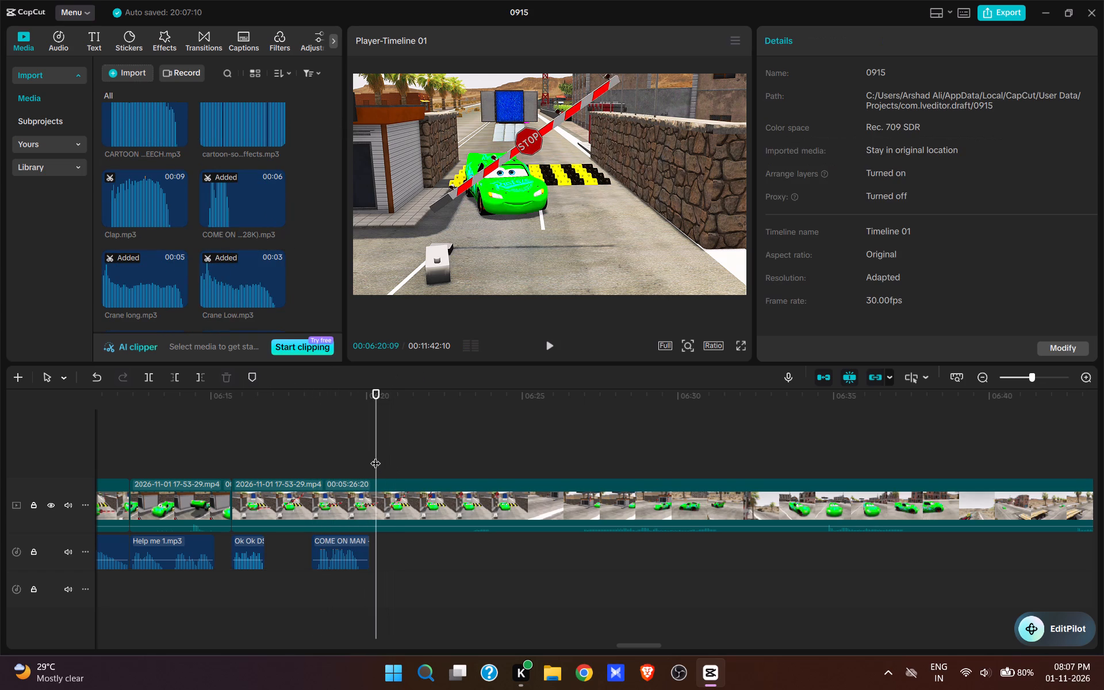
pyautogui.click(365, 463)
pyautogui.click(356, 461)
pyautogui.press('space')
pyautogui.press('space')
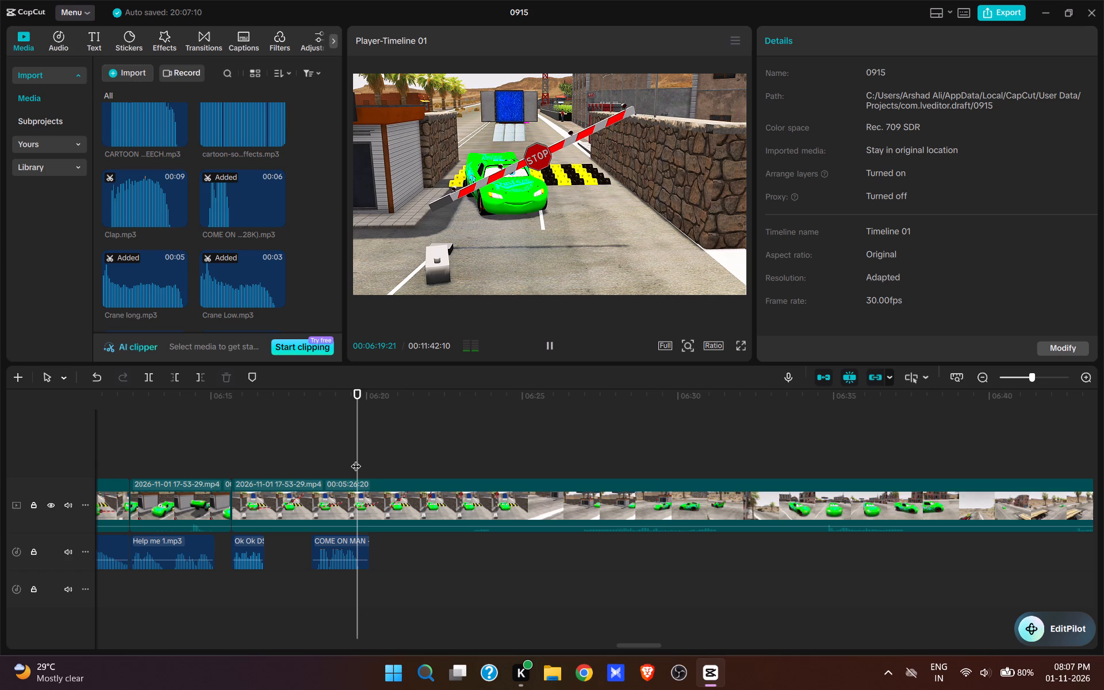
pyautogui.click(352, 556)
pyautogui.click(366, 593)
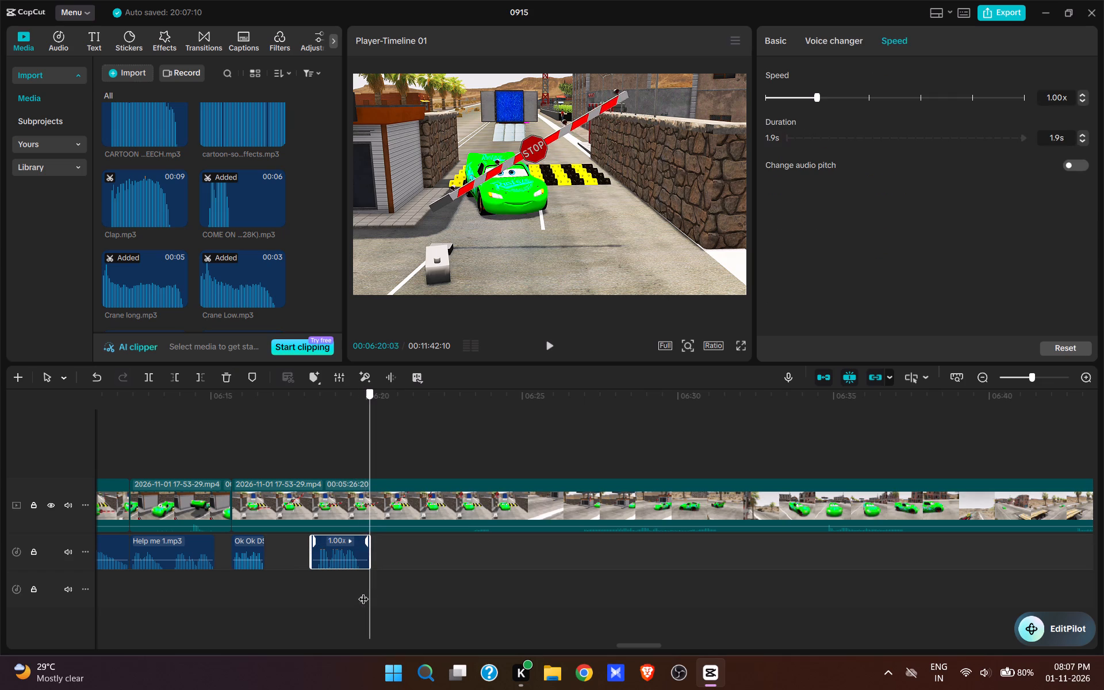
pyautogui.press('e')
# Find the sorry sorry.mp3 sound, add it at 00:06:19:26 right after the COME ON MAN sound, and play it to 00:06:23:15.
pyautogui.scroll(-3, 209, 207)
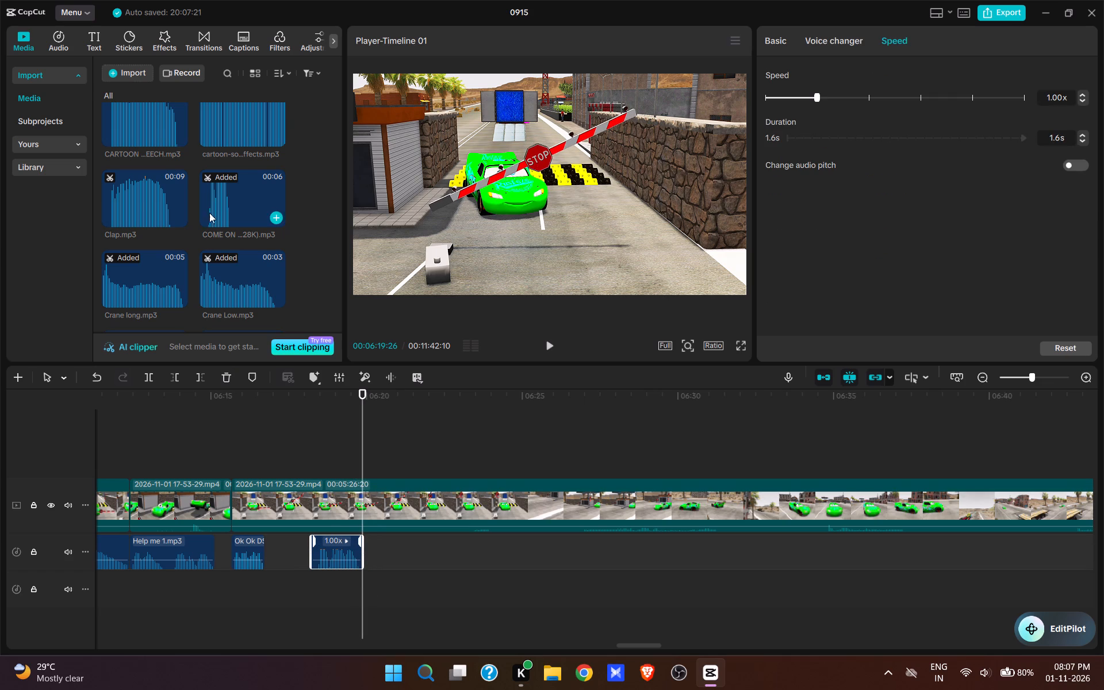
pyautogui.scroll(-11, 209, 213)
pyautogui.moveTo(335, 171); pyautogui.dragTo(339, 310)
pyautogui.scroll(-4, 295, 220)
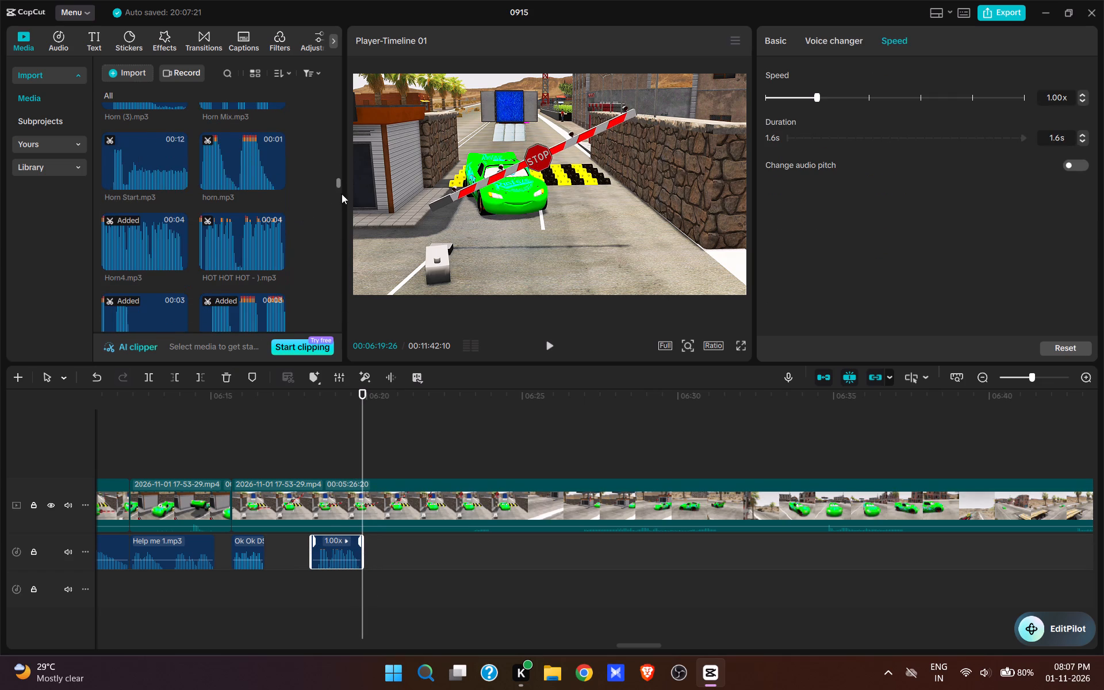
pyautogui.moveTo(339, 185); pyautogui.dragTo(367, 450)
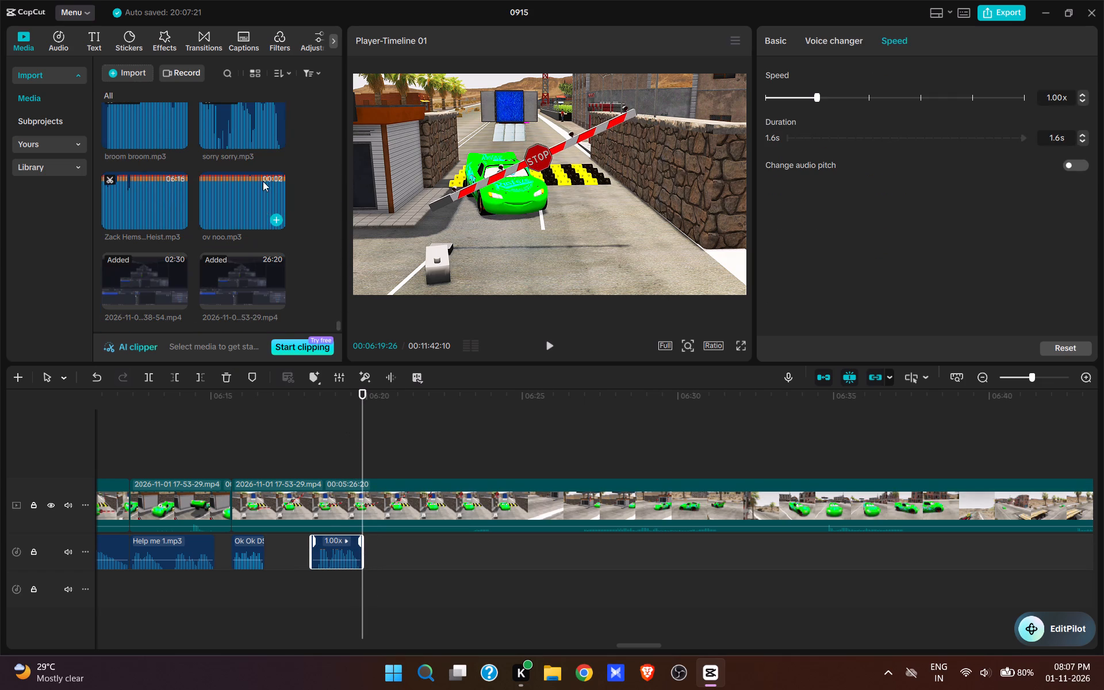
pyautogui.click(275, 140)
pyautogui.press('space')
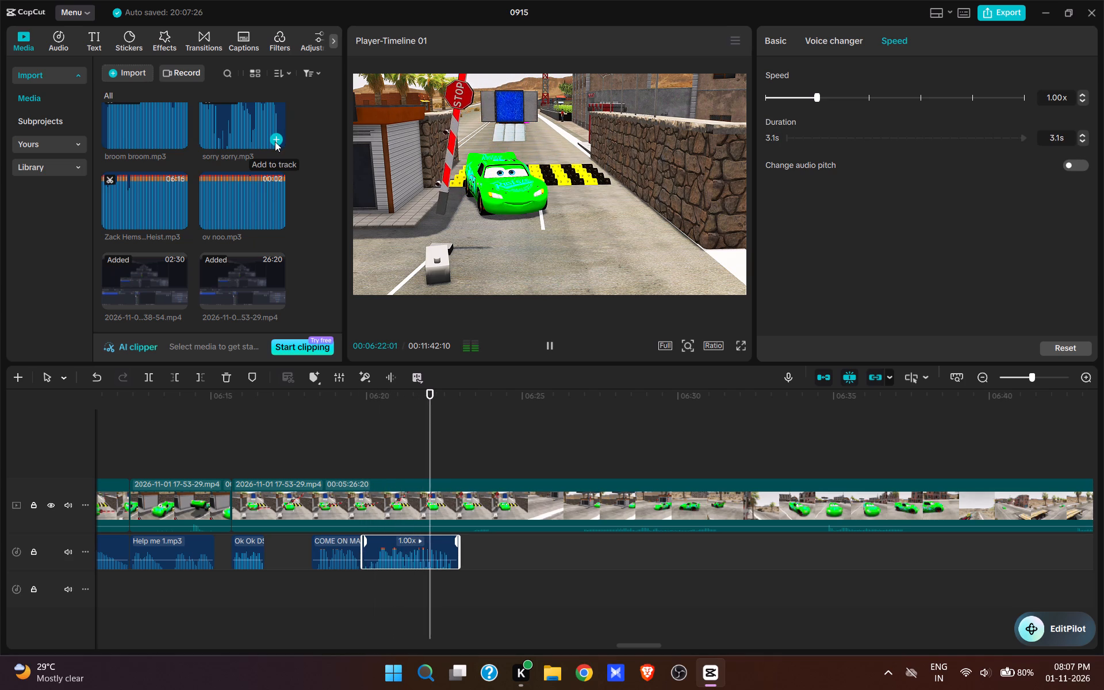
pyautogui.press('space')
# Split the video at 00:06:23:15, remove the footage up to the wide shot of the car leaving the barrier, and play the cut.
pyautogui.write('w')
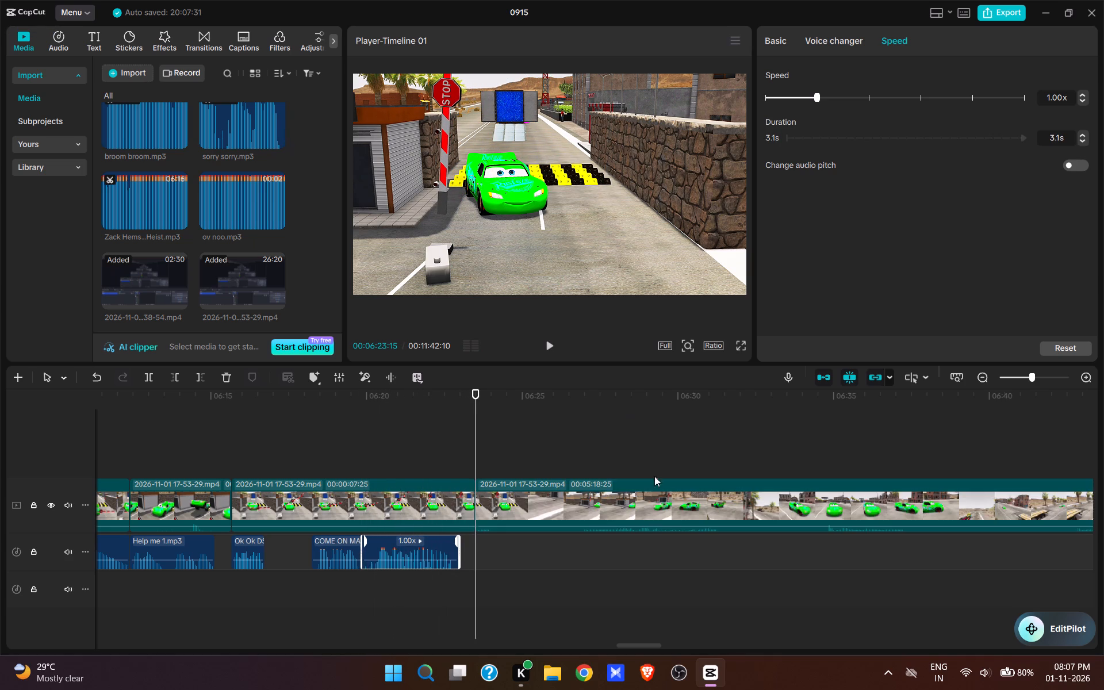
pyautogui.click(582, 468)
pyautogui.press('space')
pyautogui.press('space')
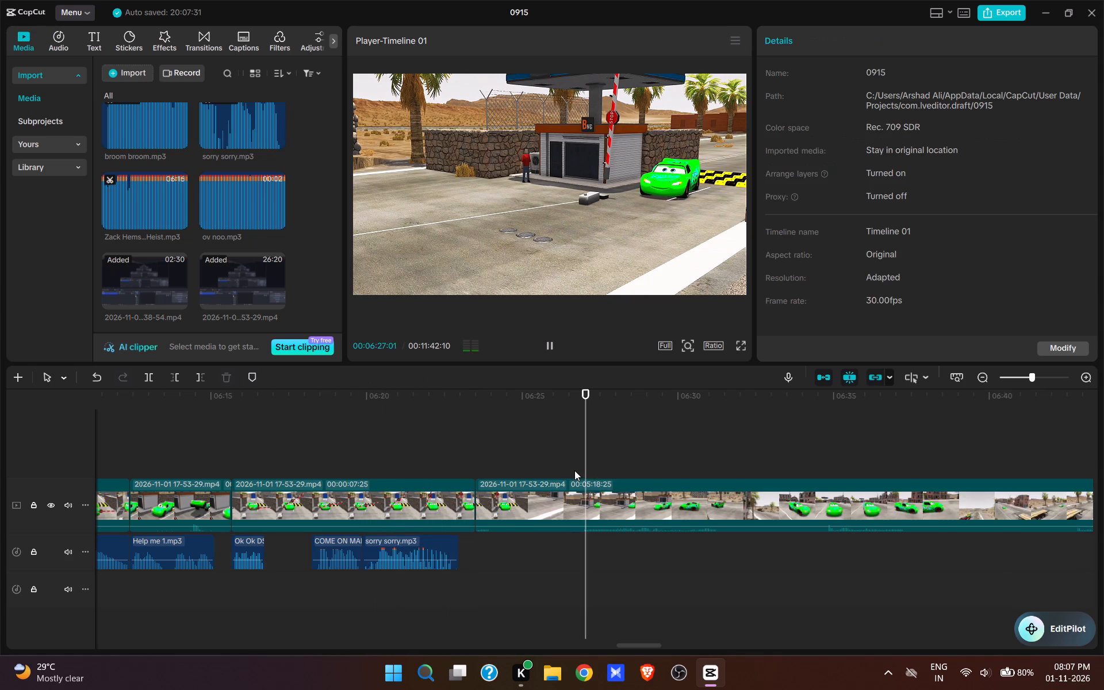
pyautogui.click(574, 470)
pyautogui.write('q')
pyautogui.press('space')
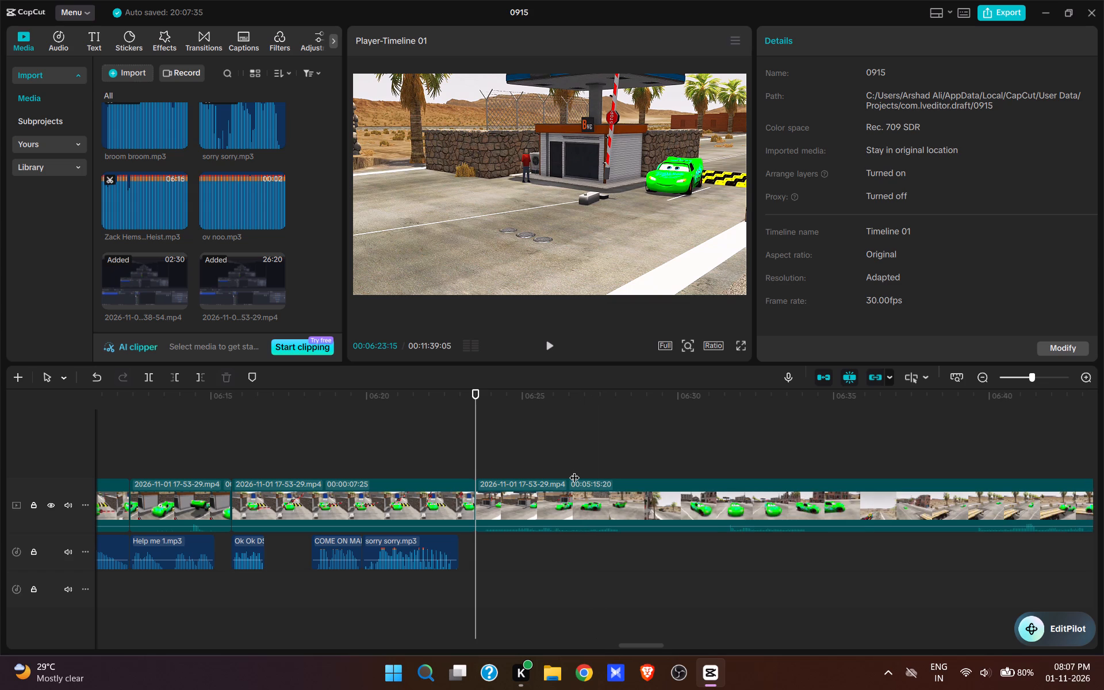
pyautogui.press('space')
# Find the Funny Bye sound, add it at 00:06:23:15 where the wide barrier shot starts, and play it.
pyautogui.click(478, 467)
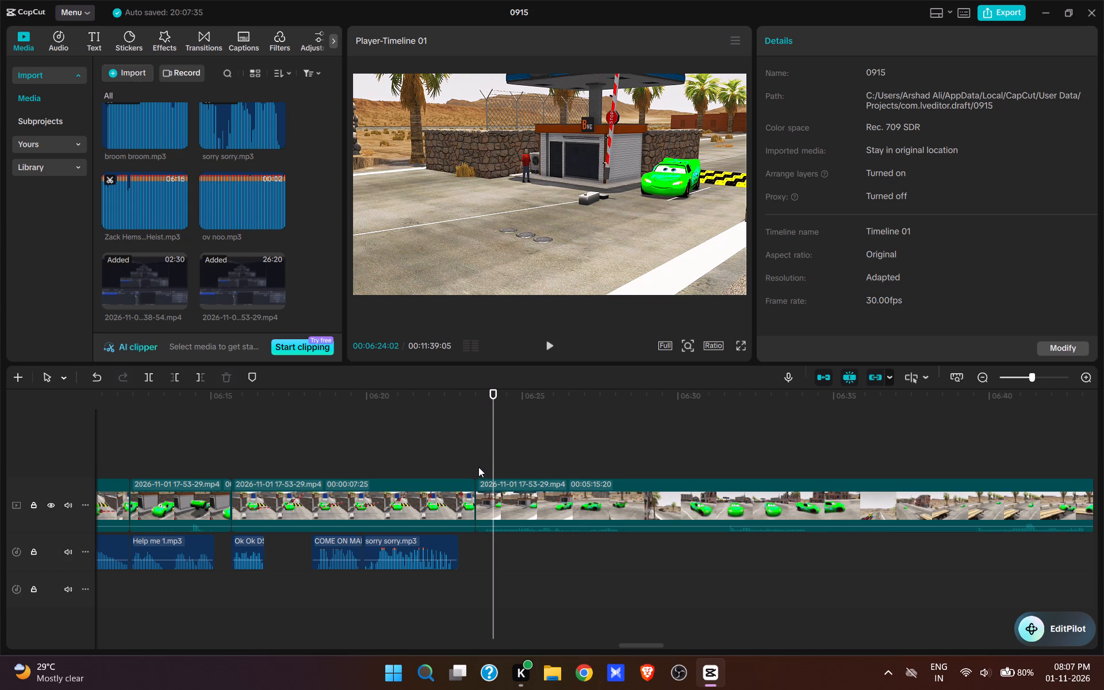
pyautogui.click(474, 465)
pyautogui.scroll(12, 224, 217)
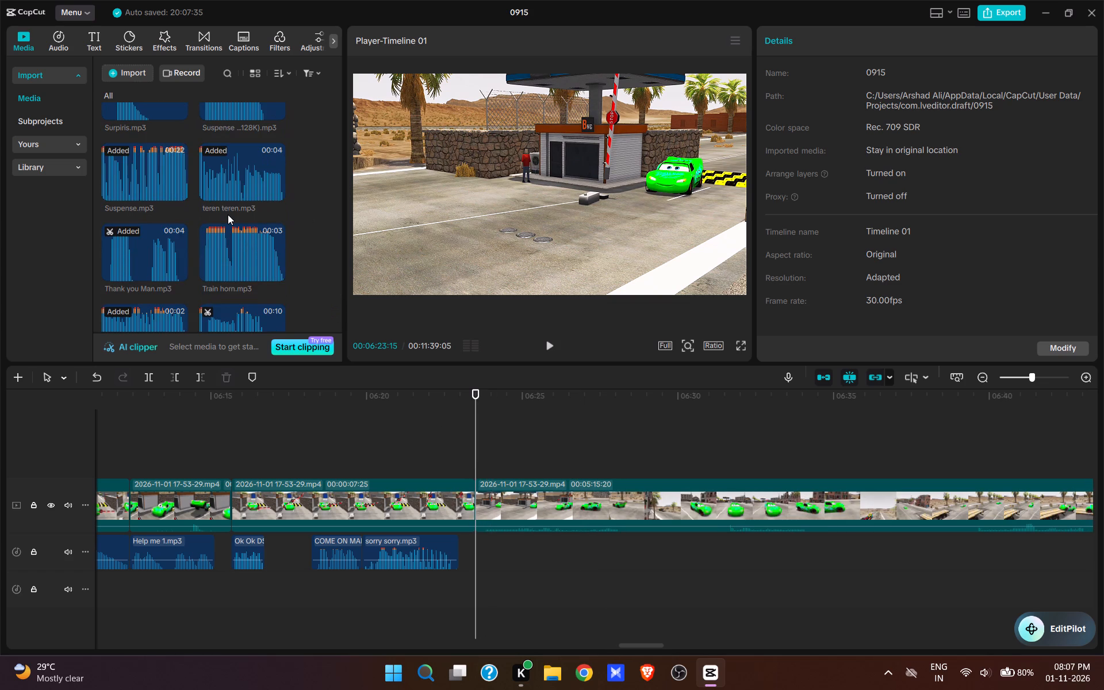
pyautogui.scroll(7, 233, 212)
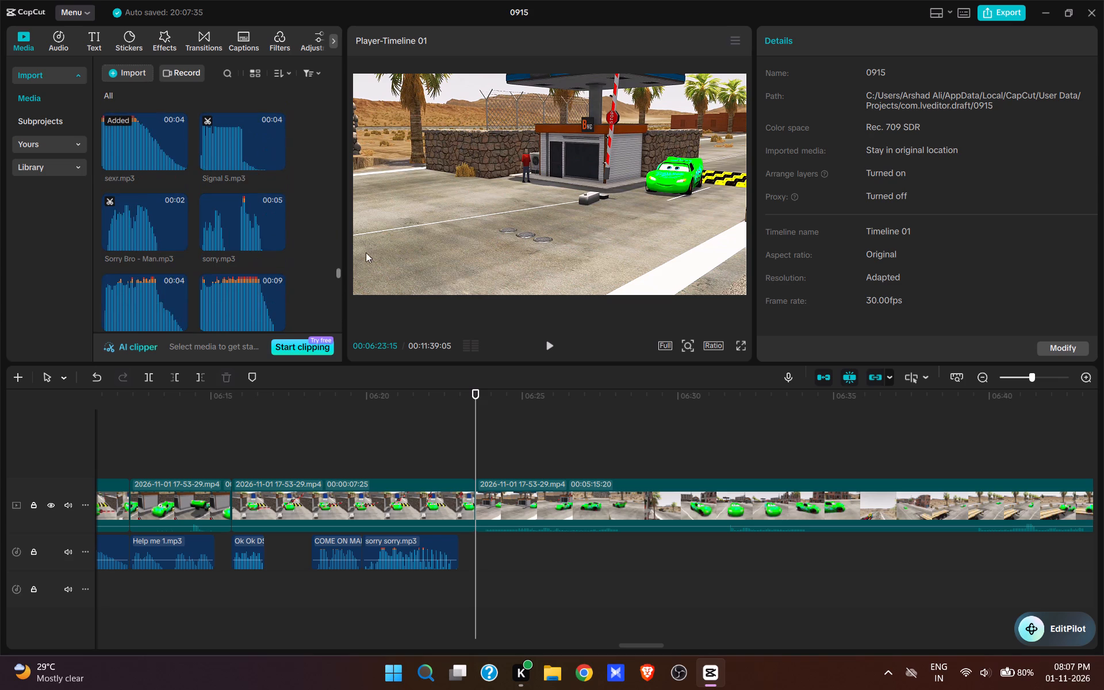
pyautogui.moveTo(339, 269); pyautogui.dragTo(318, 79)
pyautogui.scroll(11, 295, 261)
pyautogui.scroll(-15, 256, 228)
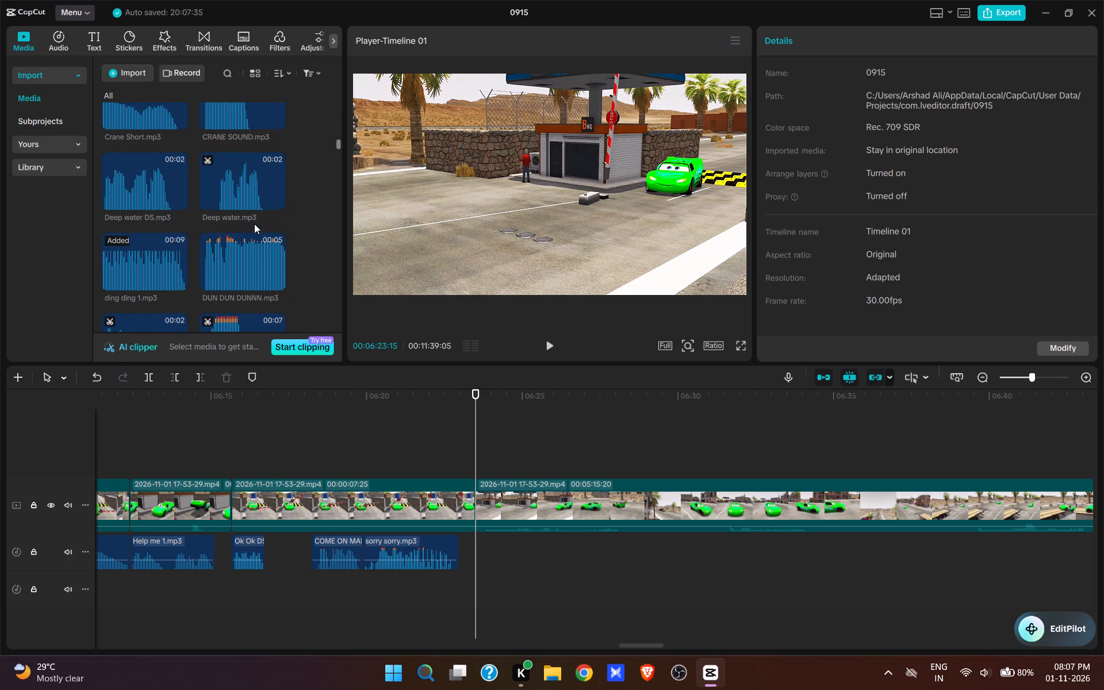
pyautogui.scroll(-2, 254, 224)
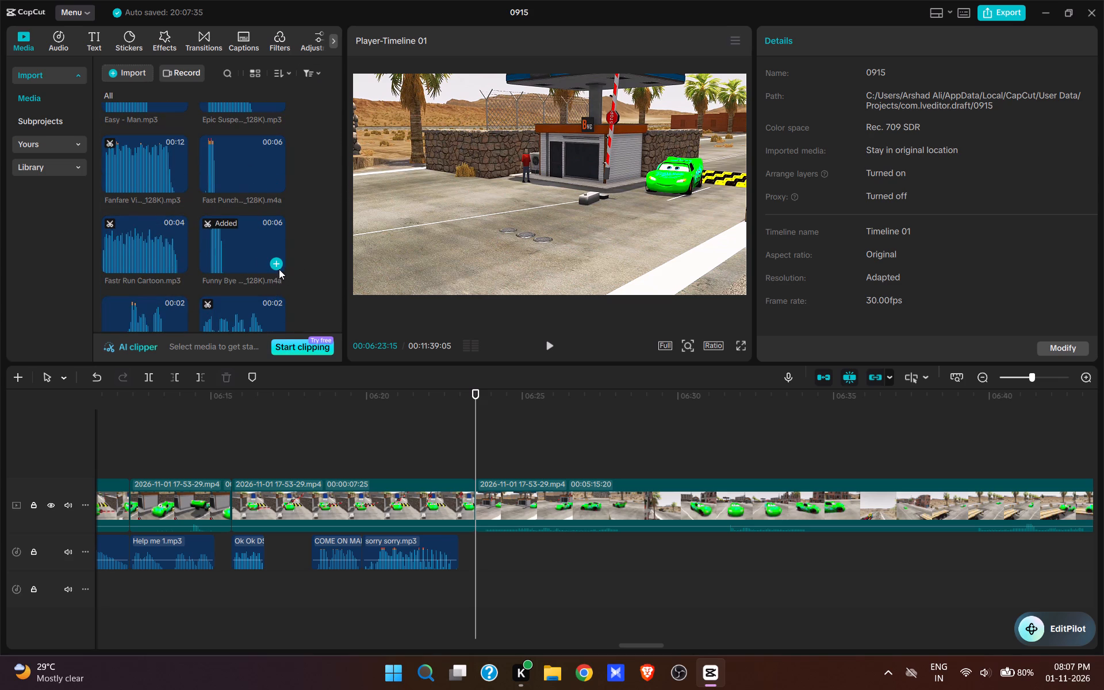
pyautogui.click(275, 265)
pyautogui.press('space')
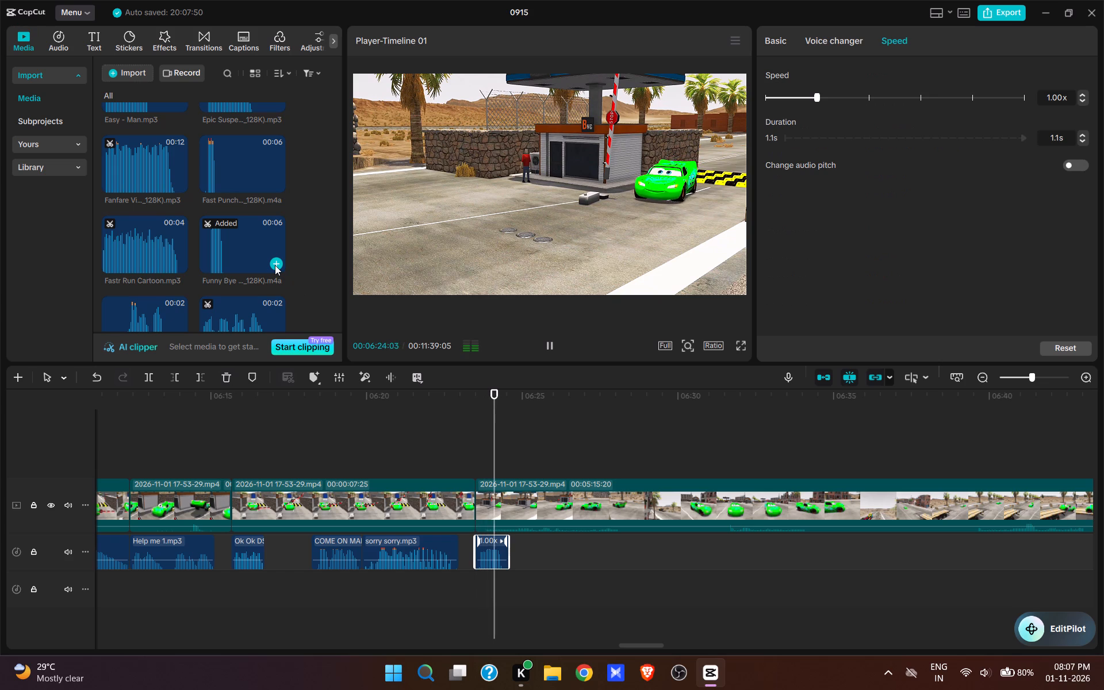
pyautogui.press('space')
# Trim the end of the Funny Bye sound to 00:06:24:13.
pyautogui.click(504, 455)
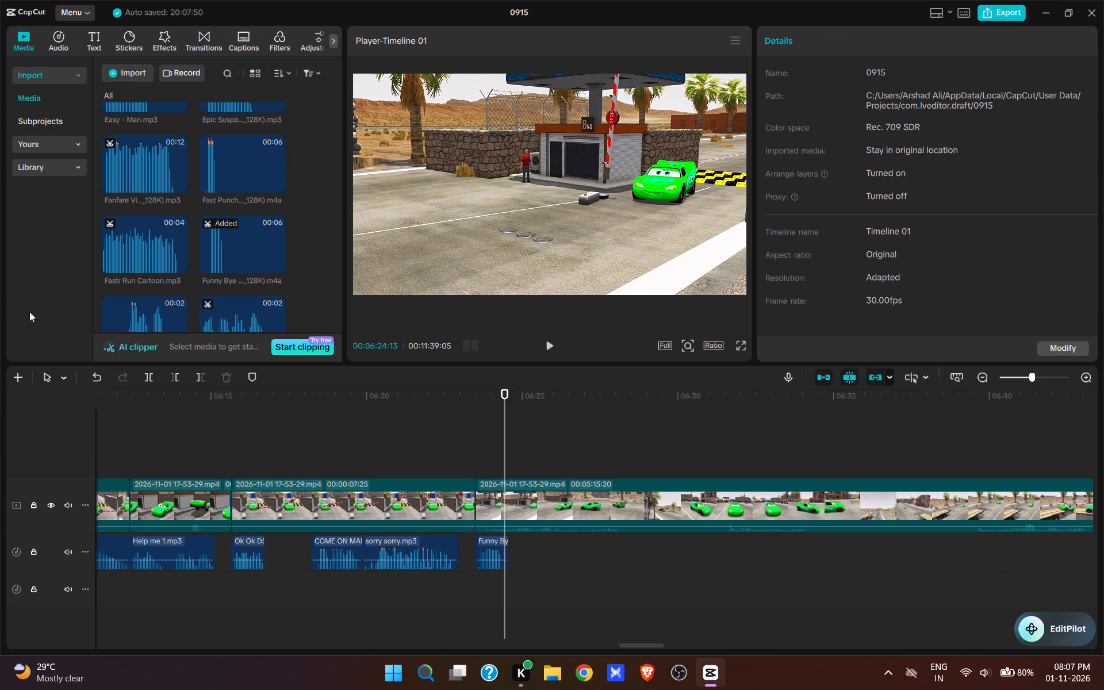
pyautogui.click(497, 545)
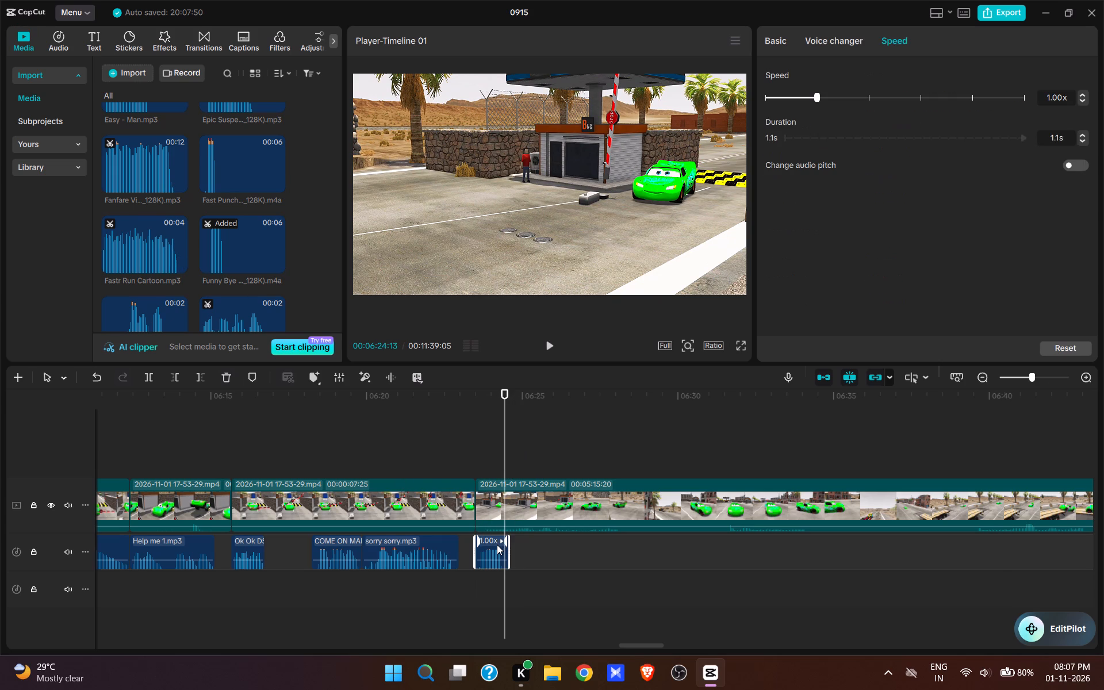
pyautogui.press('e')
# Find broom broom.mp3, add it at 00:06:24:13 right after the Funny Bye sound, and play it as the car drives away.
pyautogui.scroll(-6, 211, 233)
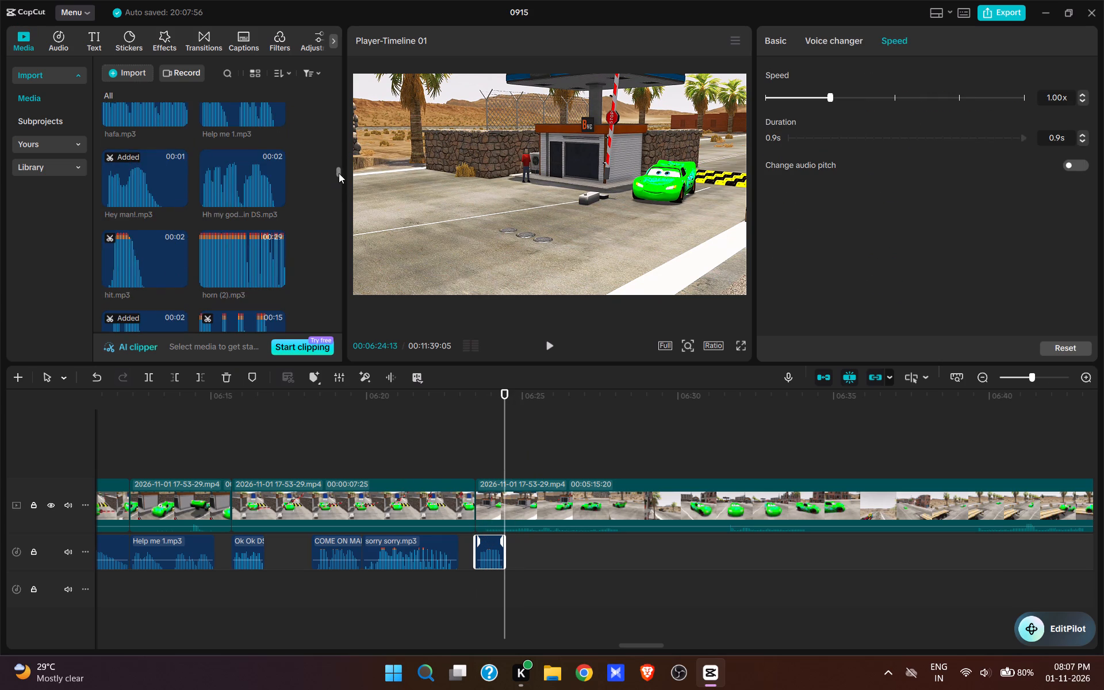
pyautogui.moveTo(339, 172); pyautogui.dragTo(352, 393)
pyautogui.click(177, 140)
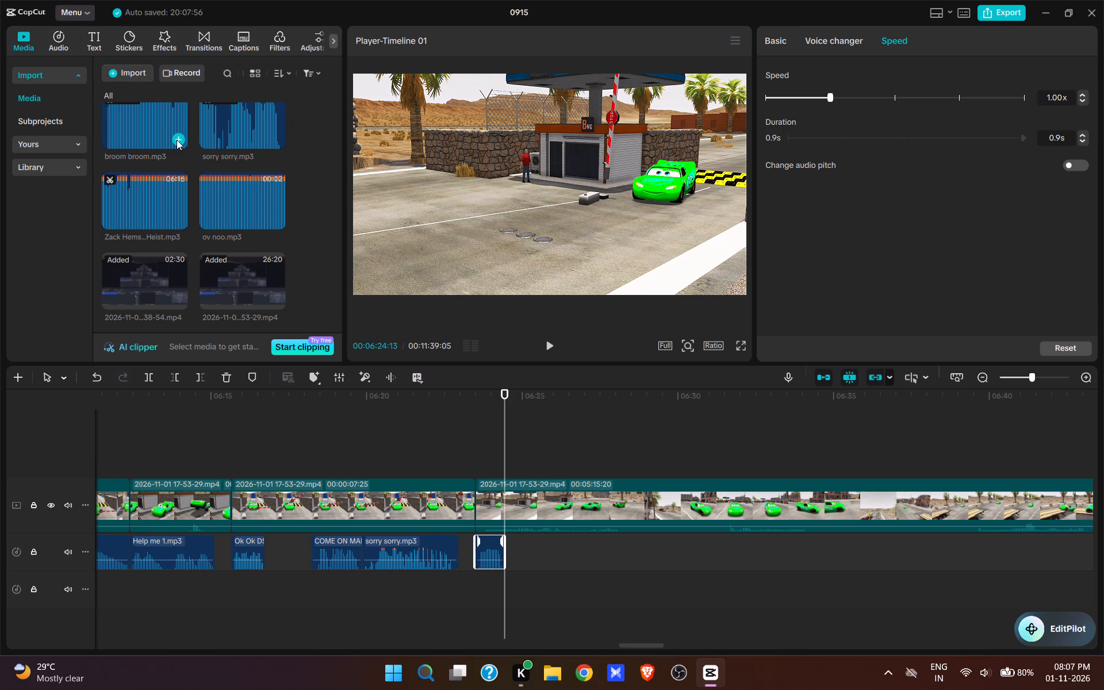
pyautogui.press('space')
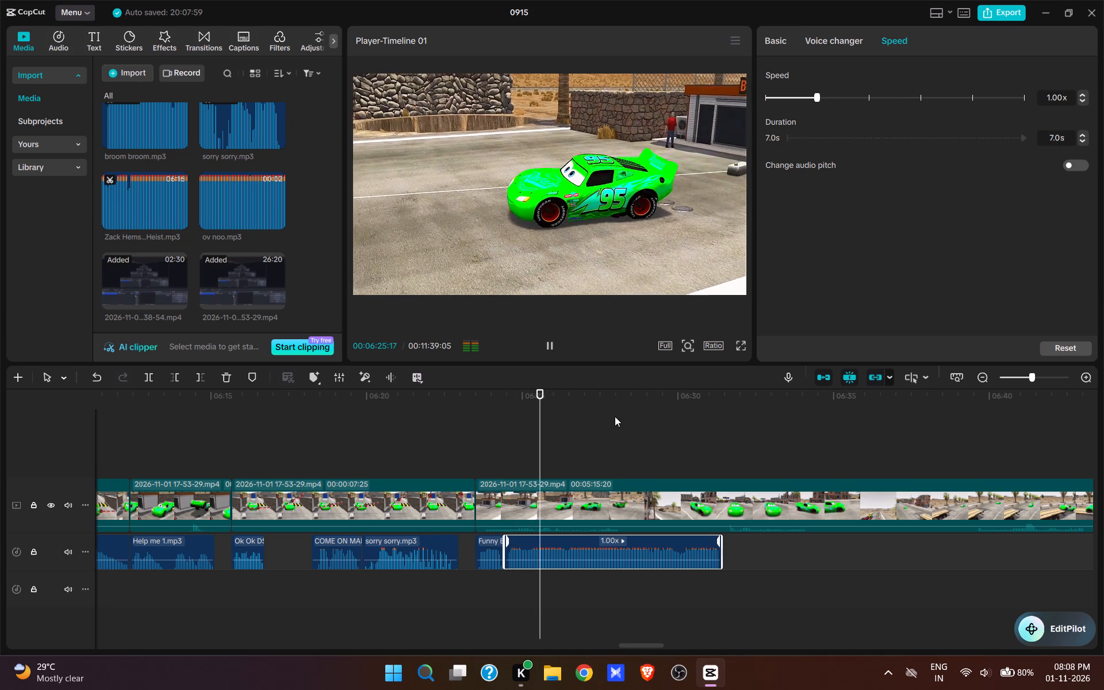
pyautogui.press('space')
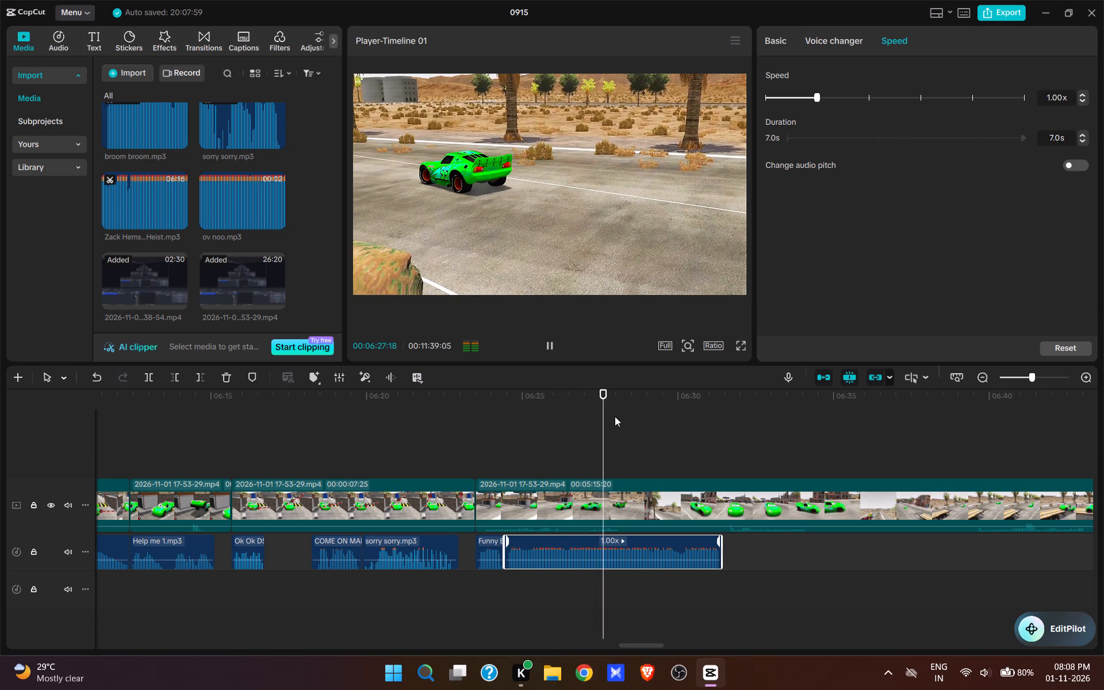
# Split the video at 00:06:27:29 and remove the footage up to the front view of the car on the road.
pyautogui.click(630, 514)
pyautogui.press('w')
pyautogui.click(752, 463)
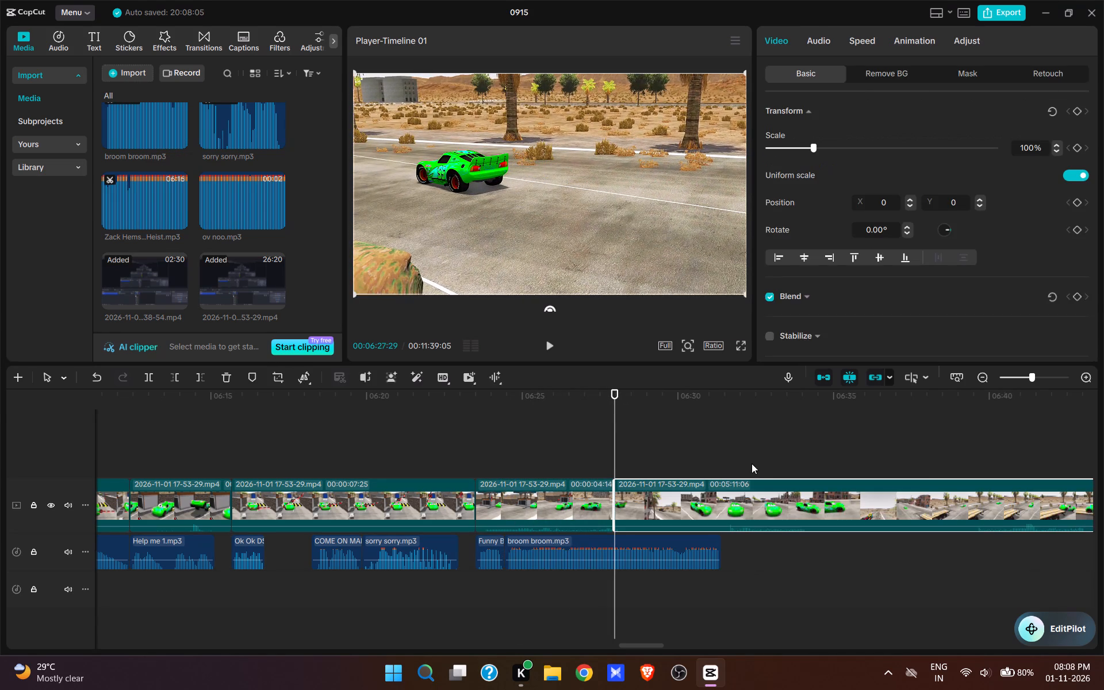
pyautogui.click(723, 467)
pyautogui.write('q q')
pyautogui.press('space')
# Trim about one second off the end of the drive-away clip before the front-view shot, and replay the transition.
pyautogui.click(599, 457)
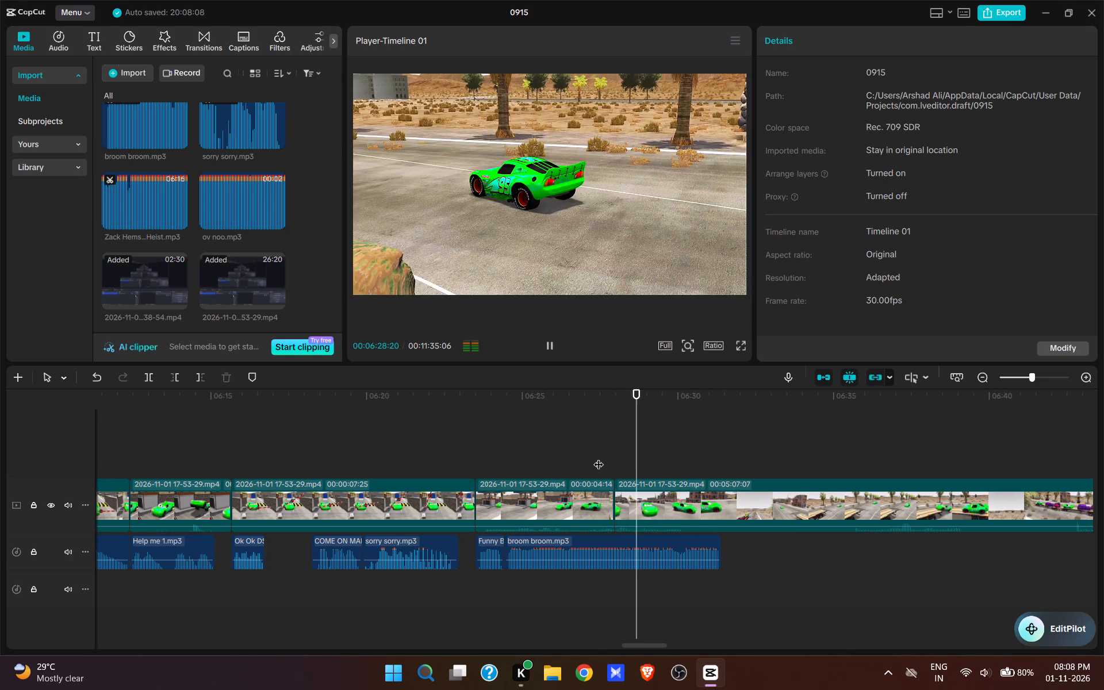
pyautogui.press('space')
pyautogui.click(566, 465)
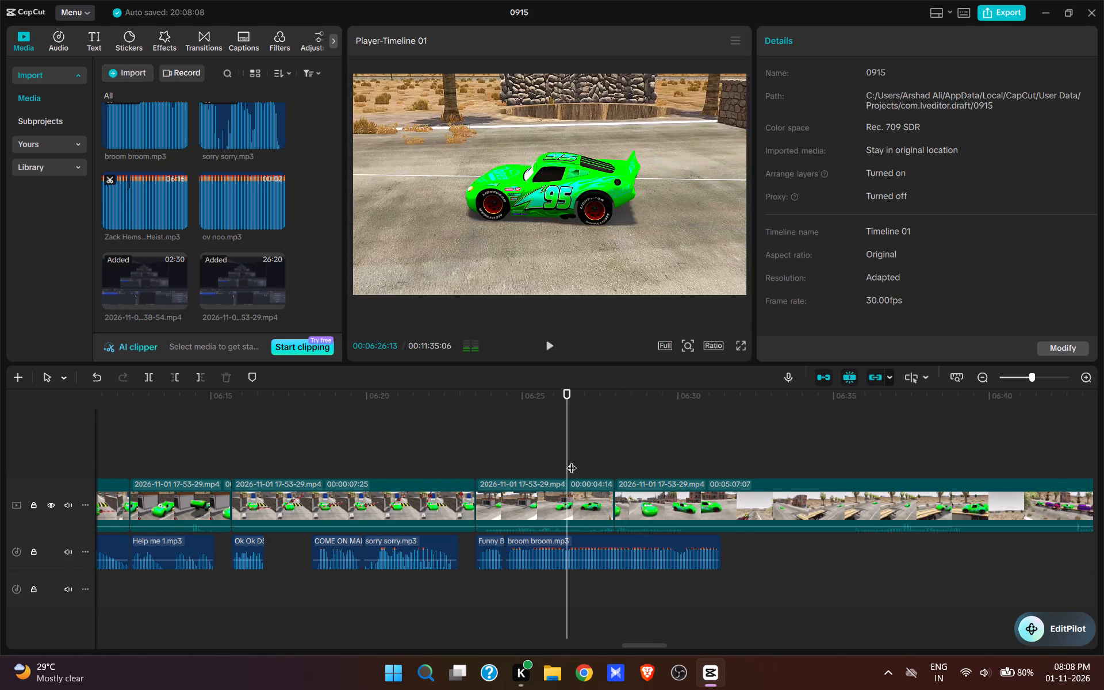
pyautogui.press('space')
pyautogui.press('space')
pyautogui.write('e')
pyautogui.press('space')
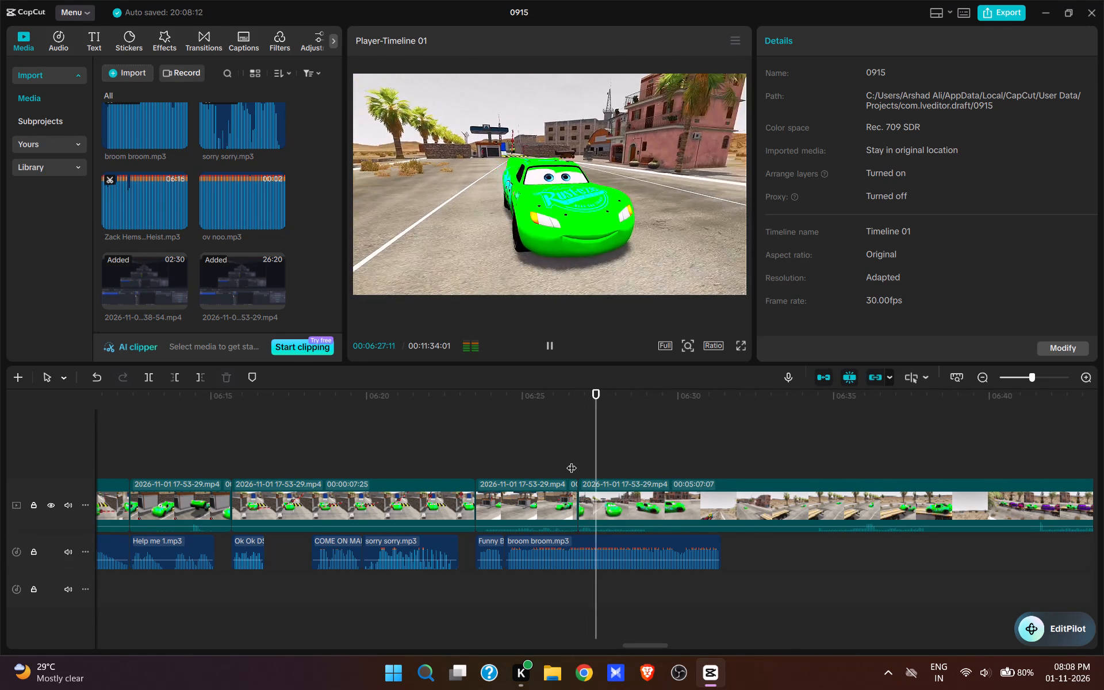
pyautogui.click(571, 464)
pyautogui.press('space')
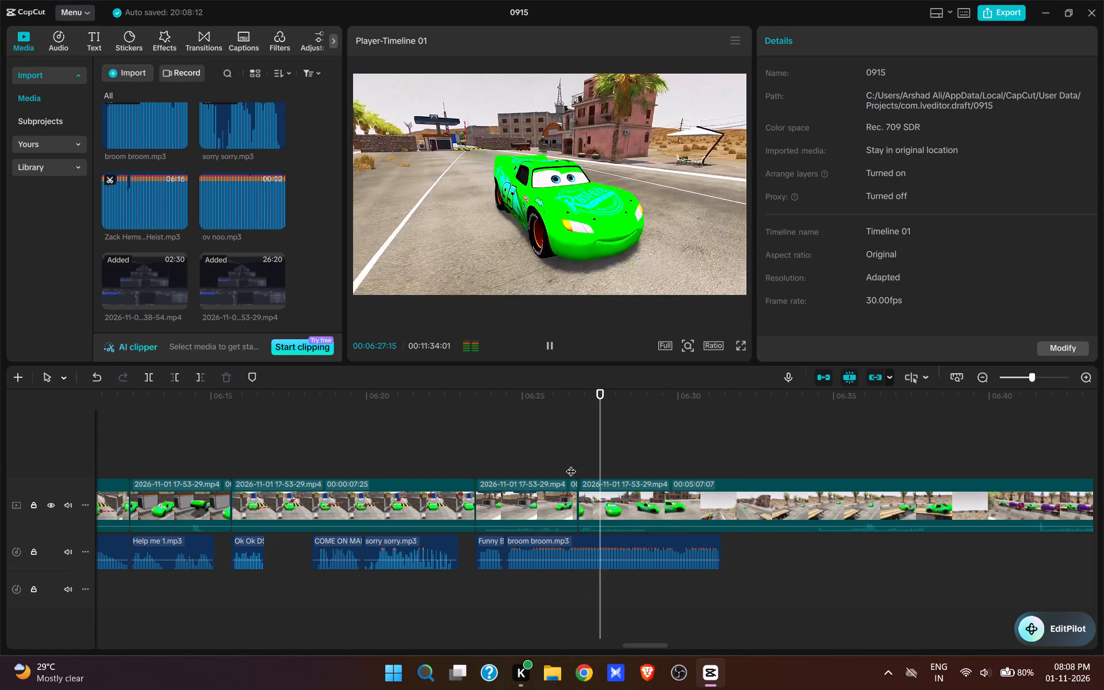
pyautogui.press('space')
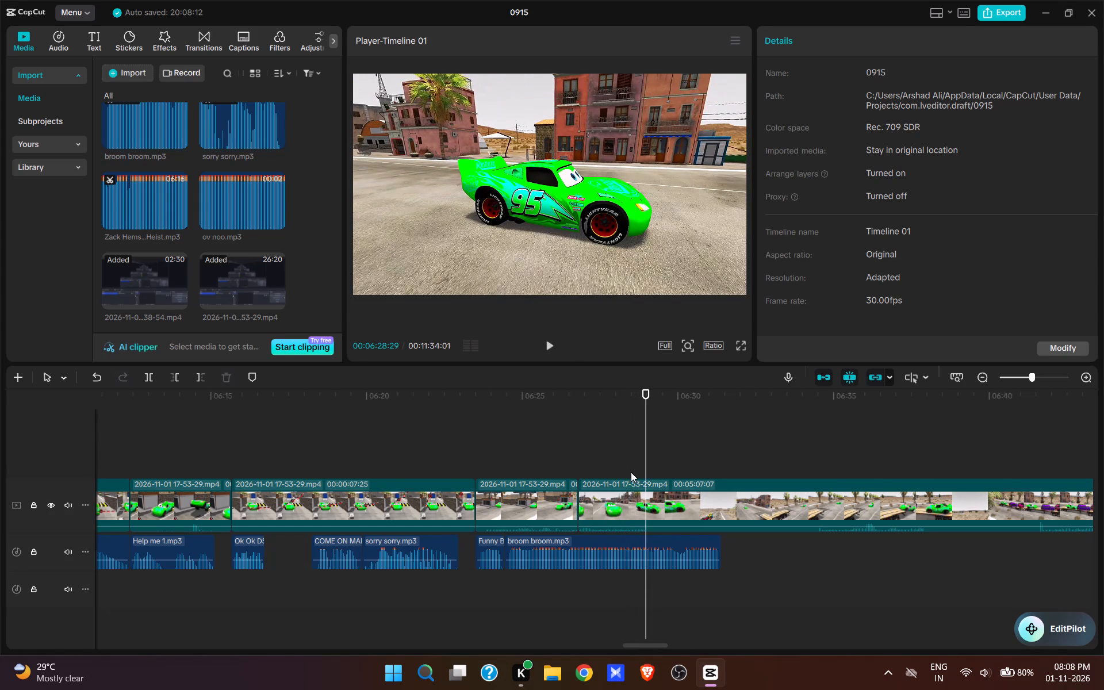
# Split the video at 00:06:28:21 and remove the footage up to the shot of the car approaching the trailer ramp.
pyautogui.click(637, 465)
pyautogui.click(641, 504)
pyautogui.press('w')
pyautogui.click(758, 459)
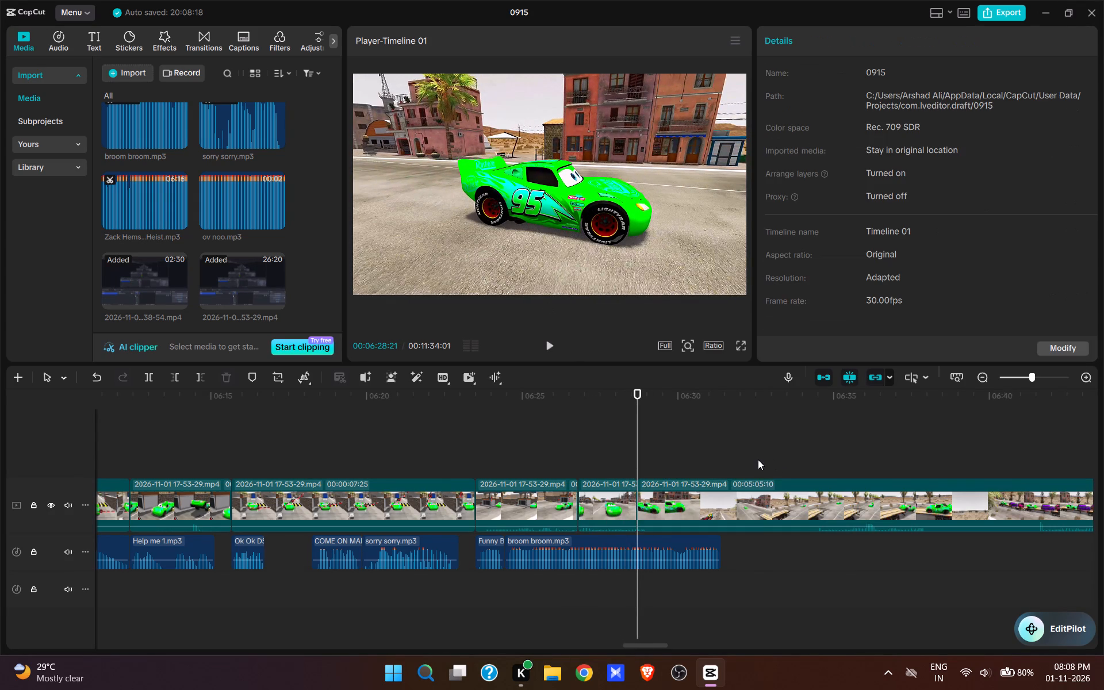
pyautogui.click(792, 452)
pyautogui.click(810, 443)
pyautogui.press('space')
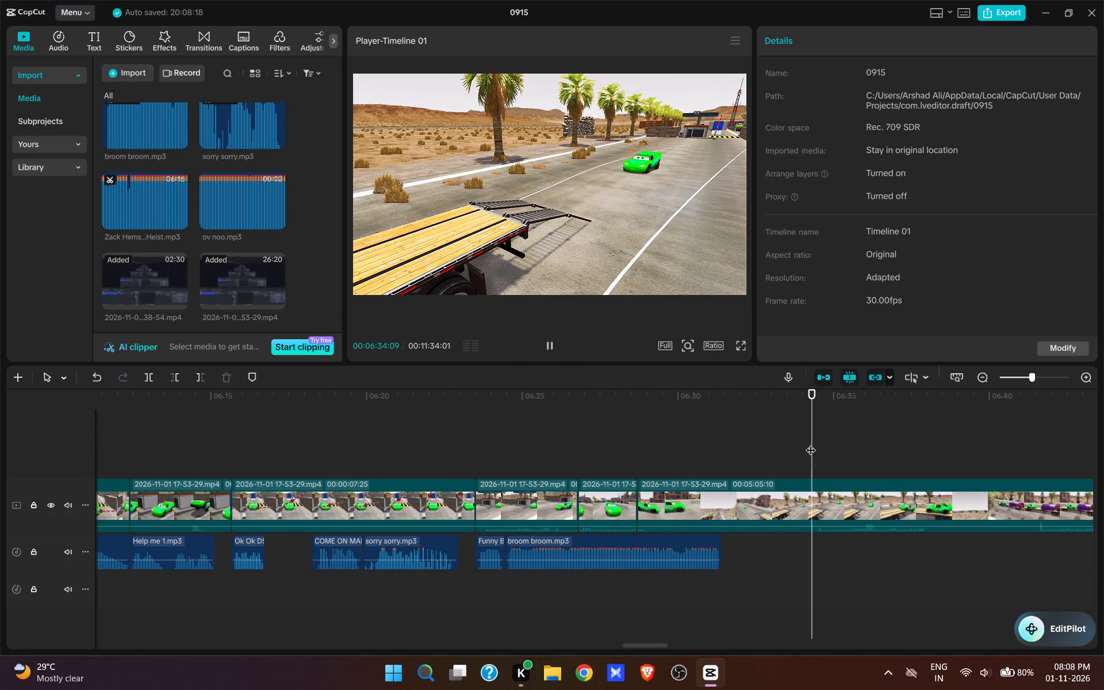
pyautogui.press('space')
pyautogui.write('q')
# Play the ramp approach and trim the end of broom broom.mp3 to 00:06:29:29, just before the car climbs the ramp.
pyautogui.press('space')
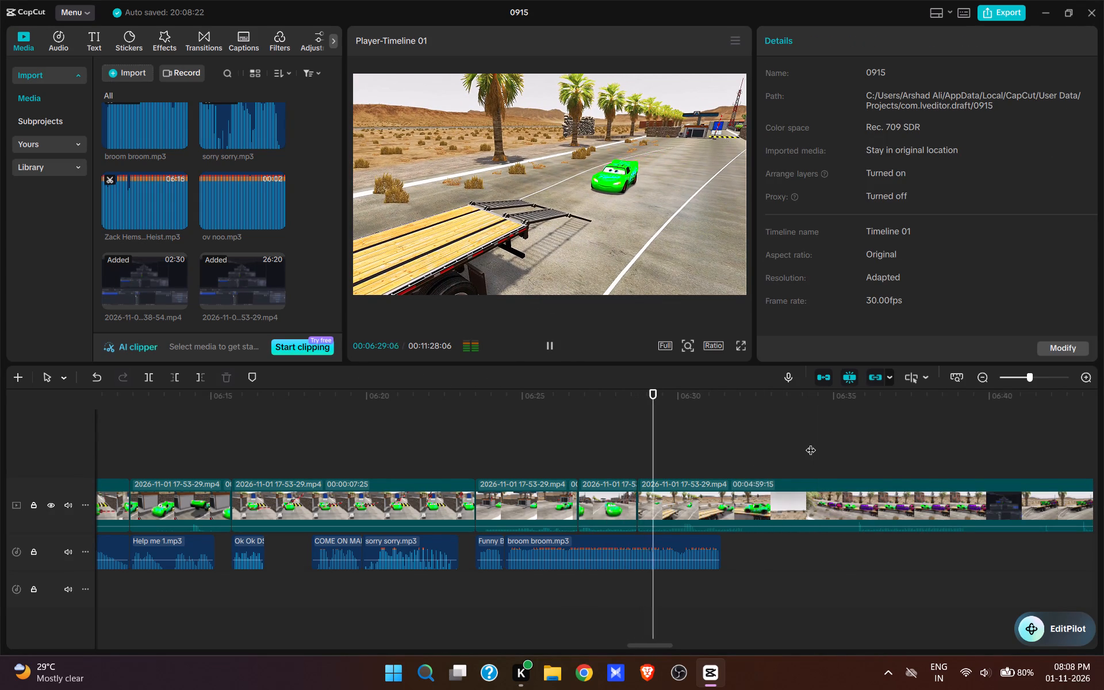
pyautogui.press('space')
pyautogui.press('space')
pyautogui.press('space')
pyautogui.click(671, 546)
pyautogui.press('e')
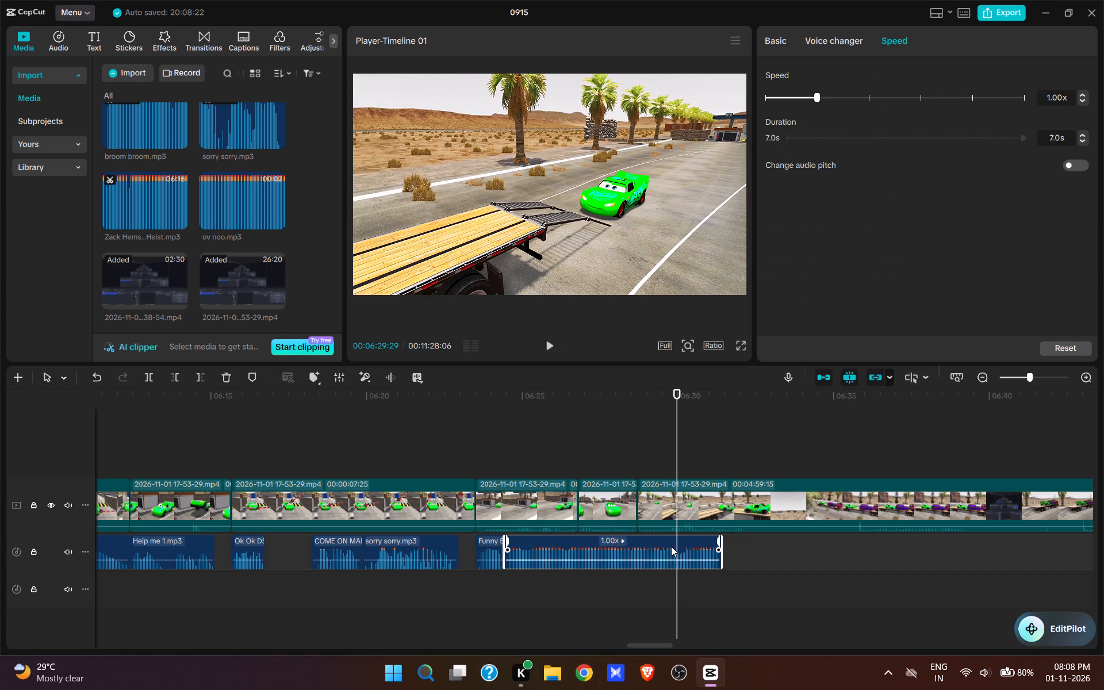
# Find the Fanfare Victory sound and add it at 00:06:30:14 as the car climbs onto the trailer, and play it.
pyautogui.press('space')
pyautogui.press('space')
pyautogui.scroll(5, 233, 260)
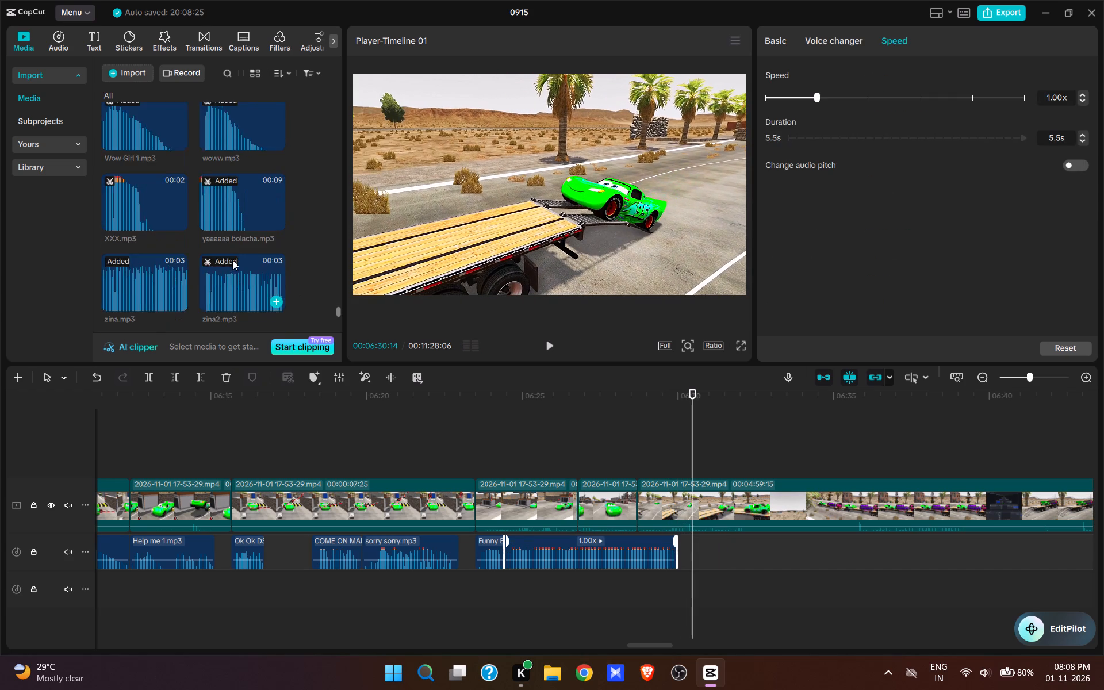
pyautogui.scroll(4, 232, 260)
pyautogui.moveTo(336, 298); pyautogui.dragTo(332, 196)
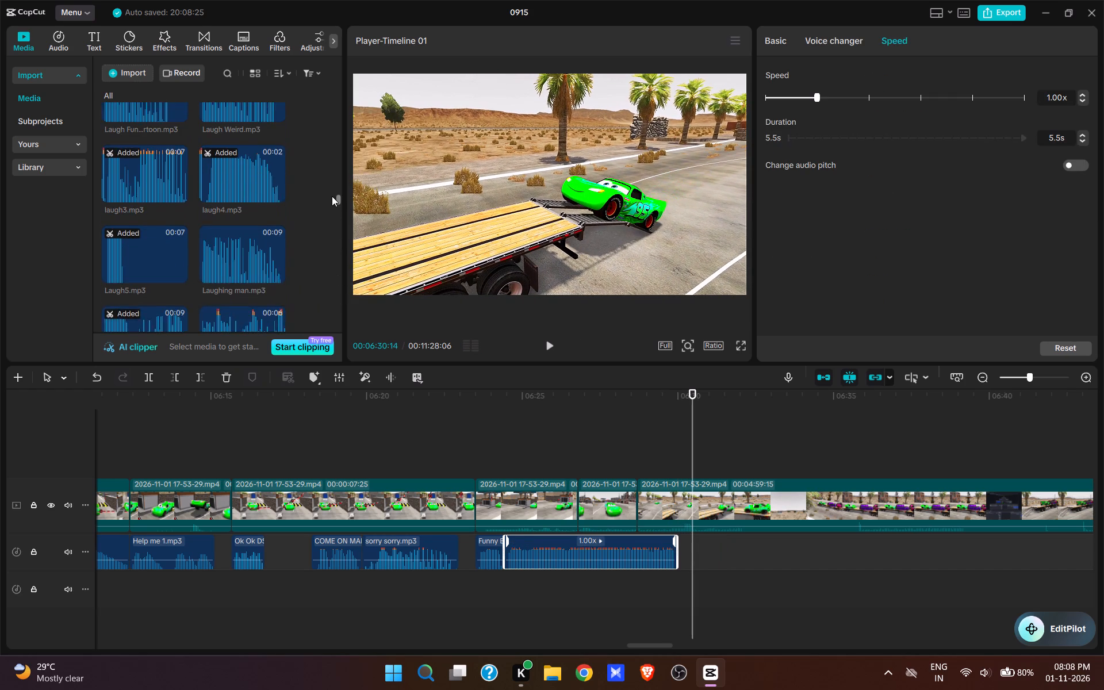
pyautogui.moveTo(332, 196); pyautogui.dragTo(315, 156)
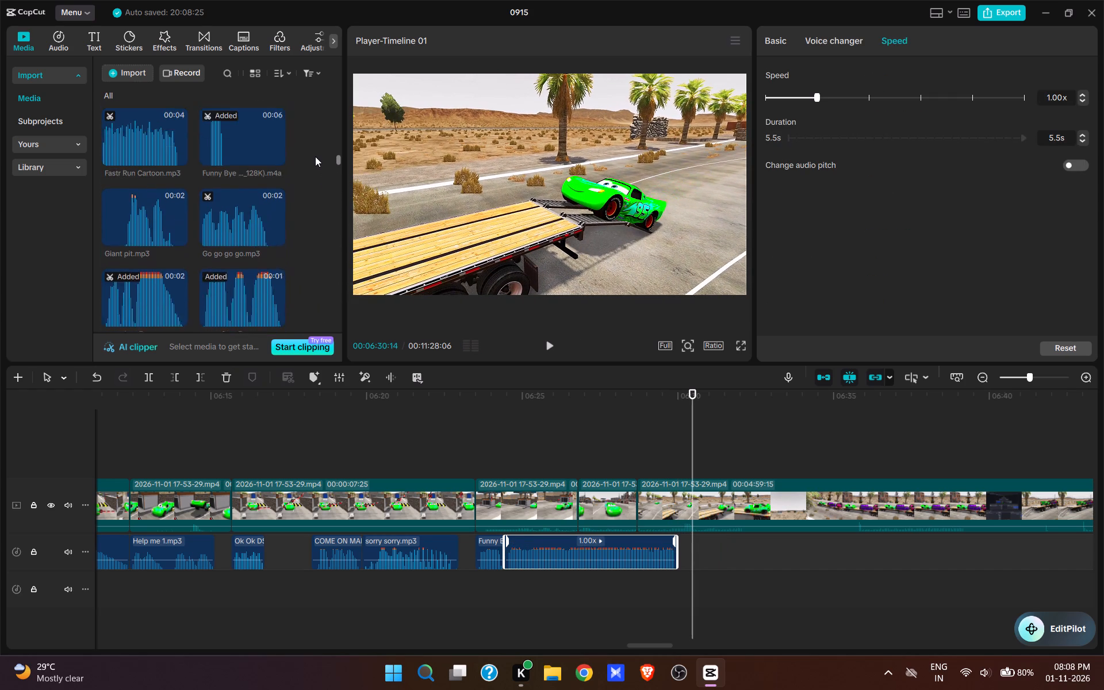
pyautogui.moveTo(315, 156); pyautogui.dragTo(315, 149)
pyautogui.click(152, 251)
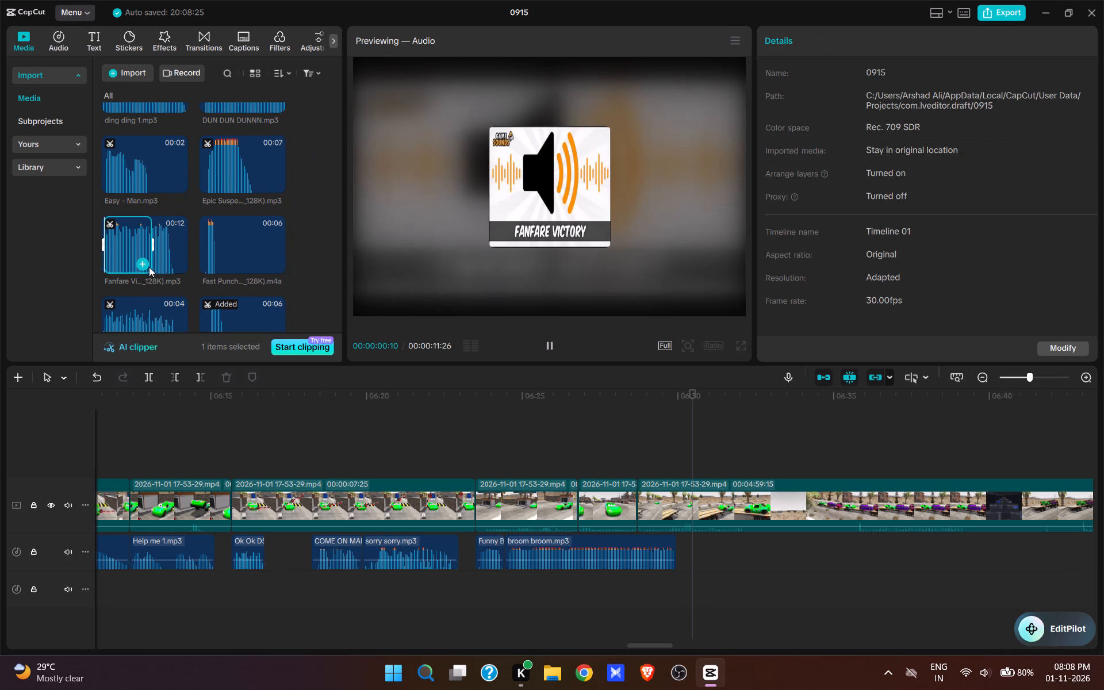
pyautogui.click(140, 263)
pyautogui.press('space')
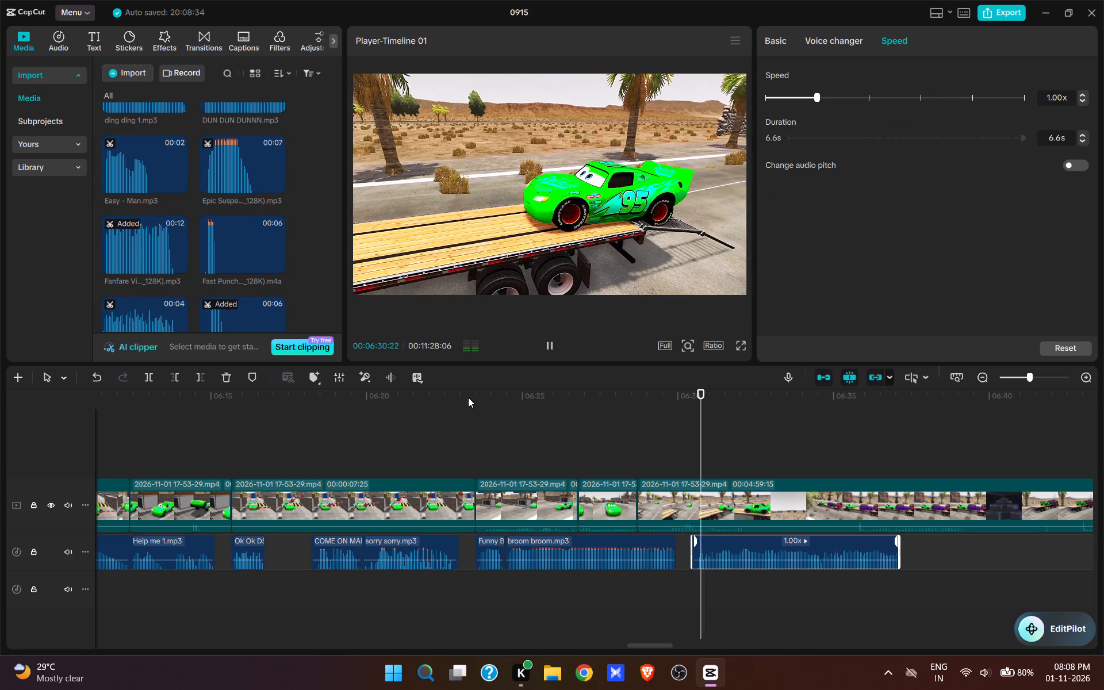
# Replay the trailer climb, move the Fanfare Victory sound earlier to directly follow broom broom.mp3, and play it.
pyautogui.press('space')
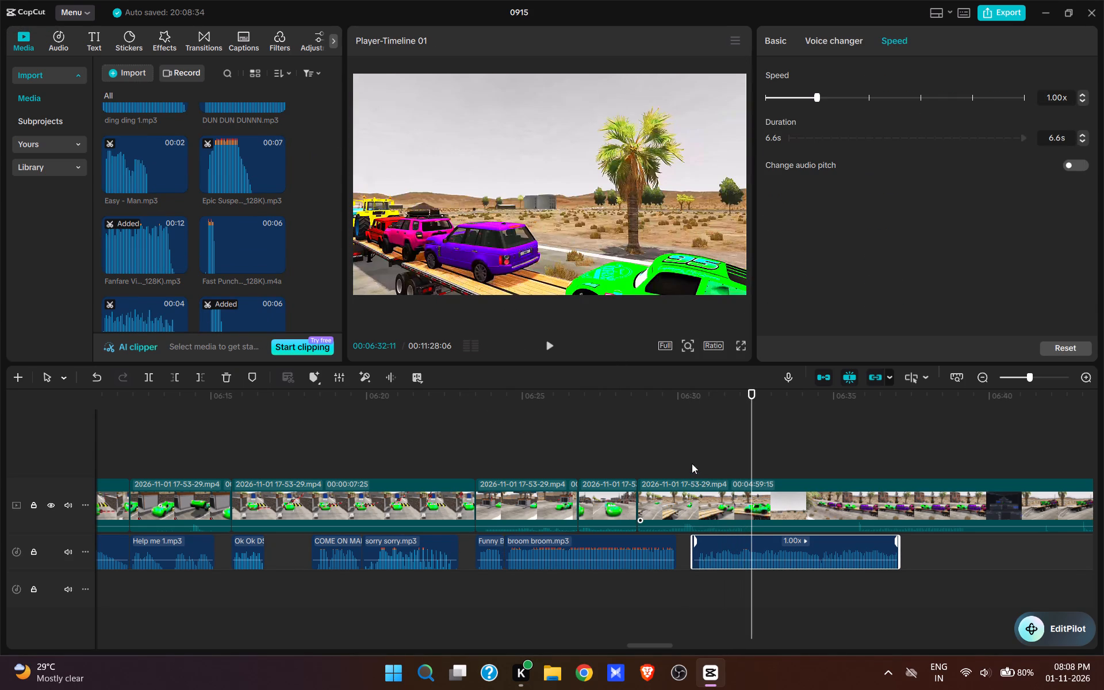
pyautogui.click(681, 455)
pyautogui.press('space')
pyautogui.press('space')
pyautogui.click(681, 453)
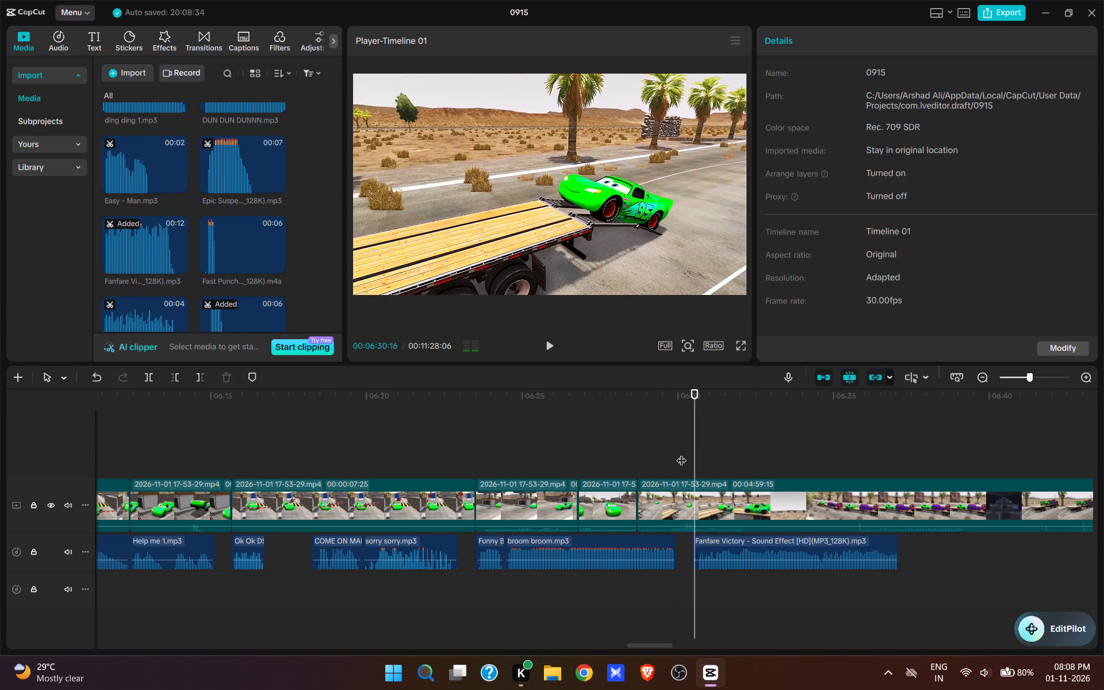
pyautogui.moveTo(744, 542); pyautogui.dragTo(727, 544)
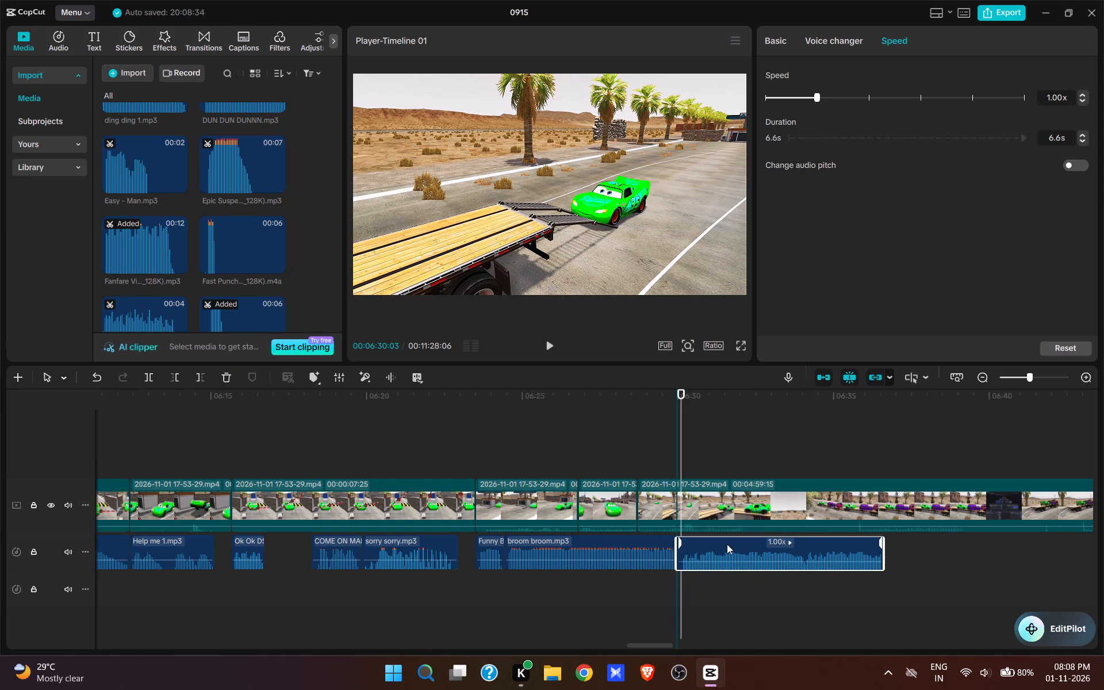
pyautogui.press('space')
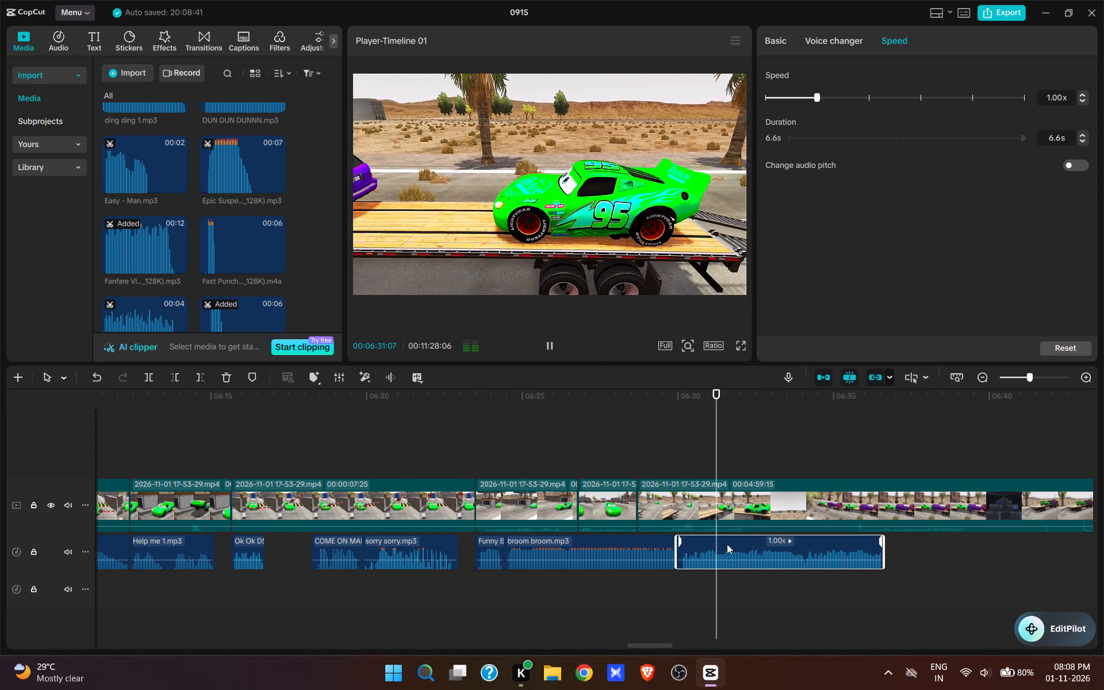
pyautogui.press('space')
# Split the video at 00:06:31:24 and remove the footage up to the wide shot of the green car parked on the trailer.
pyautogui.click(709, 503)
pyautogui.press('w')
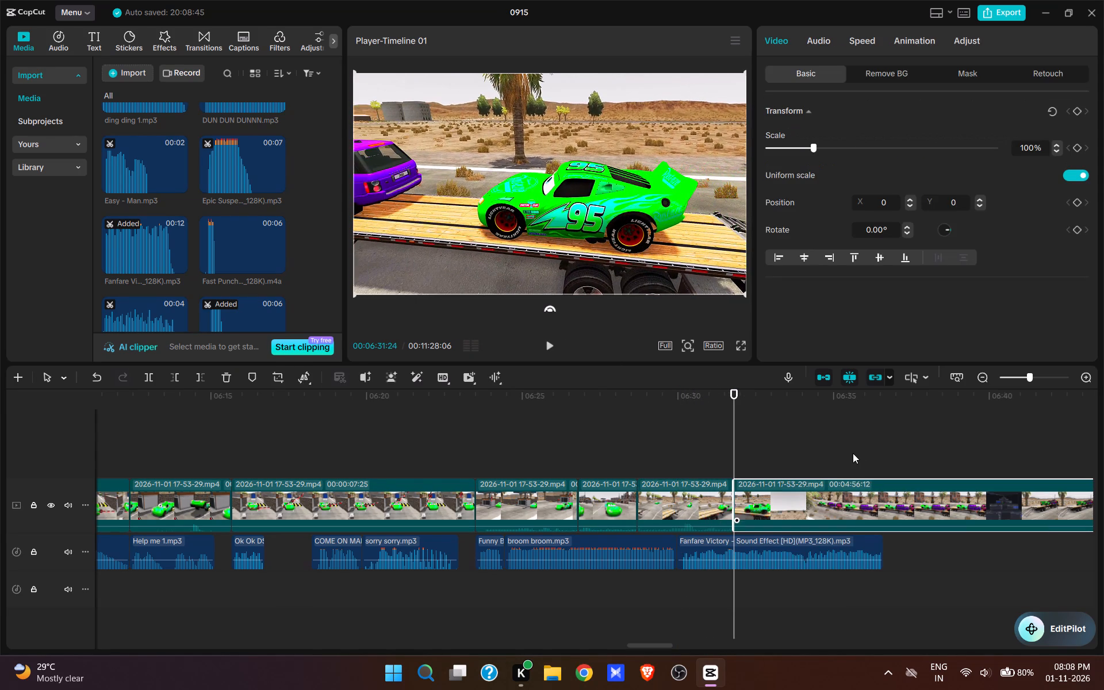
pyautogui.click(852, 448)
pyautogui.press('space')
pyautogui.press('space')
pyautogui.write('q')
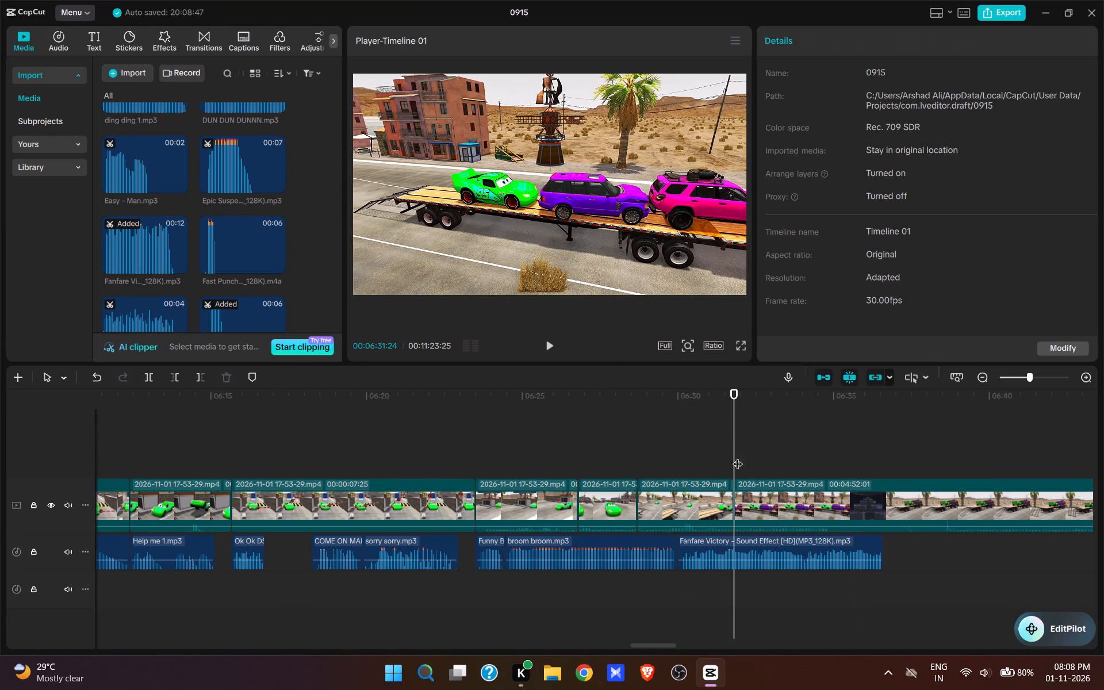
# Play the loaded trailer shot, trim the end of the Fanfare Victory sound to 00:06:34:19 and split the video there.
pyautogui.click(720, 446)
pyautogui.press('space')
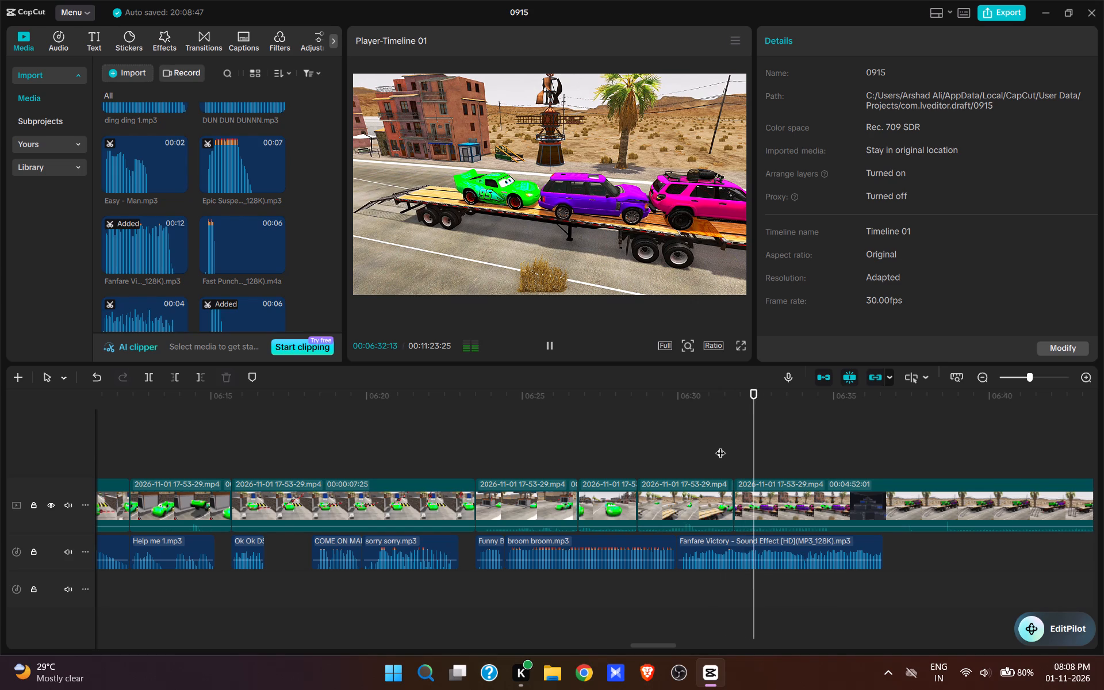
pyautogui.press('space')
pyautogui.press('space')
pyautogui.press('space')
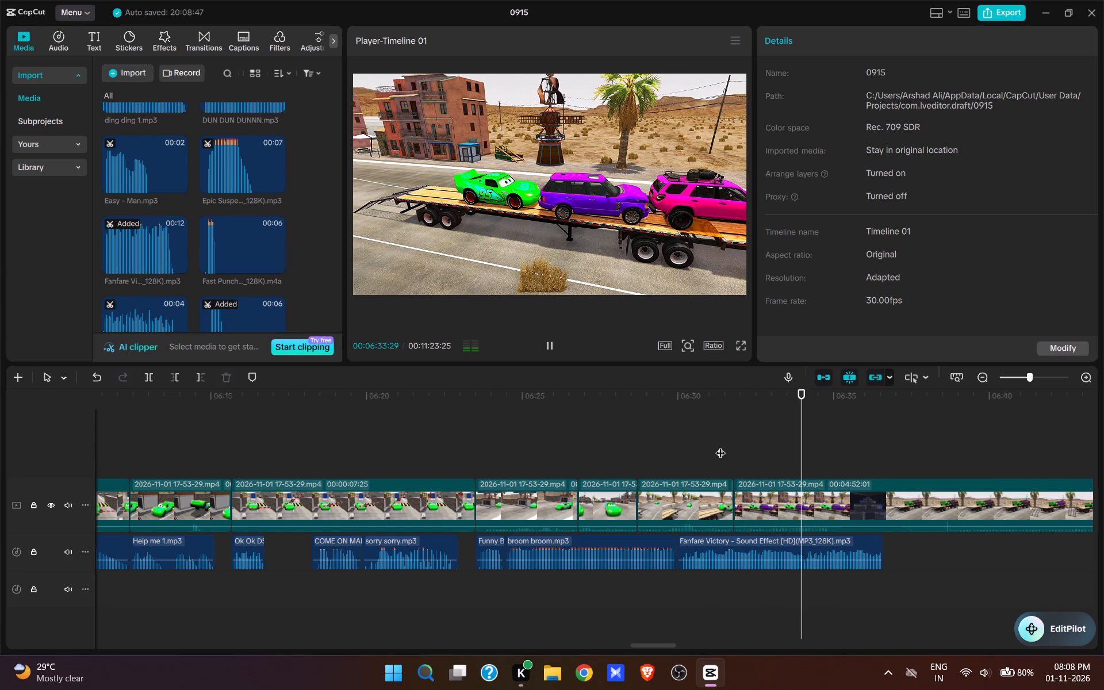
pyautogui.press('space')
pyautogui.press('space')
pyautogui.click(837, 551)
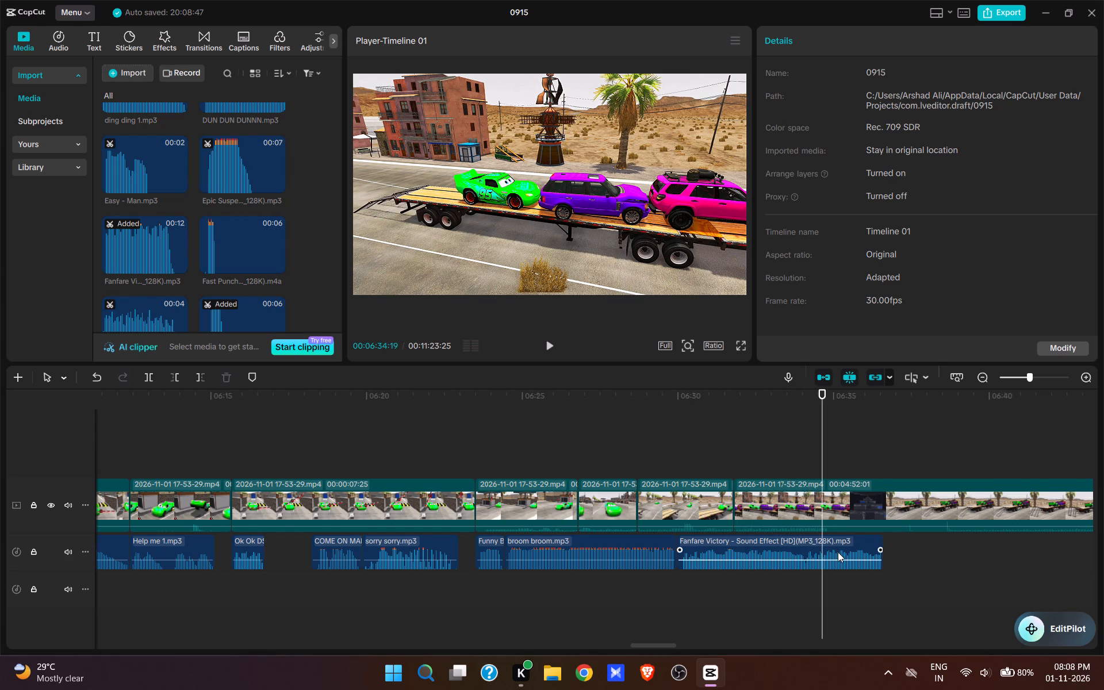
pyautogui.press('e')
pyautogui.click(808, 505)
pyautogui.press('w')
# Find the rear trailer shot just before its ramps start lifting and remove the footage between the 00:06:34:19 split and that moment.
pyautogui.click(892, 450)
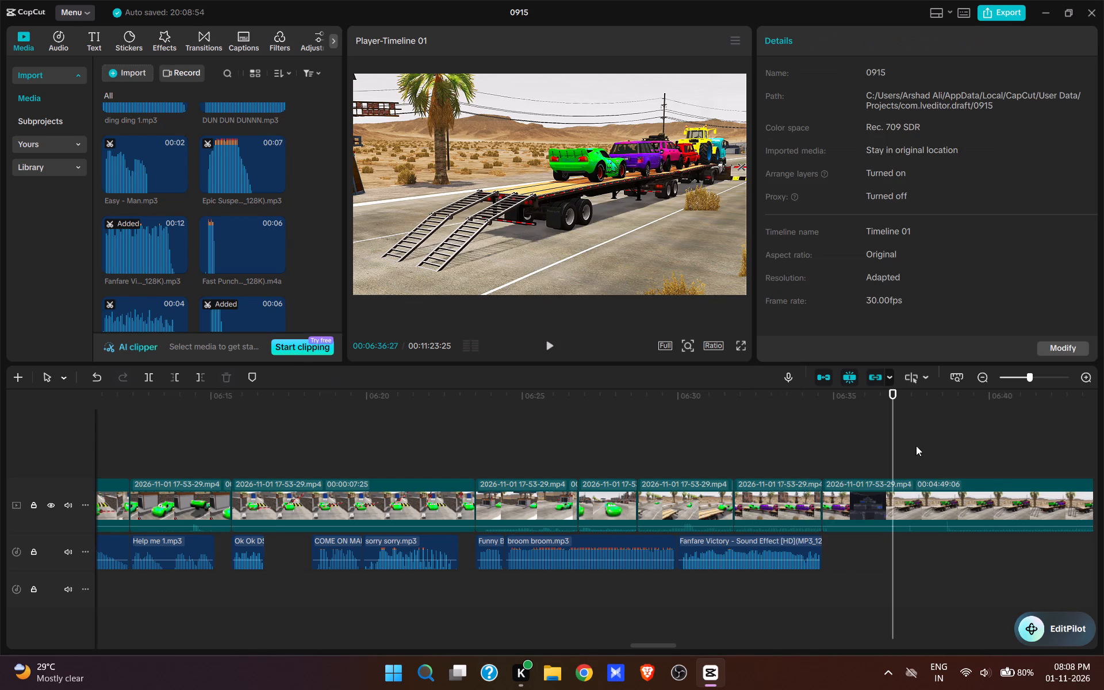
pyautogui.moveTo(931, 467); pyautogui.dragTo(802, 640)
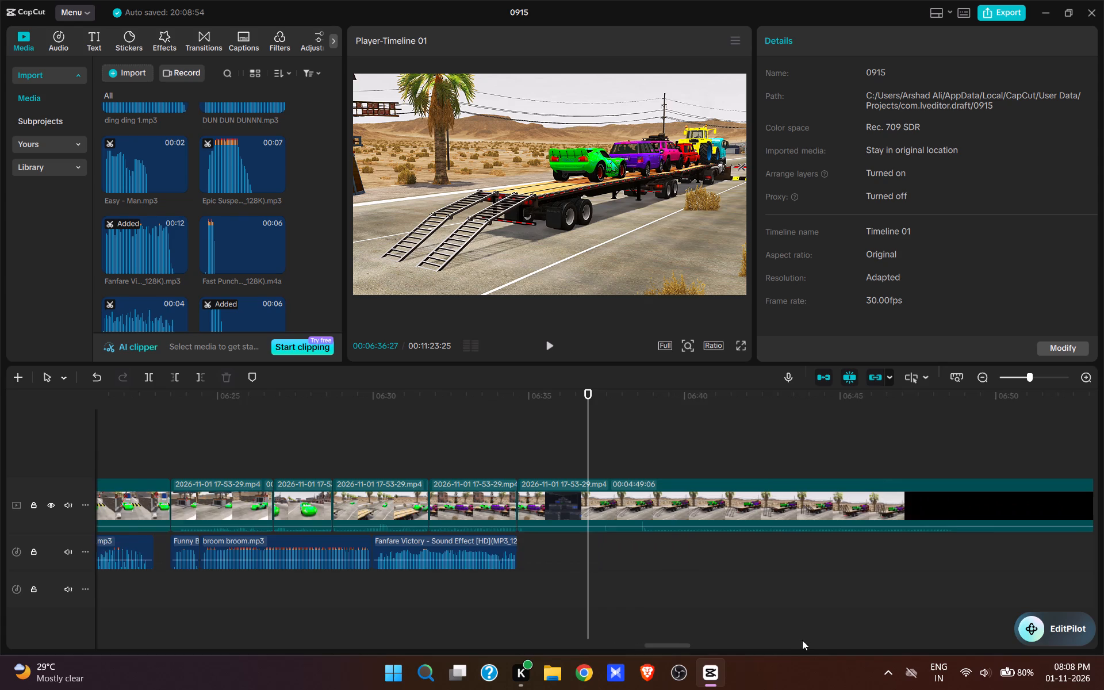
pyautogui.moveTo(802, 640); pyautogui.dragTo(777, 634)
pyautogui.click(462, 443)
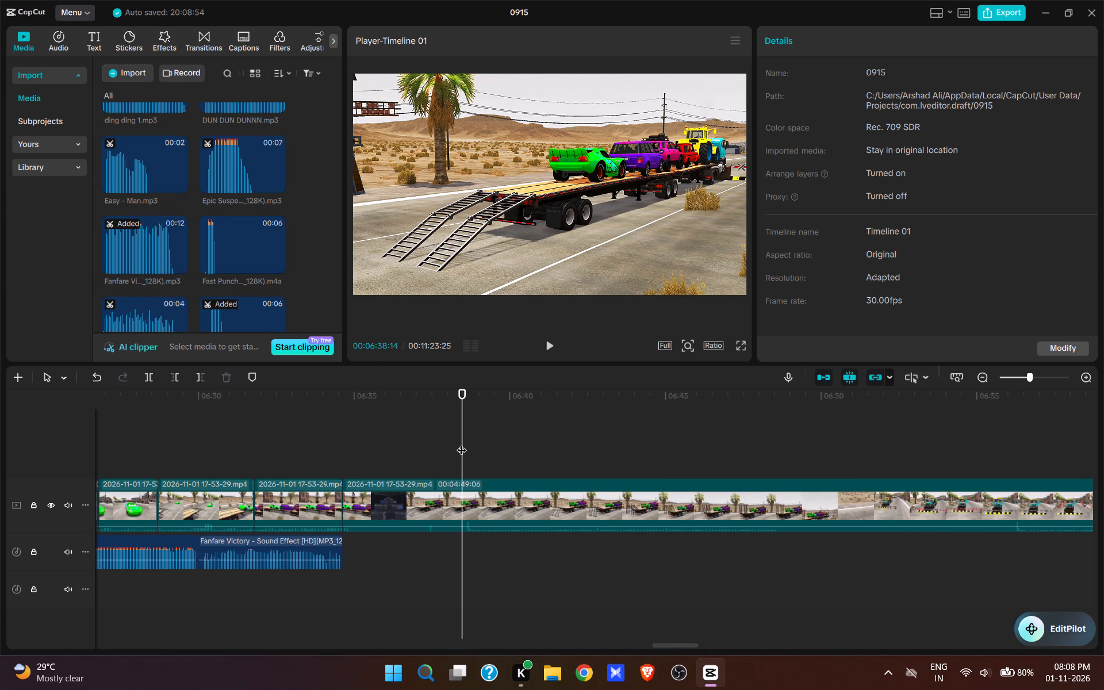
pyautogui.press('space')
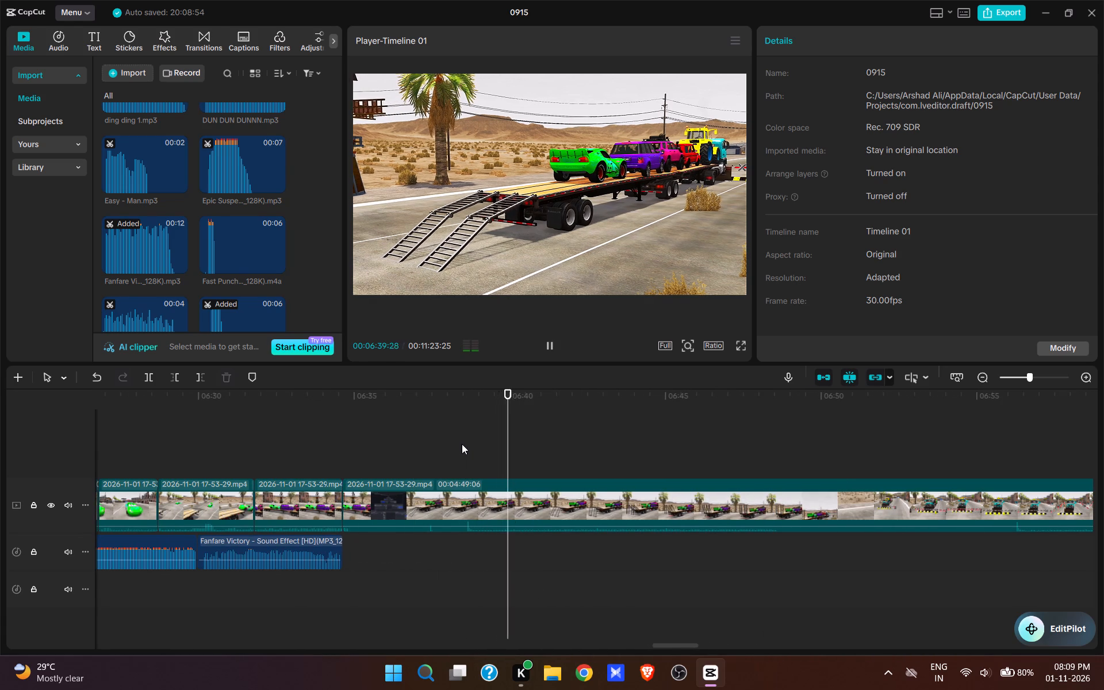
pyautogui.press('space')
pyautogui.click(519, 469)
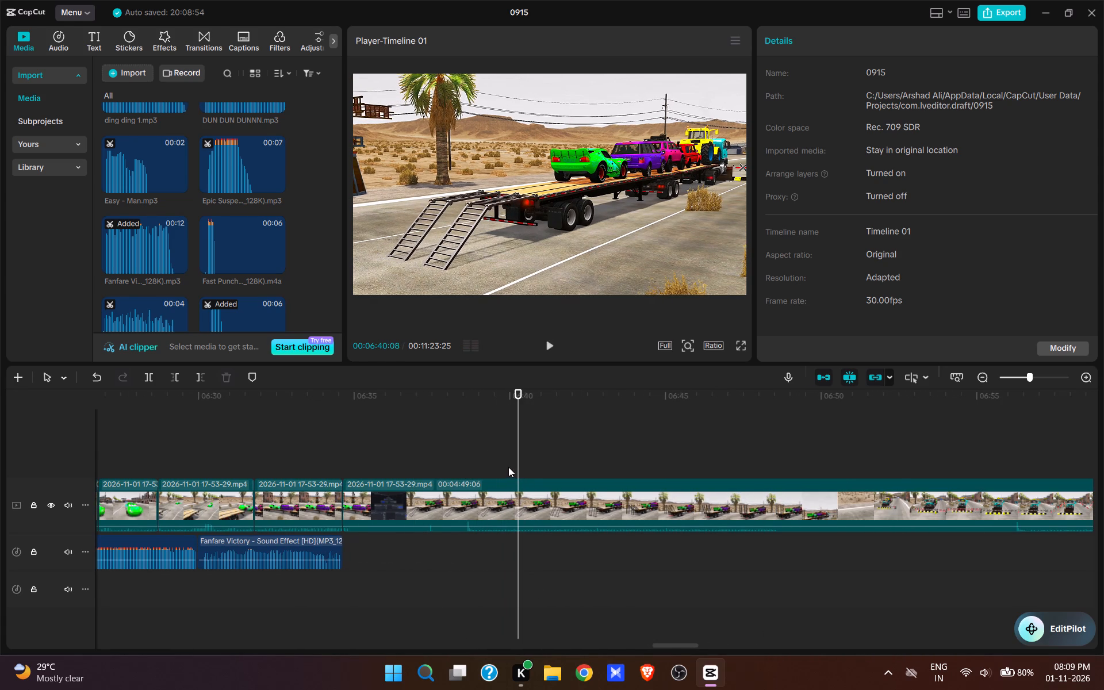
pyautogui.click(508, 467)
pyautogui.click(505, 466)
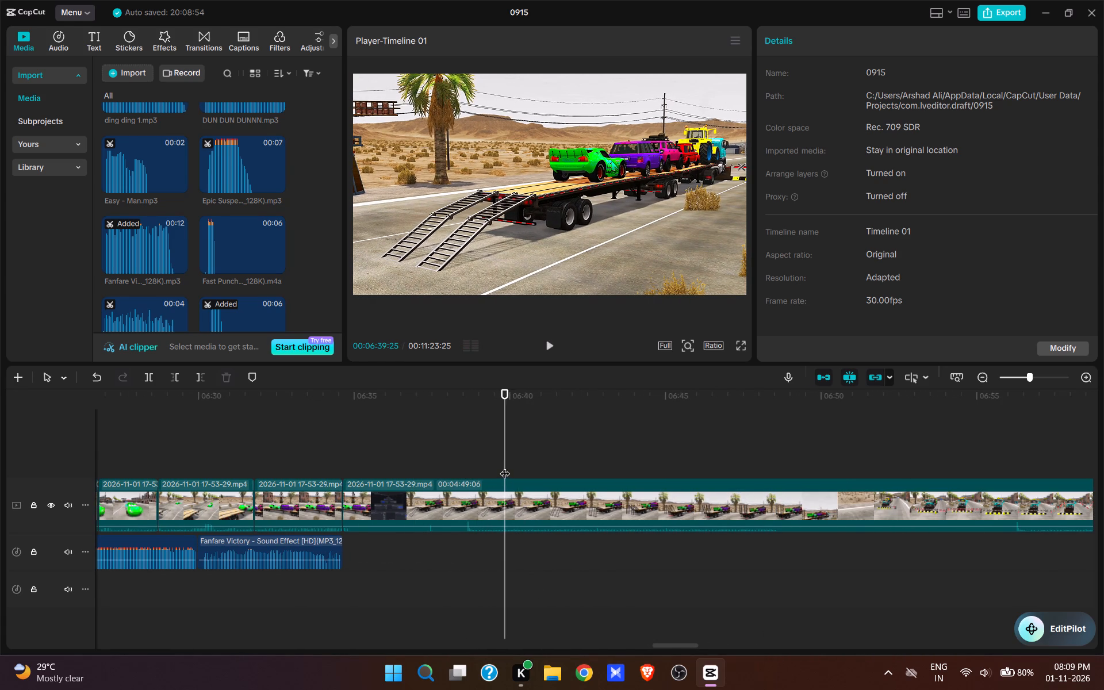
pyautogui.write('q')
# Play the ramp lifting and split the video at 00:06:42:16, once the trailer ramps stand upright.
pyautogui.press('space')
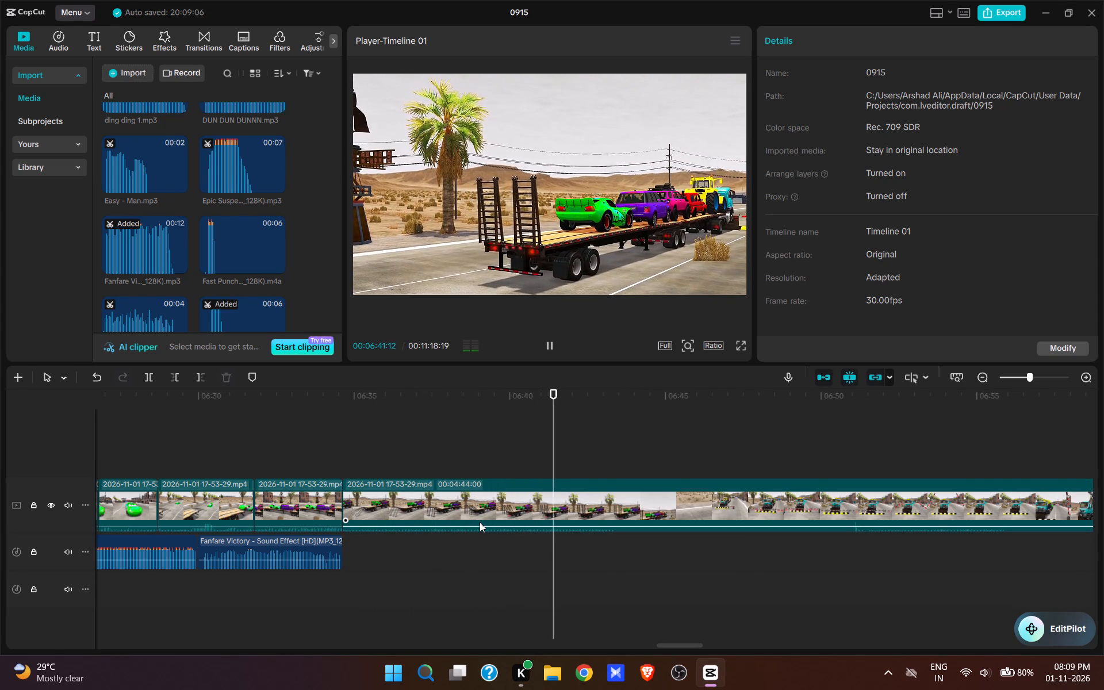
pyautogui.press('space')
pyautogui.write('w')
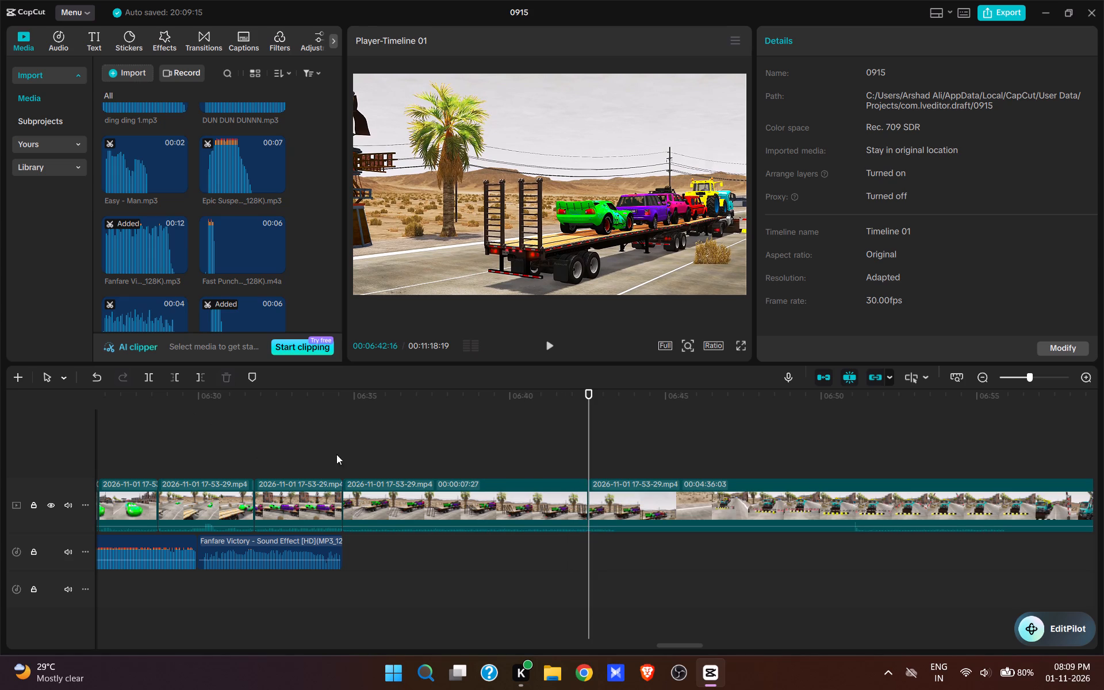
# Add the Crane long.mp3 sound at 00:06:34:19, at the start of the ramp lifting clip.
pyautogui.click(343, 449)
pyautogui.scroll(7, 175, 219)
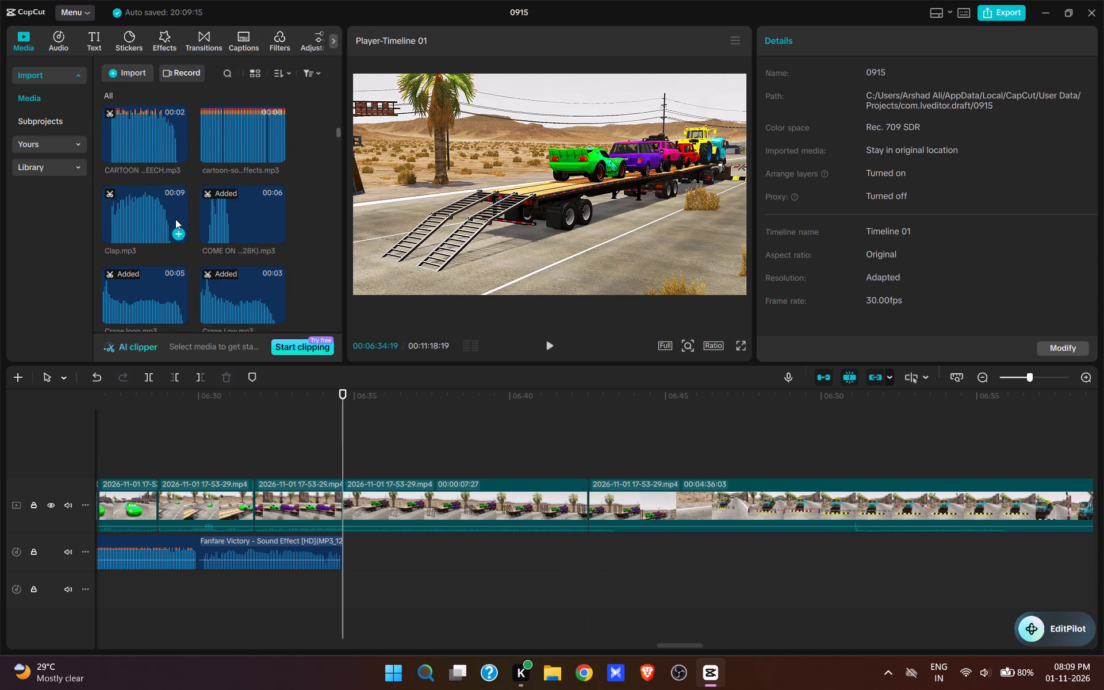
pyautogui.scroll(-1, 175, 219)
pyautogui.click(176, 248)
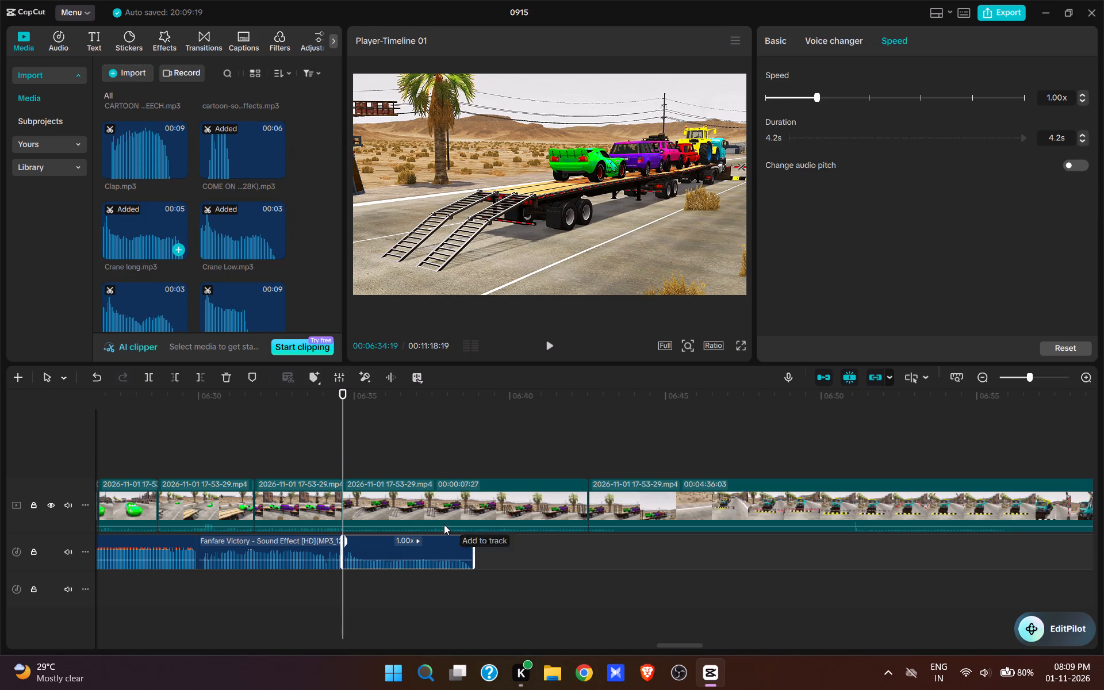
# Set the ramp lifting clip's duration to 4.2 s to match Crane long.mp3, and play it.
pyautogui.click(440, 488)
pyautogui.click(858, 40)
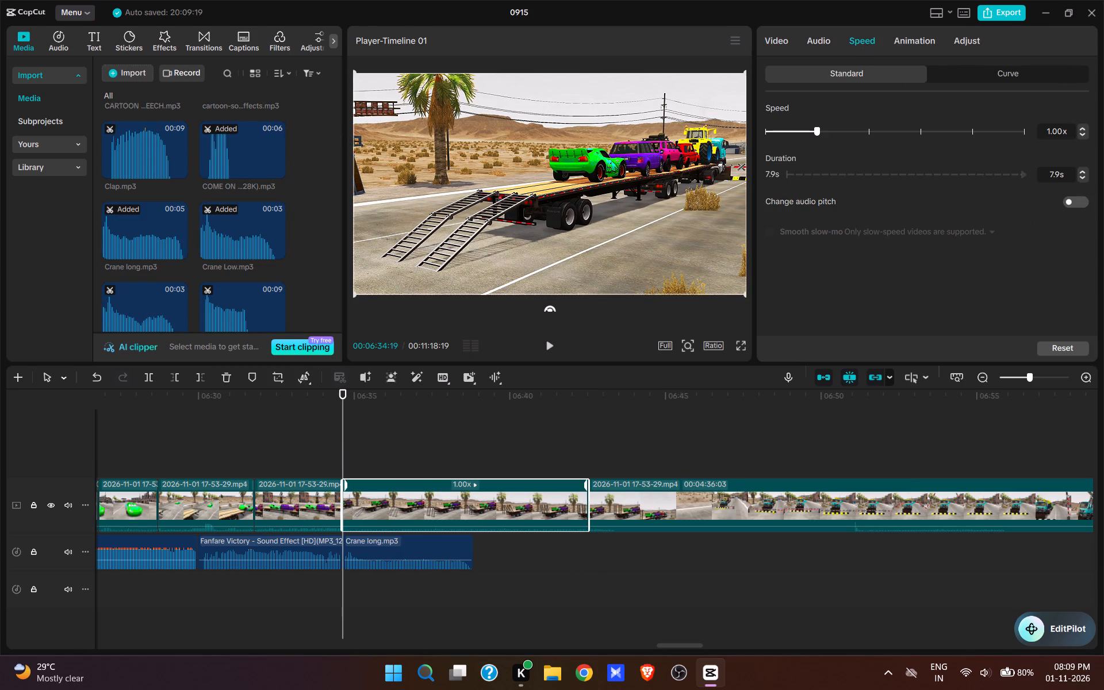
pyautogui.moveTo(1067, 171); pyautogui.dragTo(986, 160)
pyautogui.write('4.2')
pyautogui.press('Return')
pyautogui.press('space')
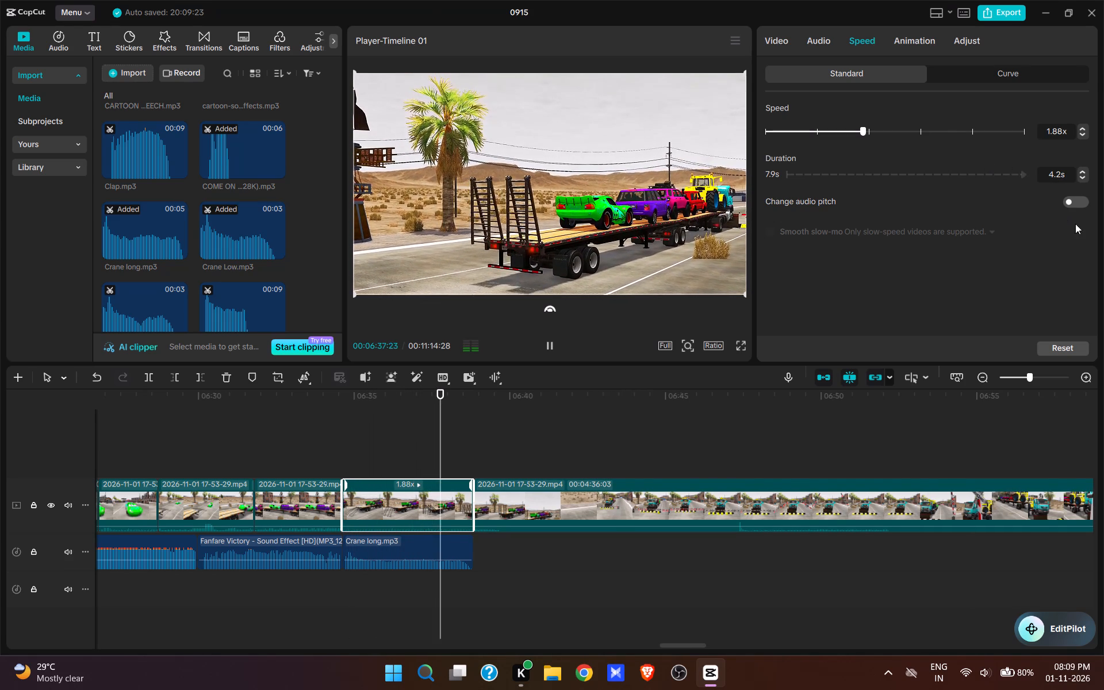
pyautogui.press('space')
# Remove the footage after the ramp lifting clip up to the front shot of the truck waiting at the closed railroad crossing gates.
pyautogui.click(722, 463)
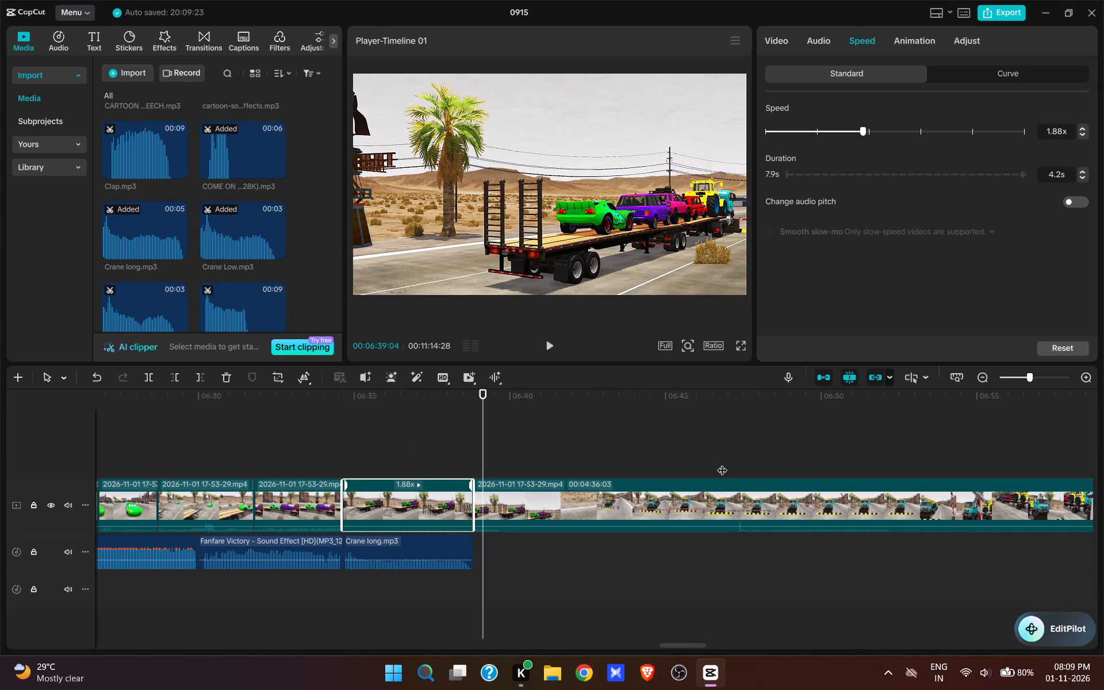
pyautogui.press('space')
pyautogui.press('space')
pyautogui.click(733, 453)
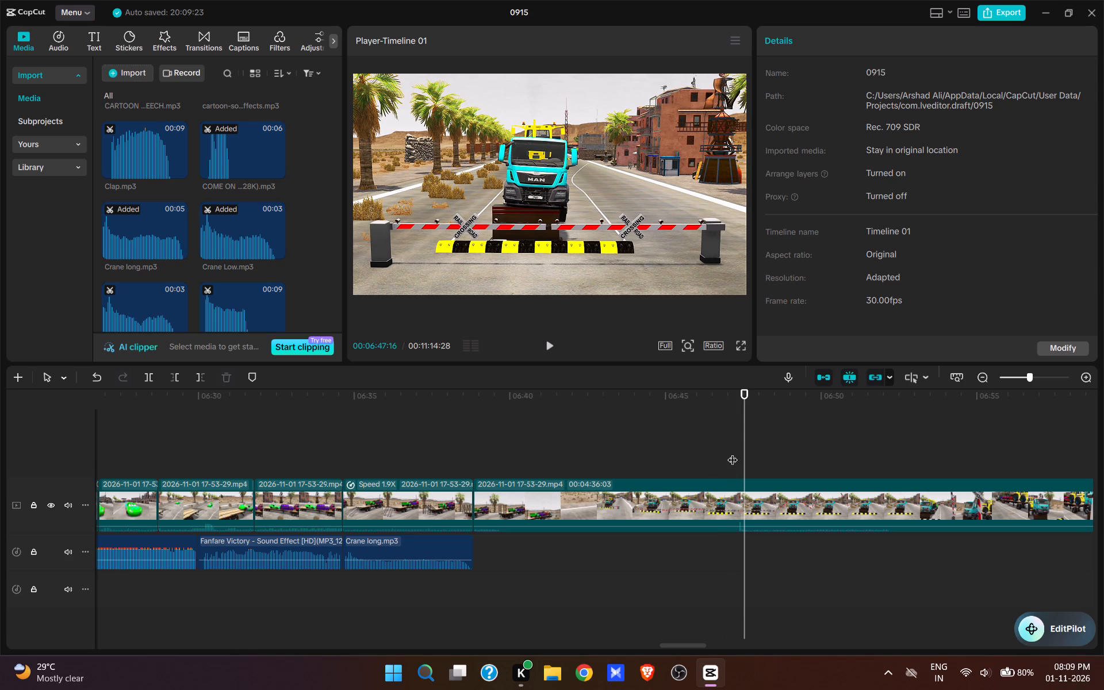
pyautogui.press('q')
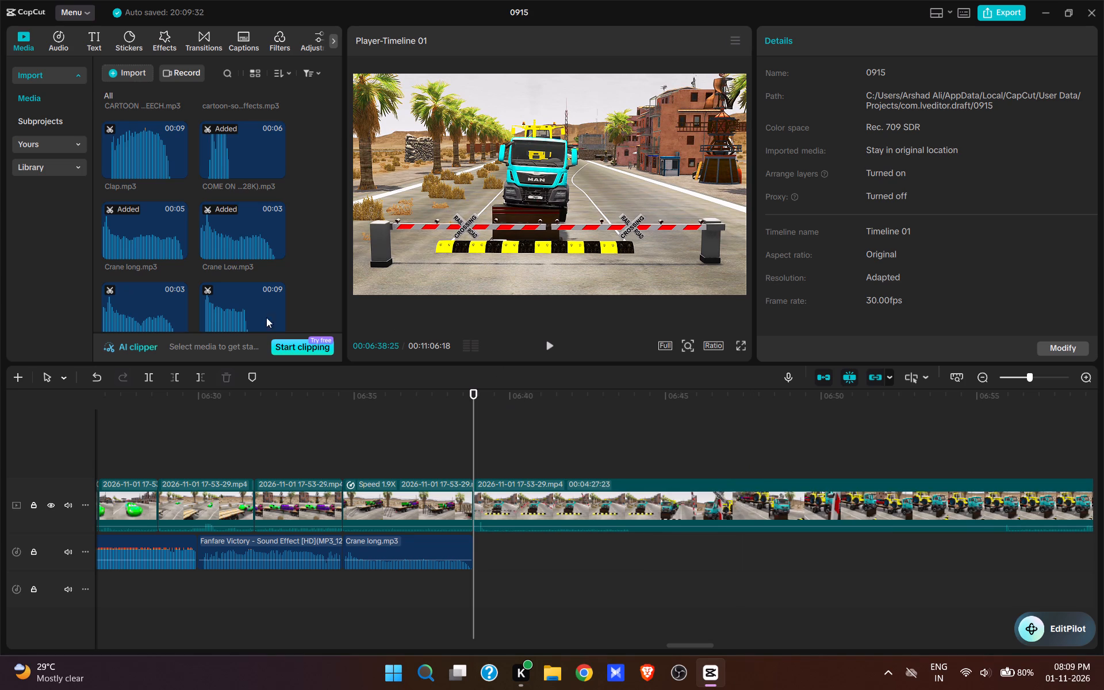
# Add the ding ding 1.mp3 sound at 00:06:38:25, where the crossing gates shot starts, and play the gates opening.
pyautogui.scroll(-2, 229, 265)
pyautogui.scroll(-2, 161, 226)
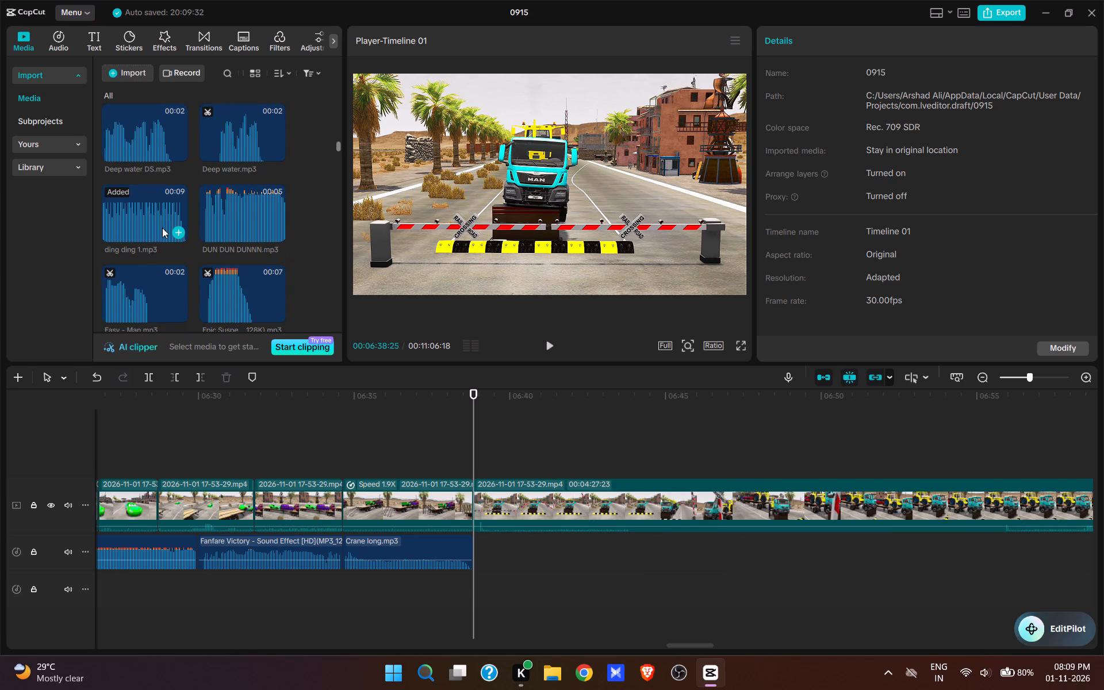
pyautogui.click(180, 232)
pyautogui.press('space')
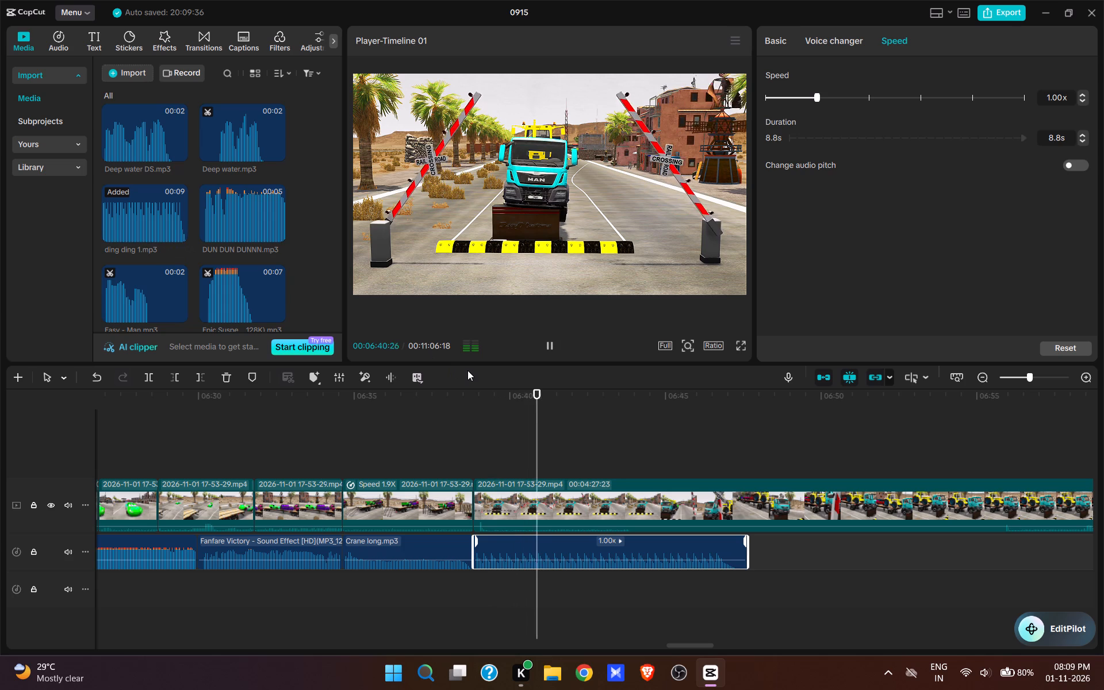
pyautogui.press('space')
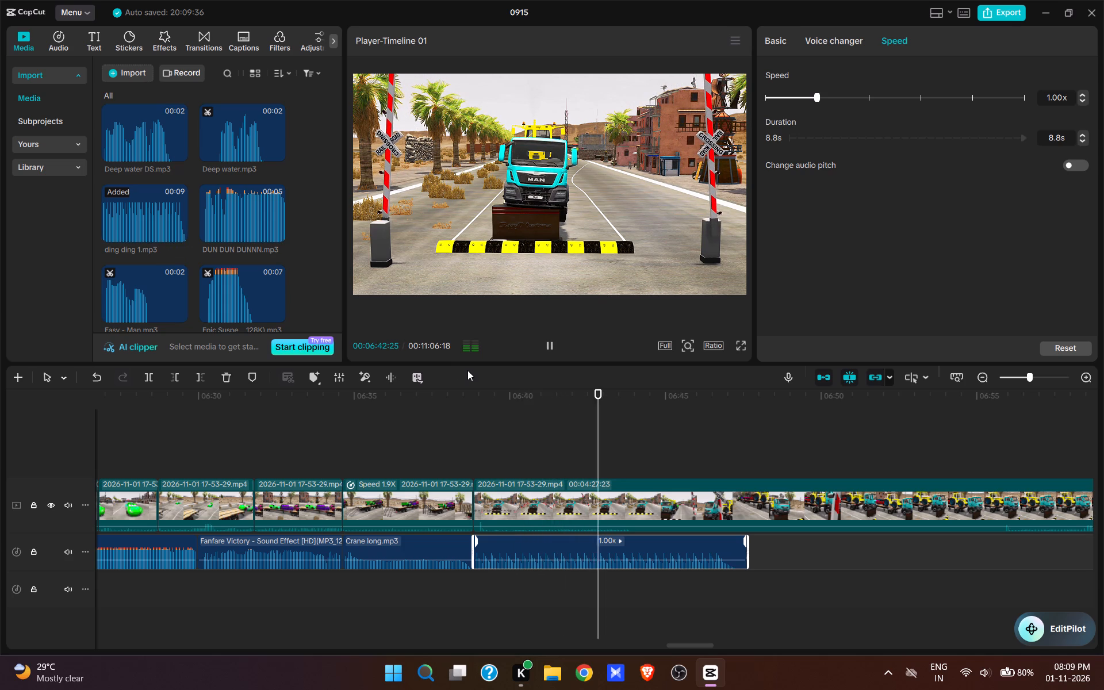
# Trim the end of ding ding 1.mp3 to 00:06:42:29, when the gates are open, and split the video there.
pyautogui.press('e')
pyautogui.click(558, 513)
pyautogui.press('w')
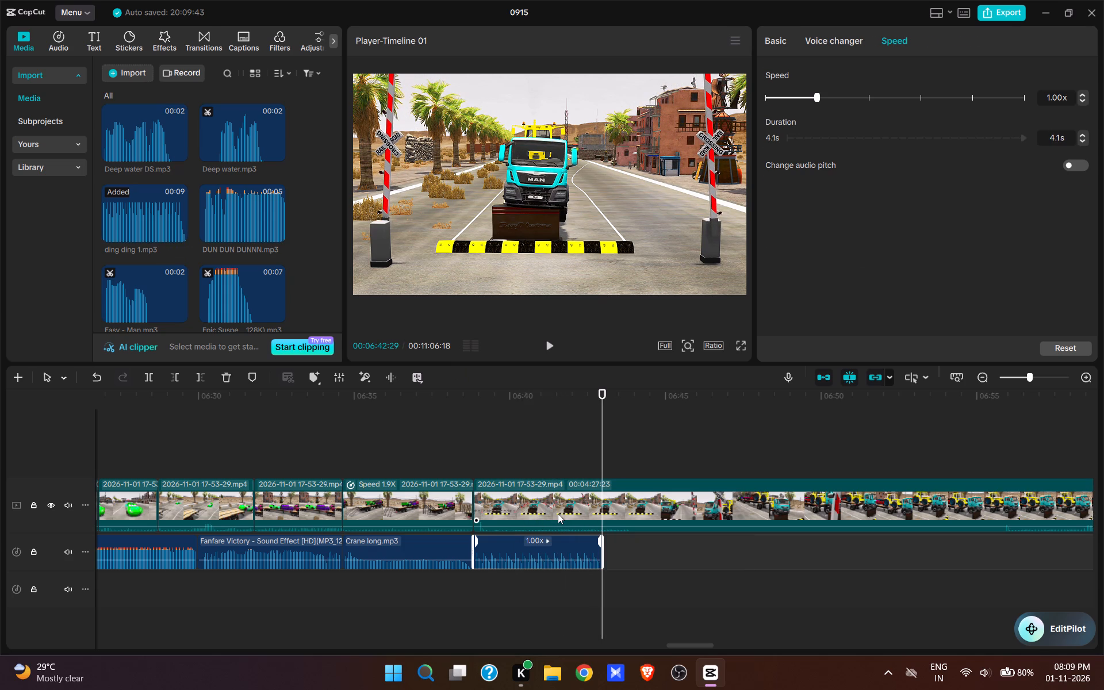
# Find the side shot just before the stop barrier lowers in front of the truck and remove the footage from 00:06:42:29 up to it.
pyautogui.click(758, 447)
pyautogui.press('space')
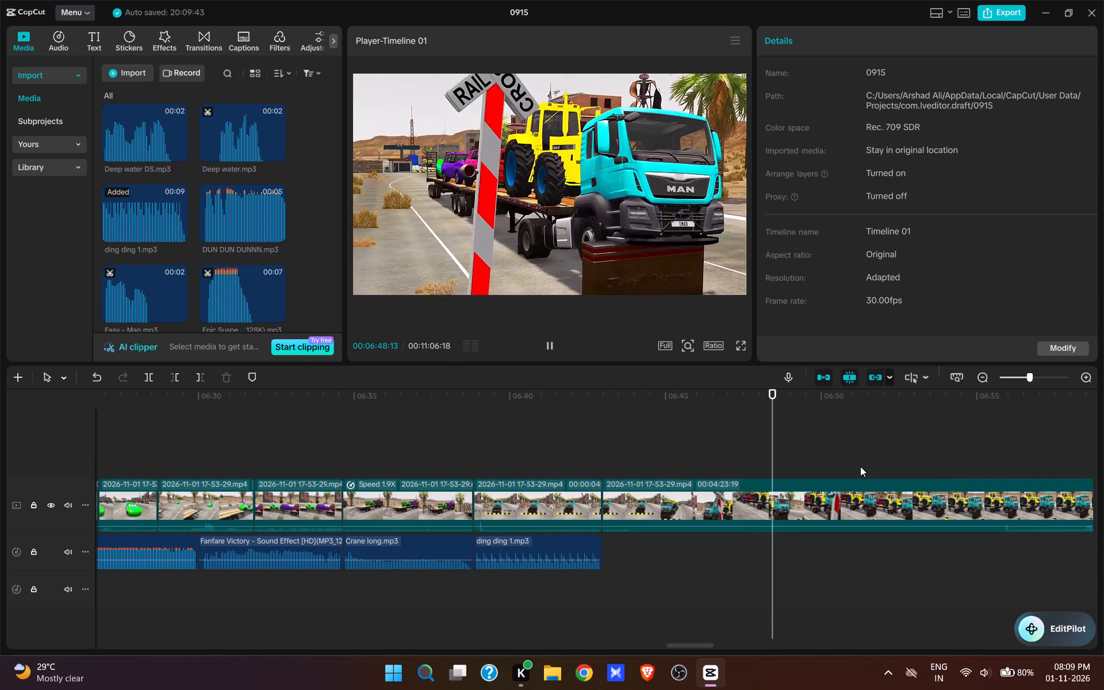
pyautogui.click(988, 450)
pyautogui.moveTo(979, 562); pyautogui.dragTo(735, 611)
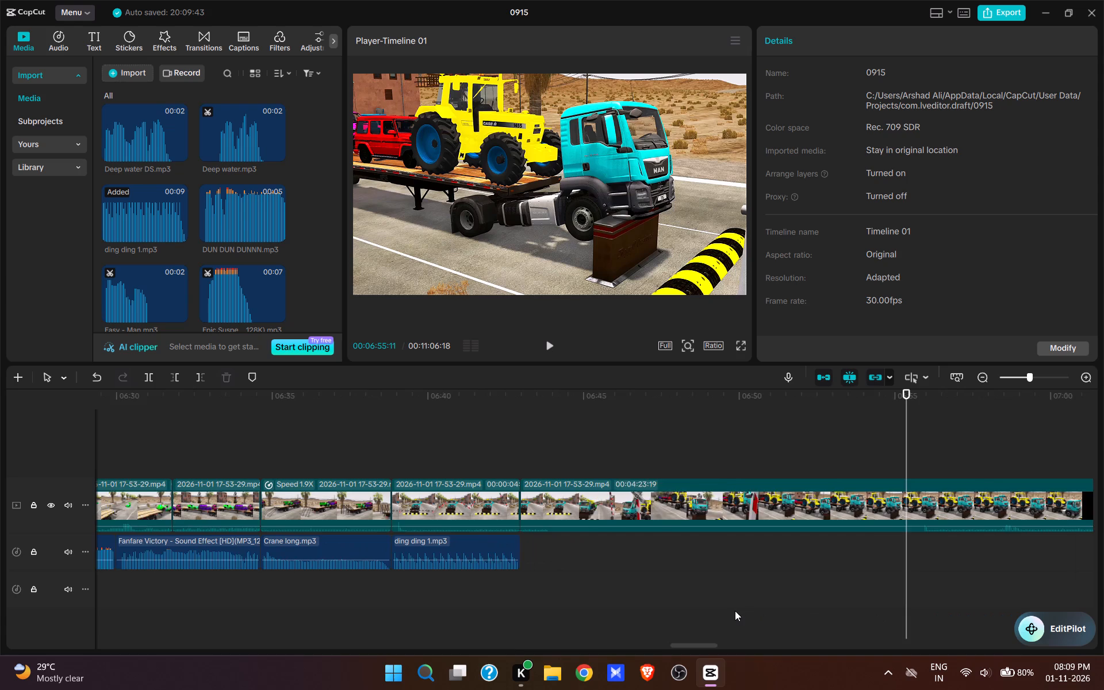
pyautogui.moveTo(735, 611); pyautogui.dragTo(737, 604)
pyautogui.press('space')
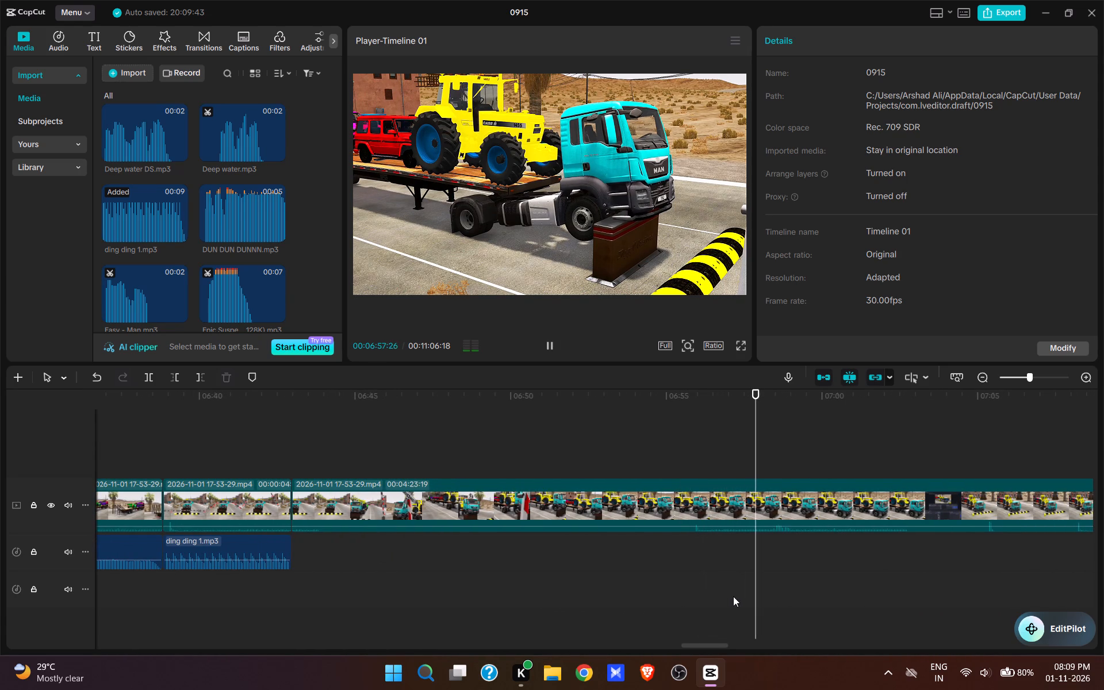
pyautogui.press('space')
pyautogui.click(762, 463)
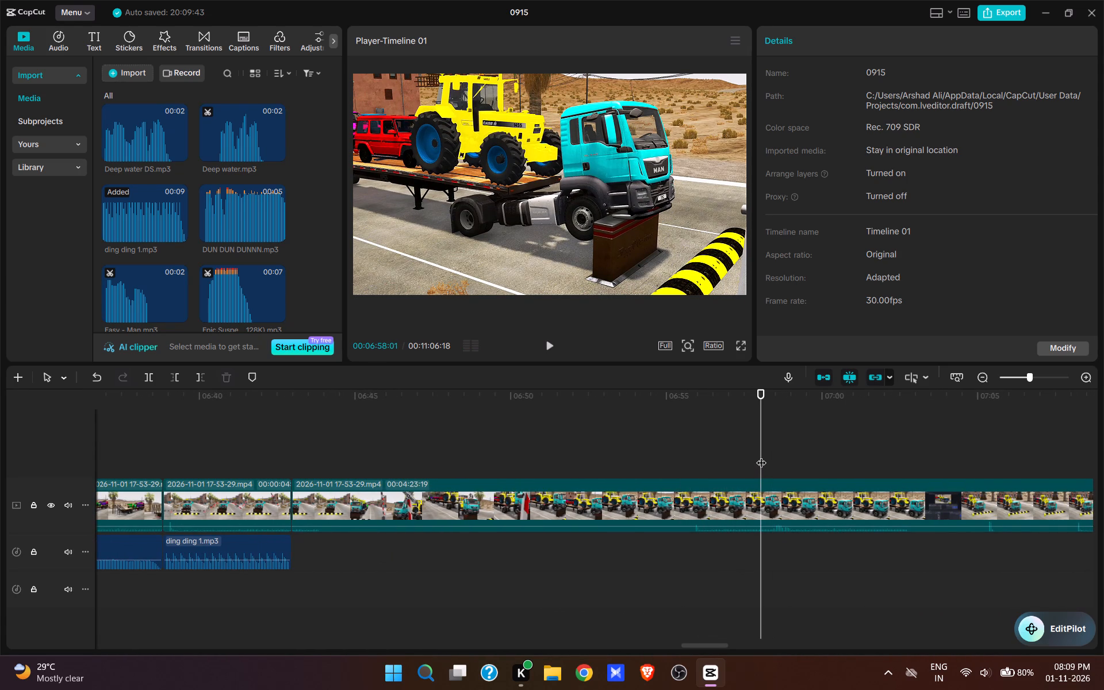
pyautogui.click(760, 452)
pyautogui.write('q')
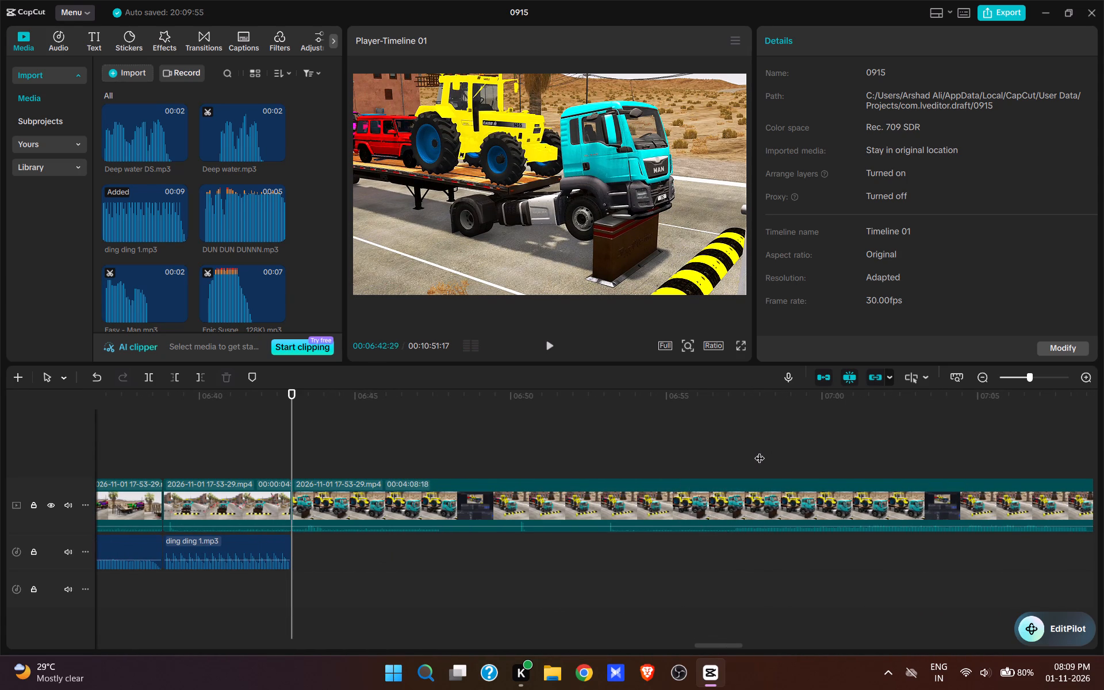
# Add the Crane Low.mp3 sound at 00:06:42:29, where the stop barrier starts lowering, and play it.
pyautogui.press('space')
pyautogui.press('space')
pyautogui.click(291, 438)
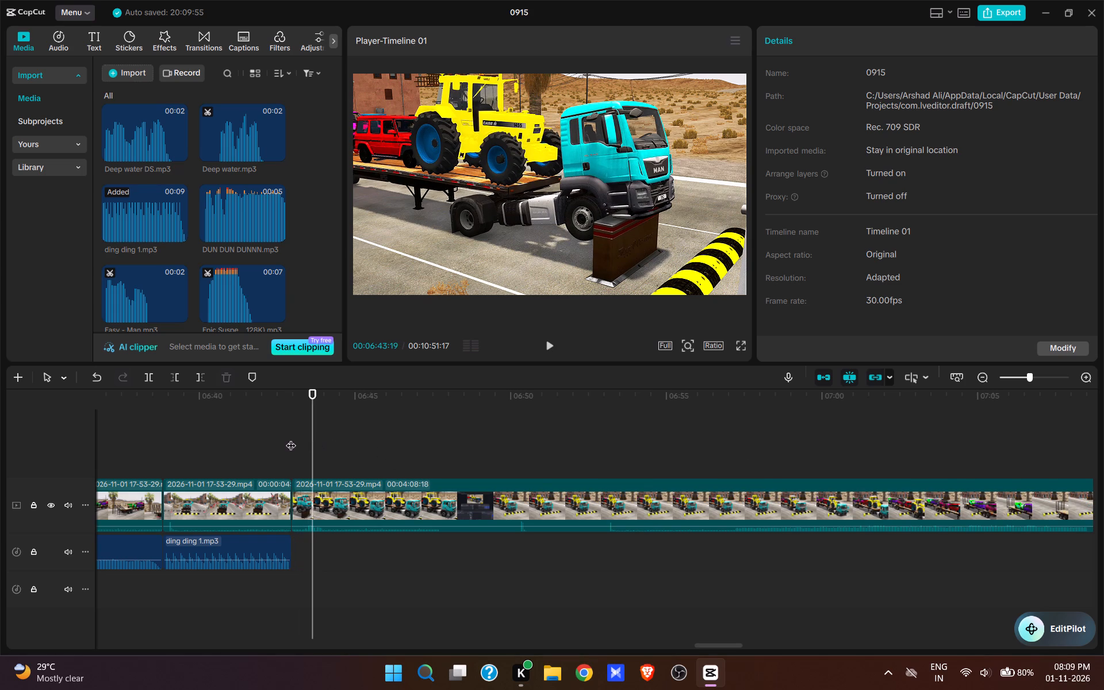
pyautogui.scroll(2, 208, 218)
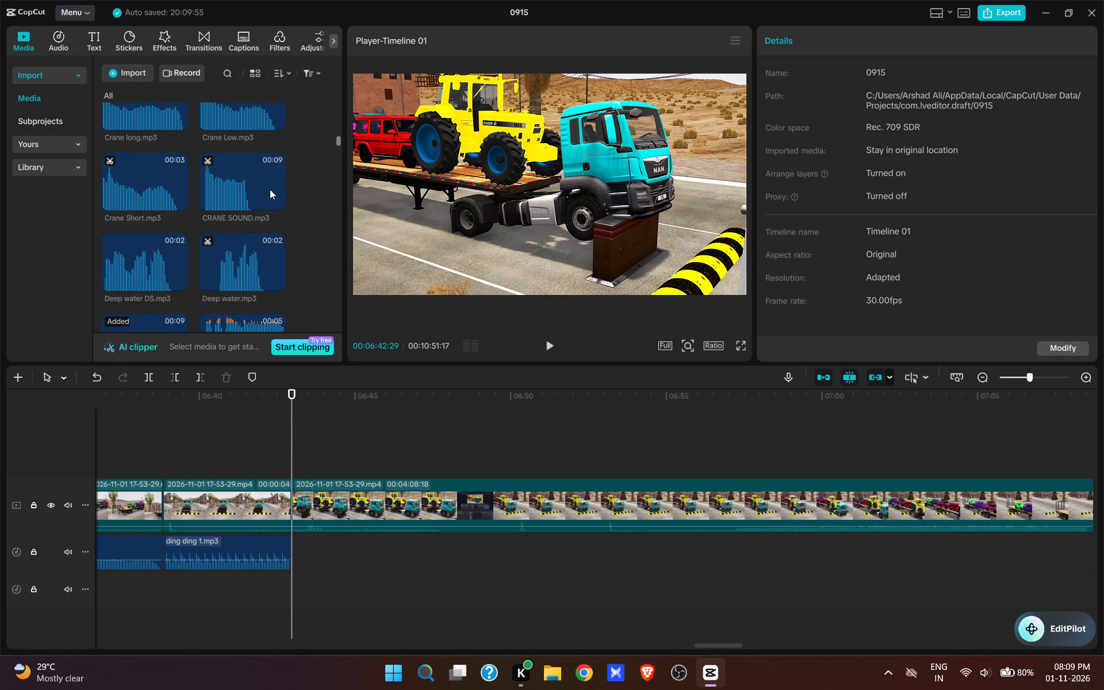
pyautogui.click(274, 113)
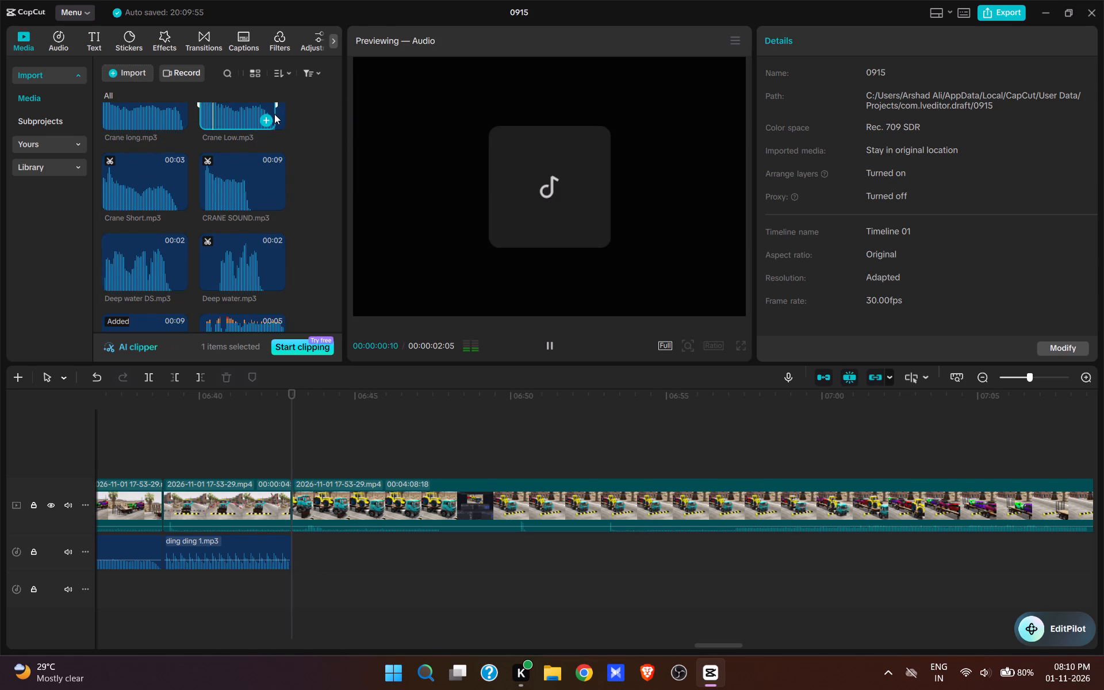
pyautogui.click(268, 122)
pyautogui.press('space')
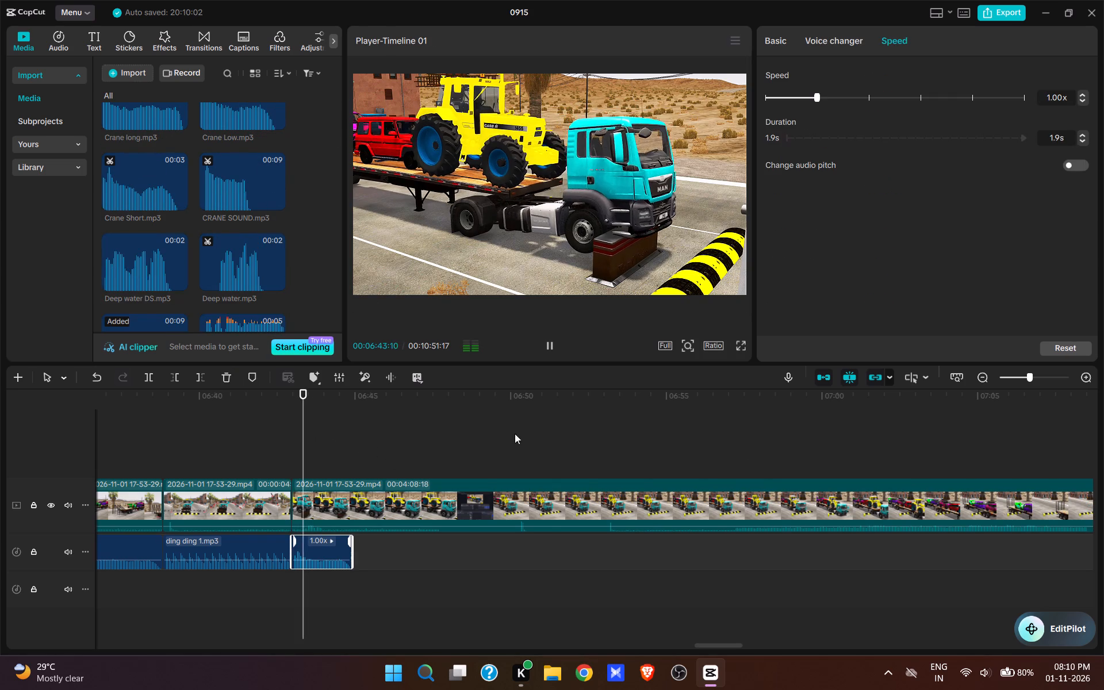
pyautogui.press('space')
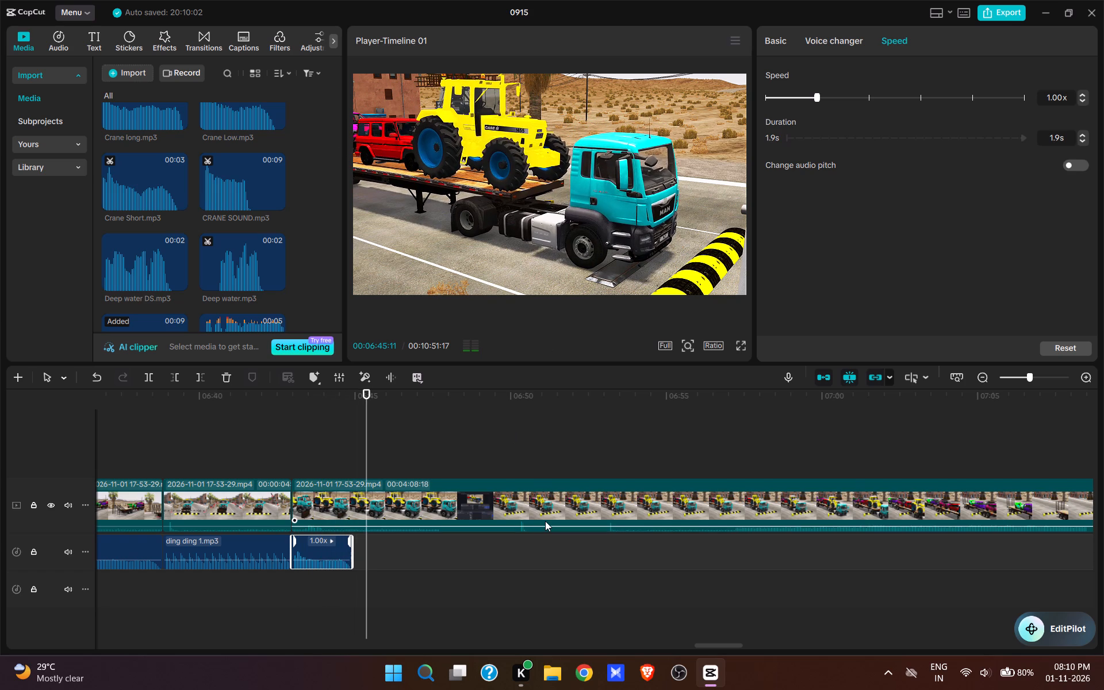
# Split the video at 00:06:45:26 and remove the footage up to the front shot, just before the truck drives over the lowered barrier.
pyautogui.press('space')
pyautogui.press('space')
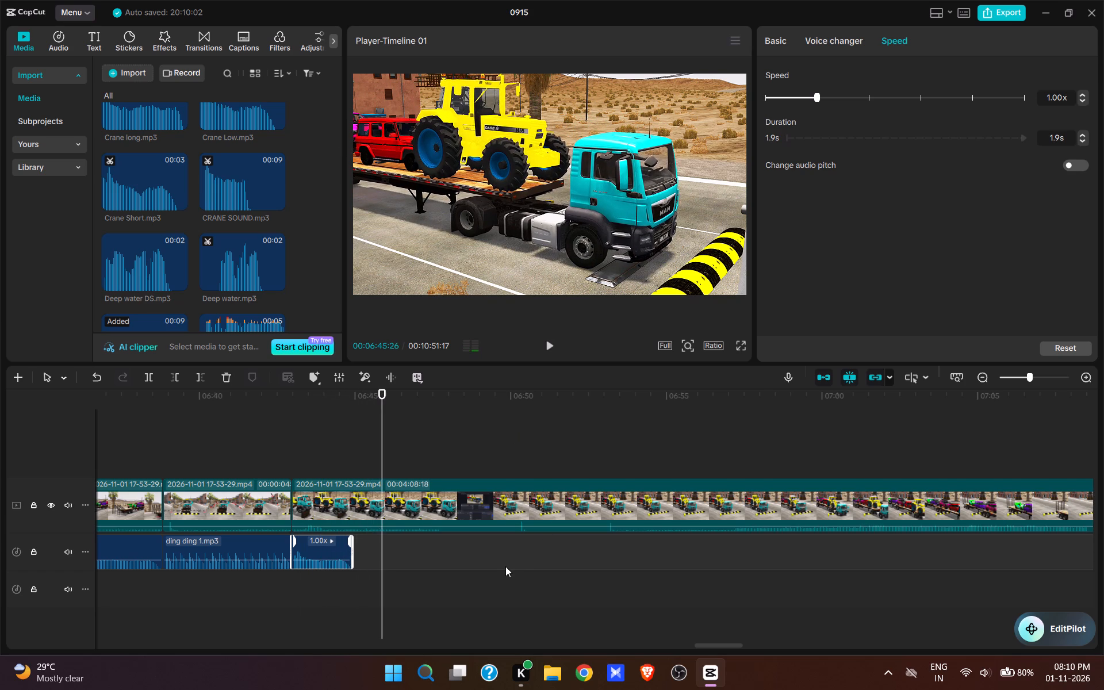
pyautogui.press('w')
pyautogui.click(518, 461)
pyautogui.press('space')
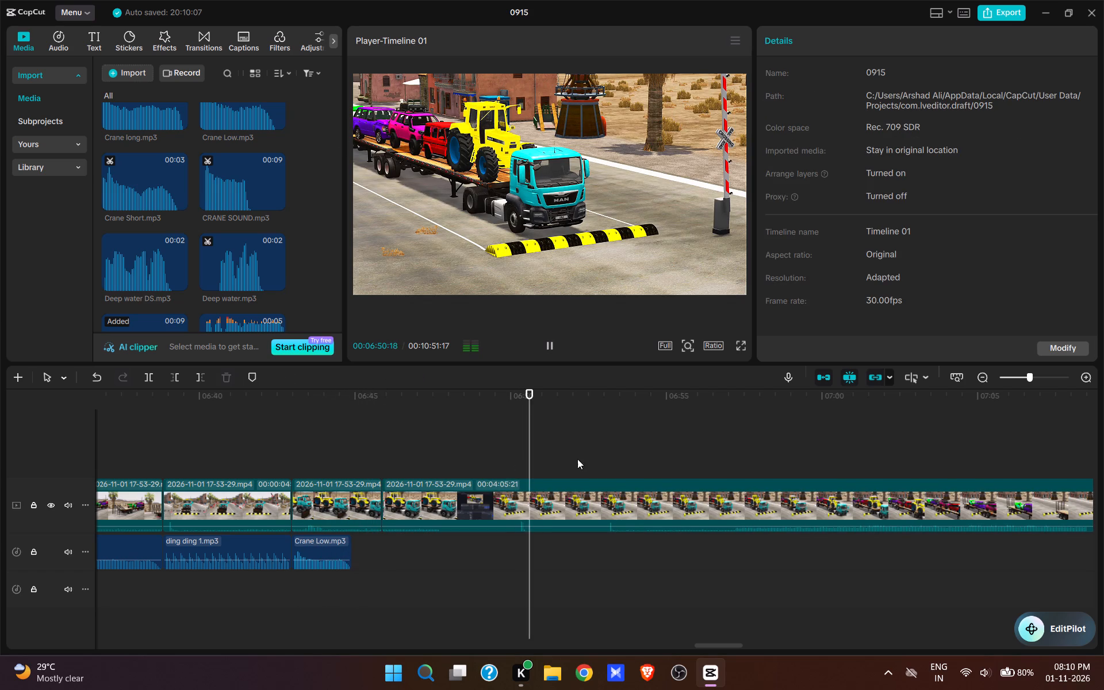
pyautogui.click(581, 459)
pyautogui.press('space')
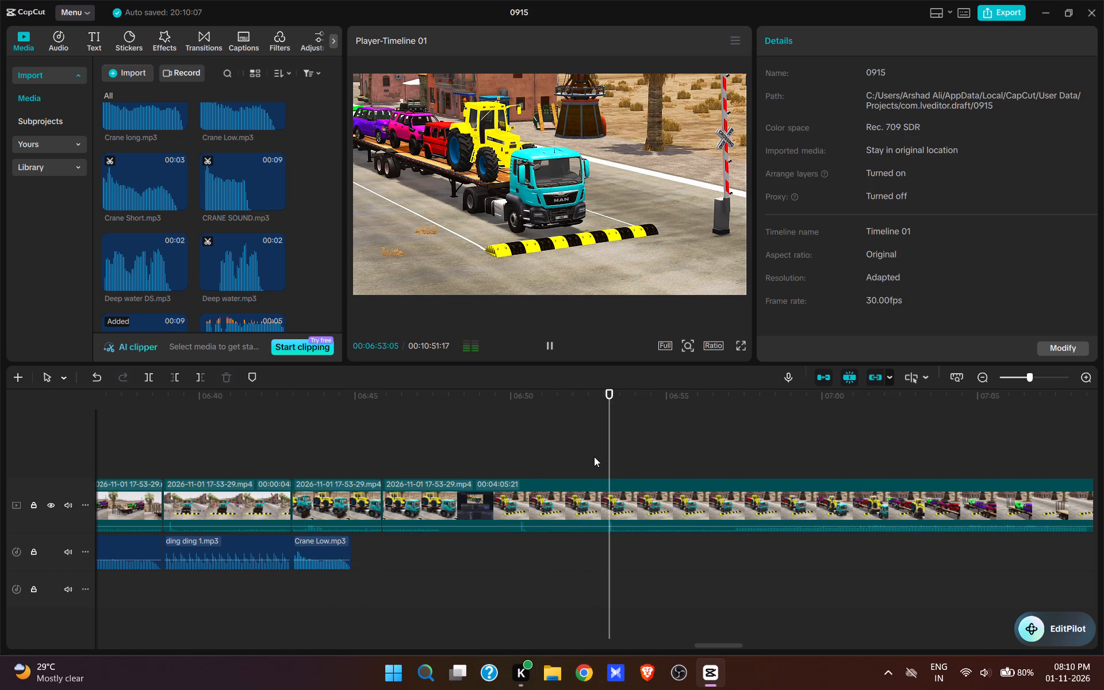
pyautogui.press('space')
pyautogui.write('q')
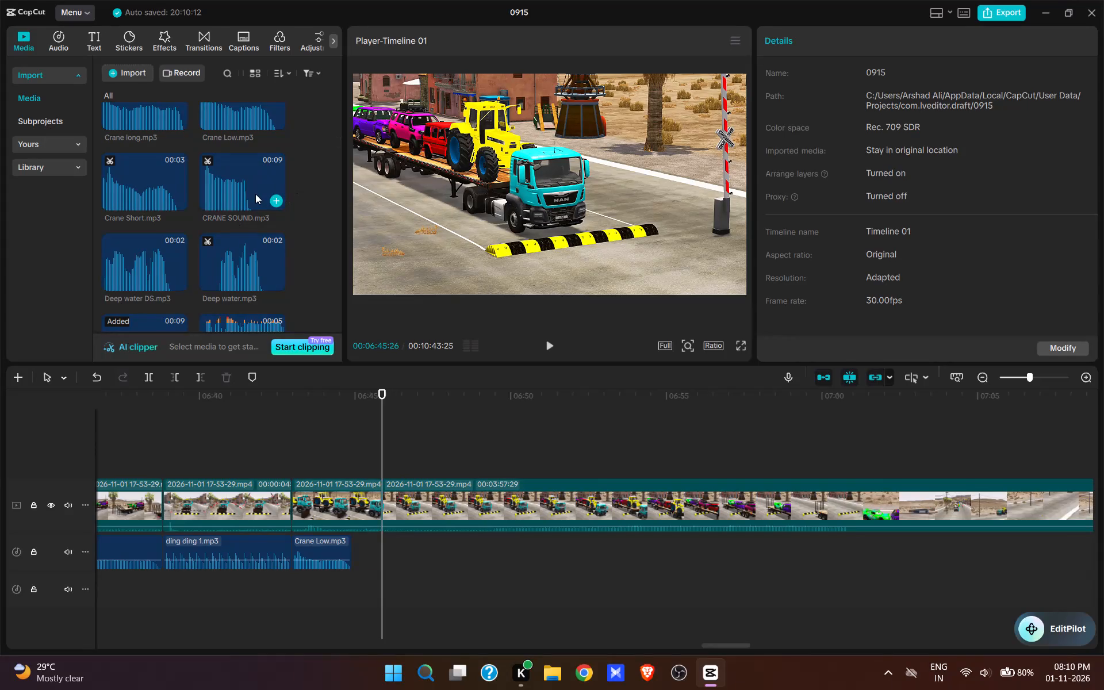
# Add the Horn Start.mp3 sound at 00:06:45:26, where the front shot of the waiting truck starts, and play it.
pyautogui.scroll(7, 255, 198)
pyautogui.scroll(-14, 256, 199)
pyautogui.scroll(-3, 153, 192)
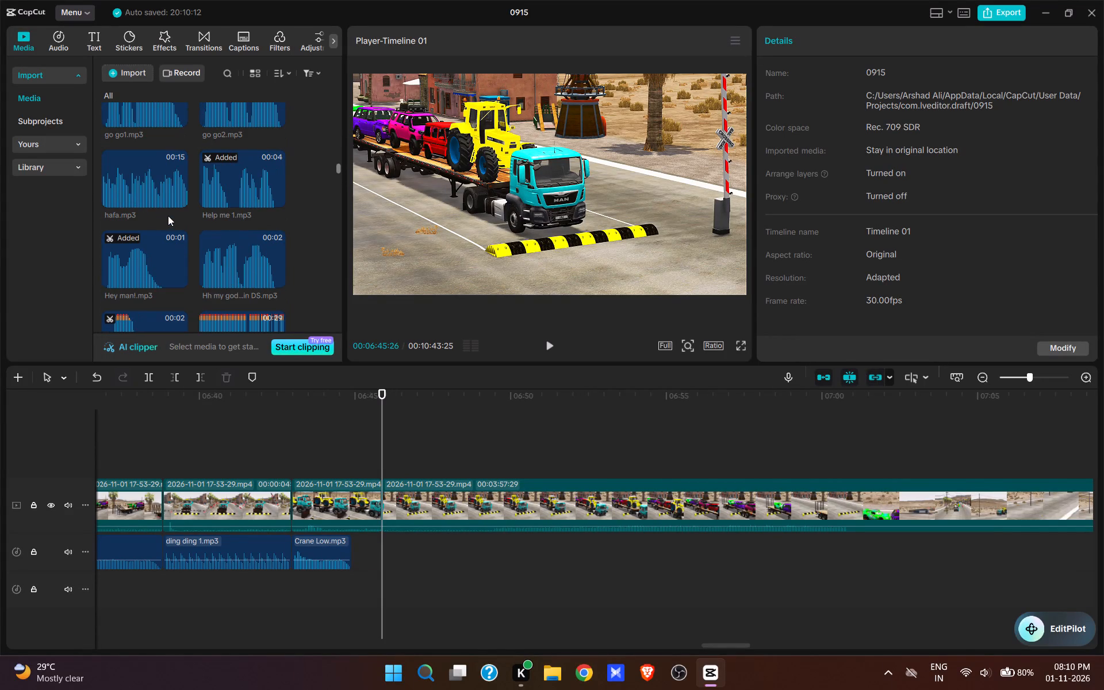
pyautogui.scroll(-1, 231, 225)
pyautogui.scroll(-1, 141, 280)
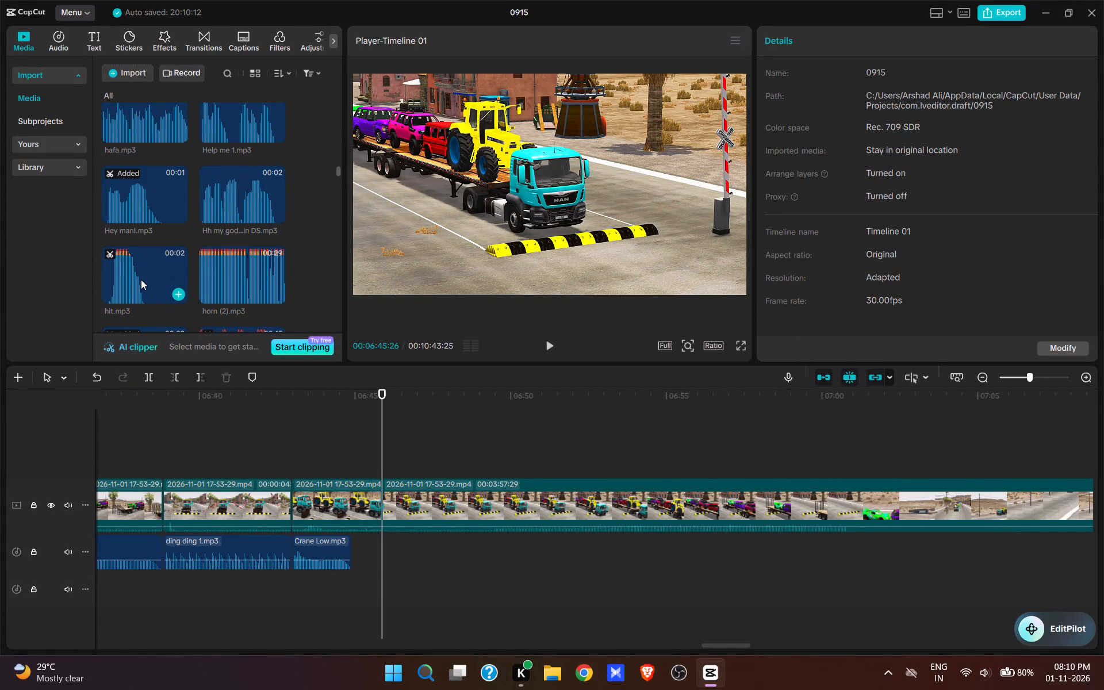
pyautogui.scroll(-1, 145, 267)
pyautogui.scroll(-1, 117, 212)
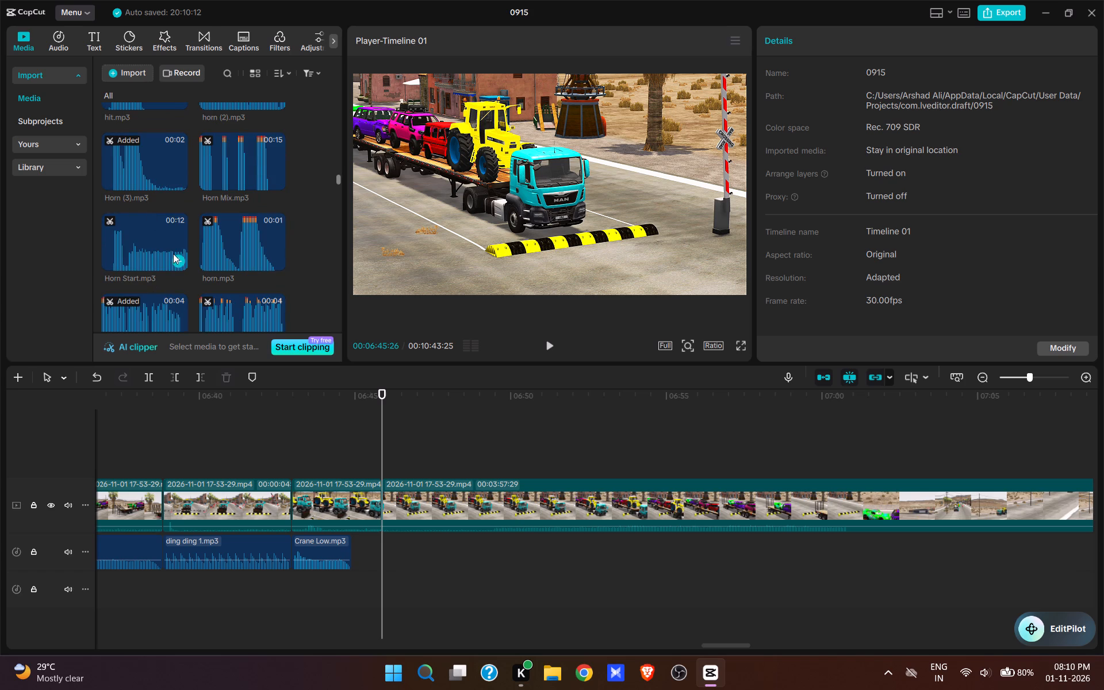
pyautogui.click(178, 260)
pyautogui.press('space')
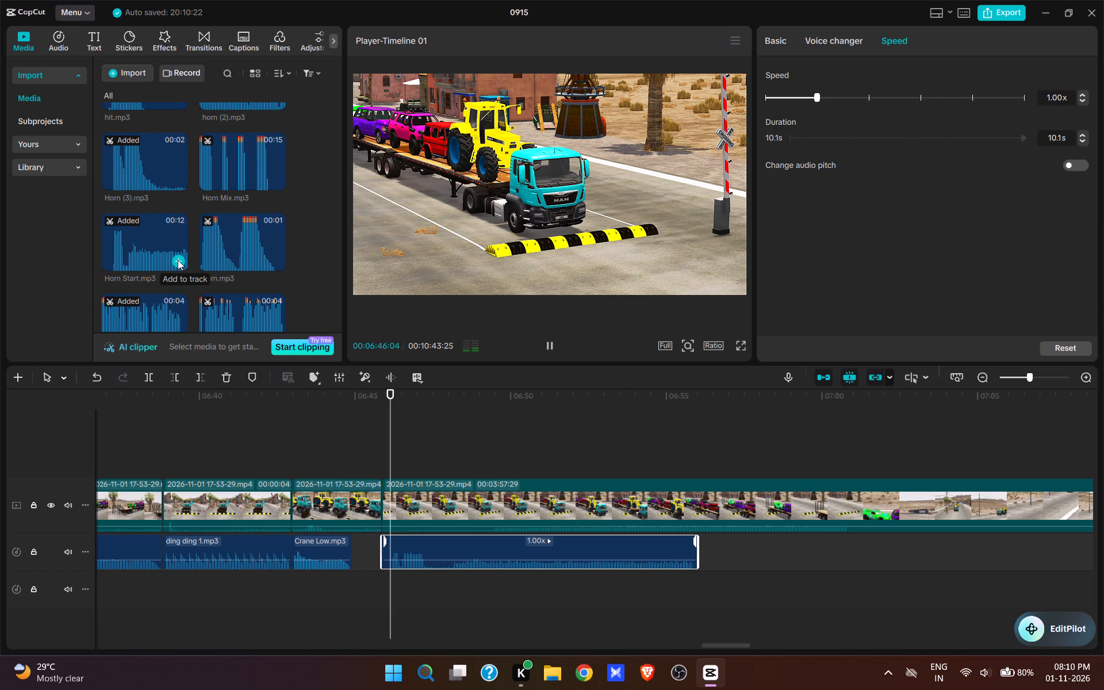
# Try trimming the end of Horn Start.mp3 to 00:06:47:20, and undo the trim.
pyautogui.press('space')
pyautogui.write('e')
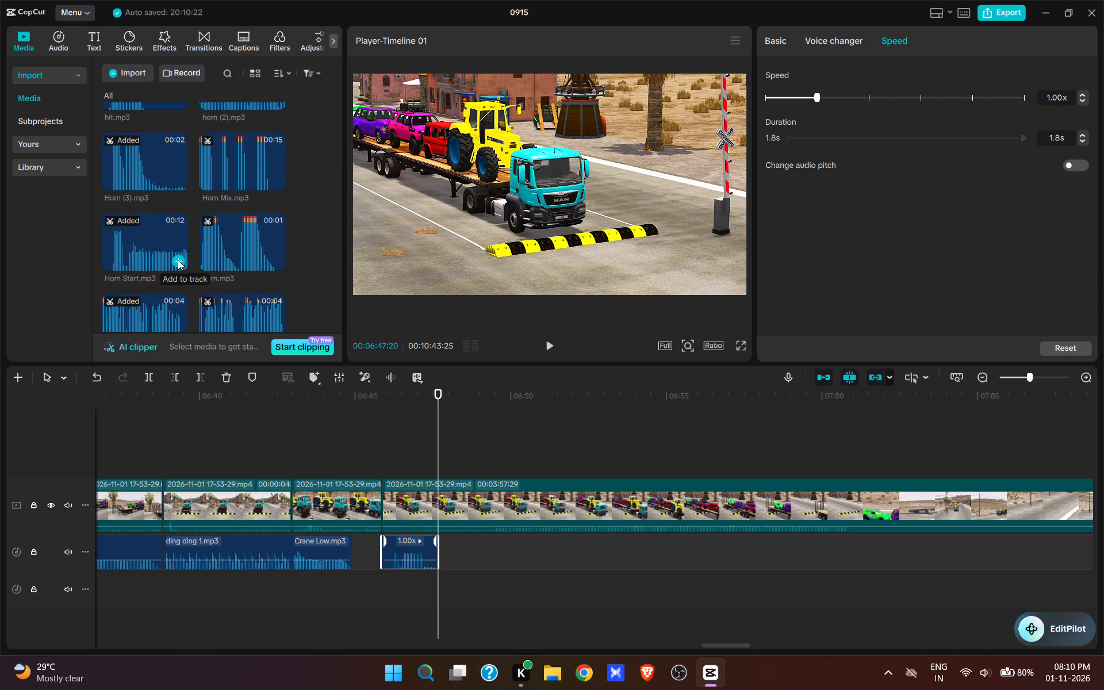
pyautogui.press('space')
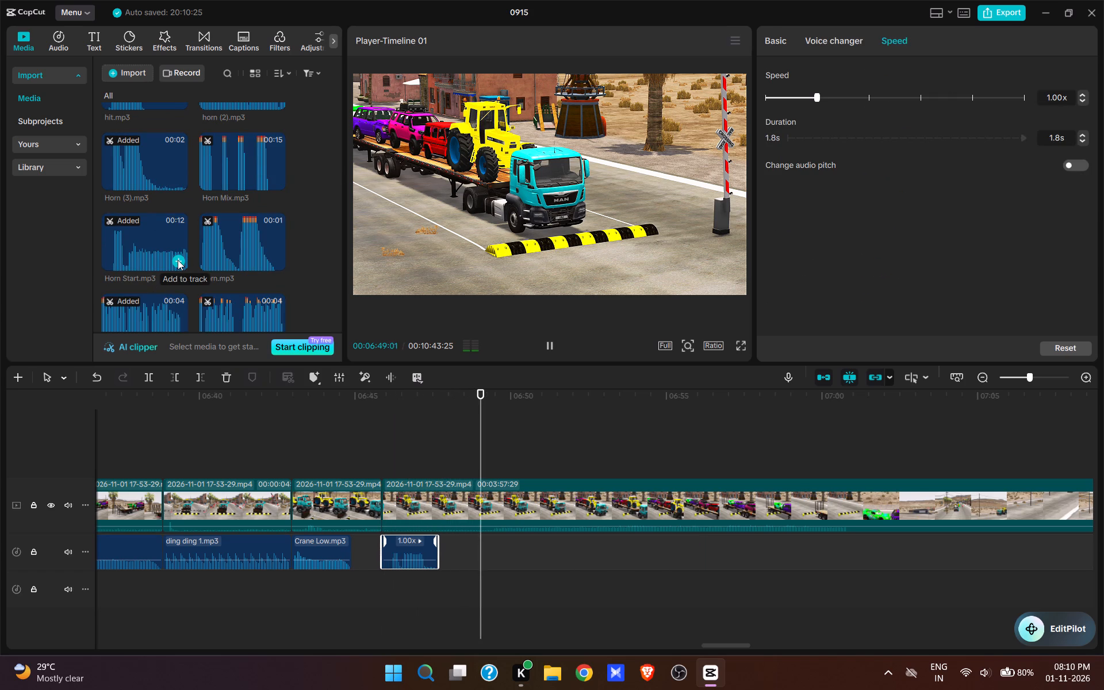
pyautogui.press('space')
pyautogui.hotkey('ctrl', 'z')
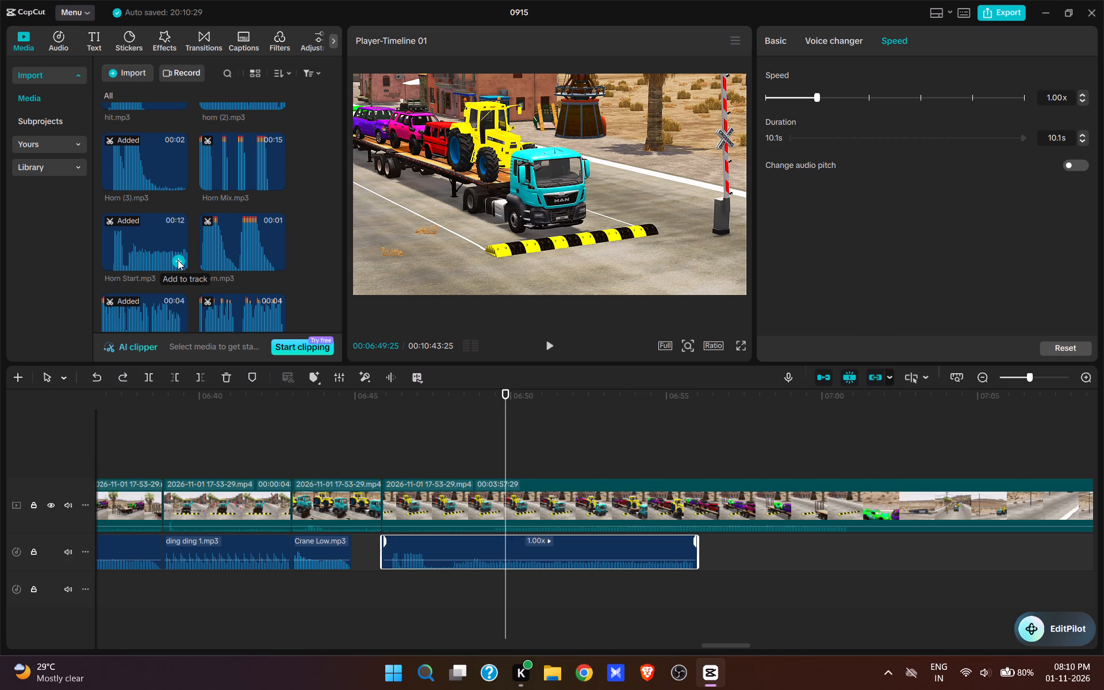
# Replay the truck pulling away and trim the end of Horn Start.mp3 to 00:06:50:20.
pyautogui.press('space')
pyautogui.press('space')
pyautogui.click(389, 450)
pyautogui.press('space')
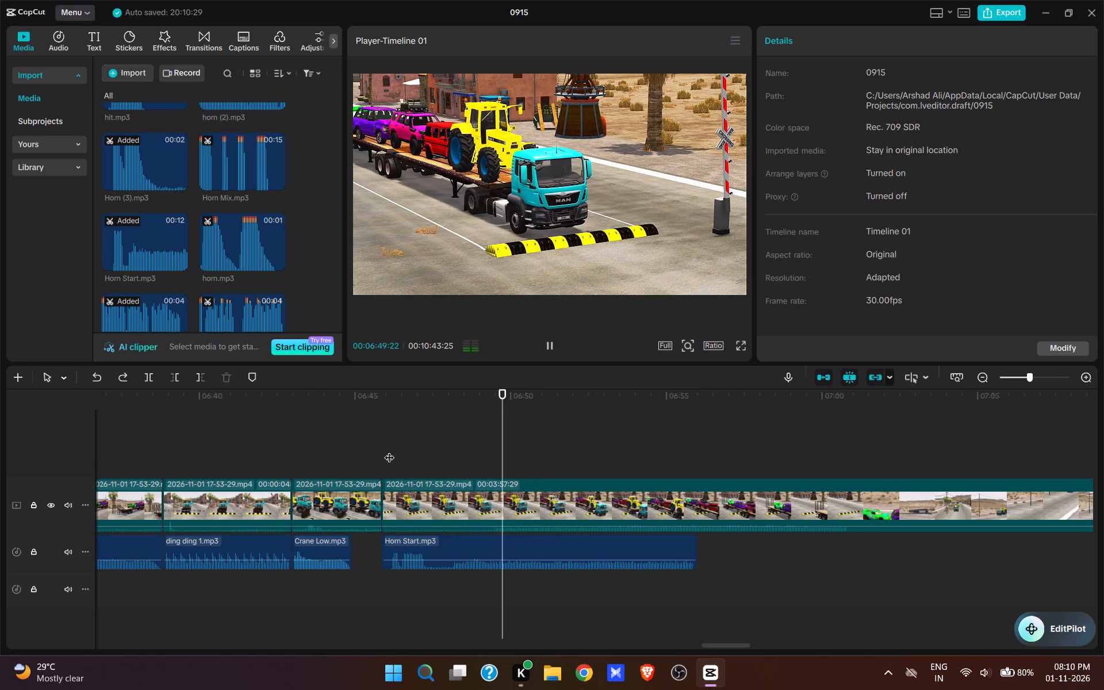
pyautogui.press('space')
pyautogui.write('e')
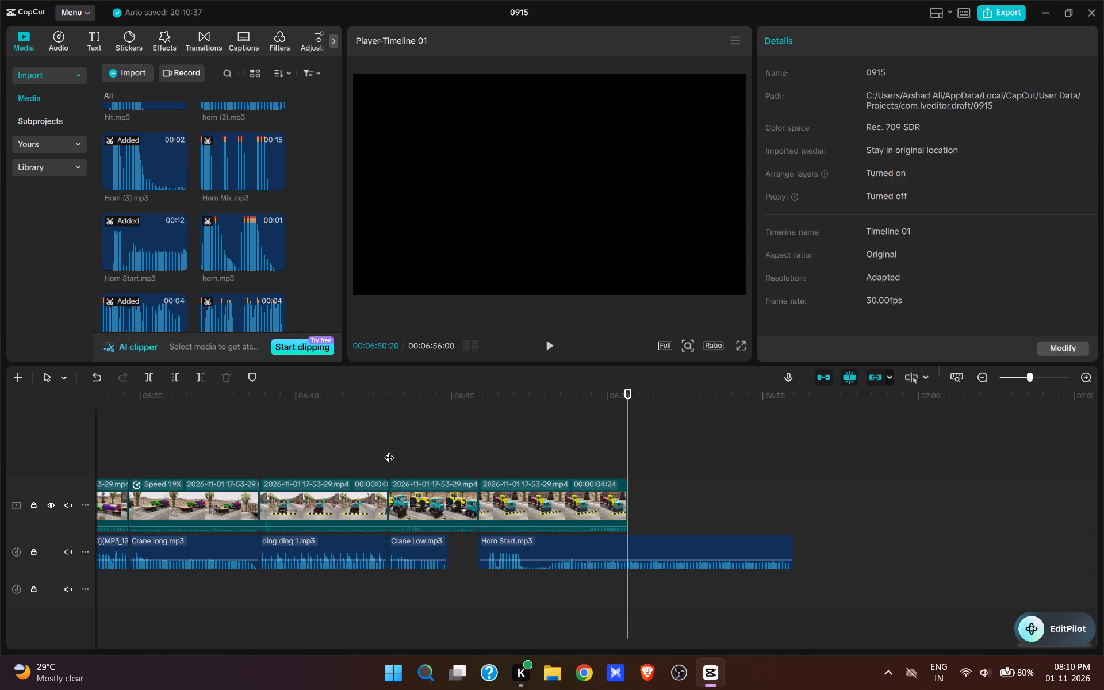
pyautogui.hotkey('ctrl', 'z')
pyautogui.click(623, 553)
pyautogui.press('e')
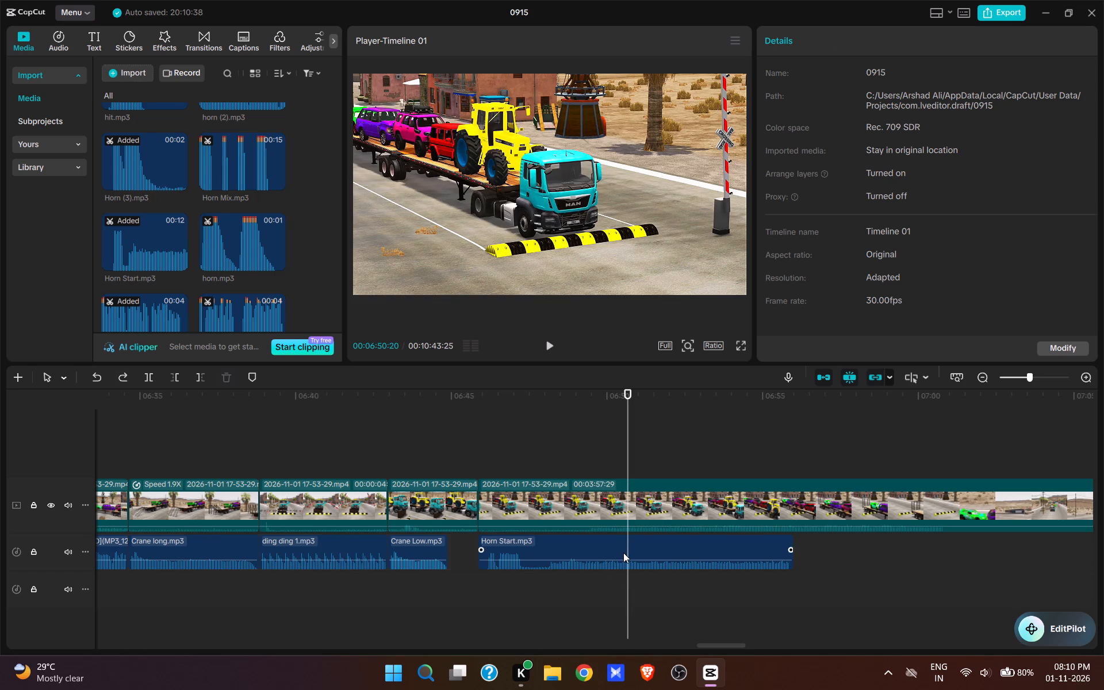
# Add the Mario Jump.mp3 sound at 00:06:51:10, where the truck's front wheels reach the lowered barrier, and play it.
pyautogui.press('space')
pyautogui.press('space')
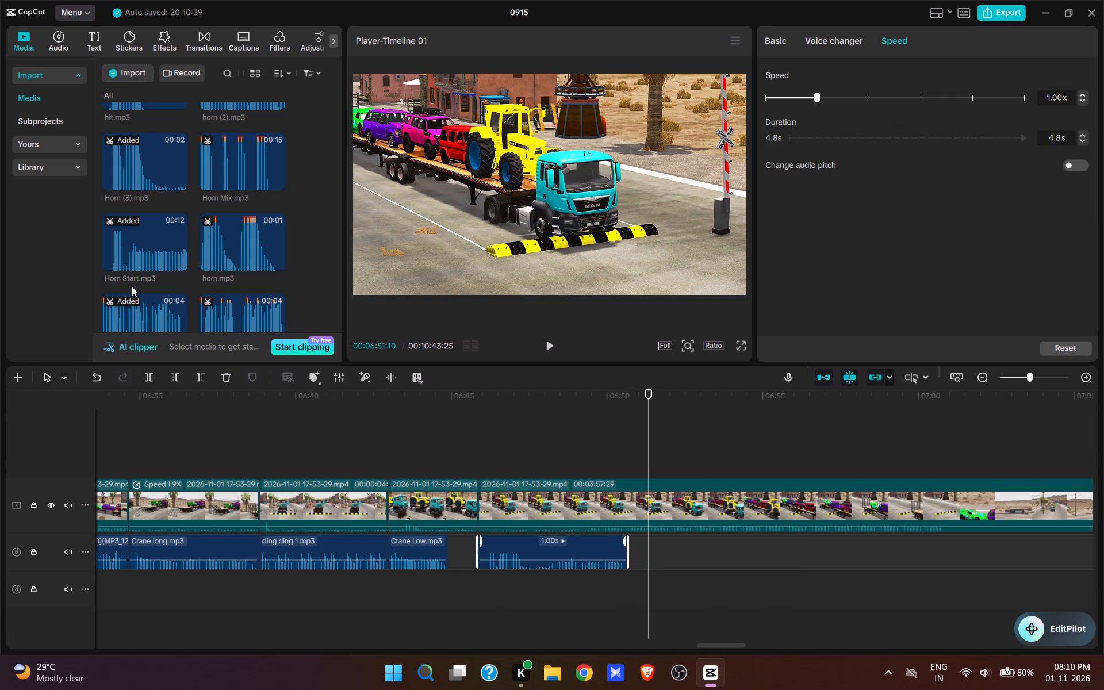
pyautogui.scroll(3, 166, 248)
pyautogui.scroll(-8, 166, 248)
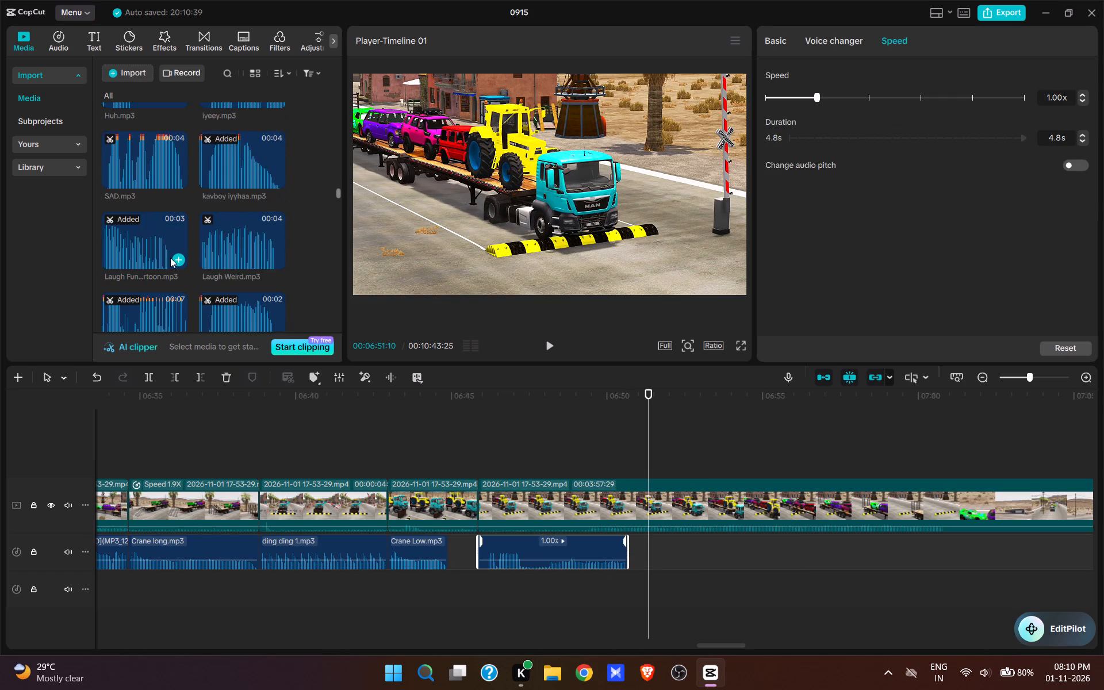
pyautogui.scroll(-6, 164, 256)
pyautogui.scroll(-2, 118, 274)
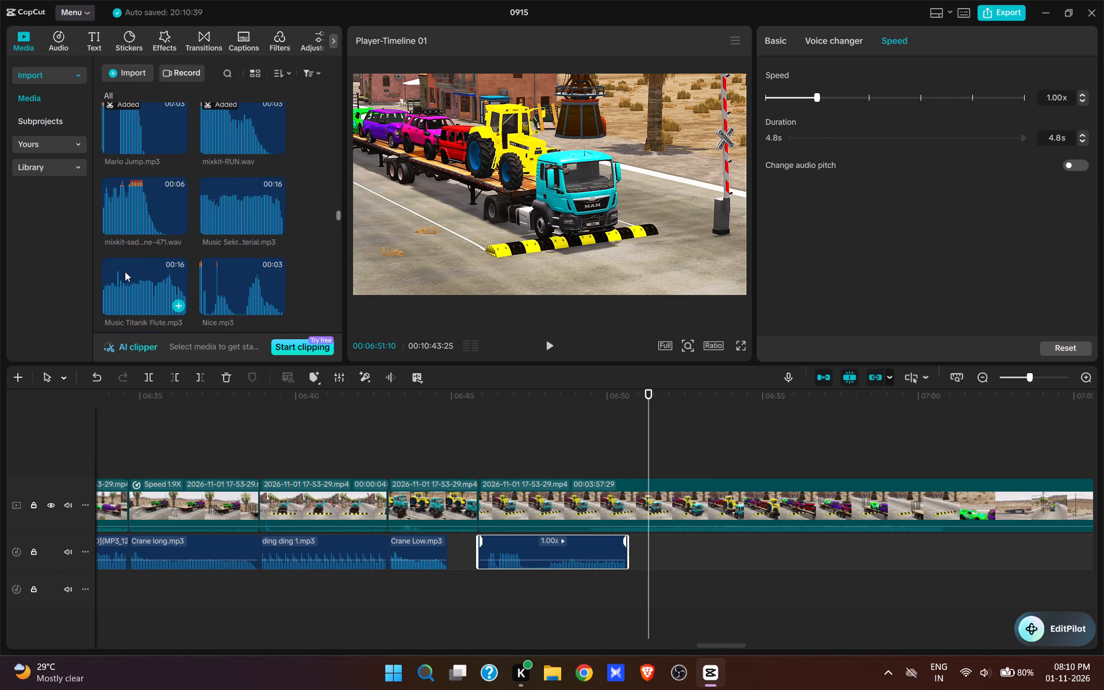
pyautogui.click(182, 146)
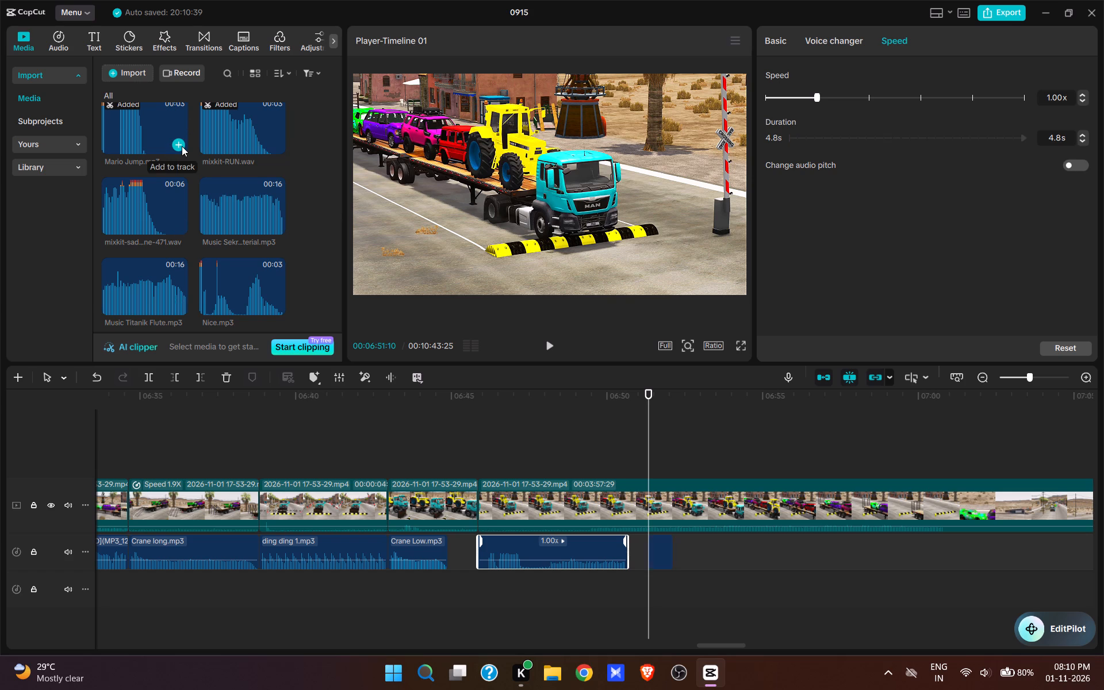
pyautogui.press('space')
# Add Mario Jump.mp3 three more times as the following wheels cross the barrier, at about 00:06:52:25, 00:06:55:17 and 00:06:57:24.
pyautogui.press('space')
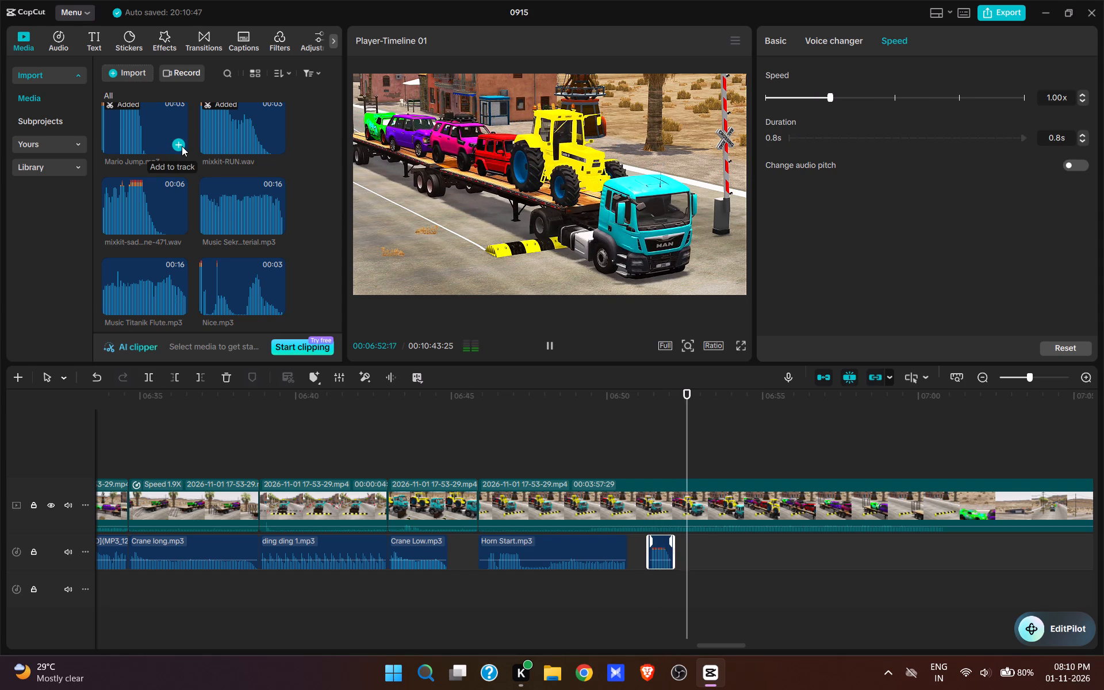
pyautogui.click(182, 146)
pyautogui.press('space')
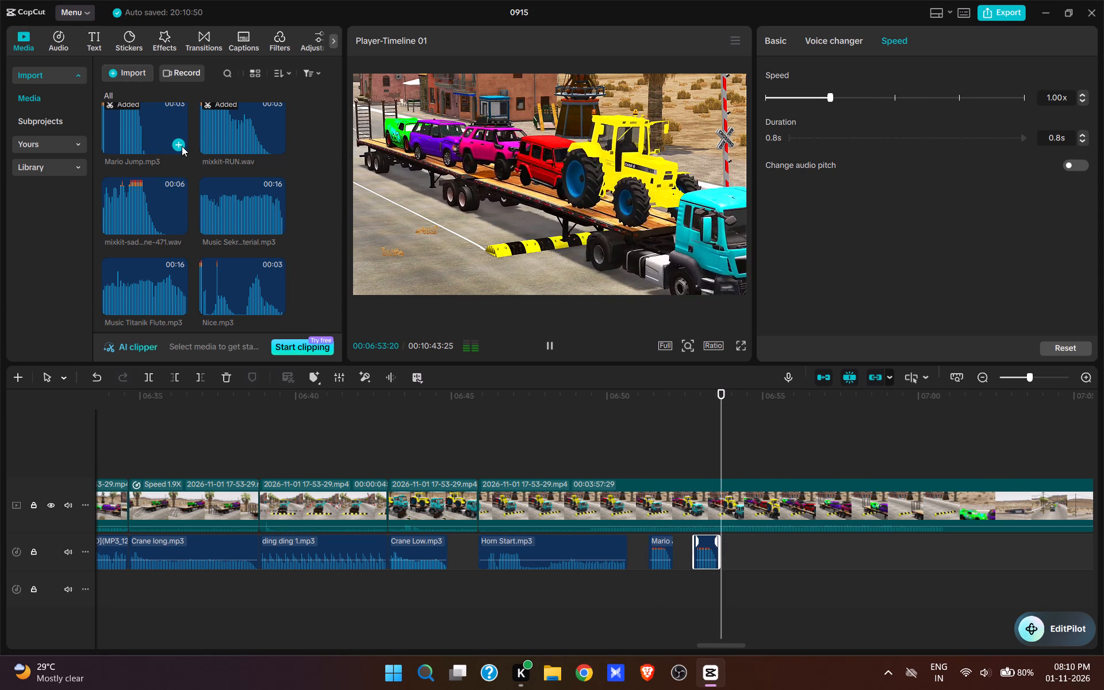
pyautogui.press('space')
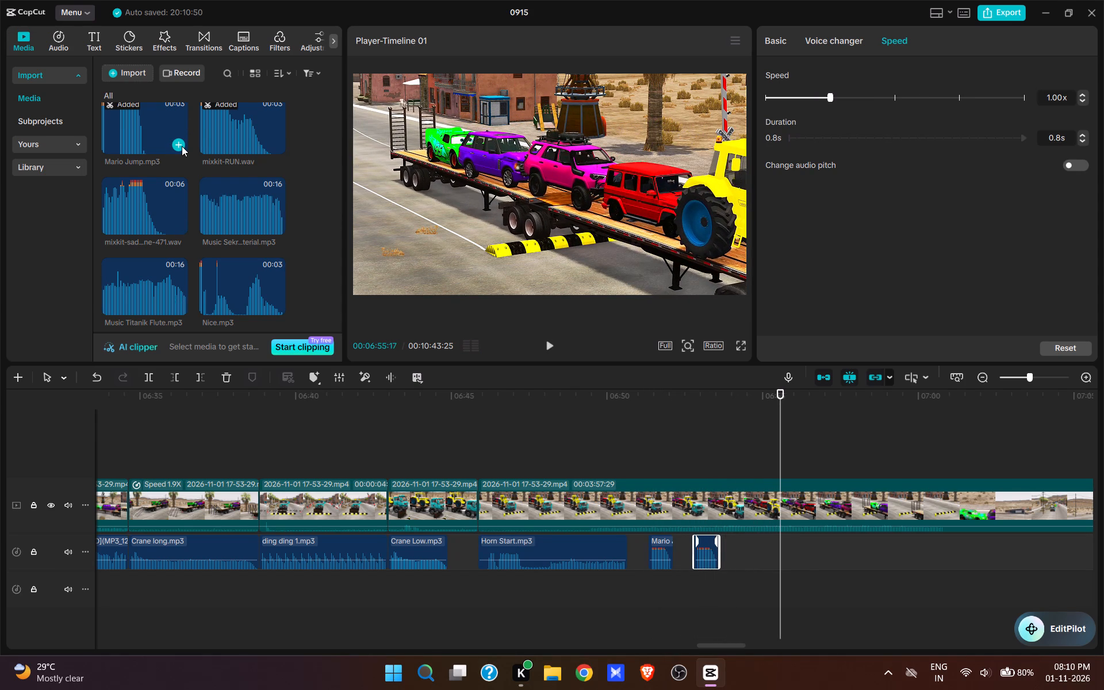
pyautogui.click(182, 146)
pyautogui.press('space')
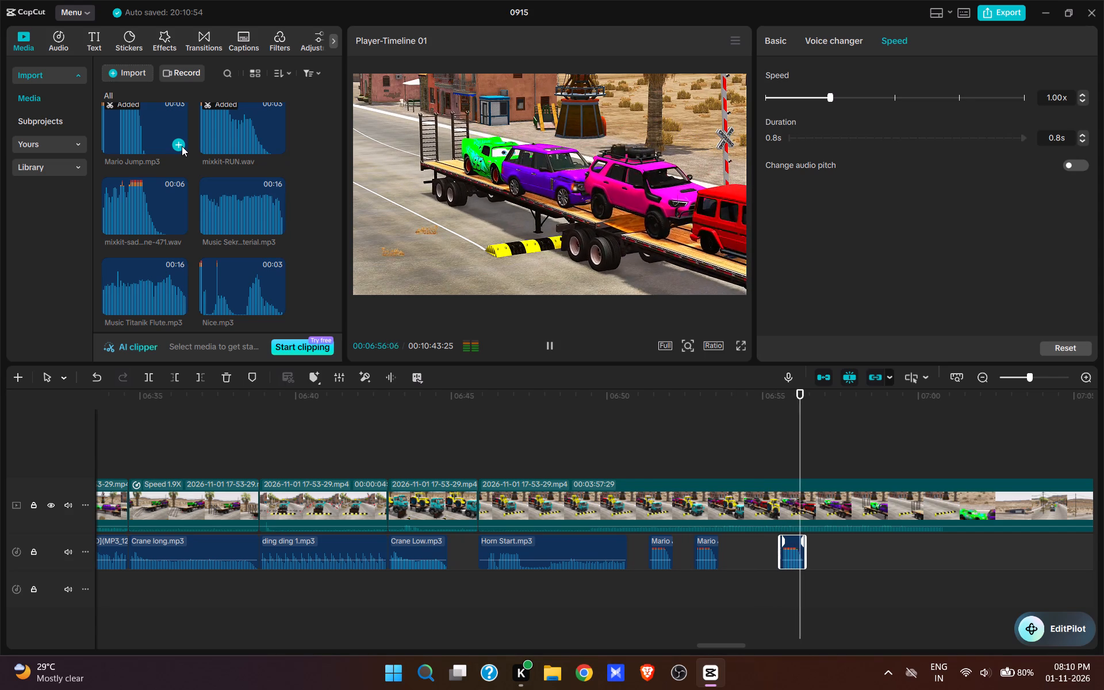
pyautogui.press('space')
pyautogui.click(182, 146)
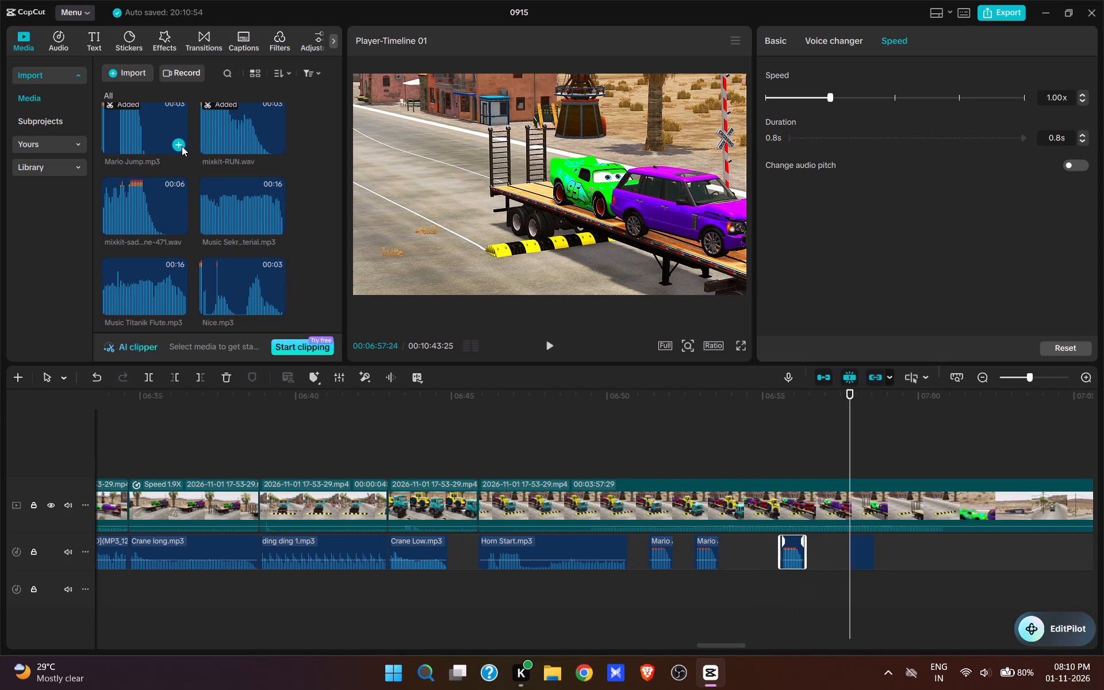
pyautogui.press('space')
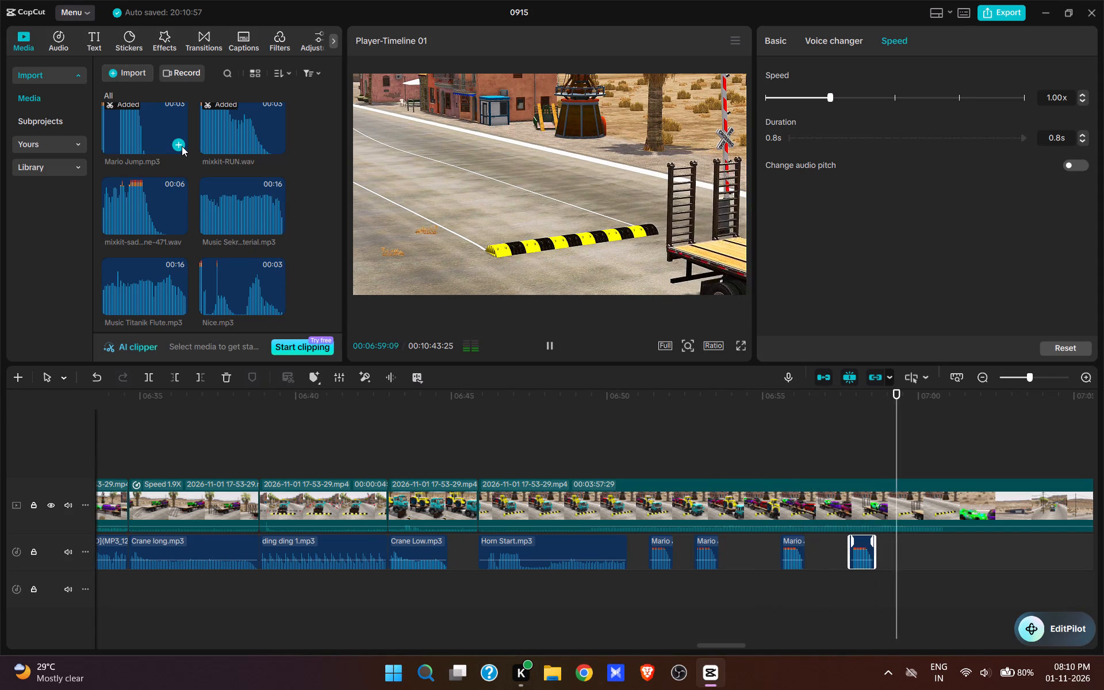
# Split the video at 00:07:00:00, after the trailer leaves the shot, and remove the footage up to the truck approaching on the desert road.
pyautogui.press('space')
pyautogui.press('w')
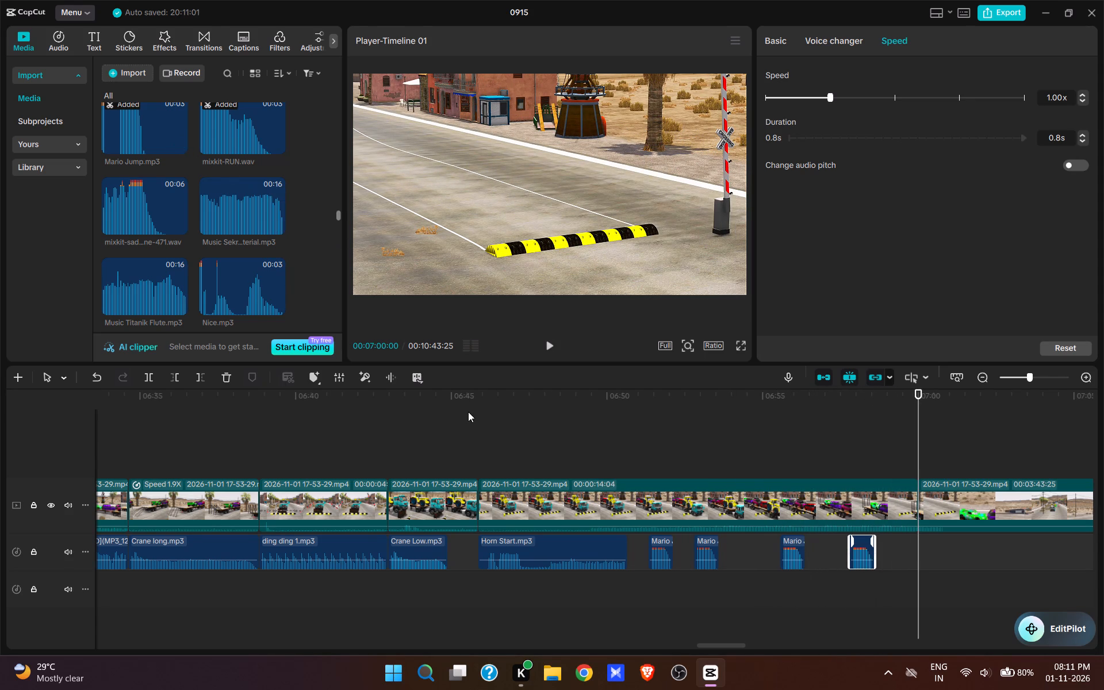
pyautogui.moveTo(469, 412); pyautogui.dragTo(473, 416)
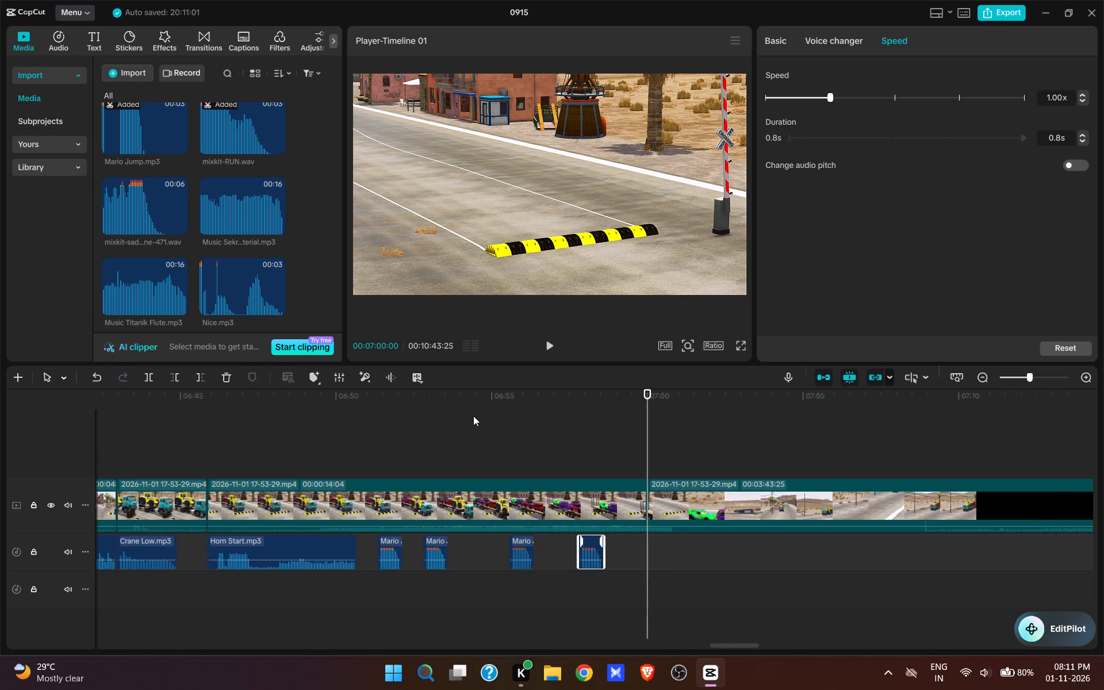
pyautogui.moveTo(473, 416); pyautogui.dragTo(474, 411)
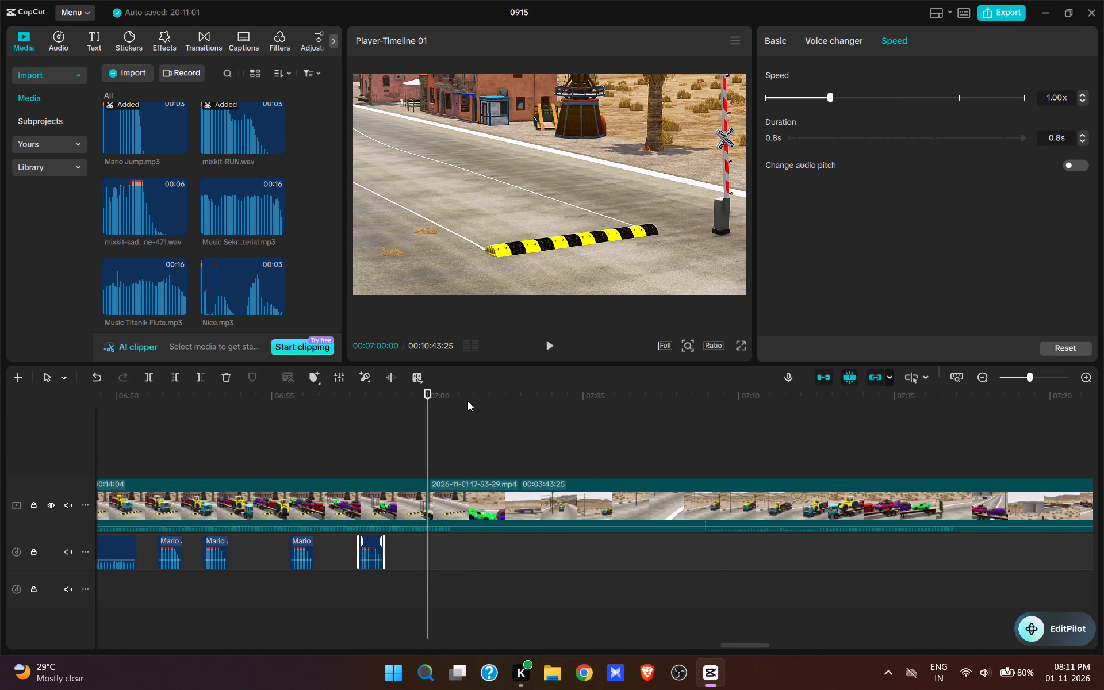
pyautogui.moveTo(477, 403); pyautogui.dragTo(477, 397)
pyautogui.click(698, 436)
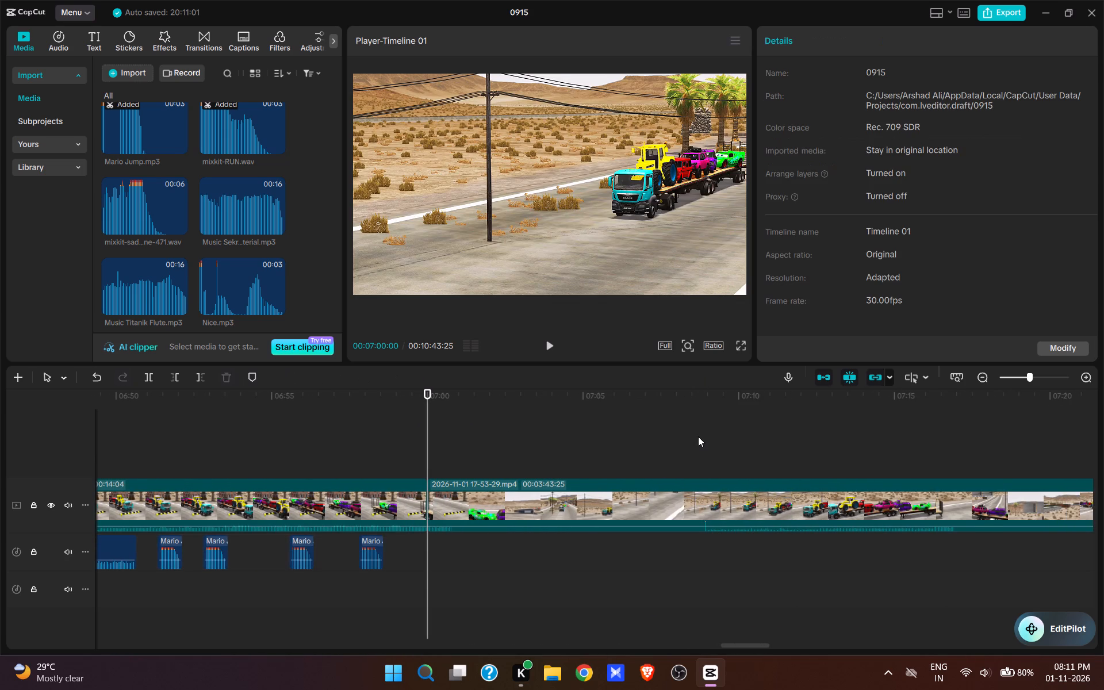
pyautogui.moveTo(701, 438); pyautogui.dragTo(673, 591)
pyautogui.press('space')
pyautogui.press('space')
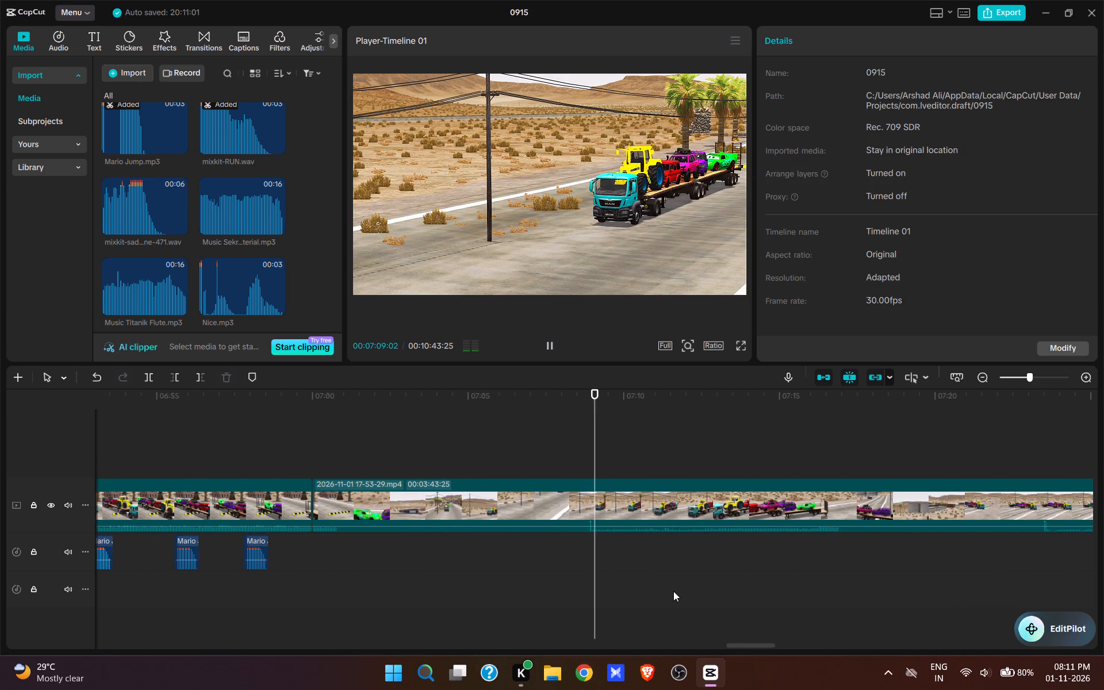
pyautogui.write('q')
# Add the Horn4.mp3 sound at 00:07:00:00, where the desert road shot starts, and play the truck driving past.
pyautogui.scroll(6, 159, 226)
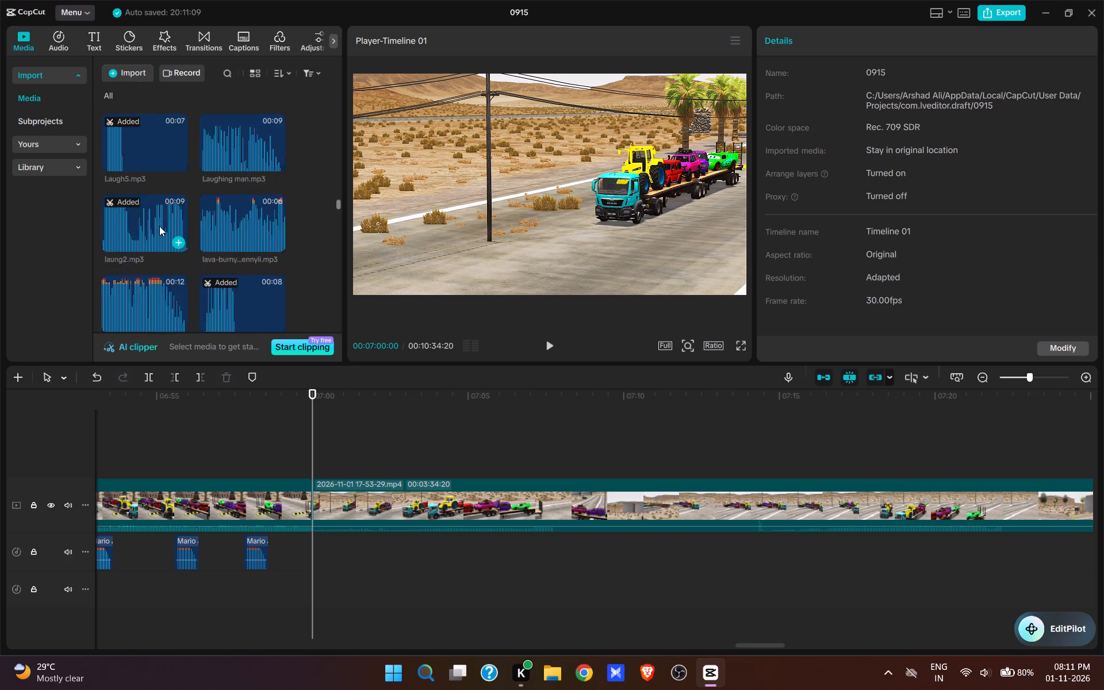
pyautogui.scroll(6, 159, 226)
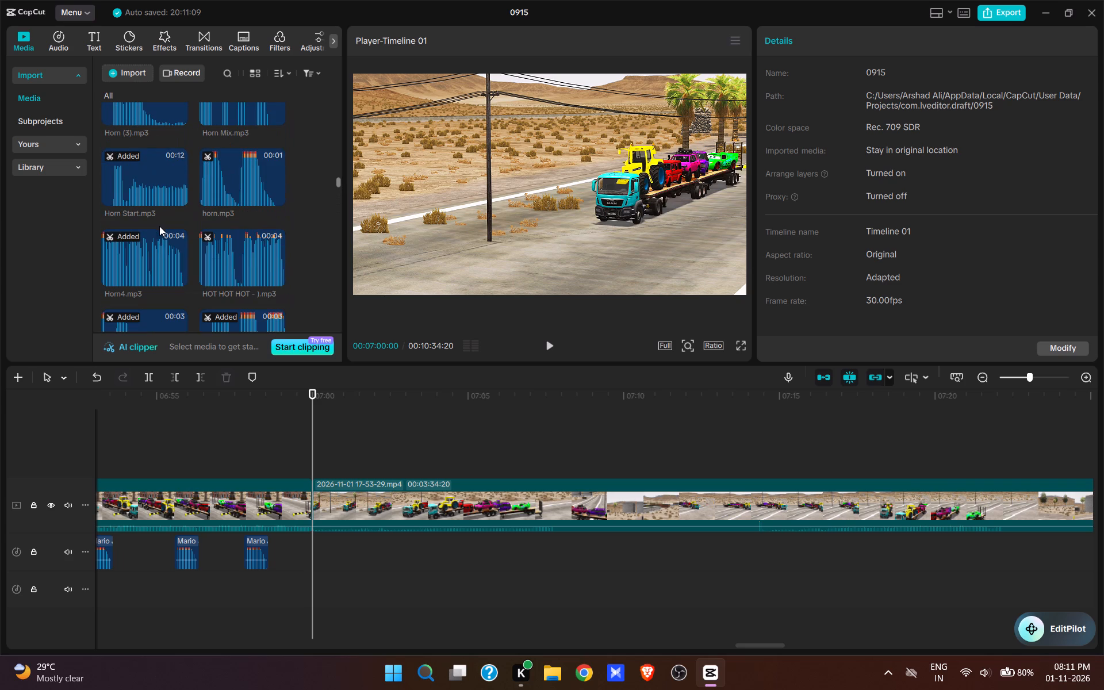
pyautogui.click(151, 250)
pyautogui.click(172, 277)
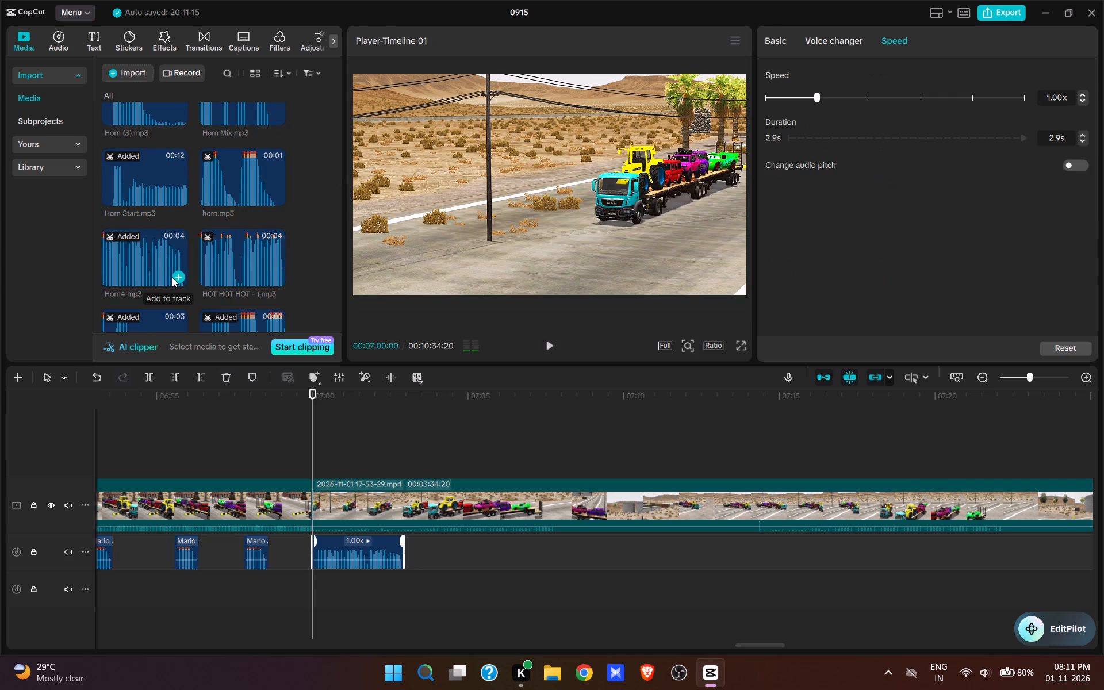
pyautogui.press('space')
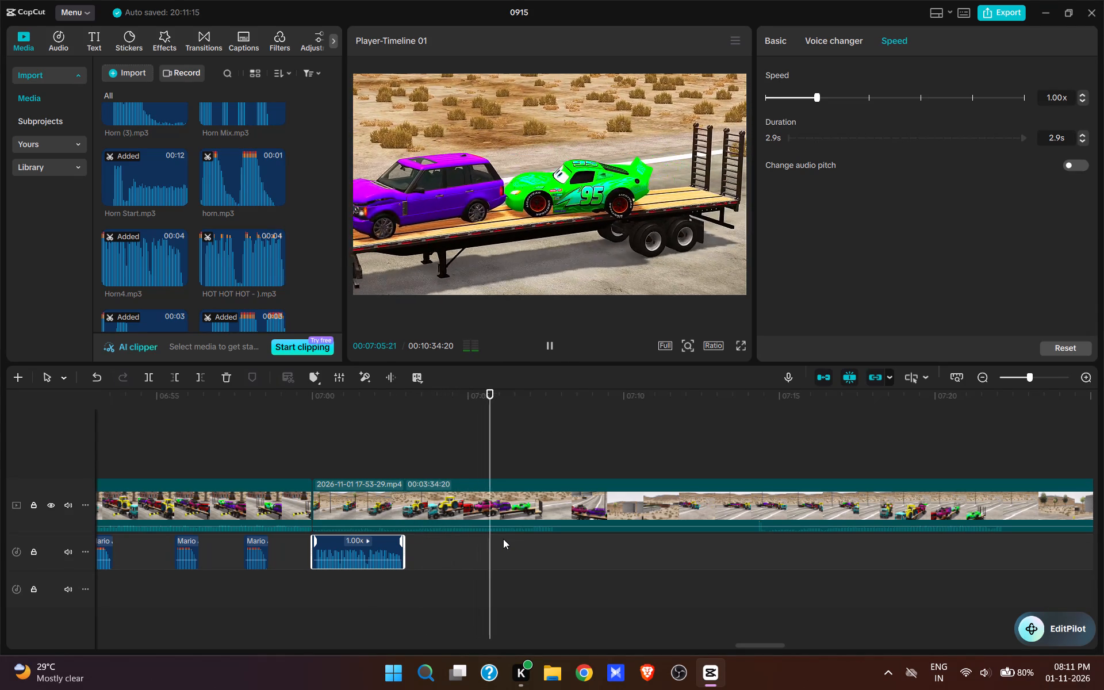
# Split the video at 00:07:07:18, after the trailer leaves the shot, and remove the footage up to the truck near the stop sign.
pyautogui.press('space')
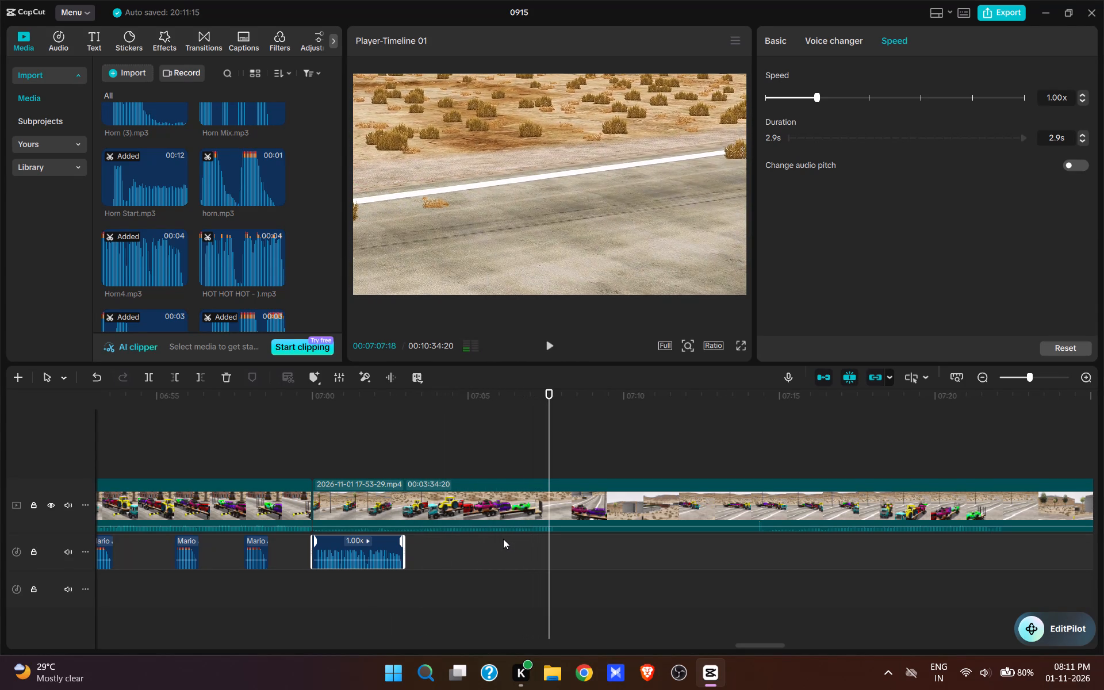
pyautogui.write('w')
pyautogui.click(742, 450)
pyautogui.press('space')
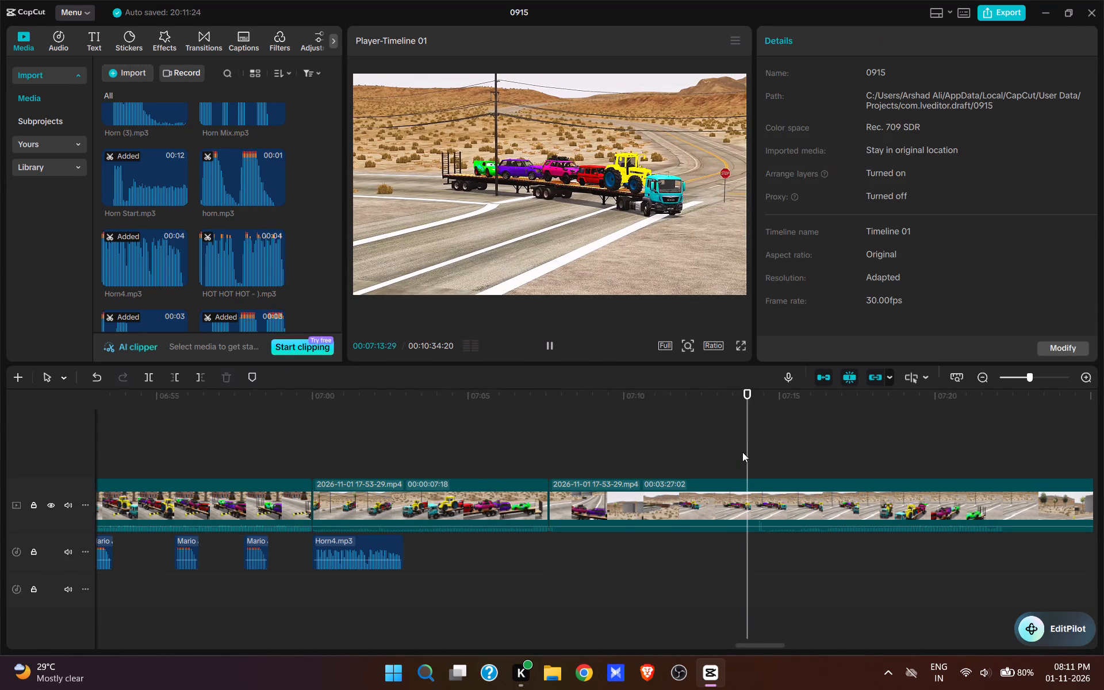
pyautogui.press('space')
pyautogui.press('q')
# Add the kavboy iyyhaa.mp3 sound at 00:07:07:18, where the stop sign shot starts, and play the truck driving past.
pyautogui.scroll(-1, 269, 155)
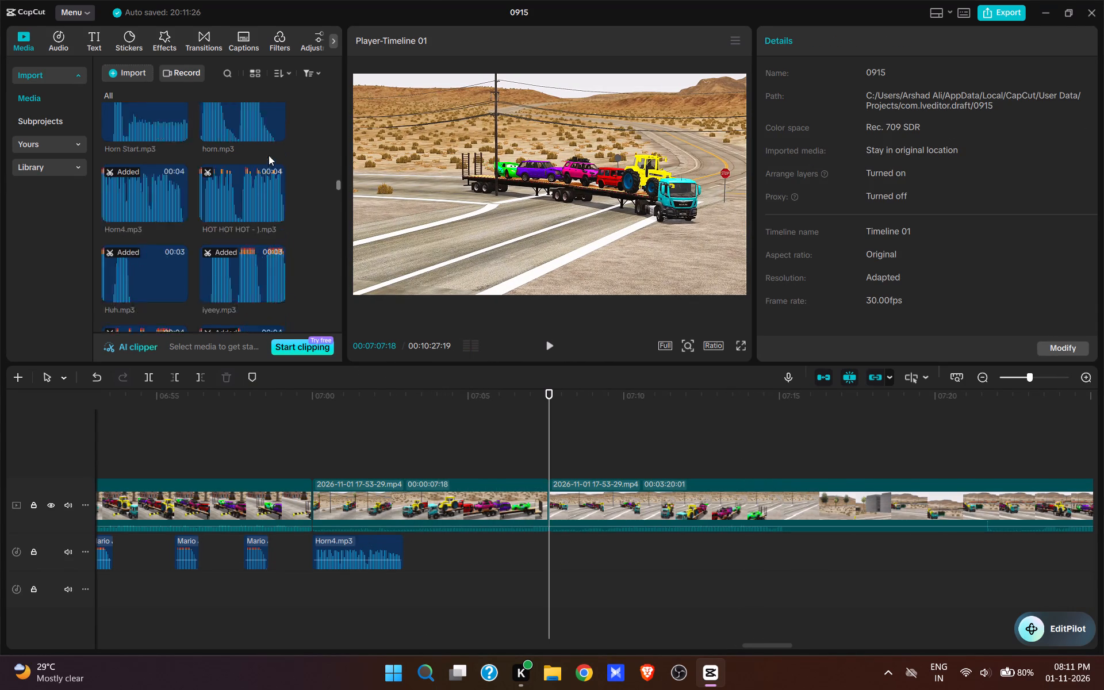
pyautogui.scroll(13, 275, 189)
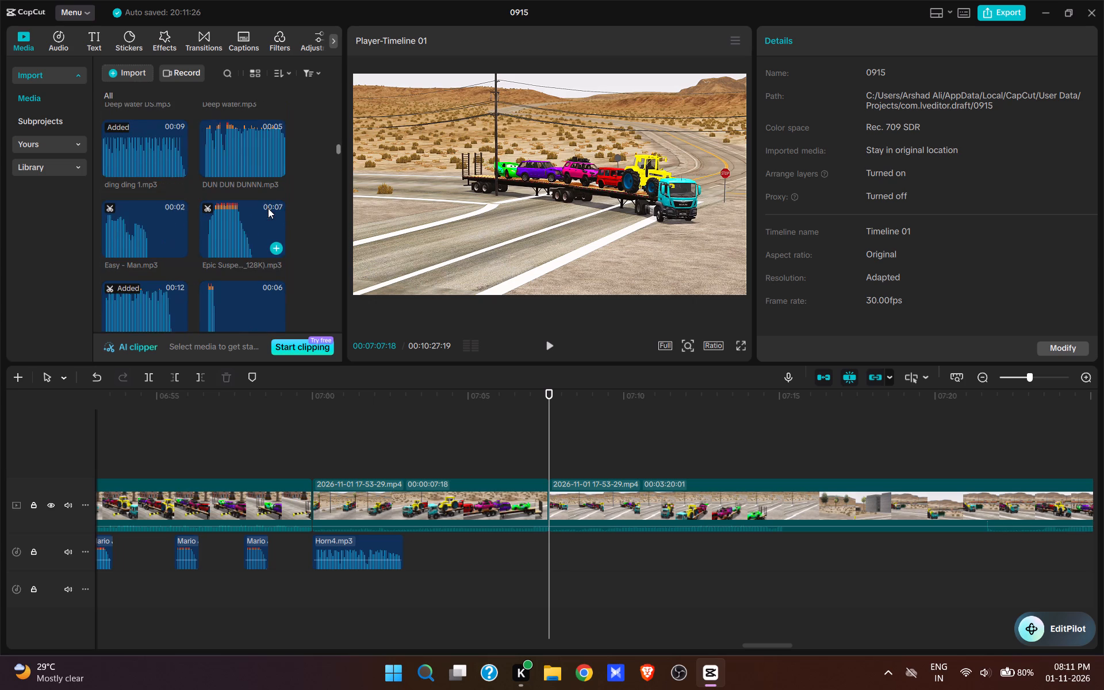
pyautogui.scroll(8, 268, 208)
pyautogui.scroll(-8, 268, 208)
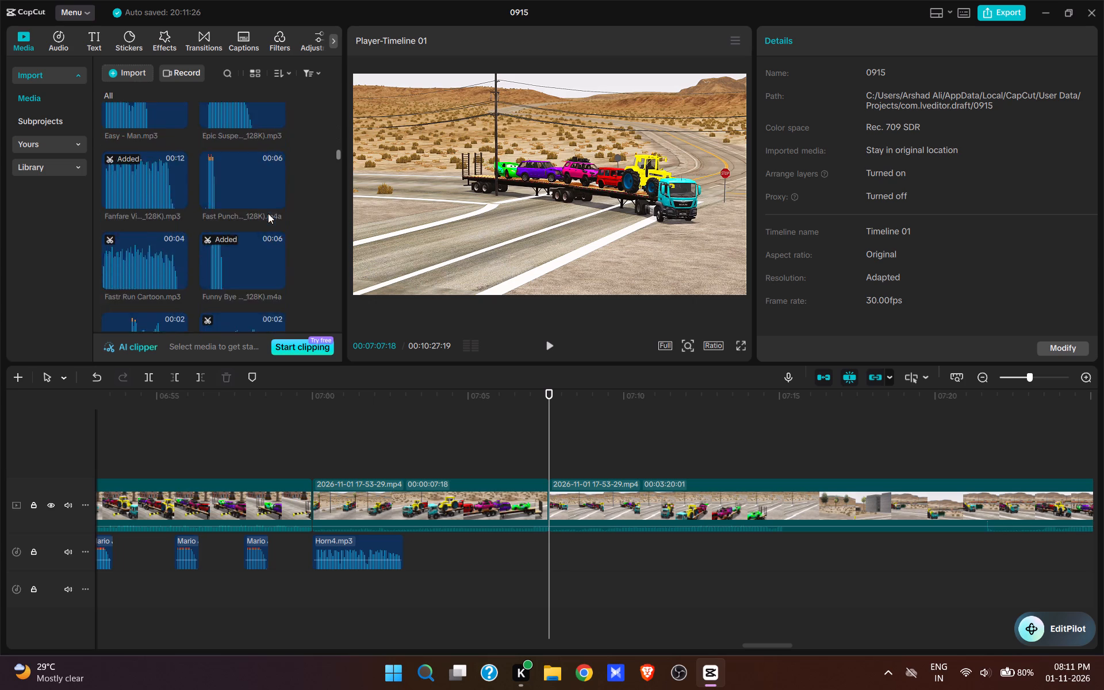
pyautogui.scroll(-13, 268, 213)
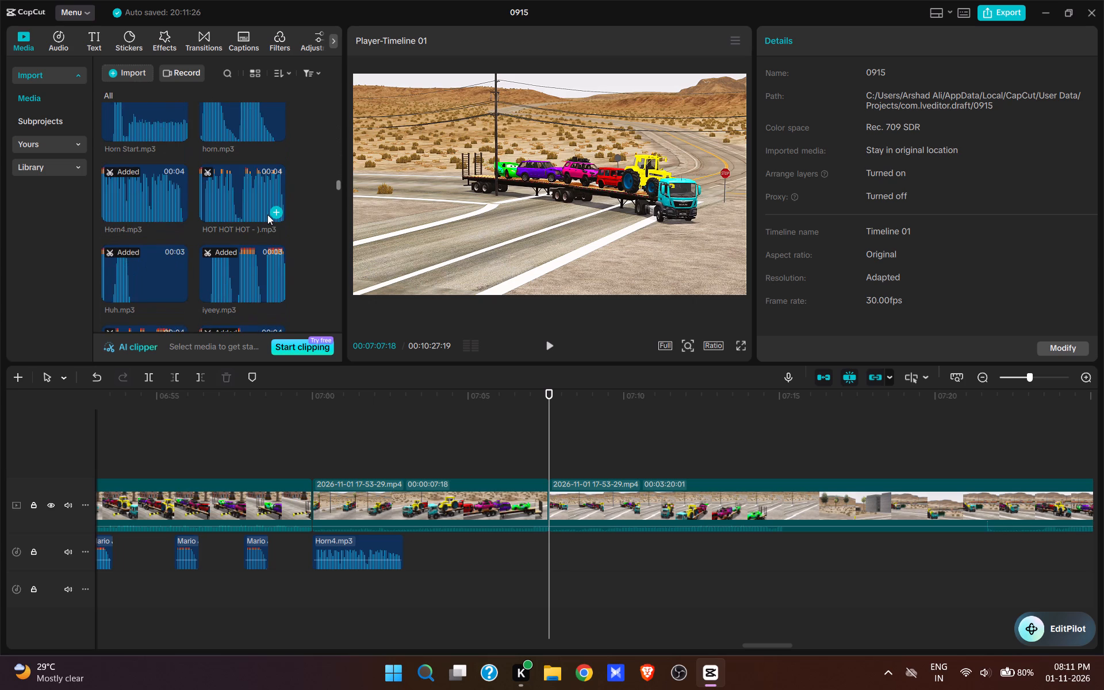
pyautogui.scroll(-1, 267, 214)
pyautogui.click(279, 306)
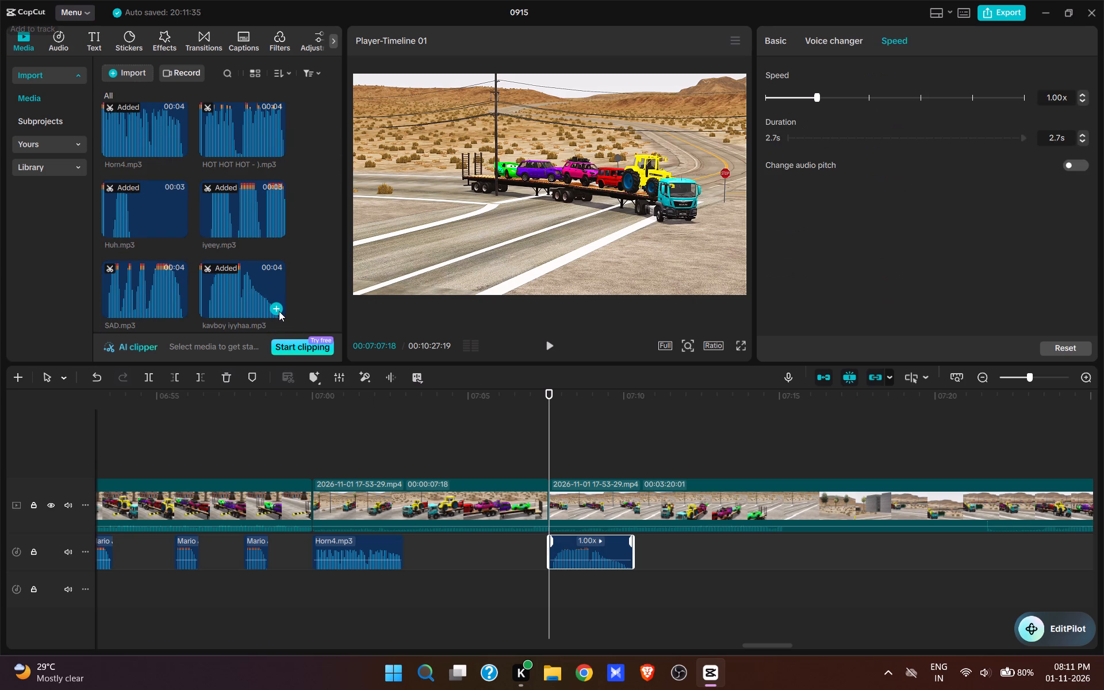
pyautogui.press('space')
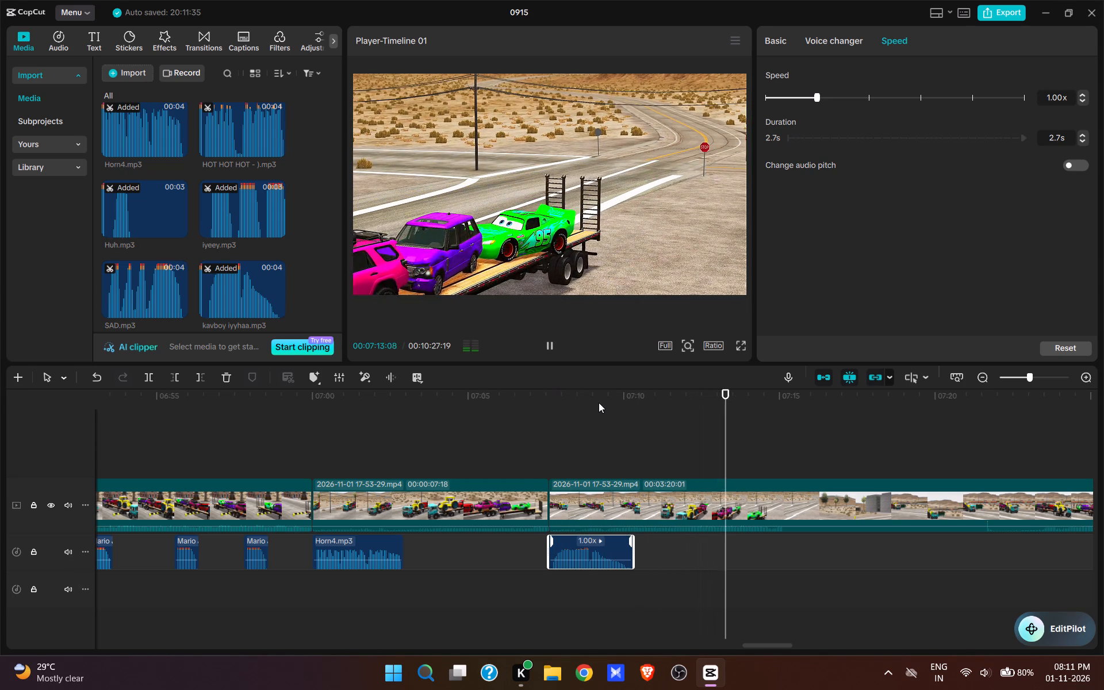
# Split the video at 00:07:14:27, once the trailer is gone, and remove the footage up to the truck passing the green road sign.
pyautogui.press('space')
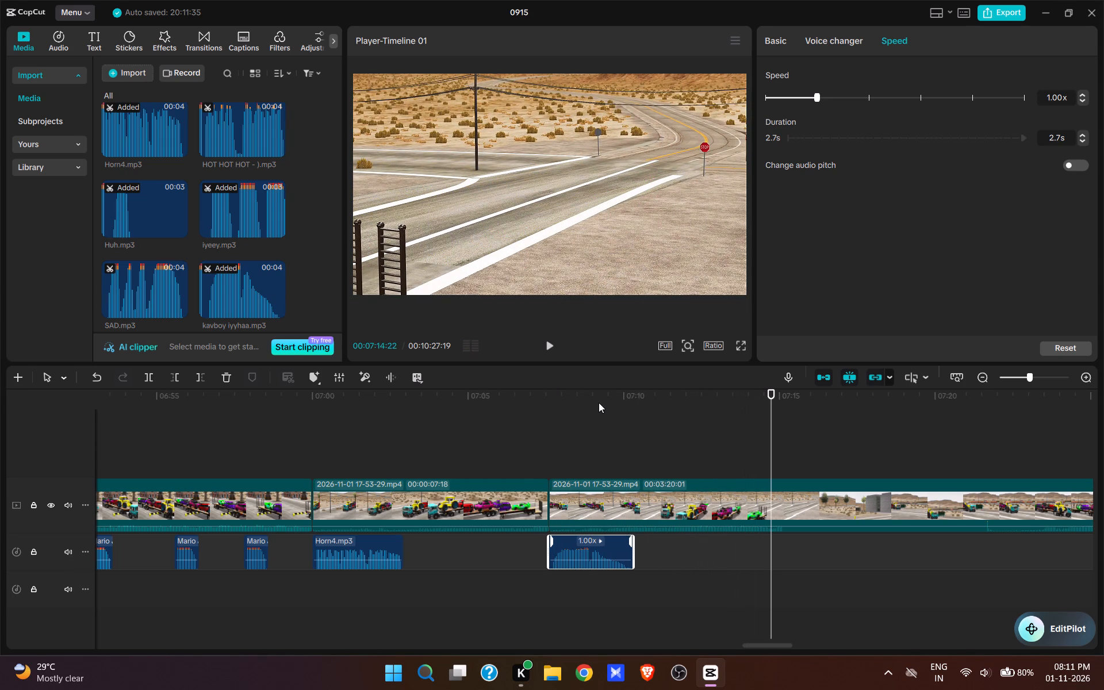
pyautogui.press('space')
pyautogui.press('space')
pyautogui.write('w')
pyautogui.moveTo(790, 558); pyautogui.dragTo(790, 562)
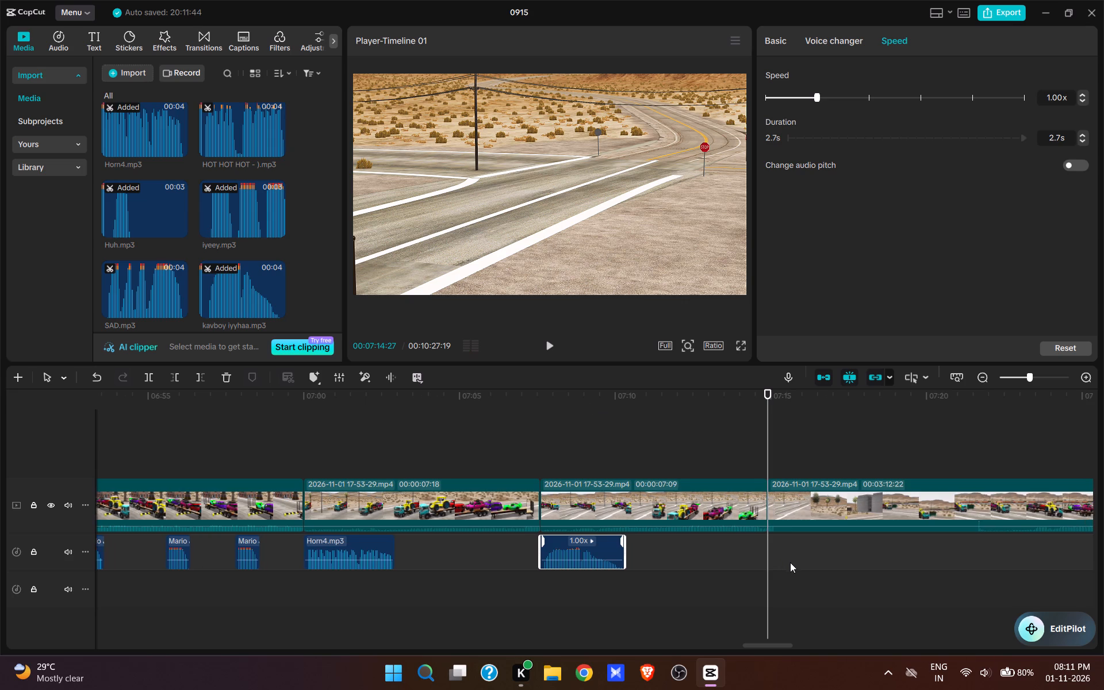
pyautogui.moveTo(790, 562); pyautogui.dragTo(684, 555)
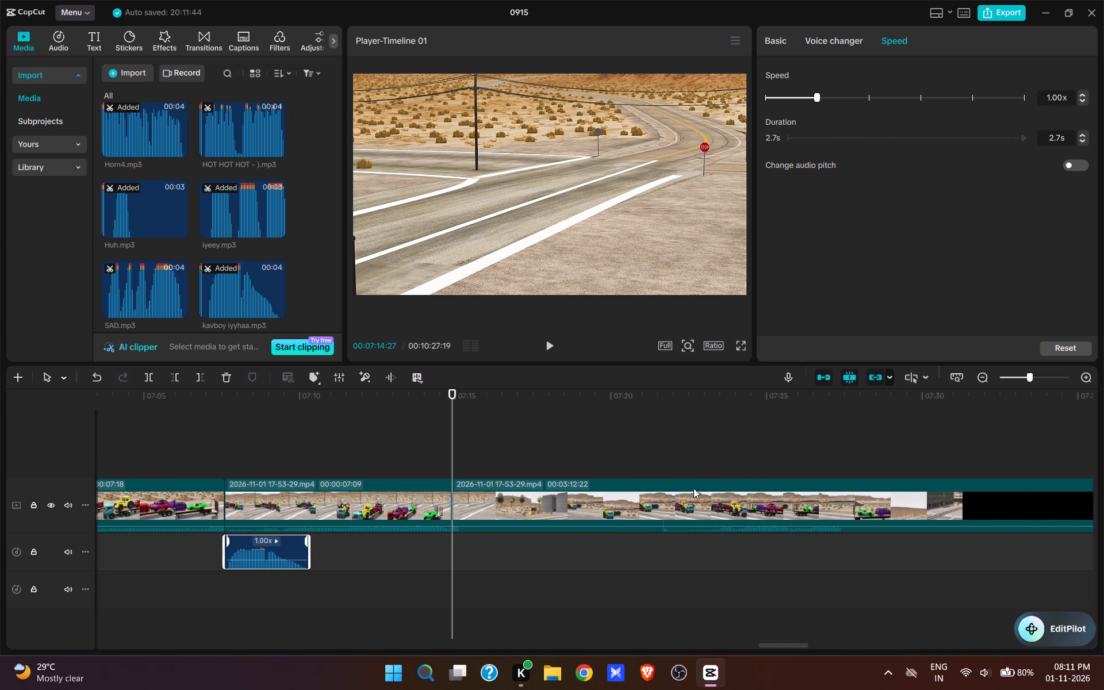
pyautogui.click(668, 445)
pyautogui.click(661, 442)
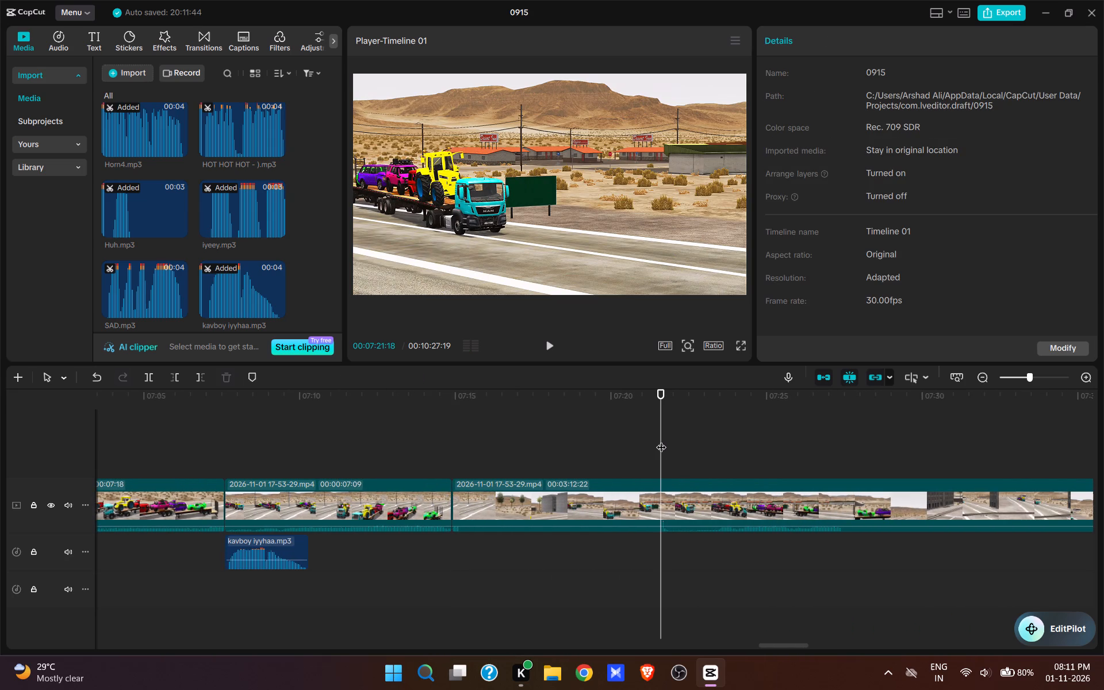
pyautogui.press('space')
pyautogui.press('space')
pyautogui.click(655, 436)
pyautogui.press('space')
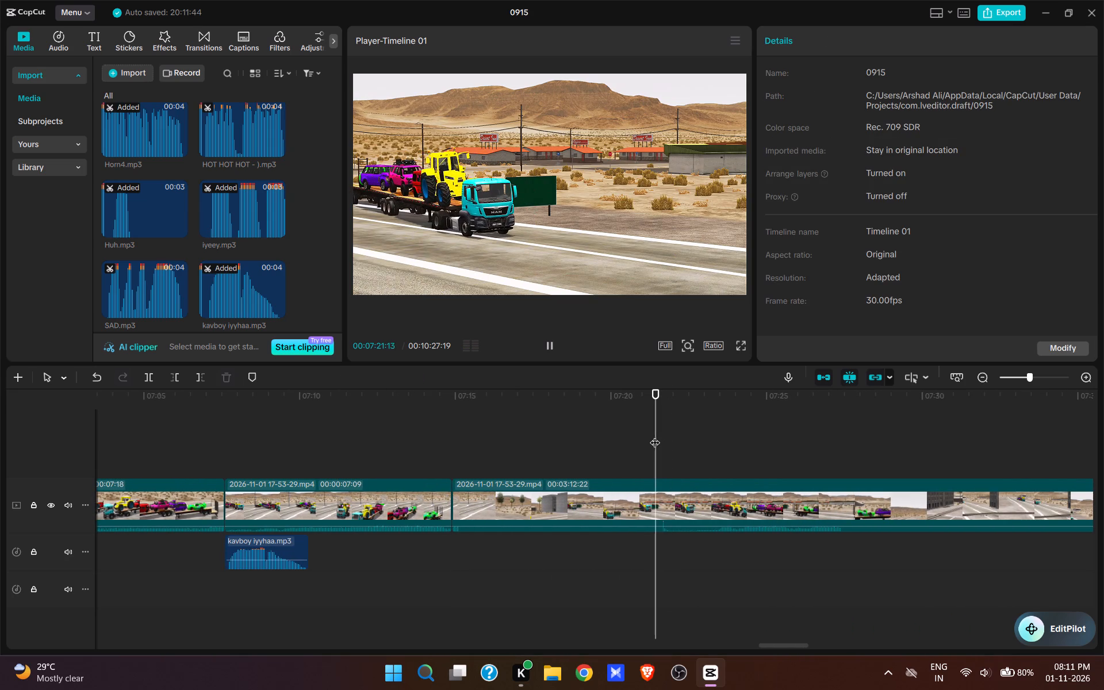
pyautogui.press('space')
pyautogui.write('q')
# Add the Signal 5.mp3 sound at 00:07:14:27, where the green road sign shot starts, and play the truck driving past.
pyautogui.scroll(-4, 205, 183)
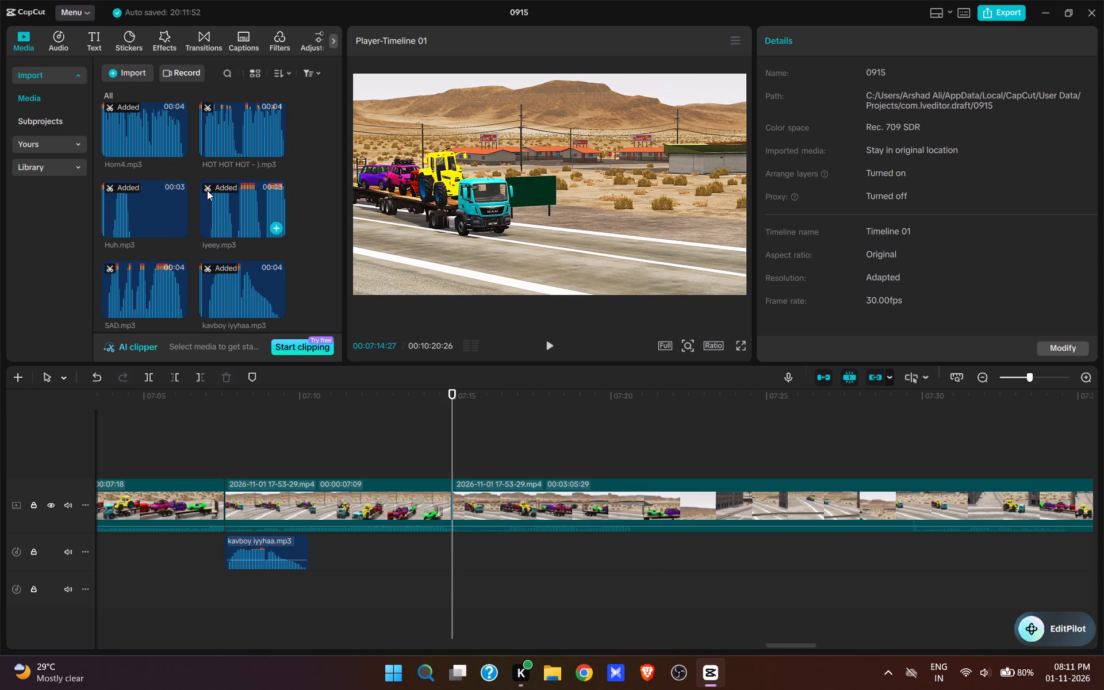
pyautogui.scroll(-9, 207, 190)
pyautogui.scroll(-10, 240, 229)
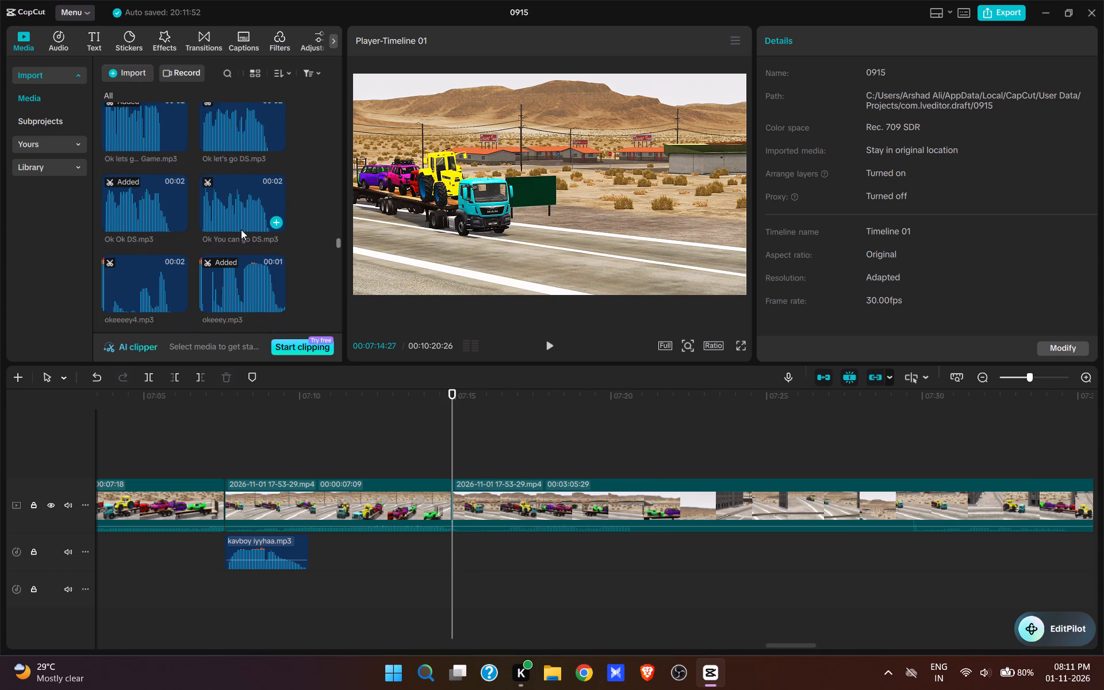
pyautogui.scroll(-12, 241, 229)
pyautogui.scroll(2, 242, 234)
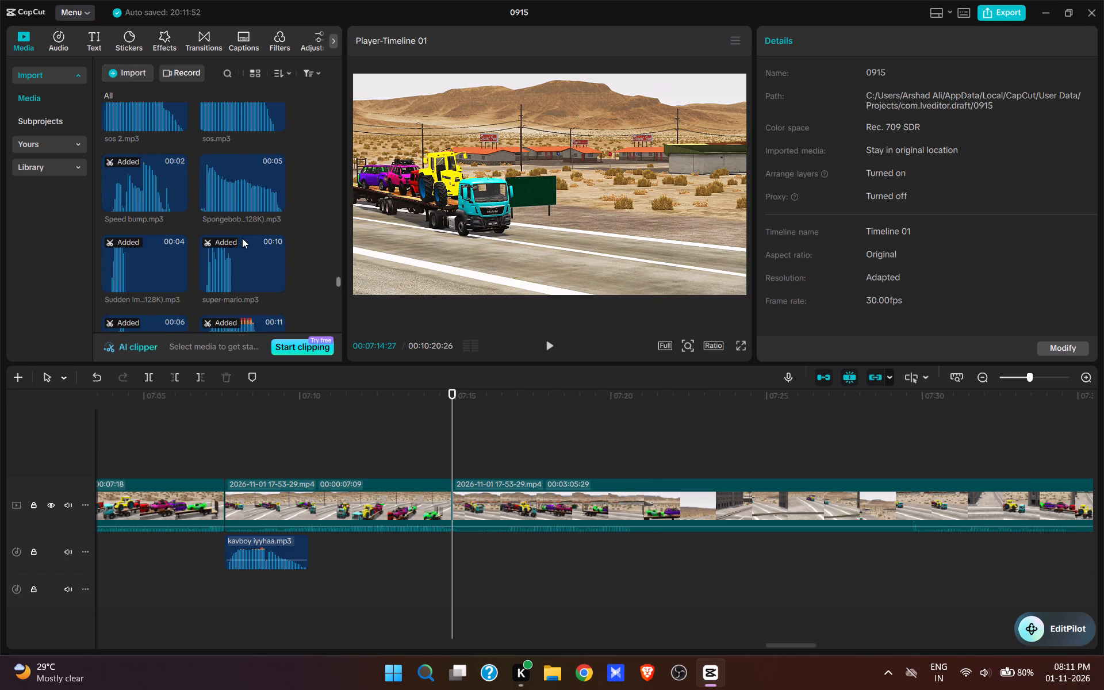
pyautogui.scroll(2, 245, 255)
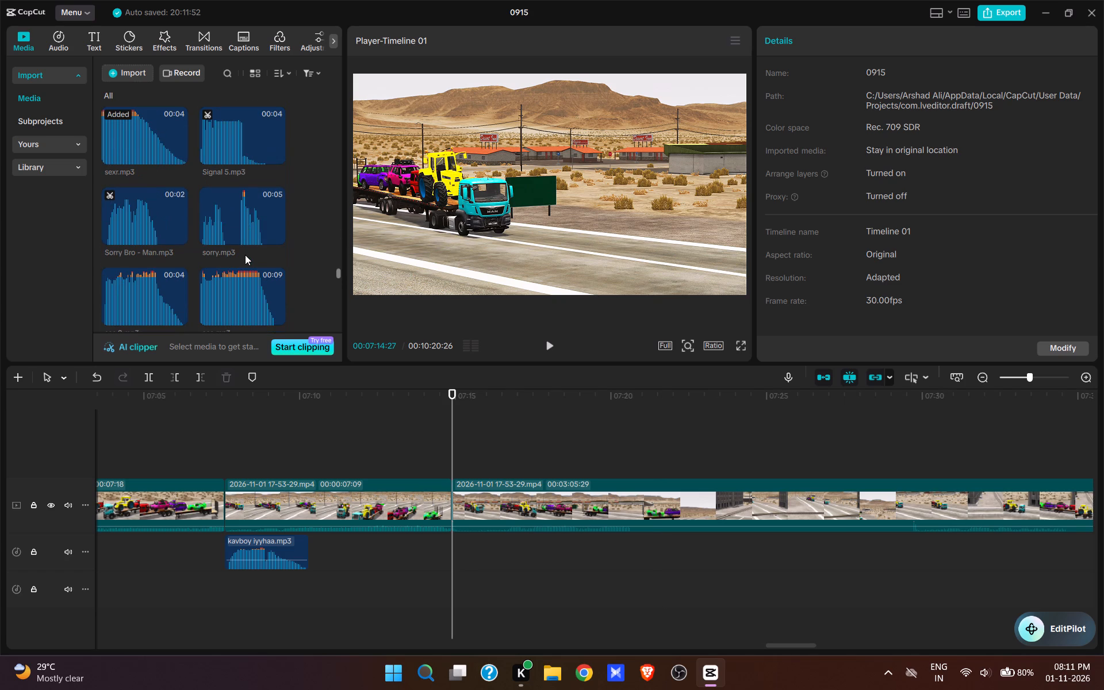
pyautogui.click(273, 153)
pyautogui.press('space')
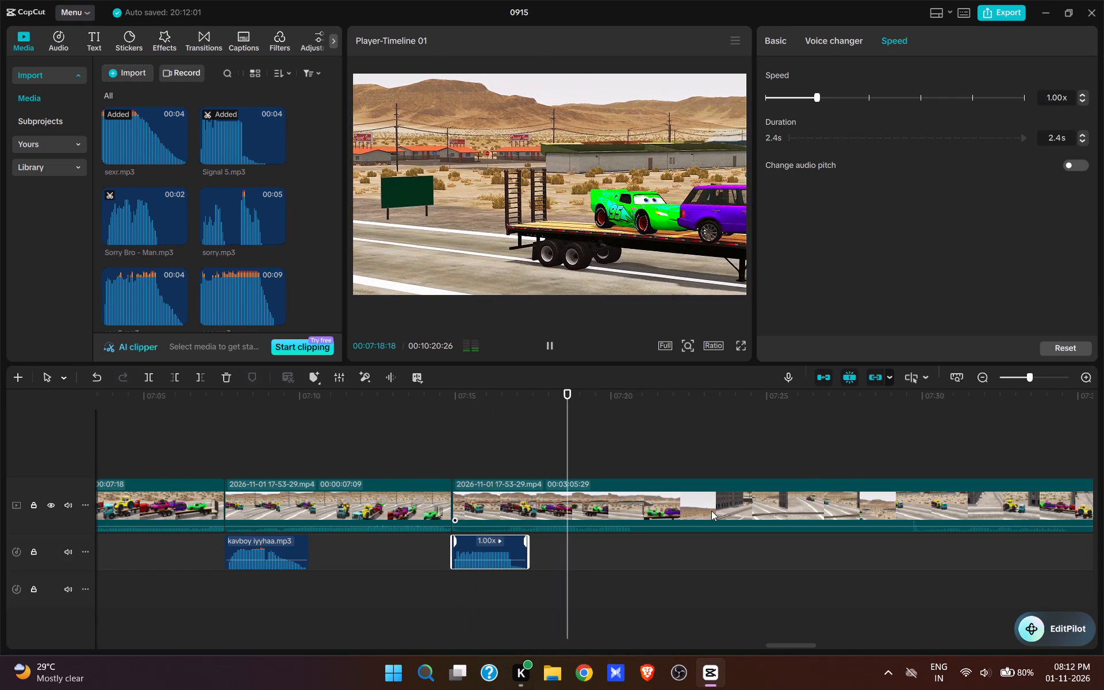
# Split the video at 00:07:20:10, once the trailer is gone, and remove the footage up to the truck entering the following road shot.
pyautogui.press('space')
pyautogui.write('w')
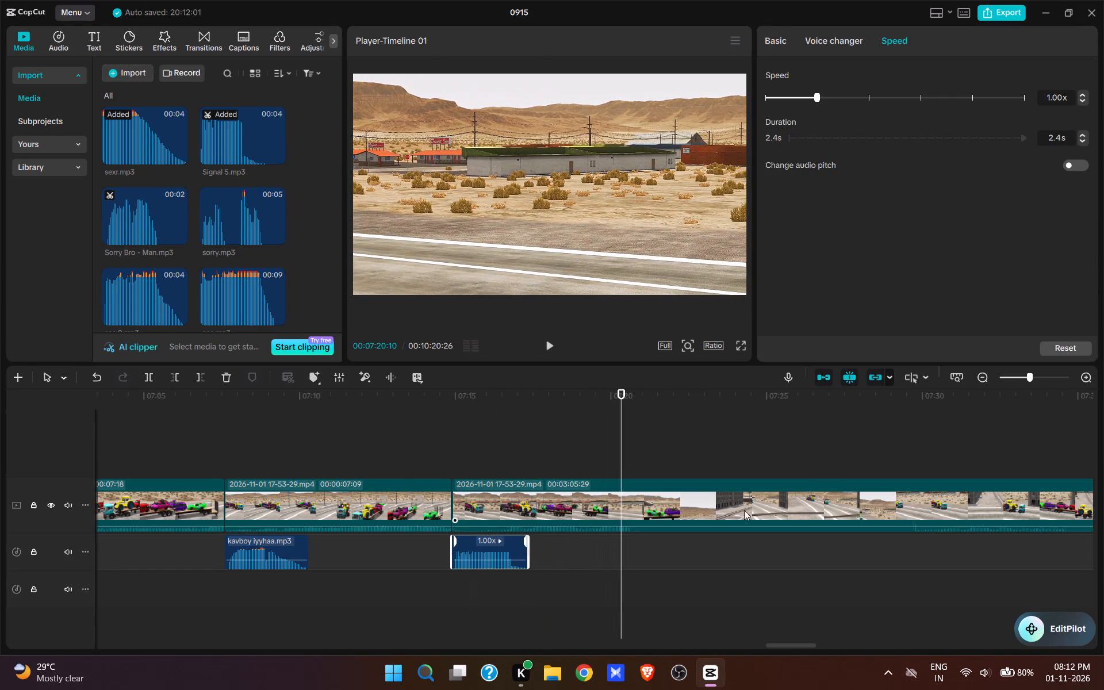
pyautogui.click(917, 461)
pyautogui.press('space')
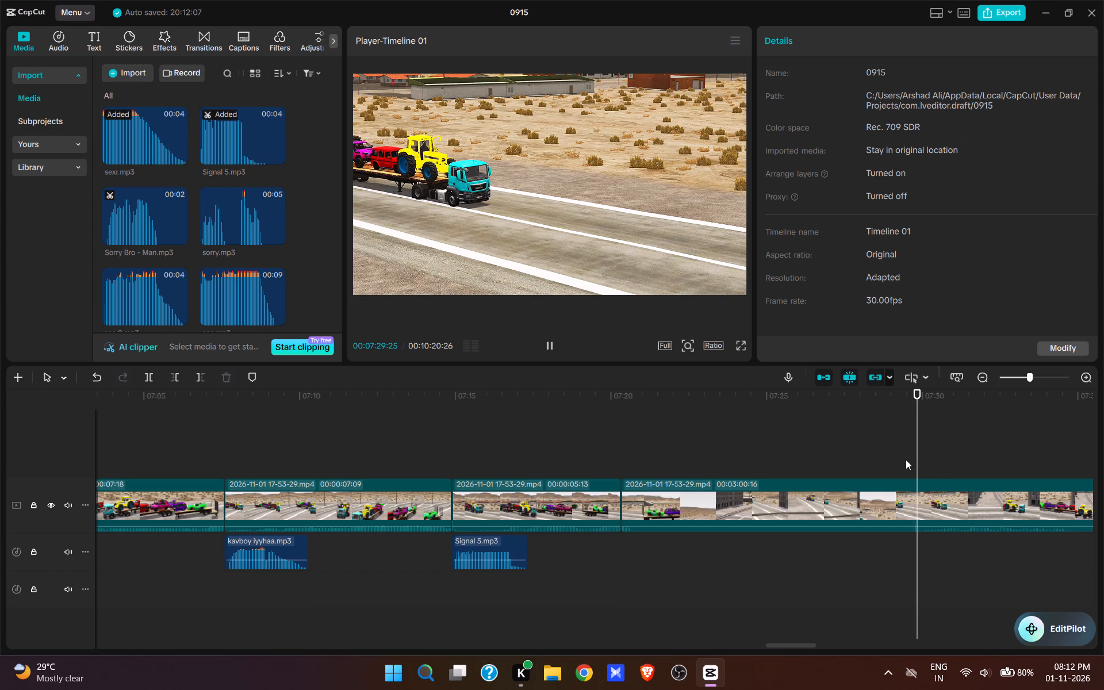
pyautogui.click(906, 459)
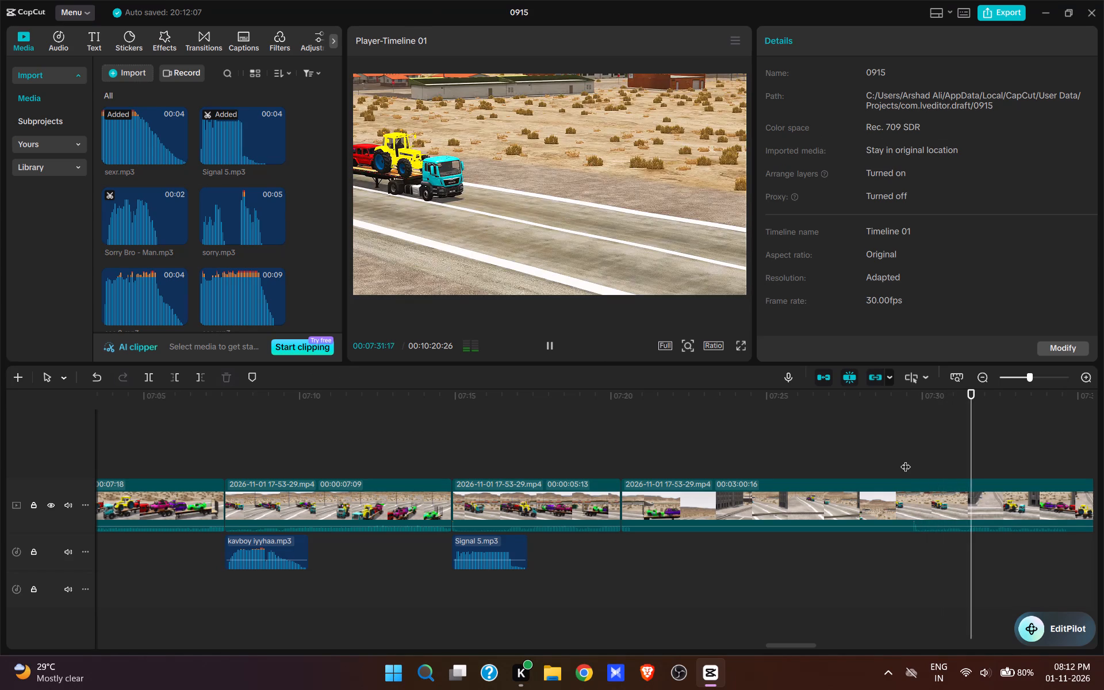
pyautogui.write('q q')
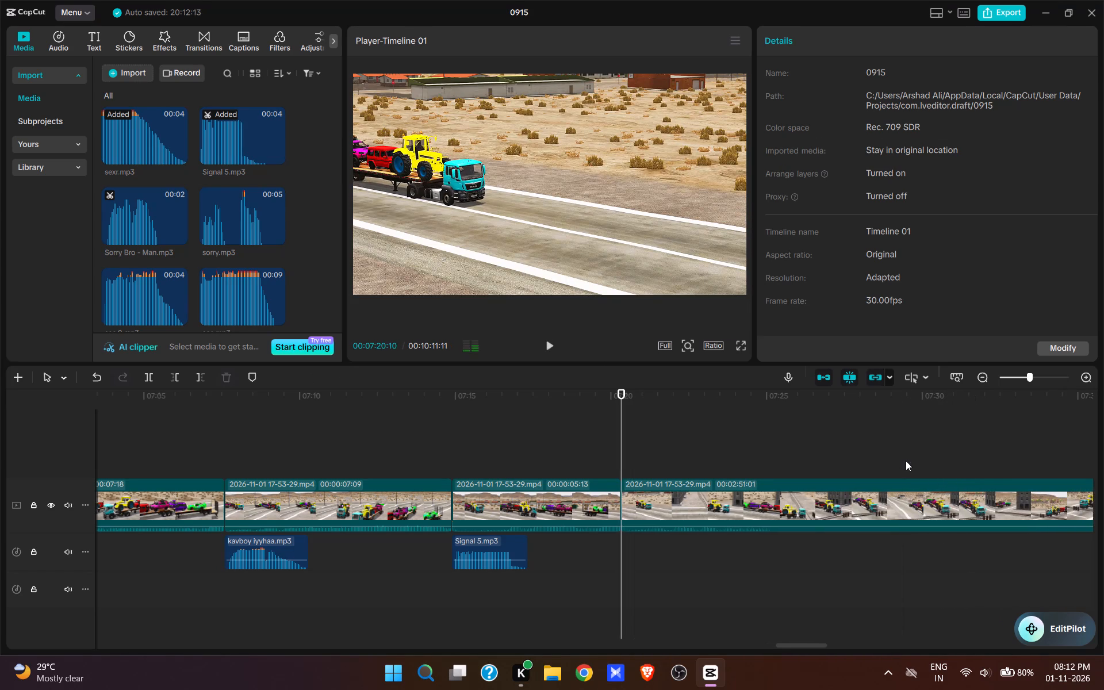
pyautogui.press('space')
pyautogui.press('space')
pyautogui.click(623, 457)
# Look through the imported sounds for one suited to the shot at 00:07:20:10 and preview No God please No.mp3.
pyautogui.scroll(18, 241, 209)
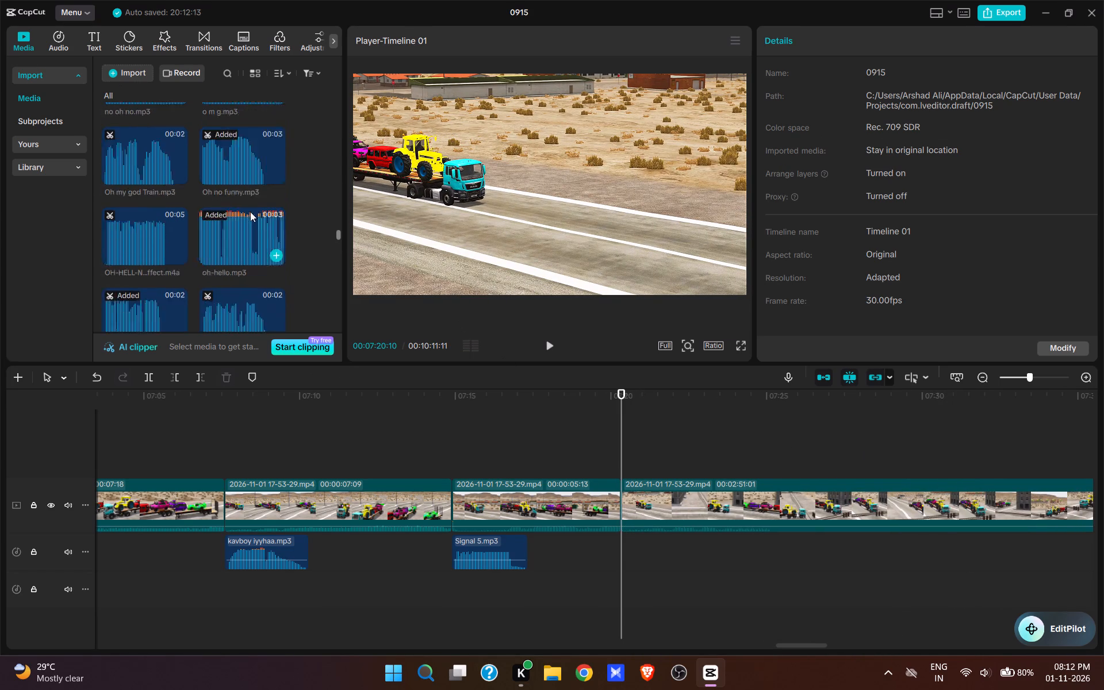
pyautogui.scroll(8, 255, 239)
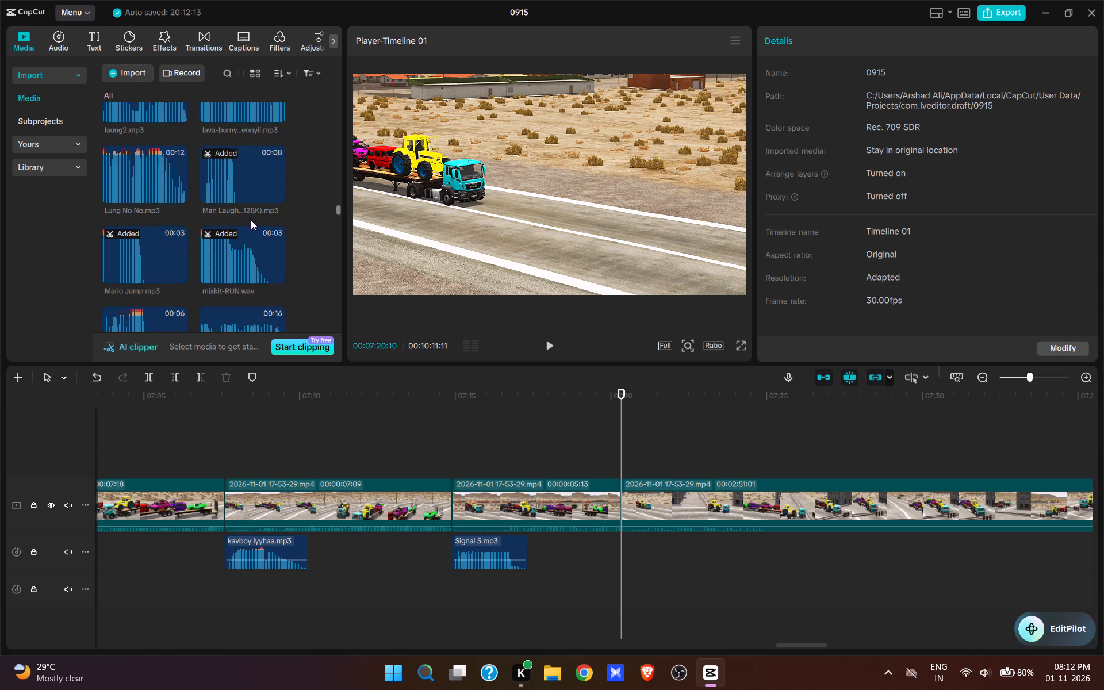
pyautogui.scroll(9, 251, 220)
pyautogui.moveTo(338, 174); pyautogui.dragTo(332, 75)
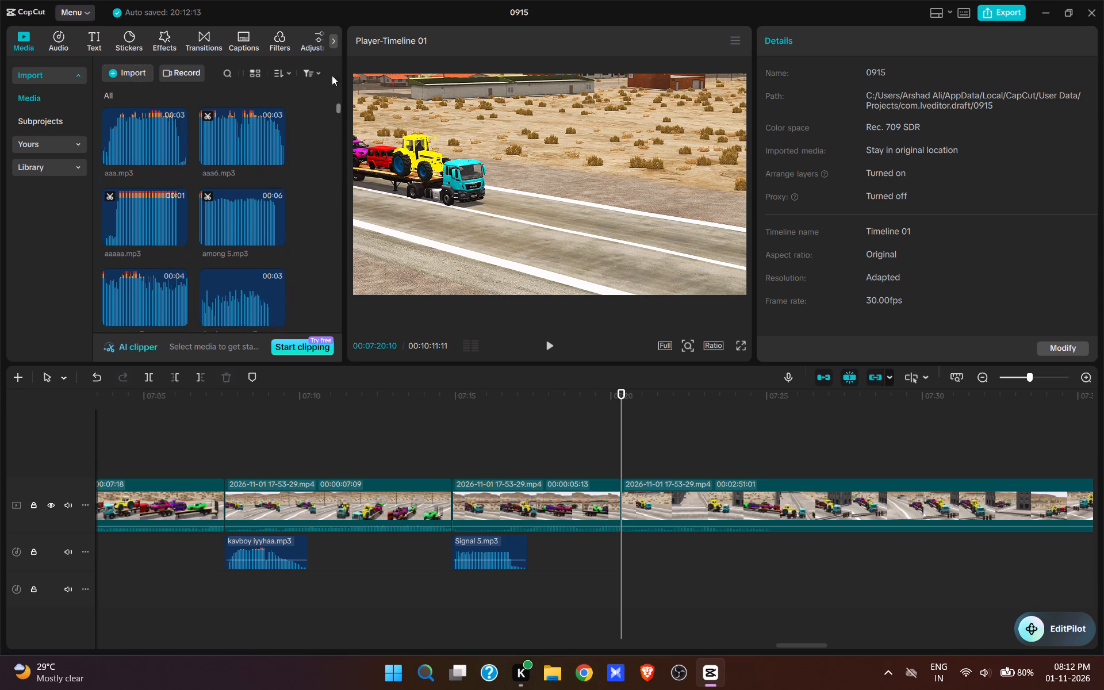
pyautogui.moveTo(332, 75); pyautogui.dragTo(332, 45)
pyautogui.scroll(-14, 253, 210)
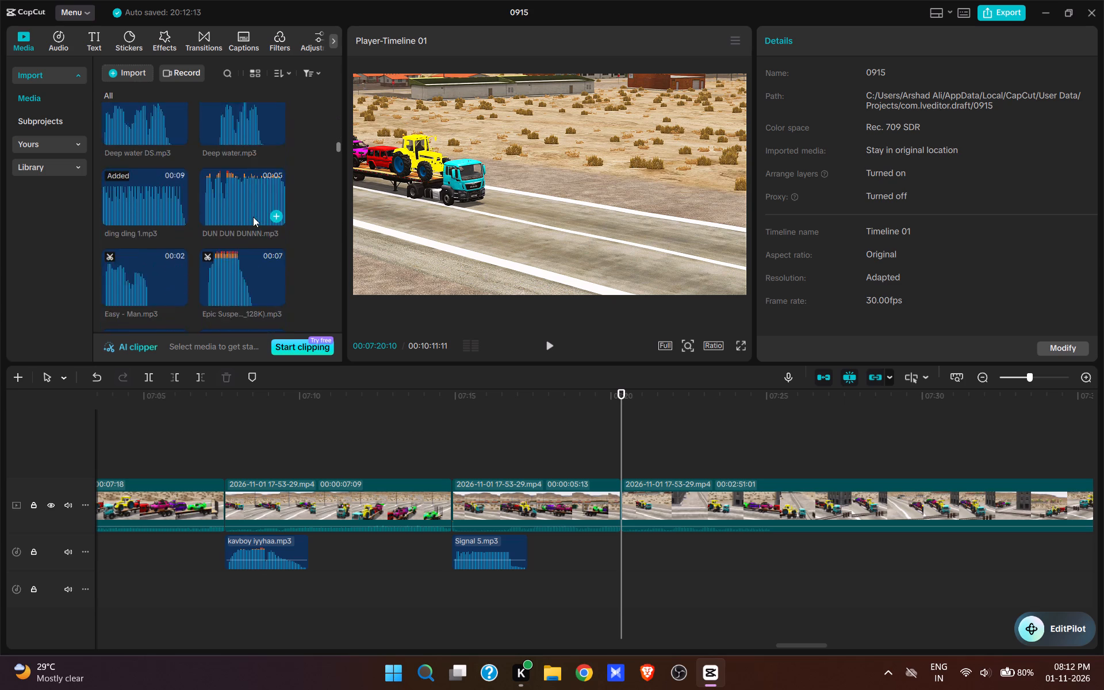
pyautogui.scroll(-11, 253, 217)
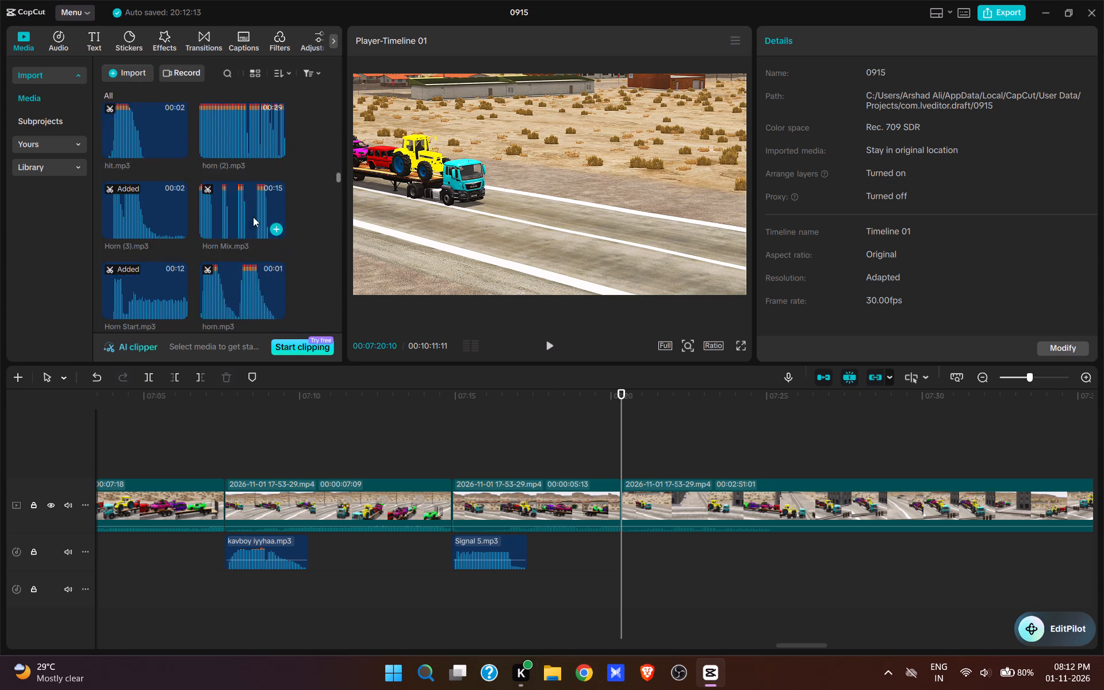
pyautogui.scroll(-11, 253, 217)
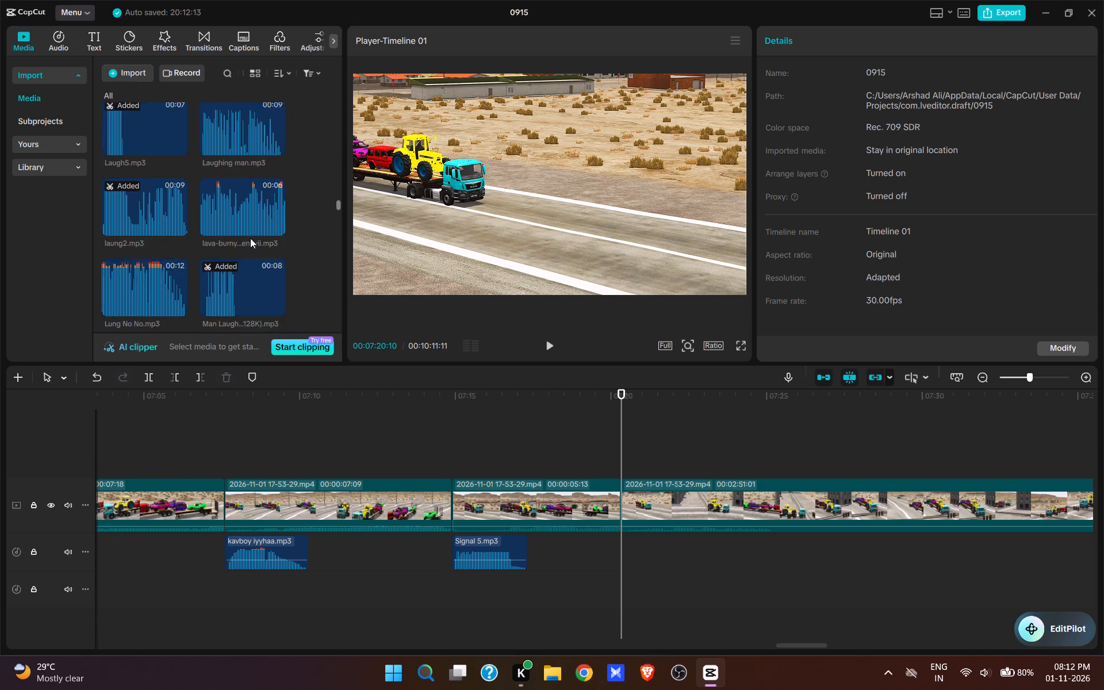
pyautogui.scroll(-5, 250, 238)
pyautogui.click(241, 232)
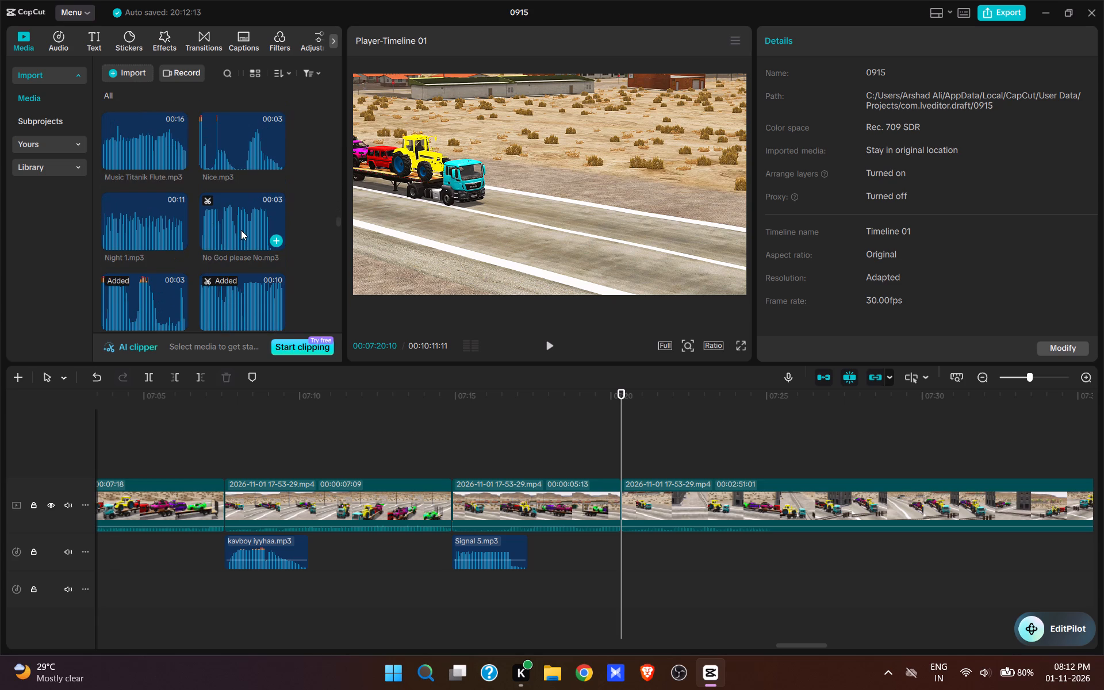
pyautogui.scroll(-1, 254, 250)
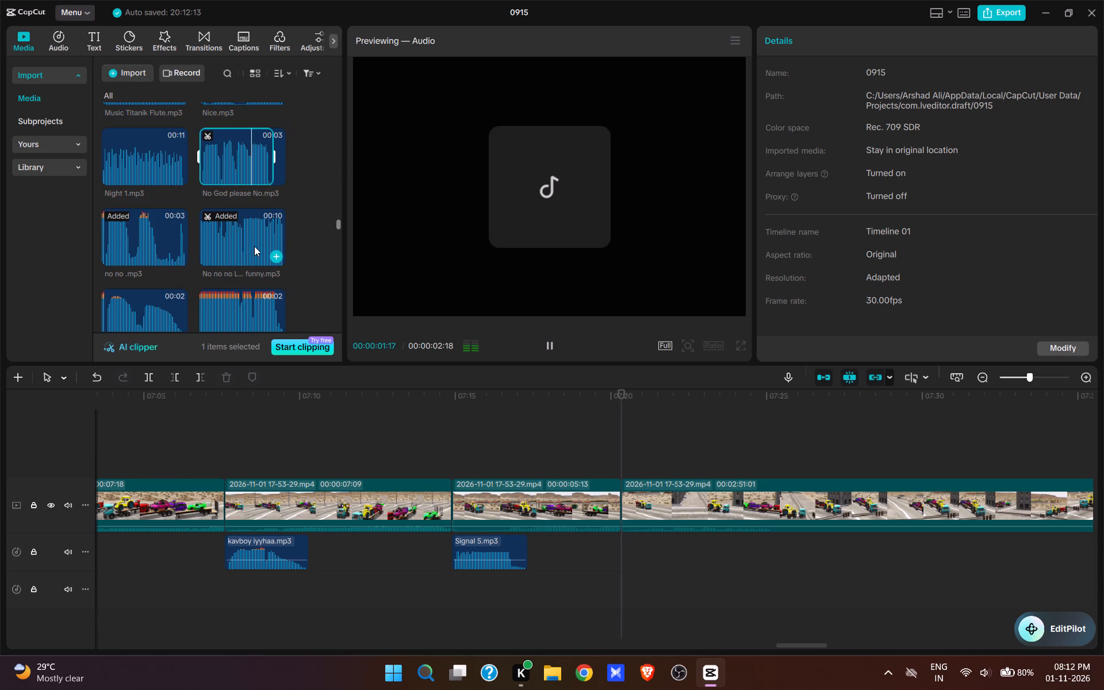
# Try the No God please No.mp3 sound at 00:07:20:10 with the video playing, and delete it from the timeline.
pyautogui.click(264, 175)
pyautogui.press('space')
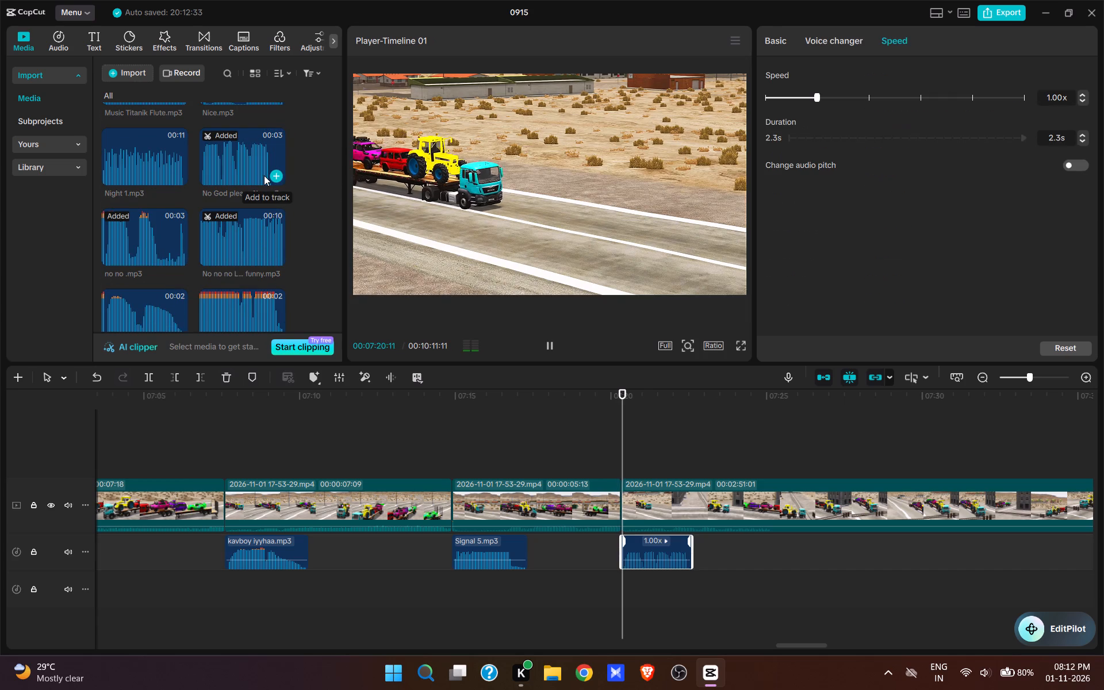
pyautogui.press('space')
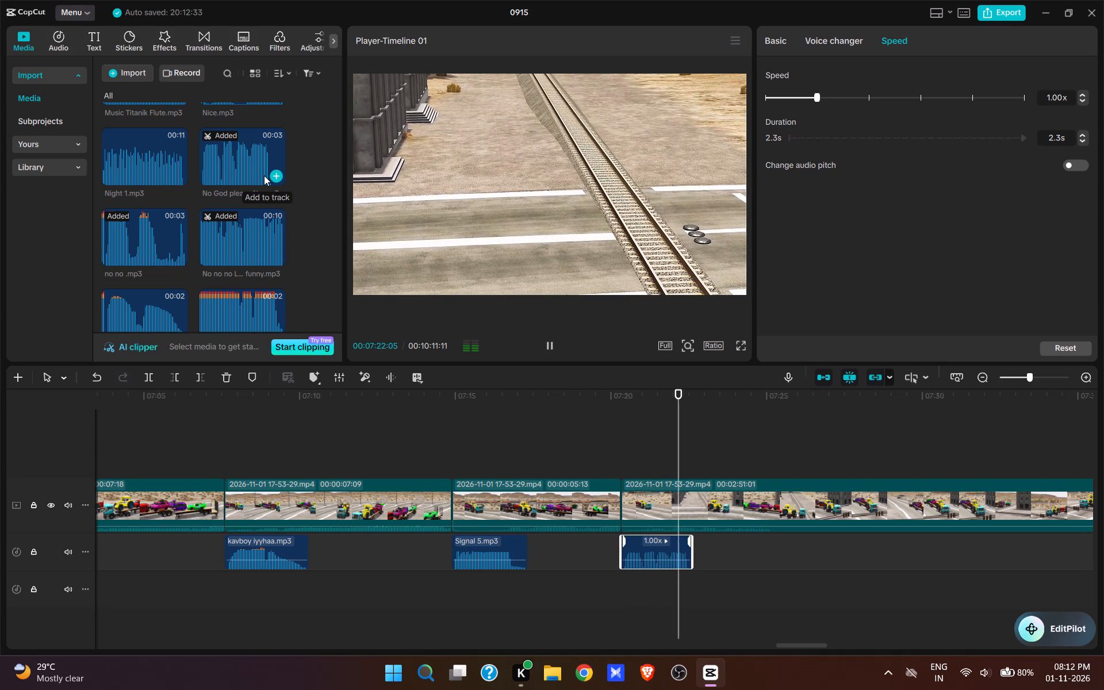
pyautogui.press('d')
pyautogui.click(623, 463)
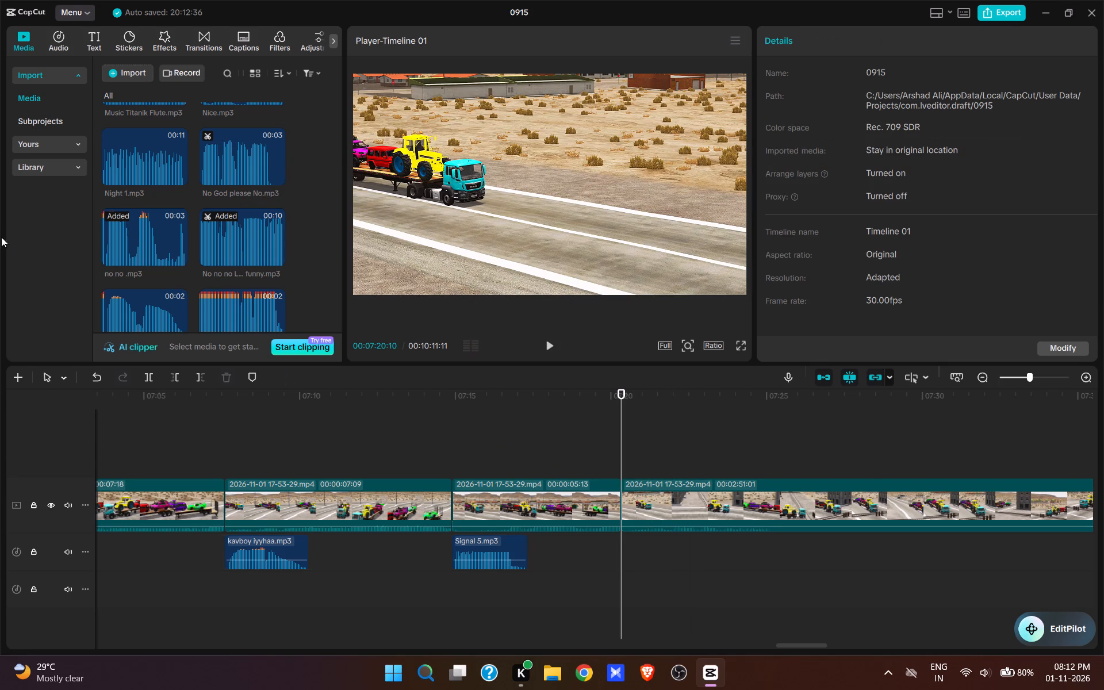
# Preview the No no no funny and No God please No.mp3 sounds, and add Oh no funny.mp3 at 00:07:20:10, playing it with the video.
pyautogui.click(236, 243)
pyautogui.click(247, 170)
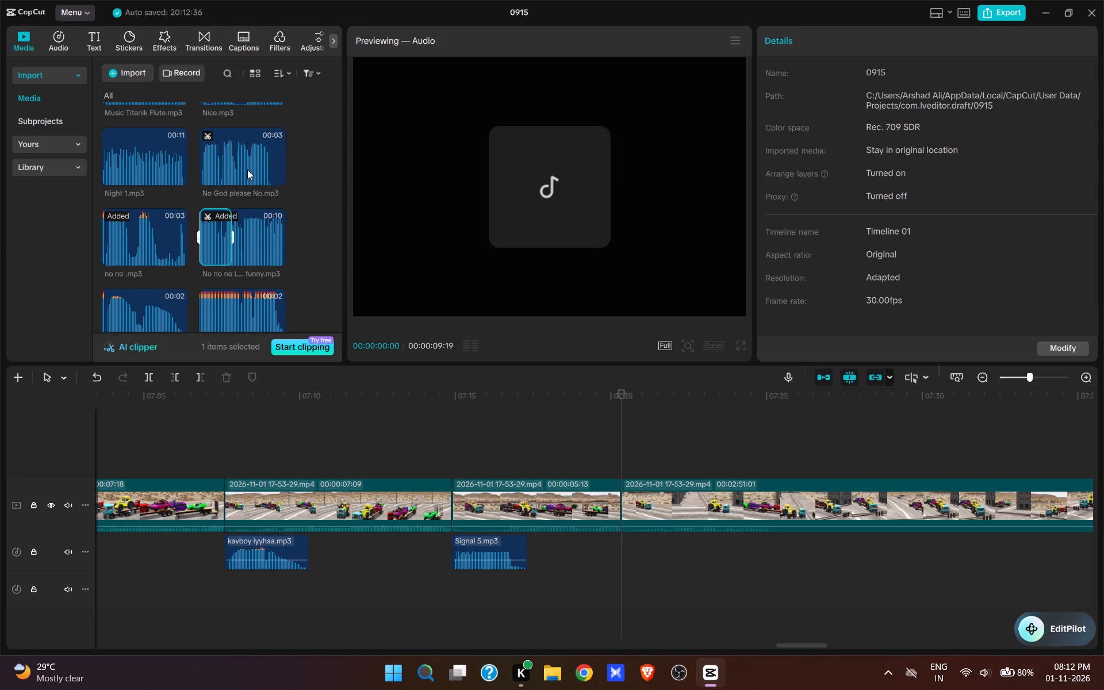
pyautogui.scroll(-1, 250, 168)
pyautogui.scroll(-1, 255, 219)
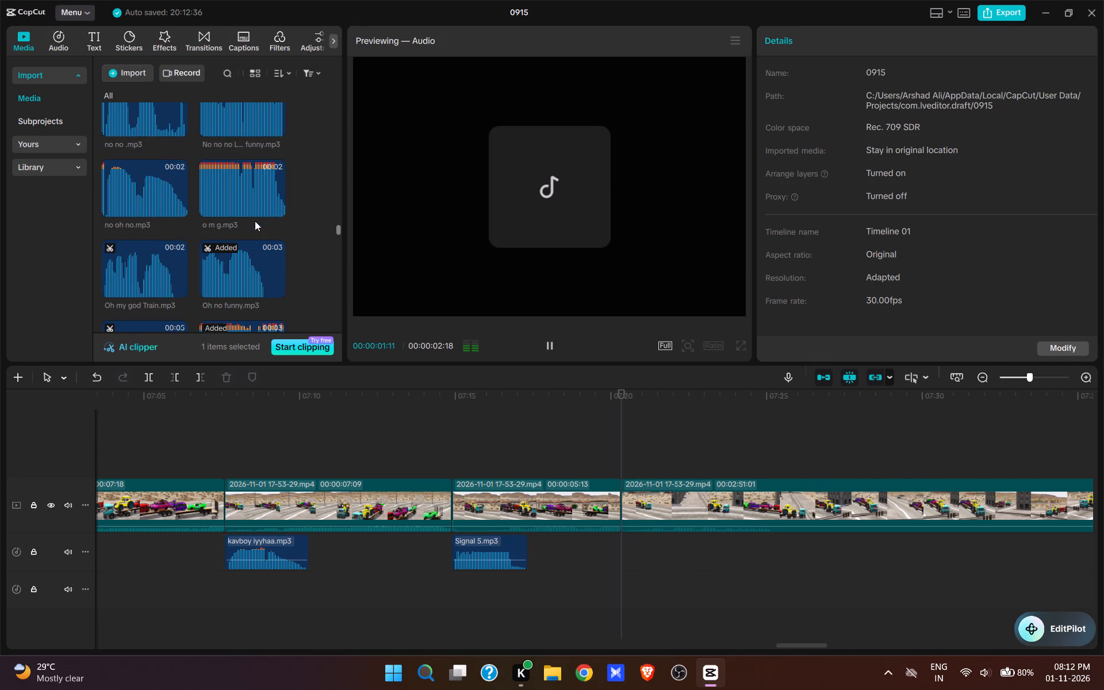
pyautogui.click(275, 287)
pyautogui.press('space')
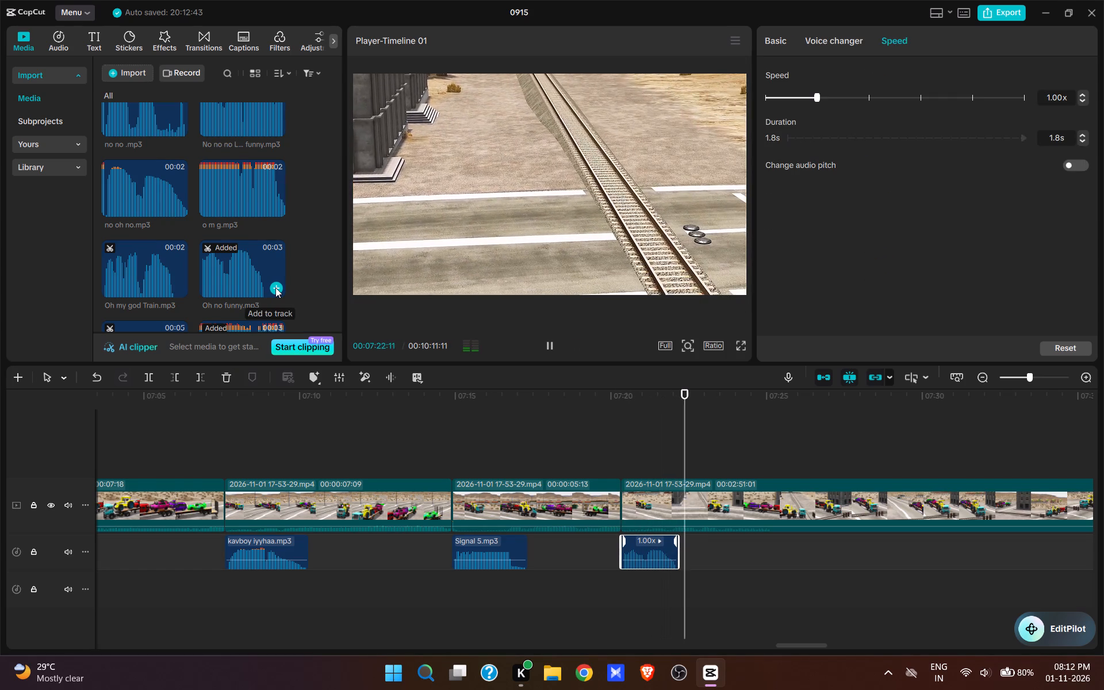
pyautogui.press('space')
pyautogui.press('space')
pyautogui.press('space')
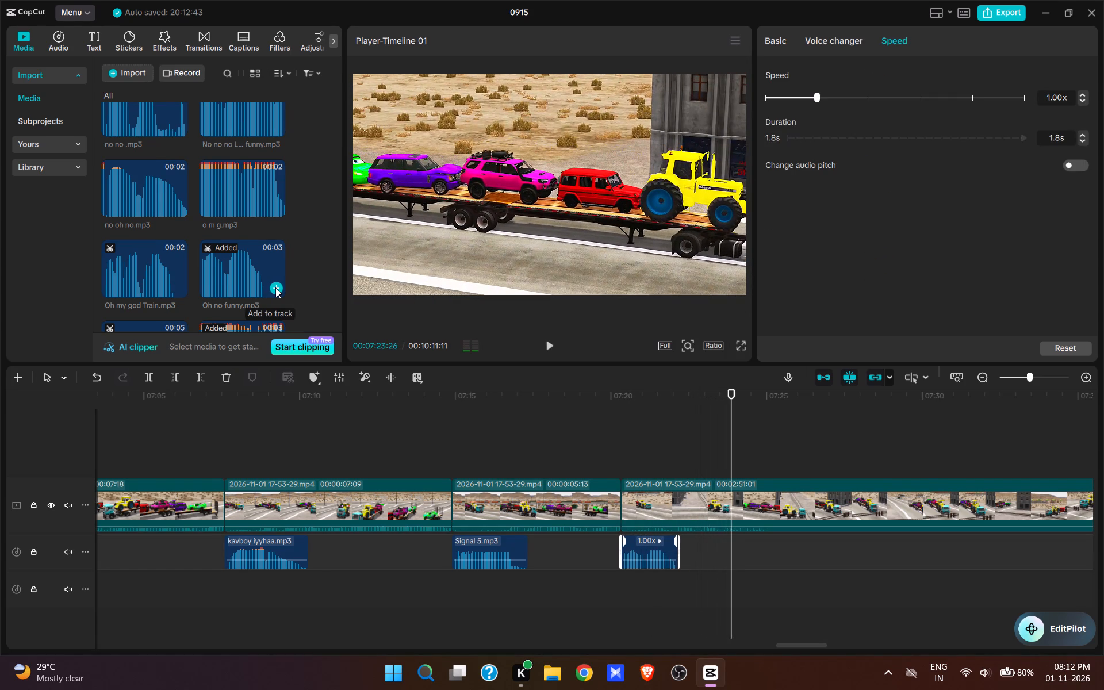
# Split the video at 00:07:23:26 and remove the footage up to the truck entering the next shot of the railway crossing.
pyautogui.press('w')
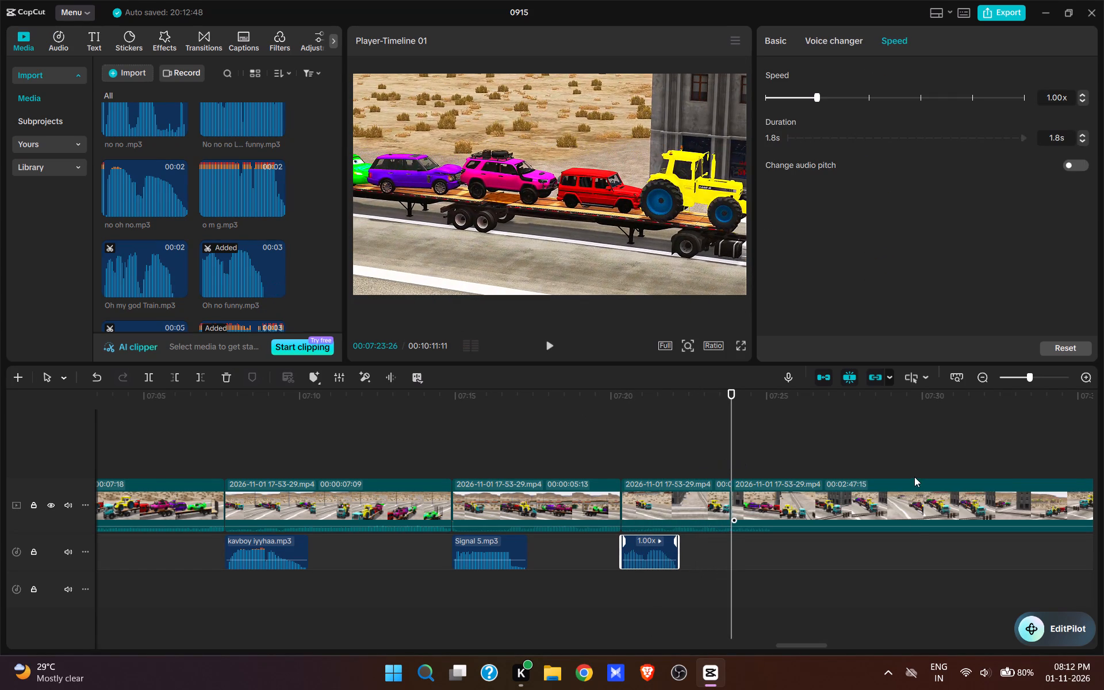
pyautogui.moveTo(914, 508); pyautogui.dragTo(686, 569)
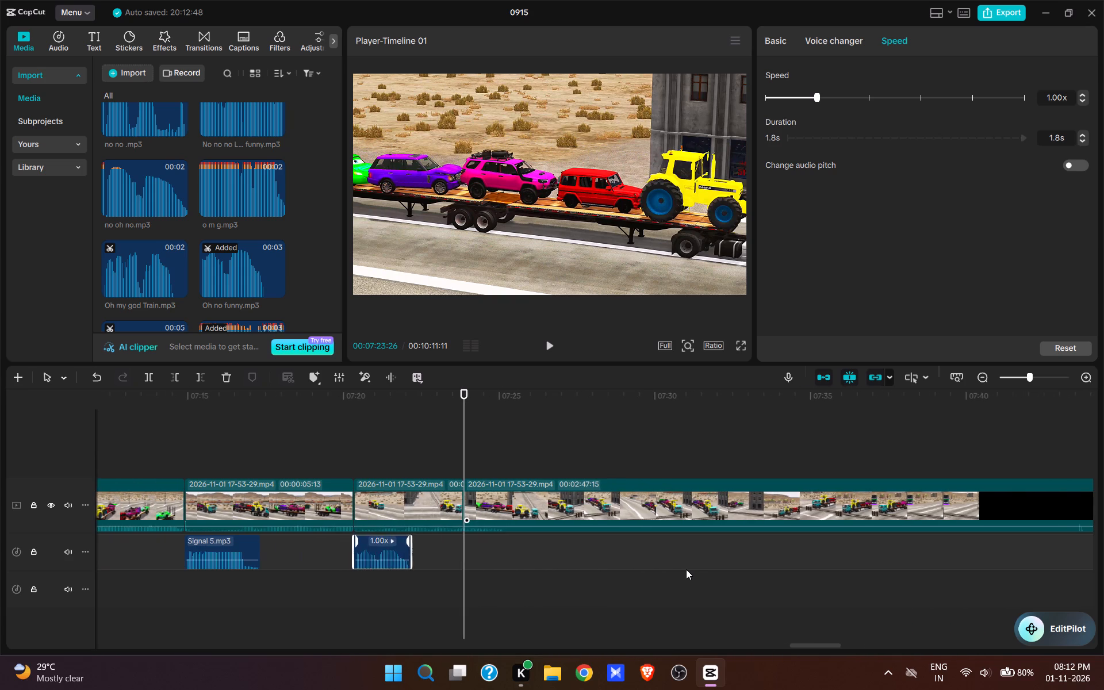
pyautogui.moveTo(686, 569); pyautogui.dragTo(686, 566)
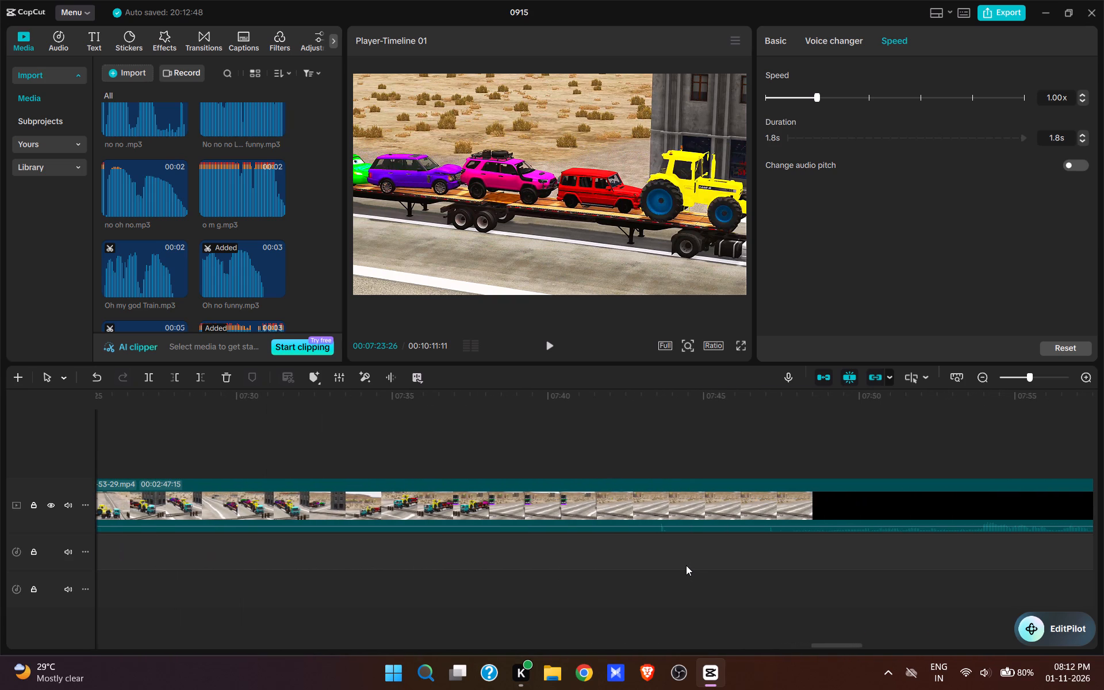
pyautogui.click(654, 466)
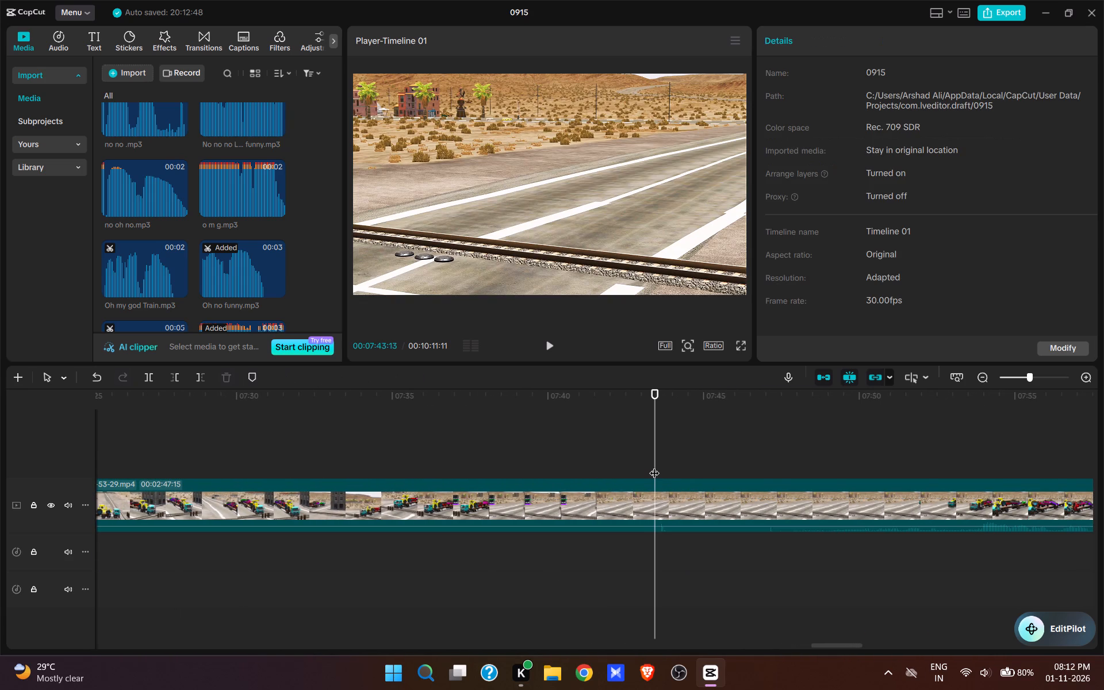
pyautogui.press('space')
pyautogui.press('space')
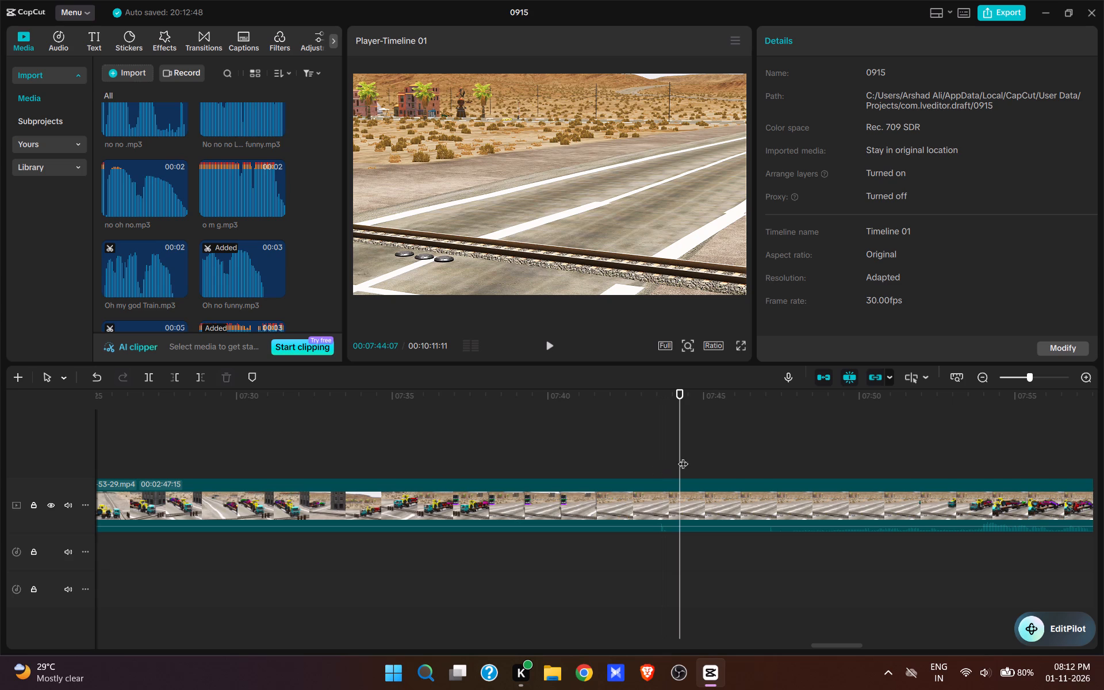
pyautogui.click(669, 440)
pyautogui.press('space')
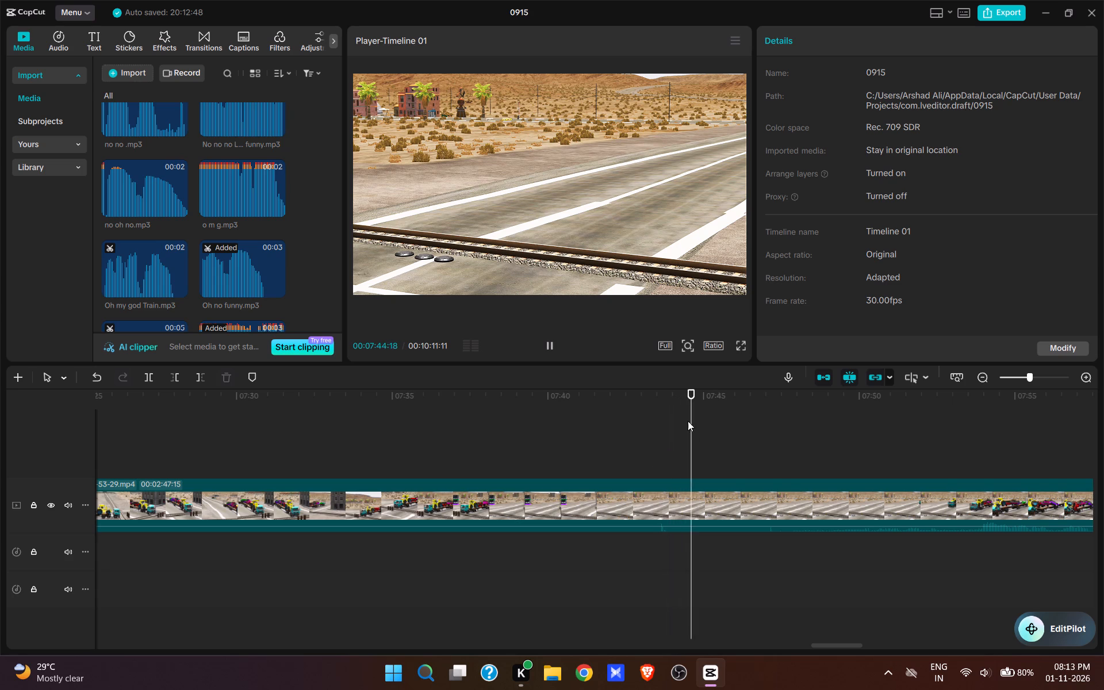
pyautogui.press('space')
pyautogui.moveTo(886, 480); pyautogui.dragTo(891, 519)
pyautogui.click(705, 458)
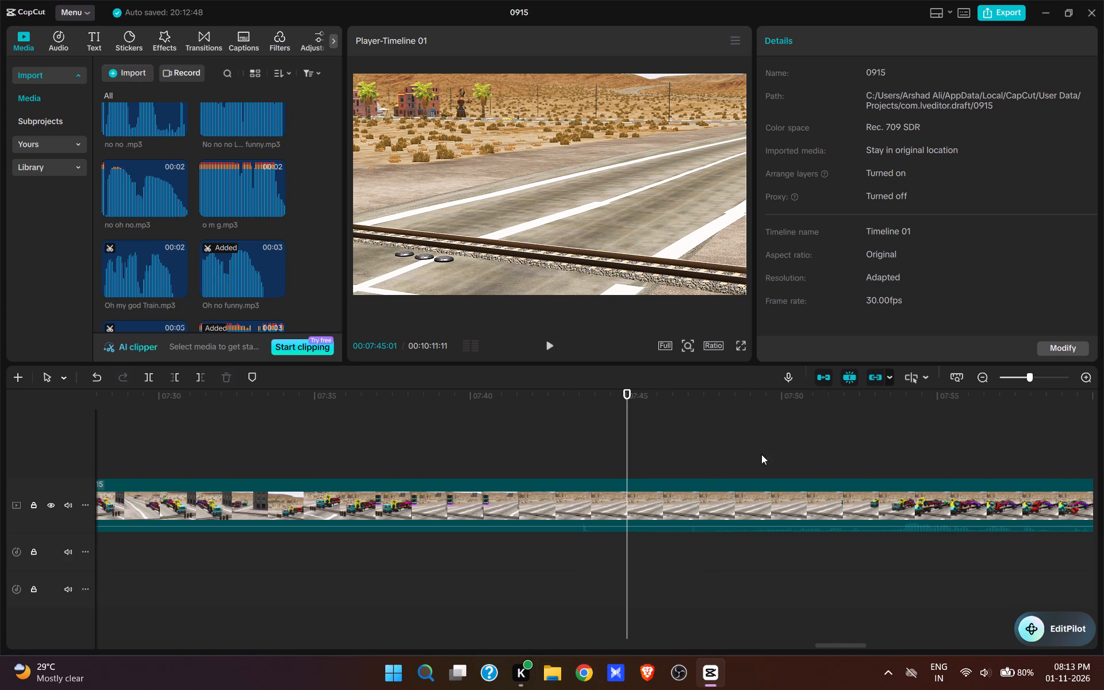
pyautogui.press('space')
pyautogui.press('space')
pyautogui.press('space')
pyautogui.press('space')
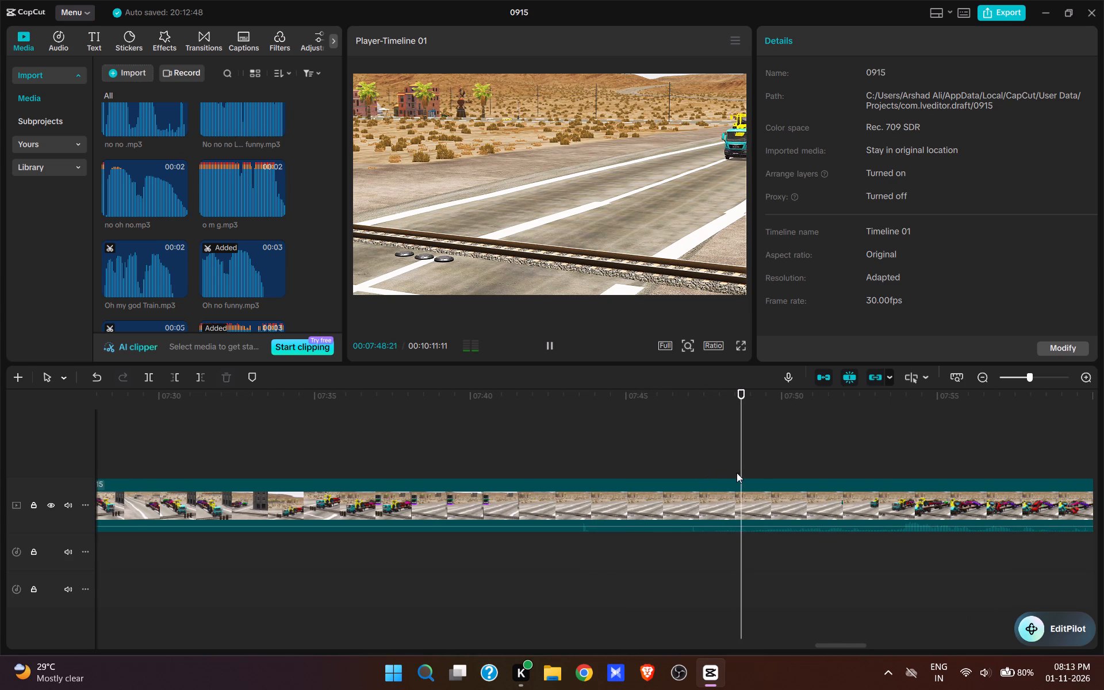
pyautogui.click(743, 460)
pyautogui.click(737, 460)
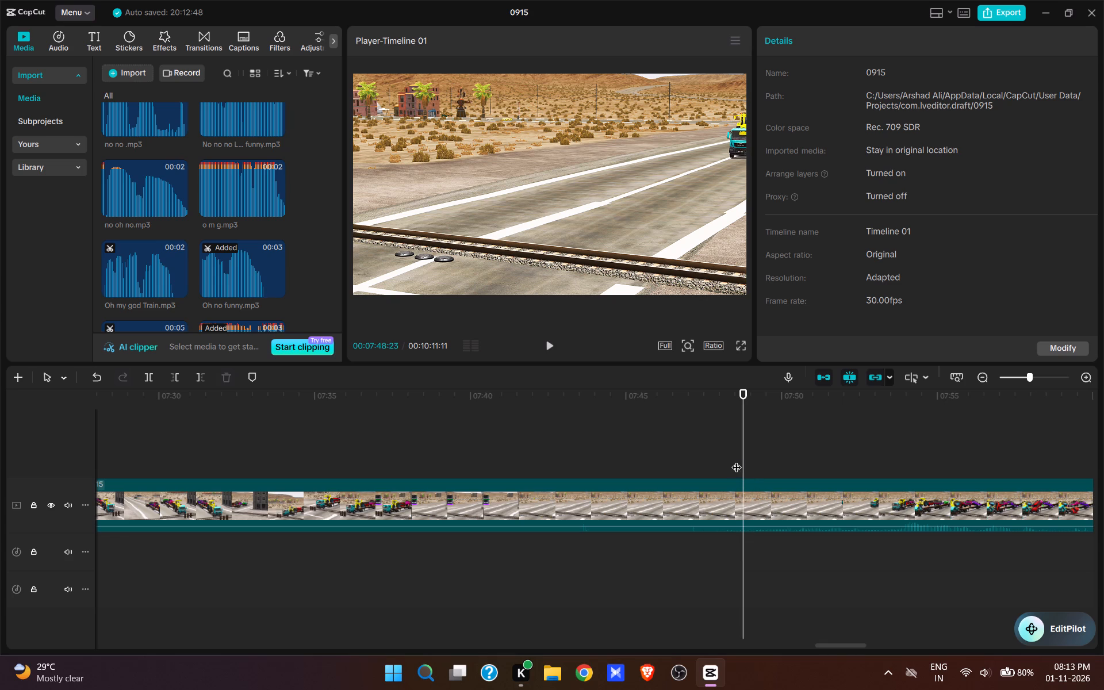
pyautogui.click(731, 462)
pyautogui.press('q')
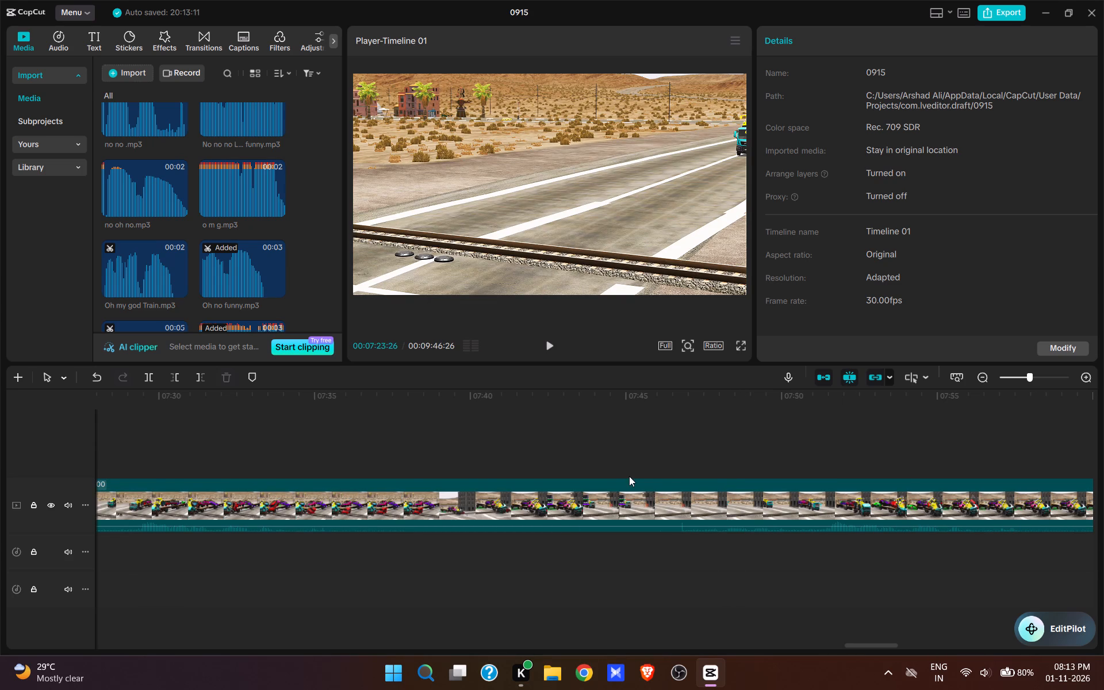
# Add the no no .mp3 sound at 00:07:23:26 and trim its end to a duration of 1.8 s.
pyautogui.moveTo(627, 490); pyautogui.dragTo(515, 597)
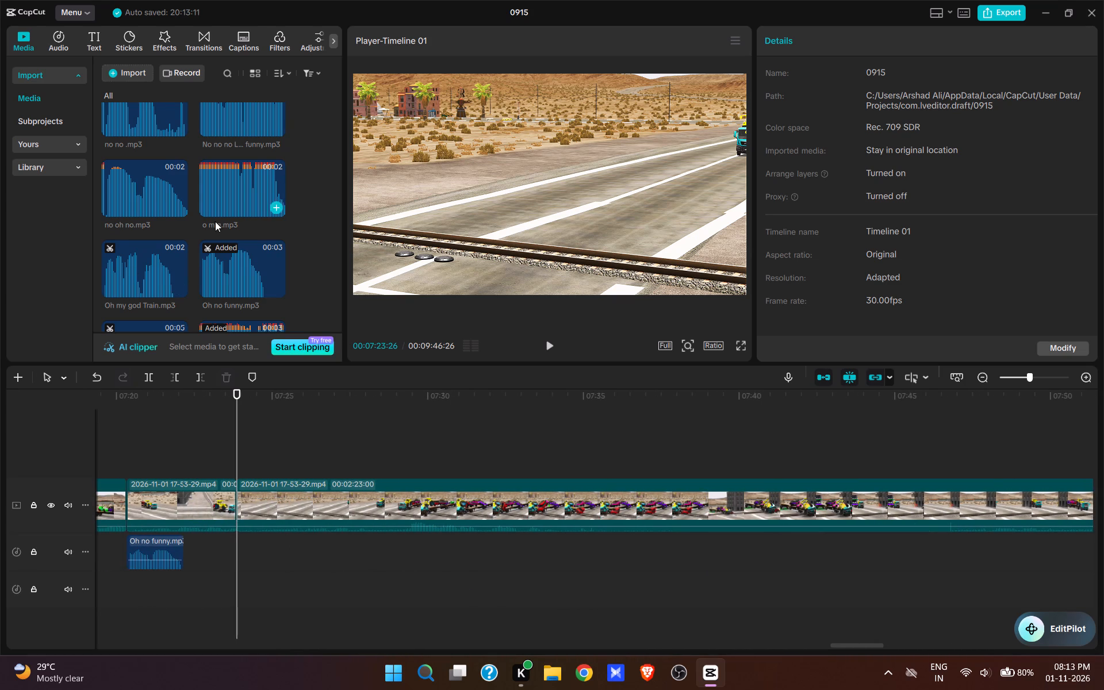
pyautogui.click(153, 191)
pyautogui.click(174, 125)
pyautogui.press('space')
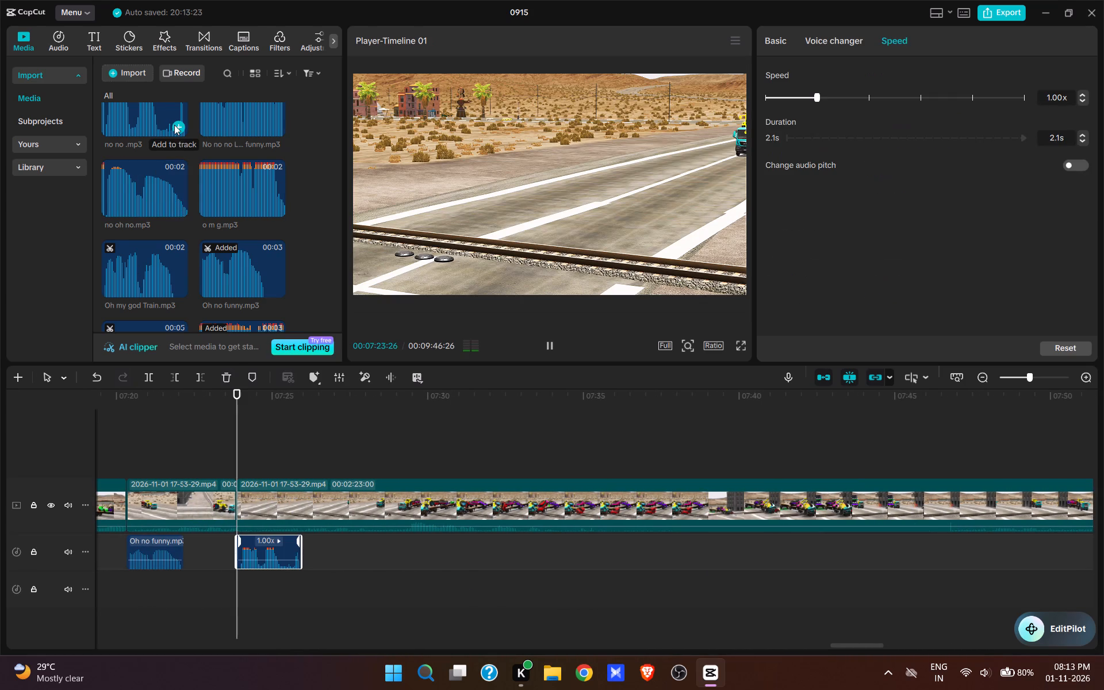
pyautogui.press('space')
pyautogui.press('space')
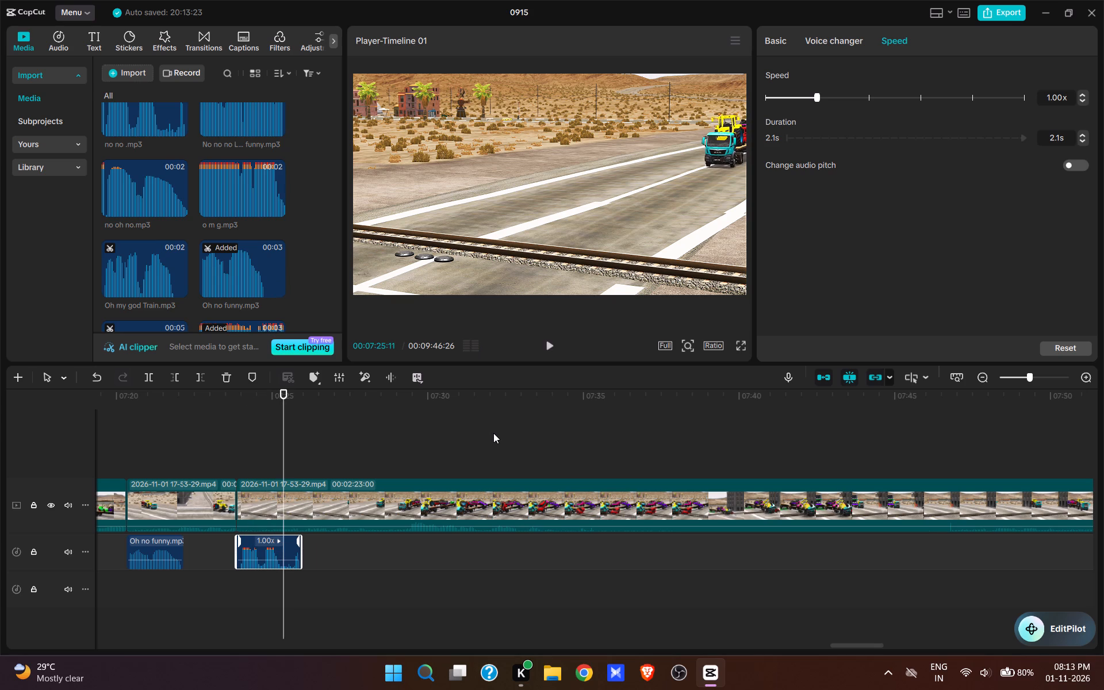
pyautogui.press('space')
pyautogui.write('e')
# Split the video at 00:07:35:28, after the truck's crash into the bollards, and remove the footage up to the truck entering the next crossing shot.
pyautogui.press('space')
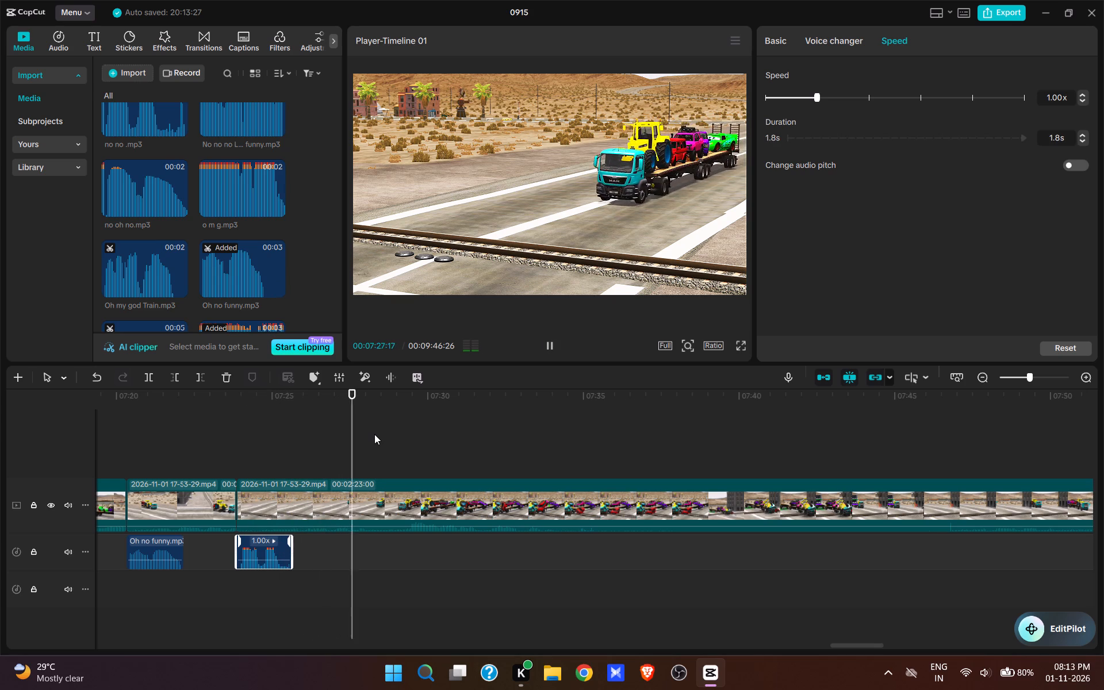
pyautogui.press('space')
pyautogui.press('space')
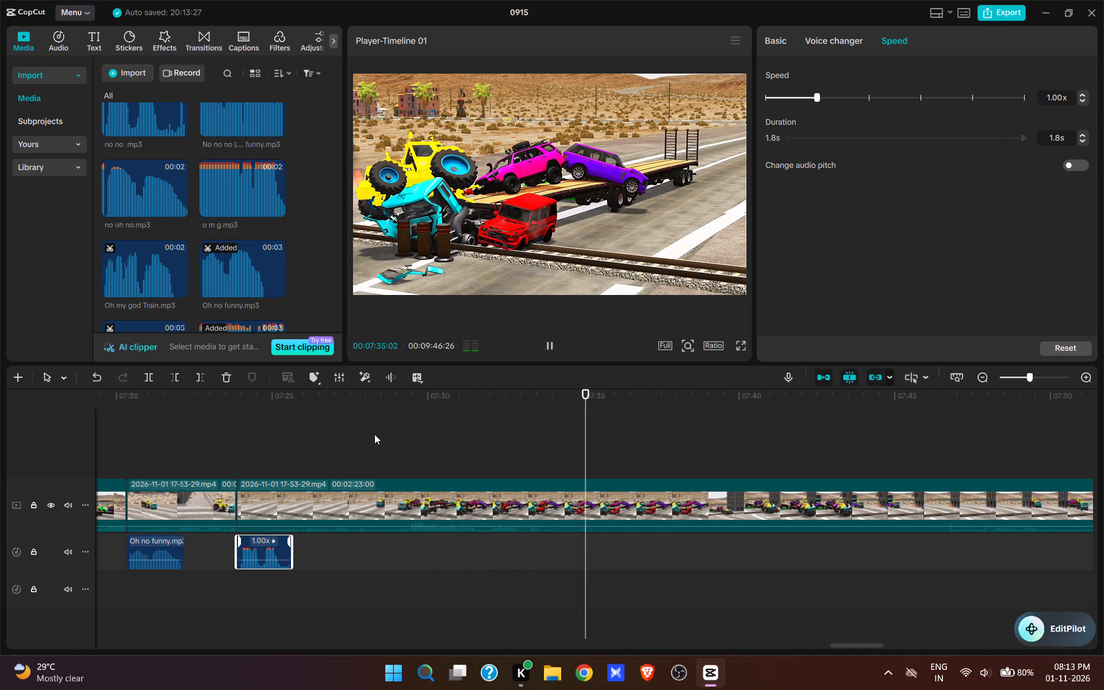
pyautogui.press('space')
pyautogui.write('w')
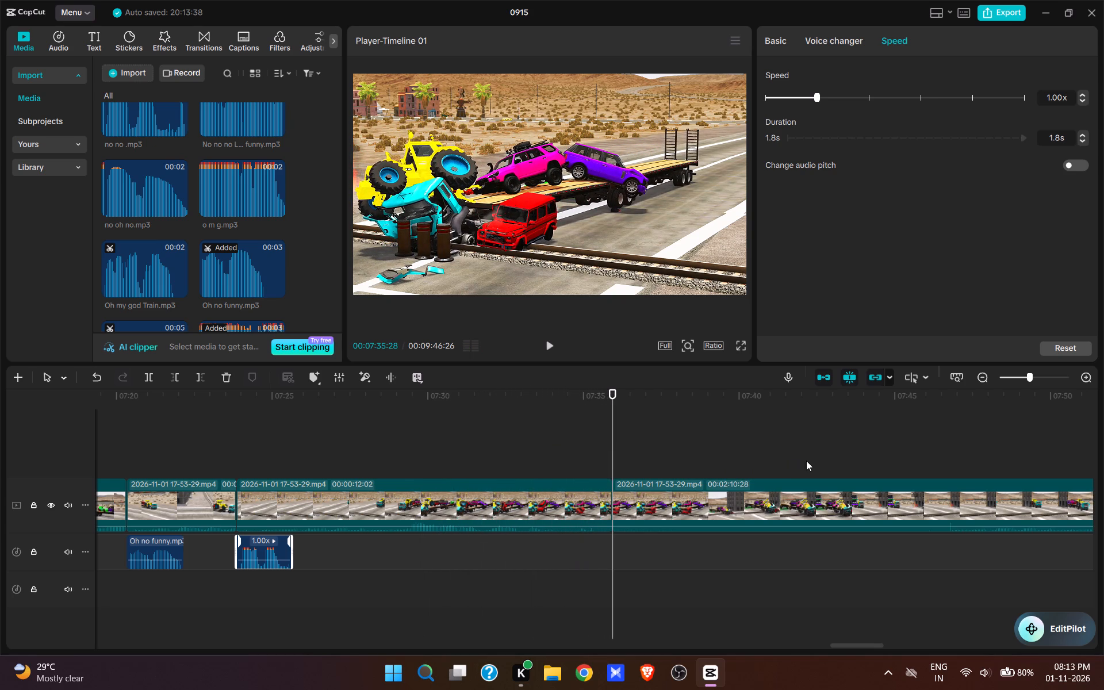
pyautogui.click(806, 461)
pyautogui.moveTo(822, 469); pyautogui.dragTo(799, 563)
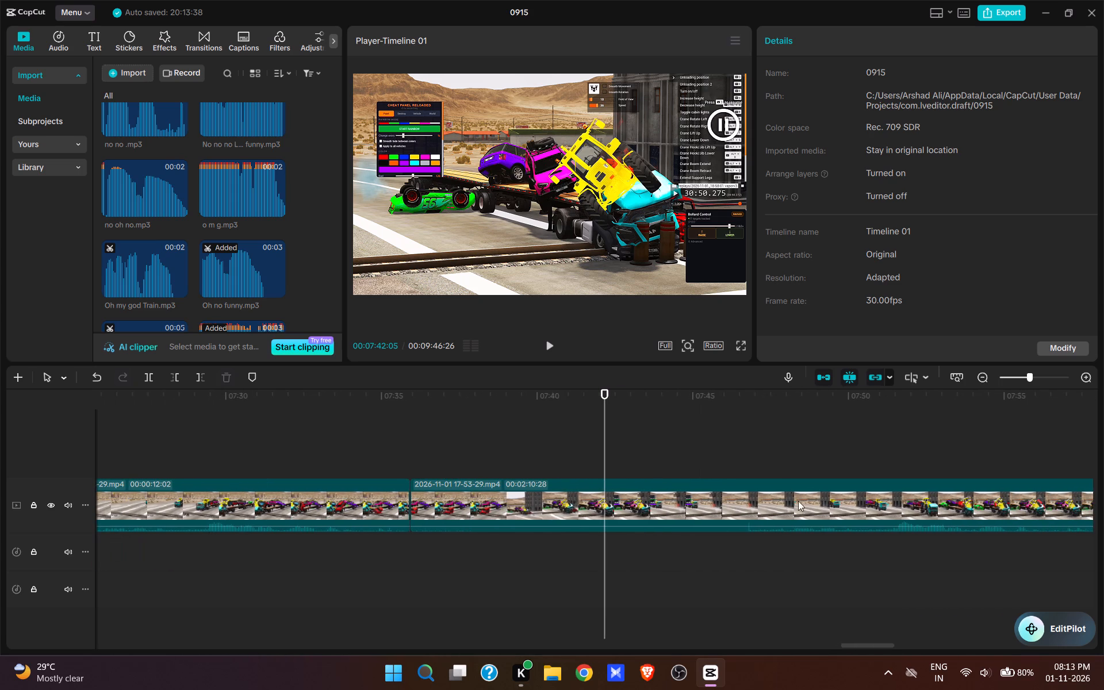
pyautogui.click(747, 468)
pyautogui.press('space')
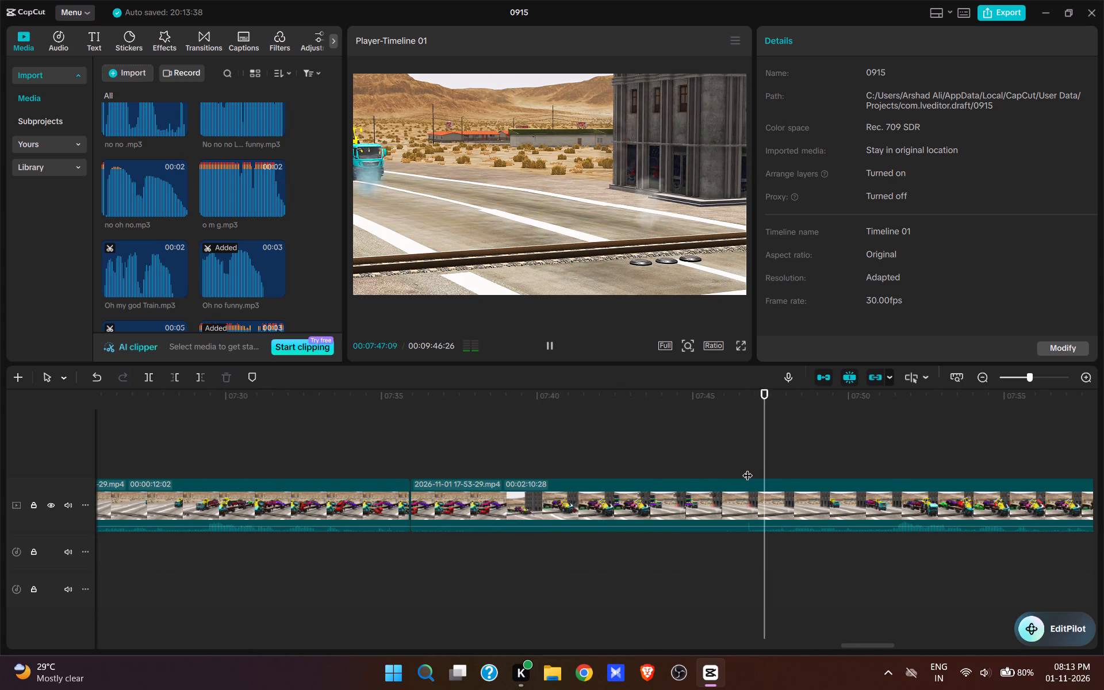
pyautogui.press('space')
pyautogui.press('q')
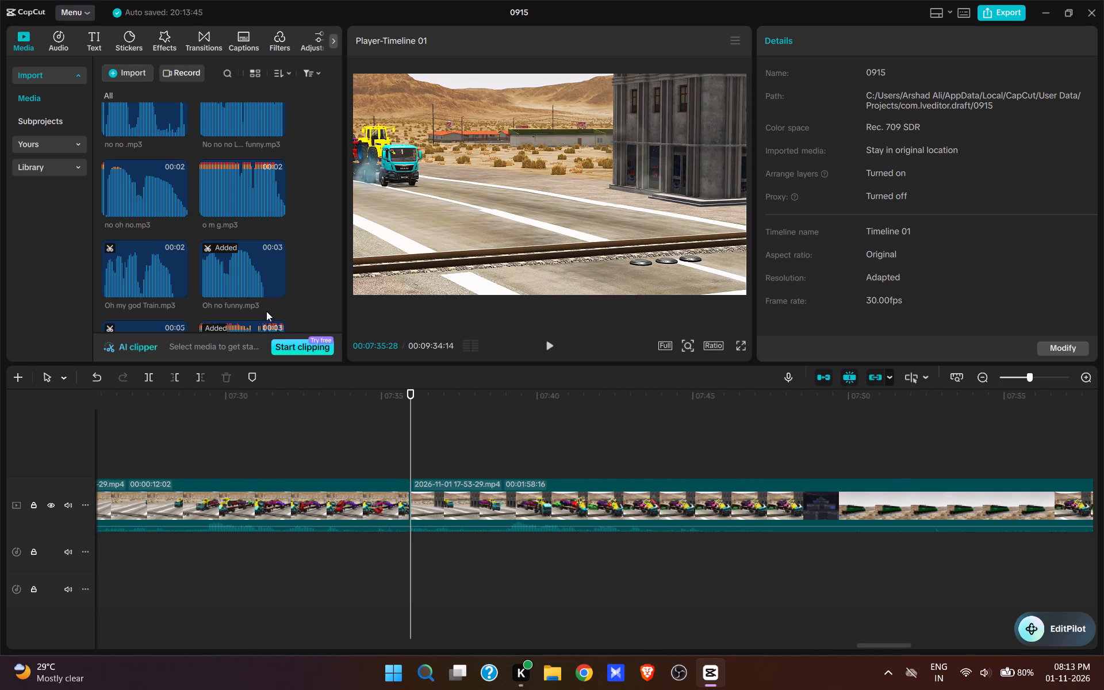
# Add the No God please No.mp3 sound at 00:07:35:28 and play the second crash shot with it.
pyautogui.scroll(1, 264, 222)
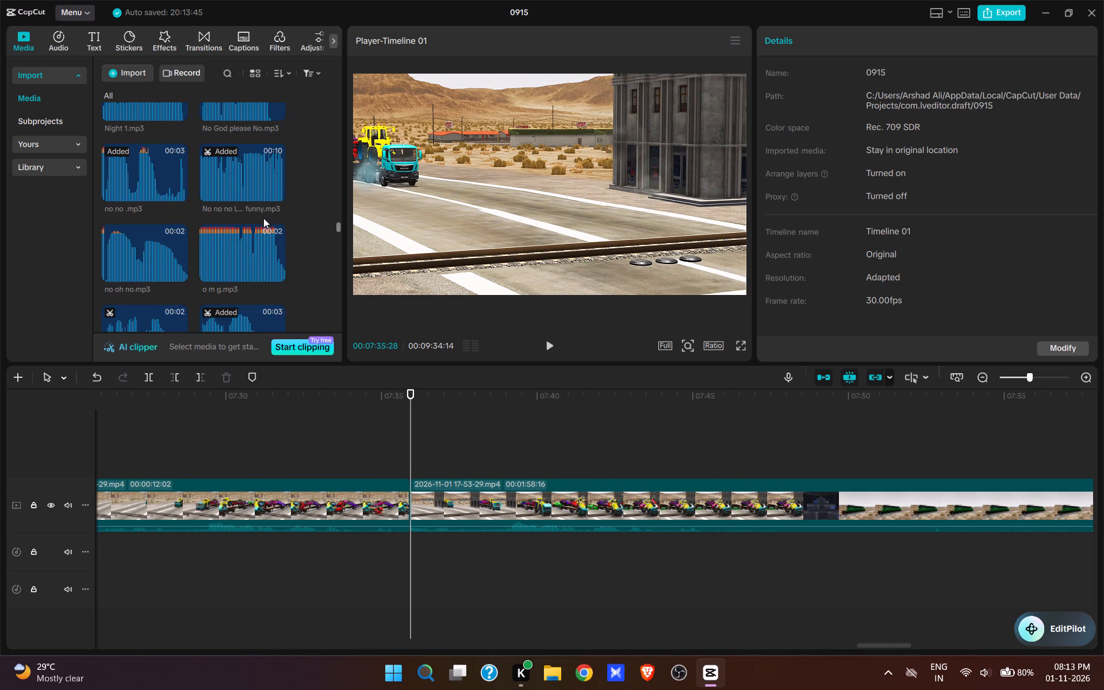
pyautogui.click(277, 110)
pyautogui.press('space')
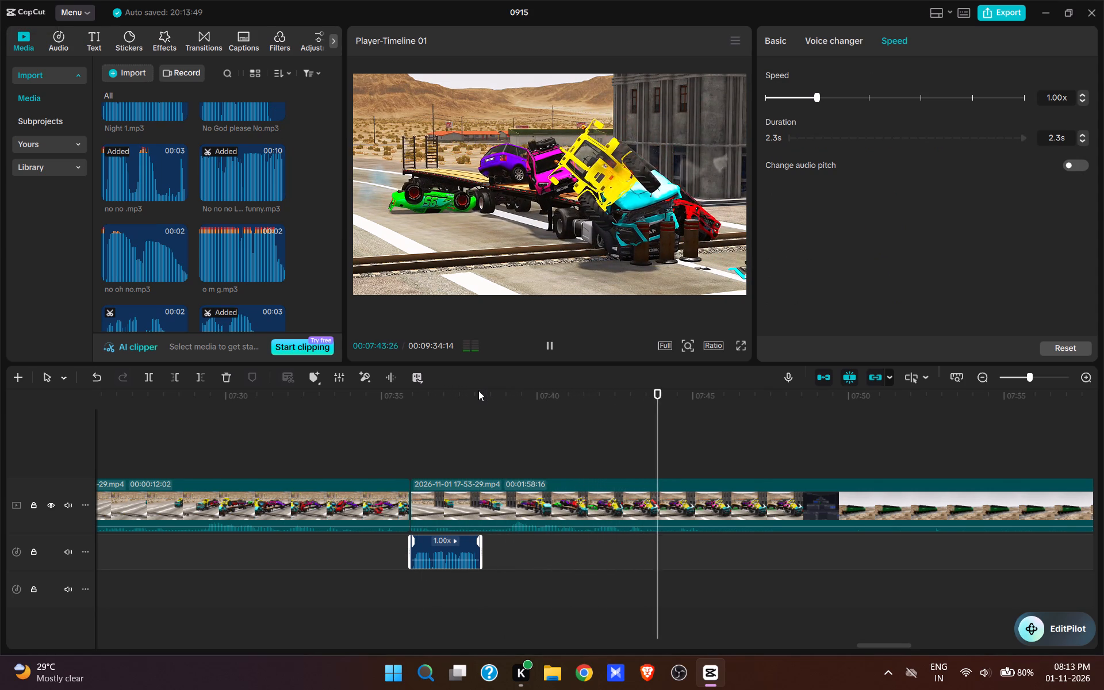
pyautogui.press('space')
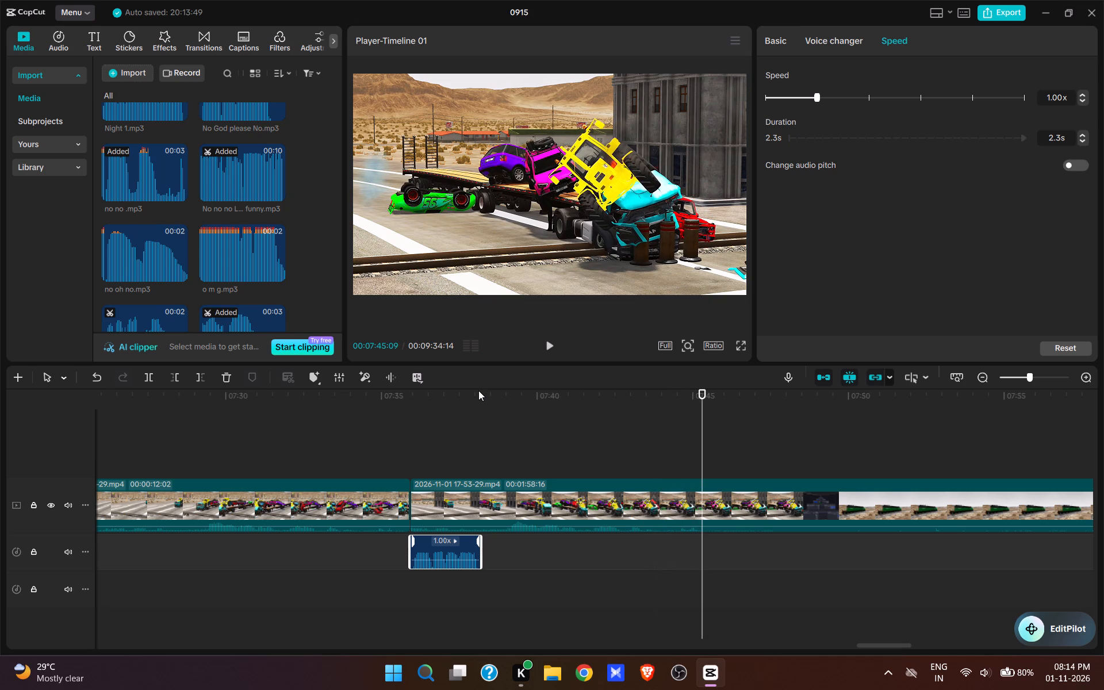
# Split the video at 00:07:45:18, after the second crash view, and remove the footage up to the green locomotive travelling through the desert.
pyautogui.press('space')
pyautogui.press('space')
pyautogui.write('w')
pyautogui.moveTo(806, 476); pyautogui.dragTo(761, 548)
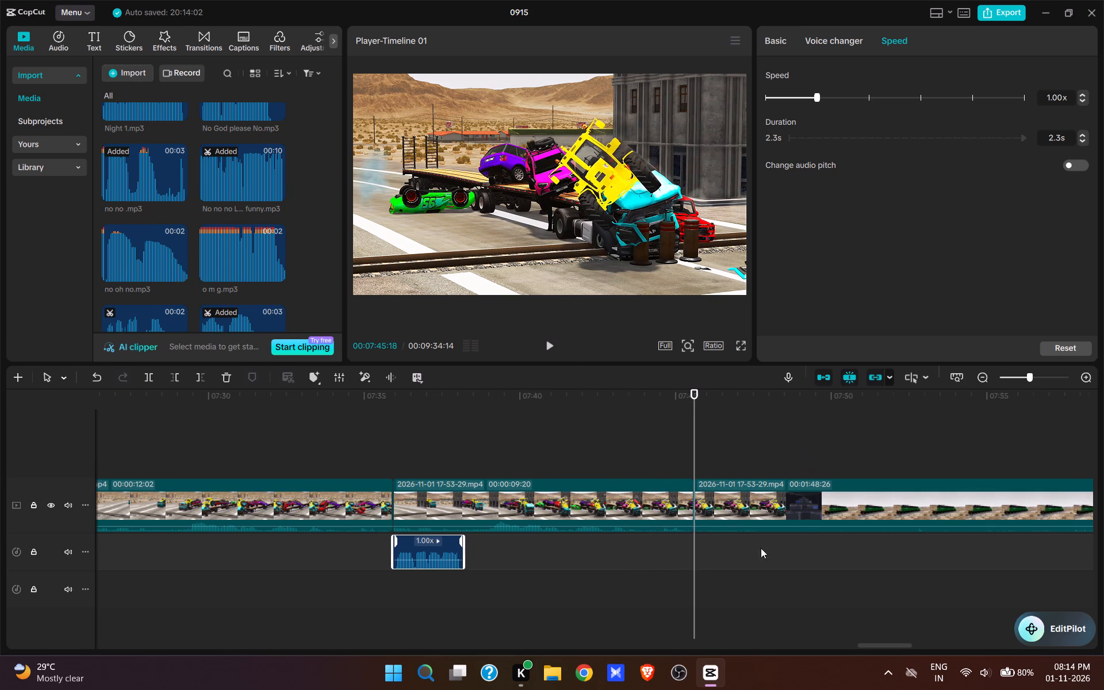
pyautogui.moveTo(761, 548); pyautogui.dragTo(710, 581)
pyautogui.click(709, 448)
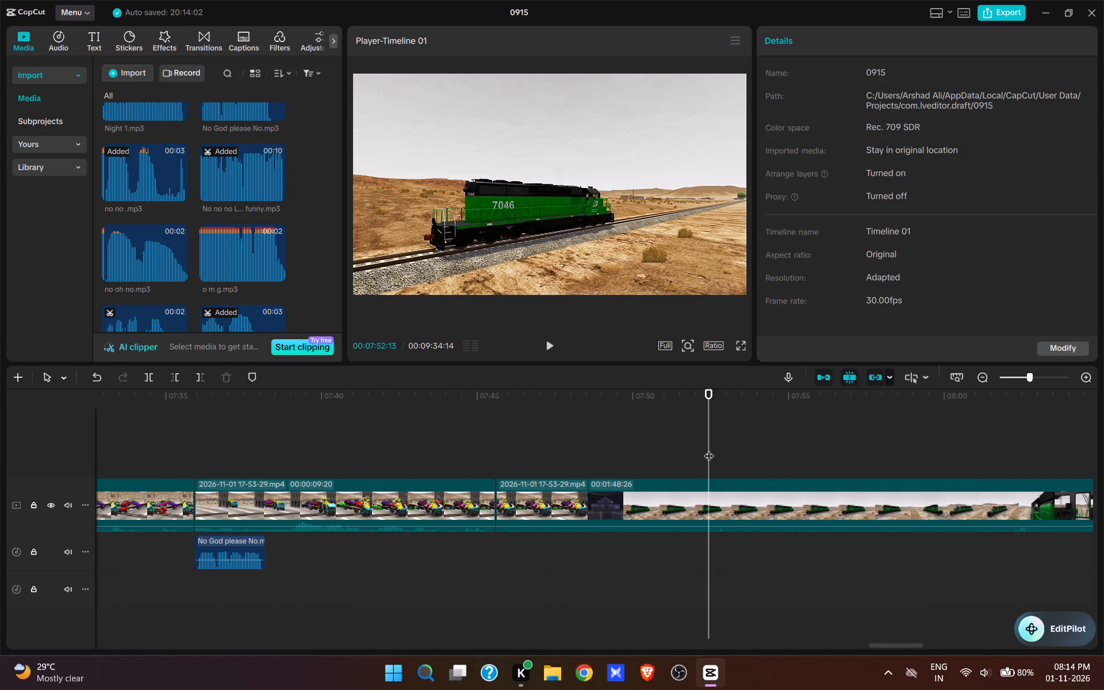
pyautogui.press('space')
pyautogui.click(834, 442)
pyautogui.press('space')
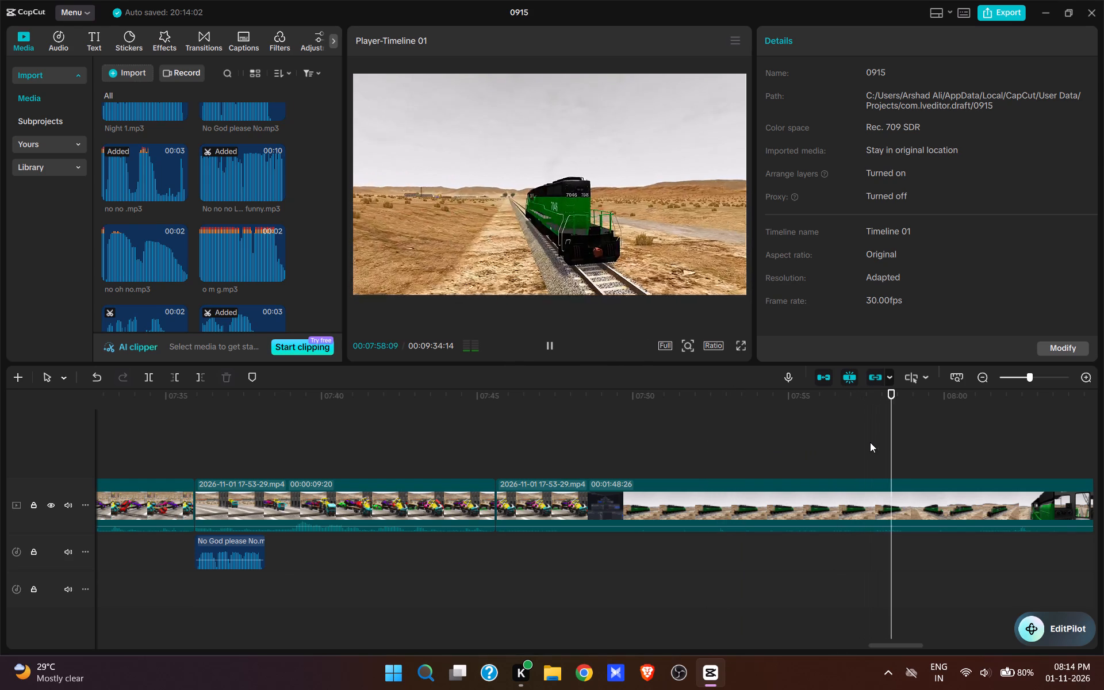
pyautogui.click(788, 454)
pyautogui.press('space')
pyautogui.press('space')
pyautogui.write('q')
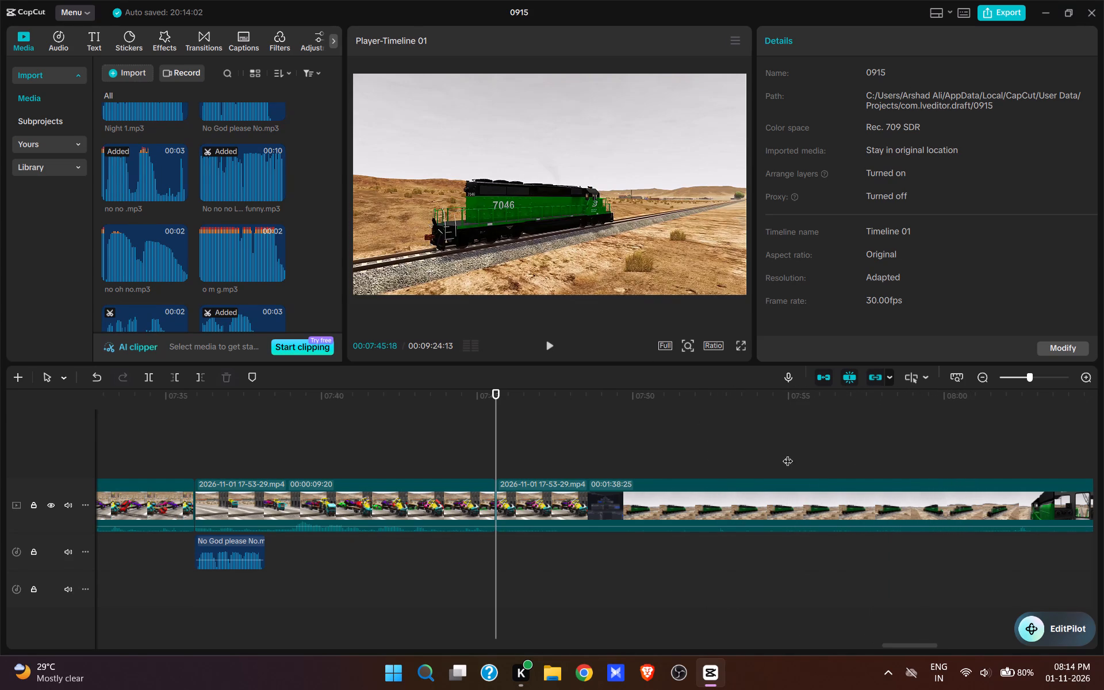
# Add the Oh my god Train.mp3 sound at 00:07:45:18, where the green locomotive appears in the desert.
pyautogui.scroll(-7, 249, 182)
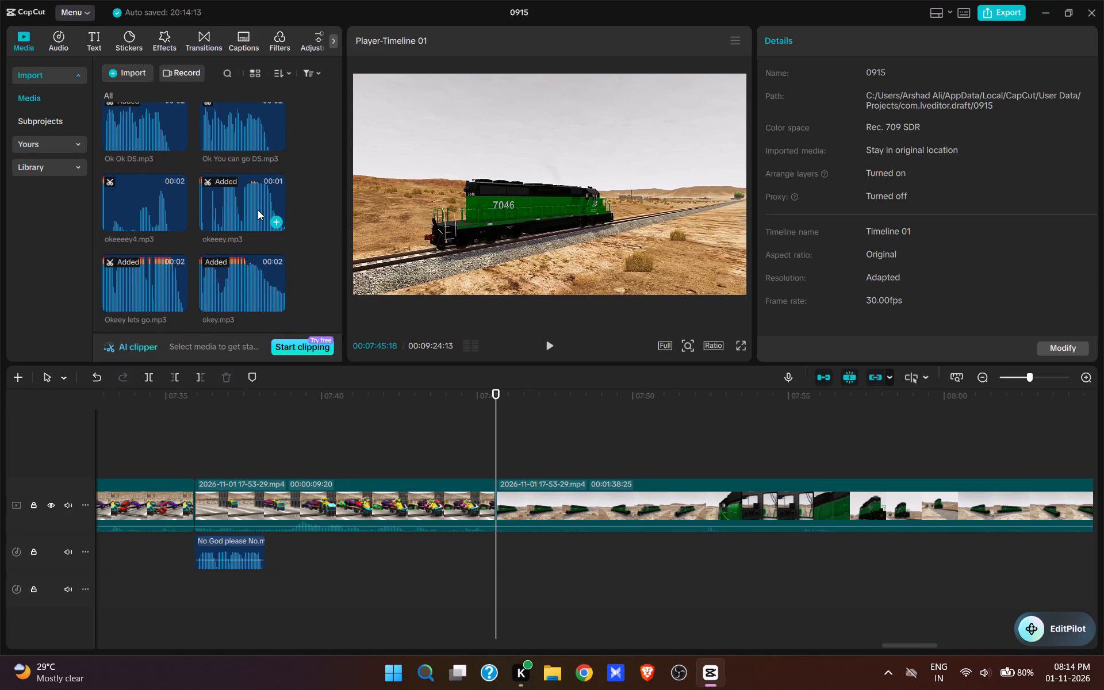
pyautogui.scroll(6, 258, 210)
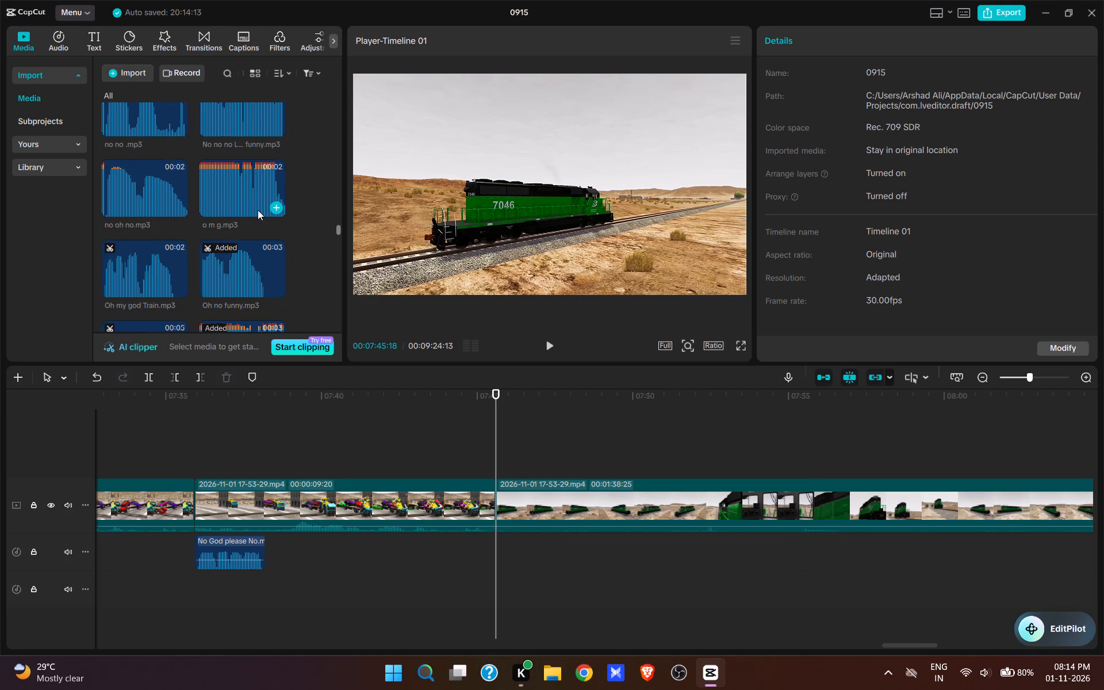
pyautogui.scroll(2, 258, 210)
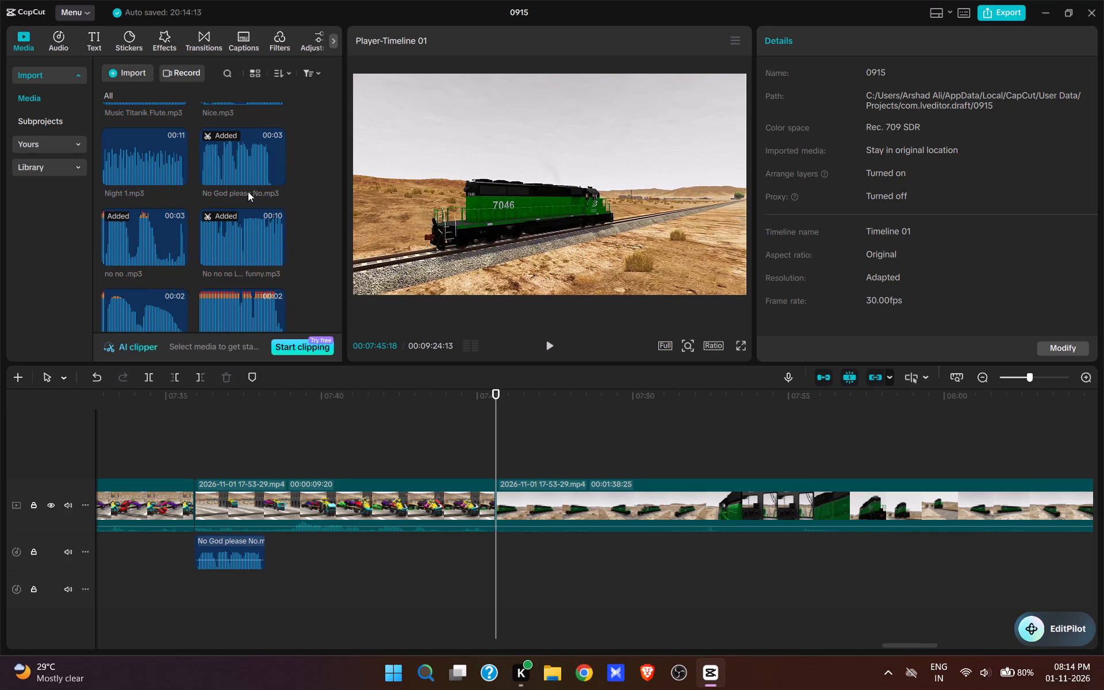
pyautogui.scroll(-2, 250, 176)
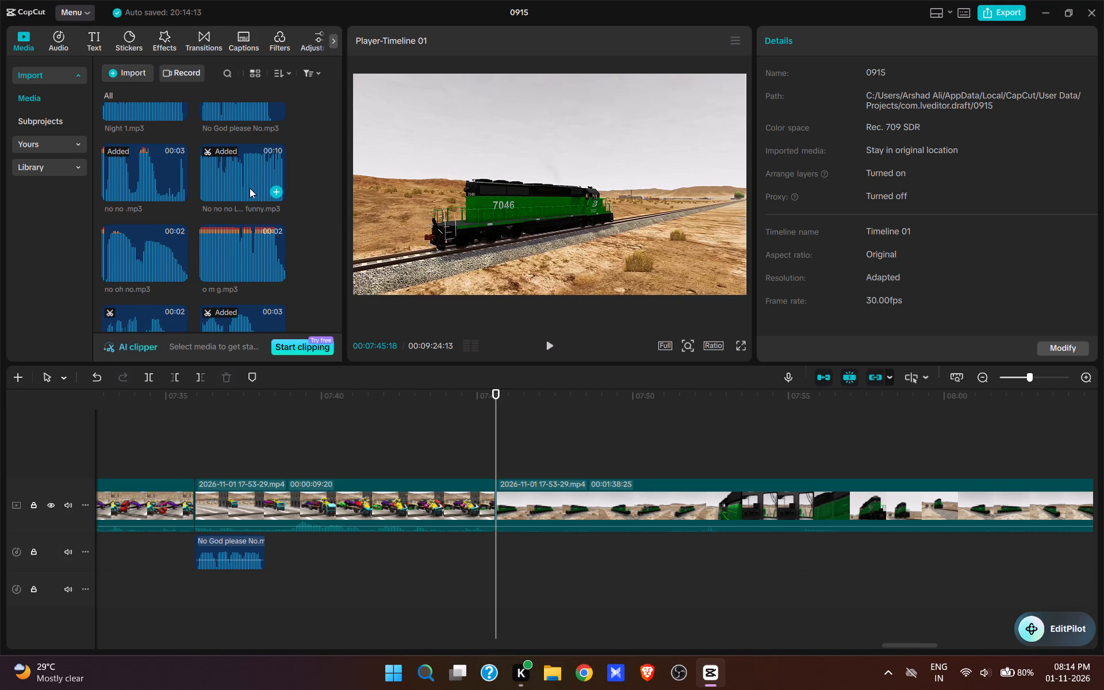
pyautogui.scroll(-3, 250, 188)
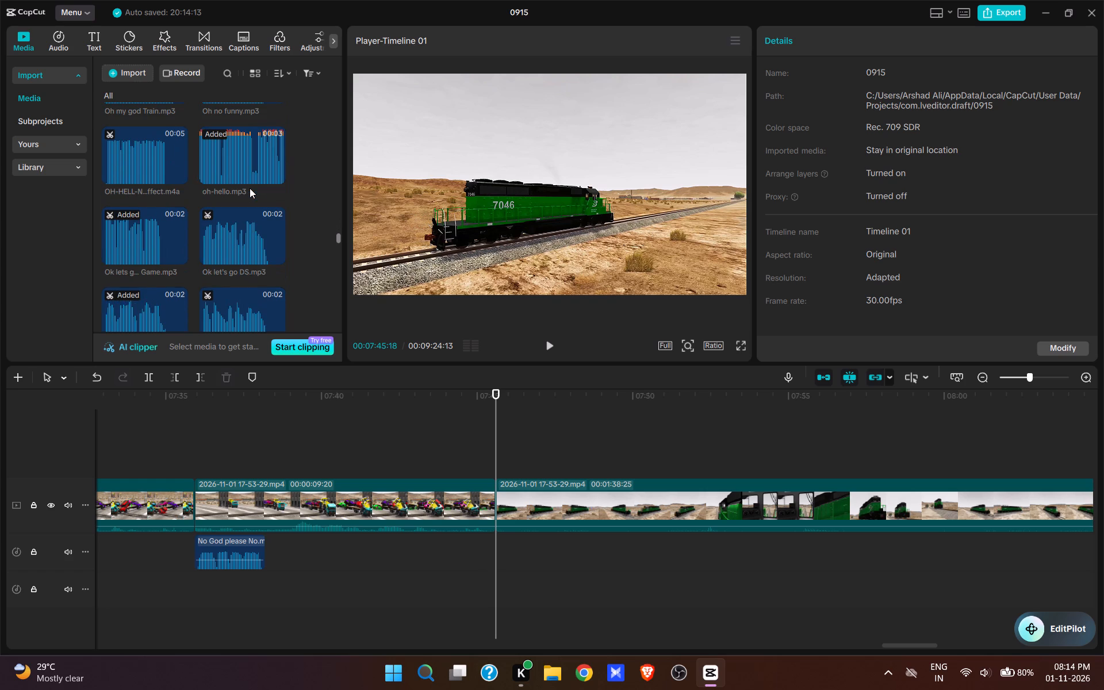
pyautogui.scroll(-2, 250, 188)
pyautogui.scroll(1, 236, 218)
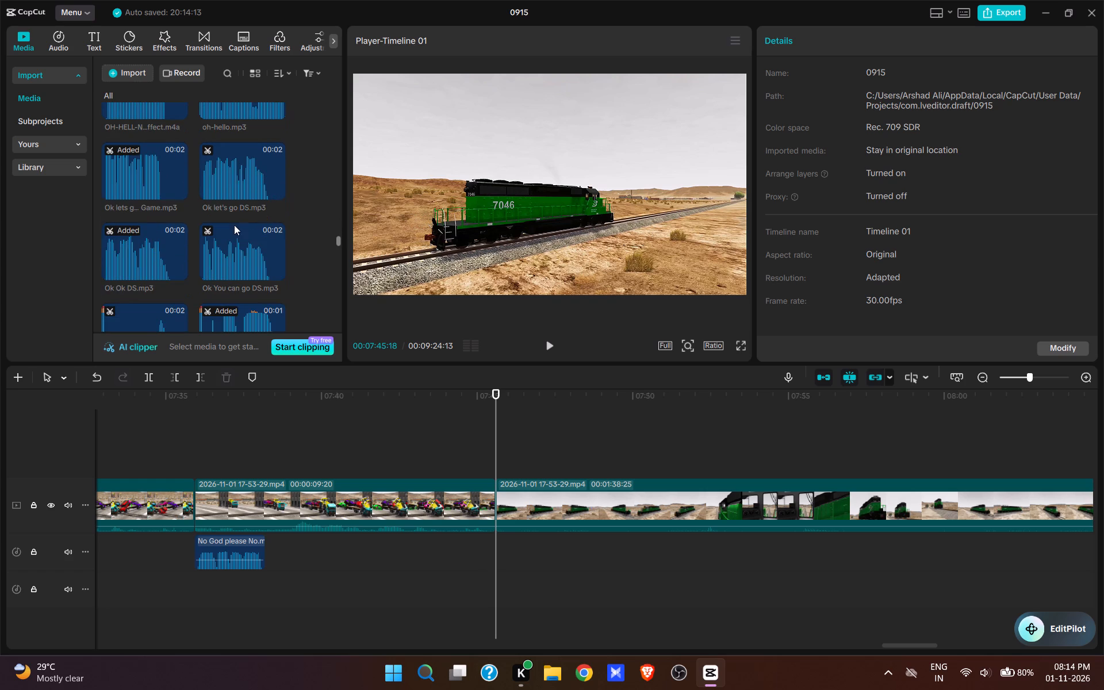
pyautogui.scroll(1, 220, 266)
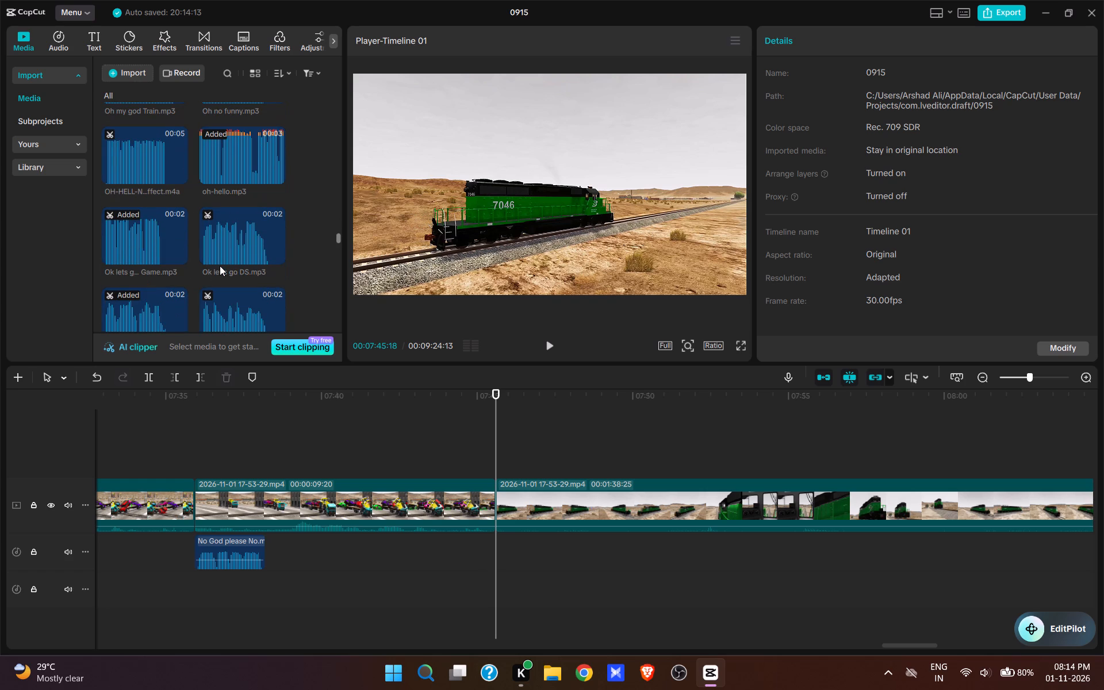
pyautogui.scroll(1, 220, 266)
pyautogui.click(179, 160)
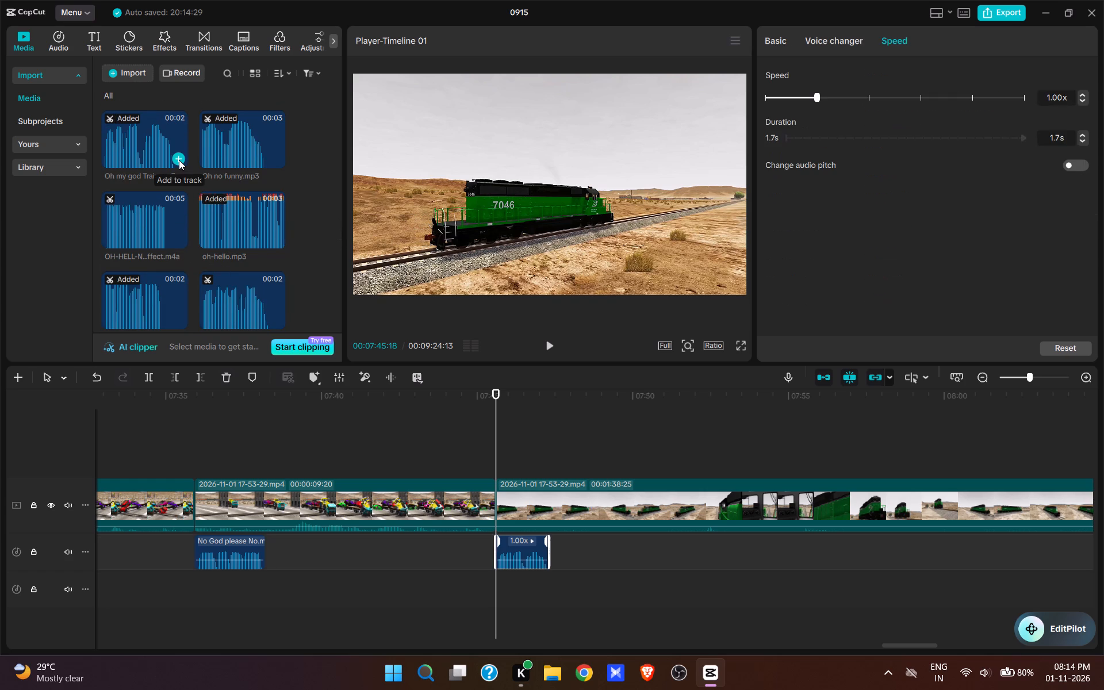
# Add the Train horn.mp3 sound at 00:07:48:02, shortly after the Oh my god Train.mp3 sound.
pyautogui.press('space')
pyautogui.press('space')
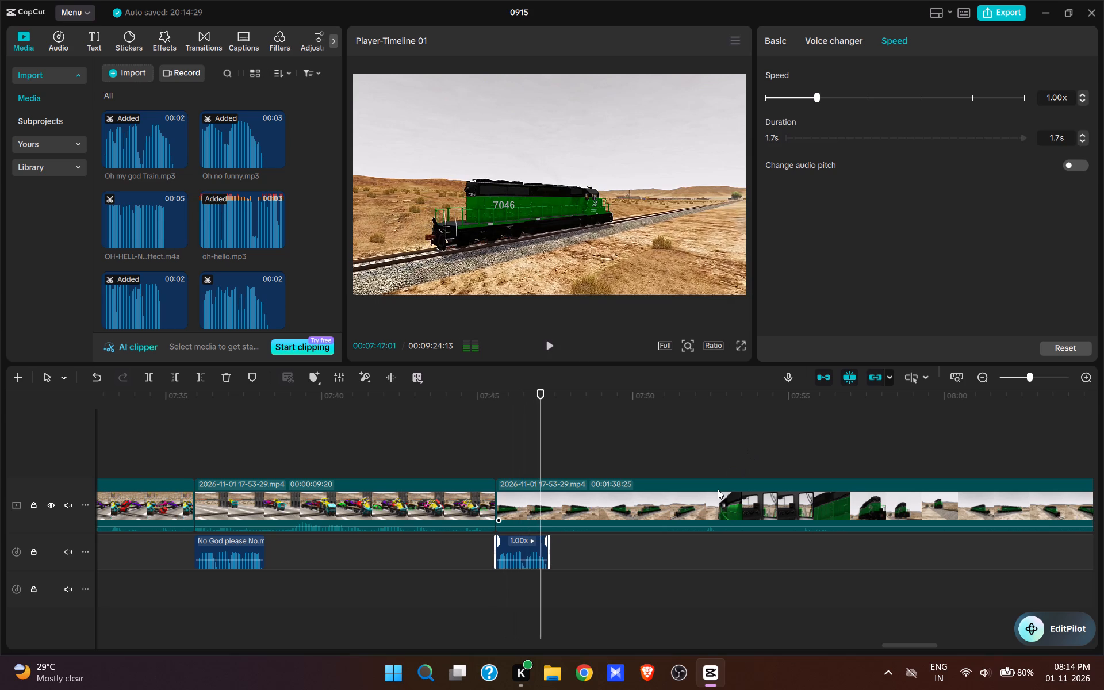
pyautogui.press('space')
pyautogui.press('space')
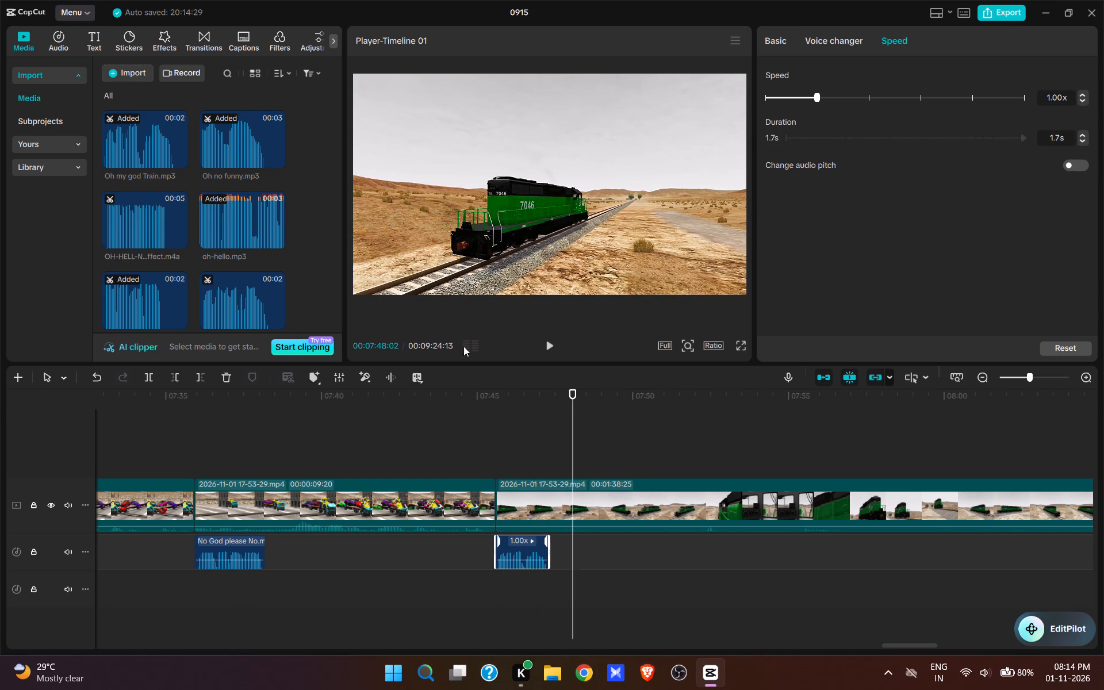
pyautogui.scroll(-17, 269, 251)
pyautogui.scroll(-11, 203, 229)
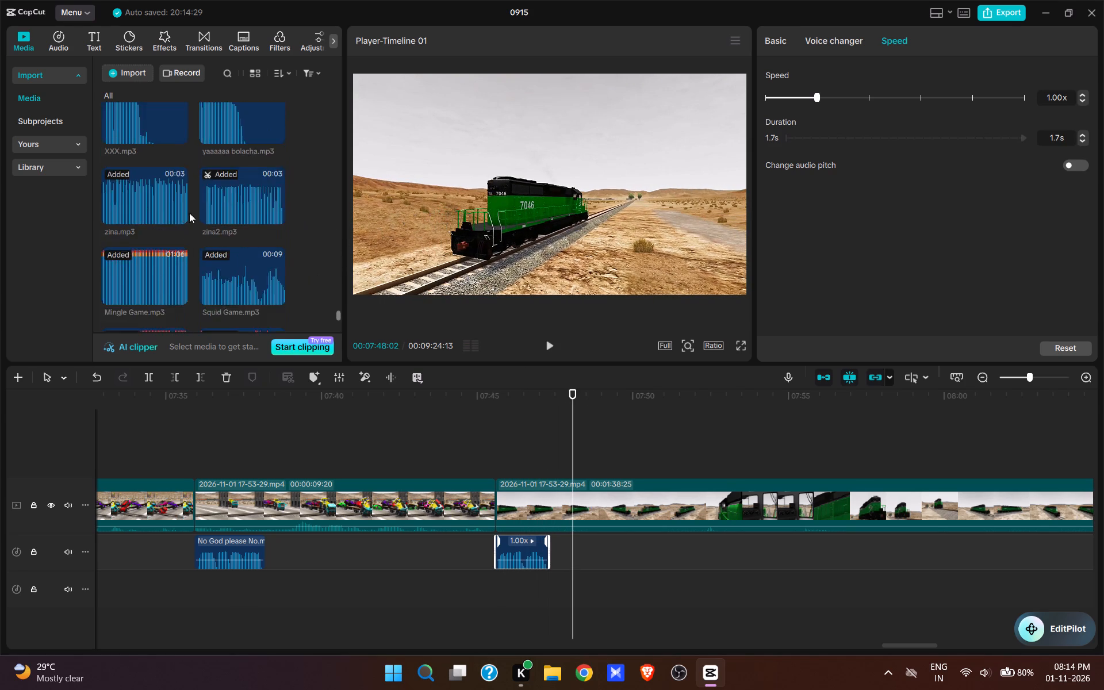
pyautogui.scroll(-13, 189, 213)
pyautogui.scroll(5, 192, 253)
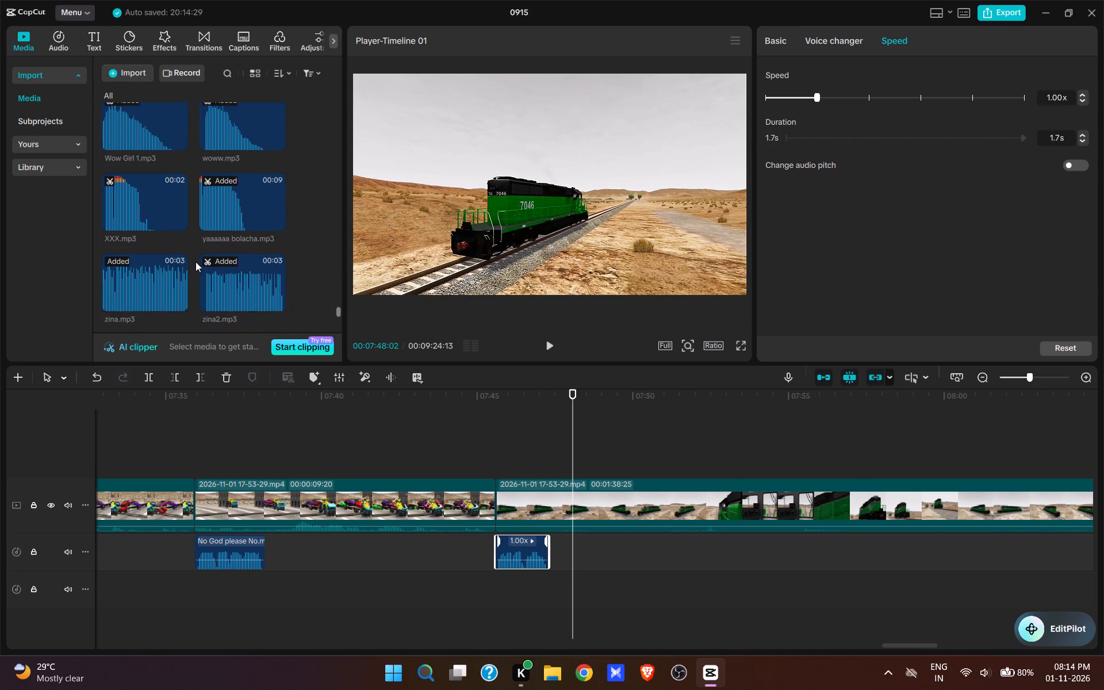
pyautogui.scroll(6, 195, 262)
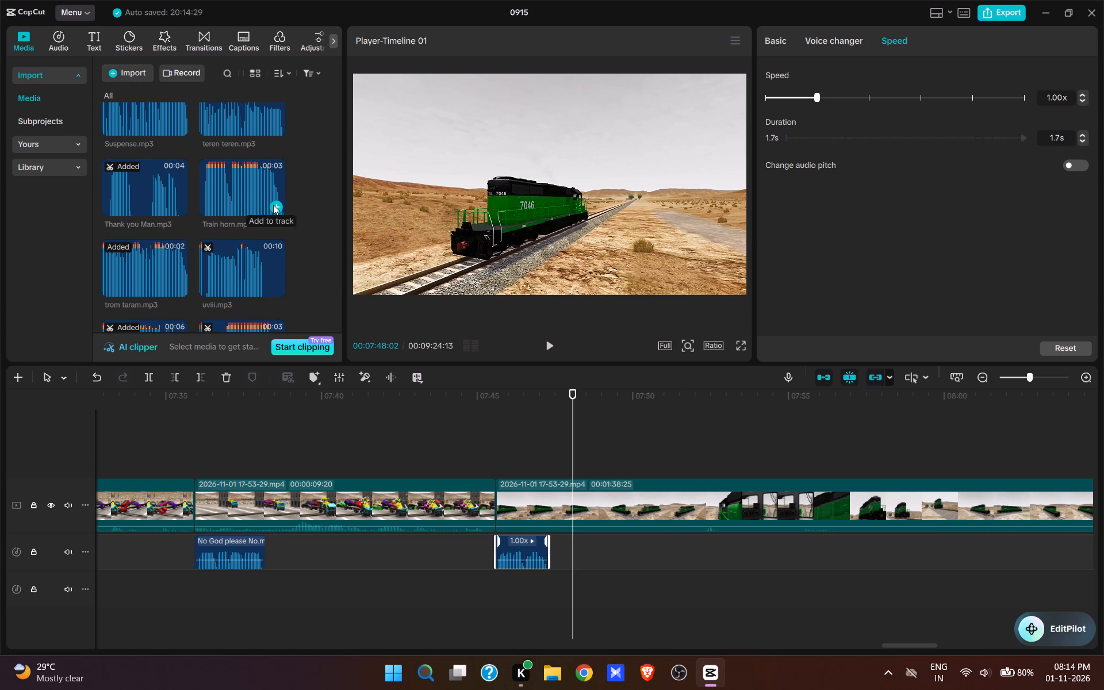
pyautogui.click(273, 205)
# Copy the Train horn.mp3 clip and paste it at about 00:07:52 and about 00:07:57 under the locomotive shots.
pyautogui.click(603, 546)
pyautogui.hotkey('ctrl', 'c')
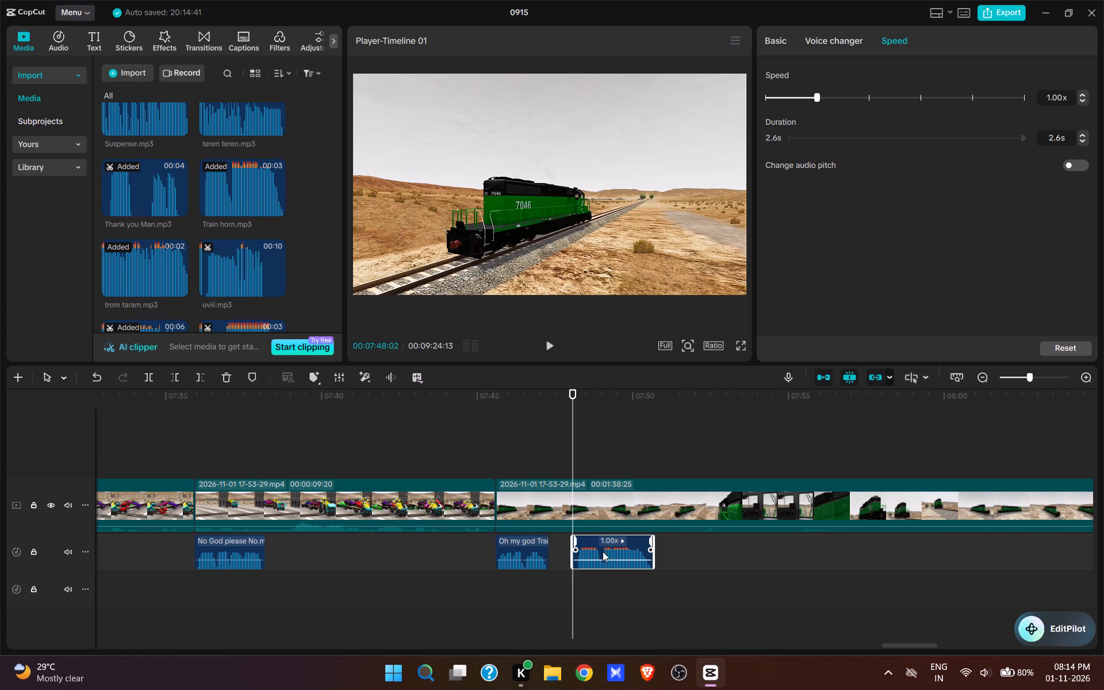
pyautogui.press('space')
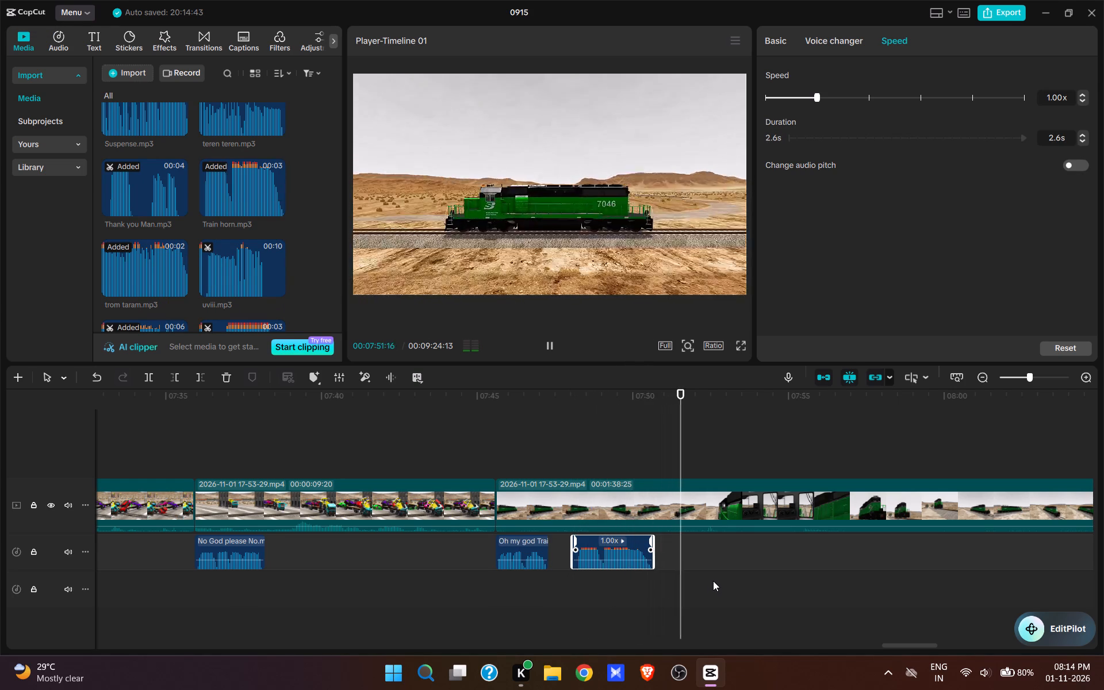
pyautogui.press('space')
pyautogui.hotkey('ctrl', 'v')
pyautogui.press('space')
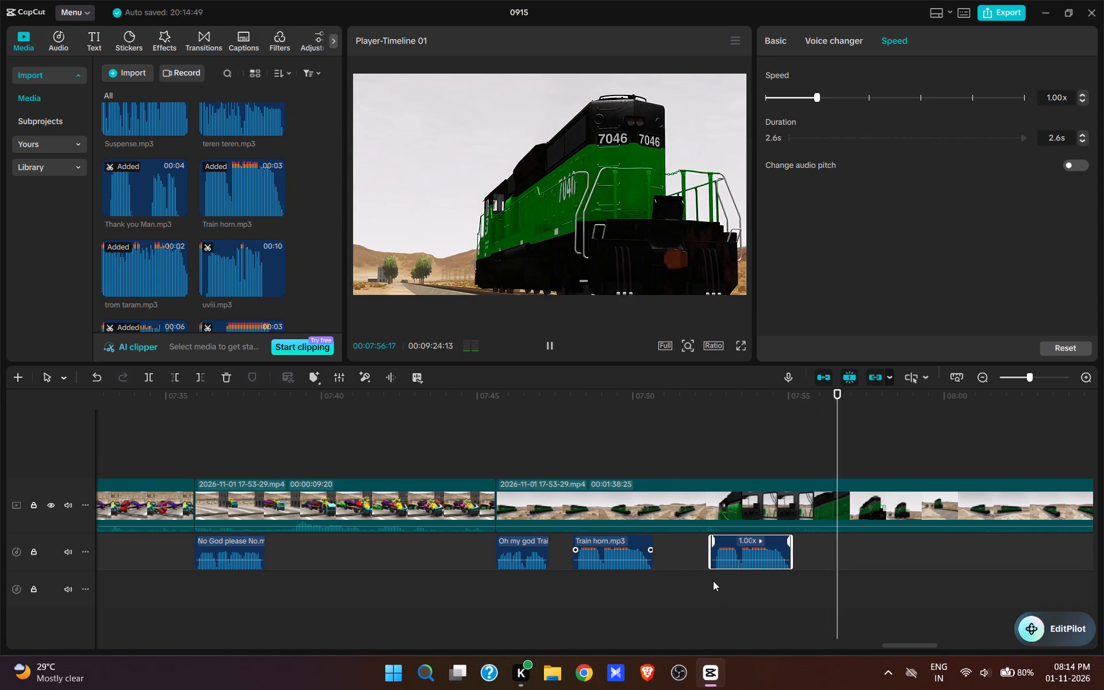
pyautogui.hotkey('ctrl', 'v')
# Split the video at 00:08:01:17 and remove the following footage up to 00:08:36:24, in the clean view of the wrecked vehicles on the tracks.
pyautogui.press('space')
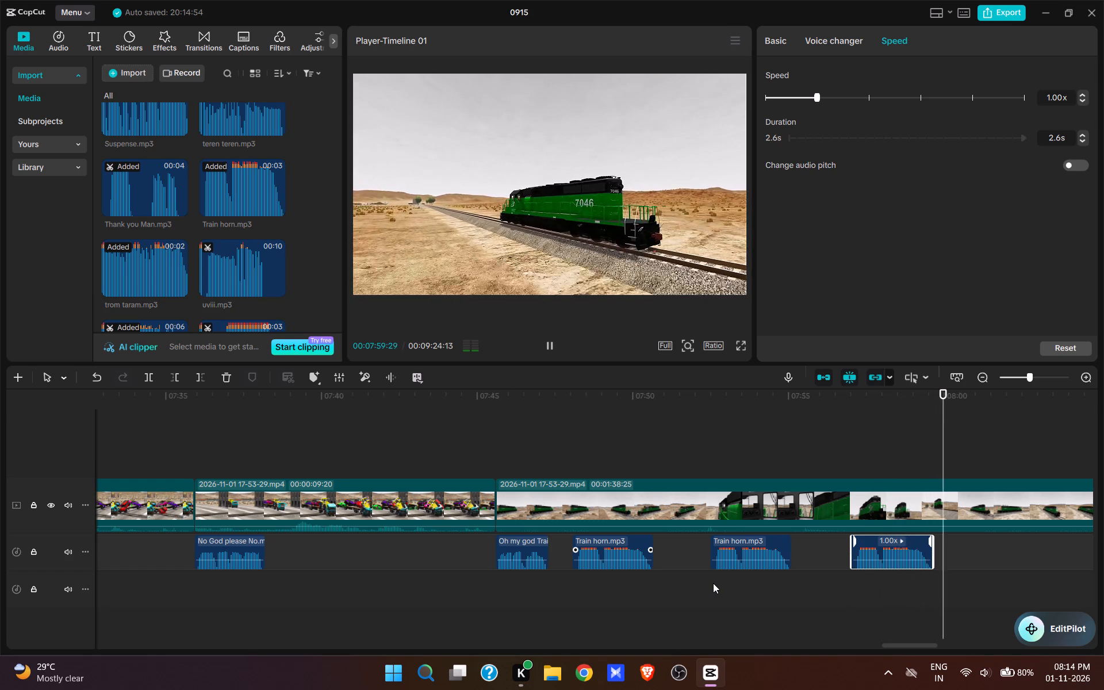
pyautogui.press('space')
pyautogui.write('w')
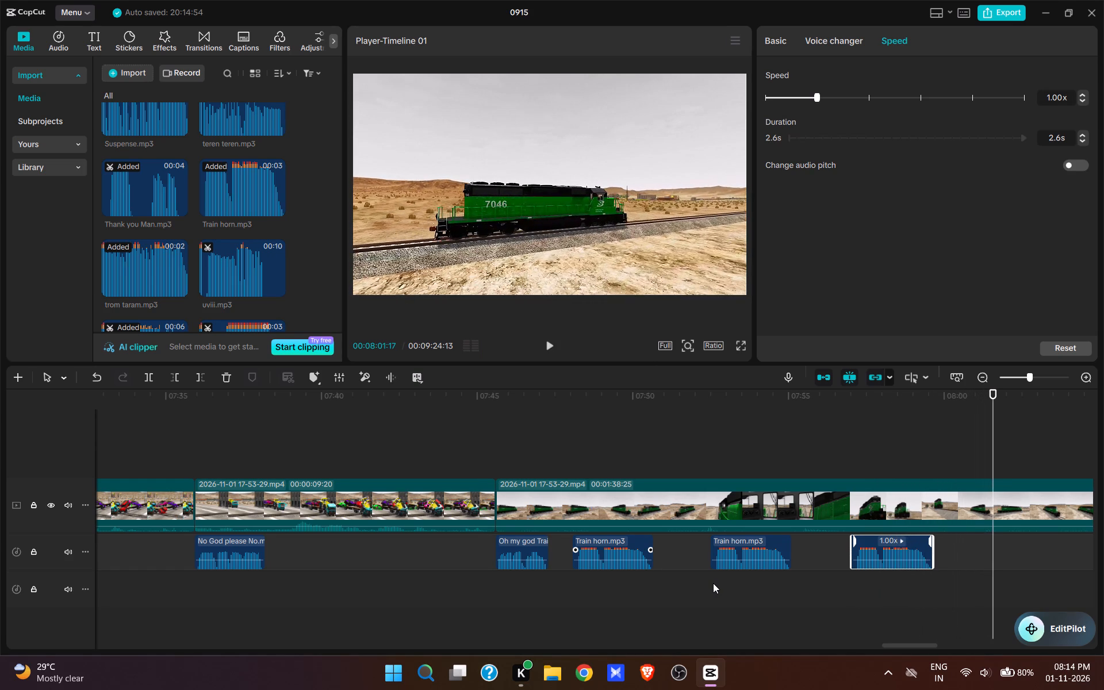
pyautogui.moveTo(713, 586); pyautogui.dragTo(668, 612)
pyautogui.click(710, 450)
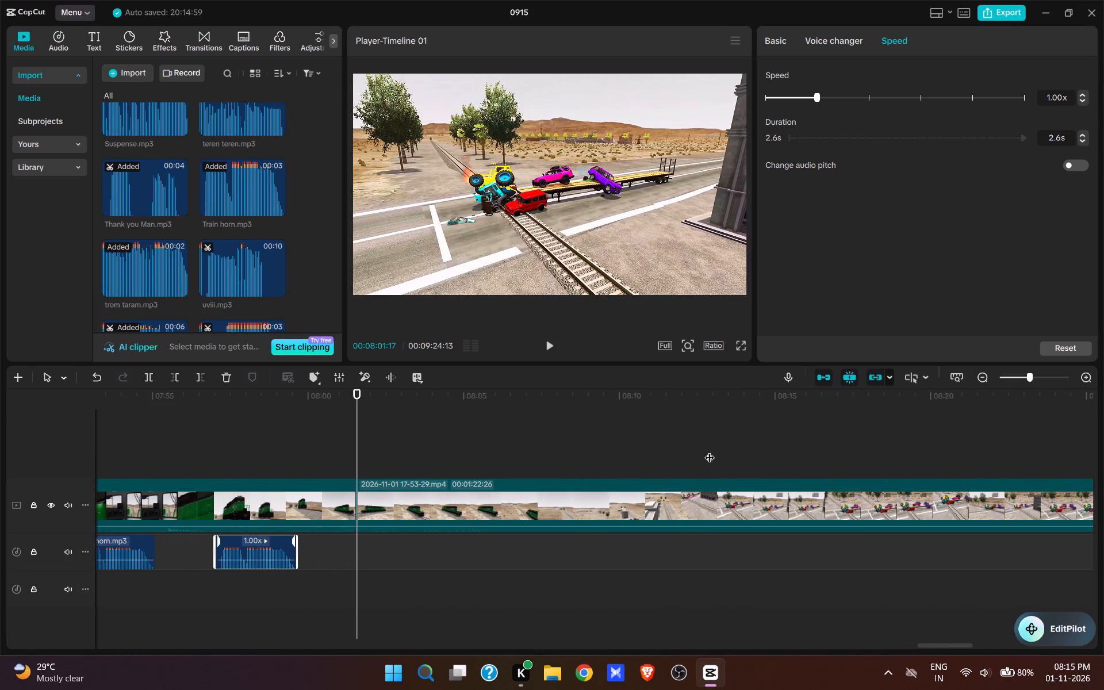
pyautogui.press('space')
pyautogui.click(857, 439)
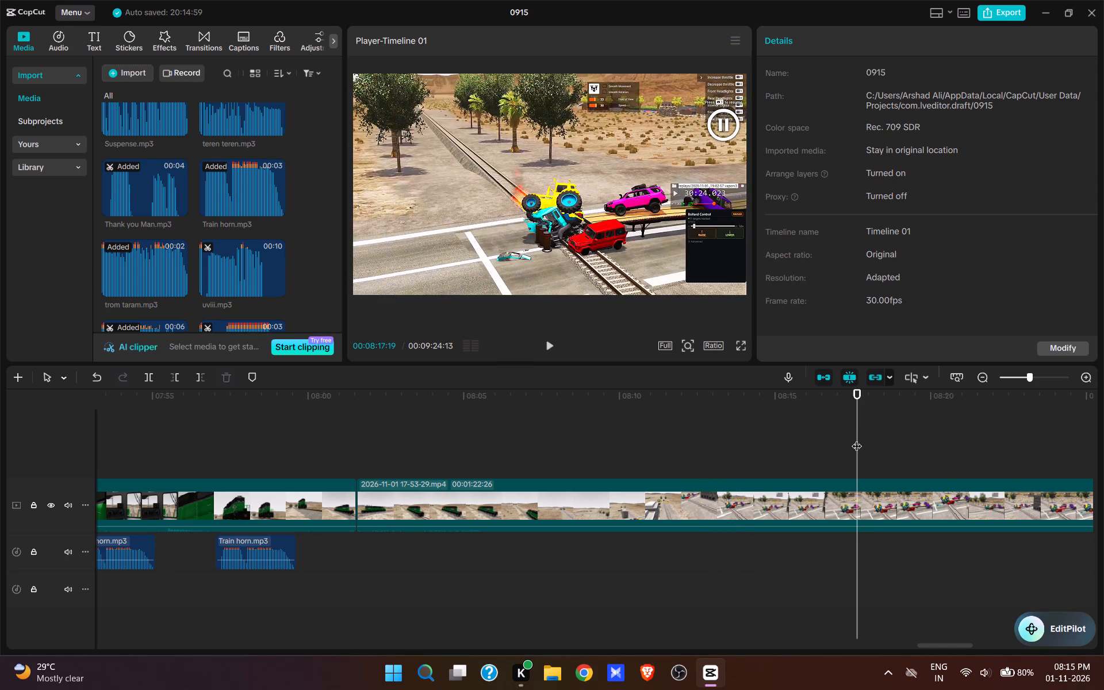
pyautogui.press('space')
pyautogui.press('space')
pyautogui.moveTo(829, 562); pyautogui.dragTo(819, 586)
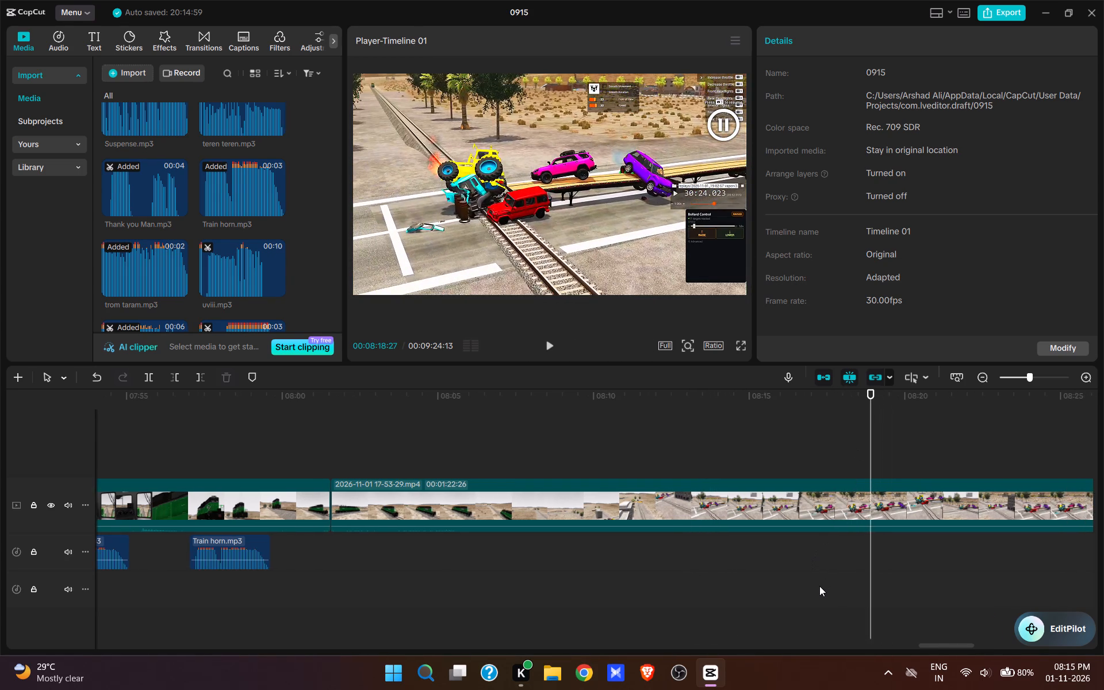
pyautogui.moveTo(819, 586); pyautogui.dragTo(818, 586)
pyautogui.click(780, 471)
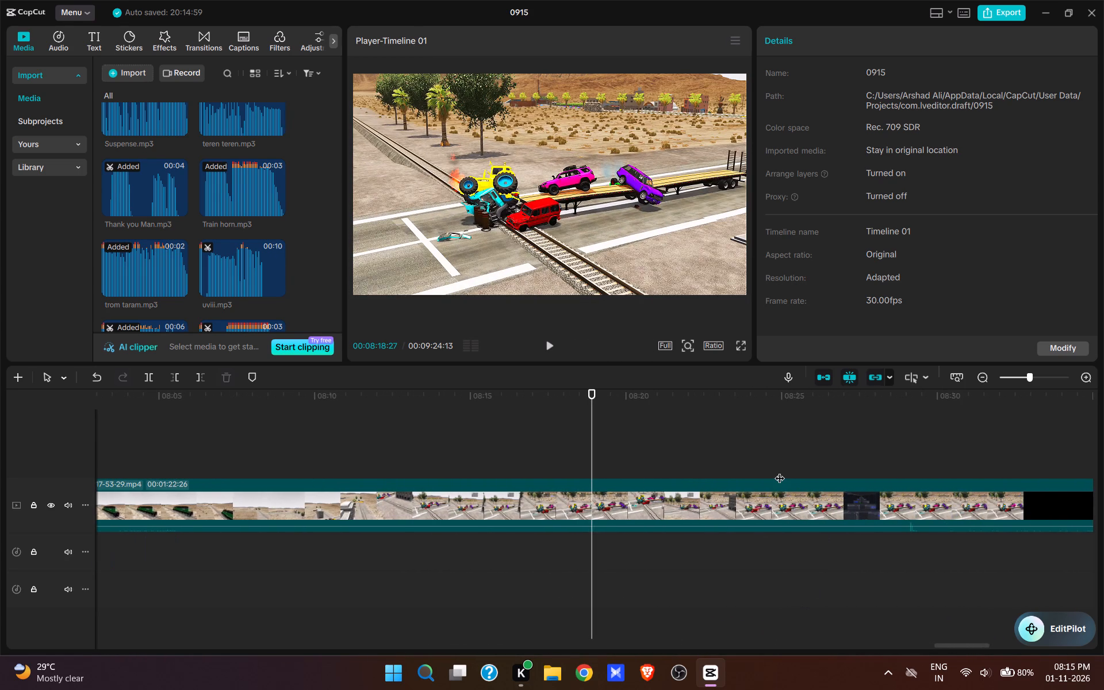
pyautogui.click(853, 459)
pyautogui.press('space')
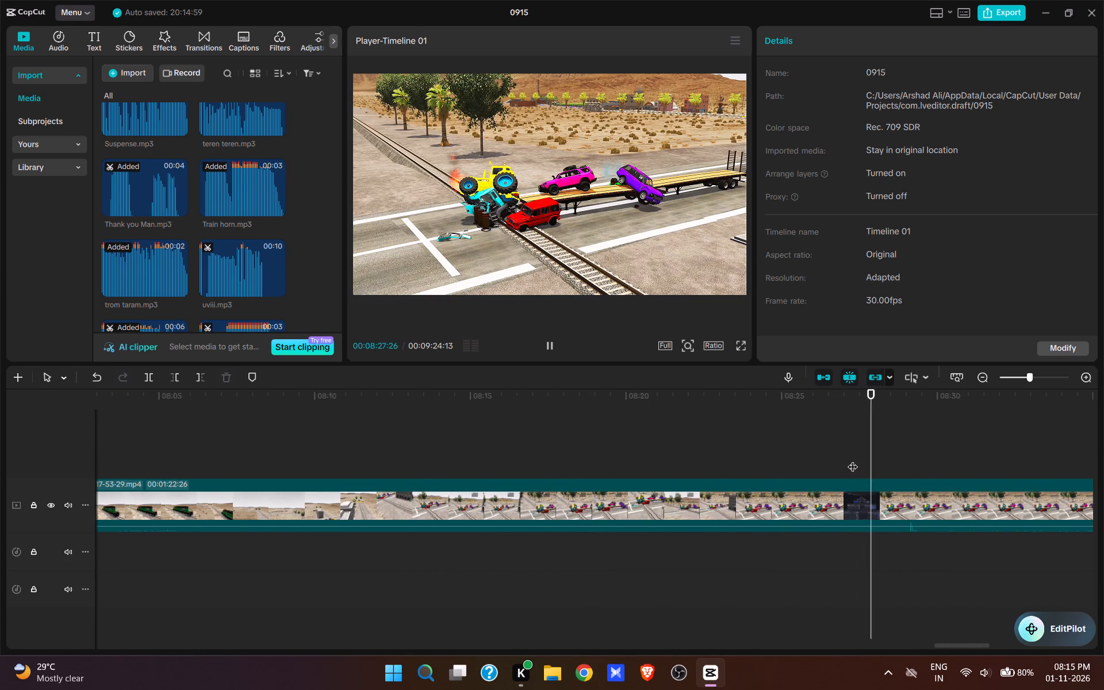
pyautogui.press('space')
pyautogui.moveTo(852, 543); pyautogui.dragTo(777, 596)
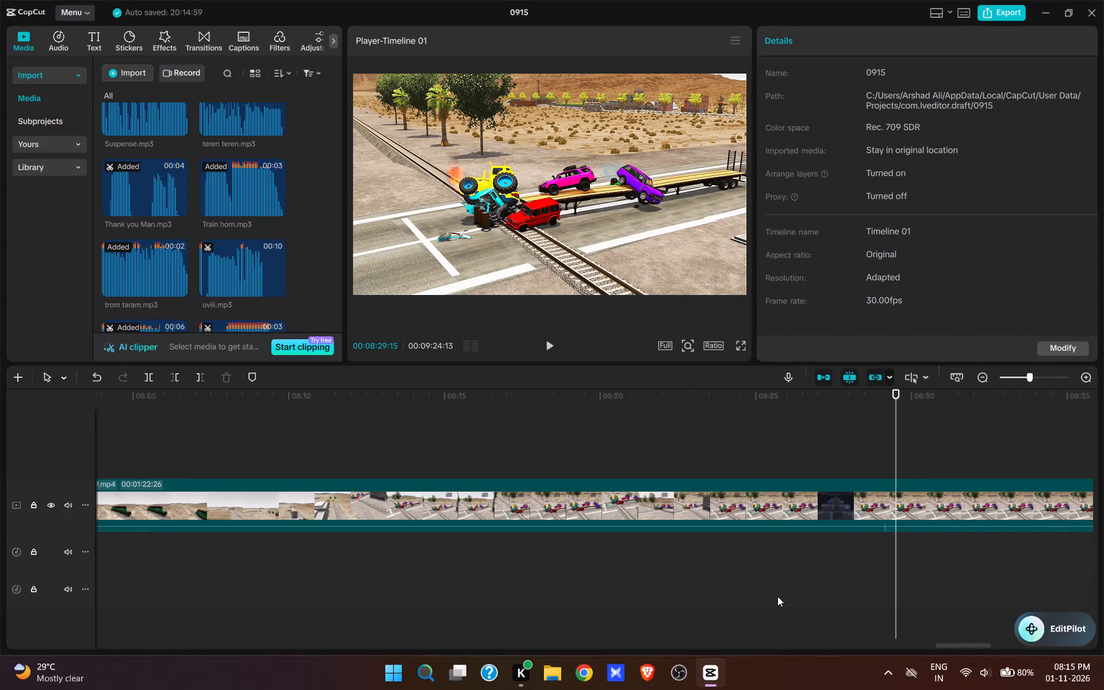
pyautogui.moveTo(777, 596); pyautogui.dragTo(704, 592)
pyautogui.press('space')
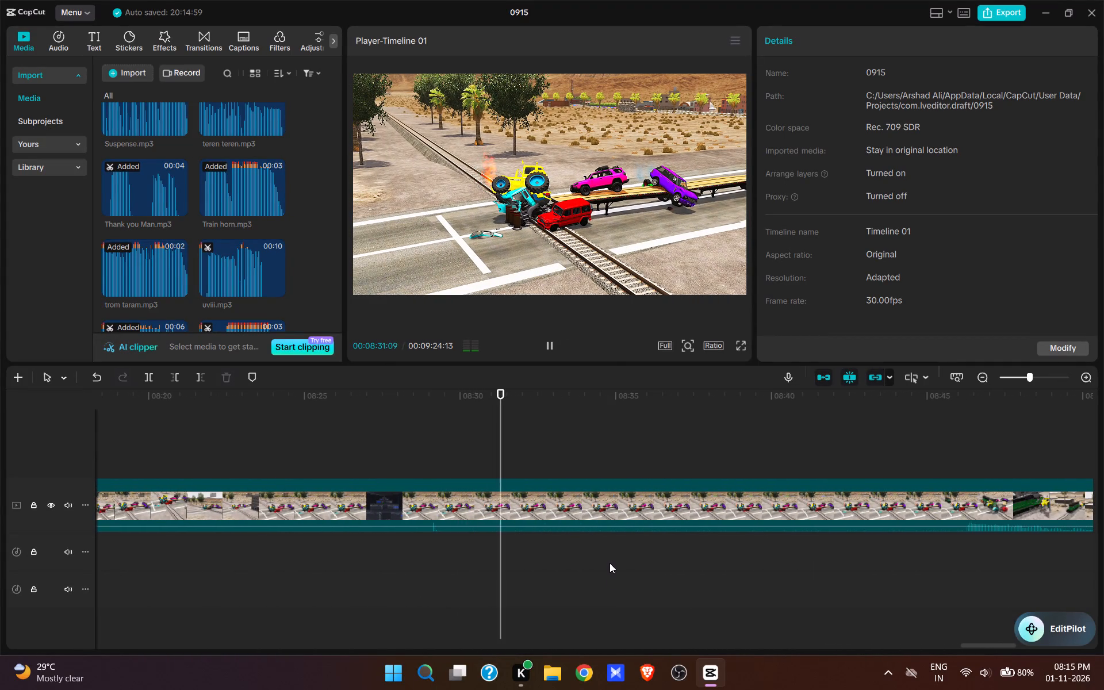
pyautogui.click(672, 443)
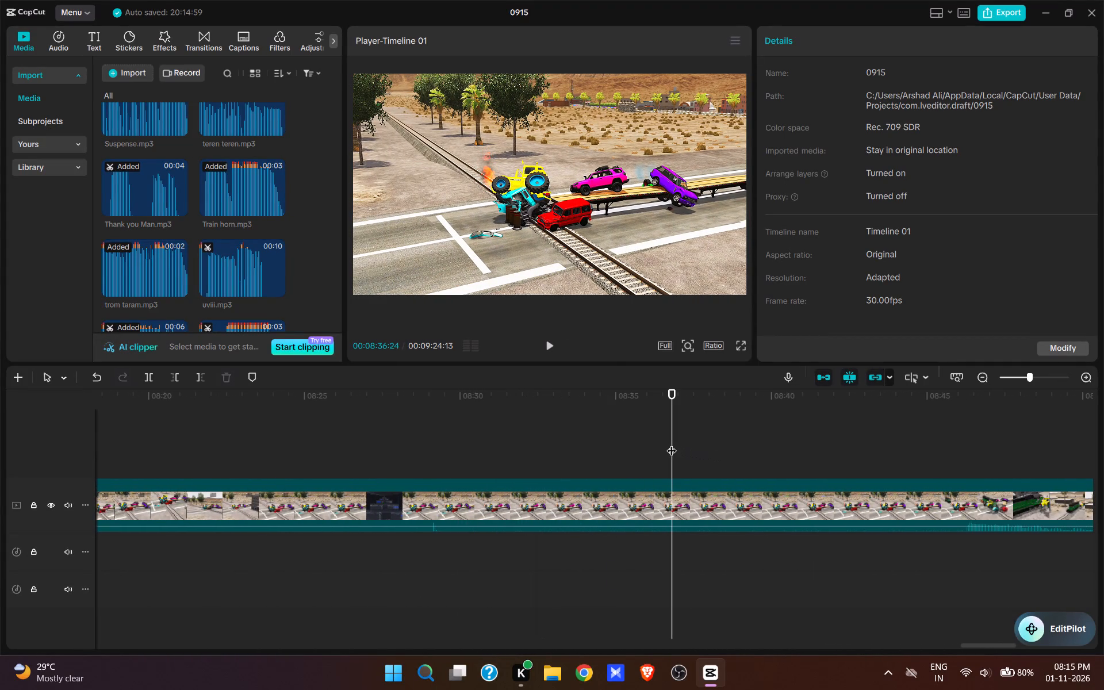
pyautogui.press('q')
# Paste another Train horn.mp3 copy at 00:08:01:17, at the start of the wrecked vehicles shot.
pyautogui.click(453, 555)
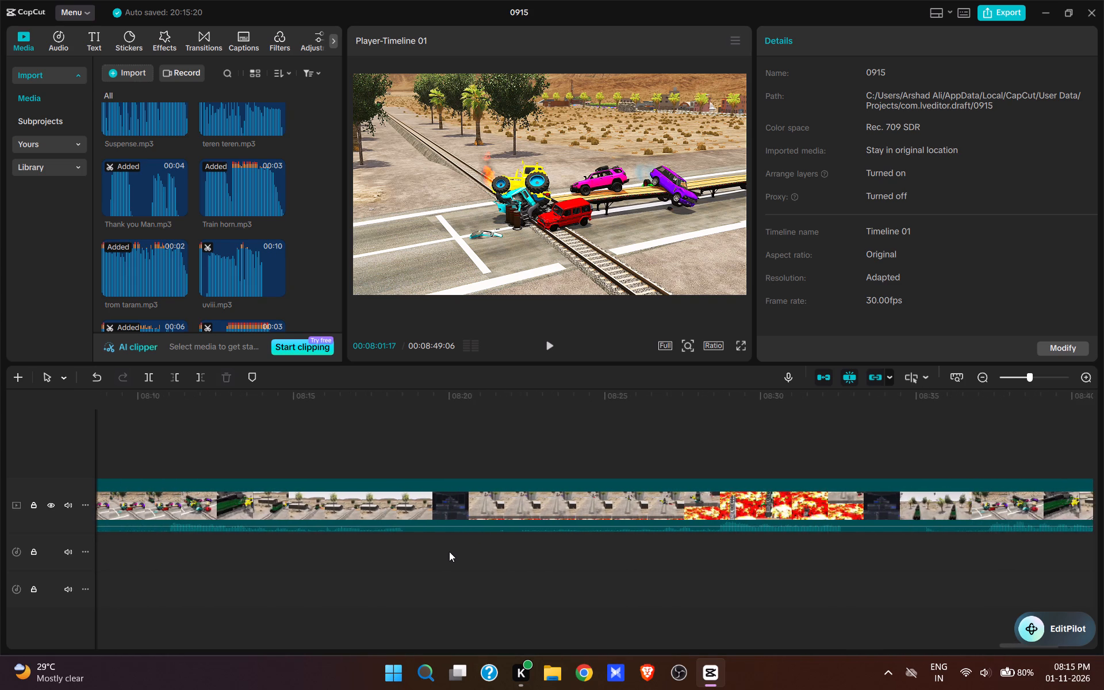
pyautogui.click(436, 565)
pyautogui.hotkey('ctrl', 'v')
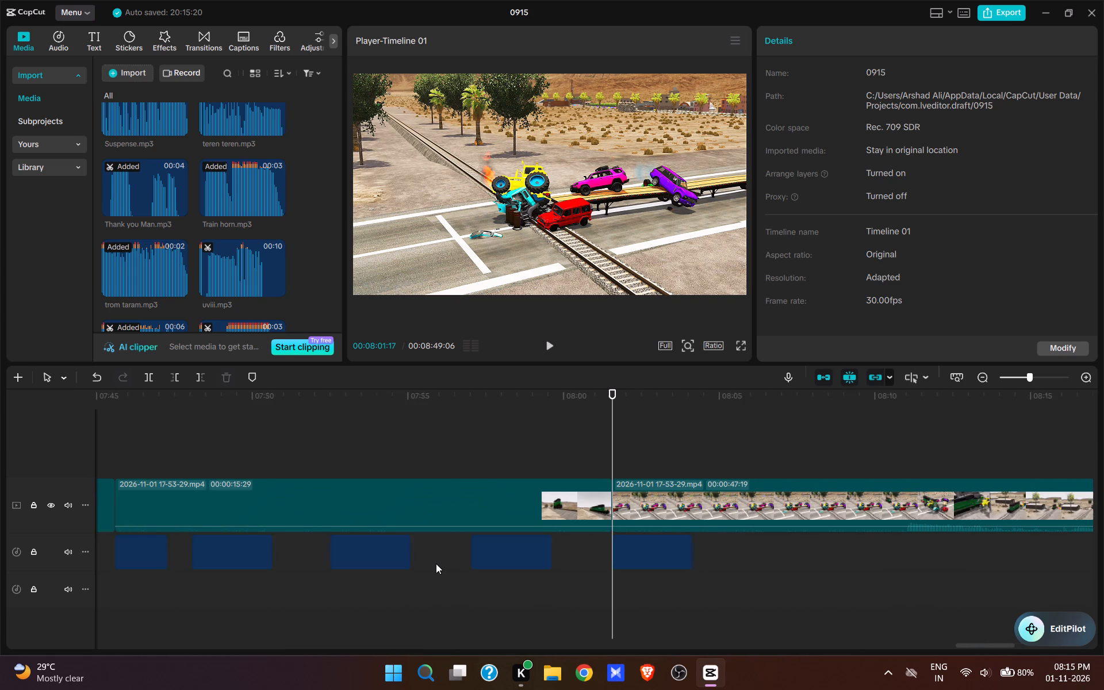
# Trim the start of the wrecked vehicles shot up to 00:08:06:29, where the locomotive is approaching in the distance.
pyautogui.click(586, 454)
pyautogui.press('space')
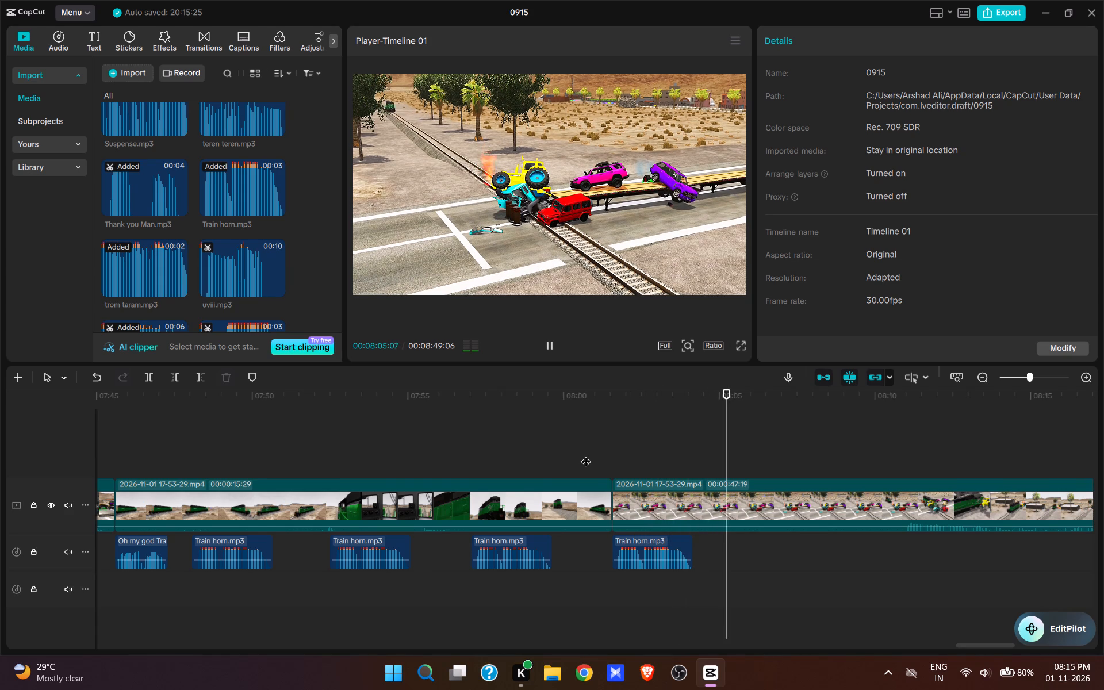
pyautogui.press('space')
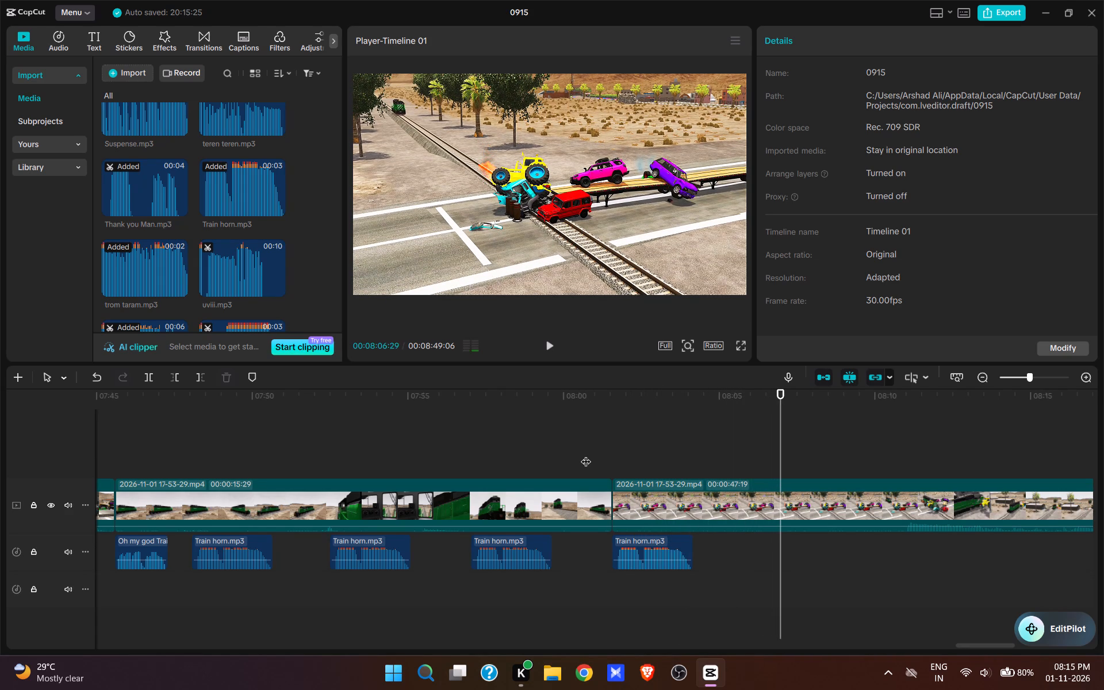
pyautogui.write('q')
# Split the video at 00:08:12:23, after the locomotive sinks in the lava, and remove the following footage up to about 00:08:17.
pyautogui.press('space')
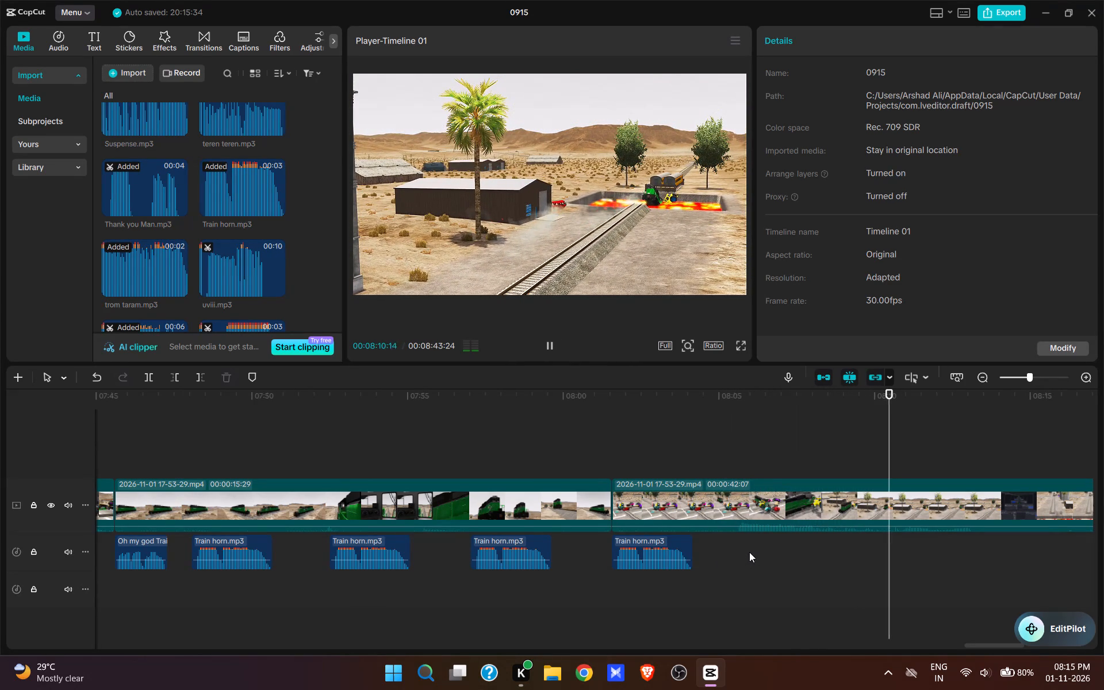
pyautogui.press('space')
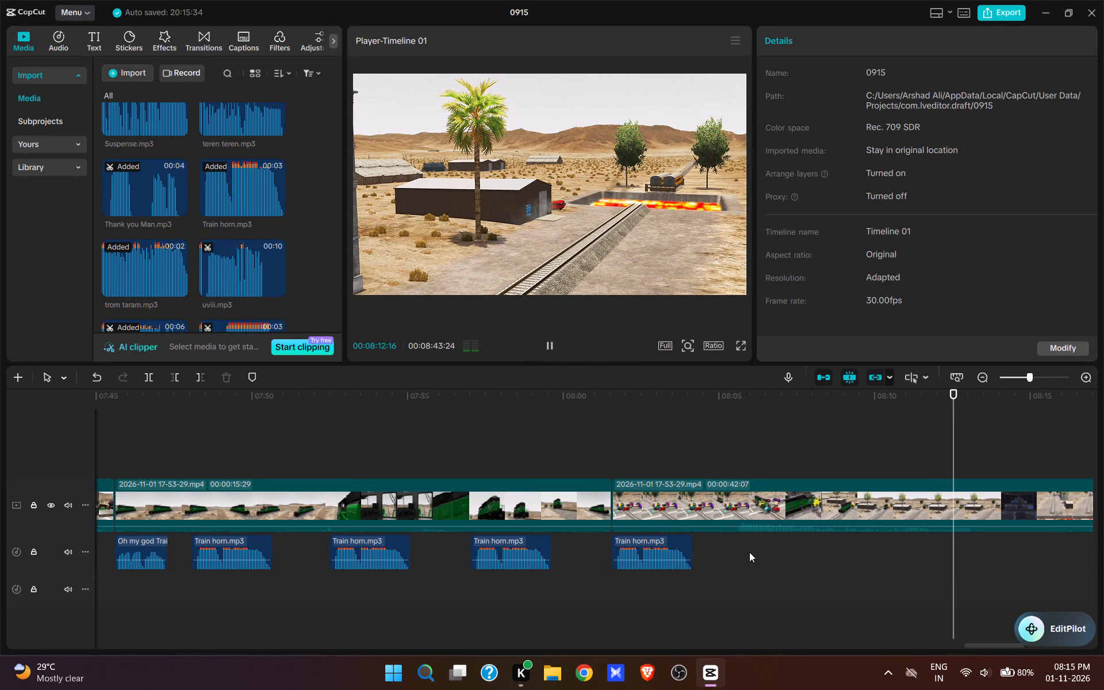
pyautogui.press('w')
pyautogui.moveTo(792, 610); pyautogui.dragTo(792, 621)
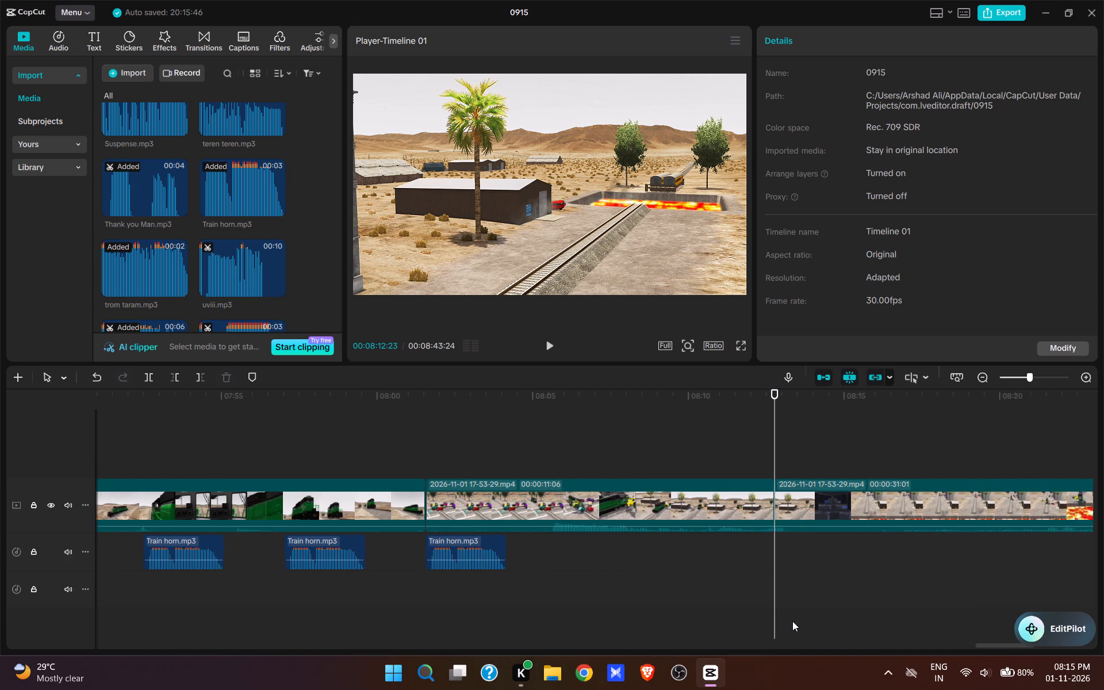
pyautogui.moveTo(792, 621); pyautogui.dragTo(793, 618)
pyautogui.click(541, 449)
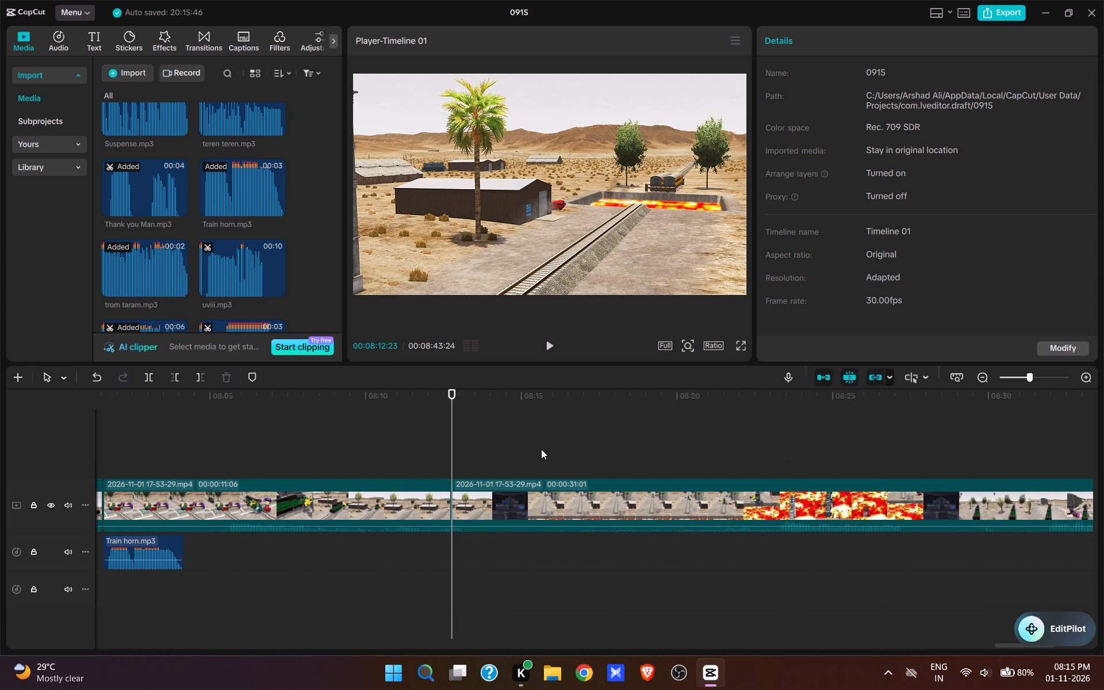
pyautogui.press('space')
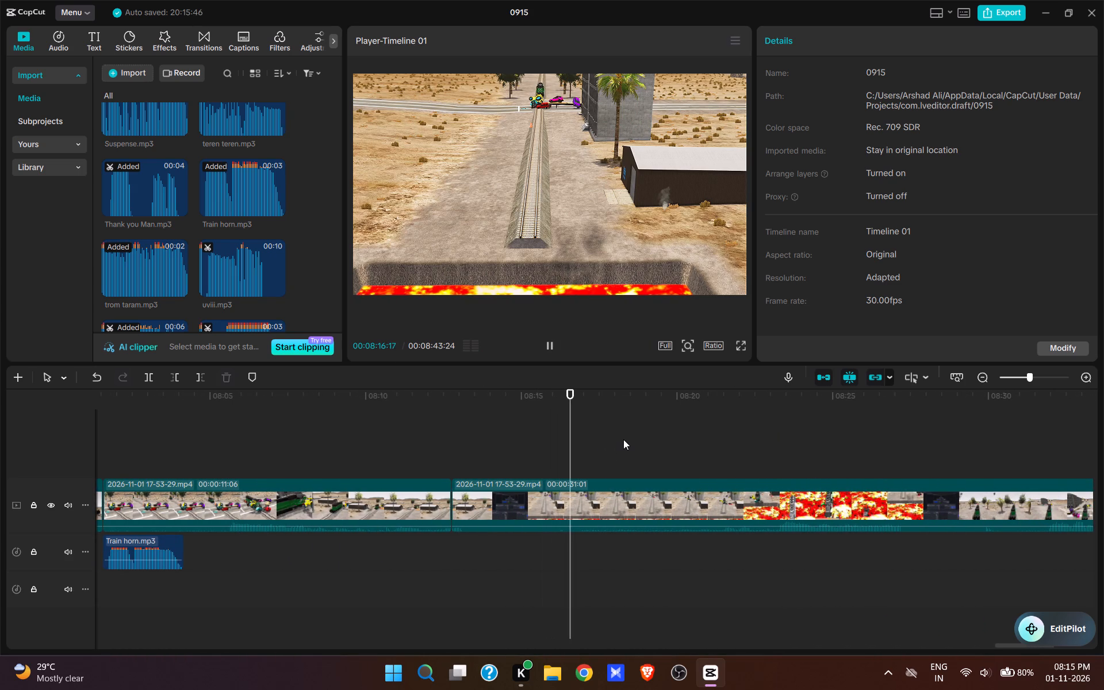
pyautogui.press('space')
pyautogui.write('q')
# Paste another Train horn.mp3 copy at 00:08:12:23, at the start of the shot facing the track from above the lava pit.
pyautogui.hotkey('ctrl', 'v')
# Split the video at 00:08:21:16, in the overhead view of the wreck floating in the lava.
pyautogui.press('space')
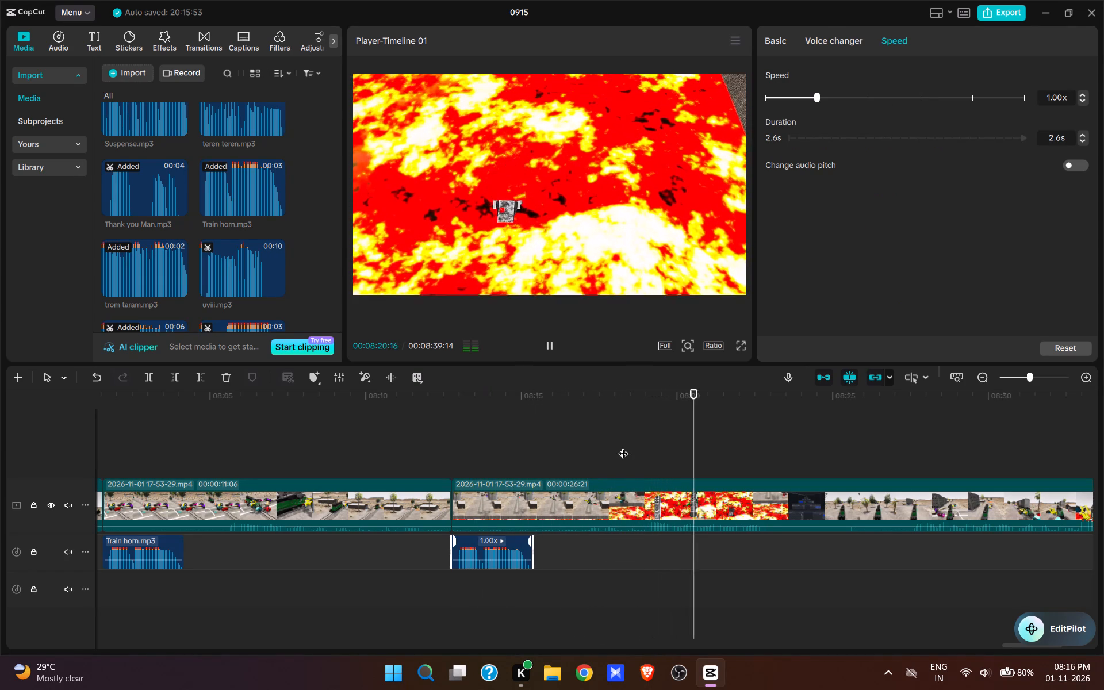
pyautogui.press('space')
pyautogui.write('w')
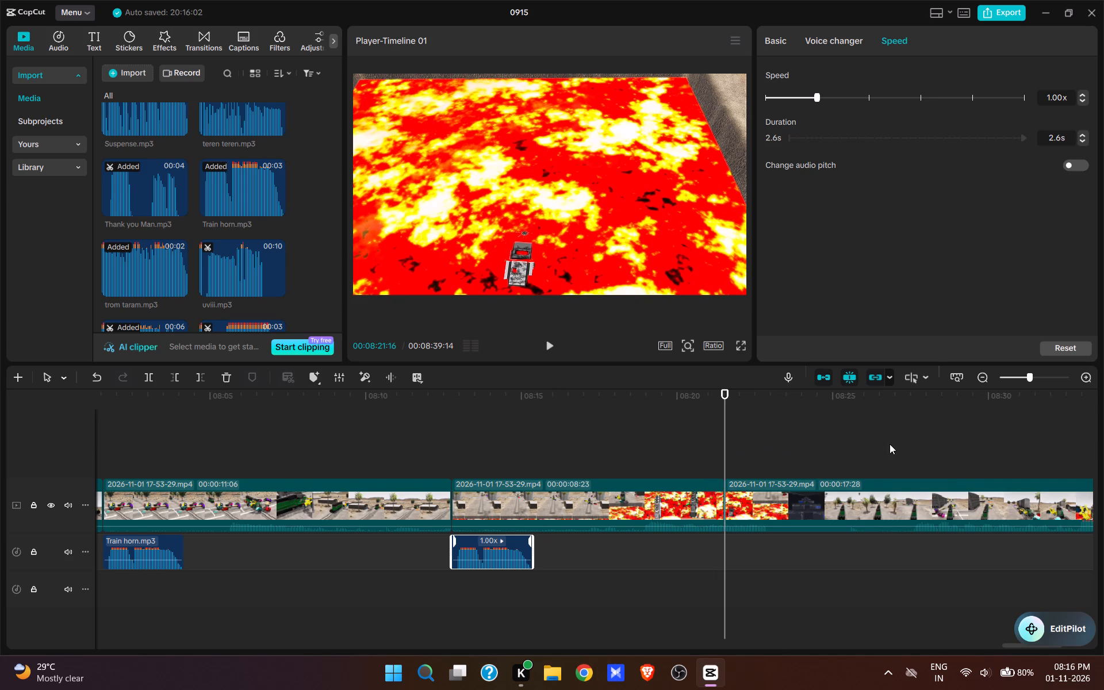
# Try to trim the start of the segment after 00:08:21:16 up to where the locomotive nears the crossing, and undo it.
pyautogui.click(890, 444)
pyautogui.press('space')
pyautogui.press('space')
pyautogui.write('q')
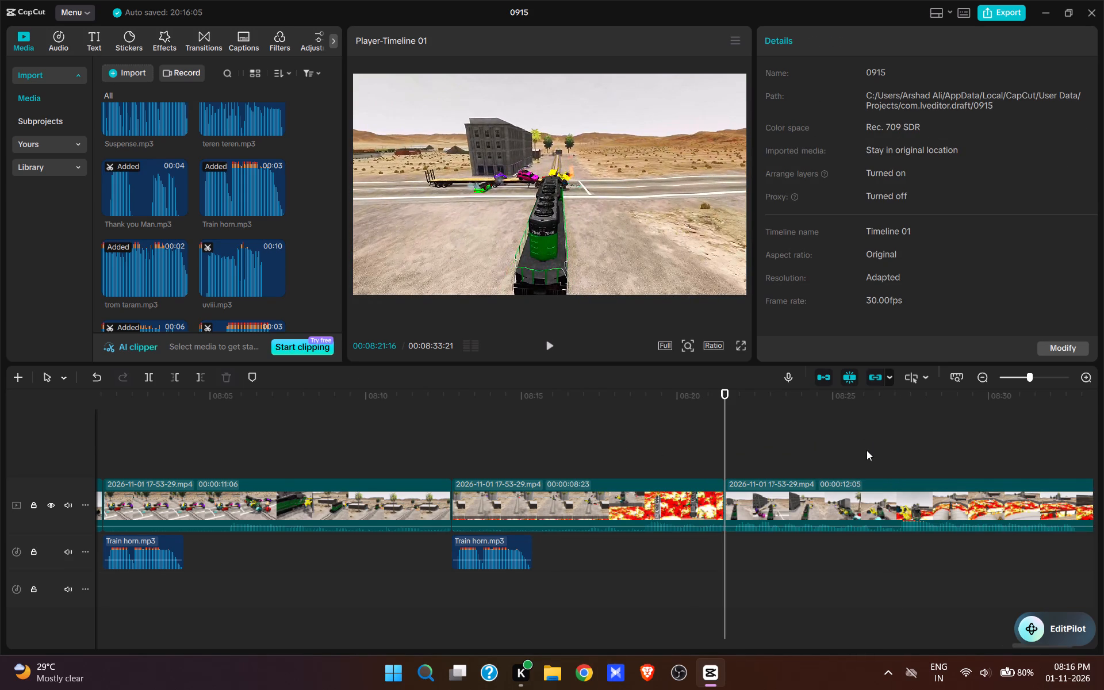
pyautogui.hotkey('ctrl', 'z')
# Trim the start of the segment after 00:08:21:16 up to about 00:08:26, in the rear view of the moving locomotive.
pyautogui.click(815, 457)
pyautogui.press('space')
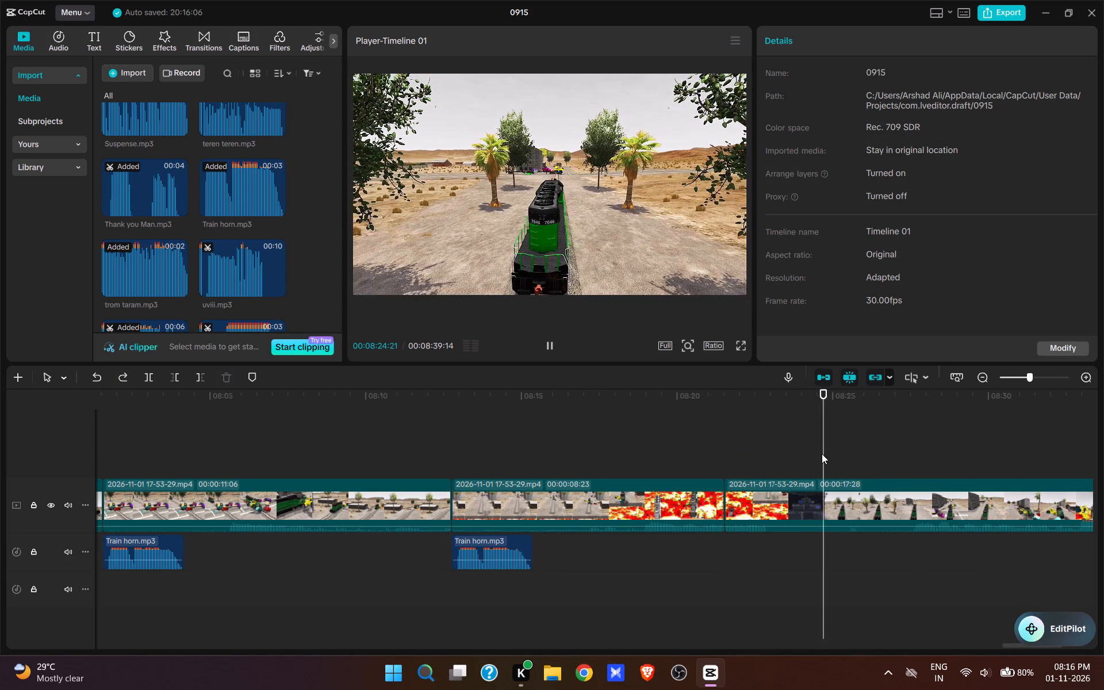
pyautogui.press('space')
pyautogui.write('q')
# Paste another Train horn.mp3 copy at 00:08:21:16, at the start of the rear-view locomotive shot.
pyautogui.hotkey('ctrl', 'v')
# Trim off the rest of the video after 00:08:32:11, in the wide view of the wreck in the lava pit.
pyautogui.press('space')
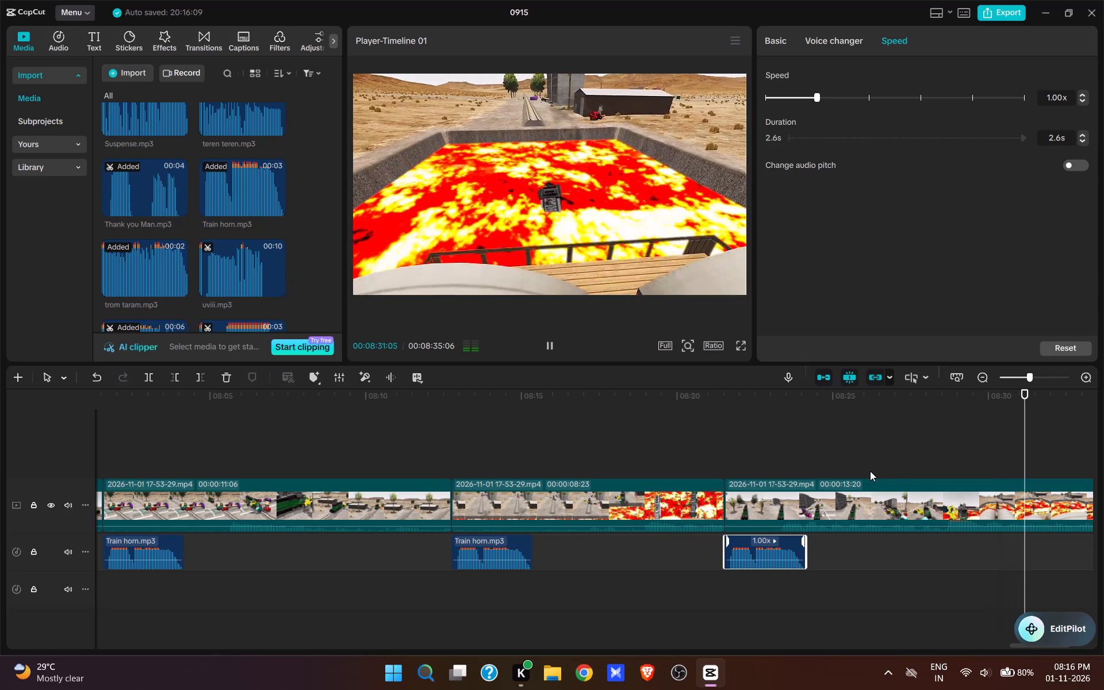
pyautogui.press('space')
pyautogui.write('e')
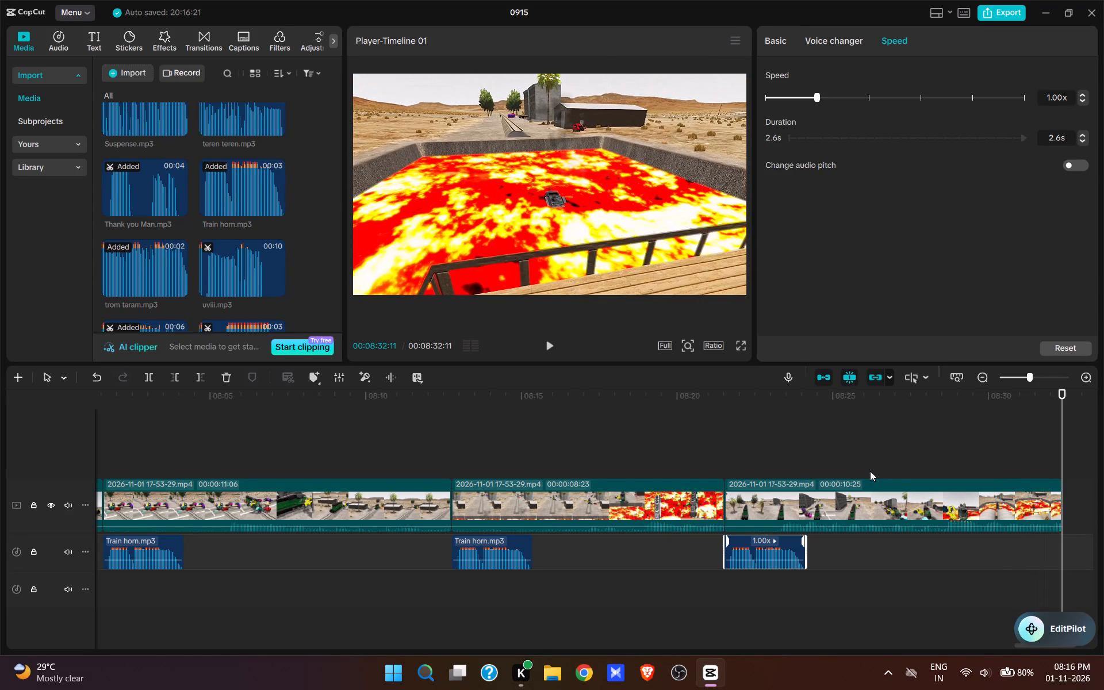
# Close project 0915.
pyautogui.click(1092, 5)
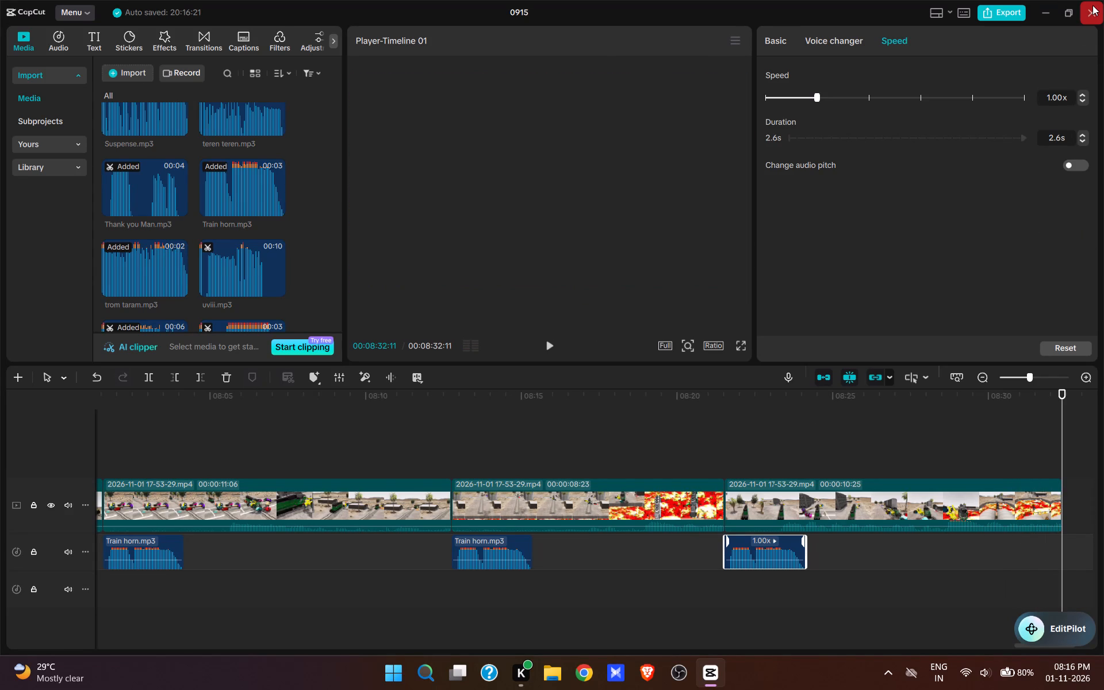